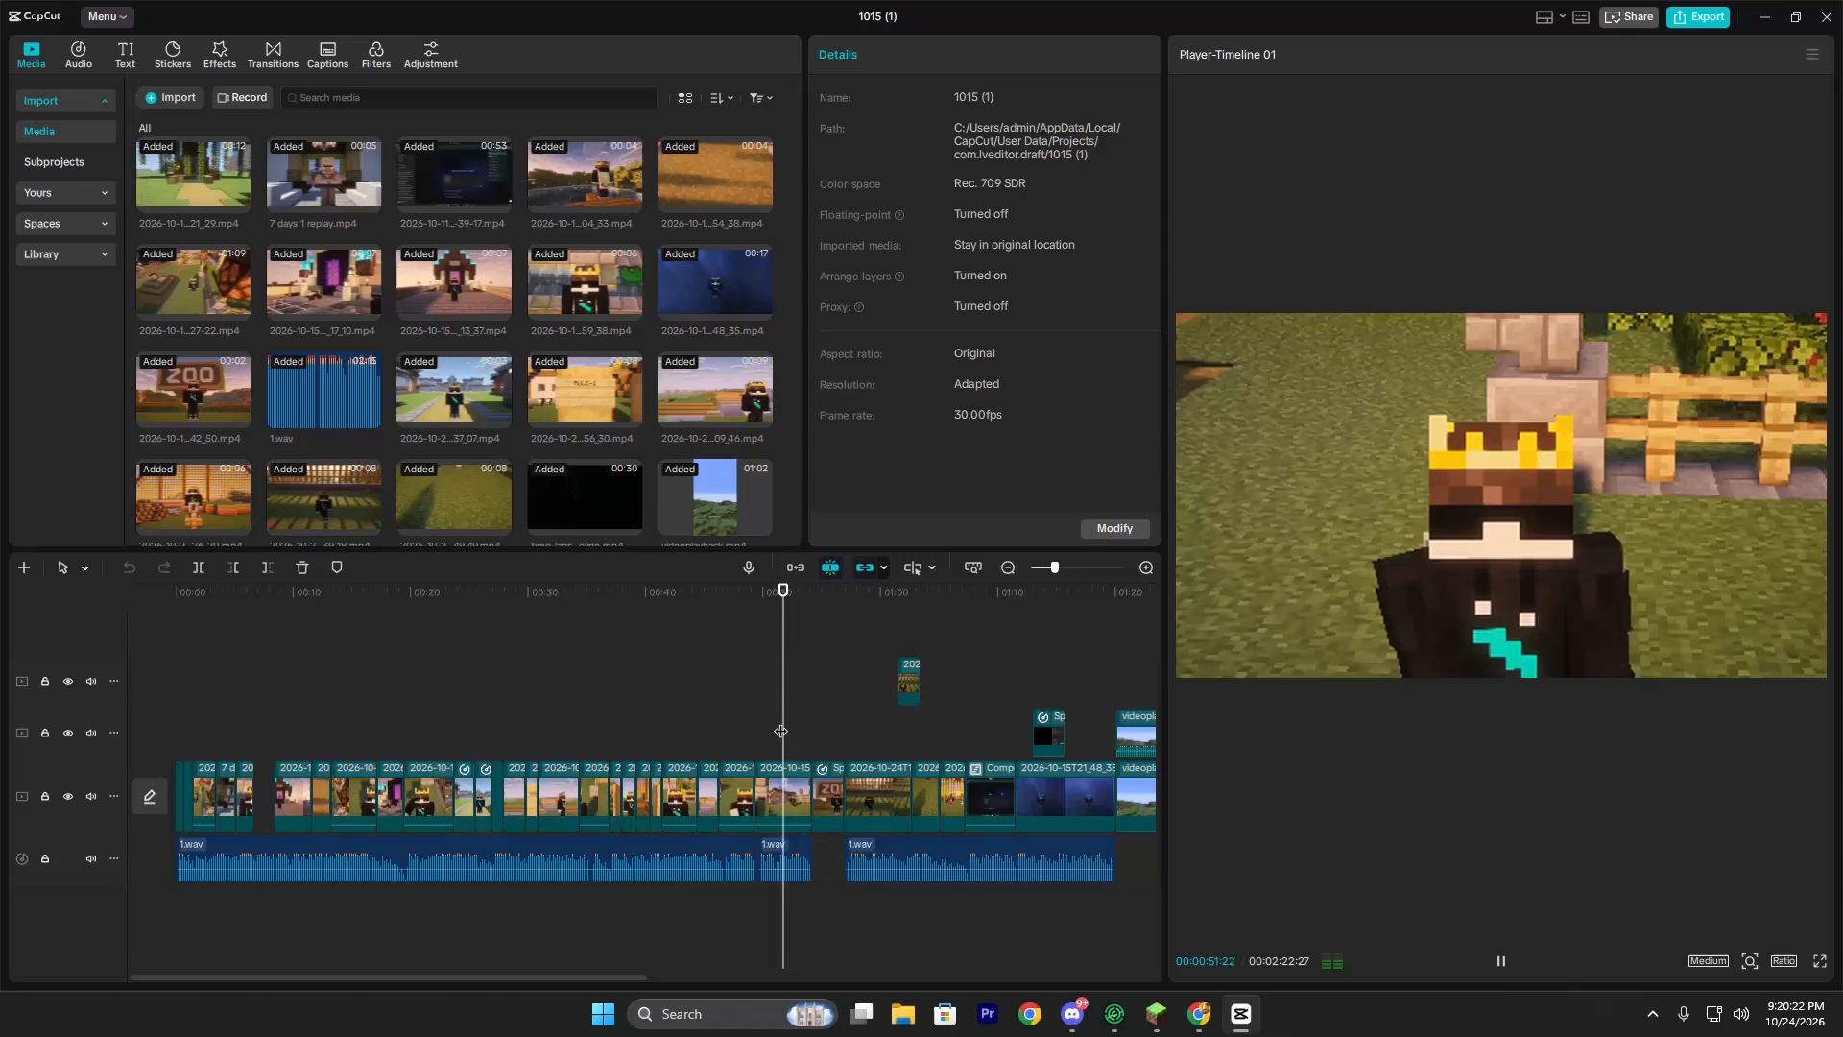
Review the playback from about 00:51 to 01:05, replaying the part around the short clip on the top track.
{"action": "scroll", "coordinate": [799, 727], "scroll_direction": "up", "scroll_amount": 3, "text": "ctrl"}
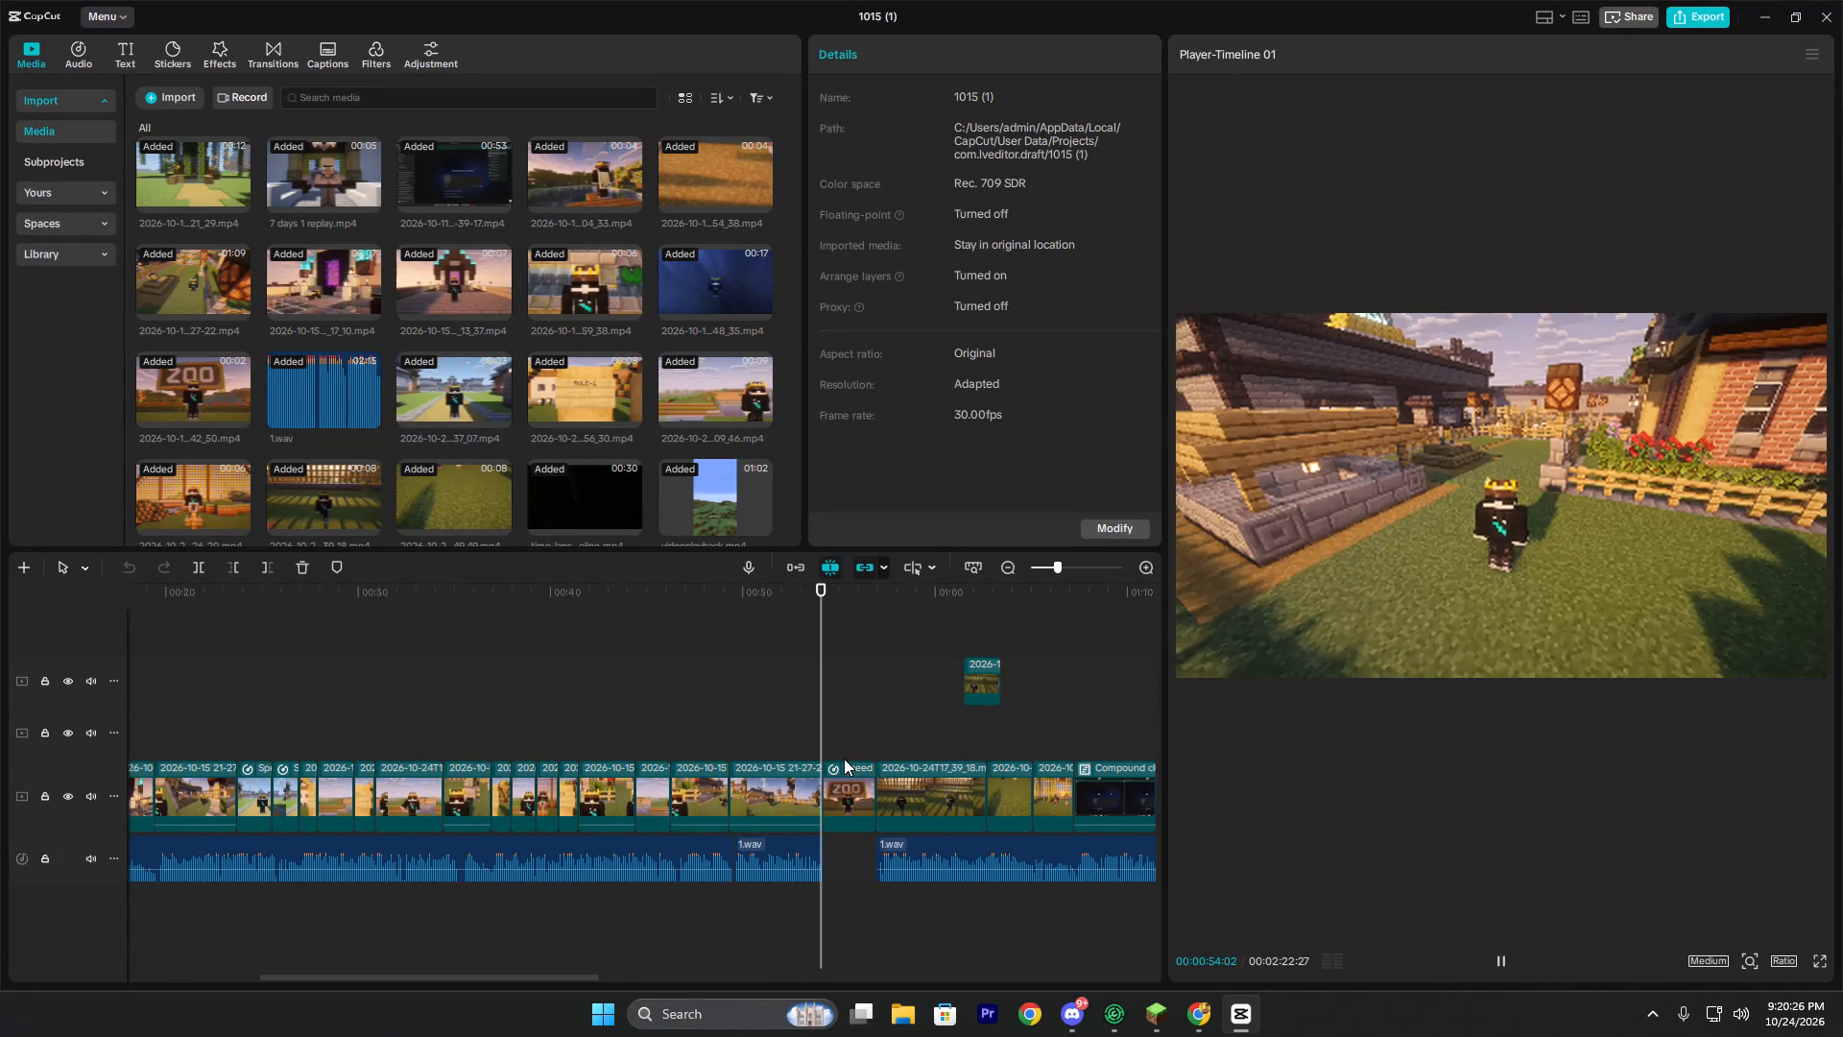
{"action": "scroll", "coordinate": [928, 757], "scroll_direction": "down", "scroll_amount": 2, "text": "ctrl"}
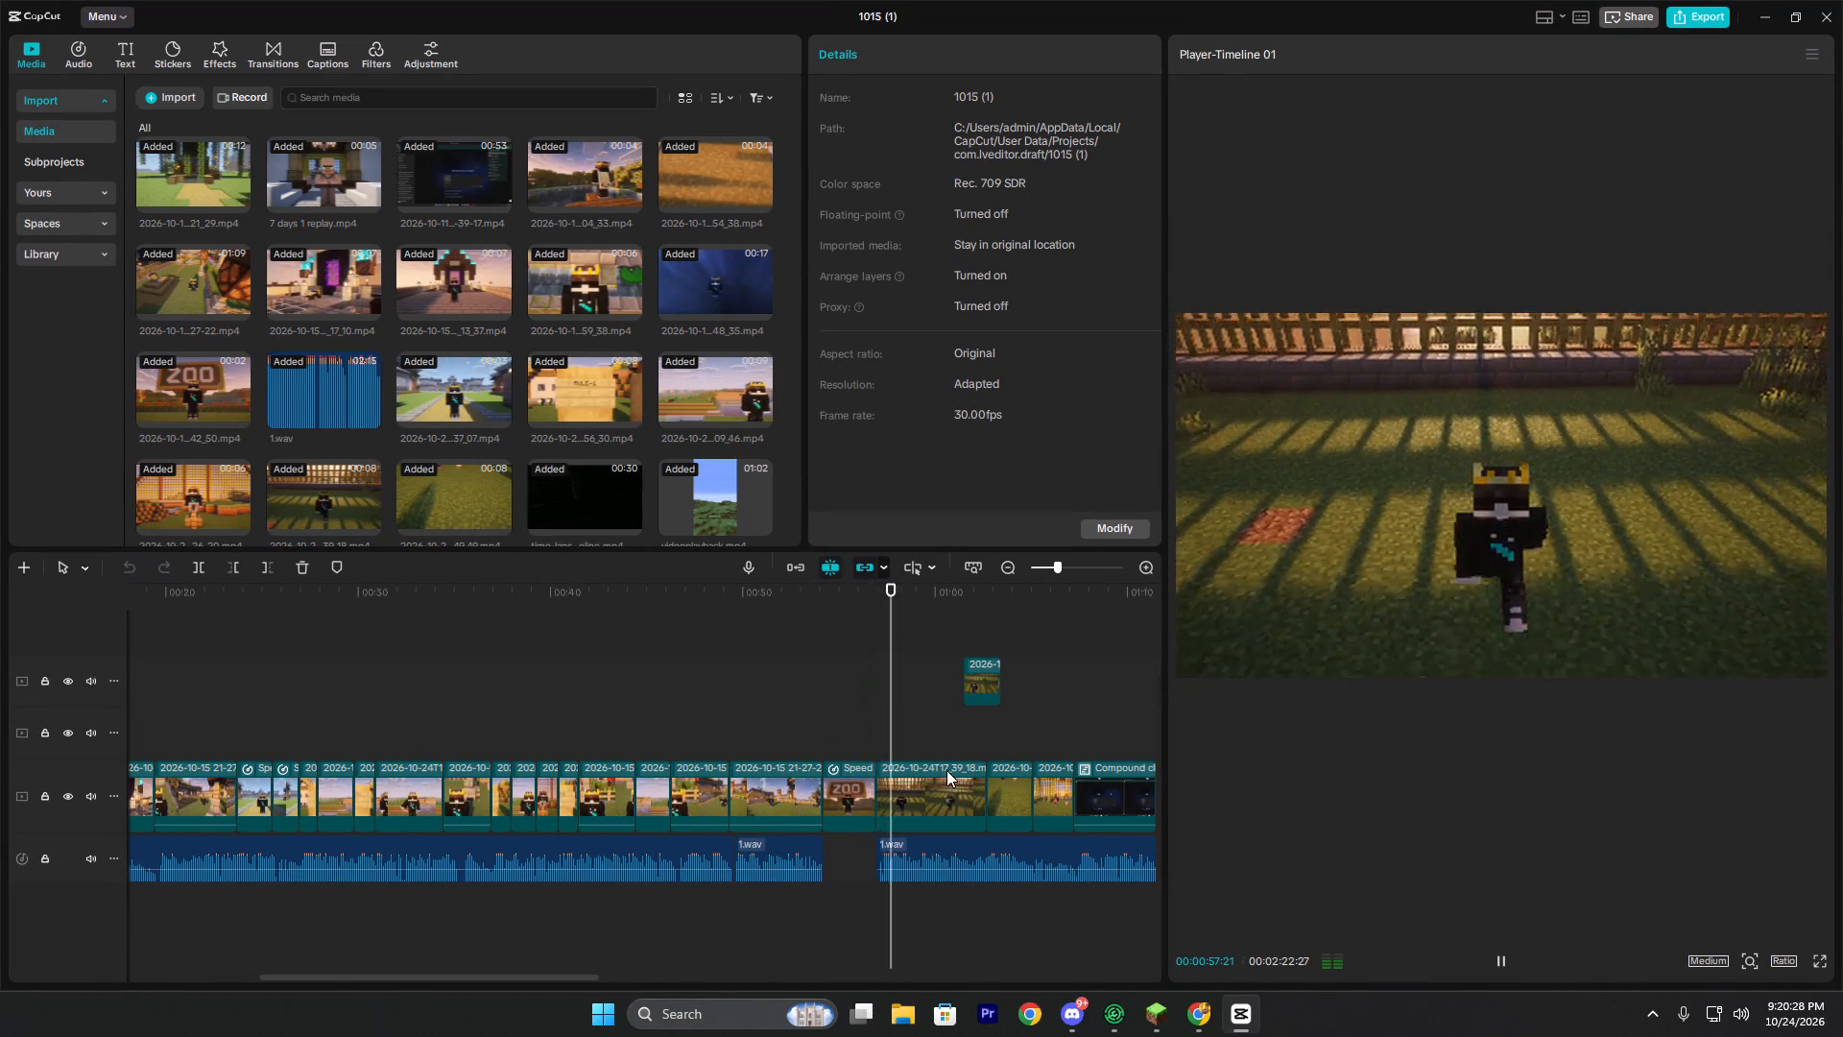
{"action": "scroll", "coordinate": [946, 770], "scroll_direction": "down", "scroll_amount": 2, "text": "ctrl"}
{"action": "scroll", "coordinate": [969, 780], "scroll_direction": "up", "scroll_amount": 5, "text": "ctrl"}
{"action": "scroll", "coordinate": [900, 775], "scroll_direction": "down", "scroll_amount": 3, "text": "ctrl"}
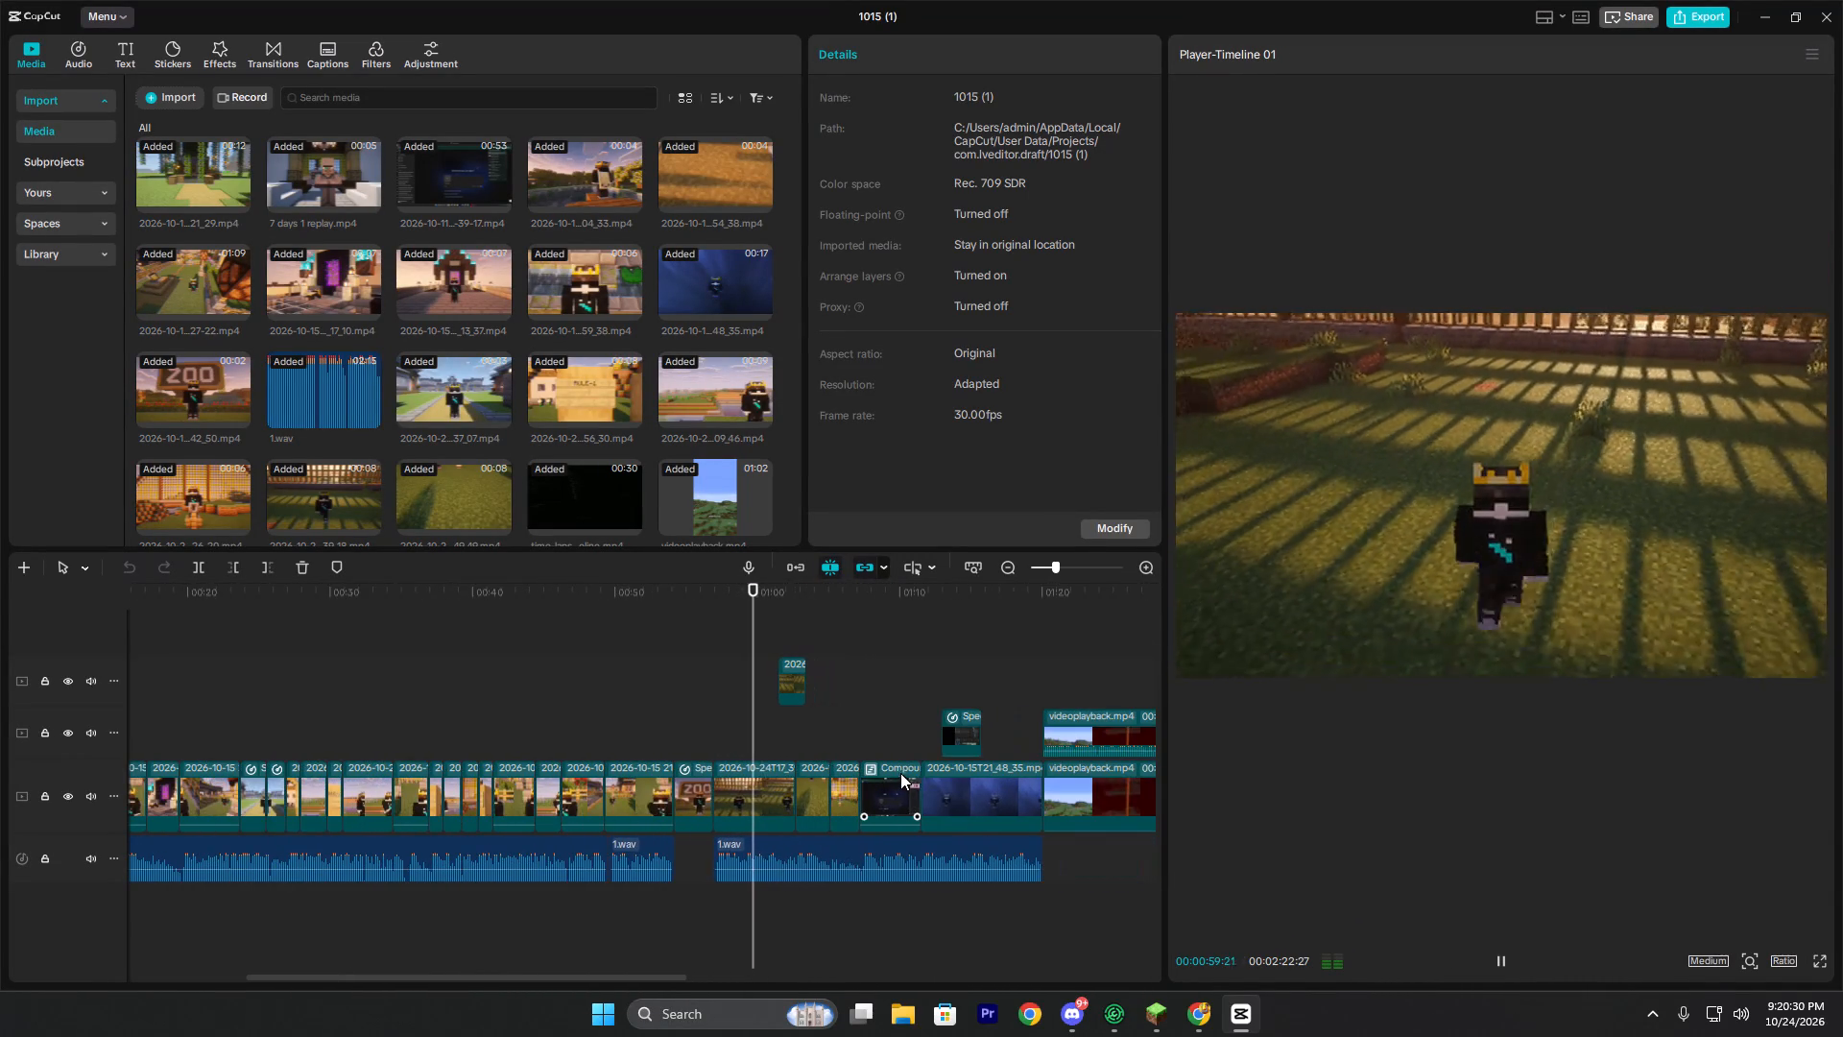
{"action": "scroll", "coordinate": [892, 768], "scroll_direction": "up", "scroll_amount": 4, "text": "ctrl"}
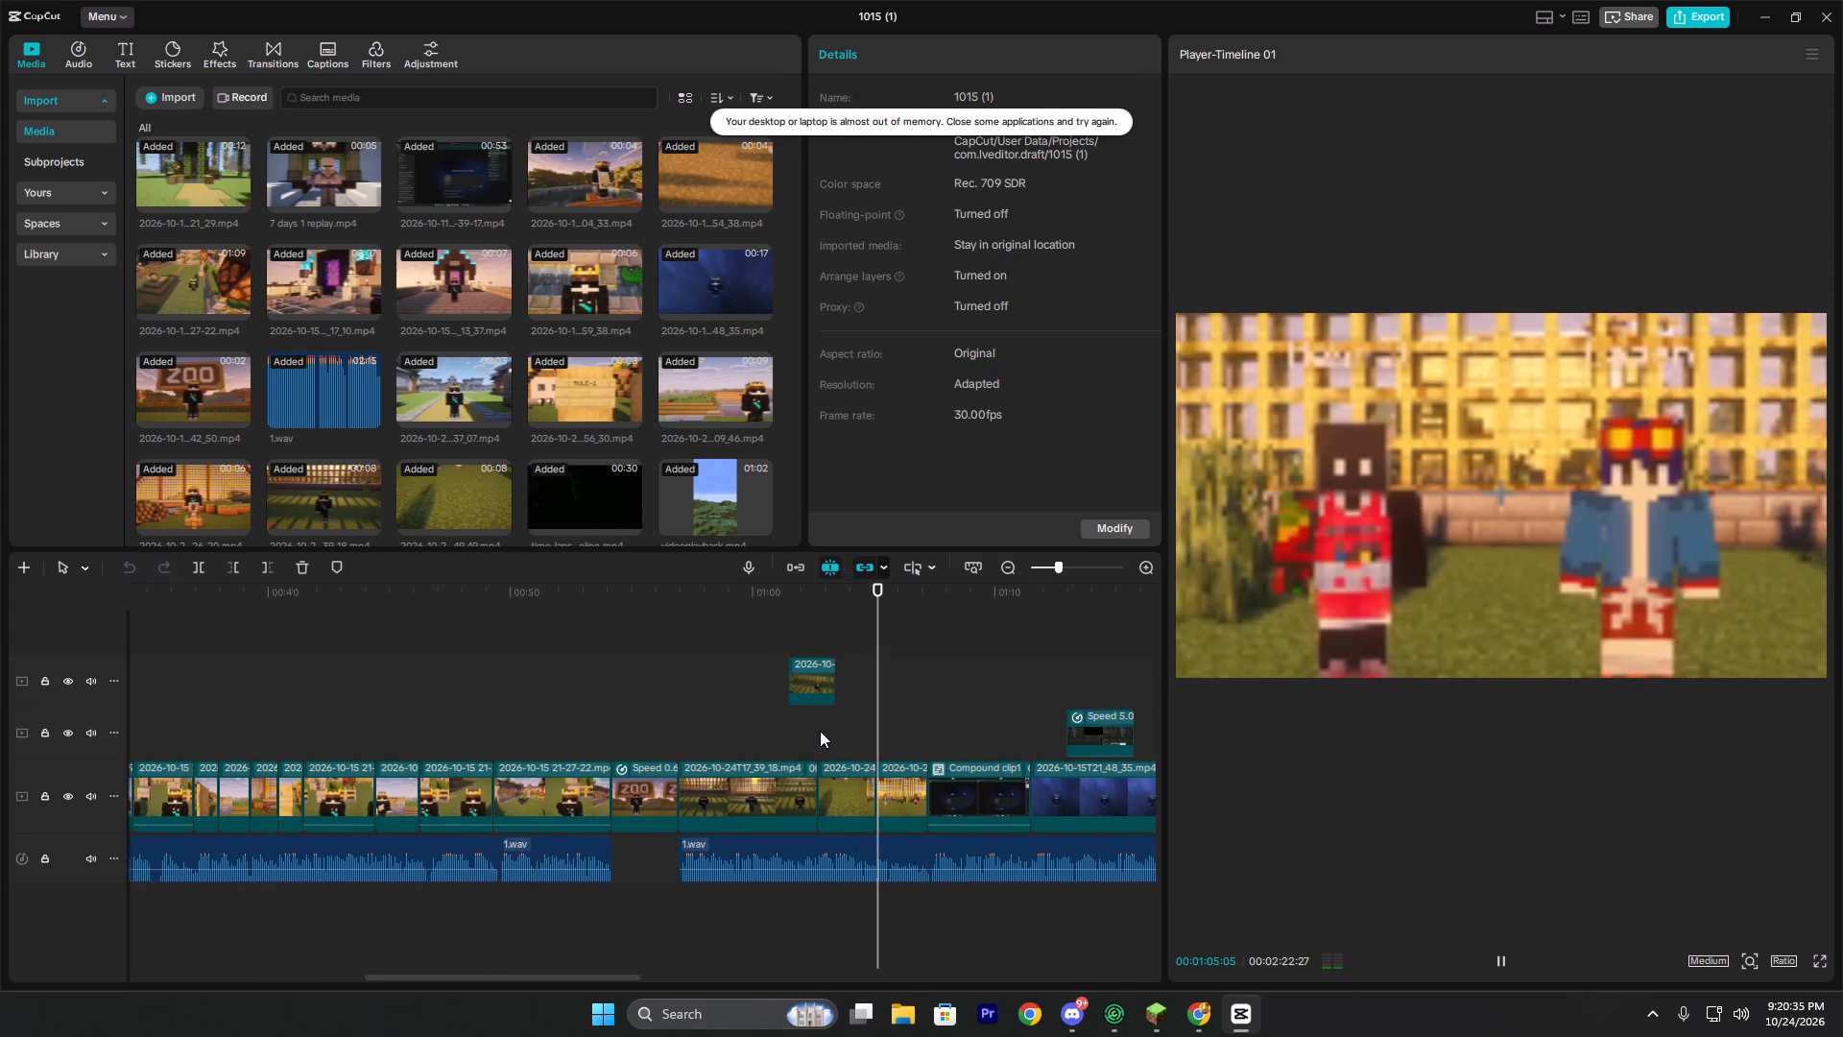
{"action": "key", "text": "space"}
{"action": "left_click", "coordinate": [813, 733]}
{"action": "key", "text": "space"}
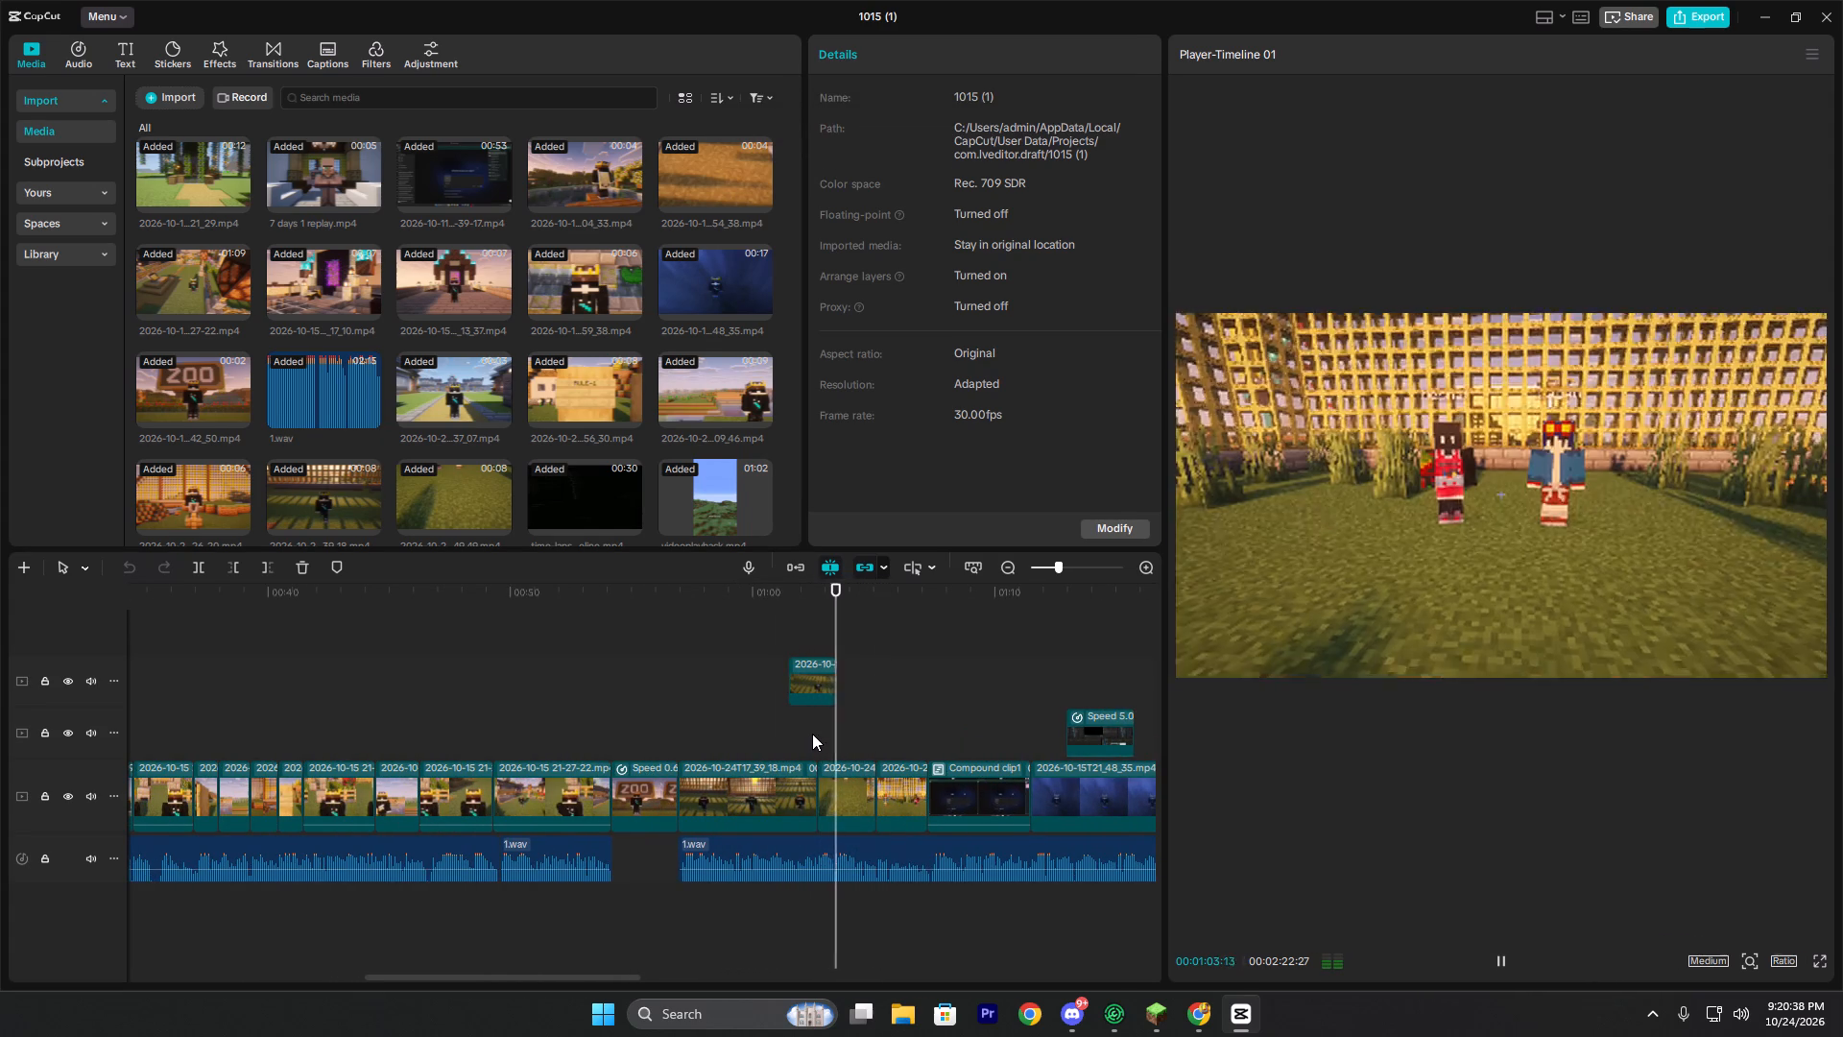
{"action": "key", "text": "space"}
Delete the short overlay clip on the top video track at about 01:02.
{"action": "left_click", "coordinate": [802, 685]}
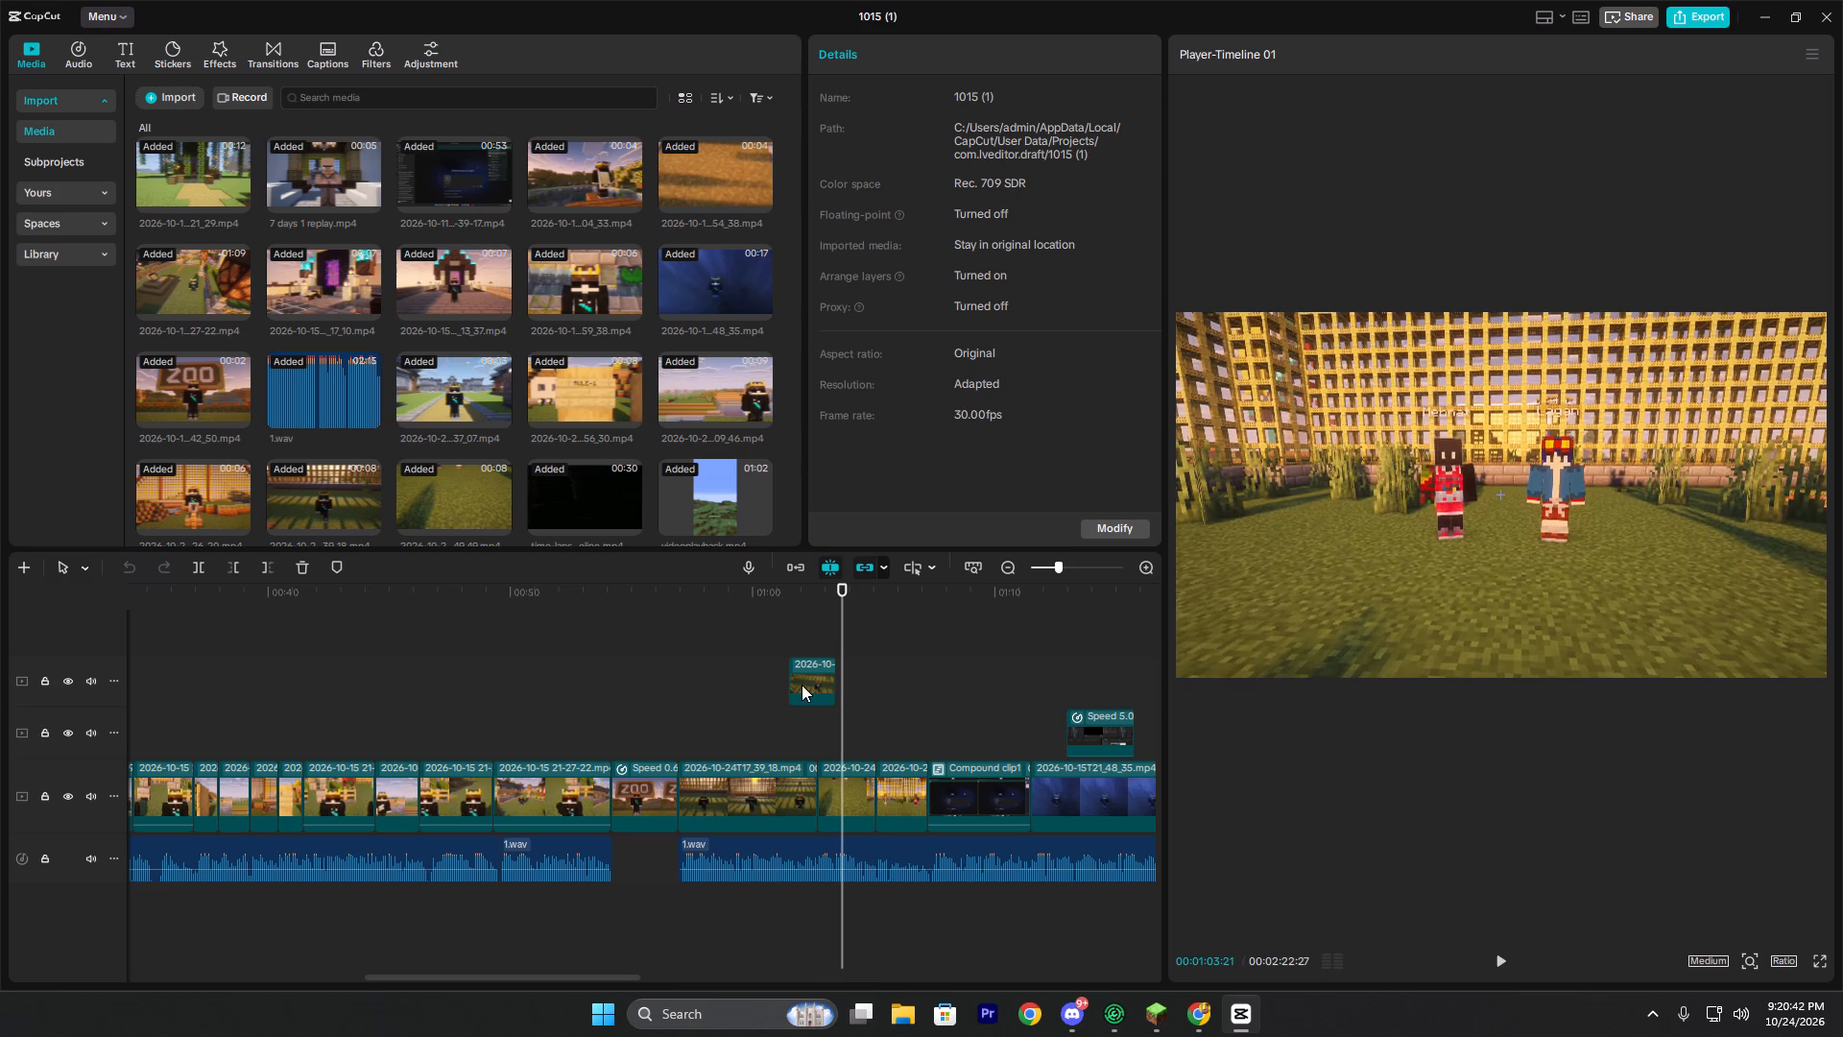
{"action": "left_click", "coordinate": [808, 674]}
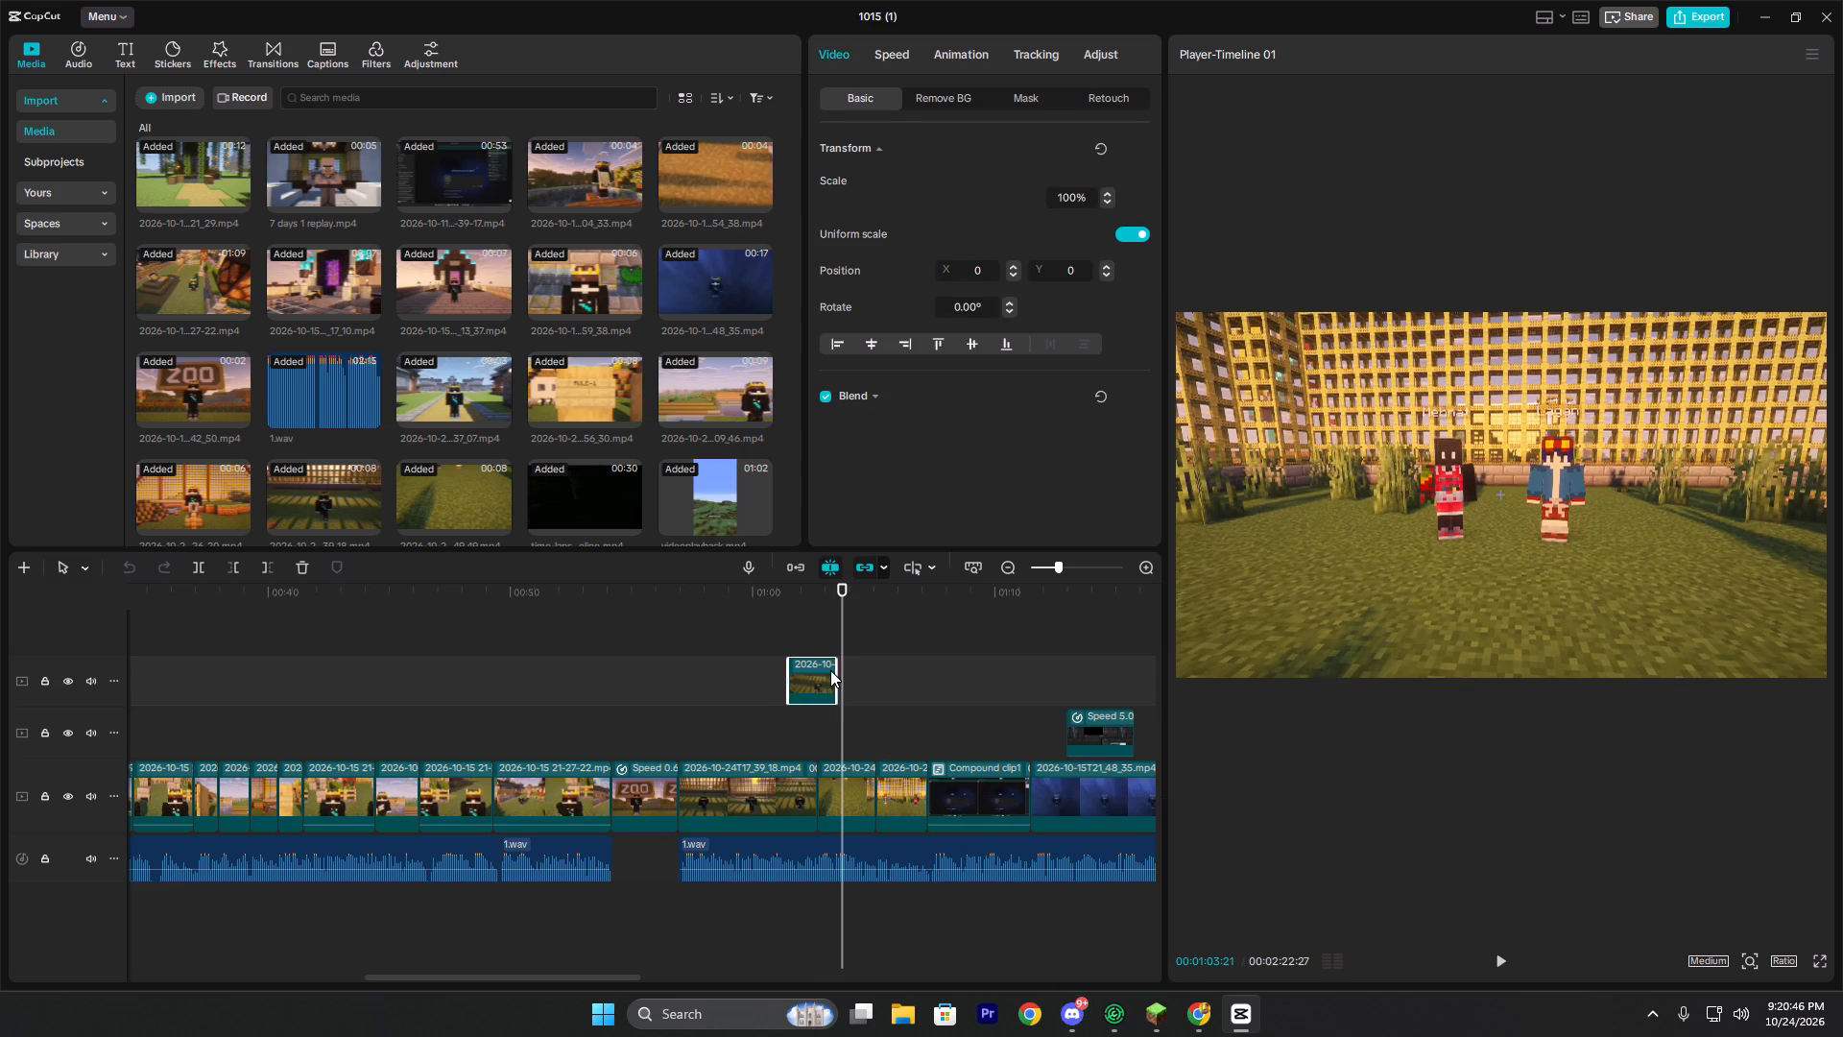
{"action": "key", "text": "BackSpace"}
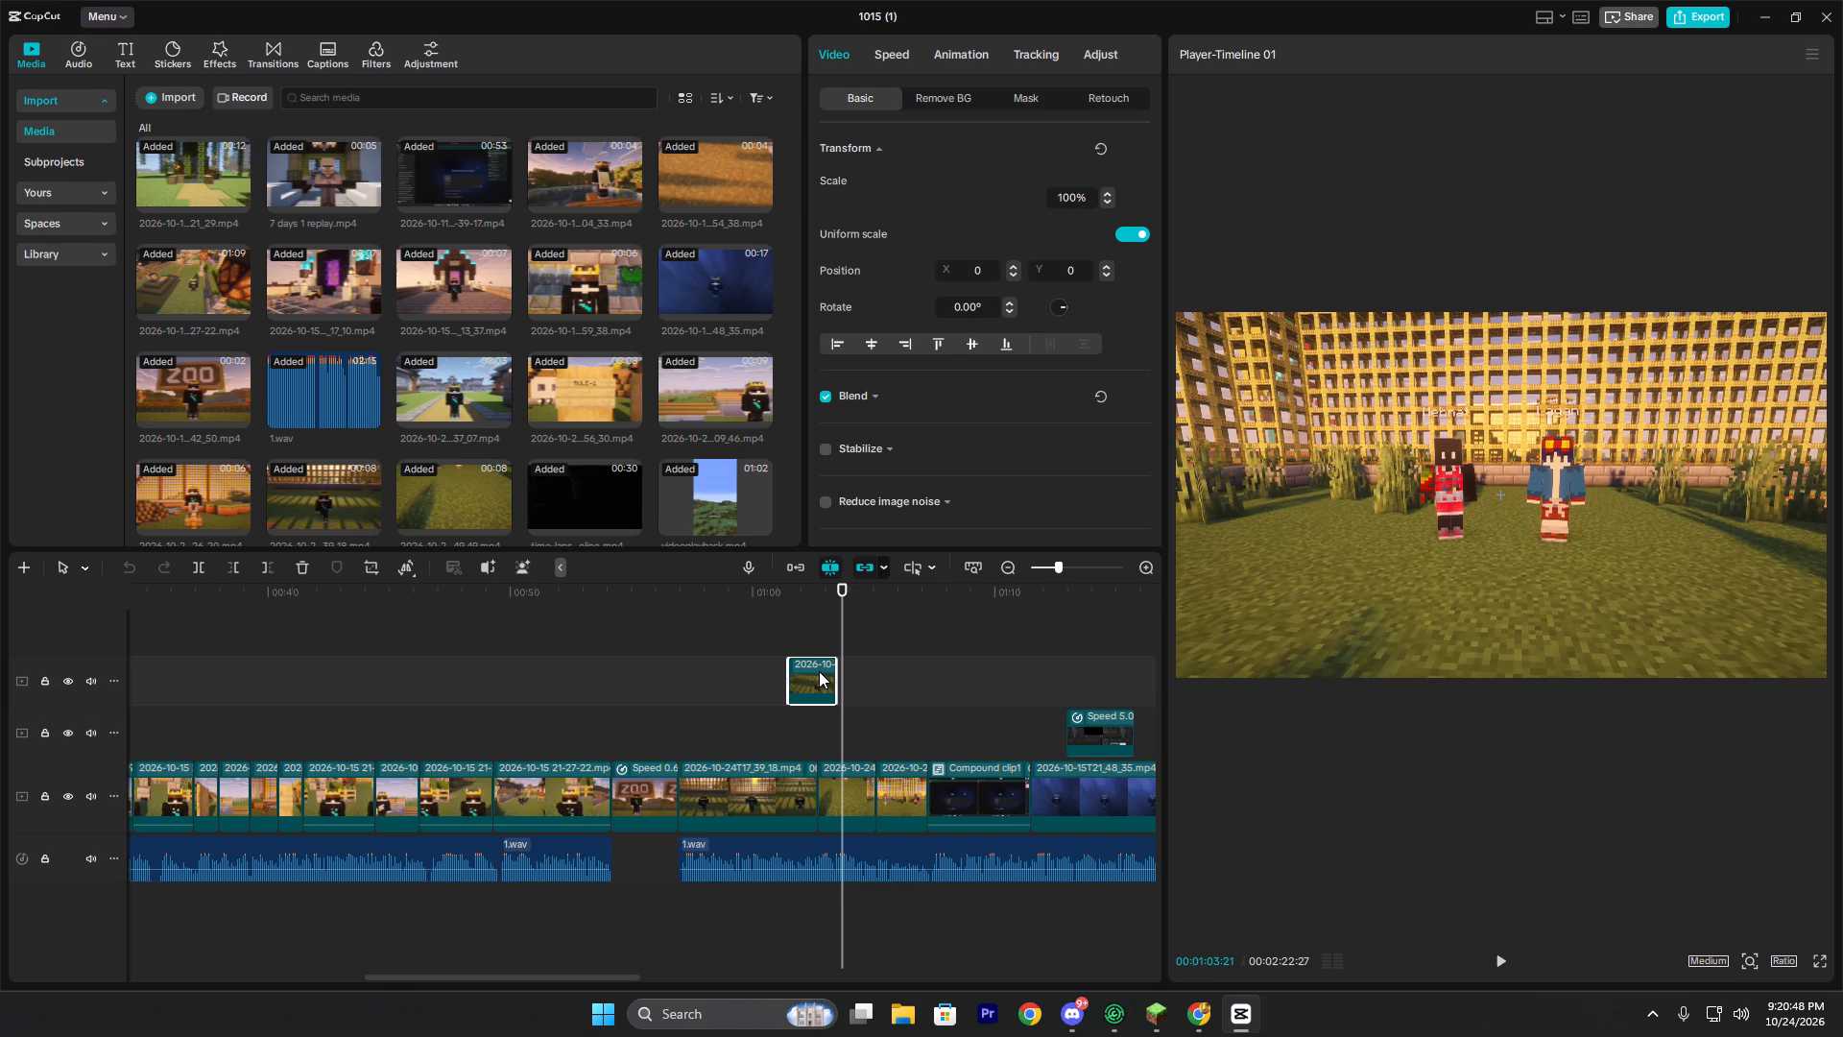
Play the timeline from the deleted overlay's spot into the videoplayback.mp4 section and pause at about 01:25.
{"action": "left_click", "coordinate": [797, 702]}
{"action": "key", "text": "space"}
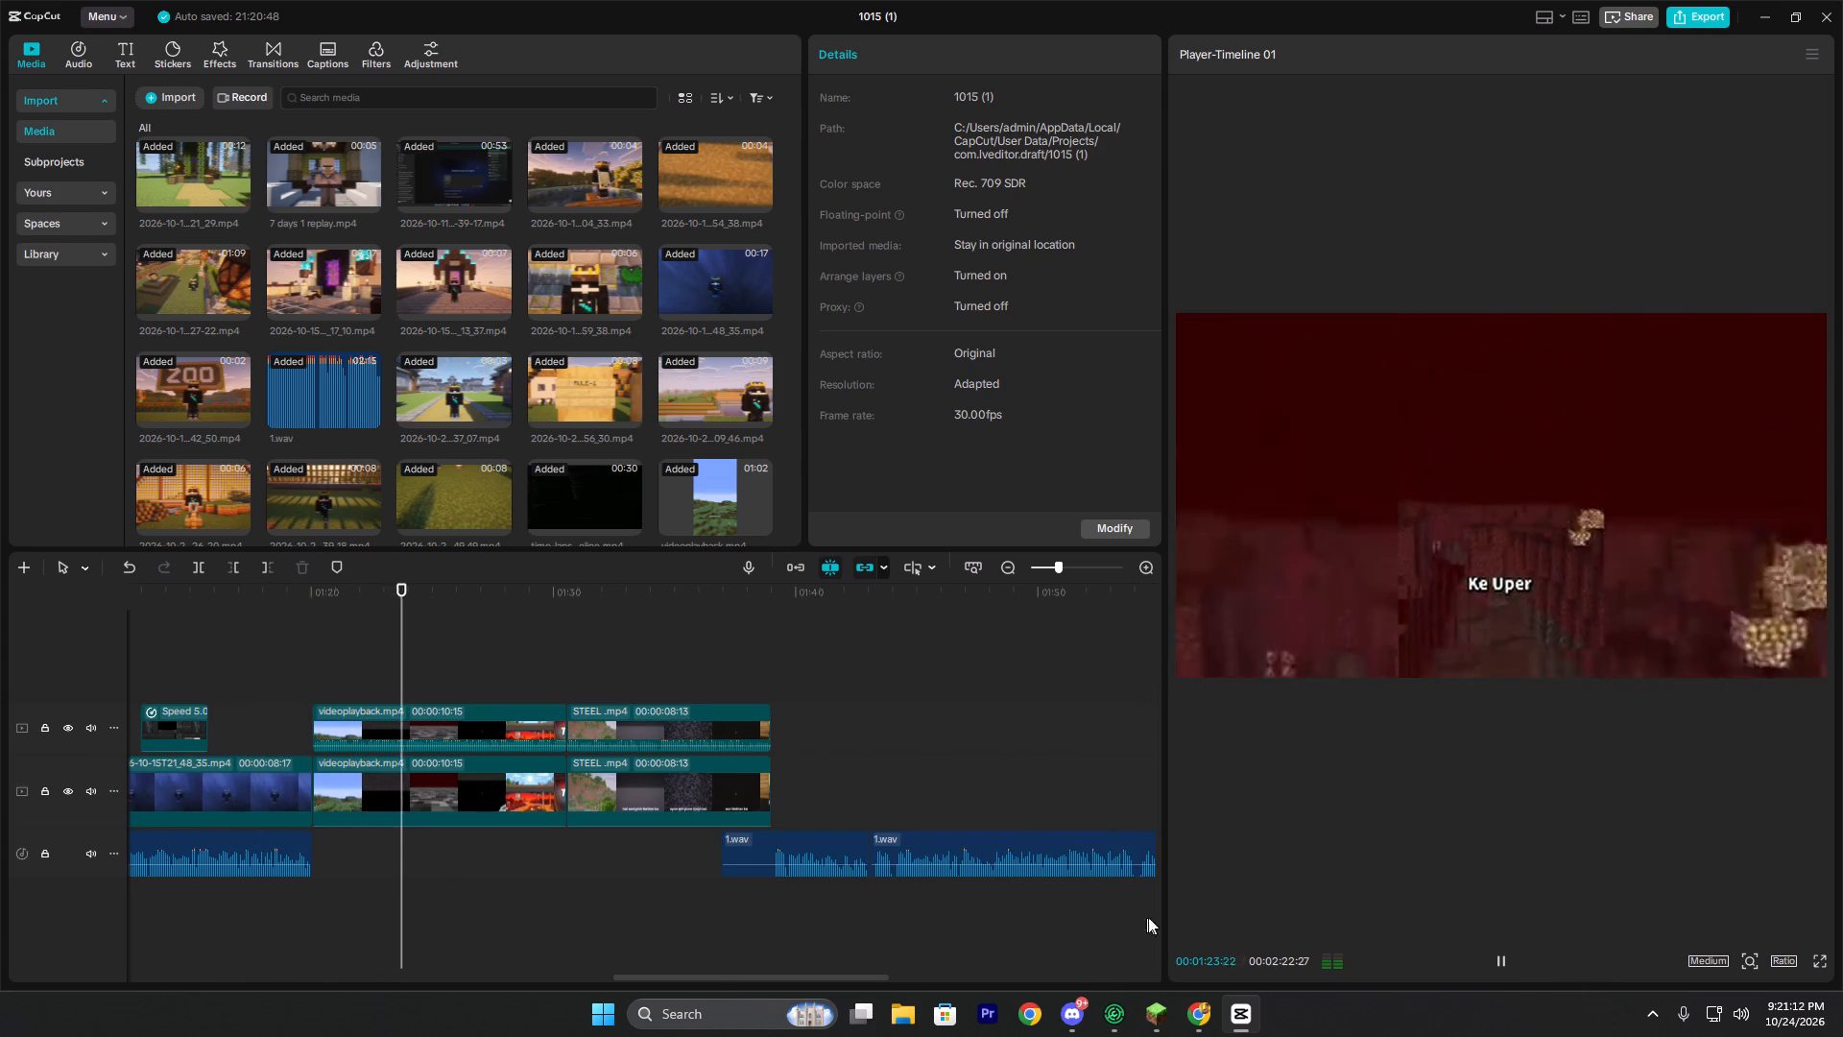
{"action": "left_click", "coordinate": [1510, 963]}
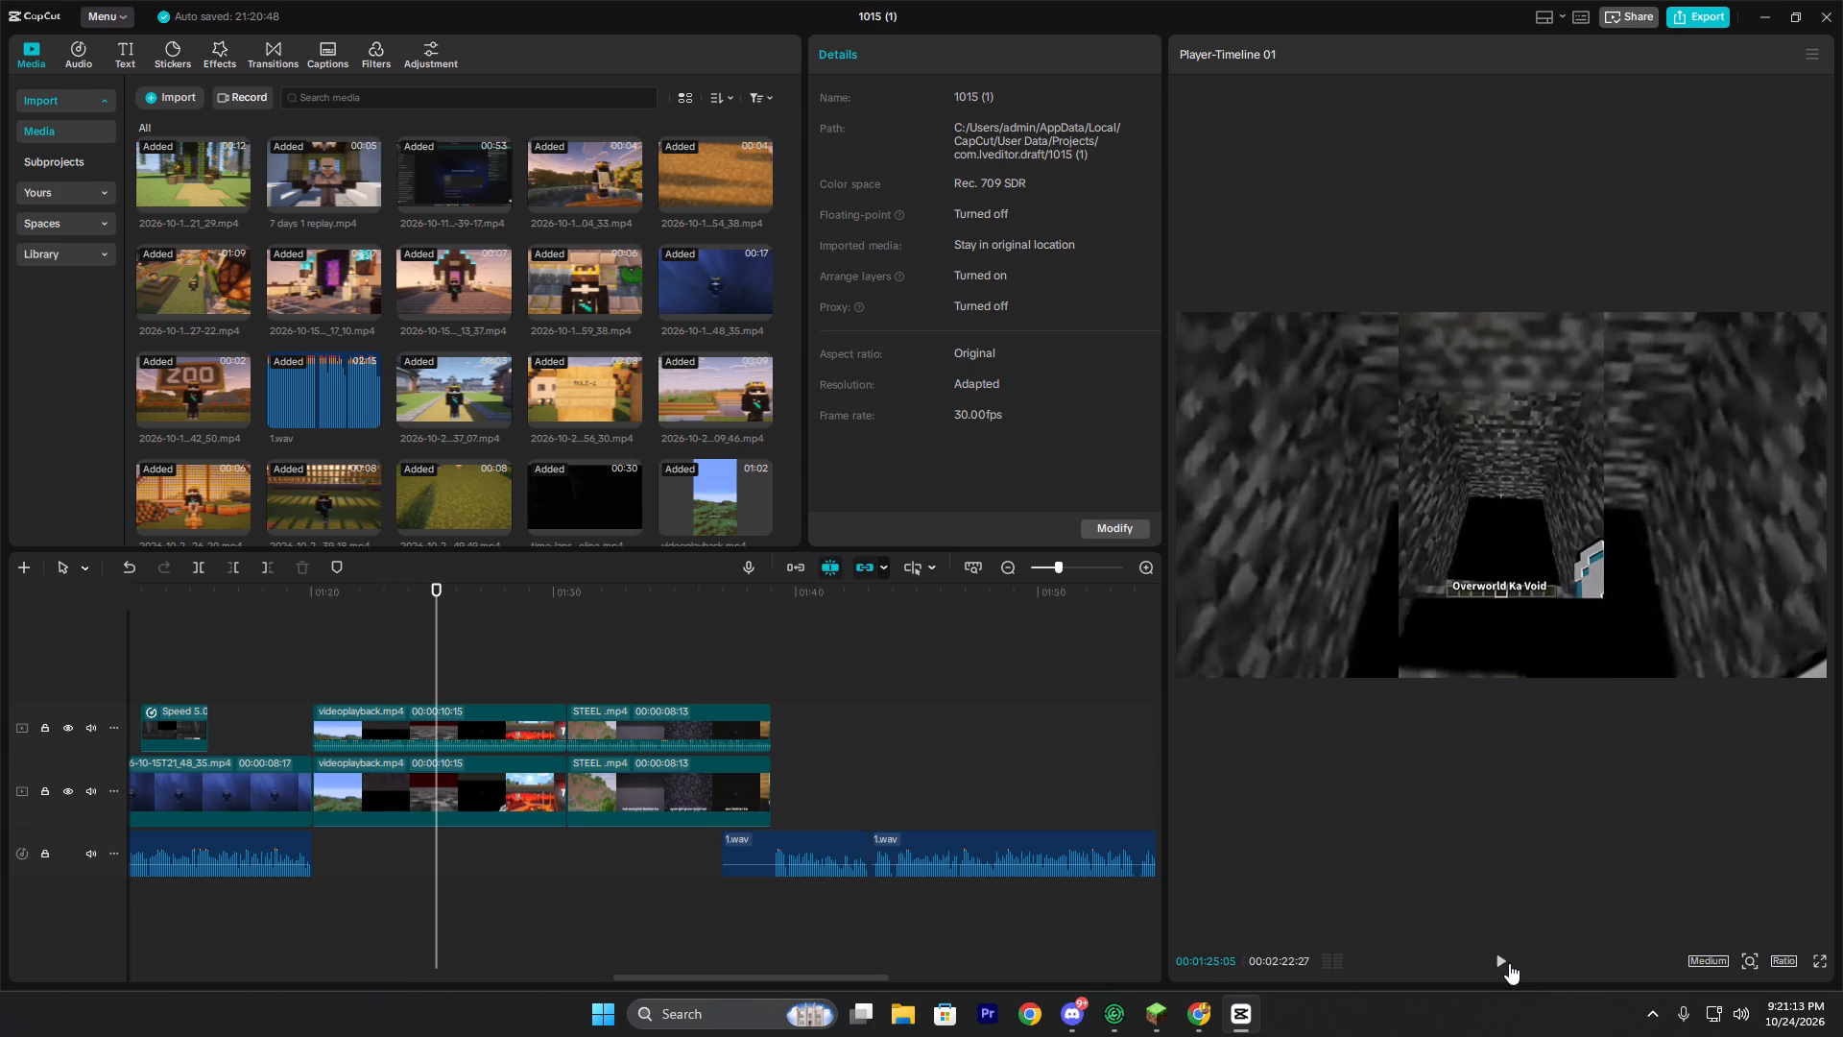
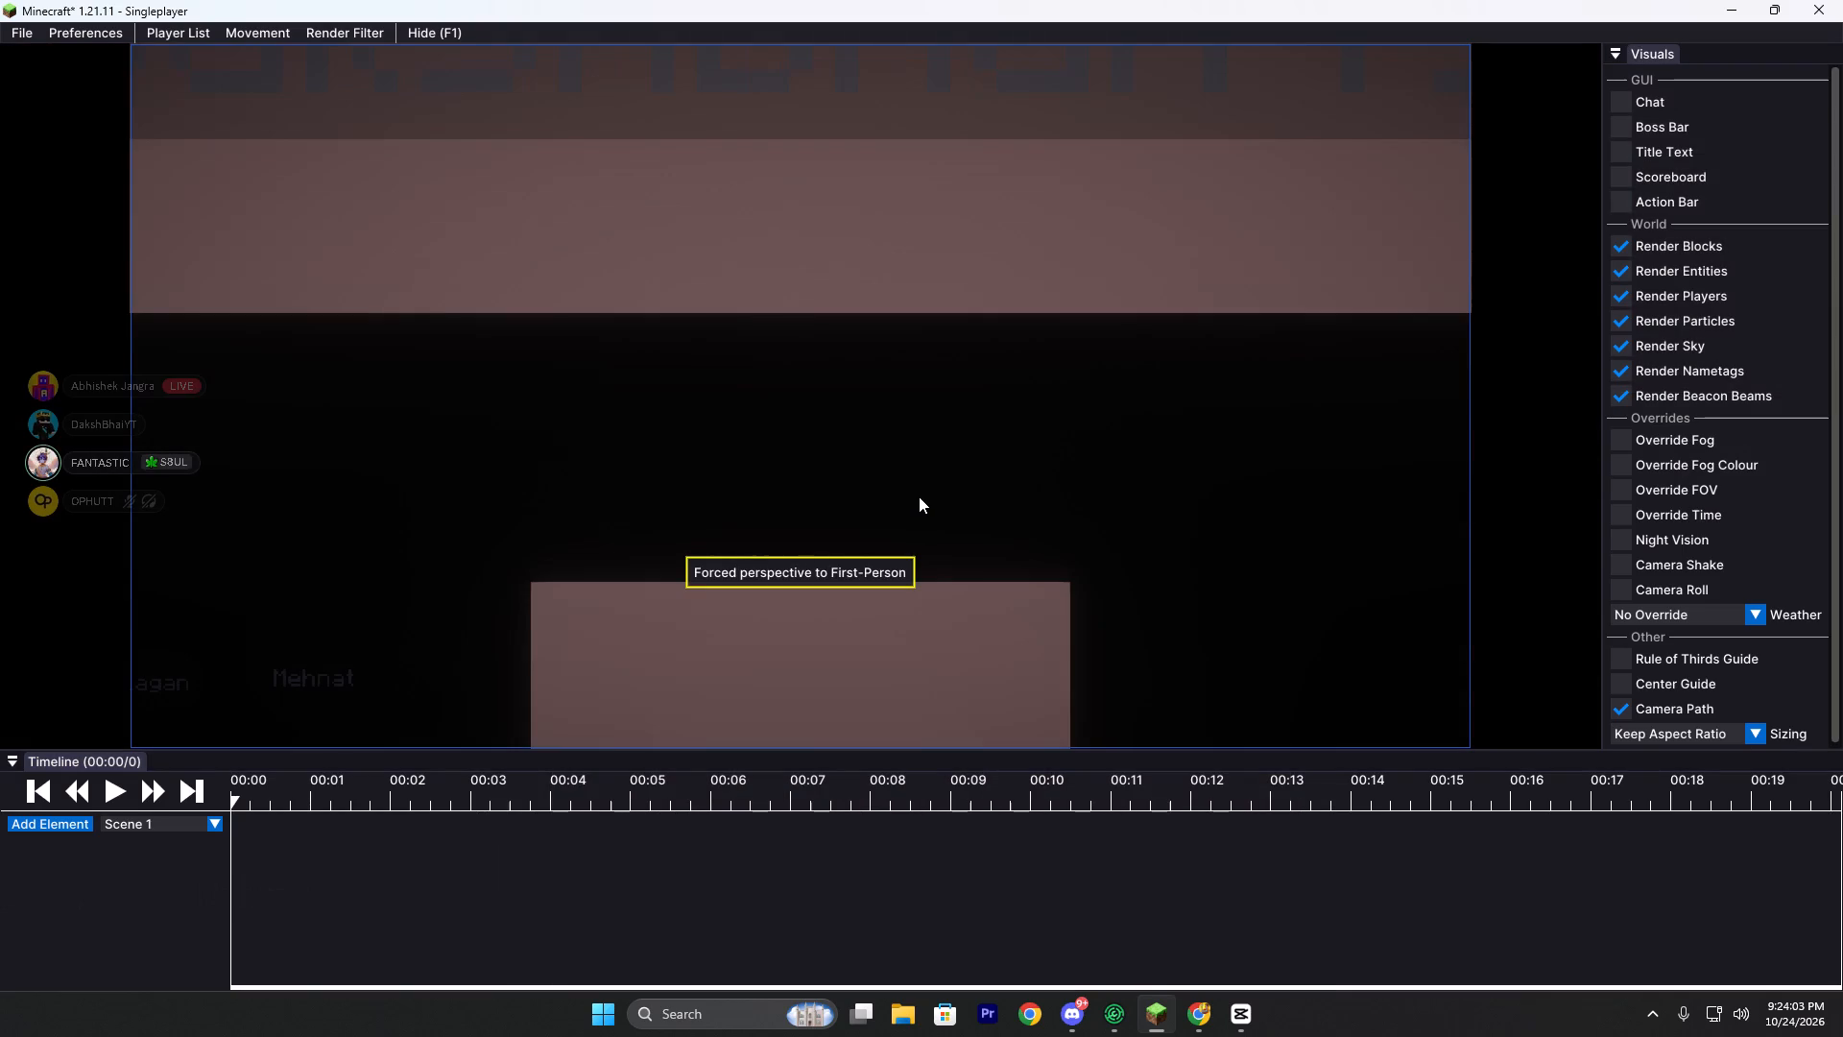
Spectate the crowned player in the black outfit and switch the replay camera to a third-person view.
{"action": "key", "text": "s"}
{"action": "key", "text": "w"}
{"action": "left_click_drag", "start_coordinate": [876, 489], "coordinate": [921, 506]}
{"action": "key", "text": "w"}
{"action": "right_click", "coordinate": [801, 398]}
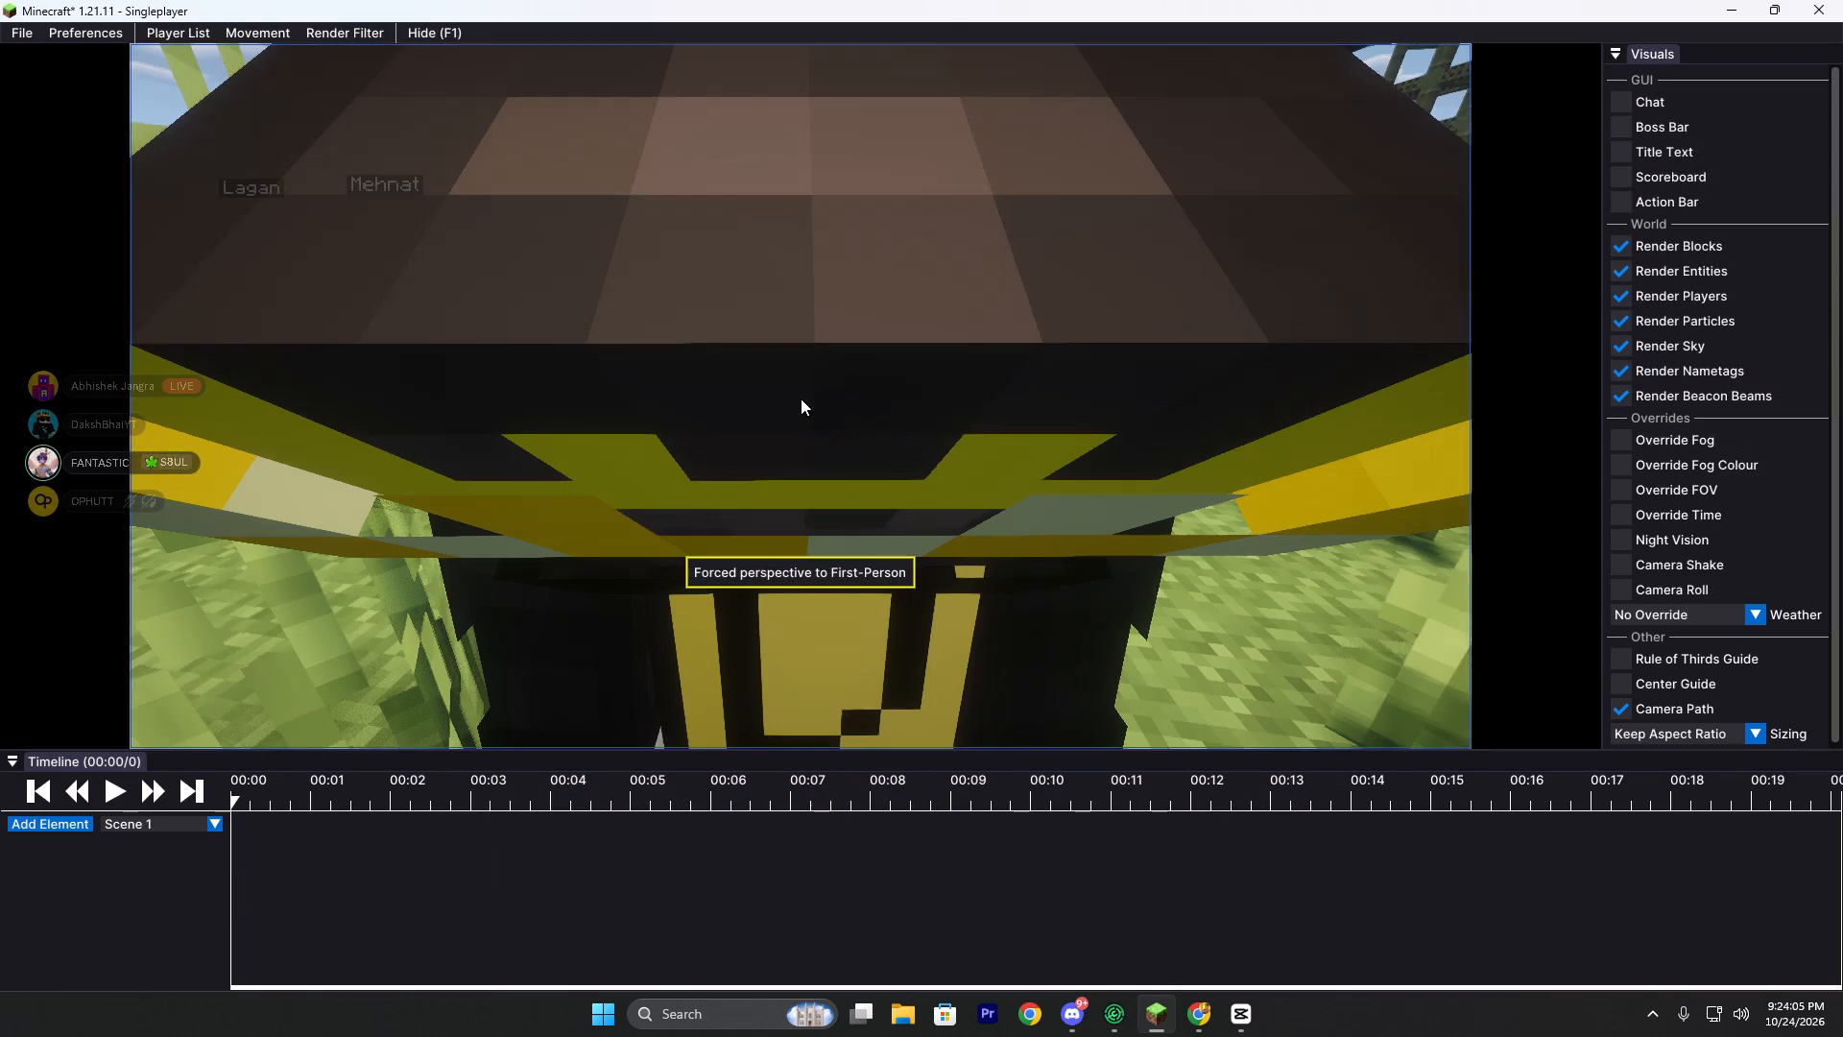
{"action": "key", "text": "s"}
{"action": "left_click", "coordinate": [975, 466]}
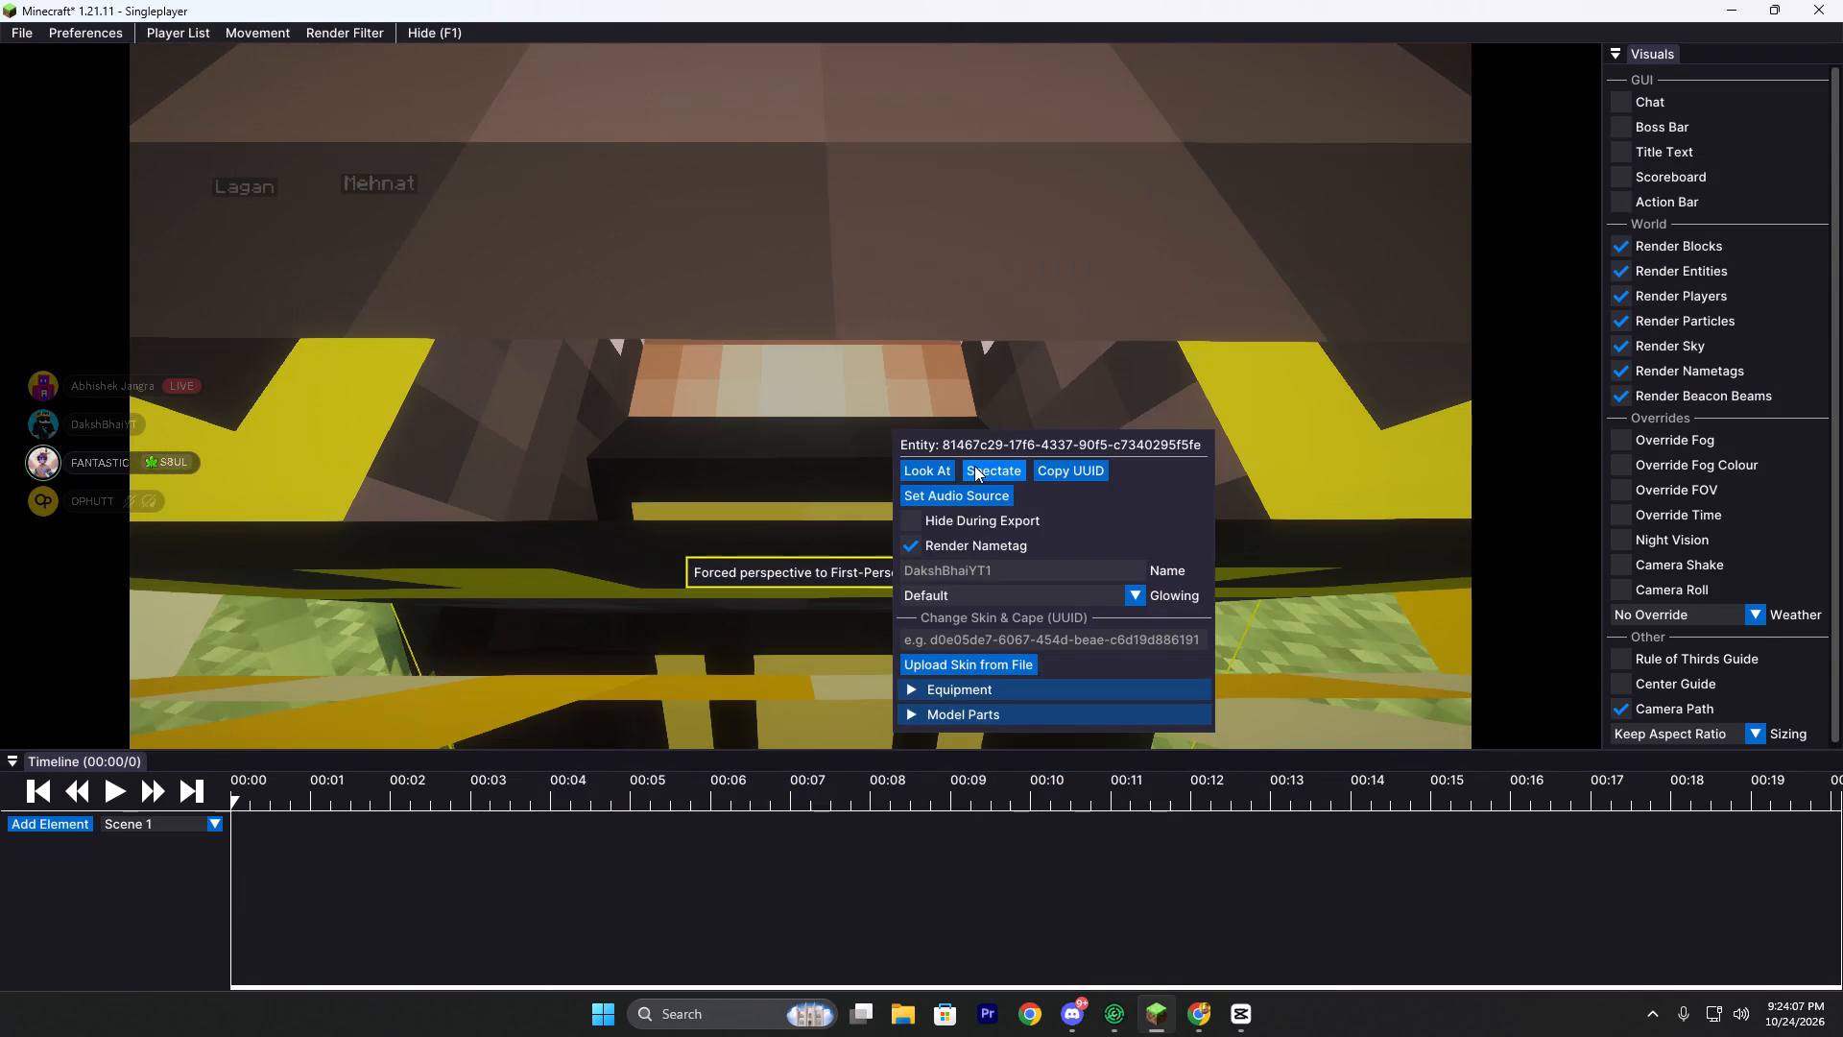
{"action": "key", "text": "F5"}
{"action": "key", "text": "F5"}
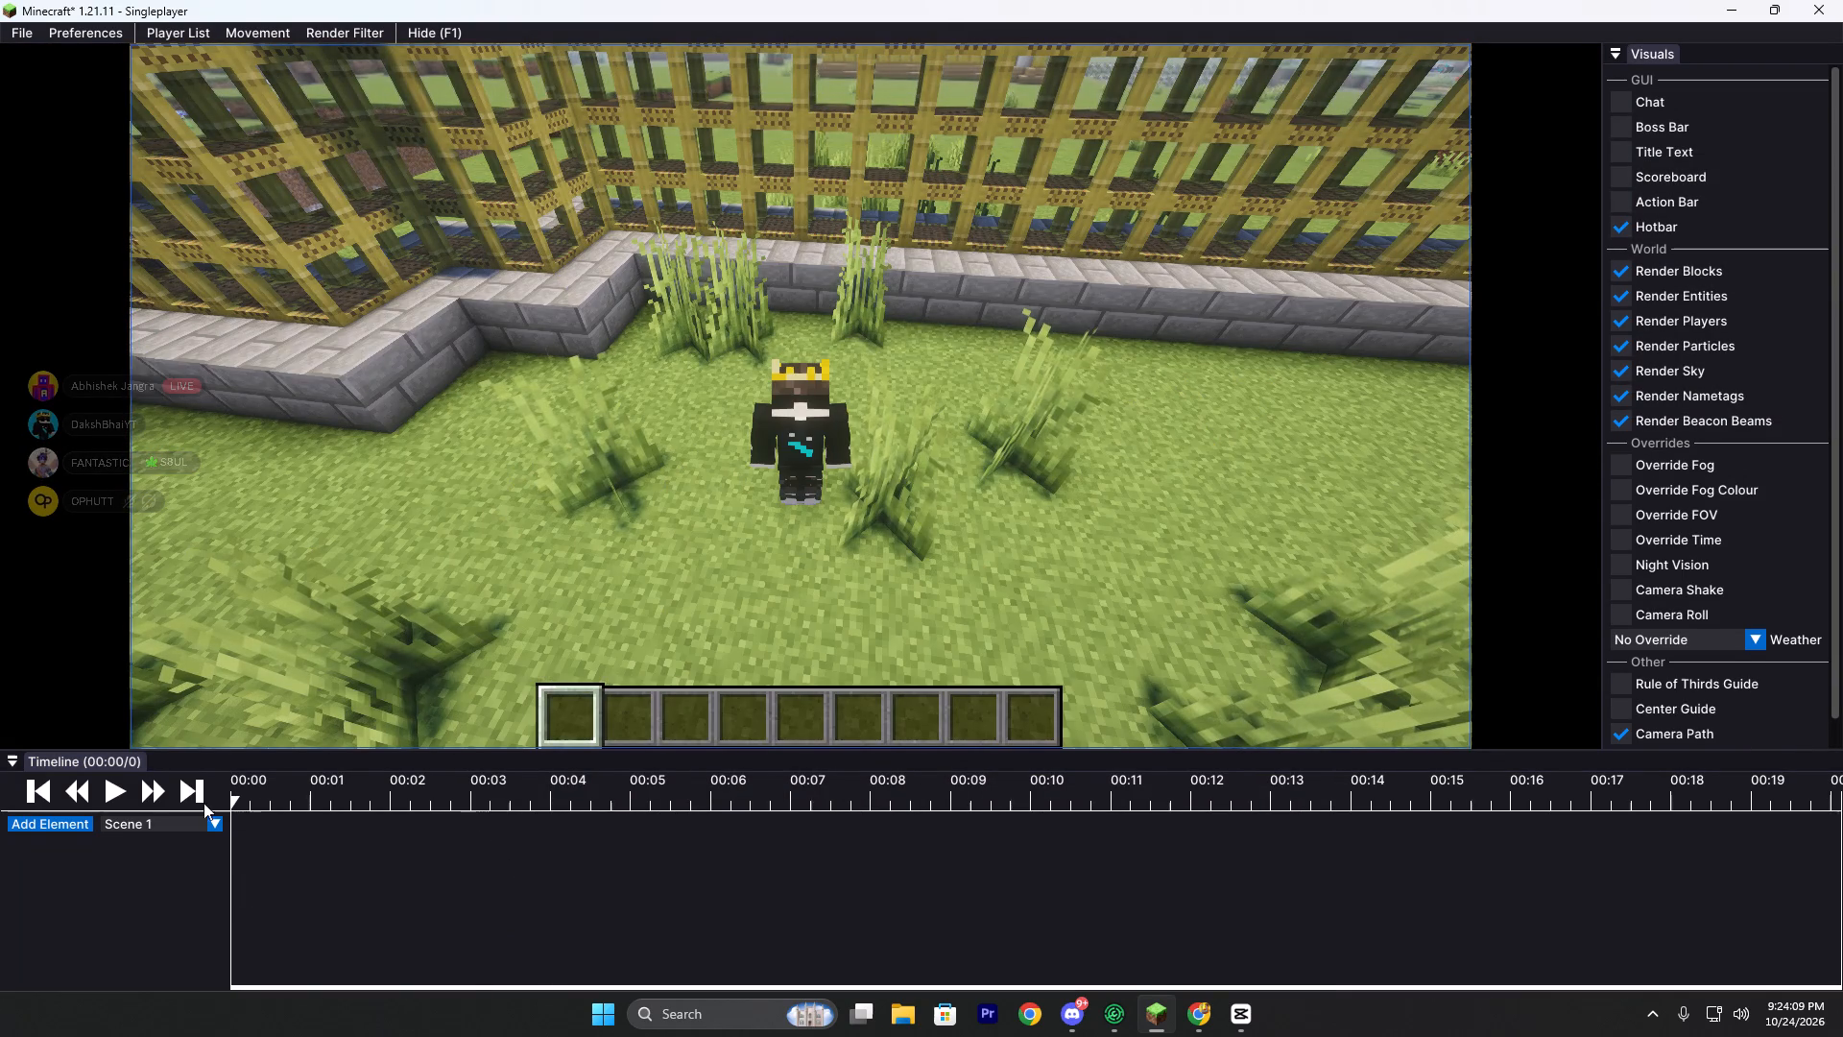
Enable the time override for the replay world and set the time to 0.
{"action": "left_click", "coordinate": [1634, 534]}
{"action": "left_click_drag", "start_coordinate": [1652, 563], "coordinate": [1613, 572]}
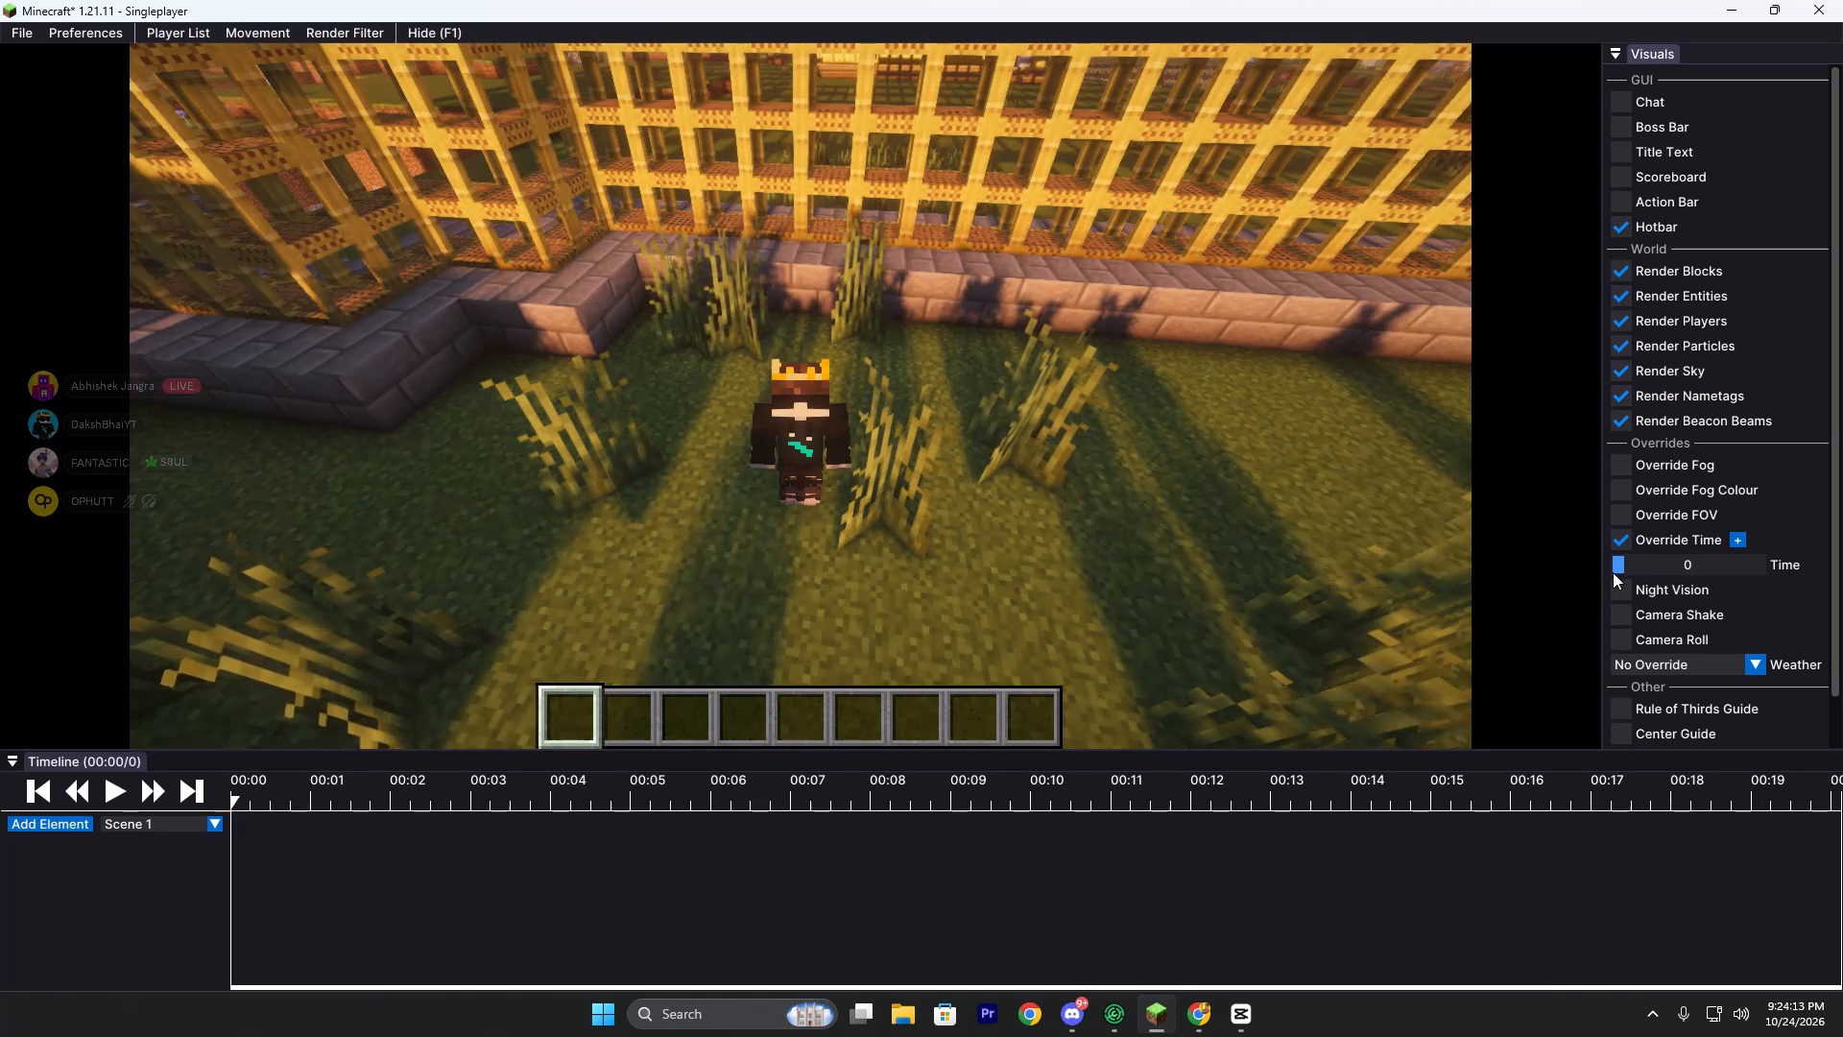
{"action": "left_click_drag", "start_coordinate": [1613, 572], "coordinate": [1617, 573]}
Play the replay briefly, pause at tick 28, mark it as the export start, and resume playback.
{"action": "left_click", "coordinate": [111, 787]}
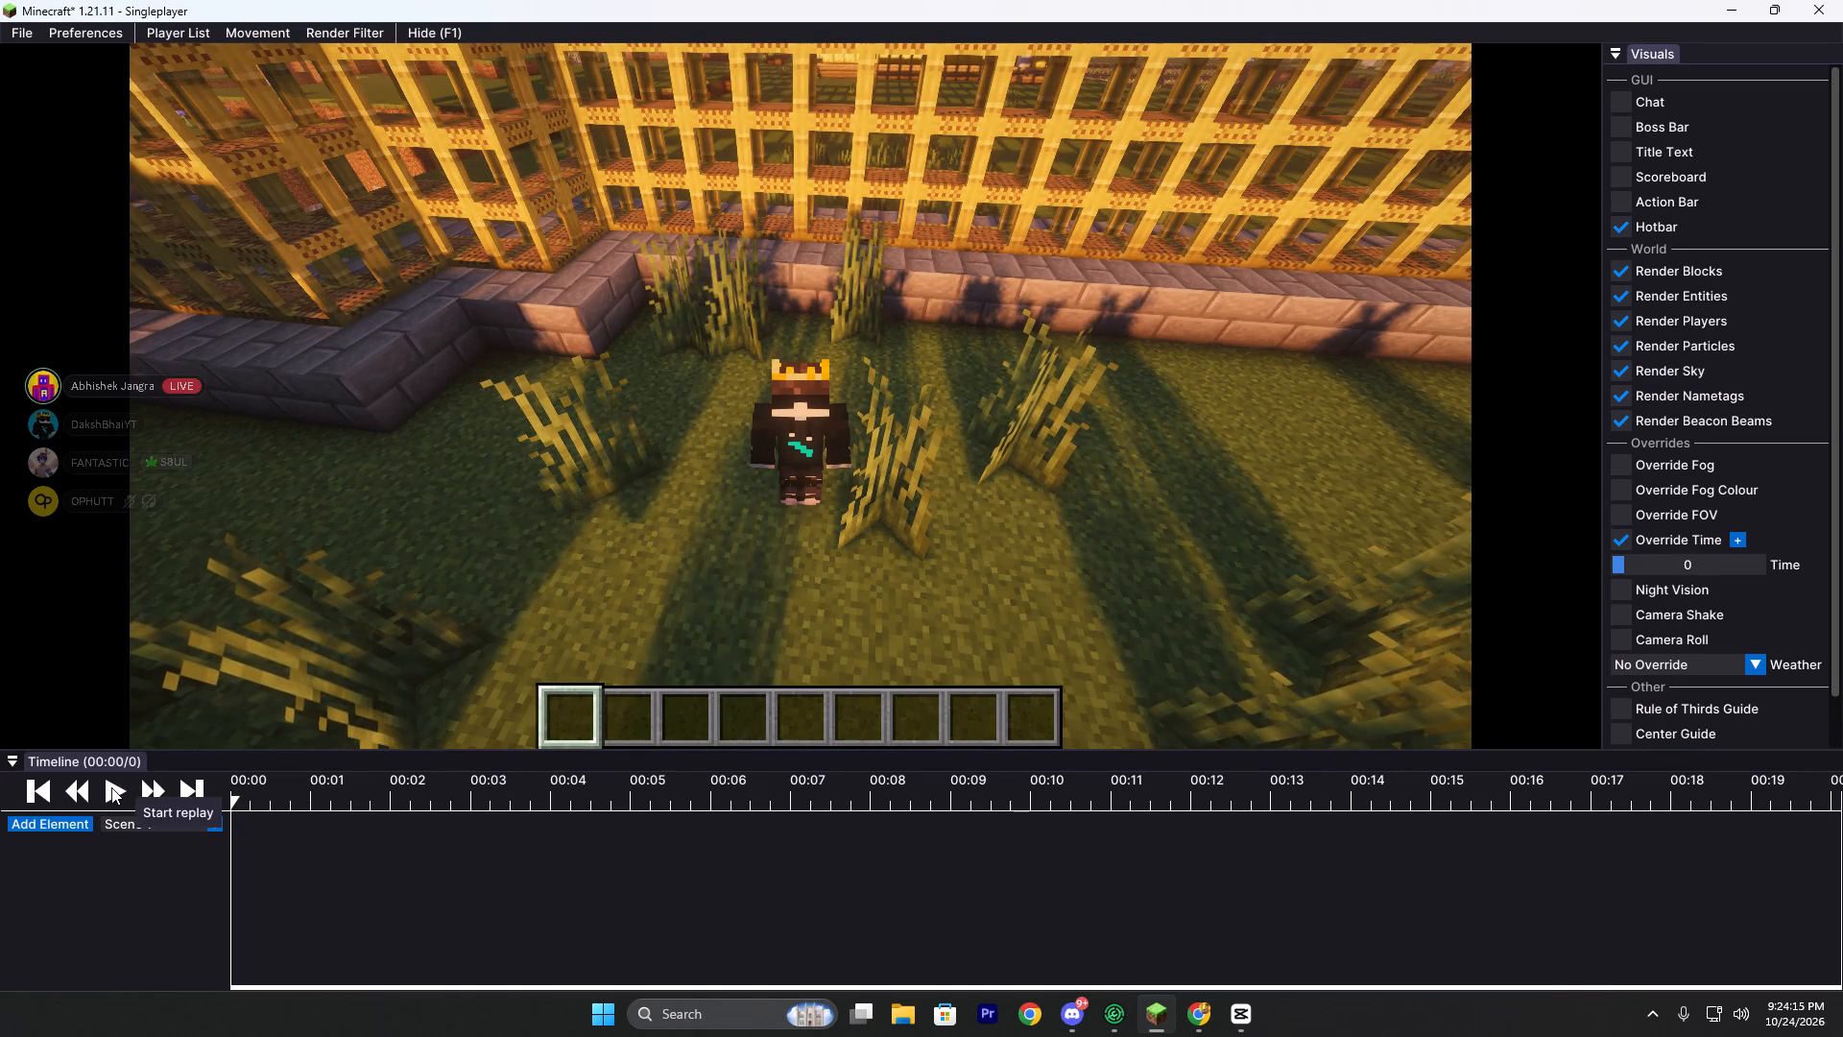
{"action": "left_click", "coordinate": [115, 794]}
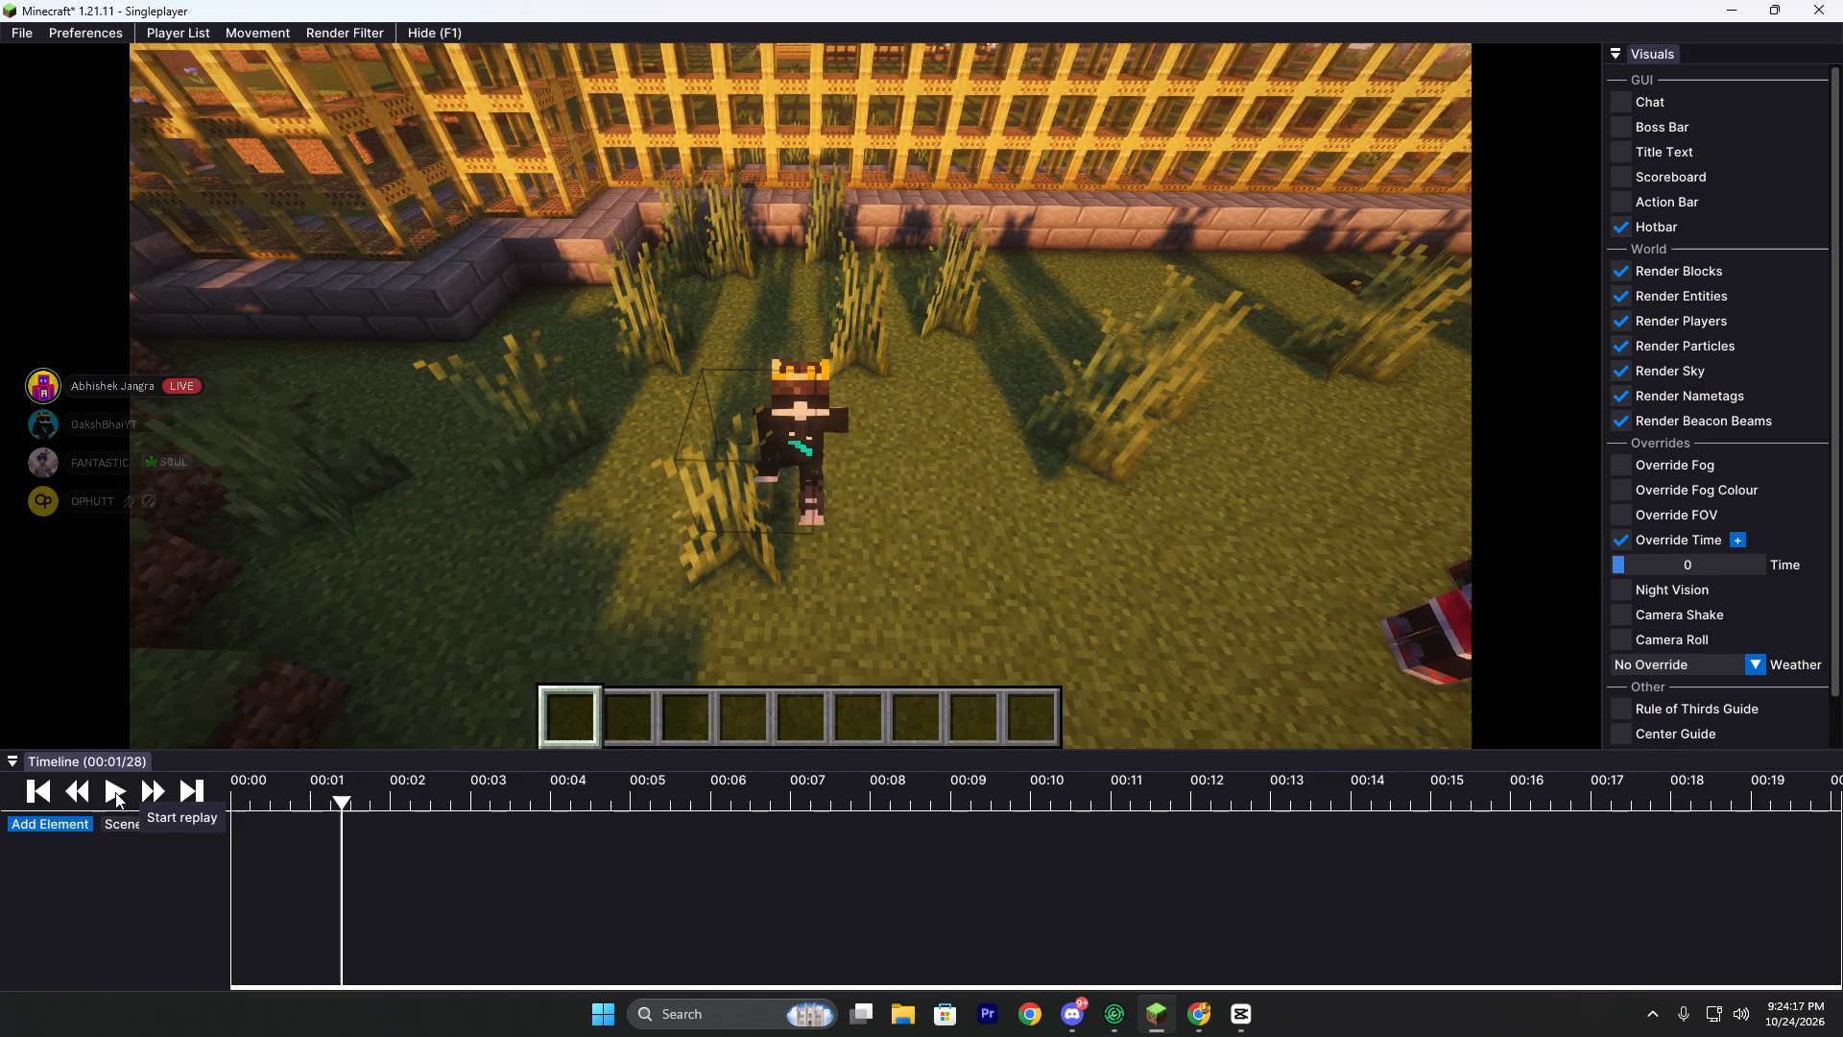
{"action": "key", "text": "i"}
{"action": "left_click", "coordinate": [115, 792]}
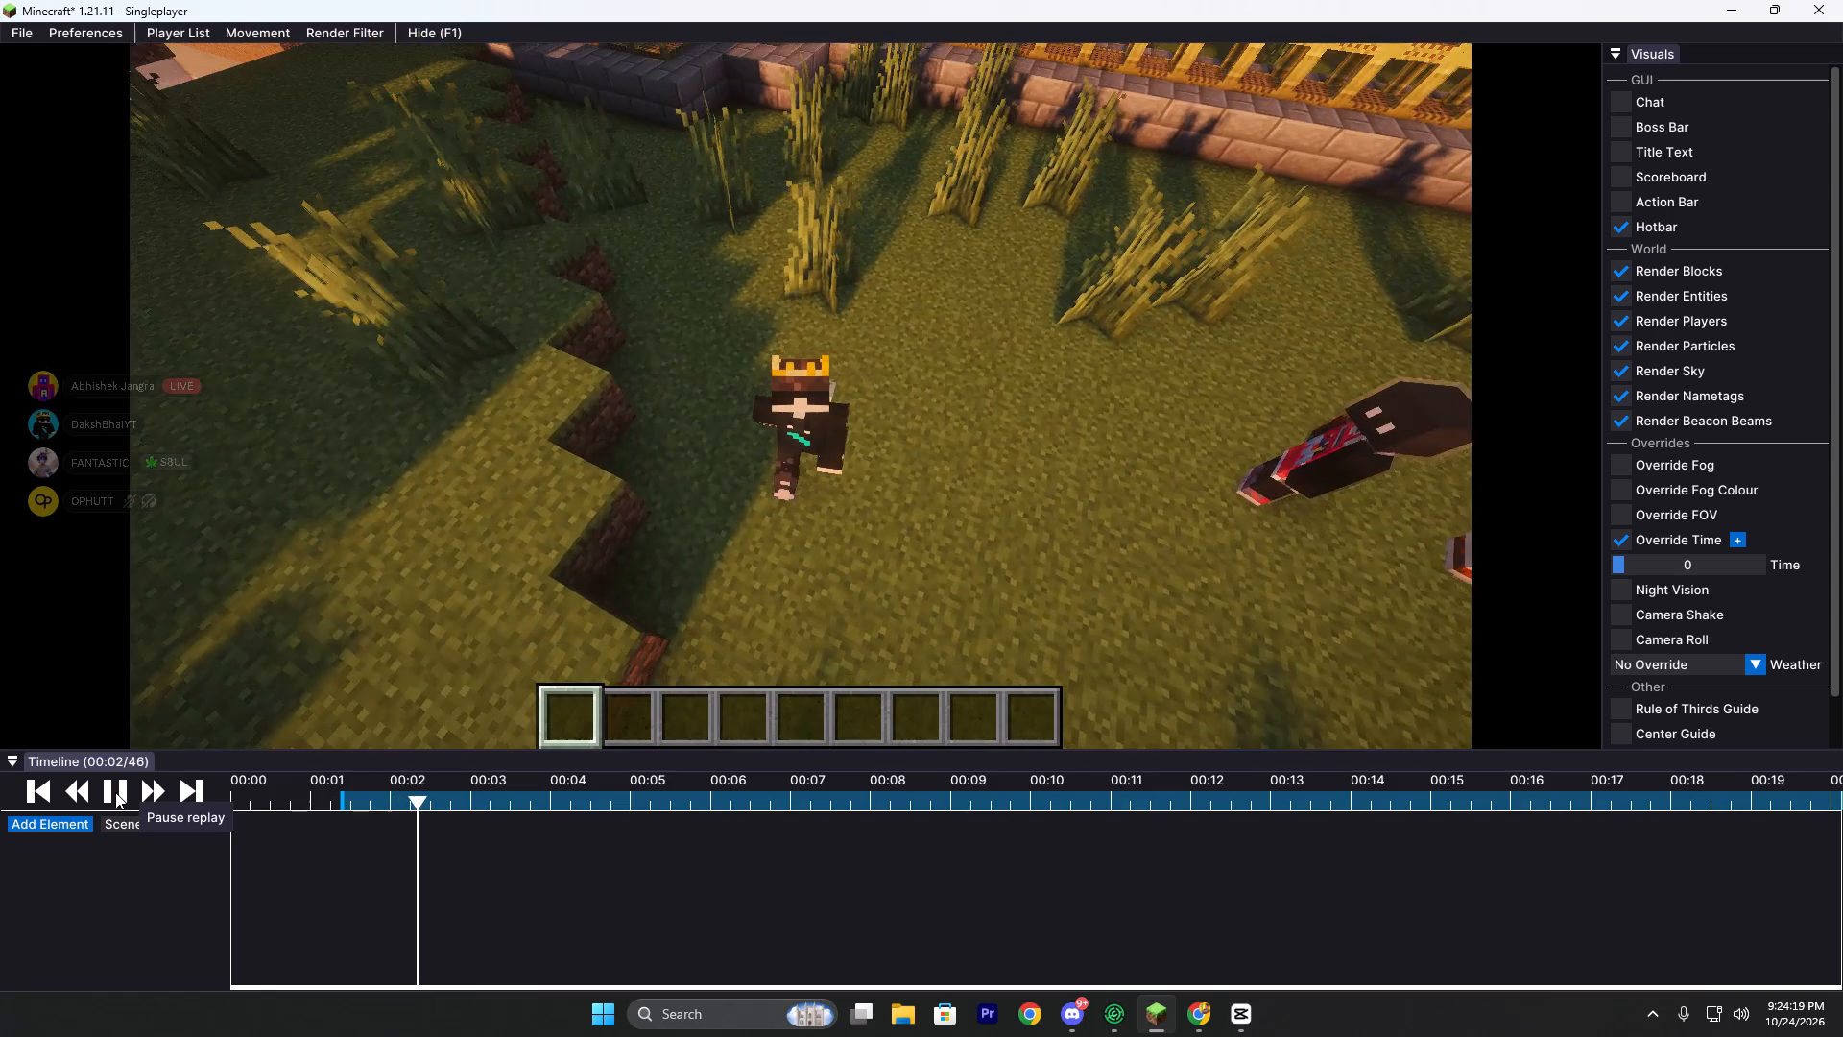
Hide the hotbar and enable the field-of-view override at 70.
{"action": "left_click", "coordinate": [1621, 225]}
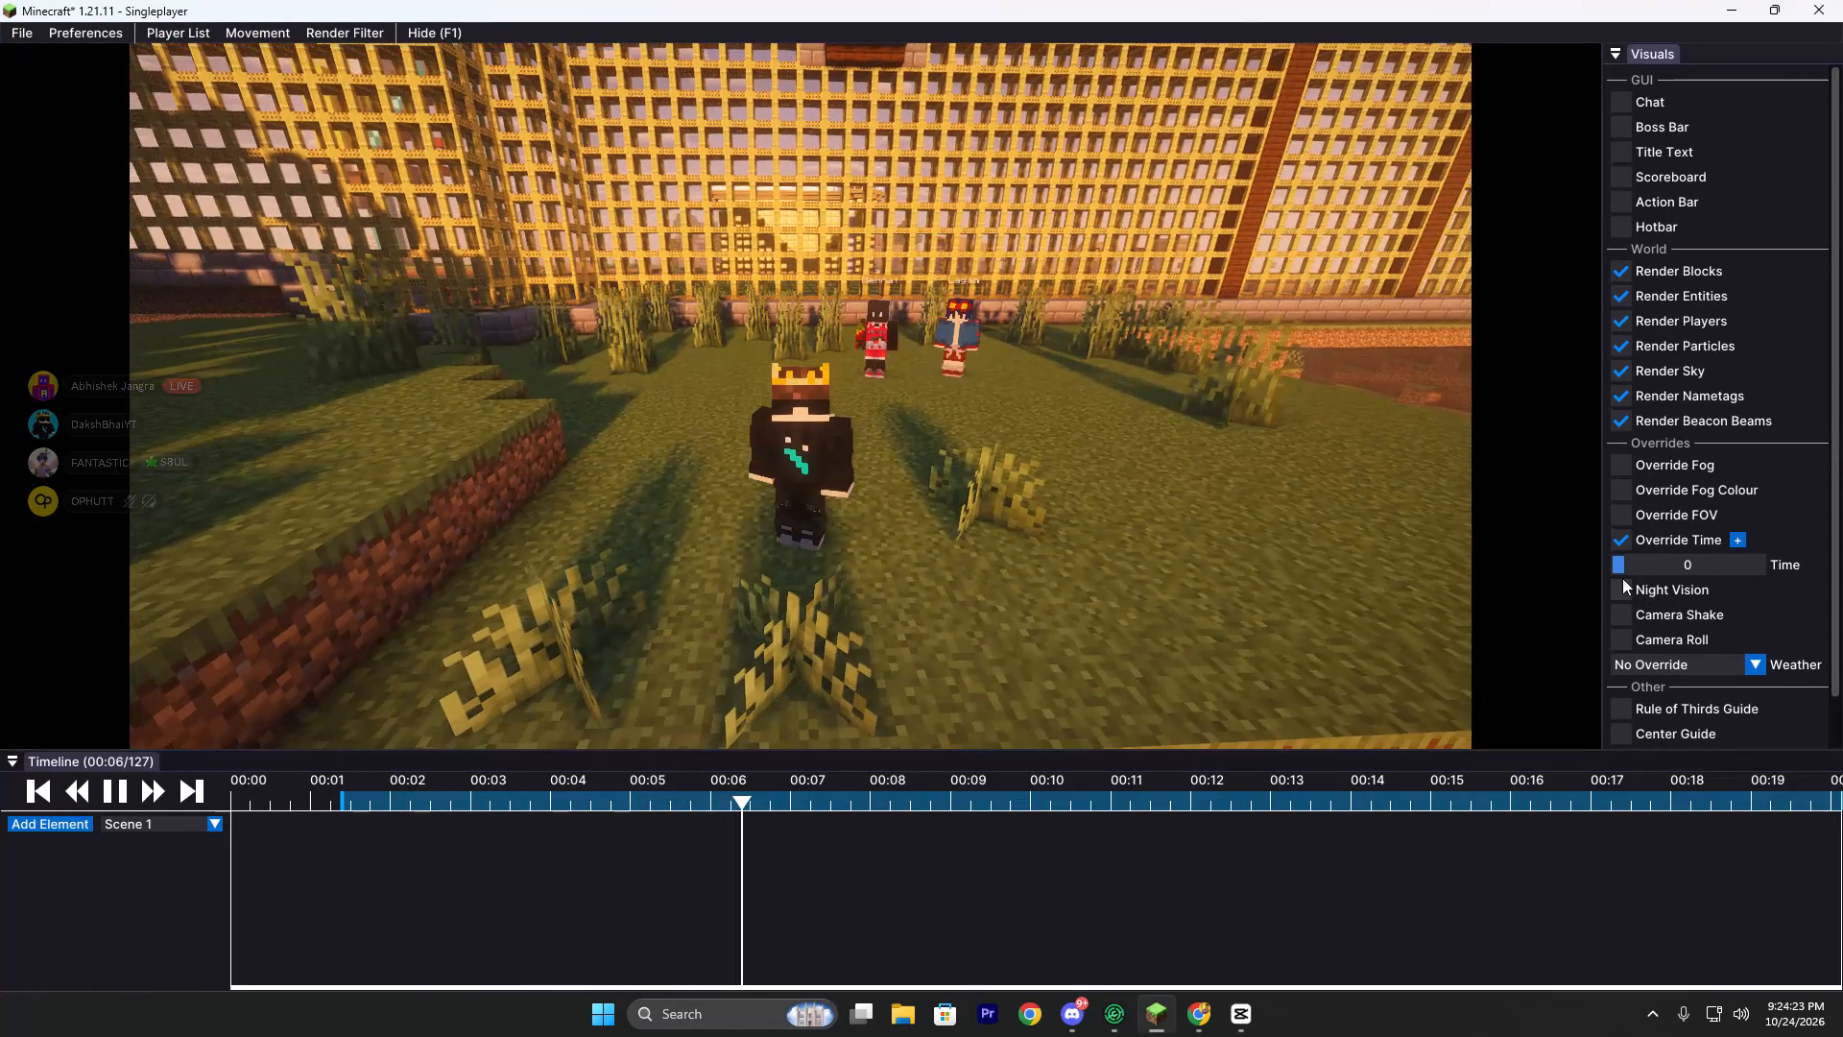
{"action": "left_click", "coordinate": [1623, 514]}
Export ticks 28 to 403 of the replay as a 1920 × 1080, 60 fps H264 MP4 in the Videos folder.
{"action": "left_click", "coordinate": [31, 32]}
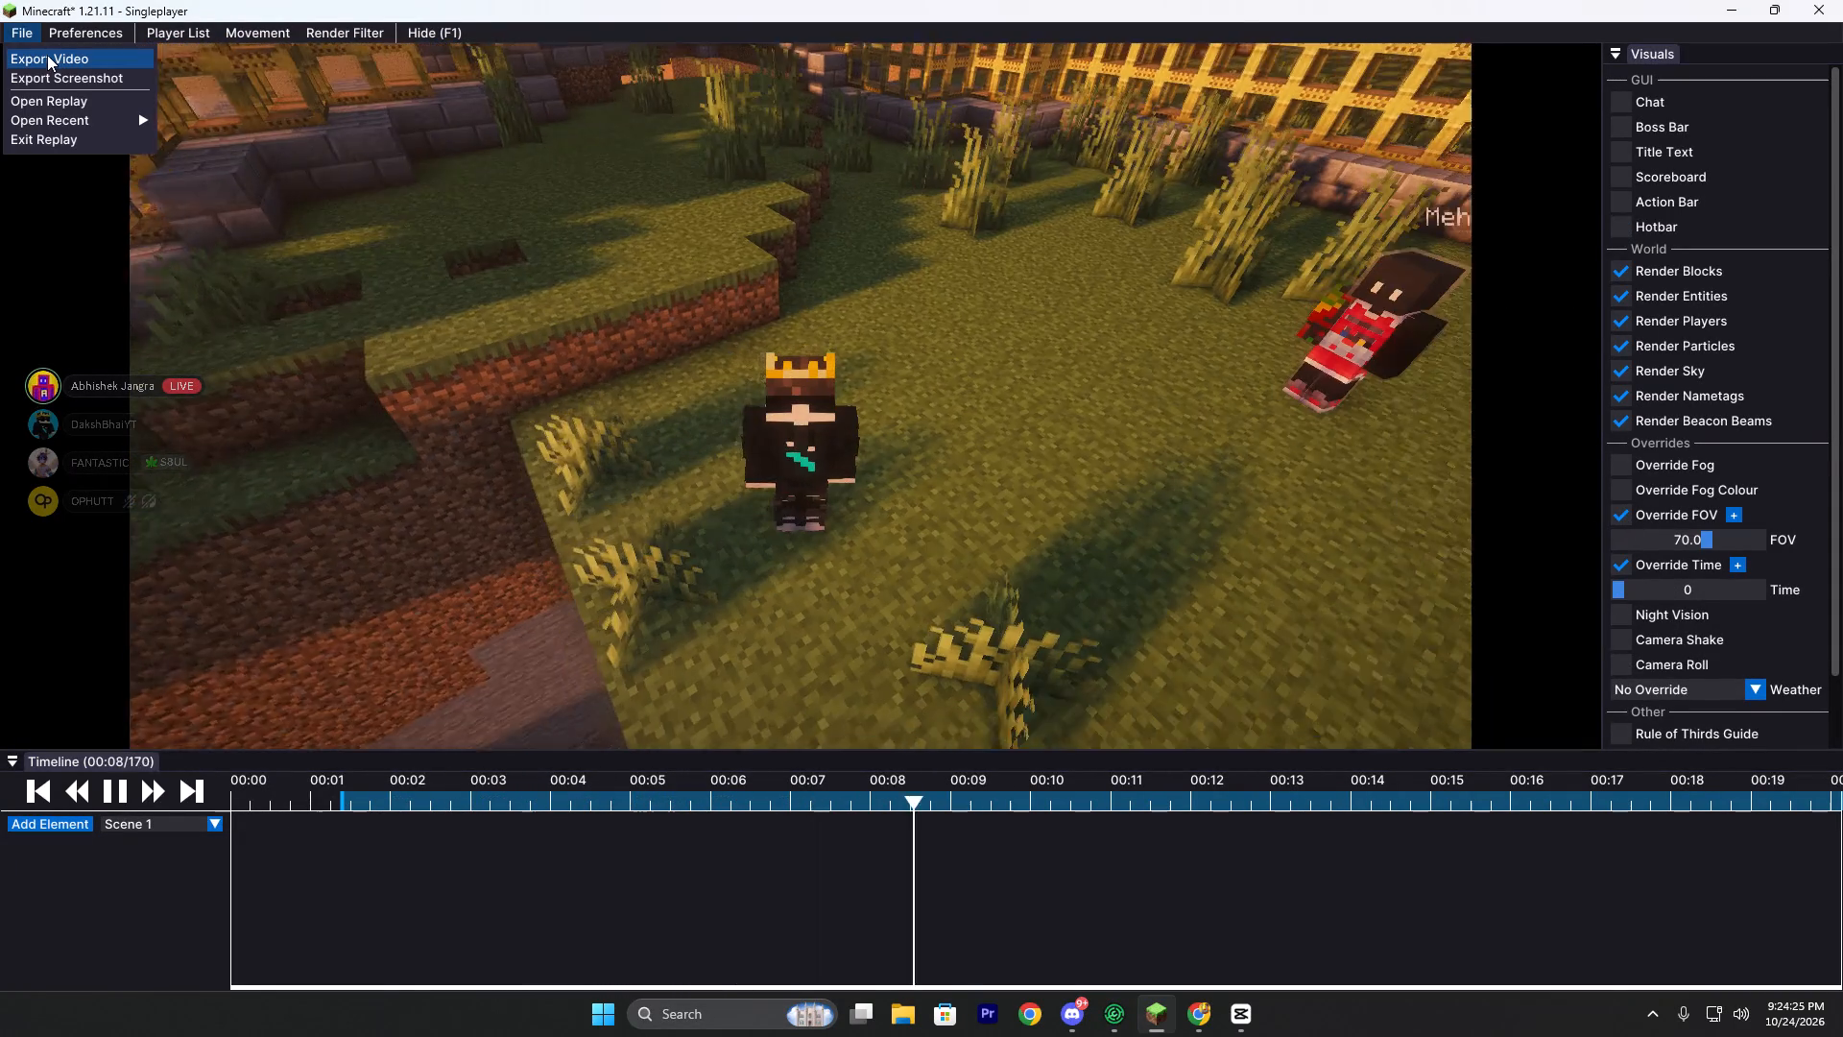
{"action": "left_click", "coordinate": [47, 55]}
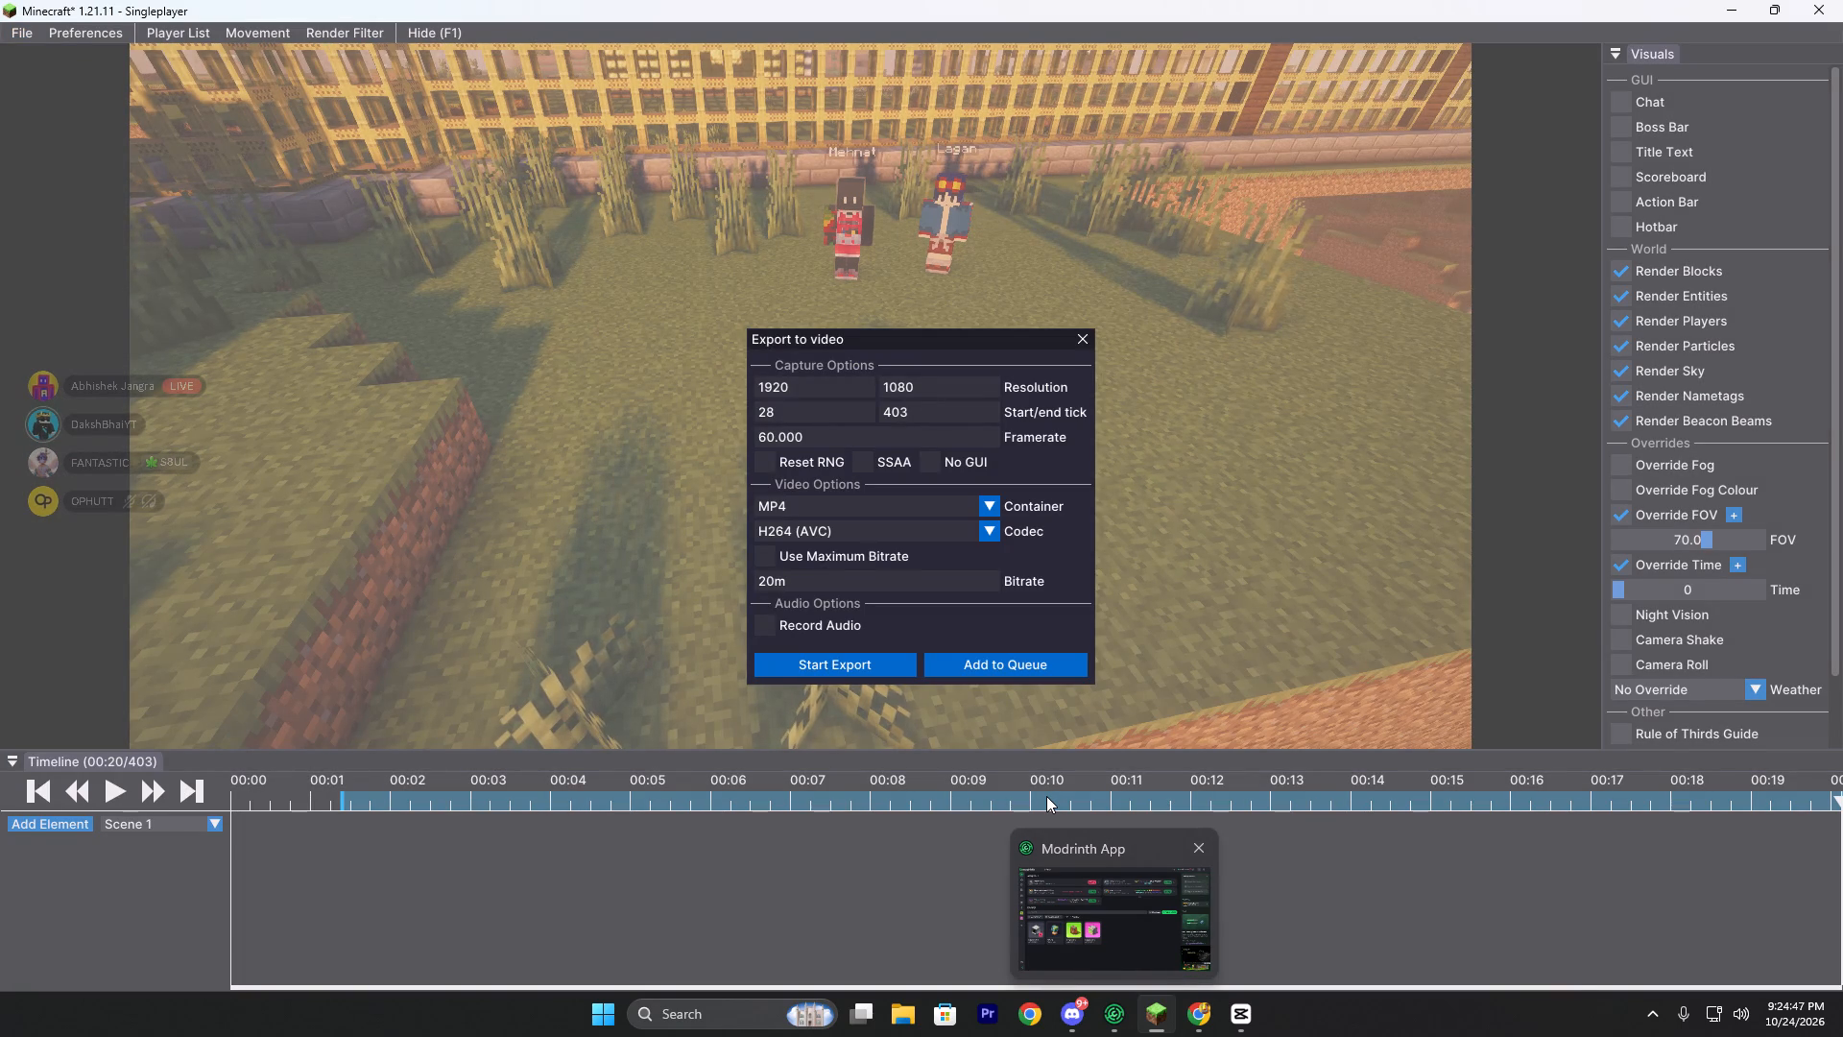
{"action": "left_click", "coordinate": [844, 673]}
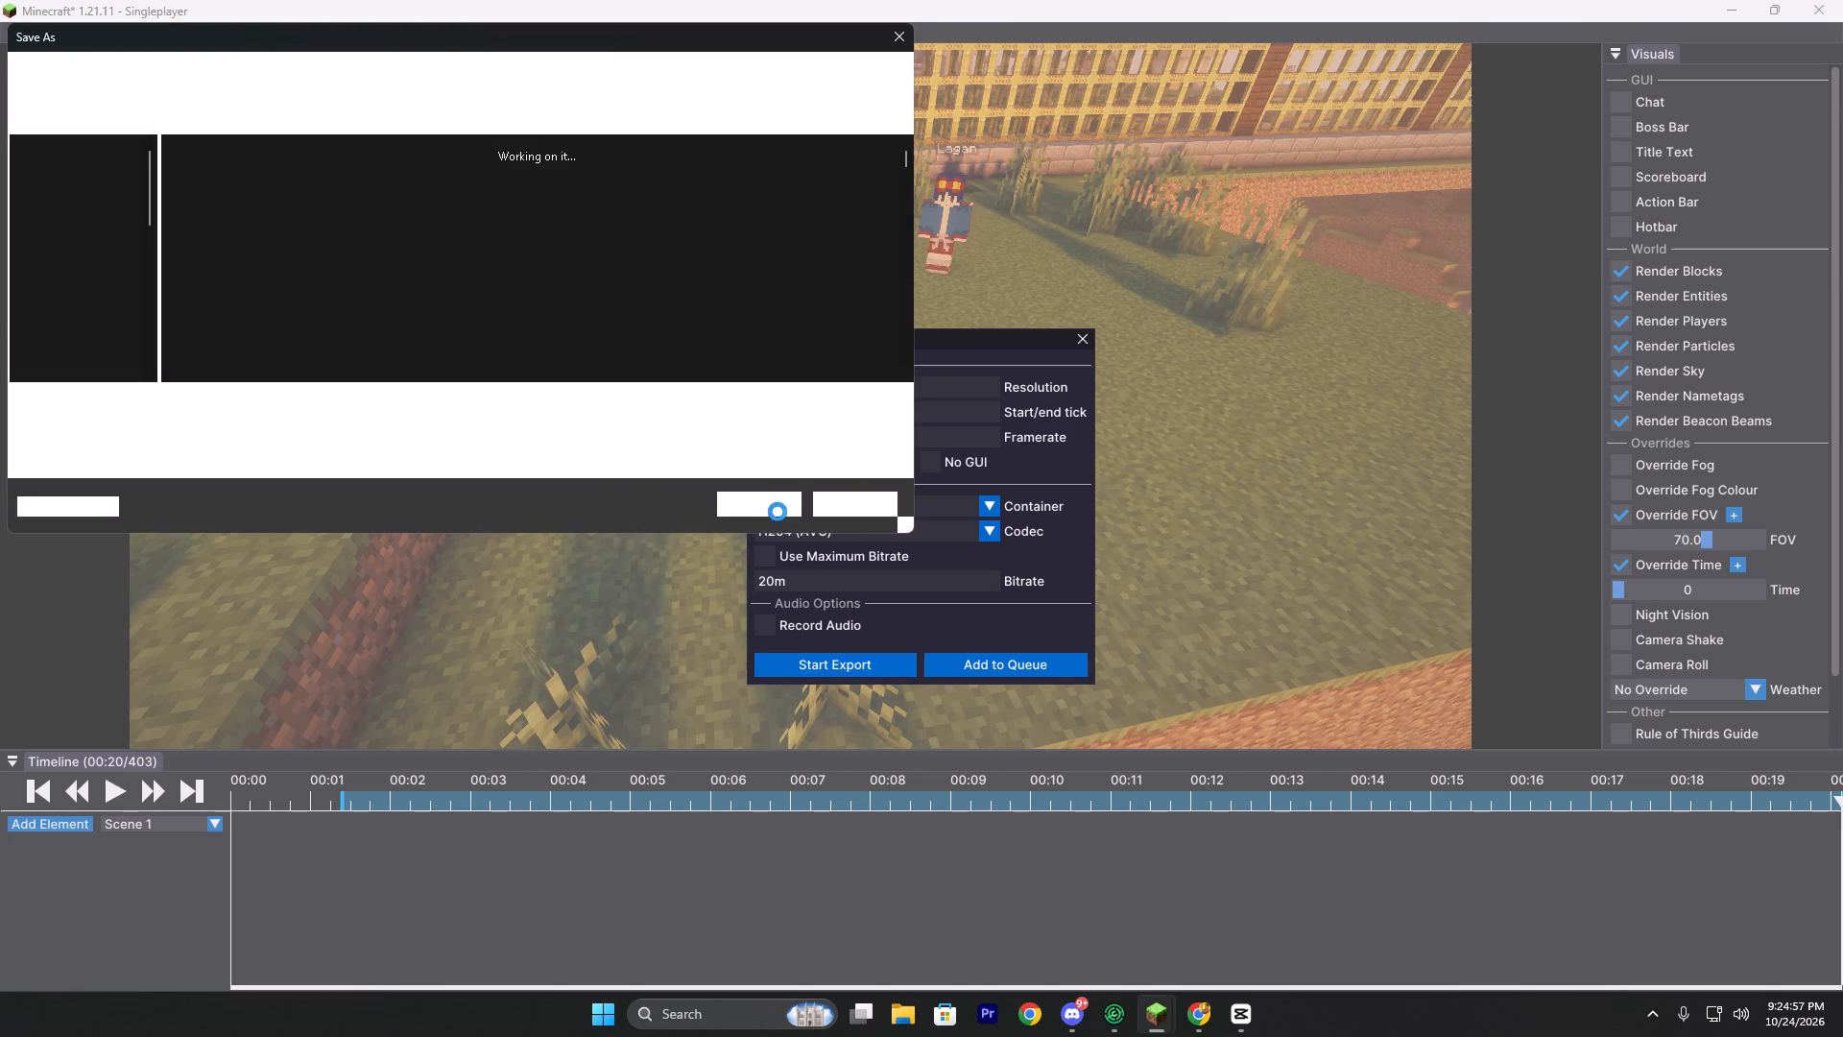
{"action": "left_click", "coordinate": [764, 503]}
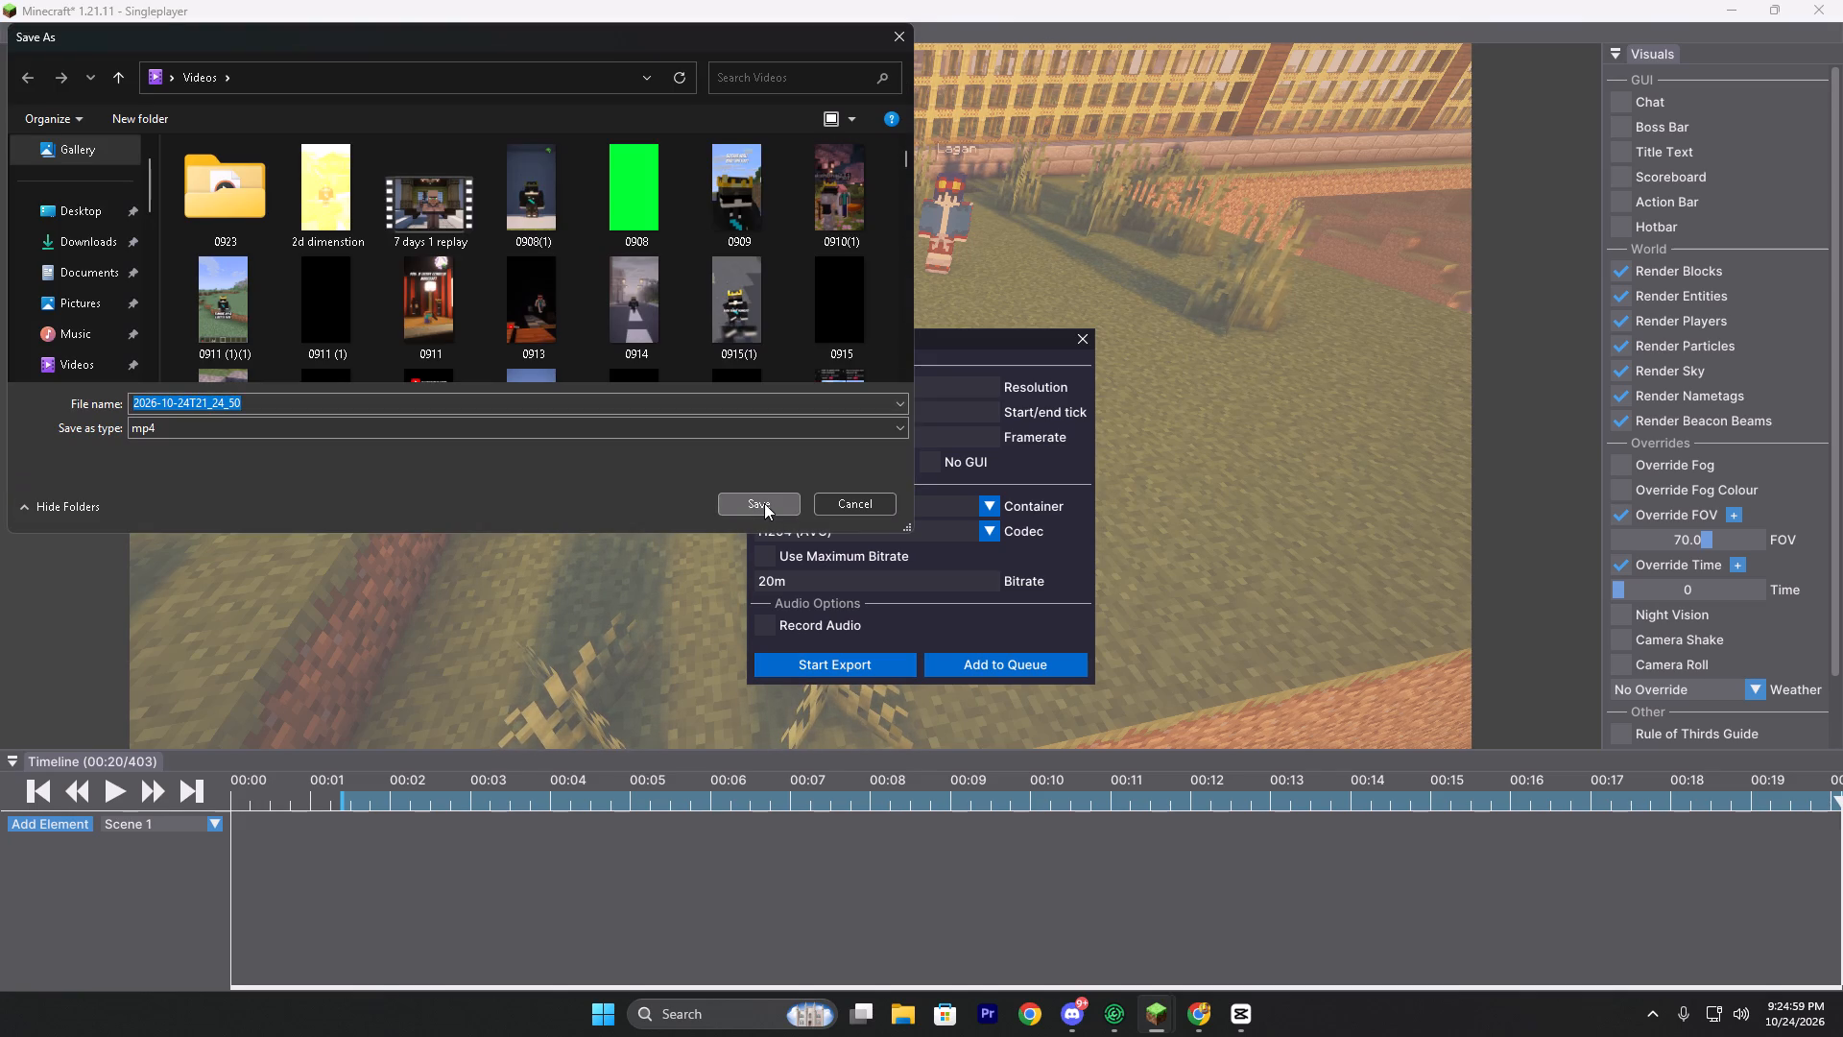
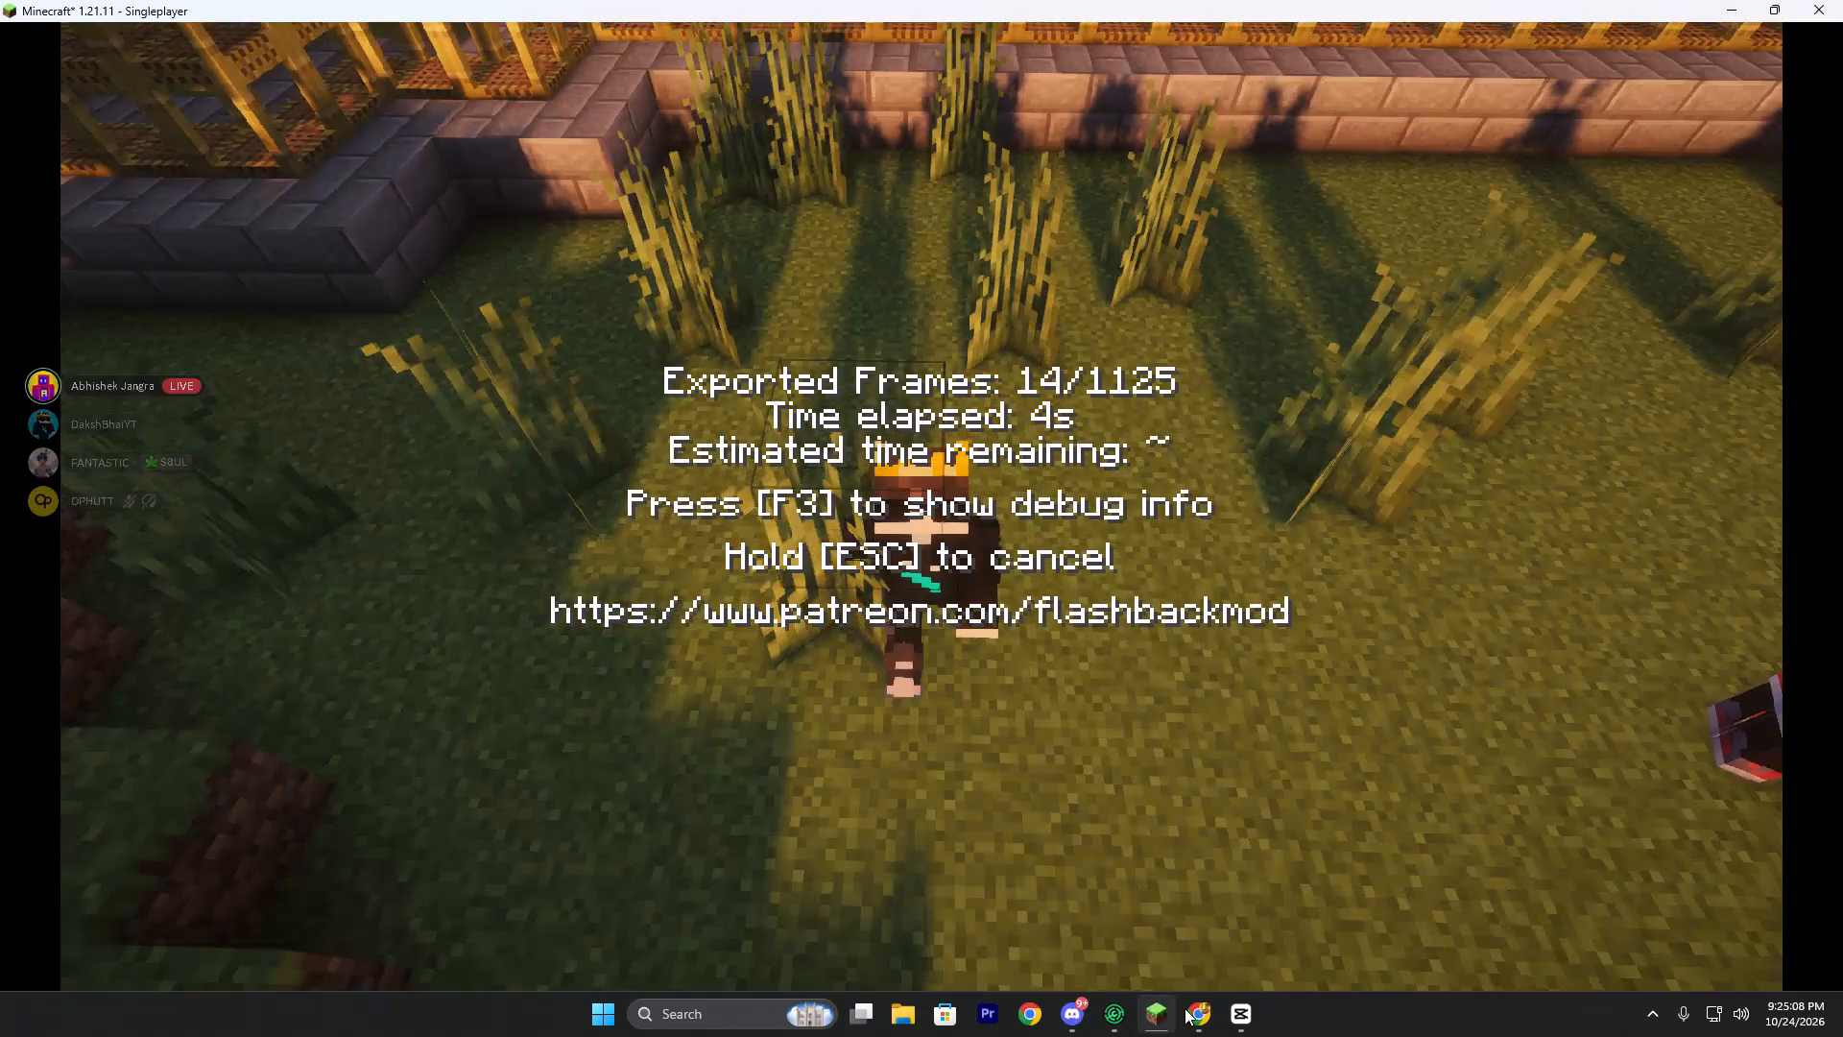
Switch to YouTube in Chrome, expand the full subscriptions list and open the ZenThorAki channel.
{"action": "left_click", "coordinate": [1194, 1027]}
{"action": "left_click", "coordinate": [1124, 333]}
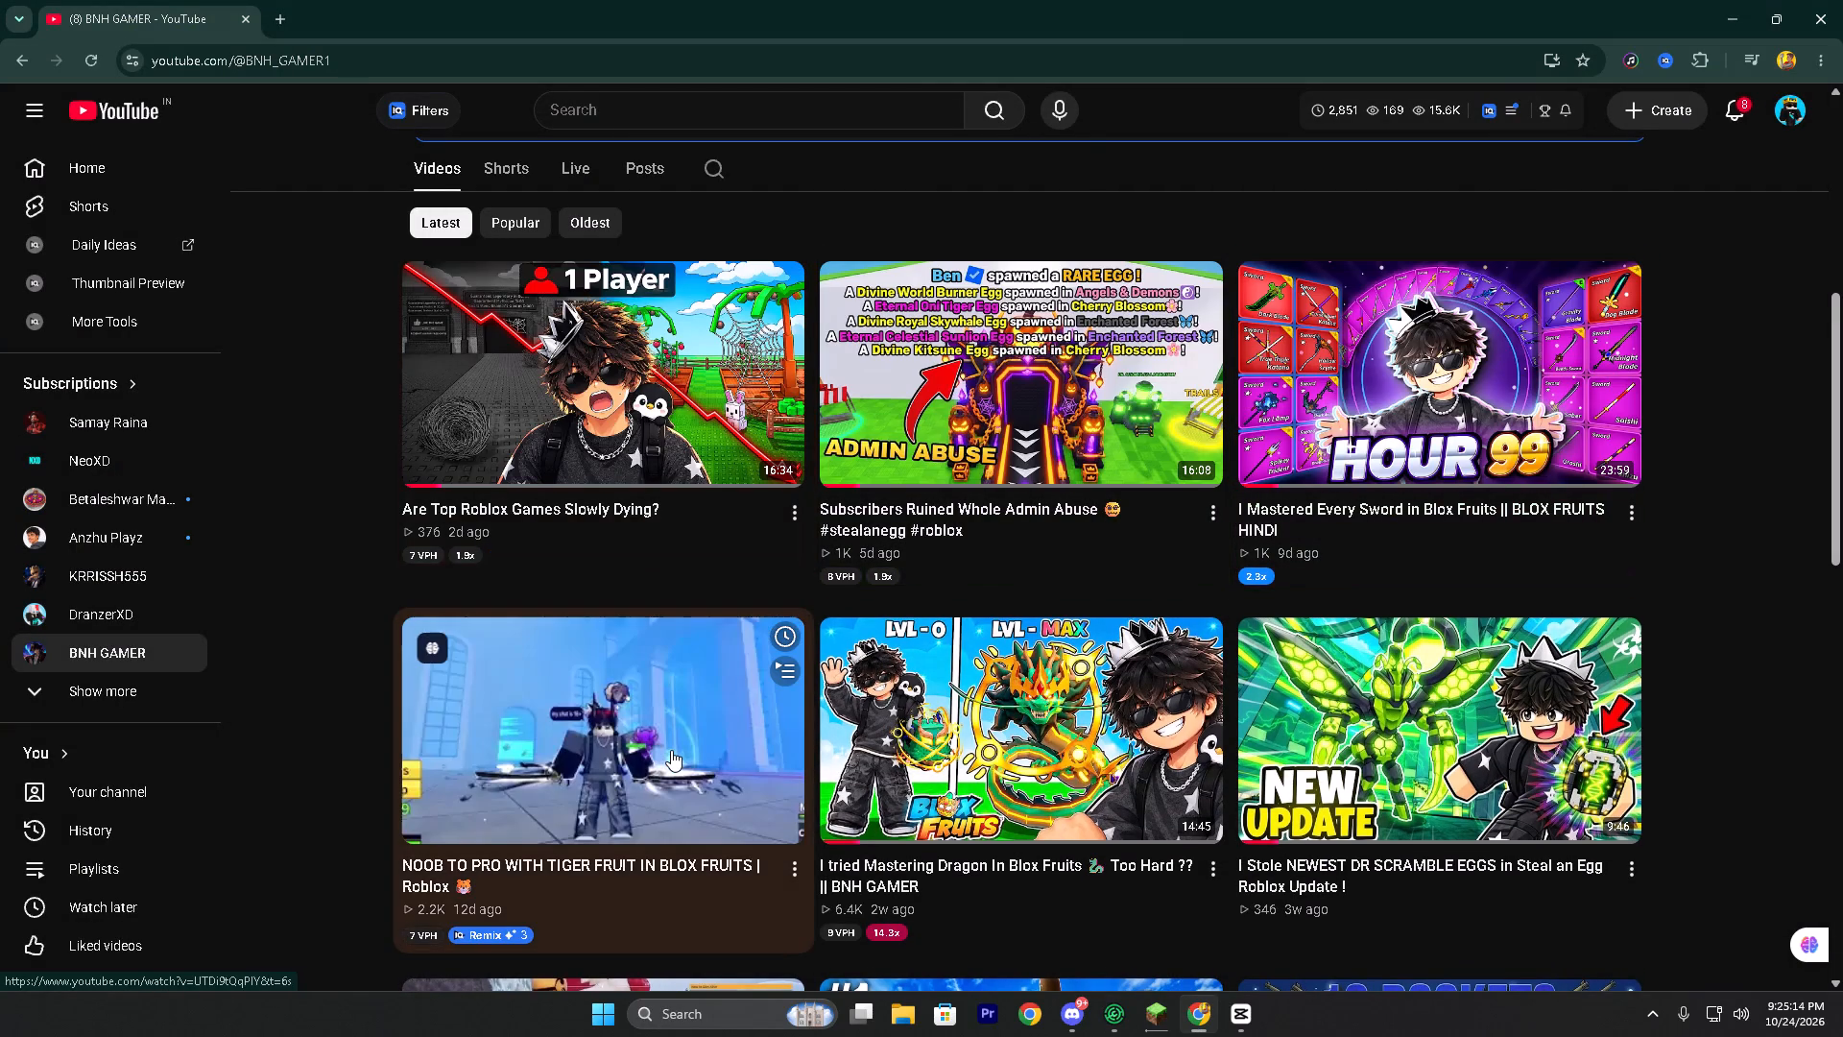
{"action": "scroll", "coordinate": [672, 756], "scroll_direction": "down", "scroll_amount": 1}
{"action": "left_click", "coordinate": [26, 689]}
{"action": "scroll", "coordinate": [172, 731], "scroll_direction": "down", "scroll_amount": 1}
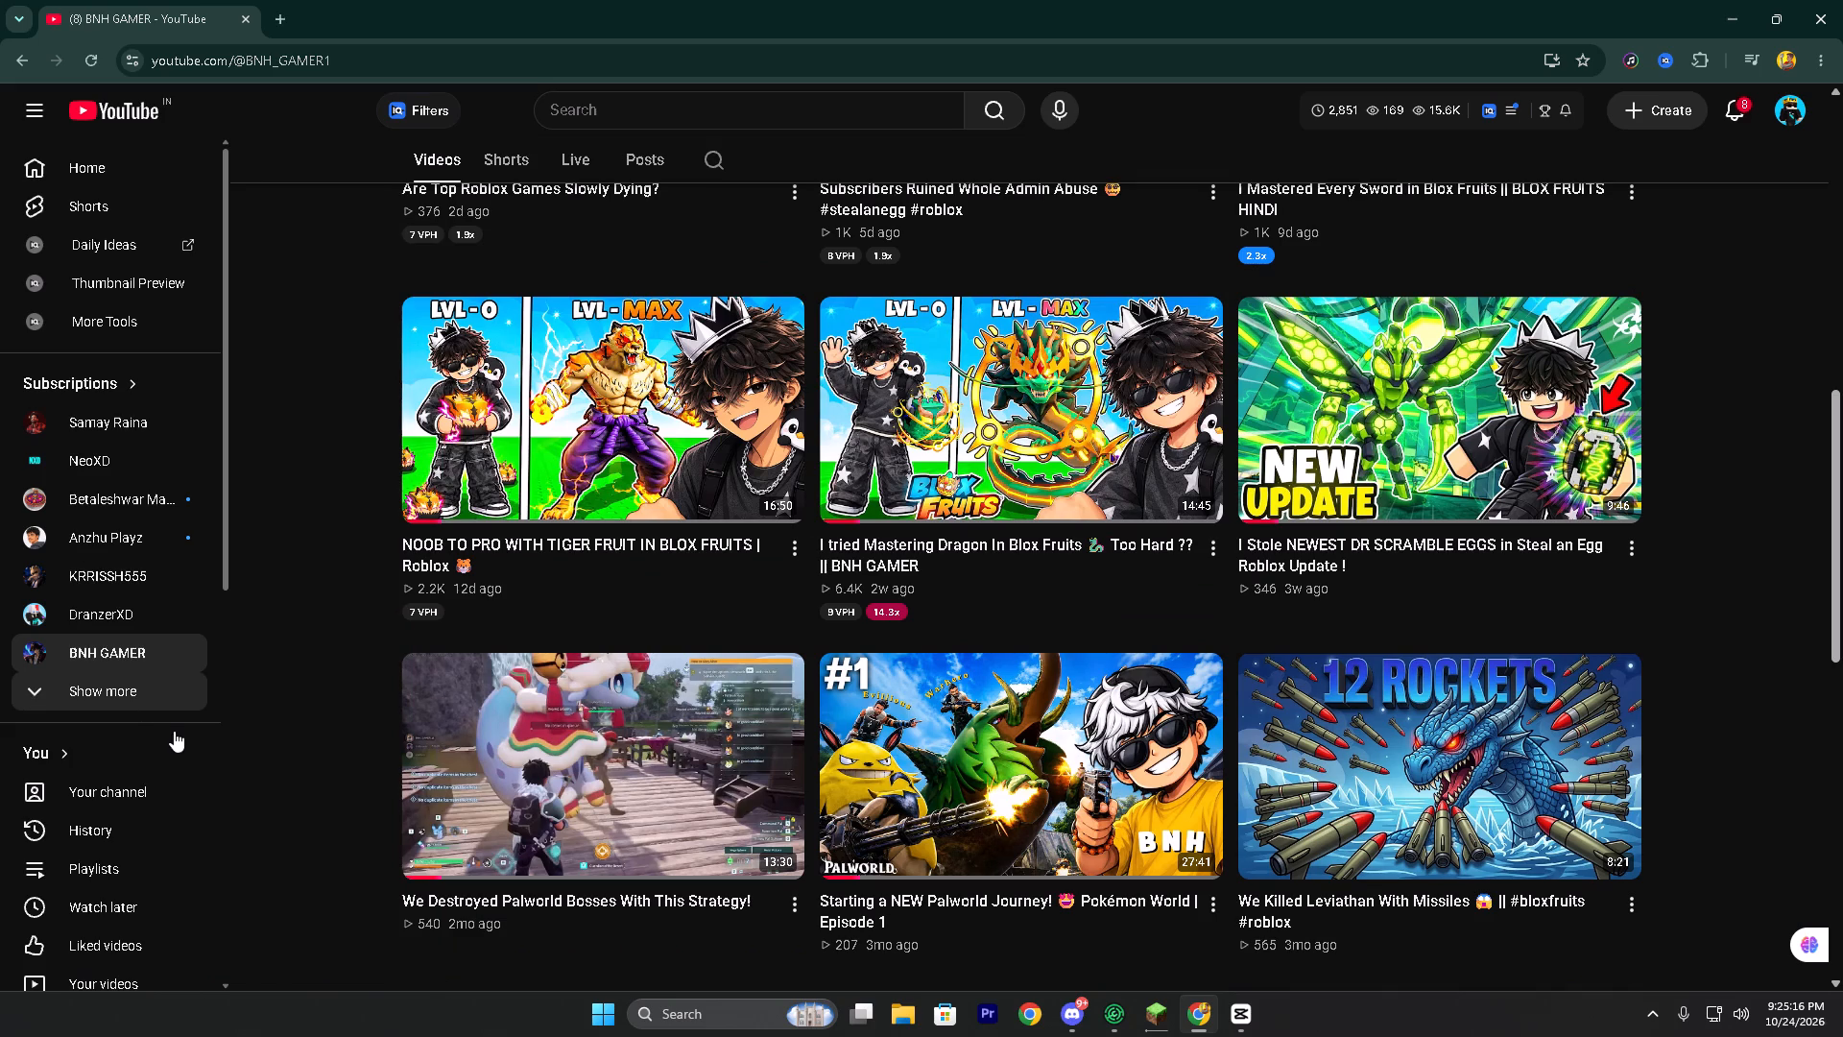
{"action": "scroll", "coordinate": [156, 703], "scroll_direction": "down", "scroll_amount": 2}
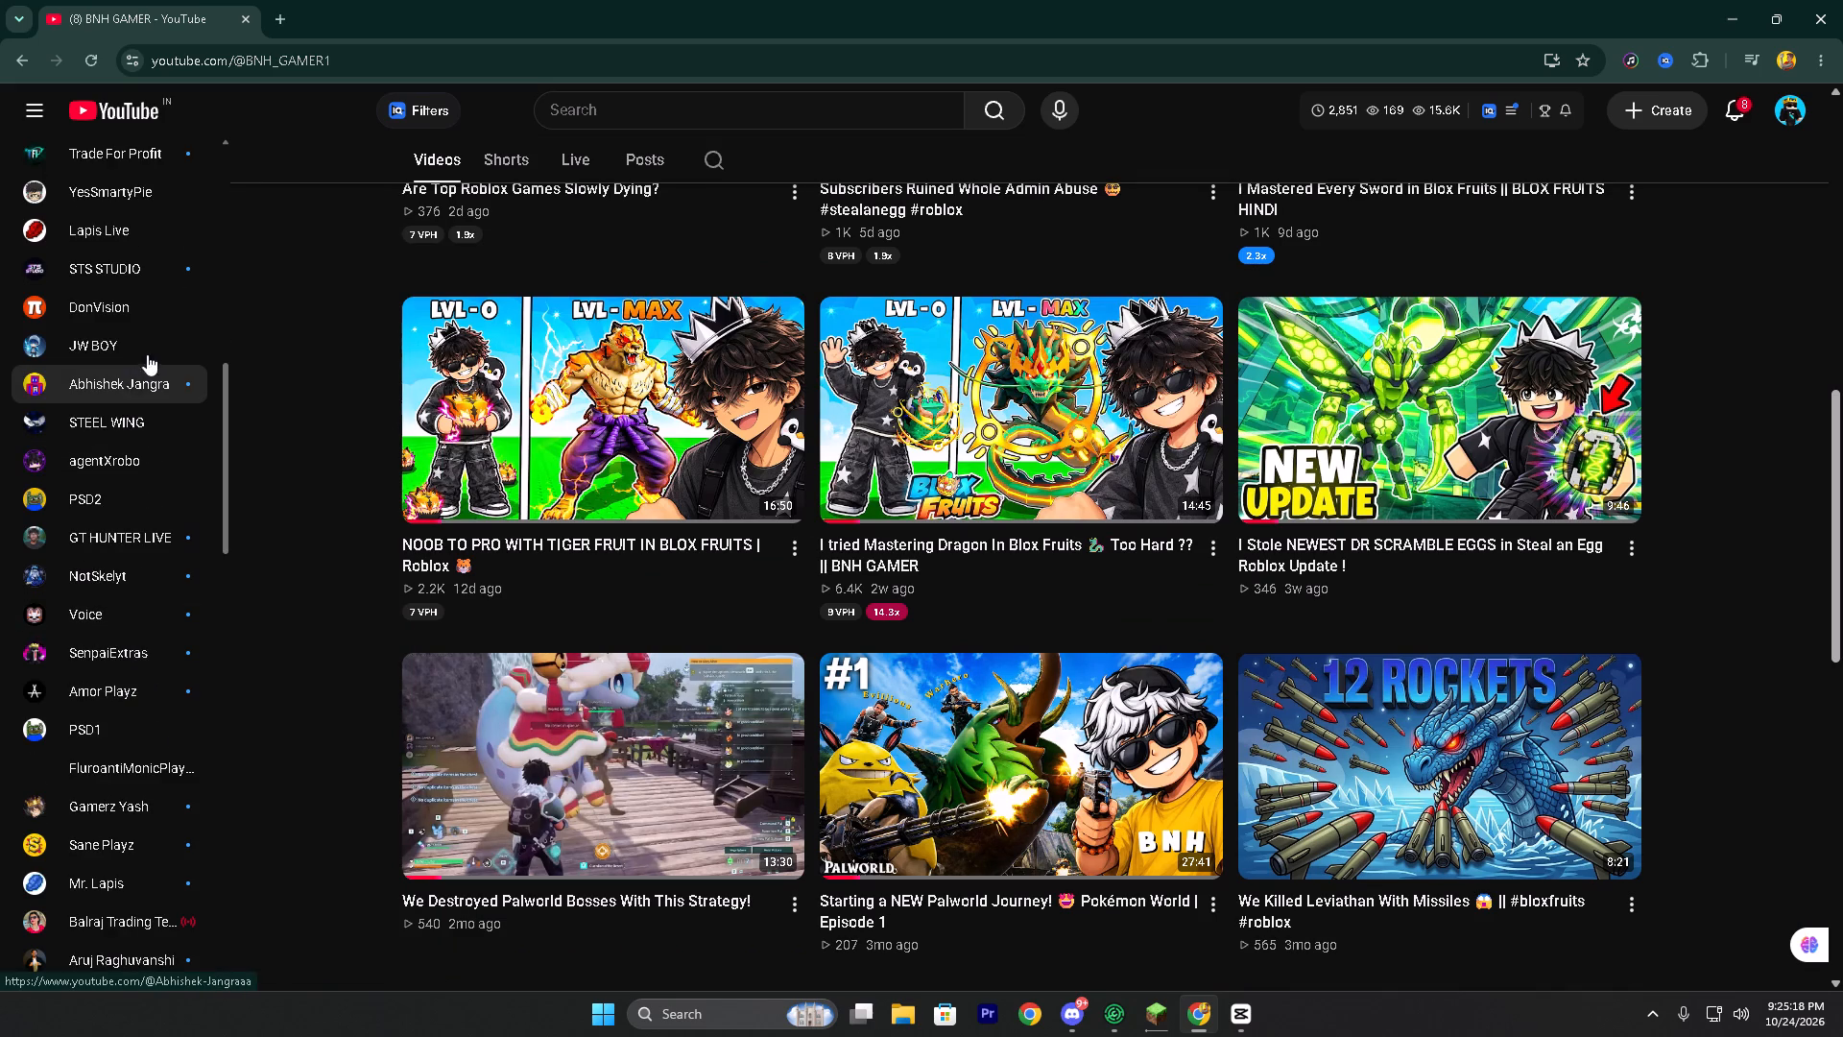
{"action": "scroll", "coordinate": [142, 471], "scroll_direction": "up", "scroll_amount": 1}
{"action": "scroll", "coordinate": [178, 547], "scroll_direction": "up", "scroll_amount": 1}
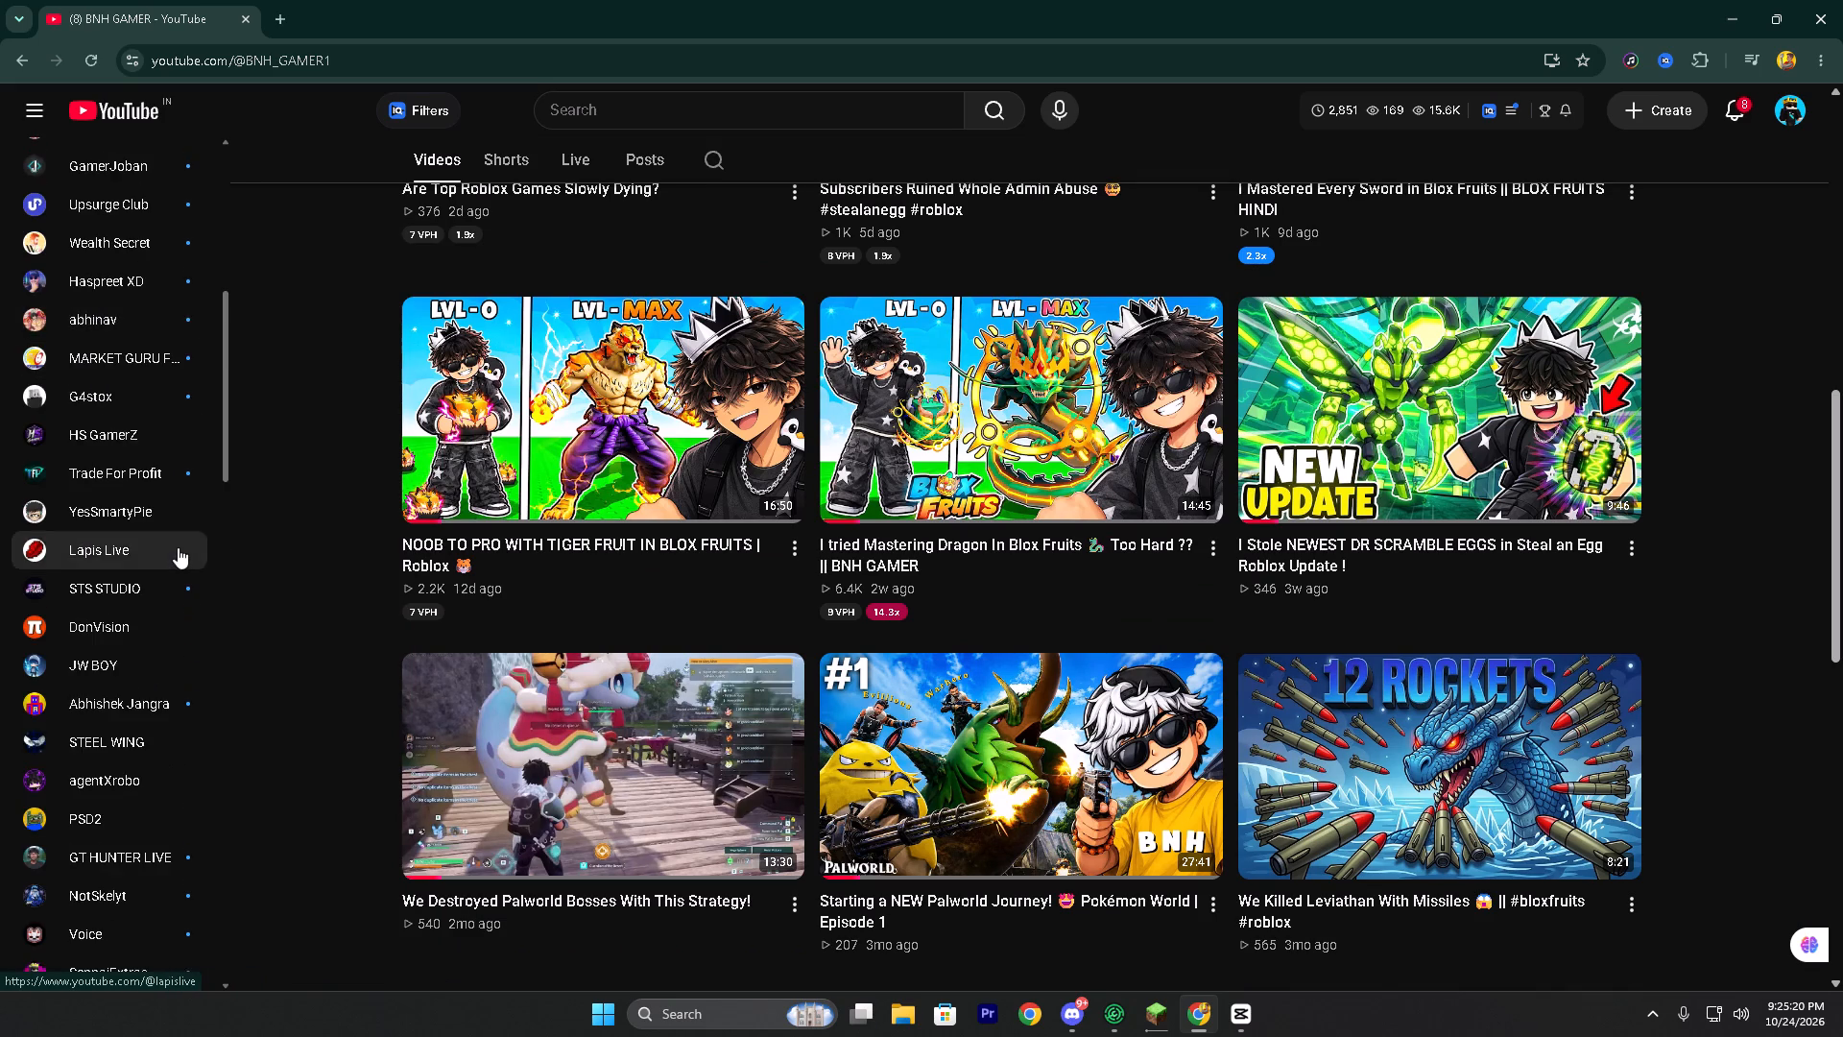
{"action": "scroll", "coordinate": [171, 526], "scroll_direction": "up", "scroll_amount": 2}
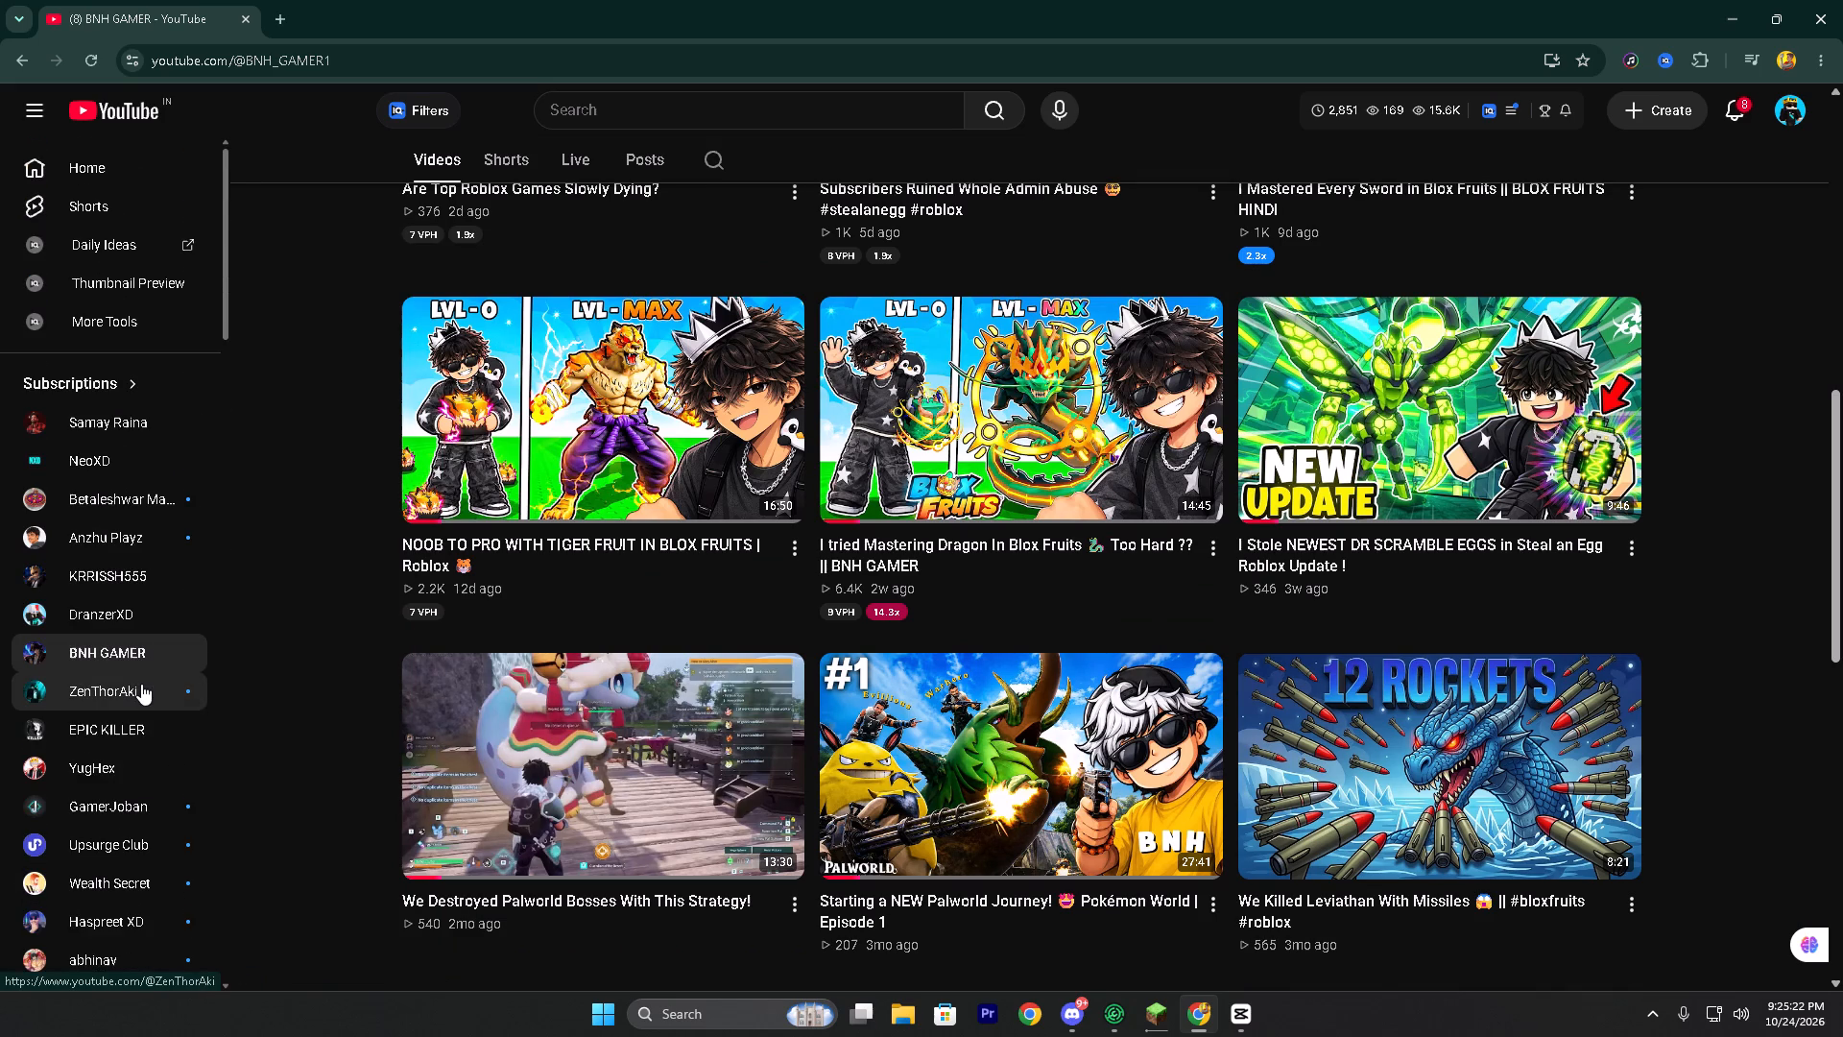
{"action": "left_click", "coordinate": [141, 684]}
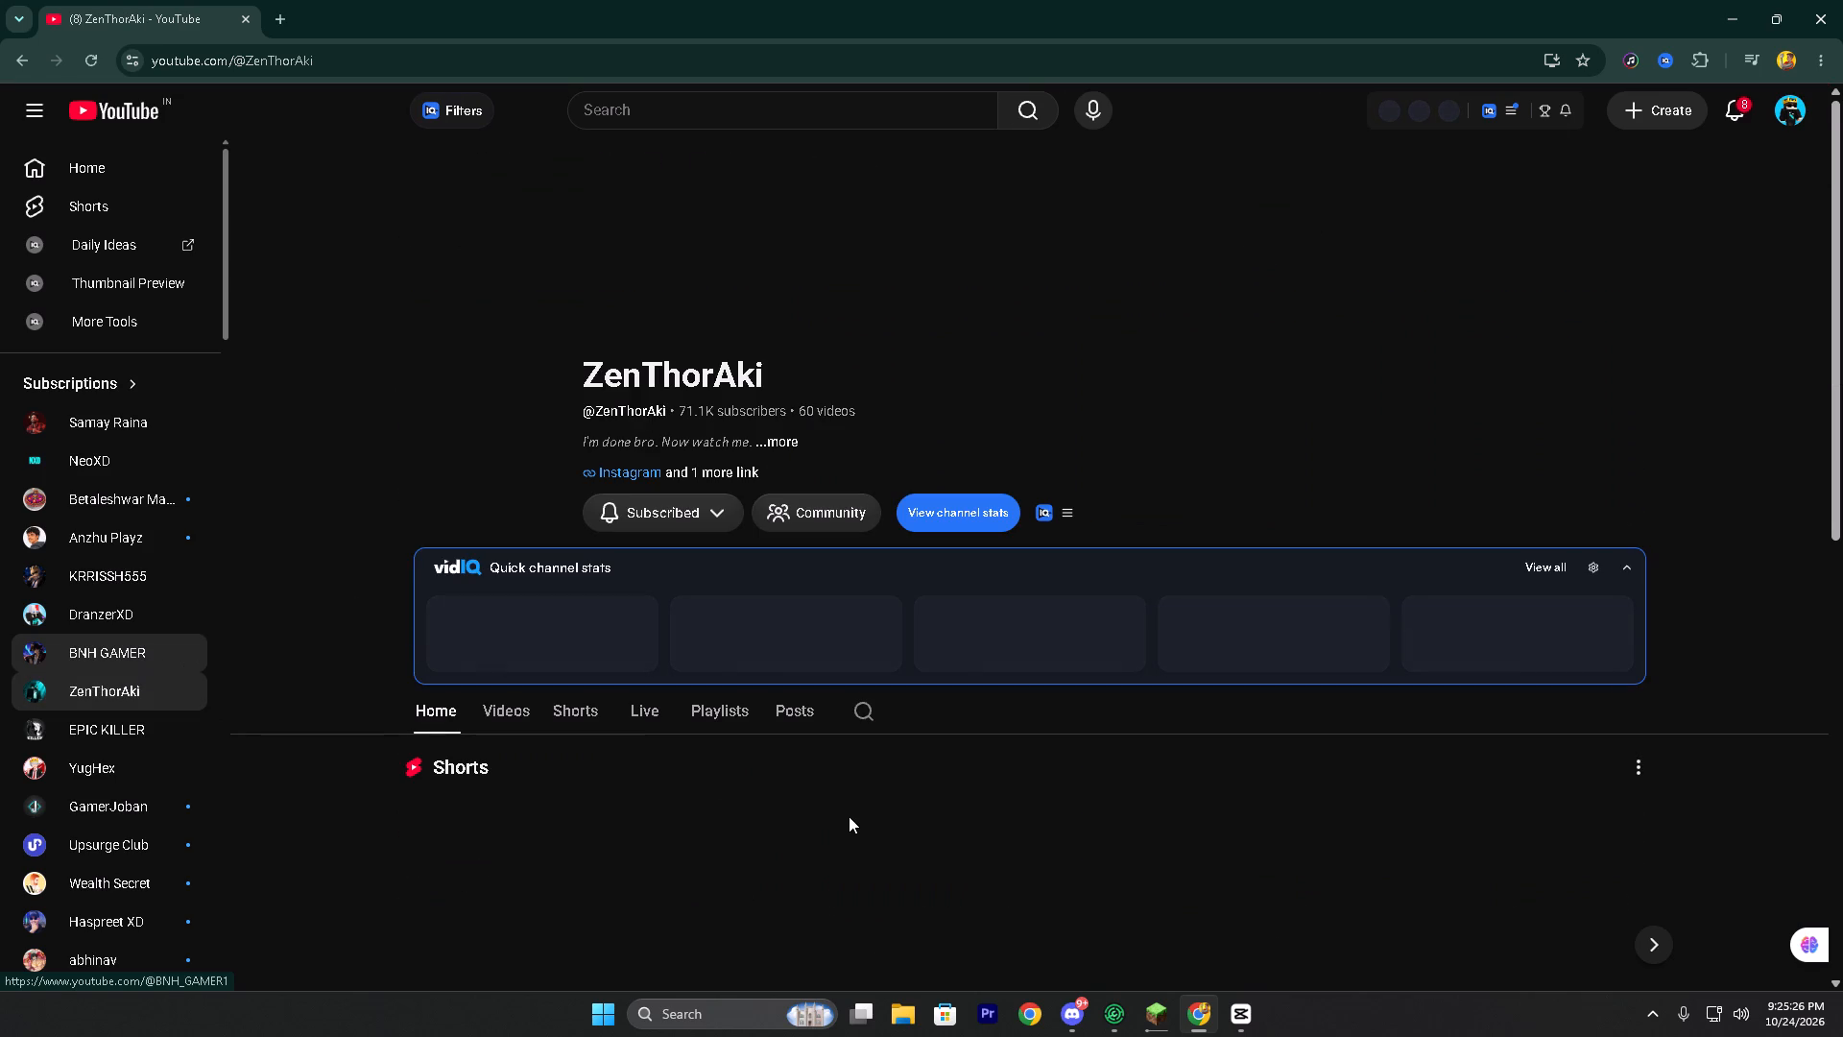
Browse ZenThorAki's Shorts, examining the latest uploads, their thumbnails and their view counts.
{"action": "left_click", "coordinate": [584, 720]}
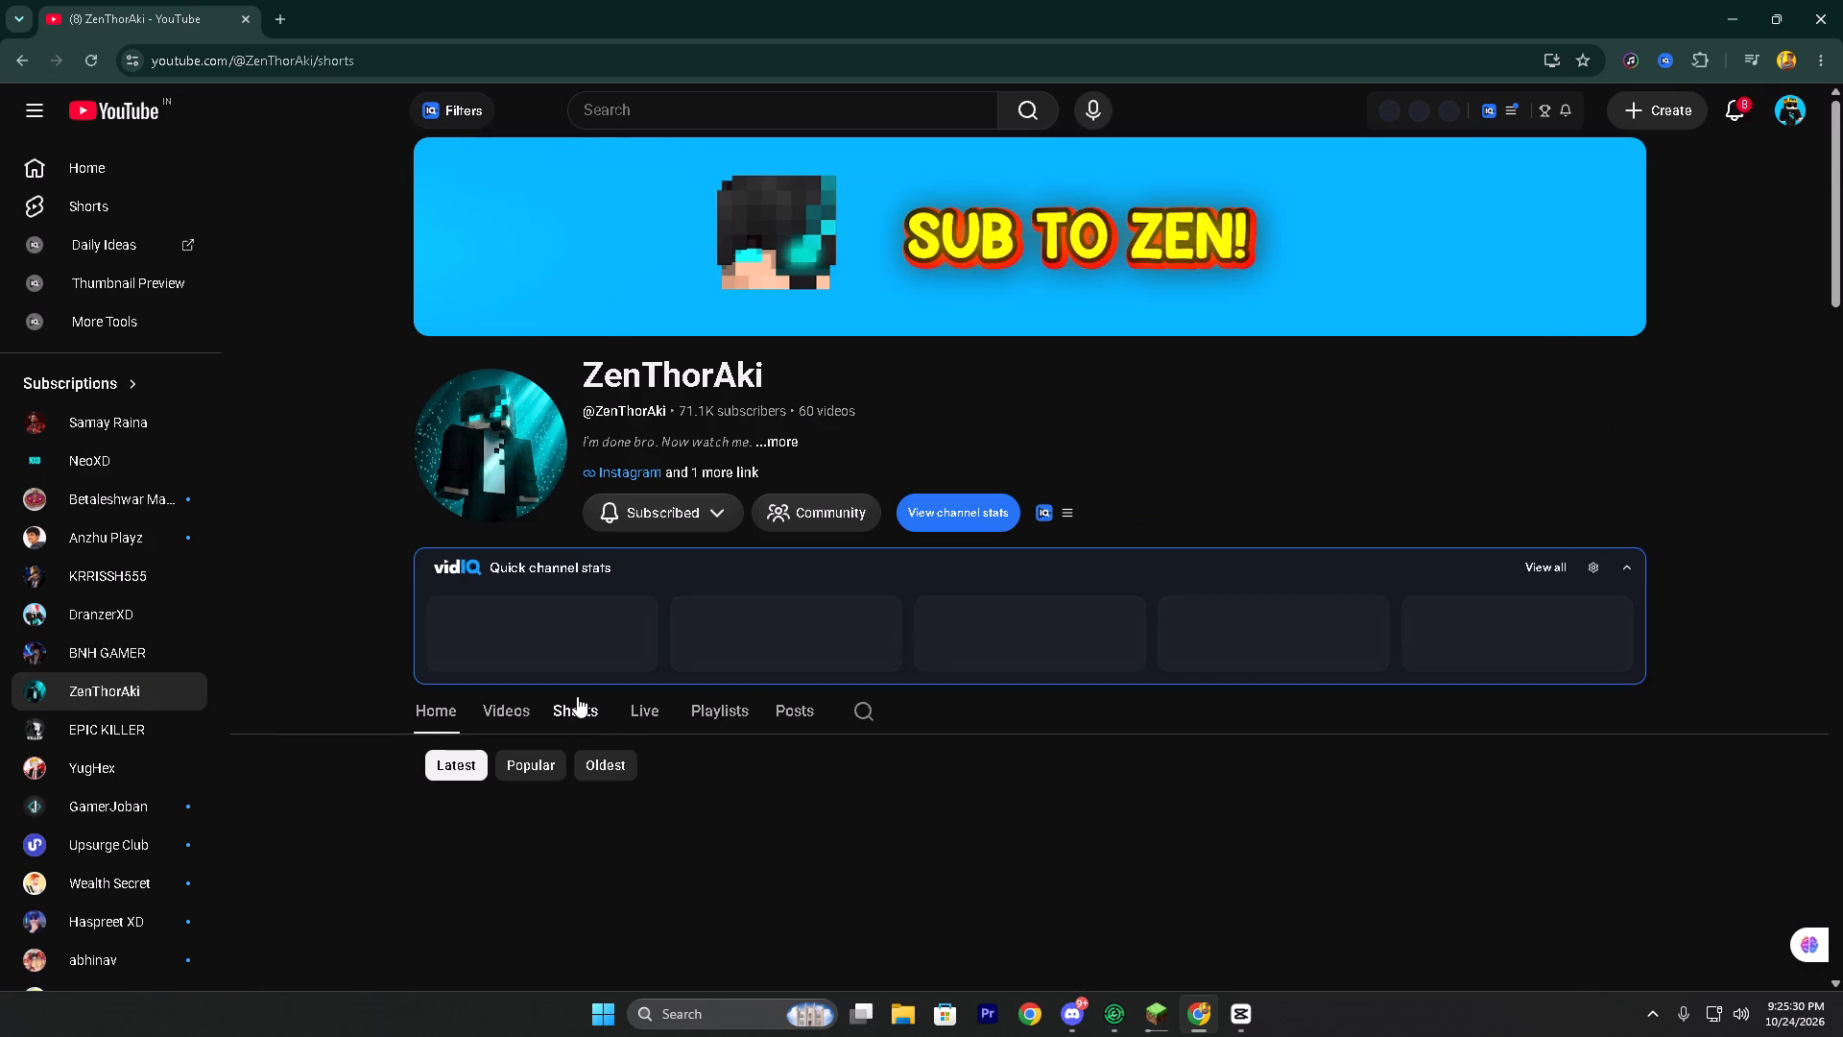
{"action": "scroll", "coordinate": [577, 696], "scroll_direction": "down", "scroll_amount": 1}
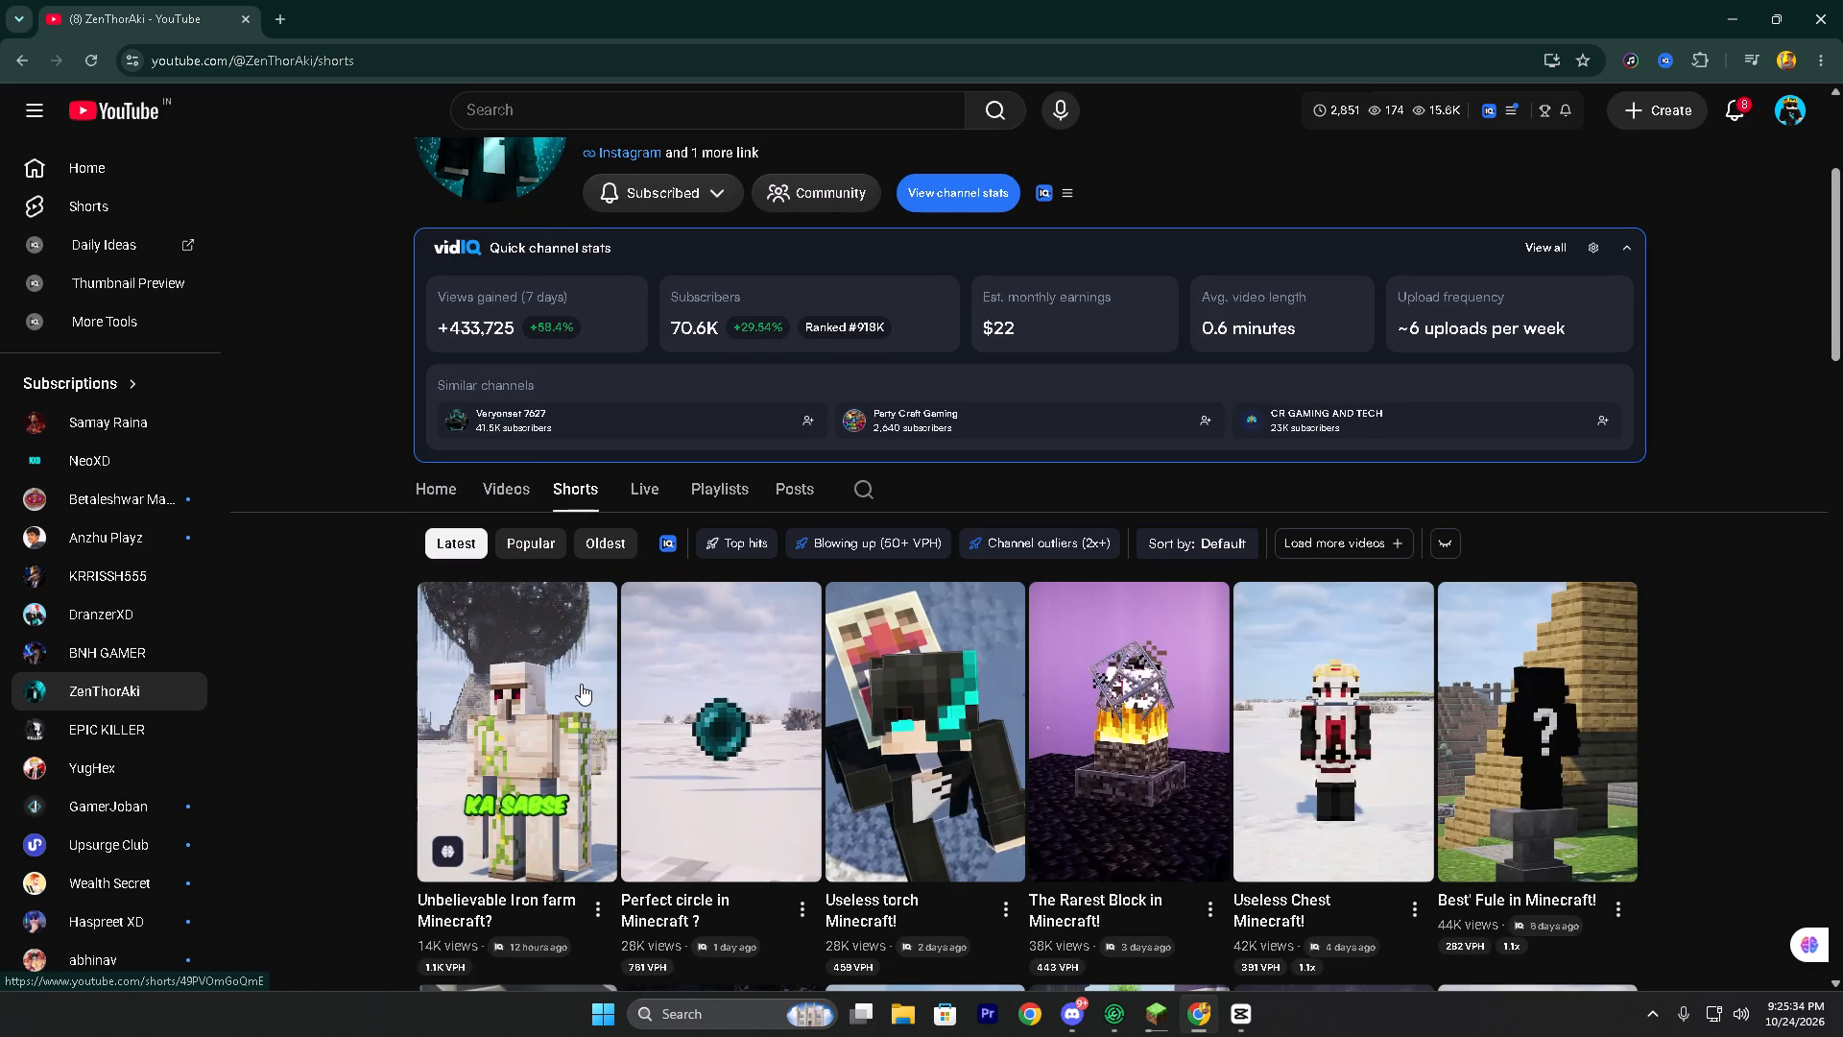
{"action": "scroll", "coordinate": [581, 684], "scroll_direction": "down", "scroll_amount": 1}
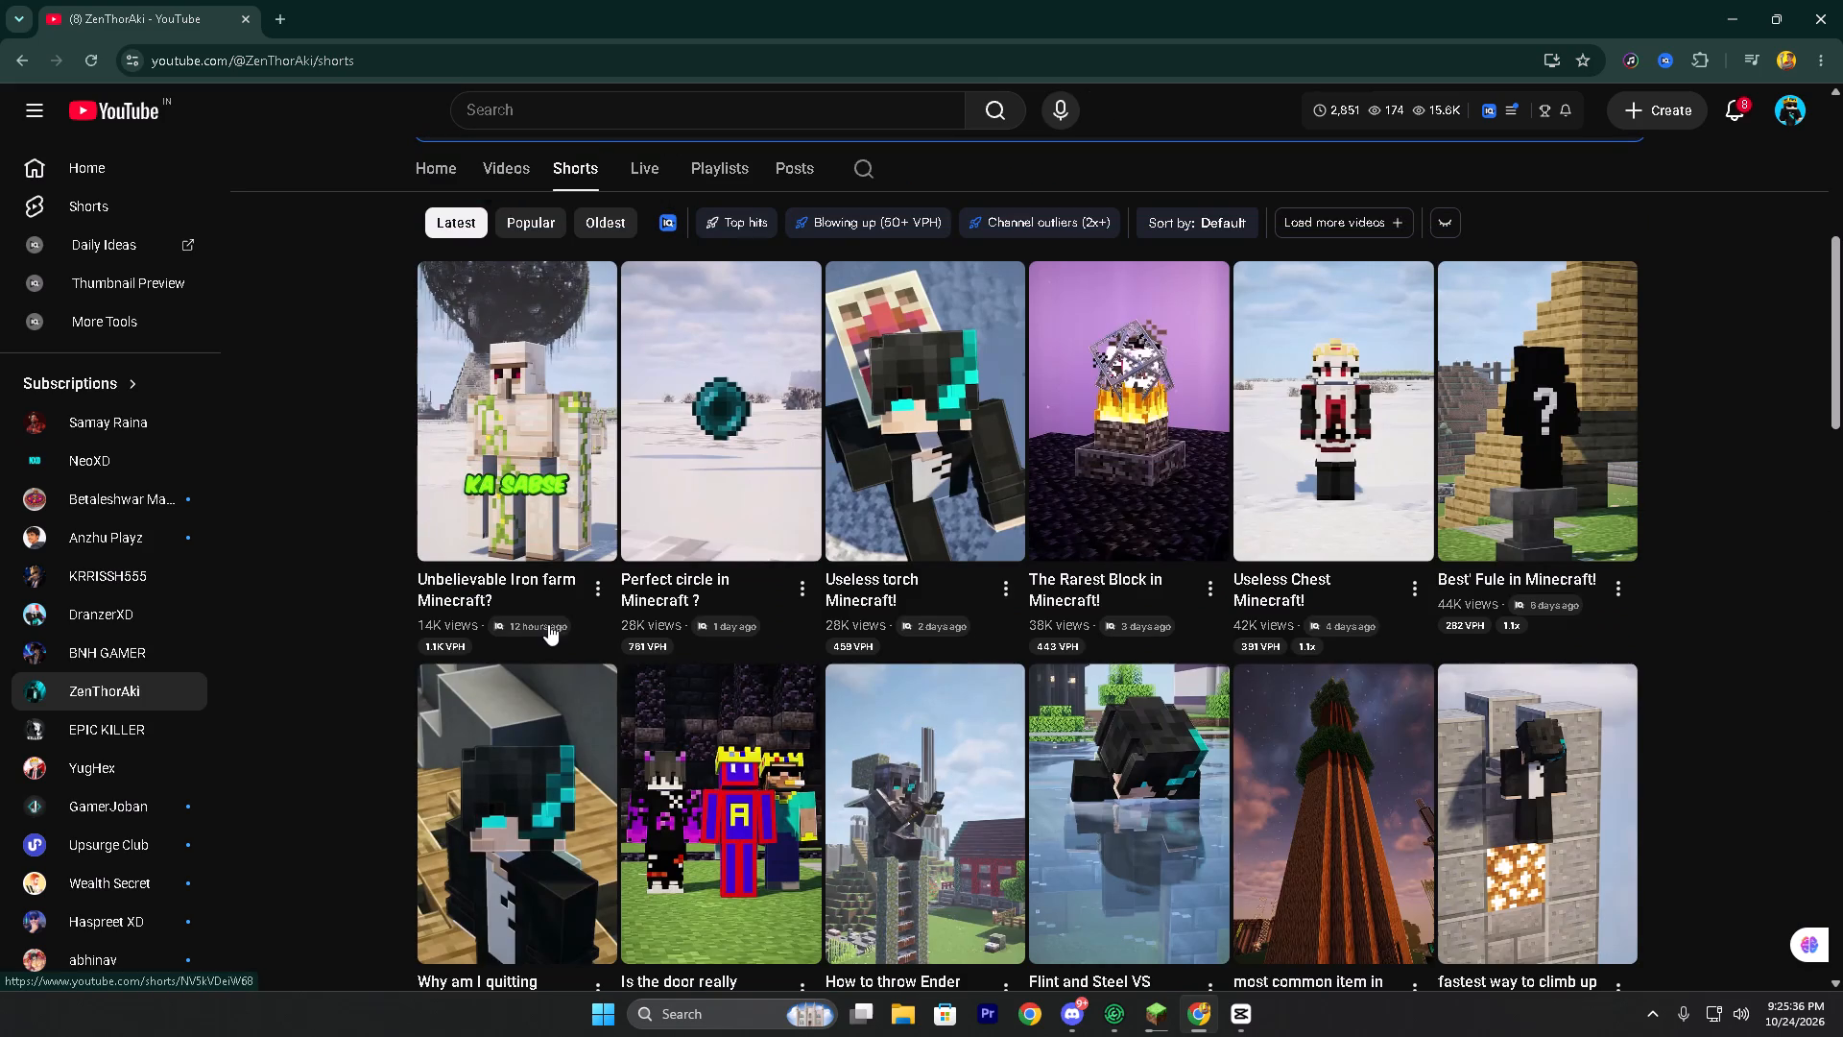
{"action": "scroll", "coordinate": [500, 615], "scroll_direction": "down", "scroll_amount": 1}
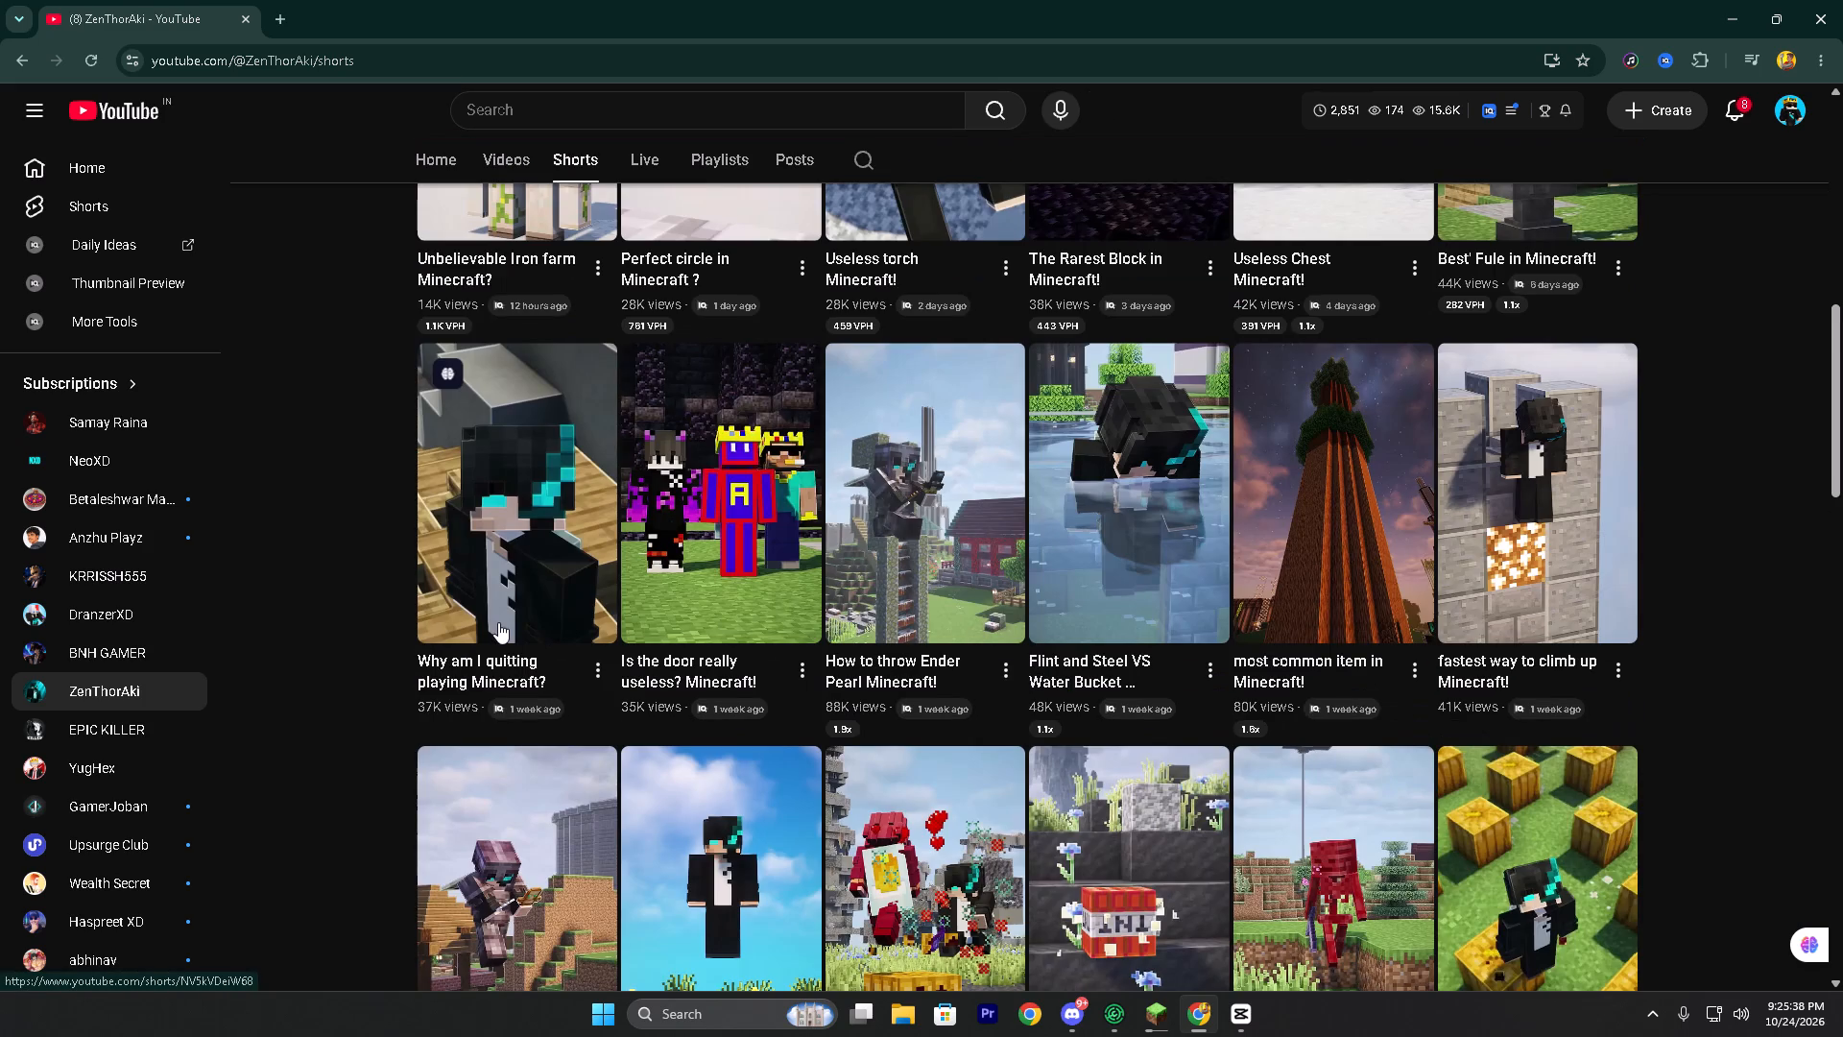
{"action": "scroll", "coordinate": [486, 619], "scroll_direction": "down", "scroll_amount": 1}
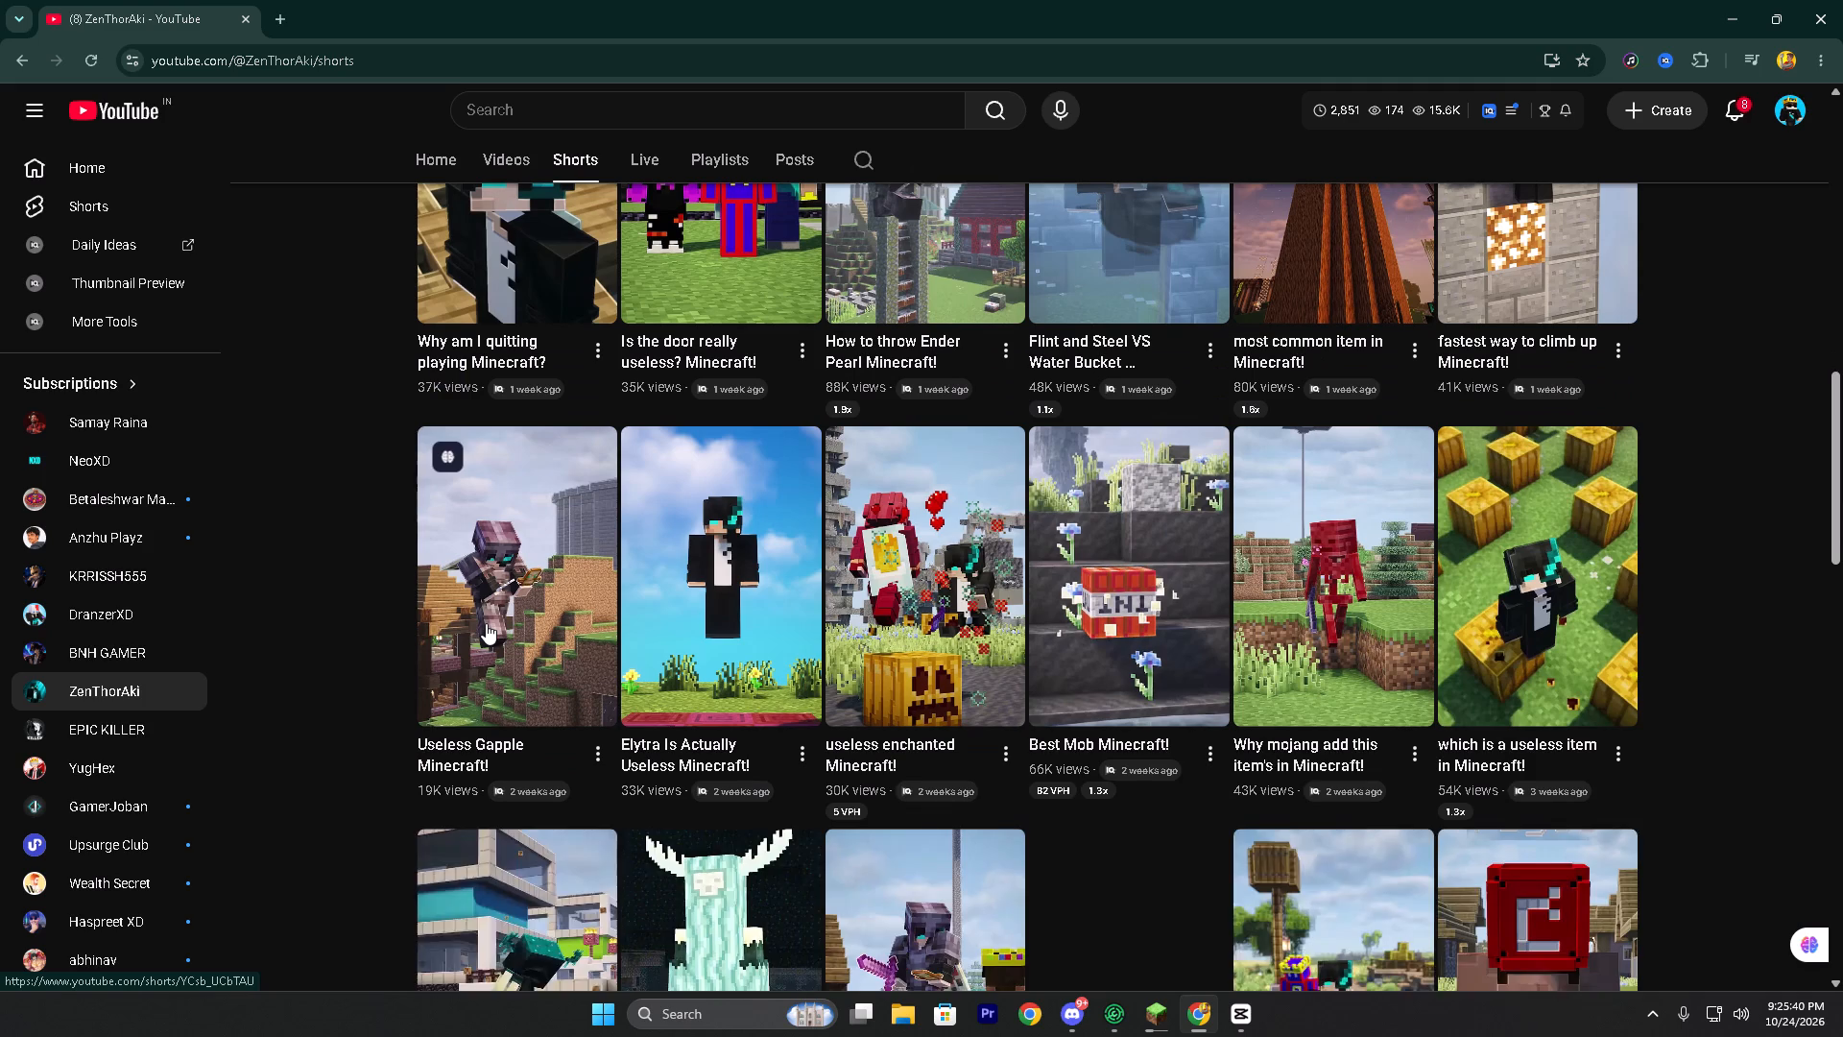
{"action": "scroll", "coordinate": [486, 623], "scroll_direction": "down", "scroll_amount": 1}
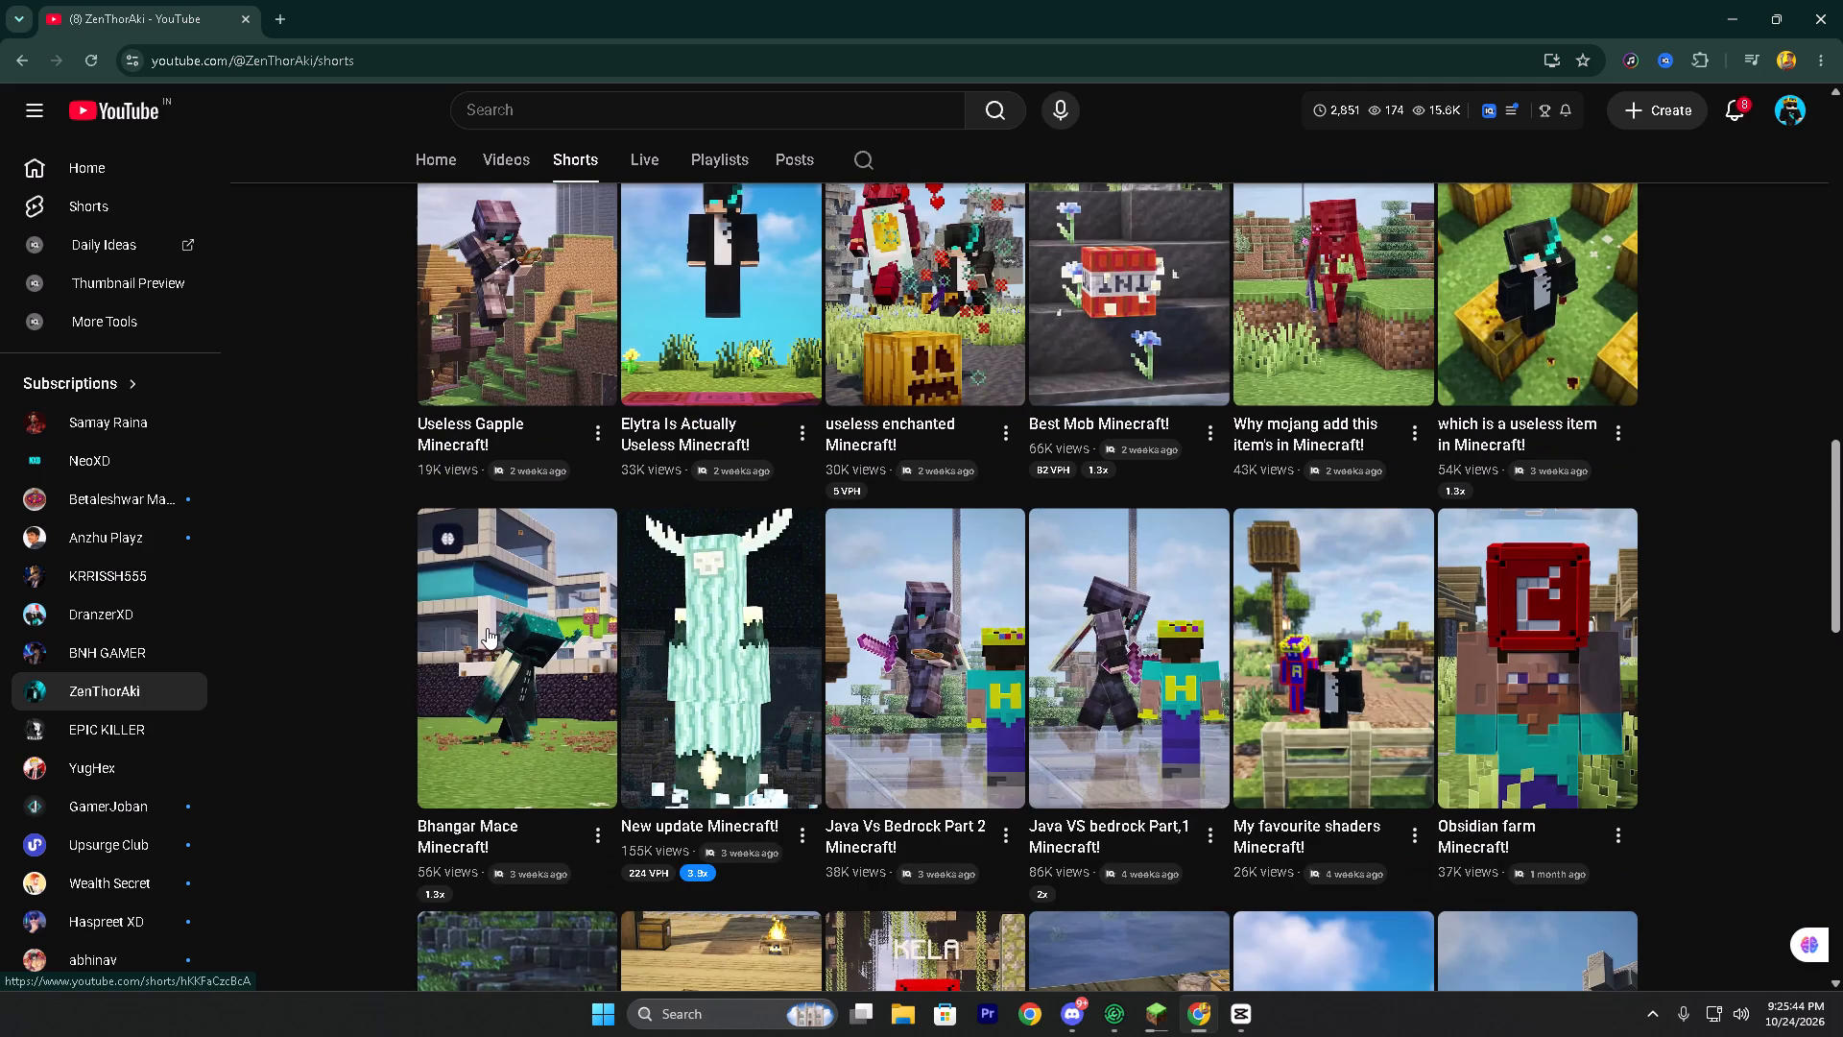
{"action": "scroll", "coordinate": [487, 628], "scroll_direction": "up", "scroll_amount": 3}
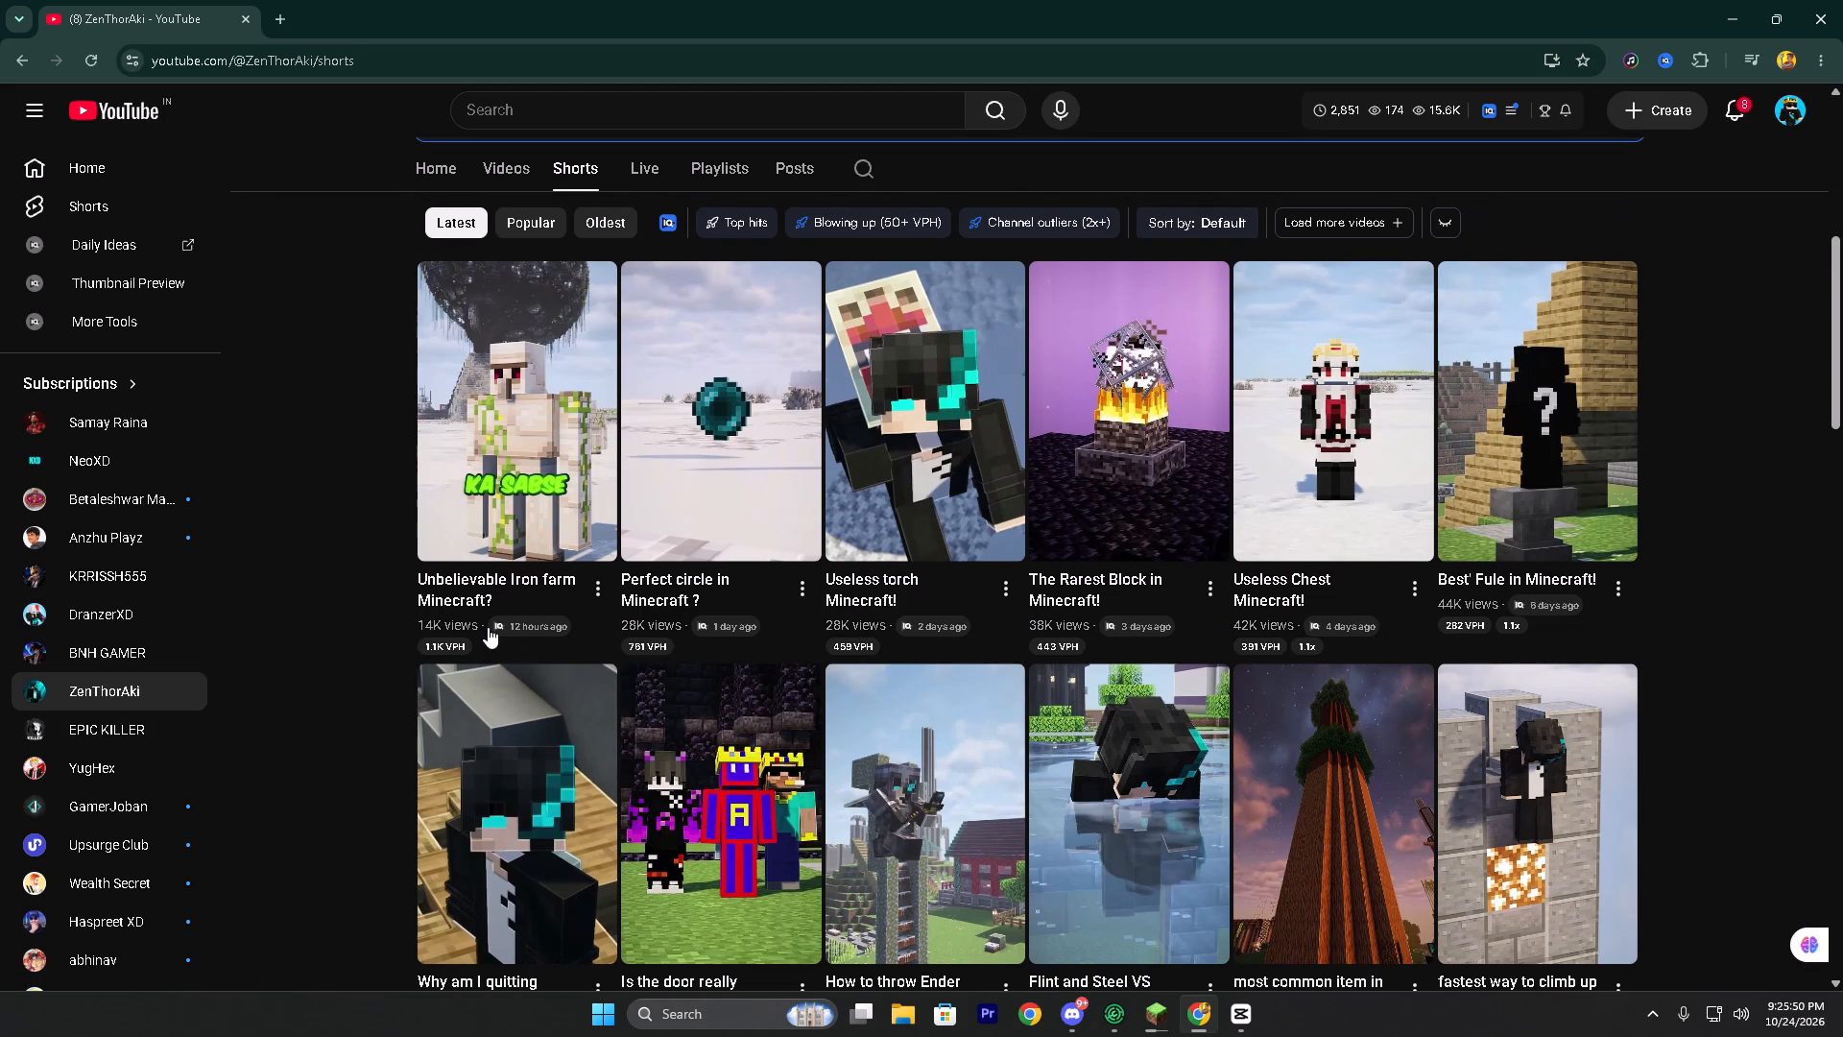
{"action": "scroll", "coordinate": [472, 568], "scroll_direction": "down", "scroll_amount": 4}
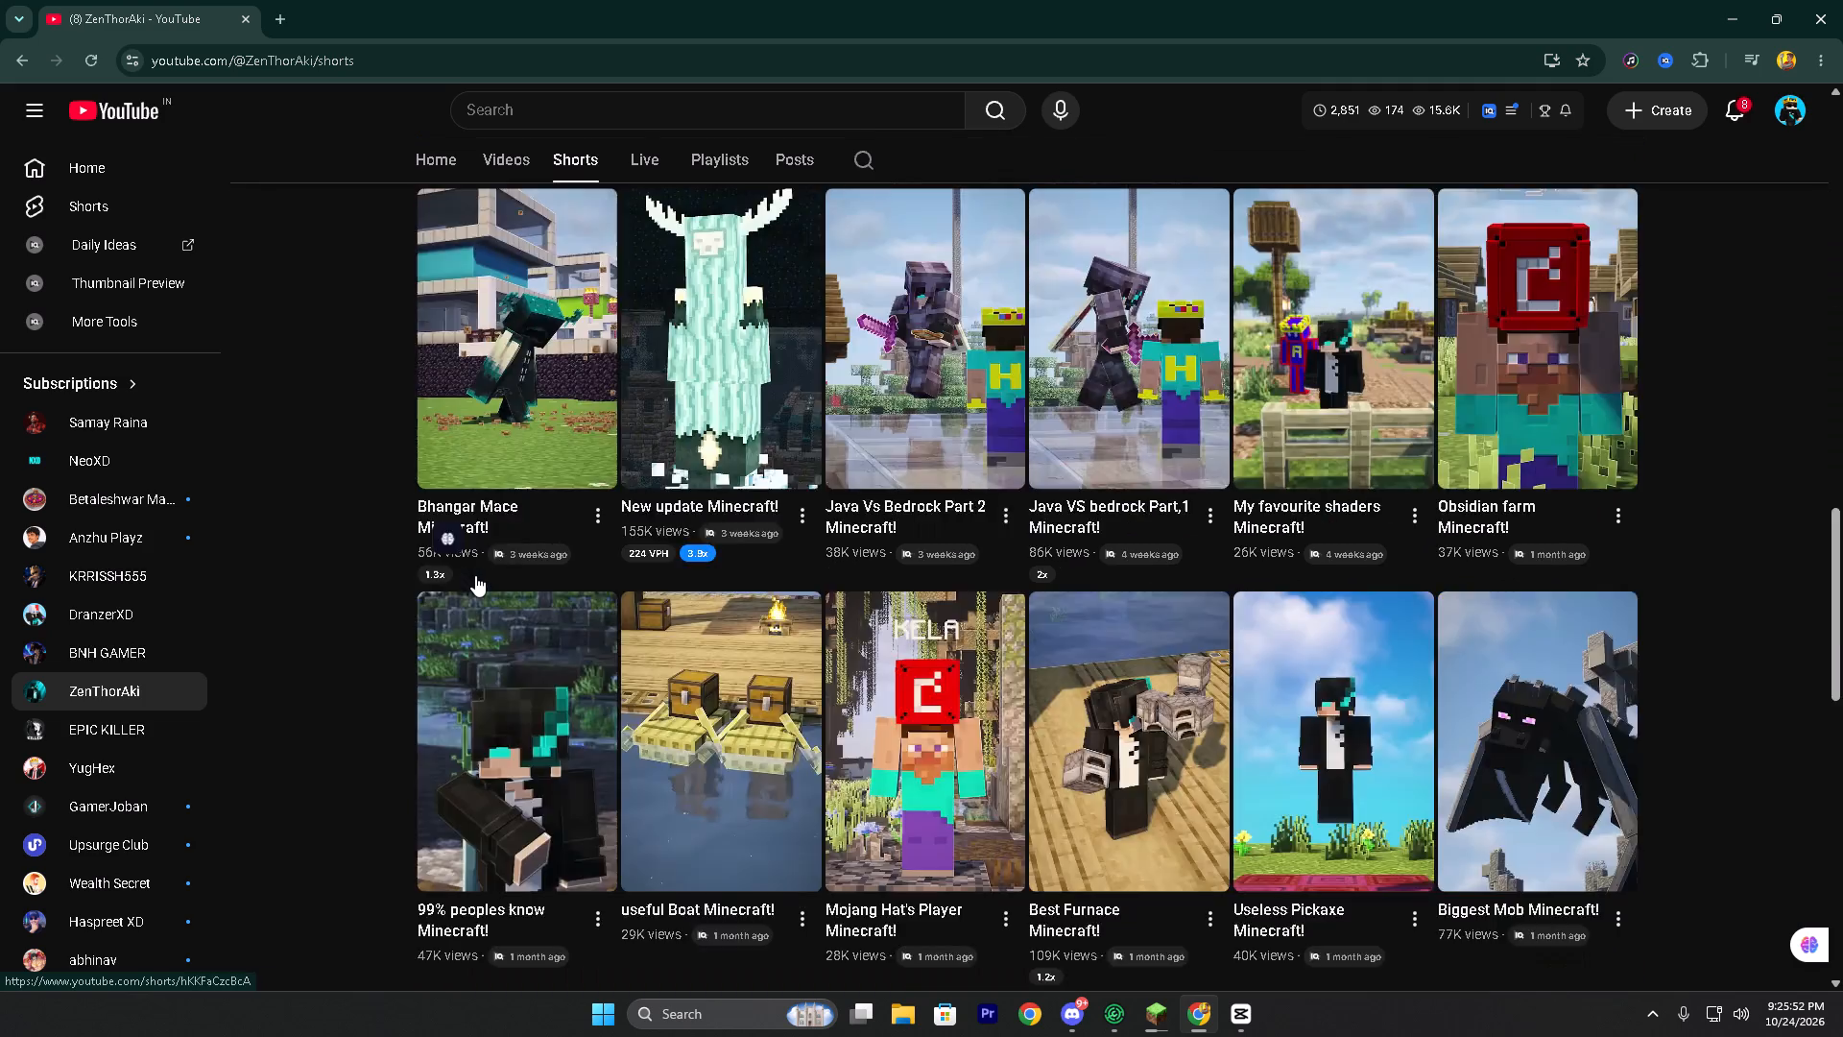
{"action": "scroll", "coordinate": [475, 575], "scroll_direction": "down", "scroll_amount": 2}
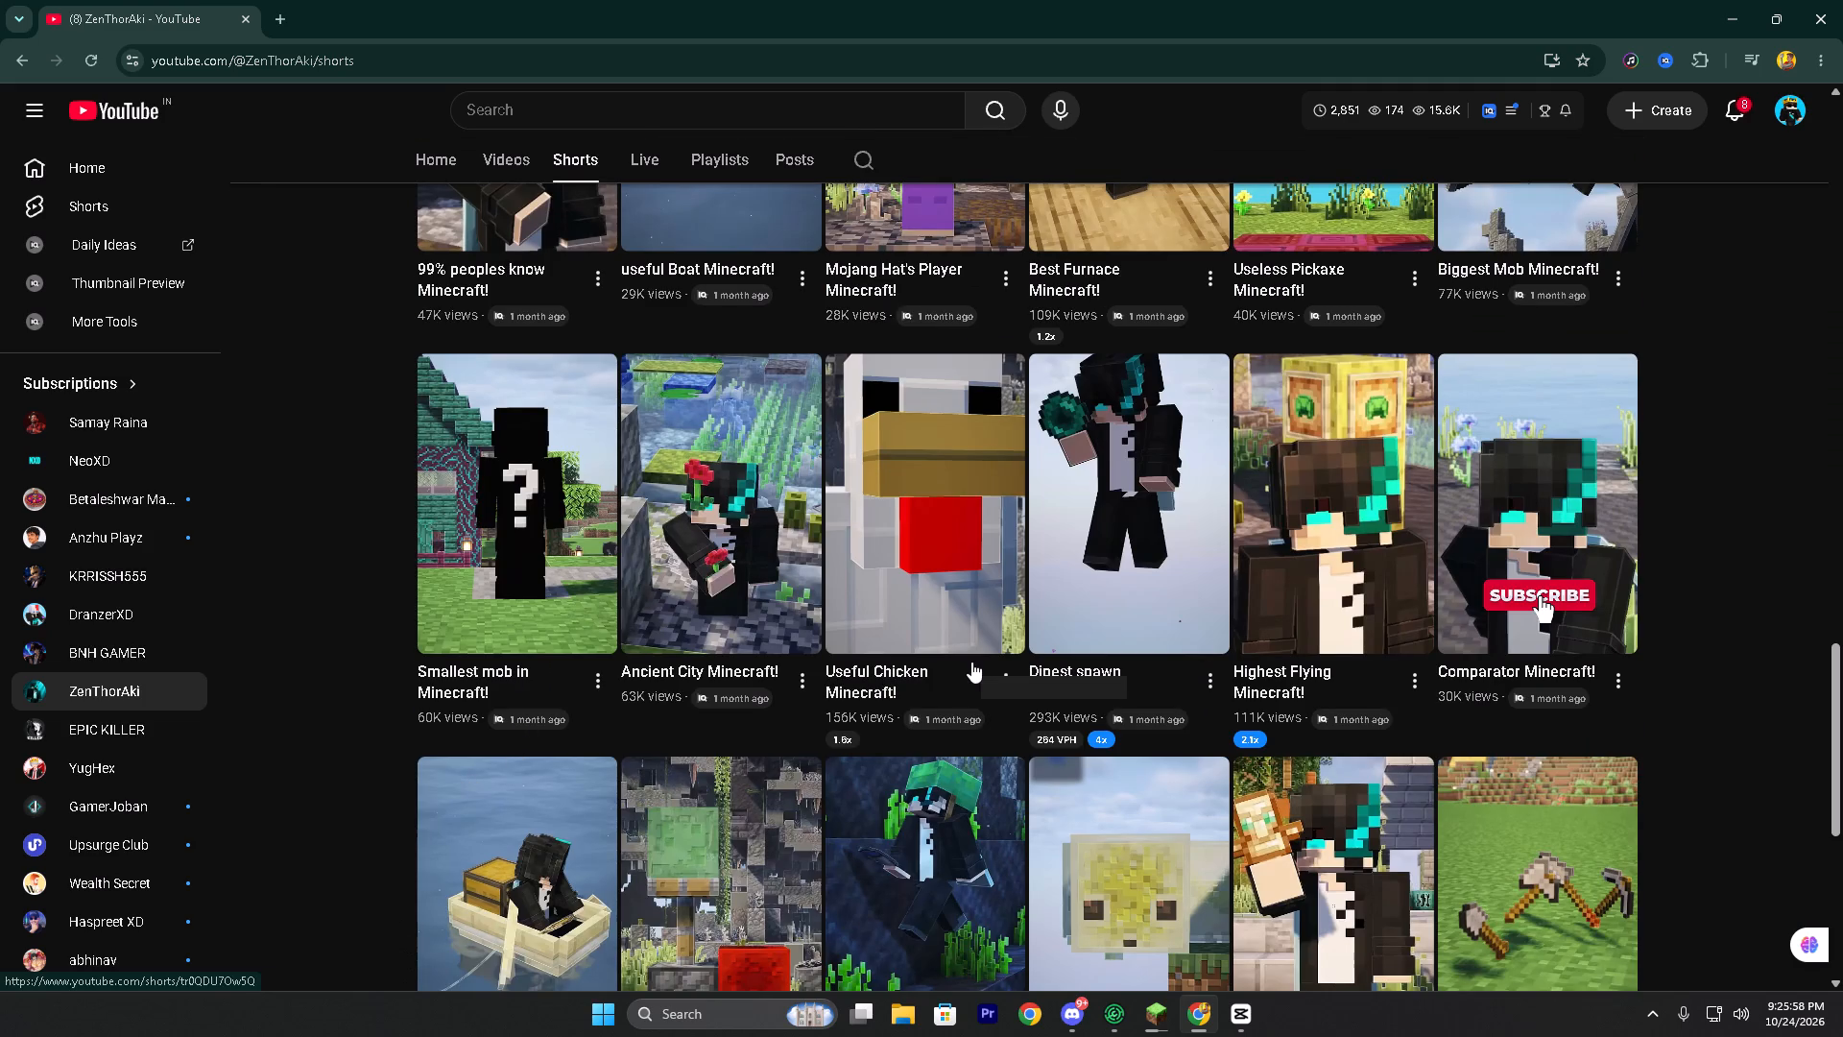
{"action": "scroll", "coordinate": [969, 672], "scroll_direction": "down", "scroll_amount": 3}
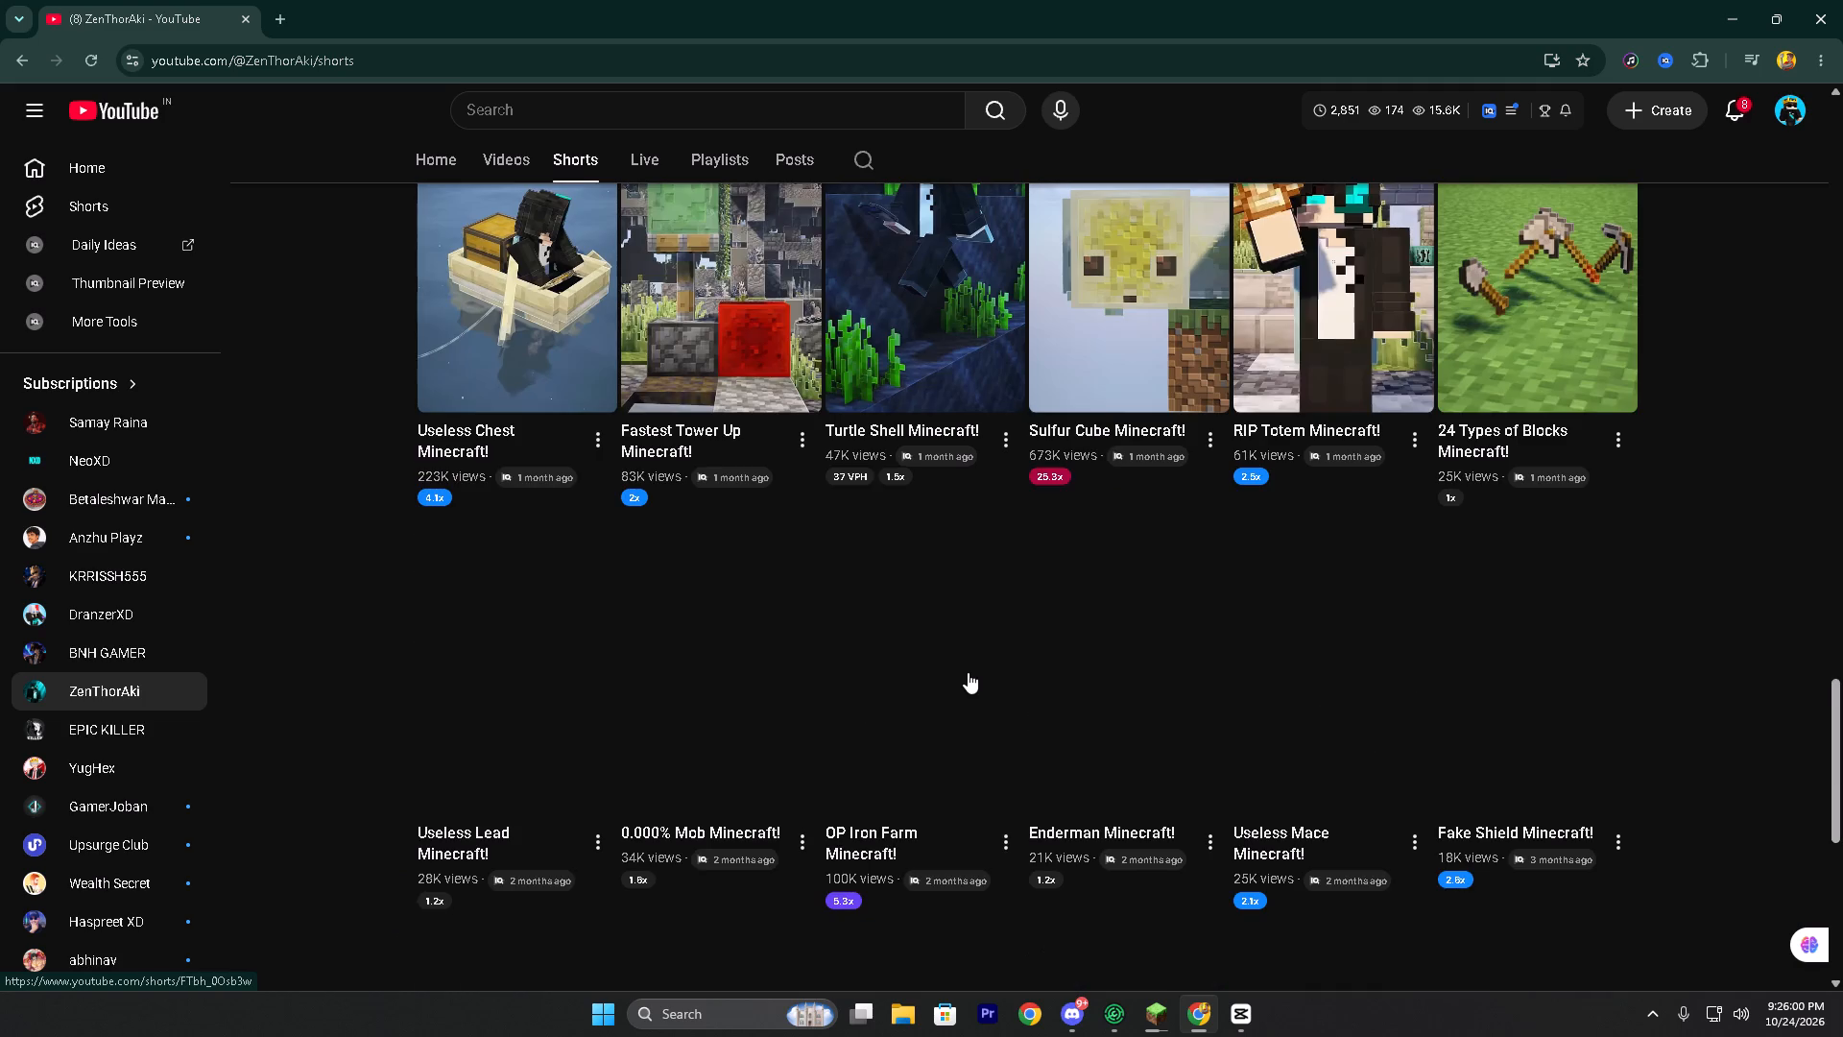
{"action": "scroll", "coordinate": [968, 672], "scroll_direction": "up", "scroll_amount": 8}
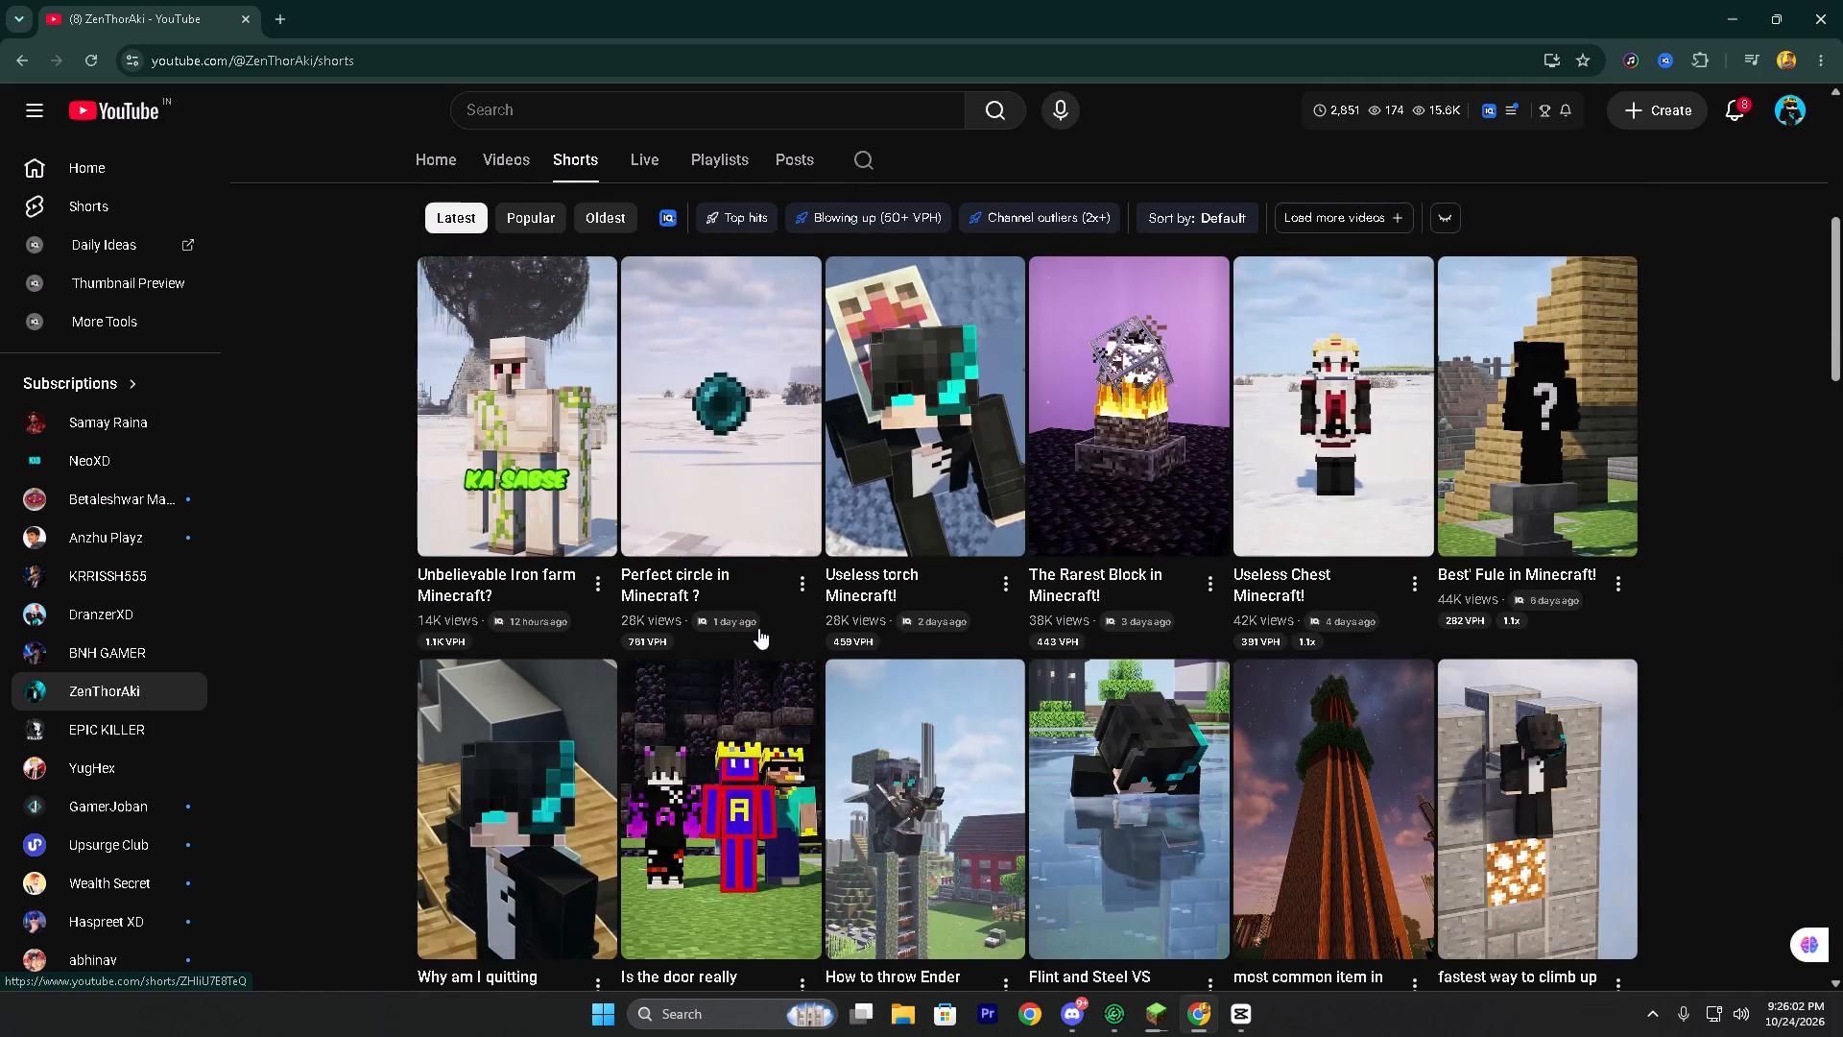
Return to ZenThorAki's channel home page, open the featured ZenThorExtra channel and look over its Shorts.
{"action": "scroll", "coordinate": [699, 616], "scroll_direction": "up", "scroll_amount": 3}
{"action": "left_click", "coordinate": [435, 810]}
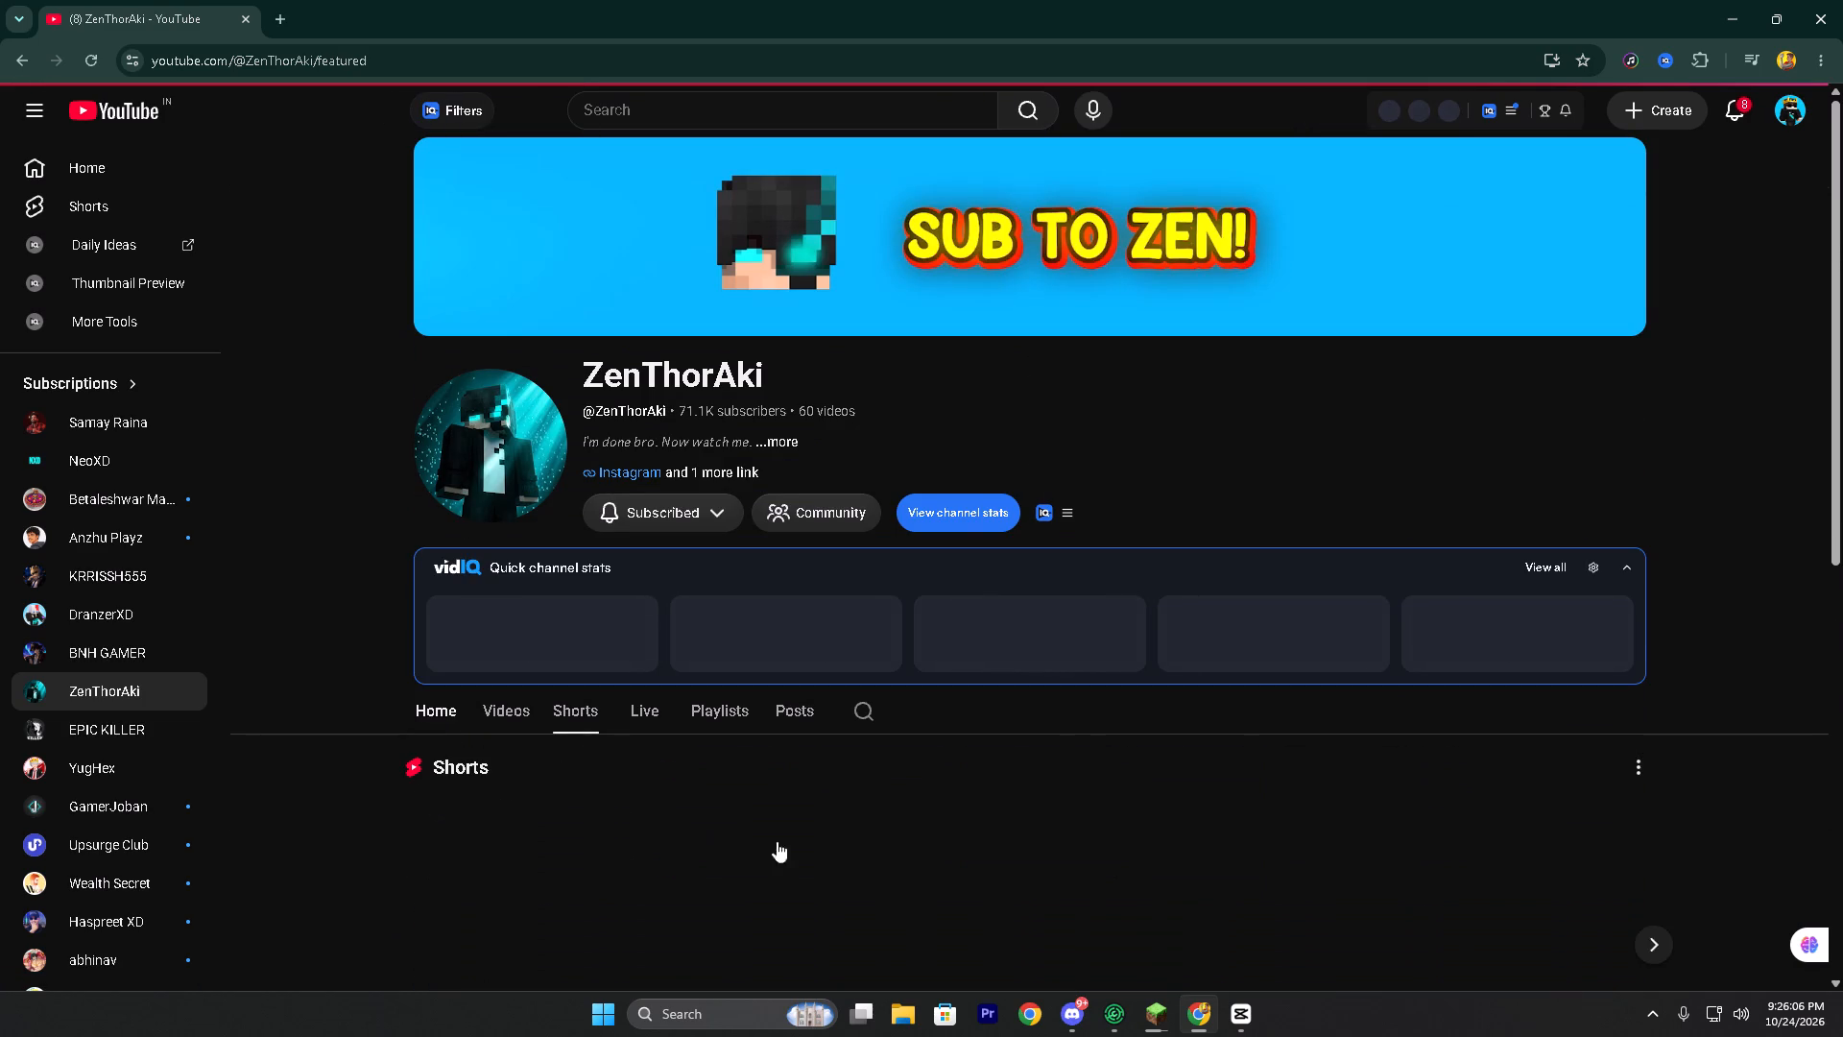
{"action": "scroll", "coordinate": [797, 847], "scroll_direction": "down", "scroll_amount": 3}
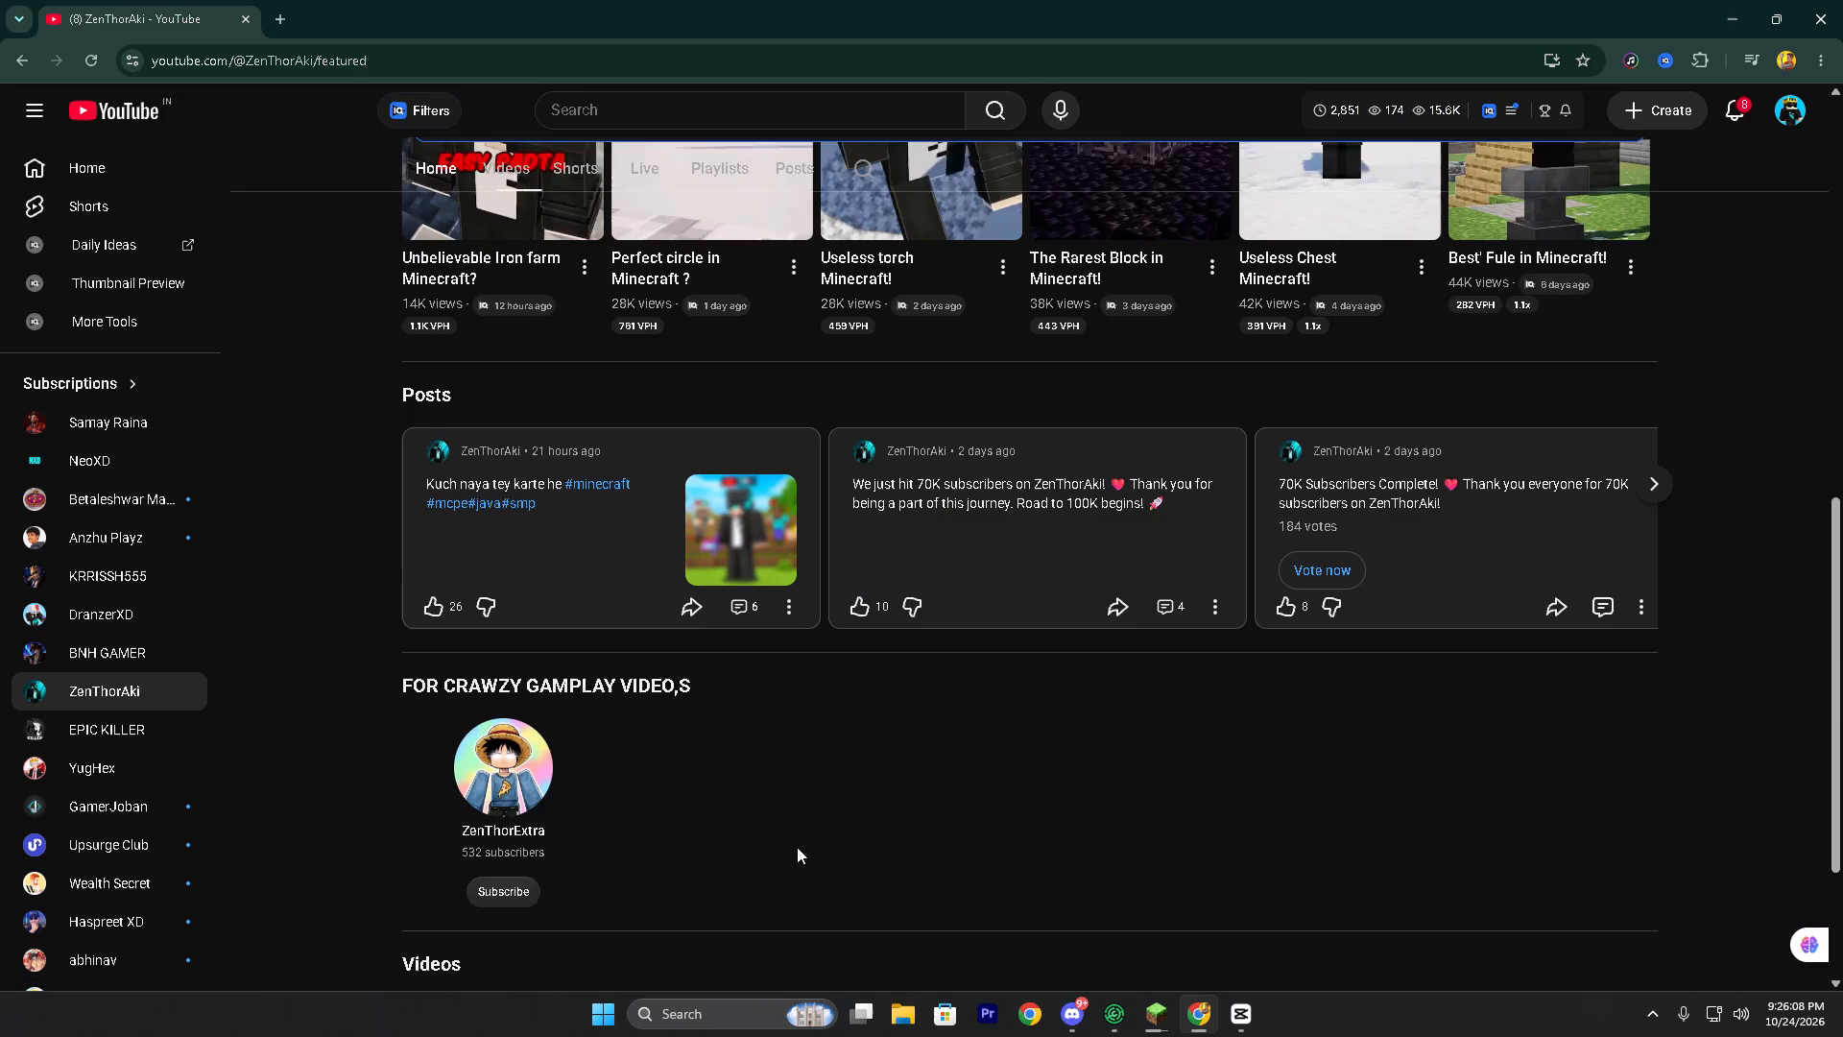
{"action": "left_click", "coordinate": [493, 796]}
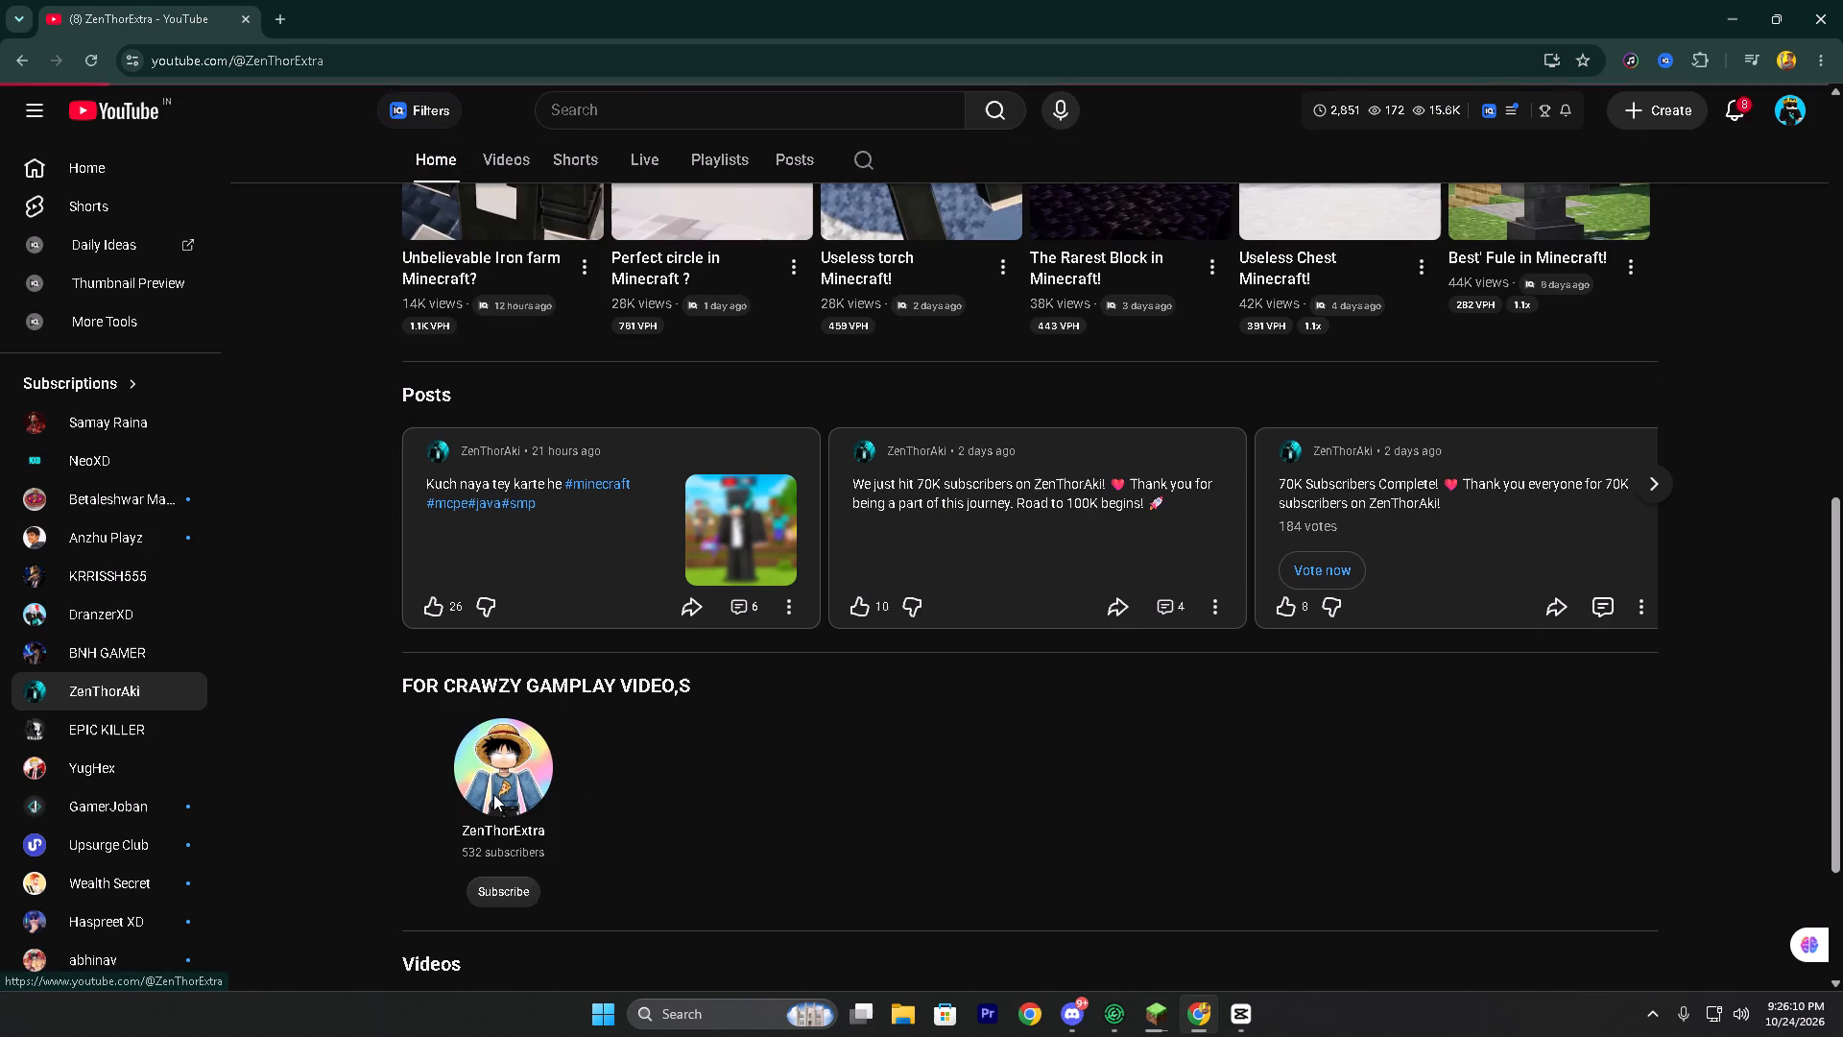
{"action": "scroll", "coordinate": [493, 794], "scroll_direction": "down", "scroll_amount": 2}
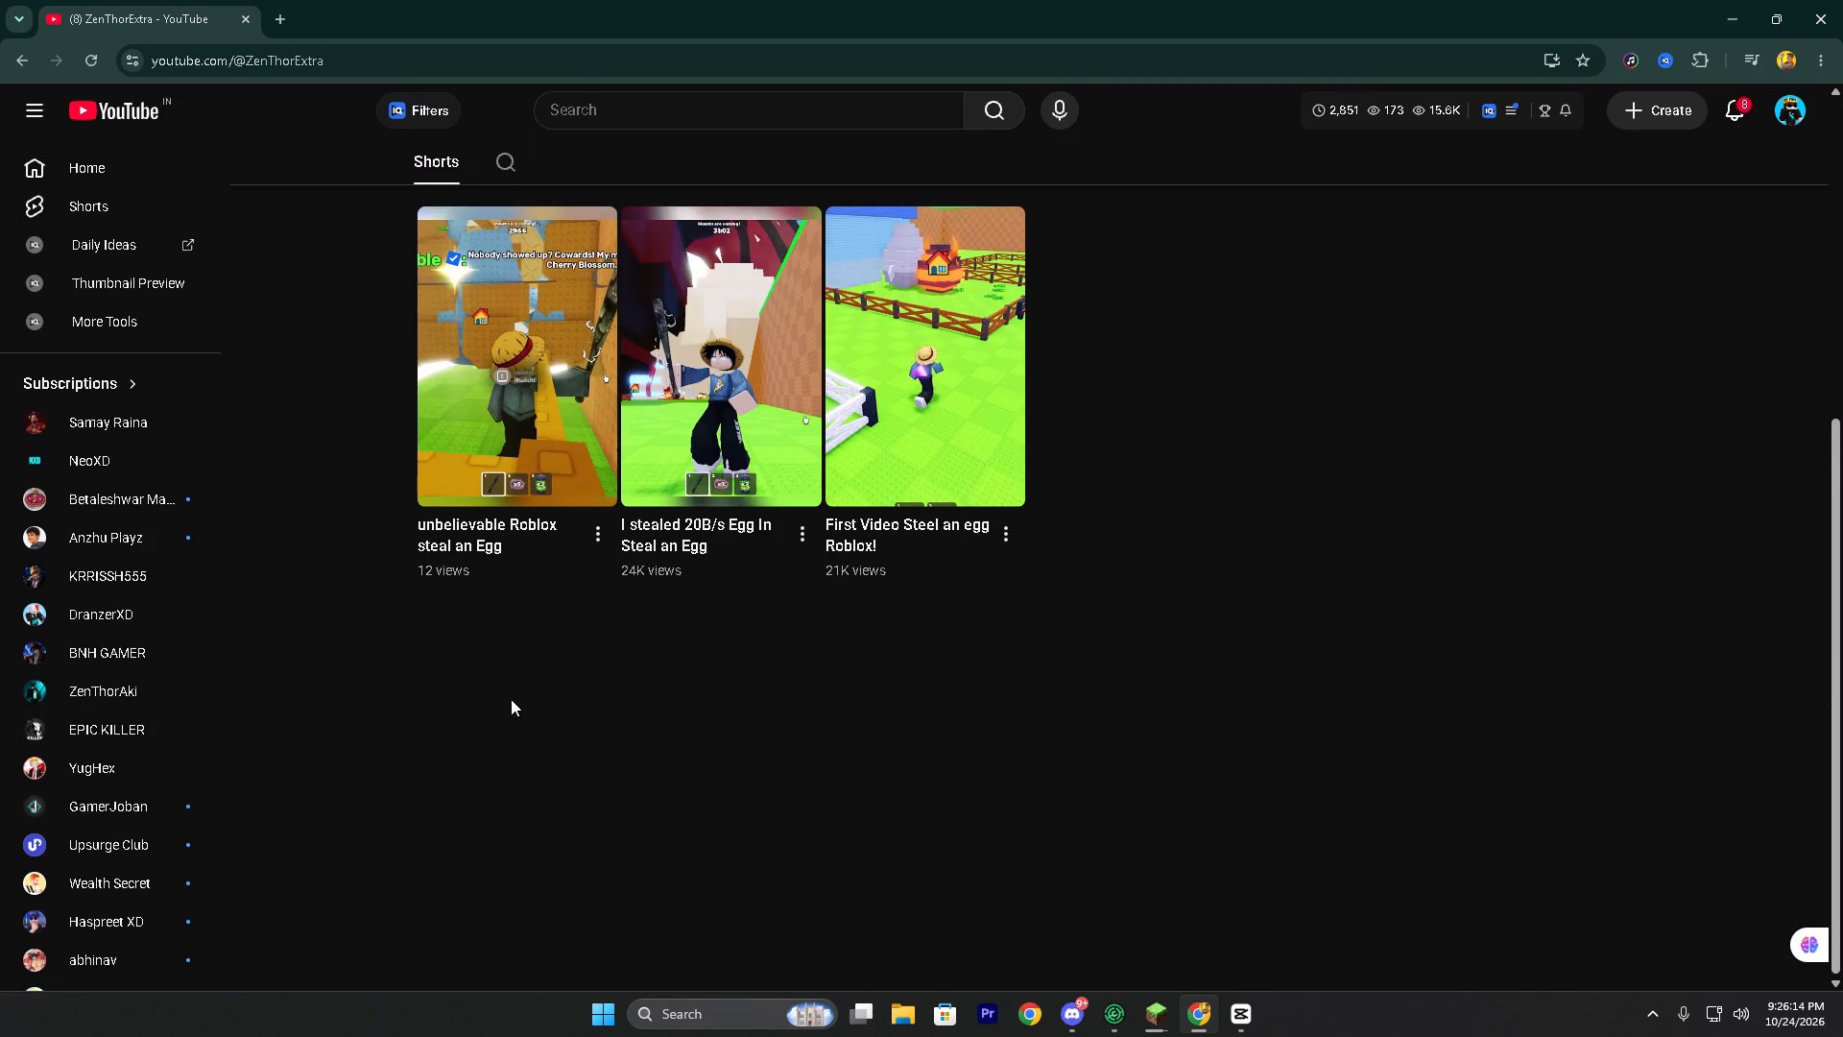
{"action": "scroll", "coordinate": [535, 555], "scroll_direction": "up", "scroll_amount": 2}
{"action": "scroll", "coordinate": [608, 894], "scroll_direction": "down", "scroll_amount": 1}
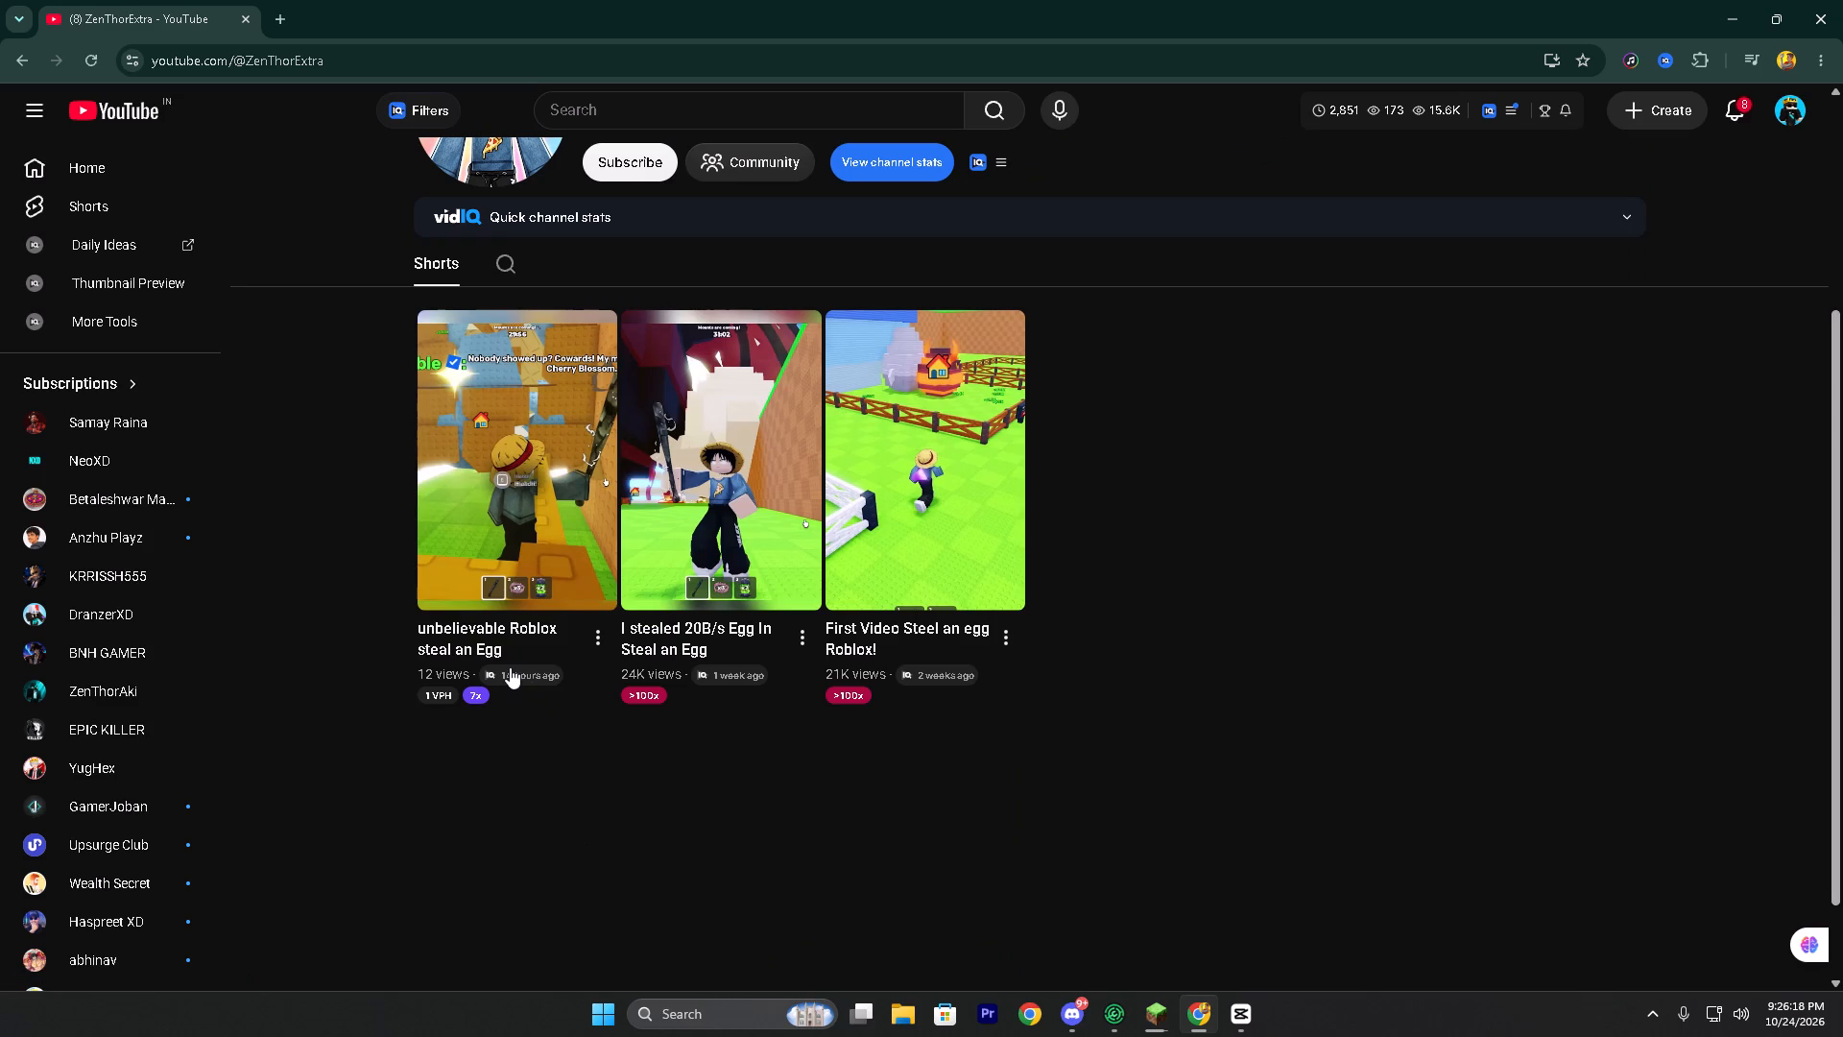
Go back to ZenThorAki's Shorts, sort them by Popular and look at the top ones.
{"action": "left_click", "coordinate": [7, 52]}
{"action": "left_click", "coordinate": [29, 67]}
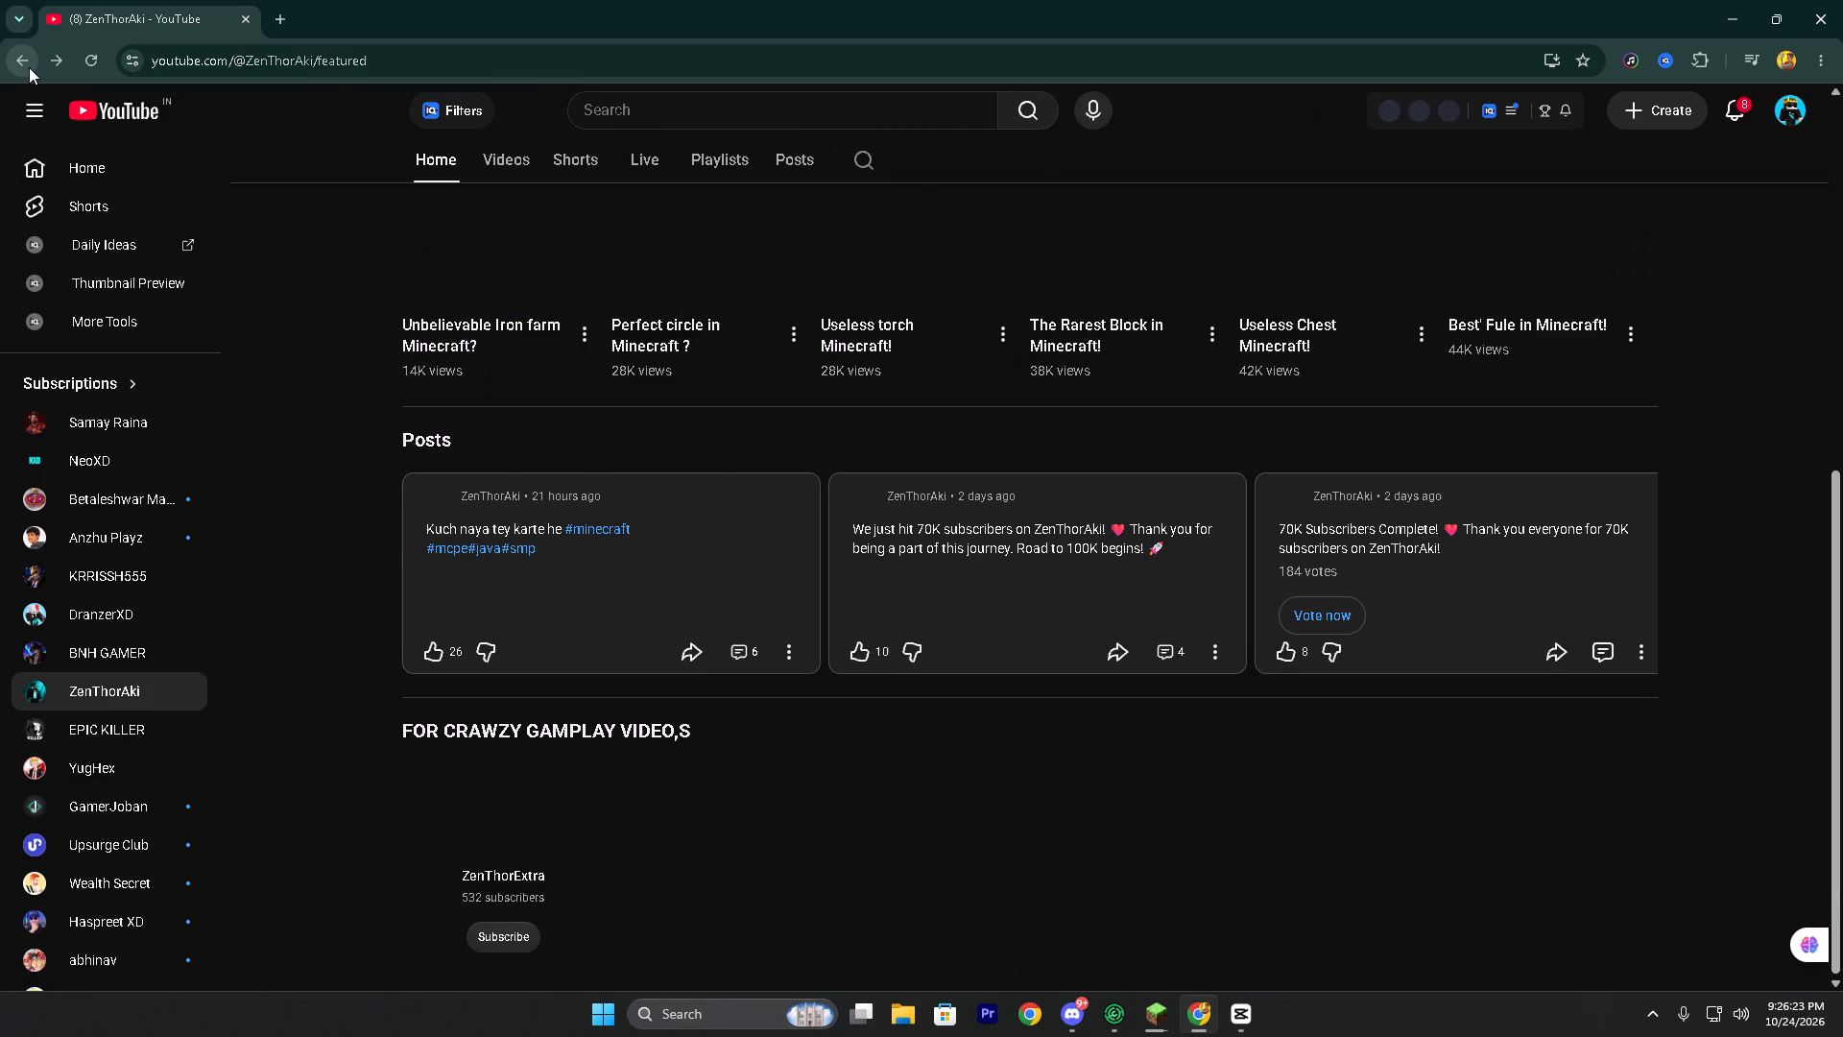
{"action": "left_click", "coordinate": [550, 859]}
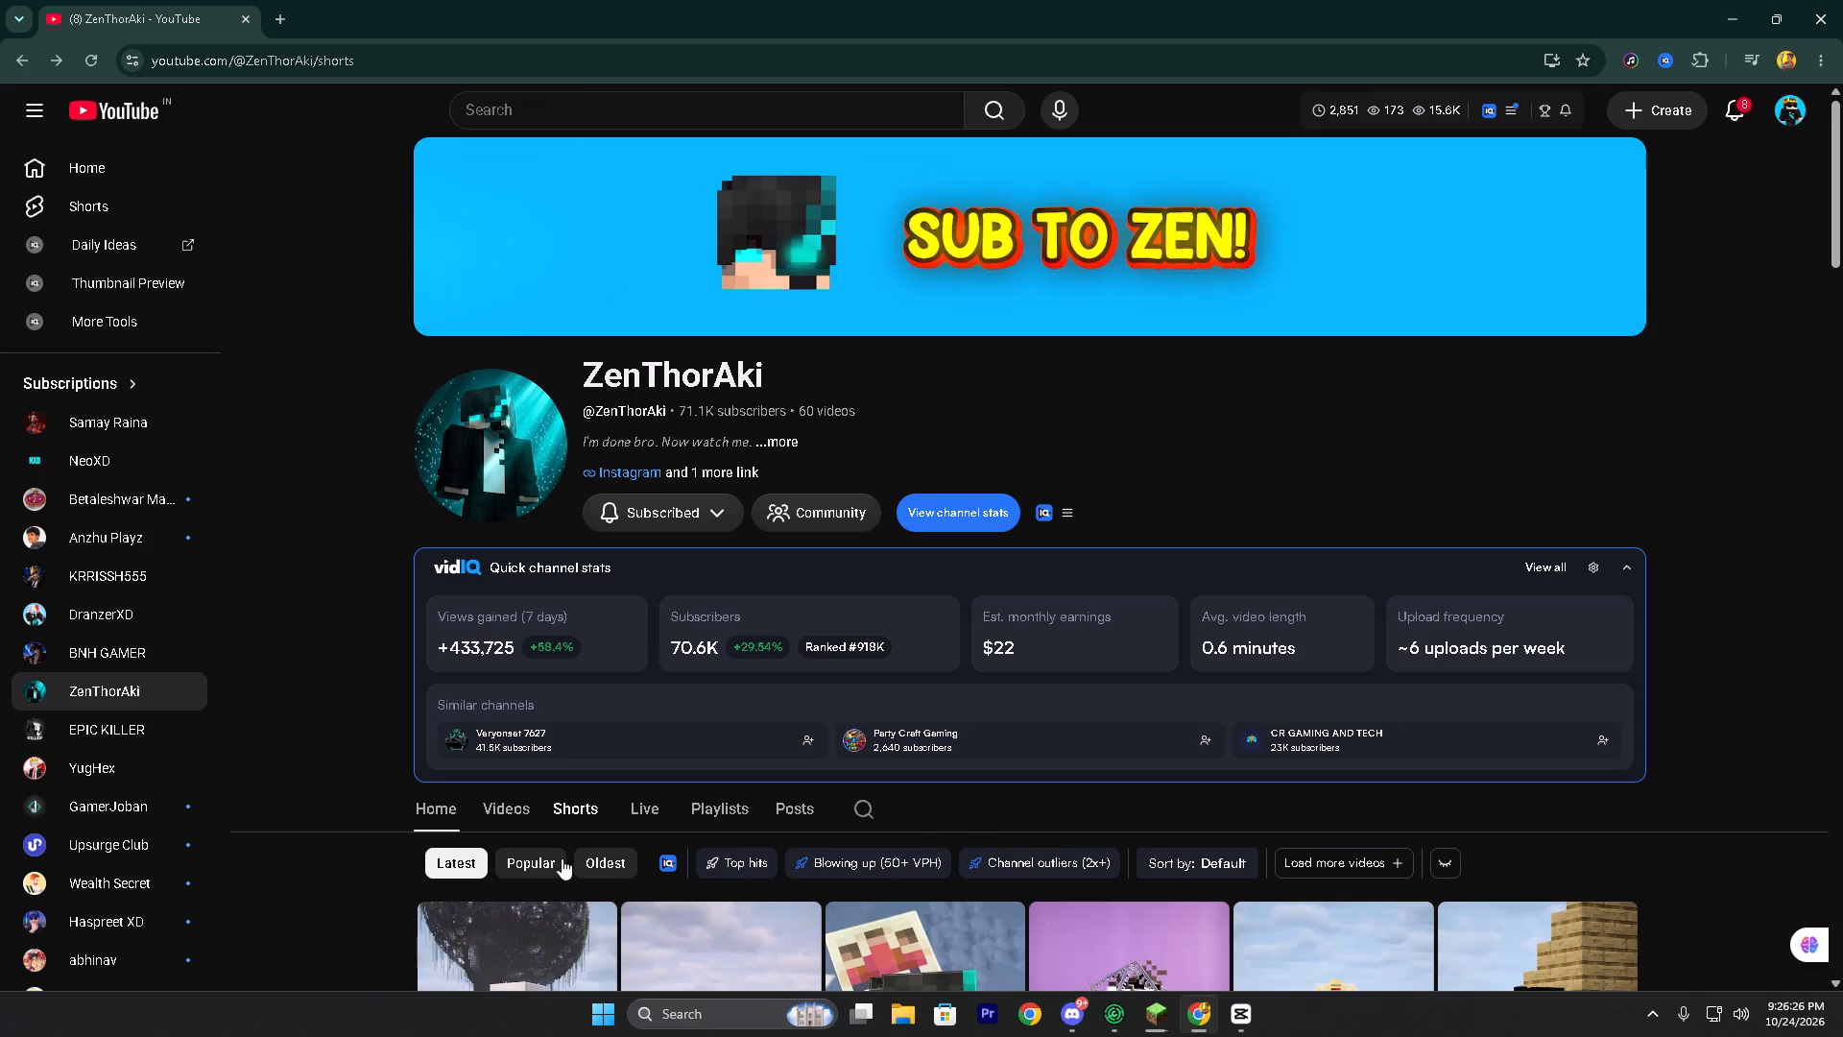
{"action": "scroll", "coordinate": [550, 859], "scroll_direction": "down", "scroll_amount": 1}
{"action": "scroll", "coordinate": [751, 897], "scroll_direction": "down", "scroll_amount": 1}
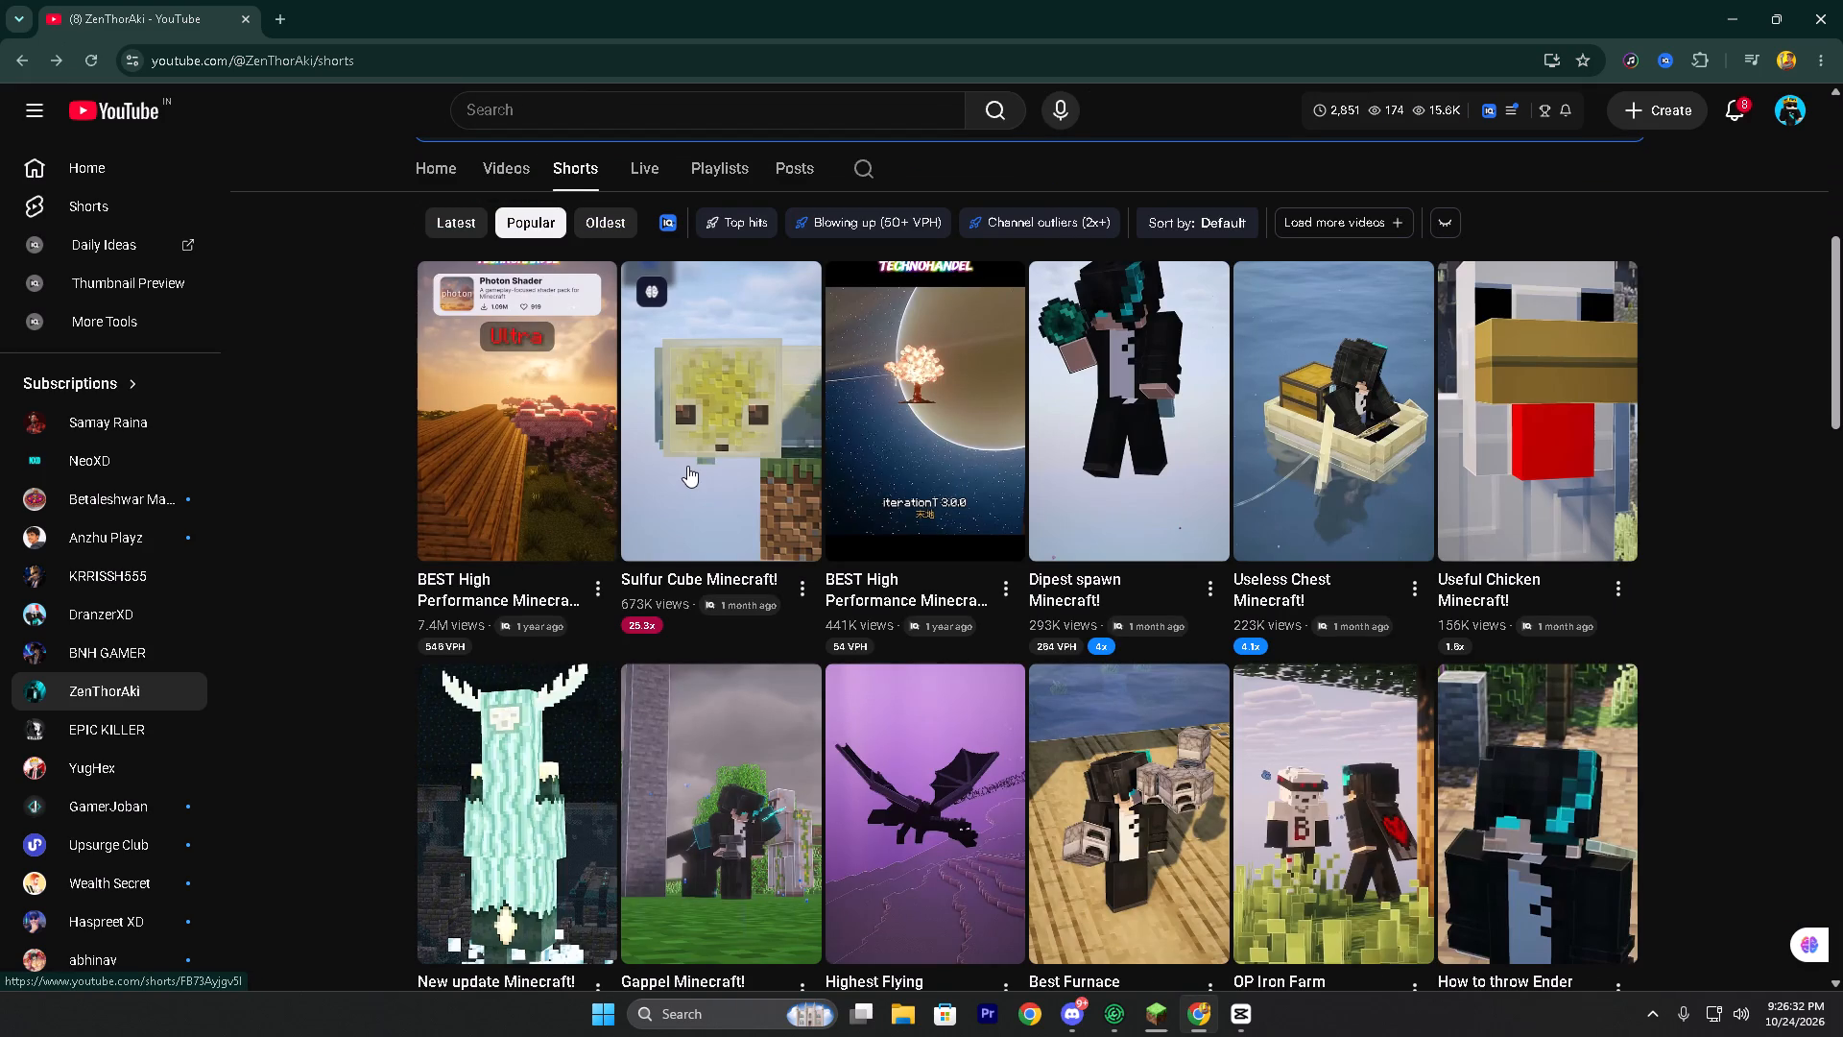
Check the YouTube notifications and close them again.
{"action": "left_click", "coordinate": [1744, 98]}
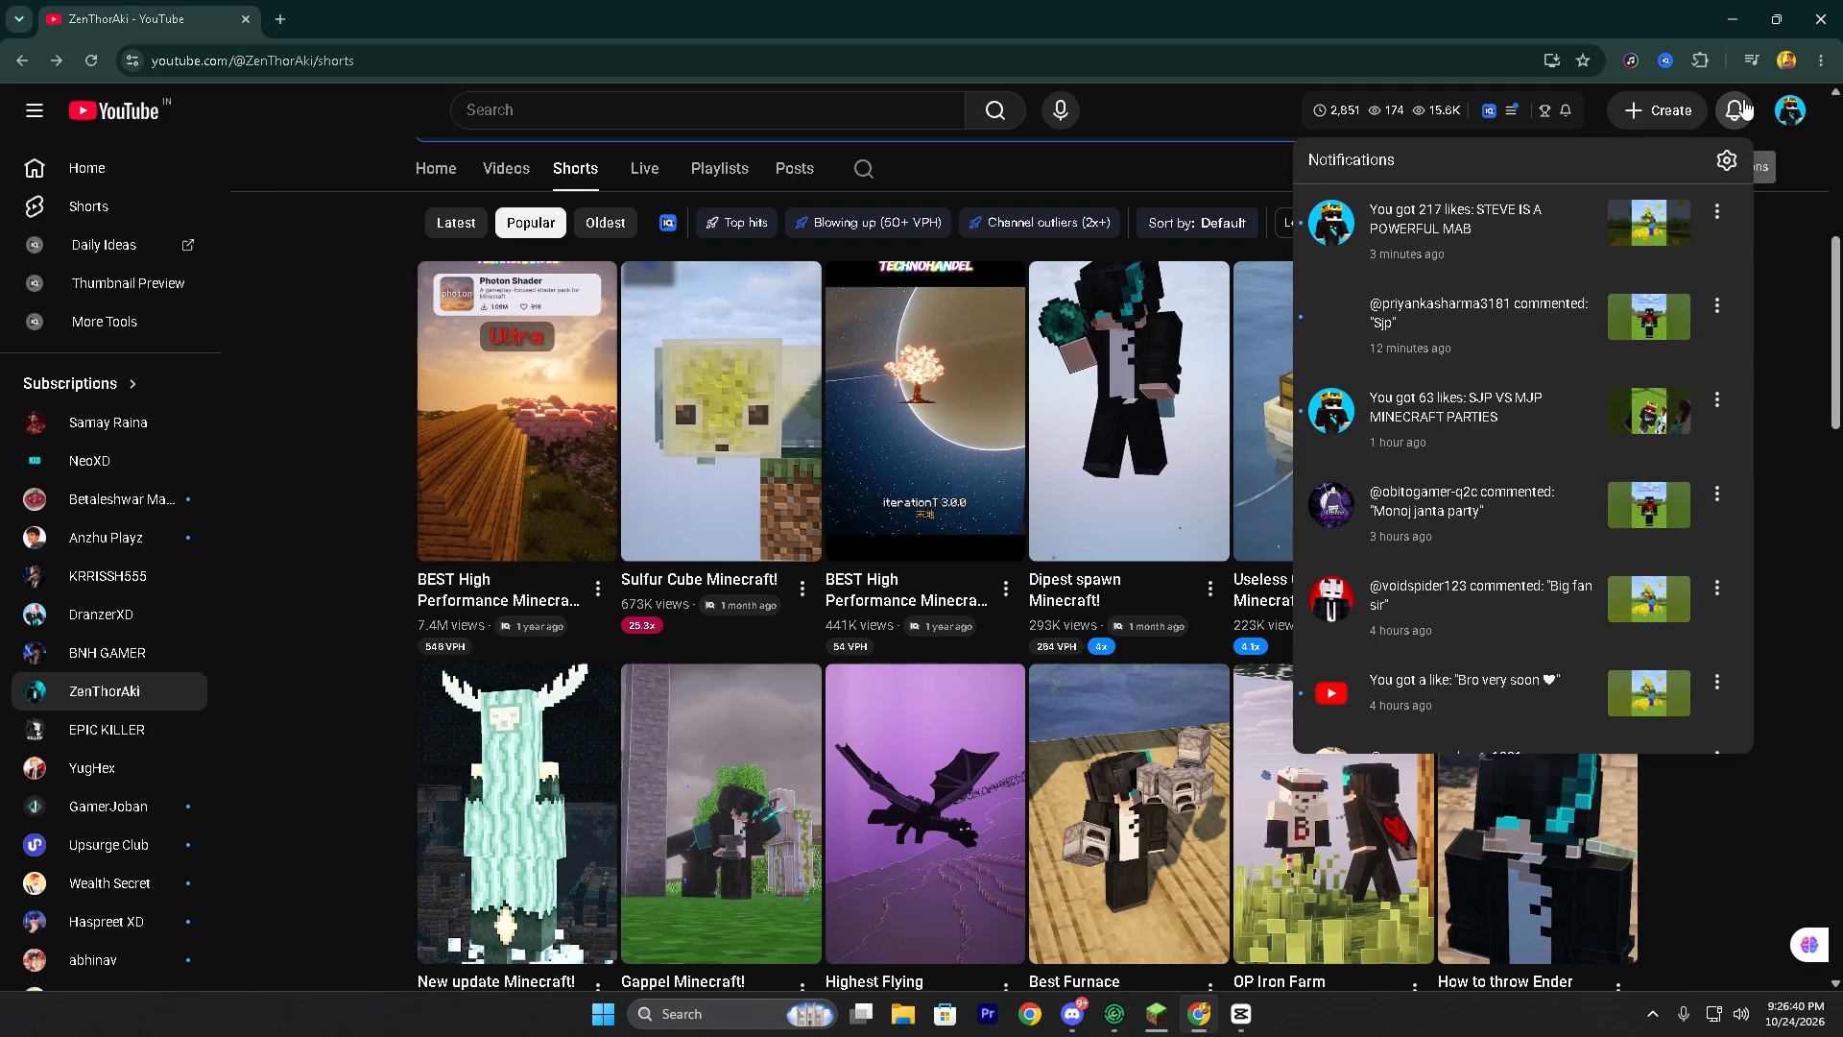
{"action": "left_click", "coordinate": [370, 569]}
Open the NeoXD channel from the subscriptions.
{"action": "left_click", "coordinate": [63, 465]}
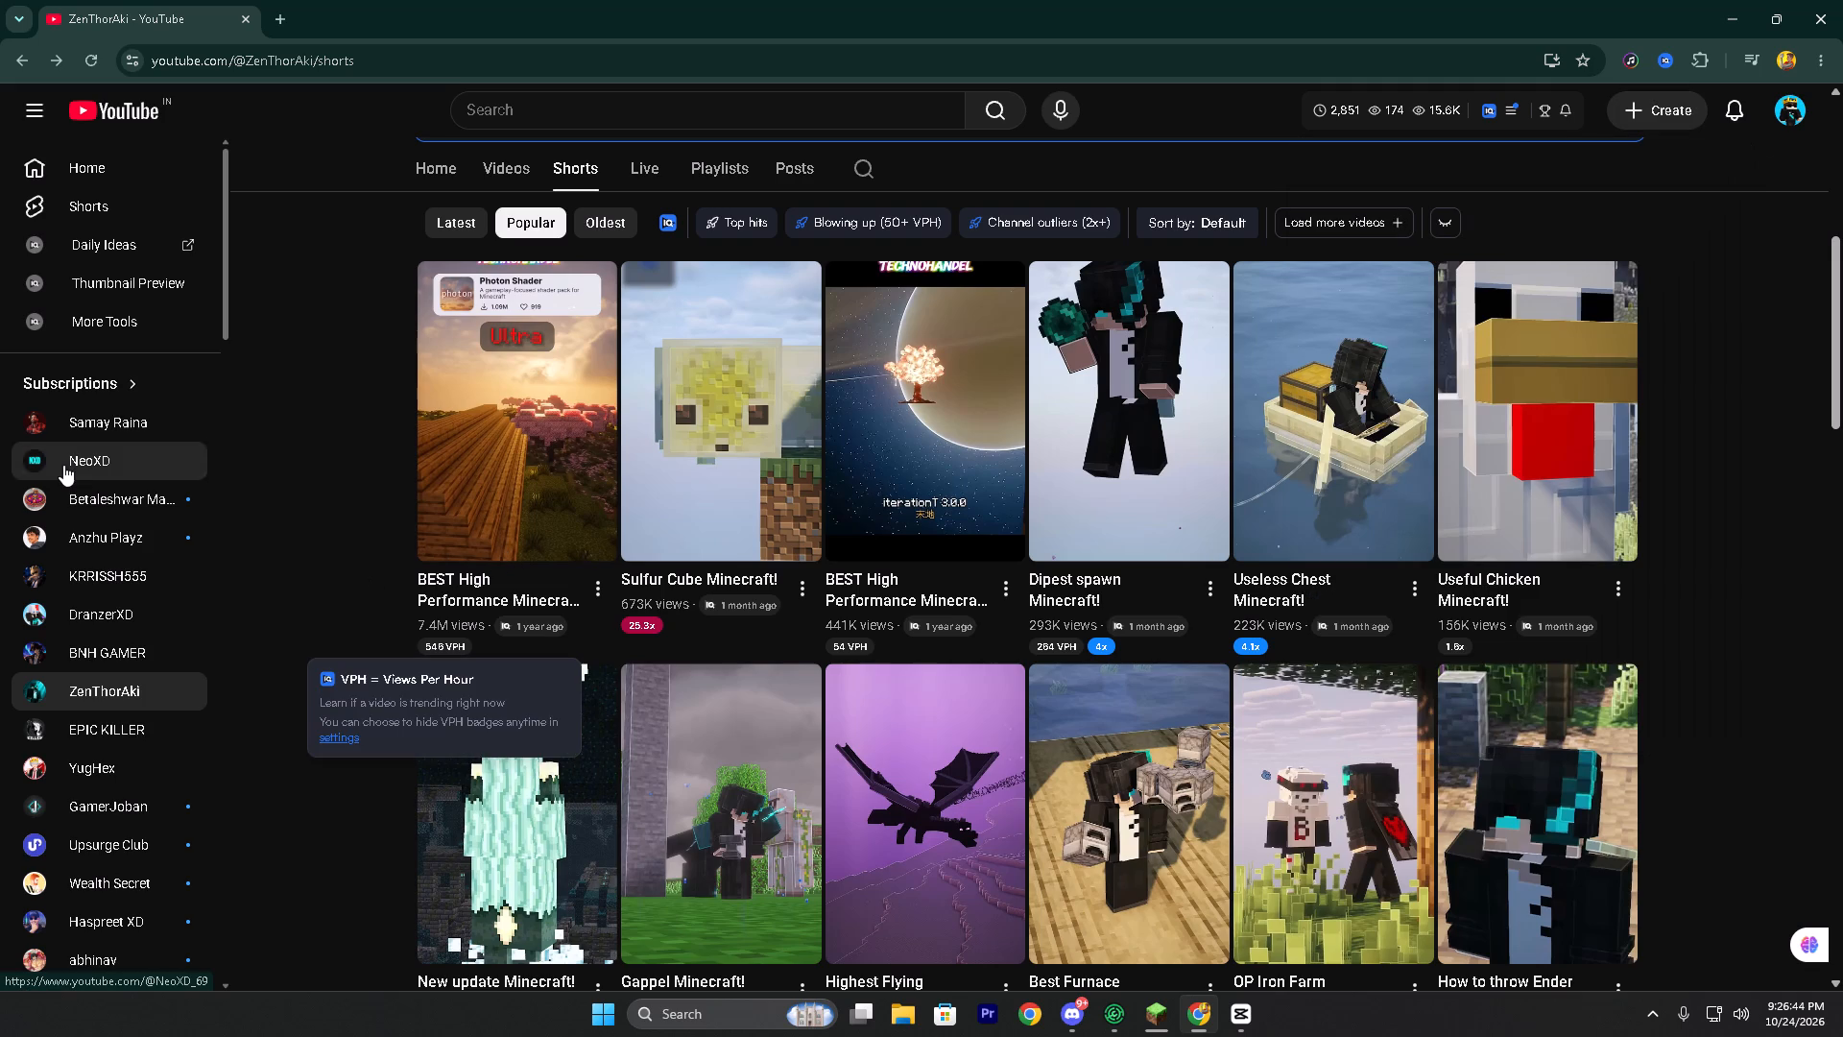
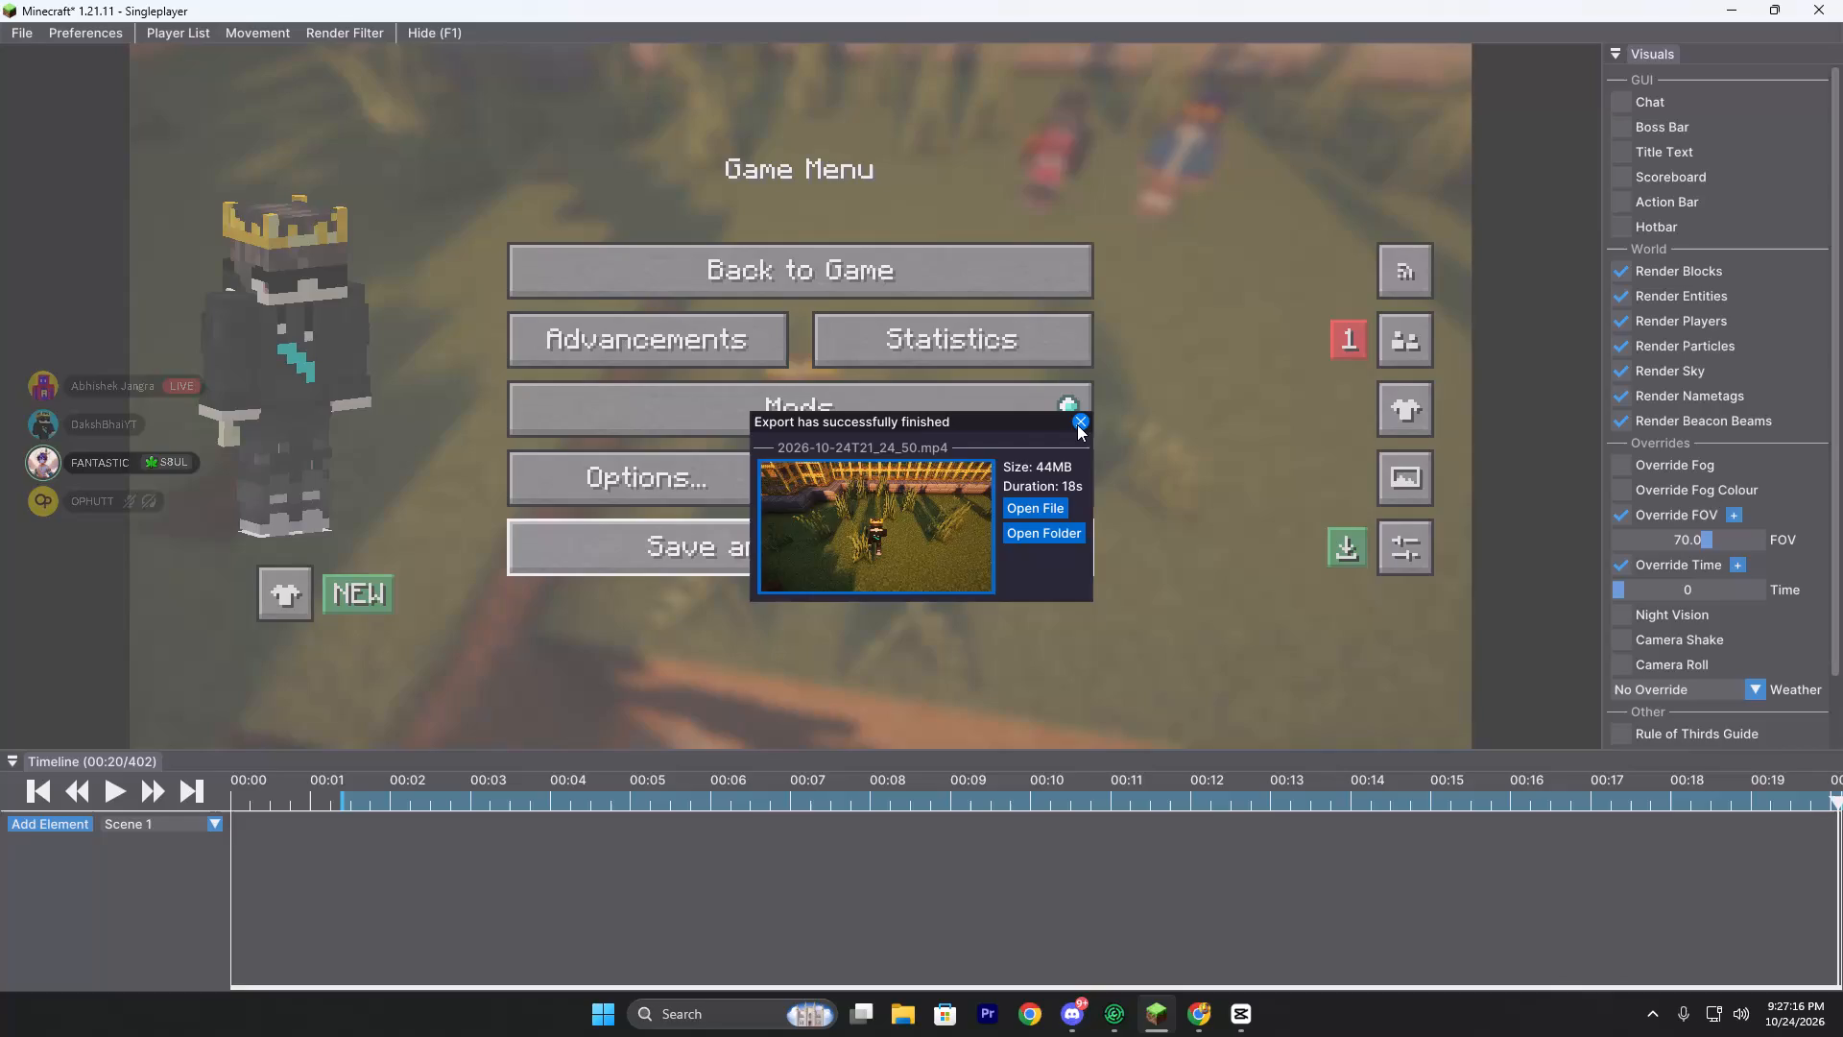
Add the exported 2026-10-24T21_24_50 video from the Videos folder to the CapCut project's main track, directly after the STEEL clip.
{"action": "left_click", "coordinate": [1243, 1034]}
{"action": "left_click", "coordinate": [909, 1005]}
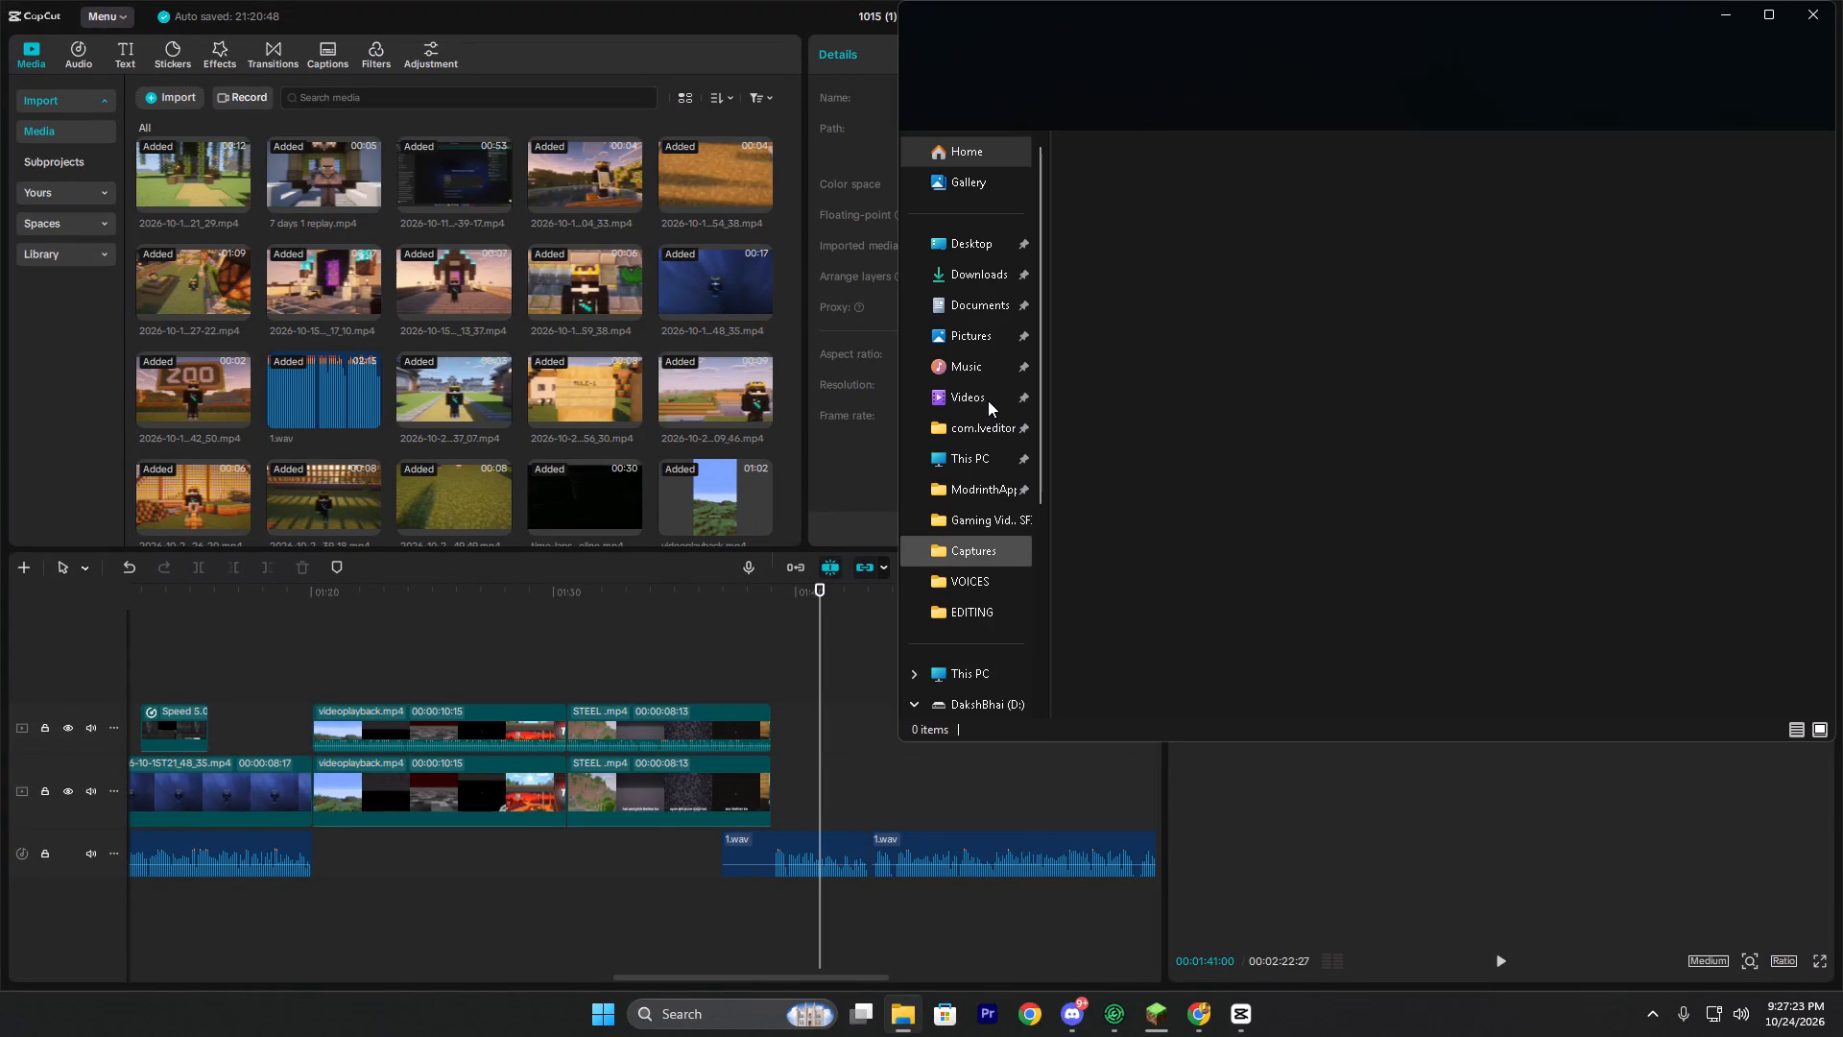
{"action": "left_click", "coordinate": [988, 400]}
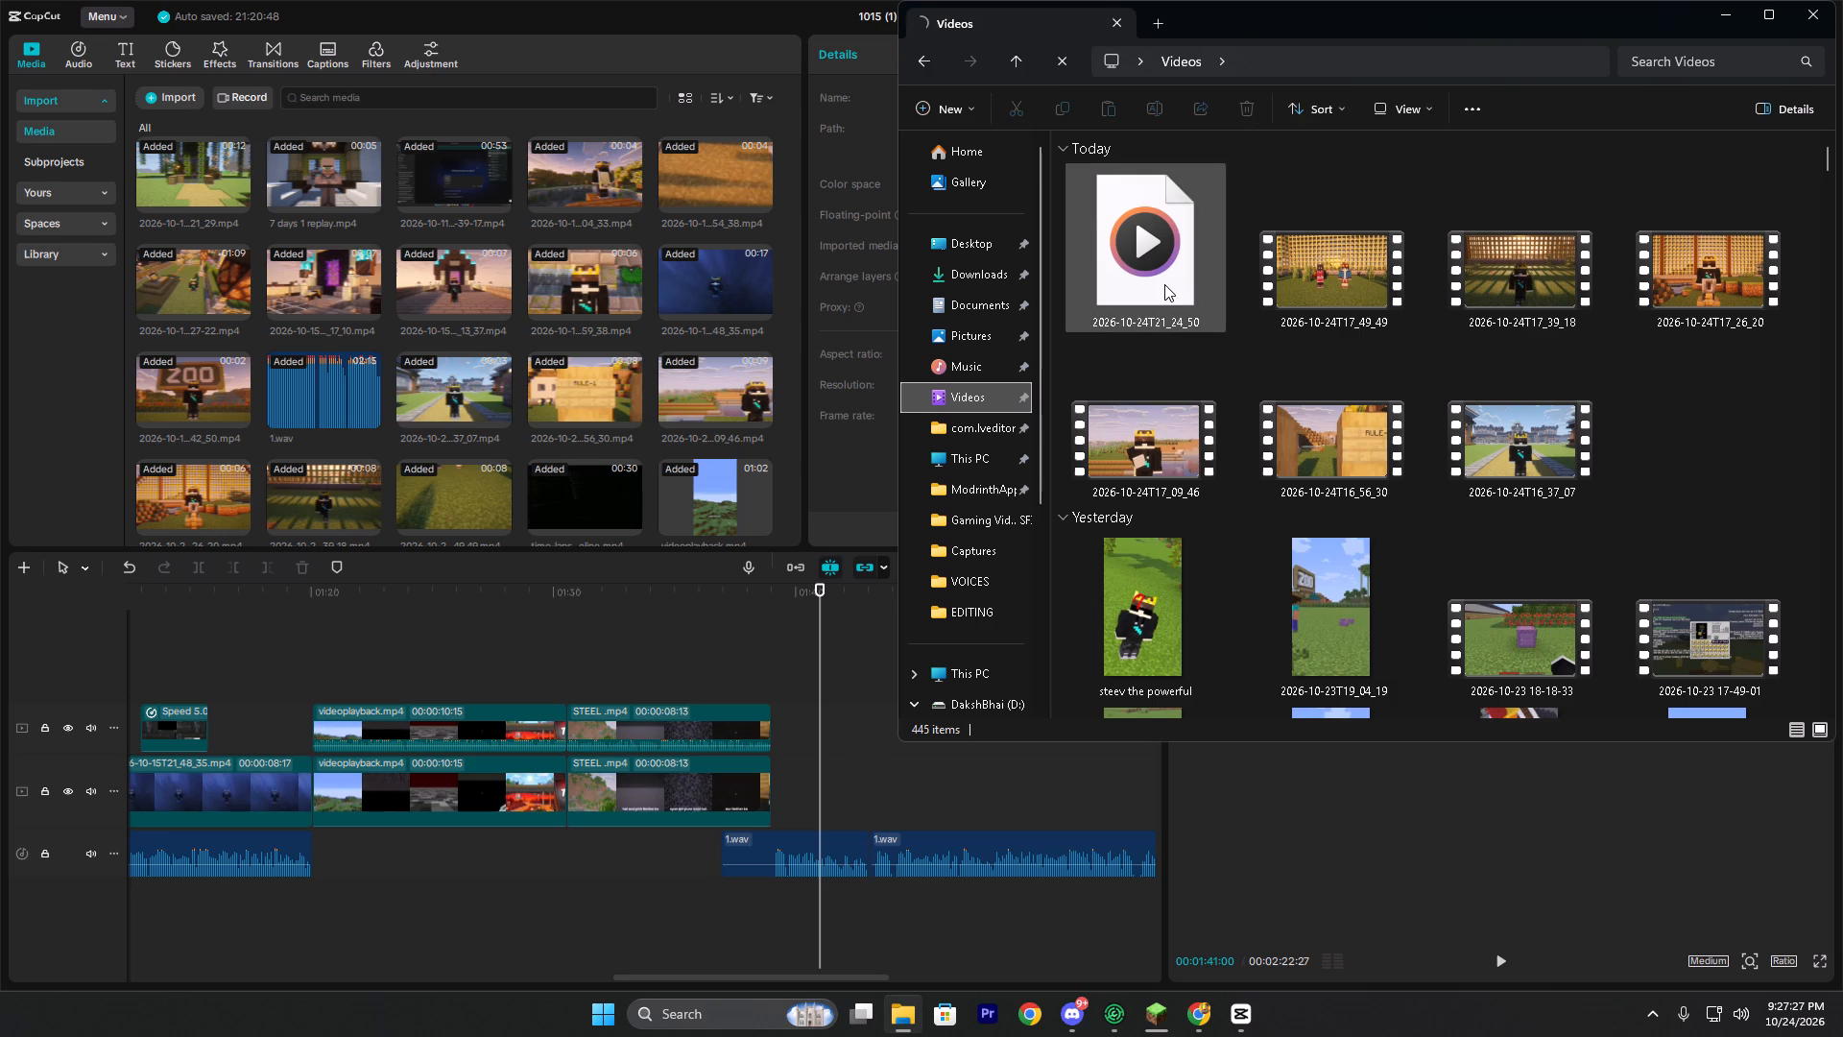
{"action": "left_click_drag", "start_coordinate": [1152, 260], "coordinate": [1150, 260]}
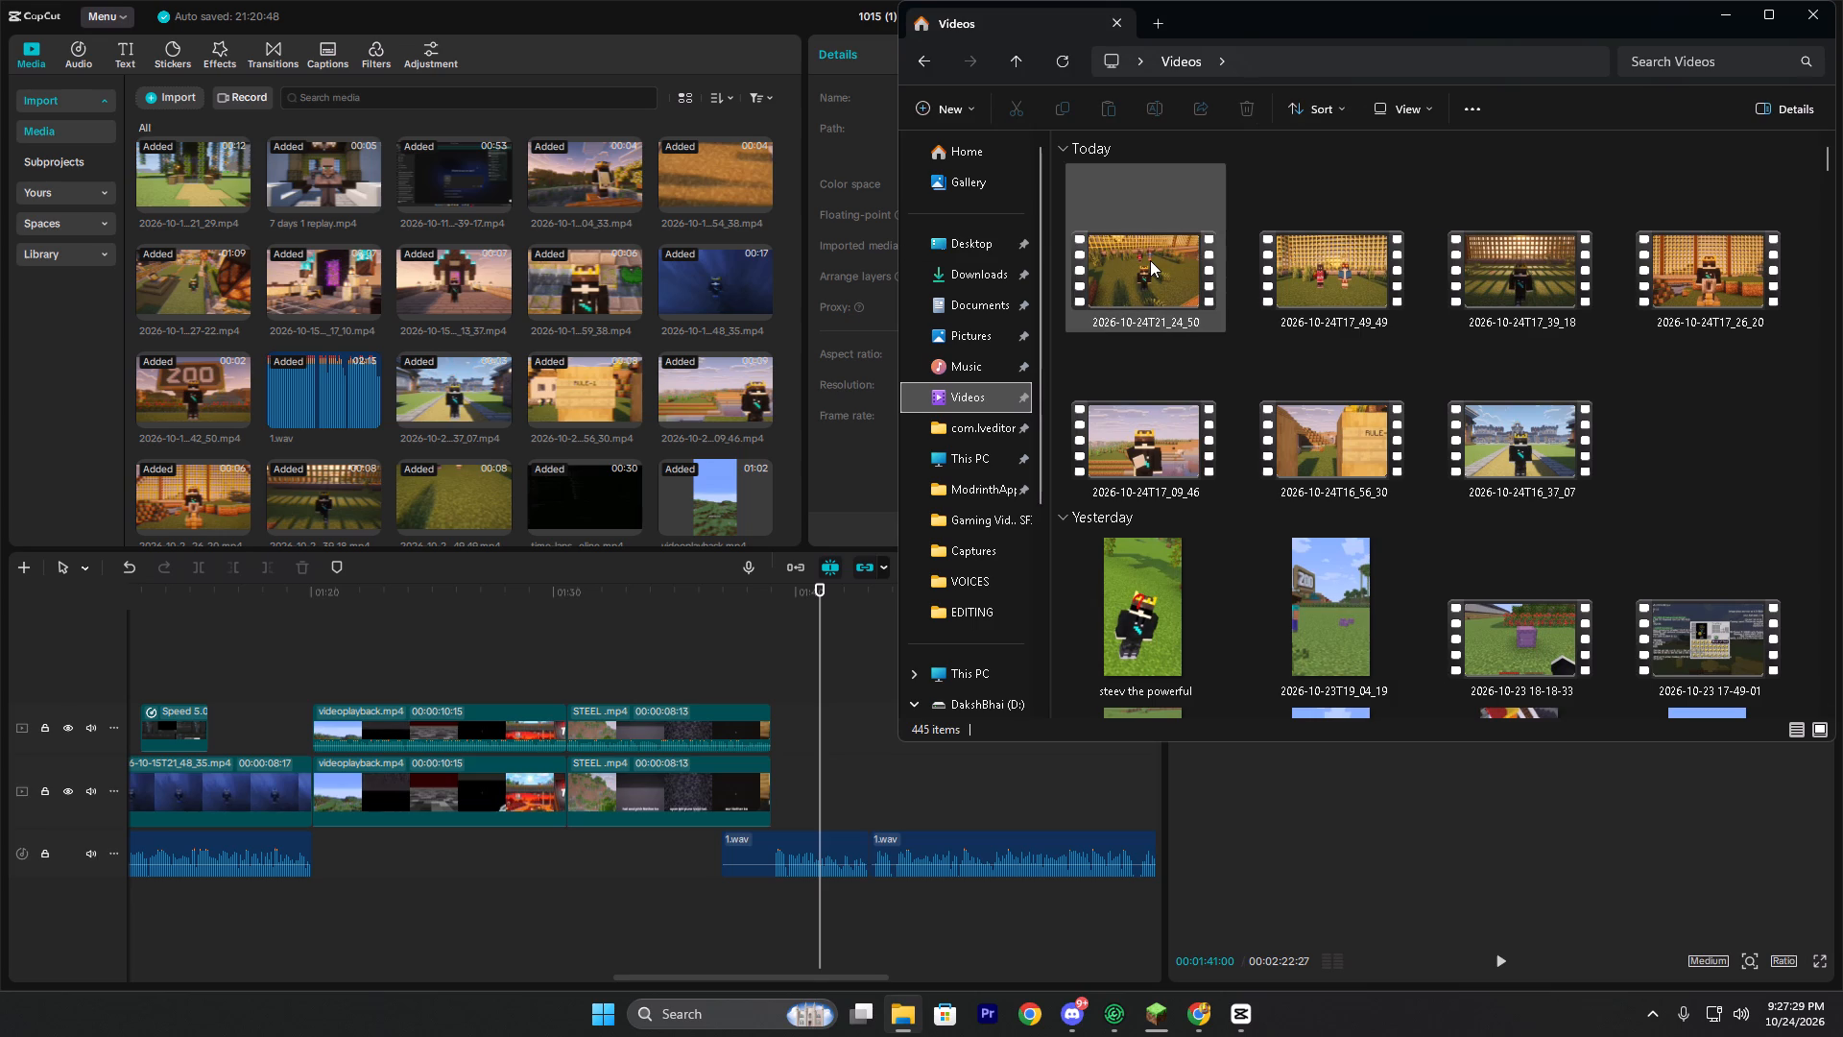
{"action": "left_click_drag", "start_coordinate": [1150, 260], "coordinate": [713, 728]}
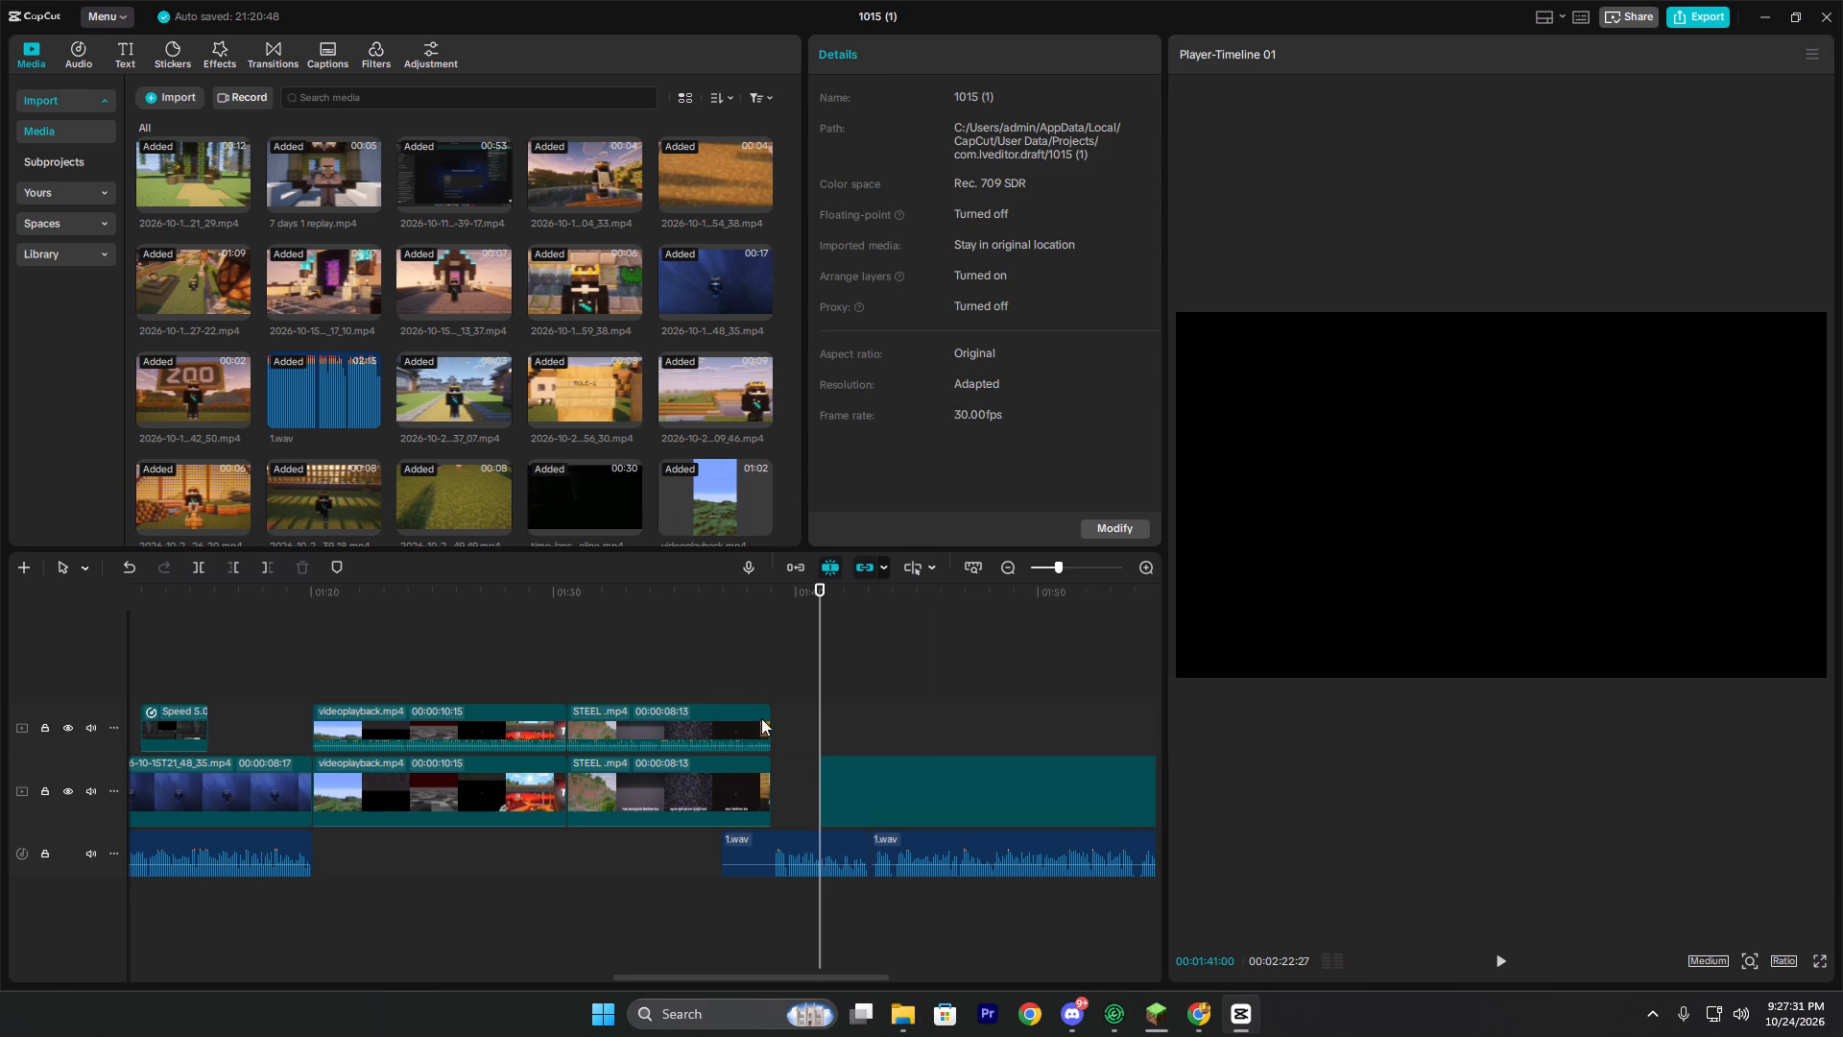
{"action": "left_click_drag", "start_coordinate": [885, 793], "coordinate": [822, 780]}
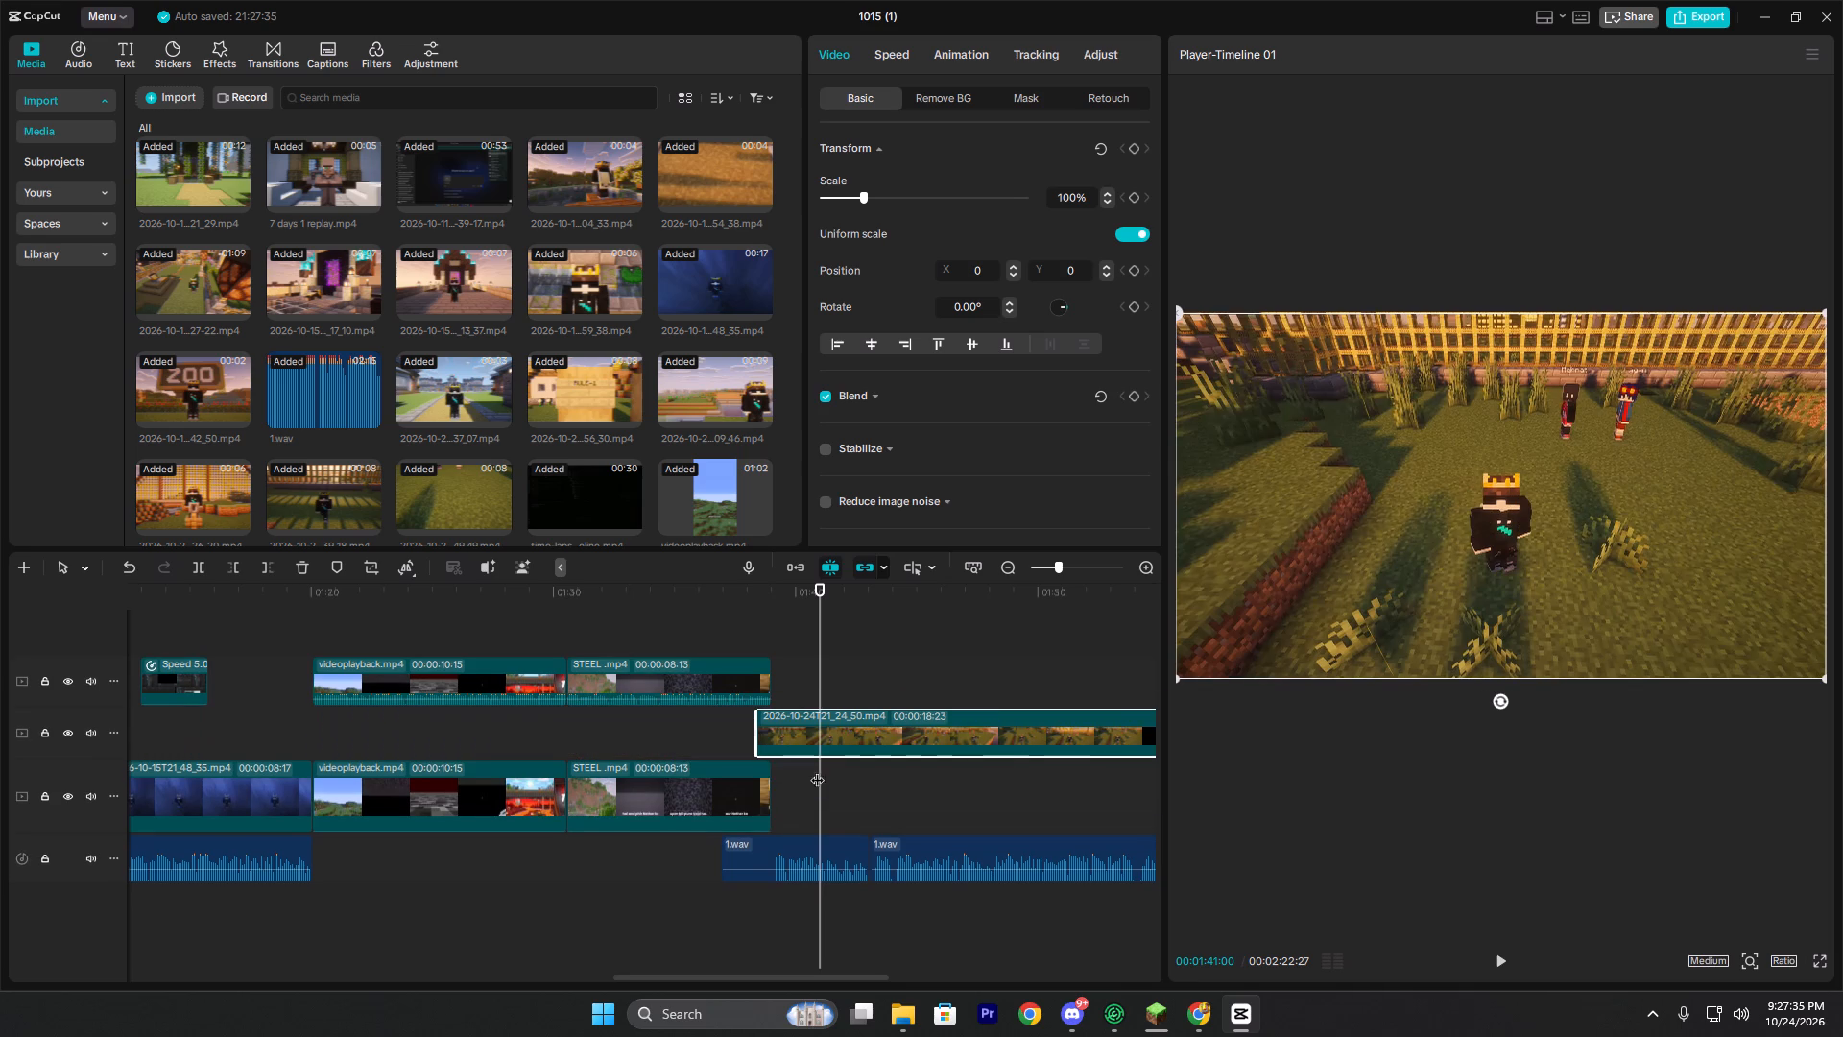
{"action": "left_click_drag", "start_coordinate": [796, 722], "coordinate": [816, 794]}
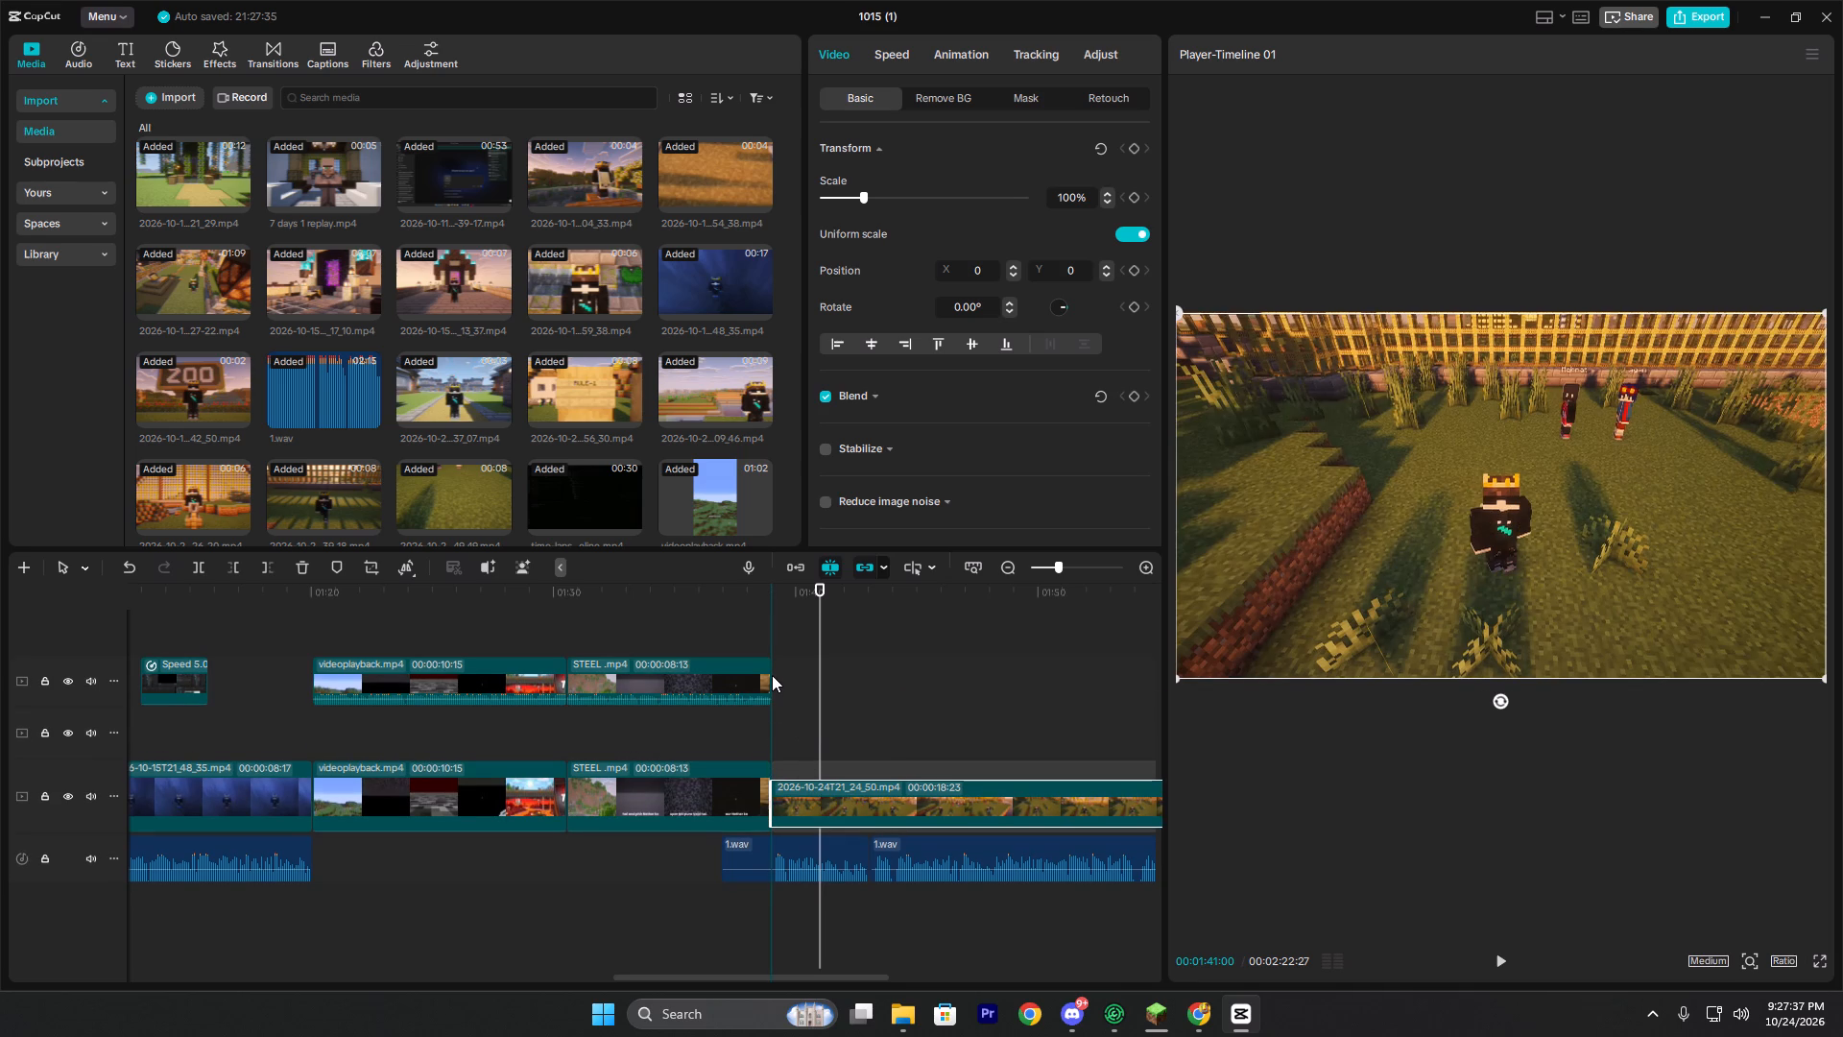
Trim the end of the new 2026-10-24T21_24_50 clip to 00:01:43:02, just before the last 1.wav segment, and play back the cut.
{"action": "left_click", "coordinate": [772, 614]}
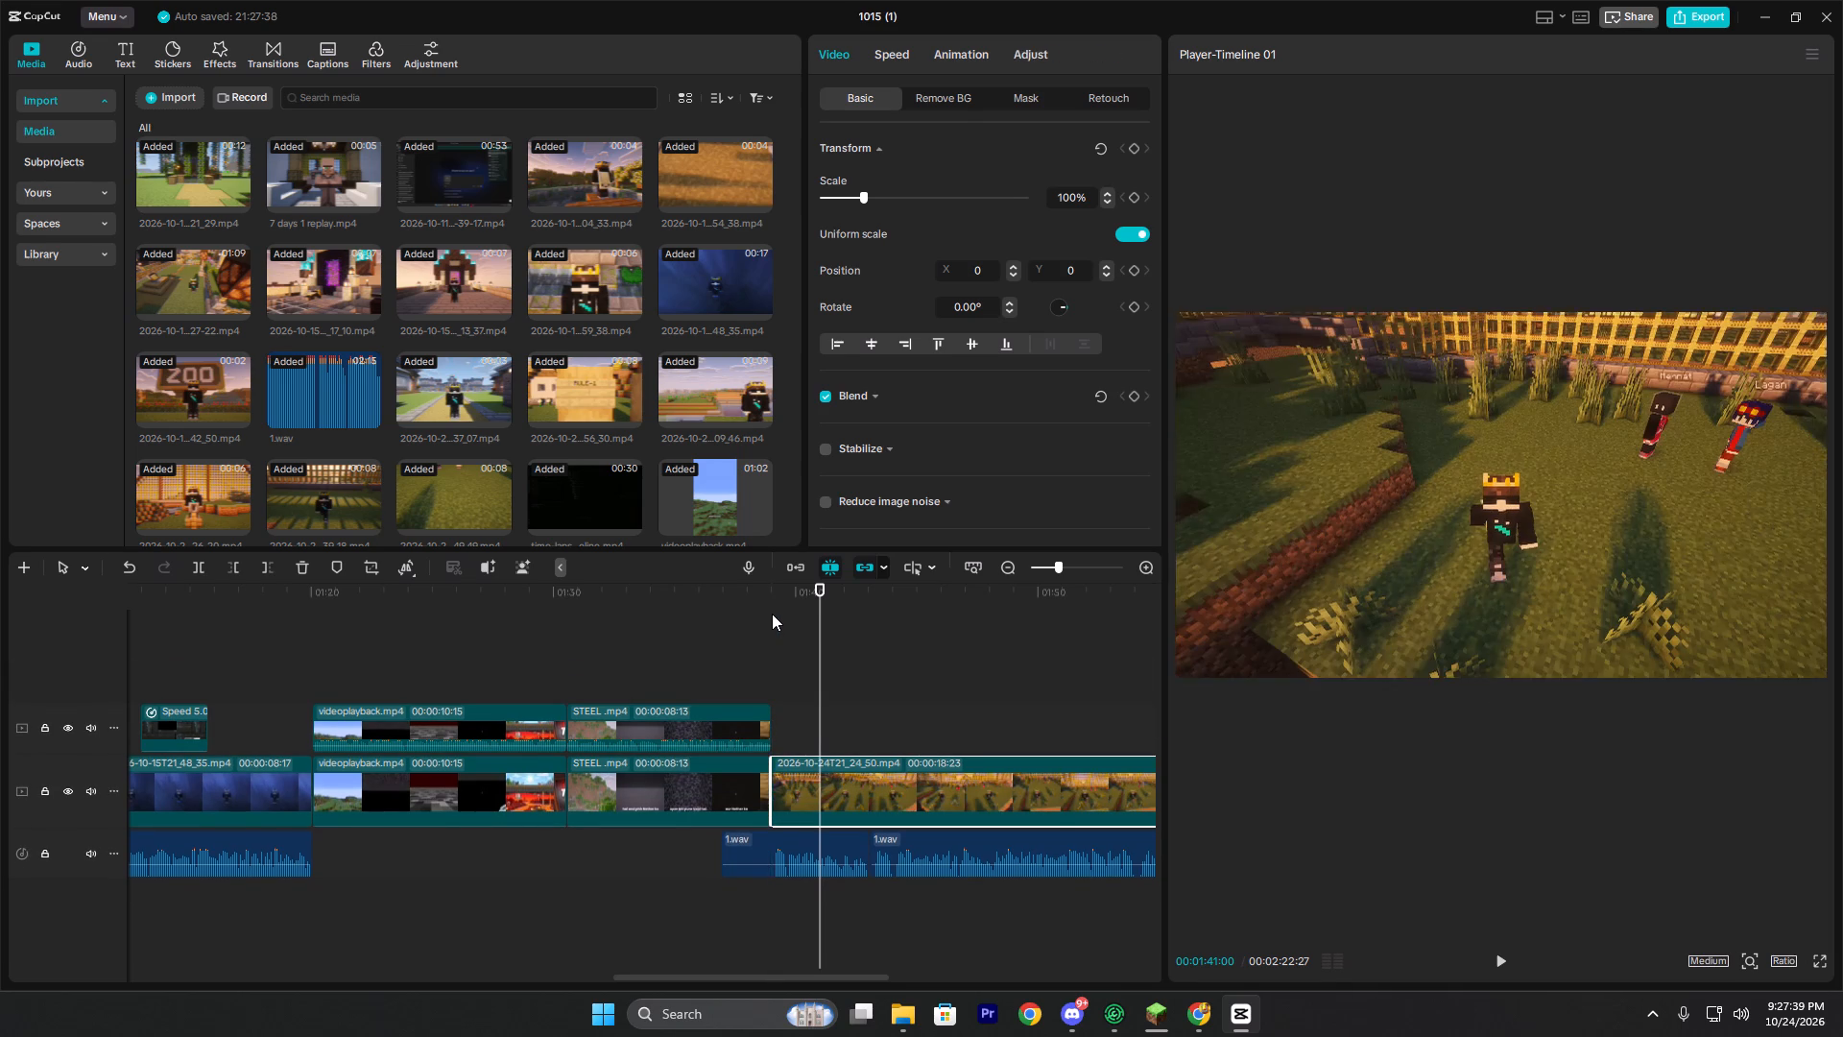
{"action": "key", "text": "space"}
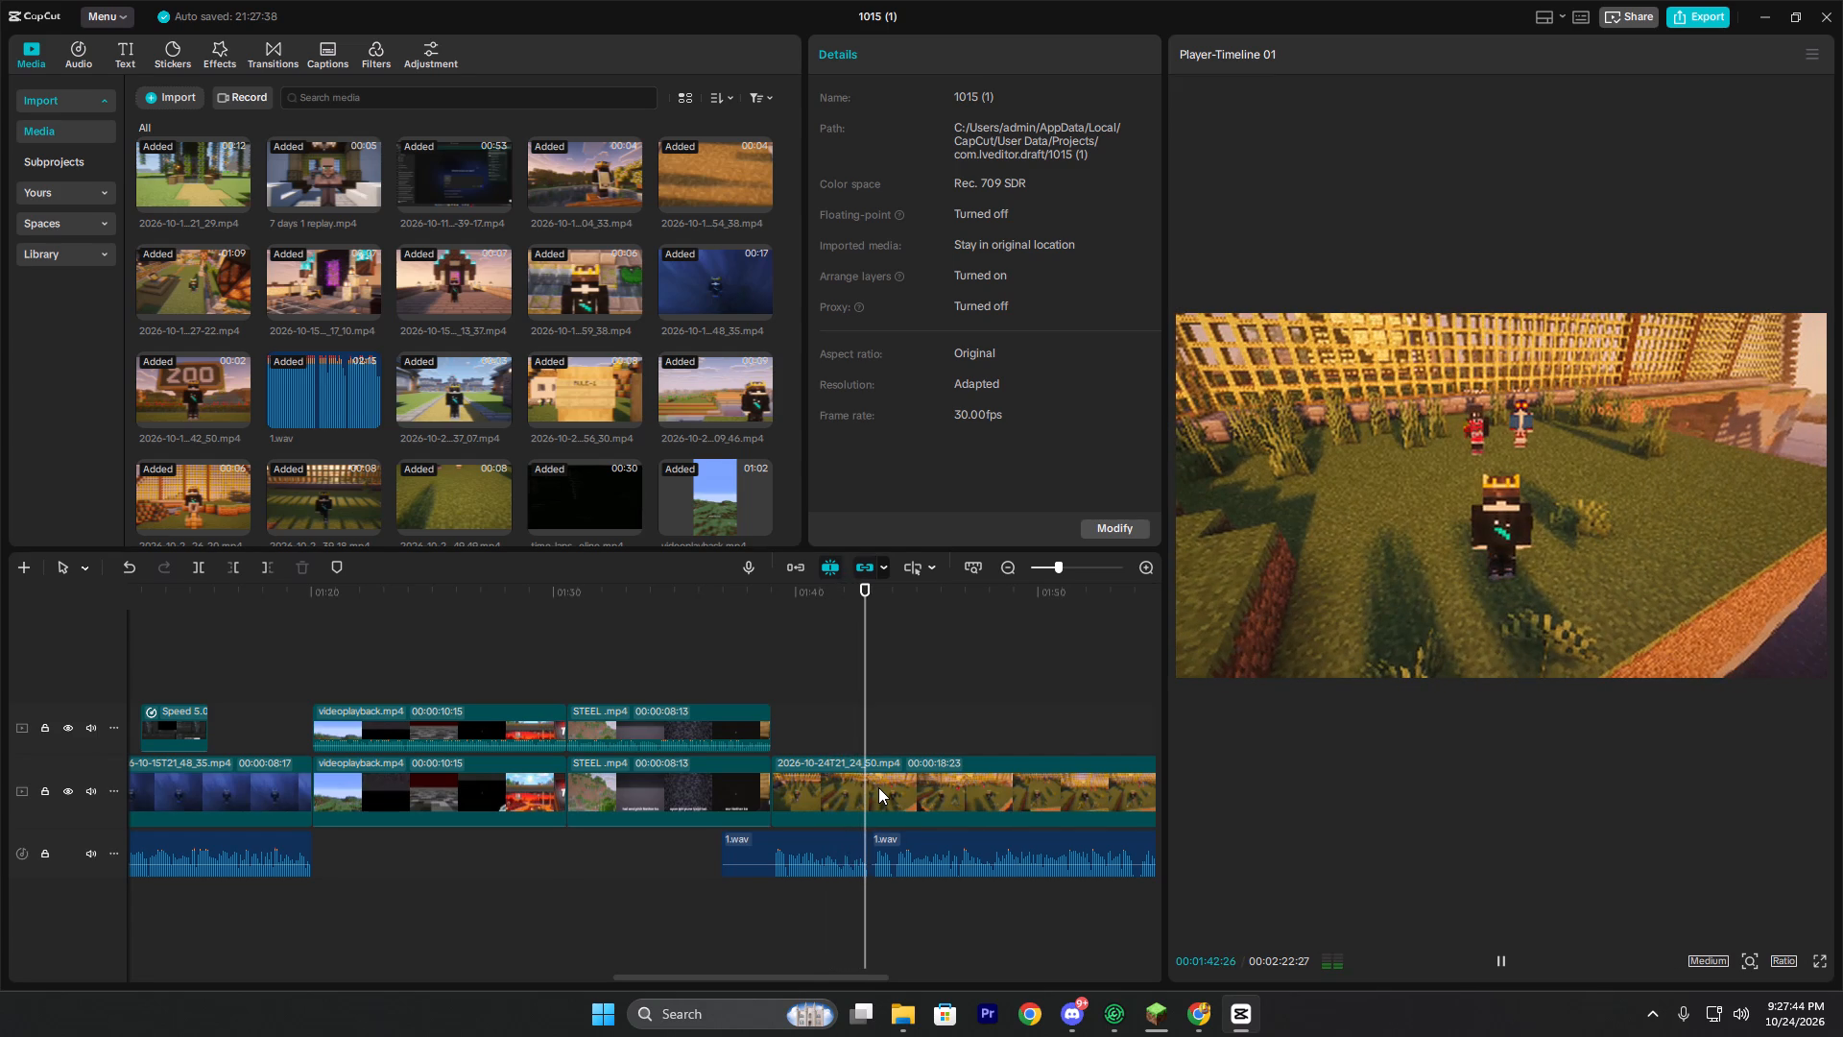
{"action": "key", "text": "space"}
{"action": "left_click", "coordinate": [894, 713]}
{"action": "left_click_drag", "start_coordinate": [895, 712], "coordinate": [874, 723]}
{"action": "left_click", "coordinate": [898, 787]}
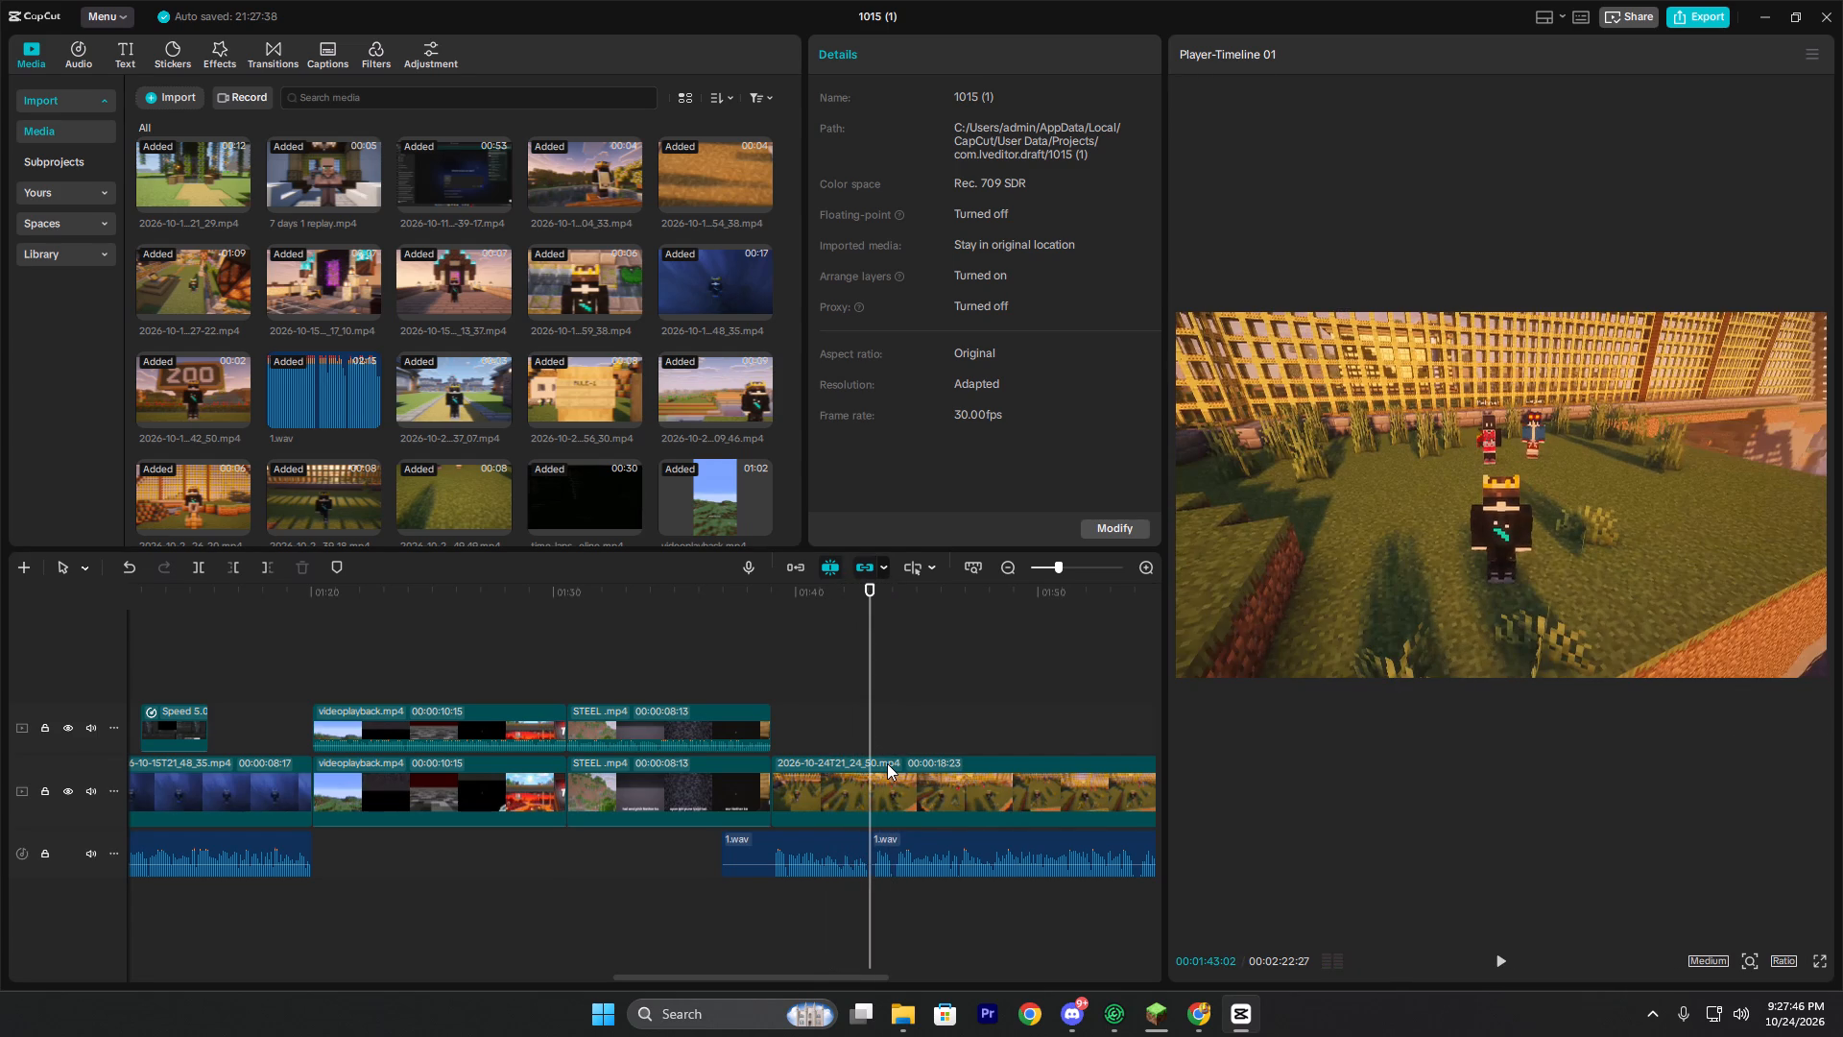
{"action": "key", "text": "w"}
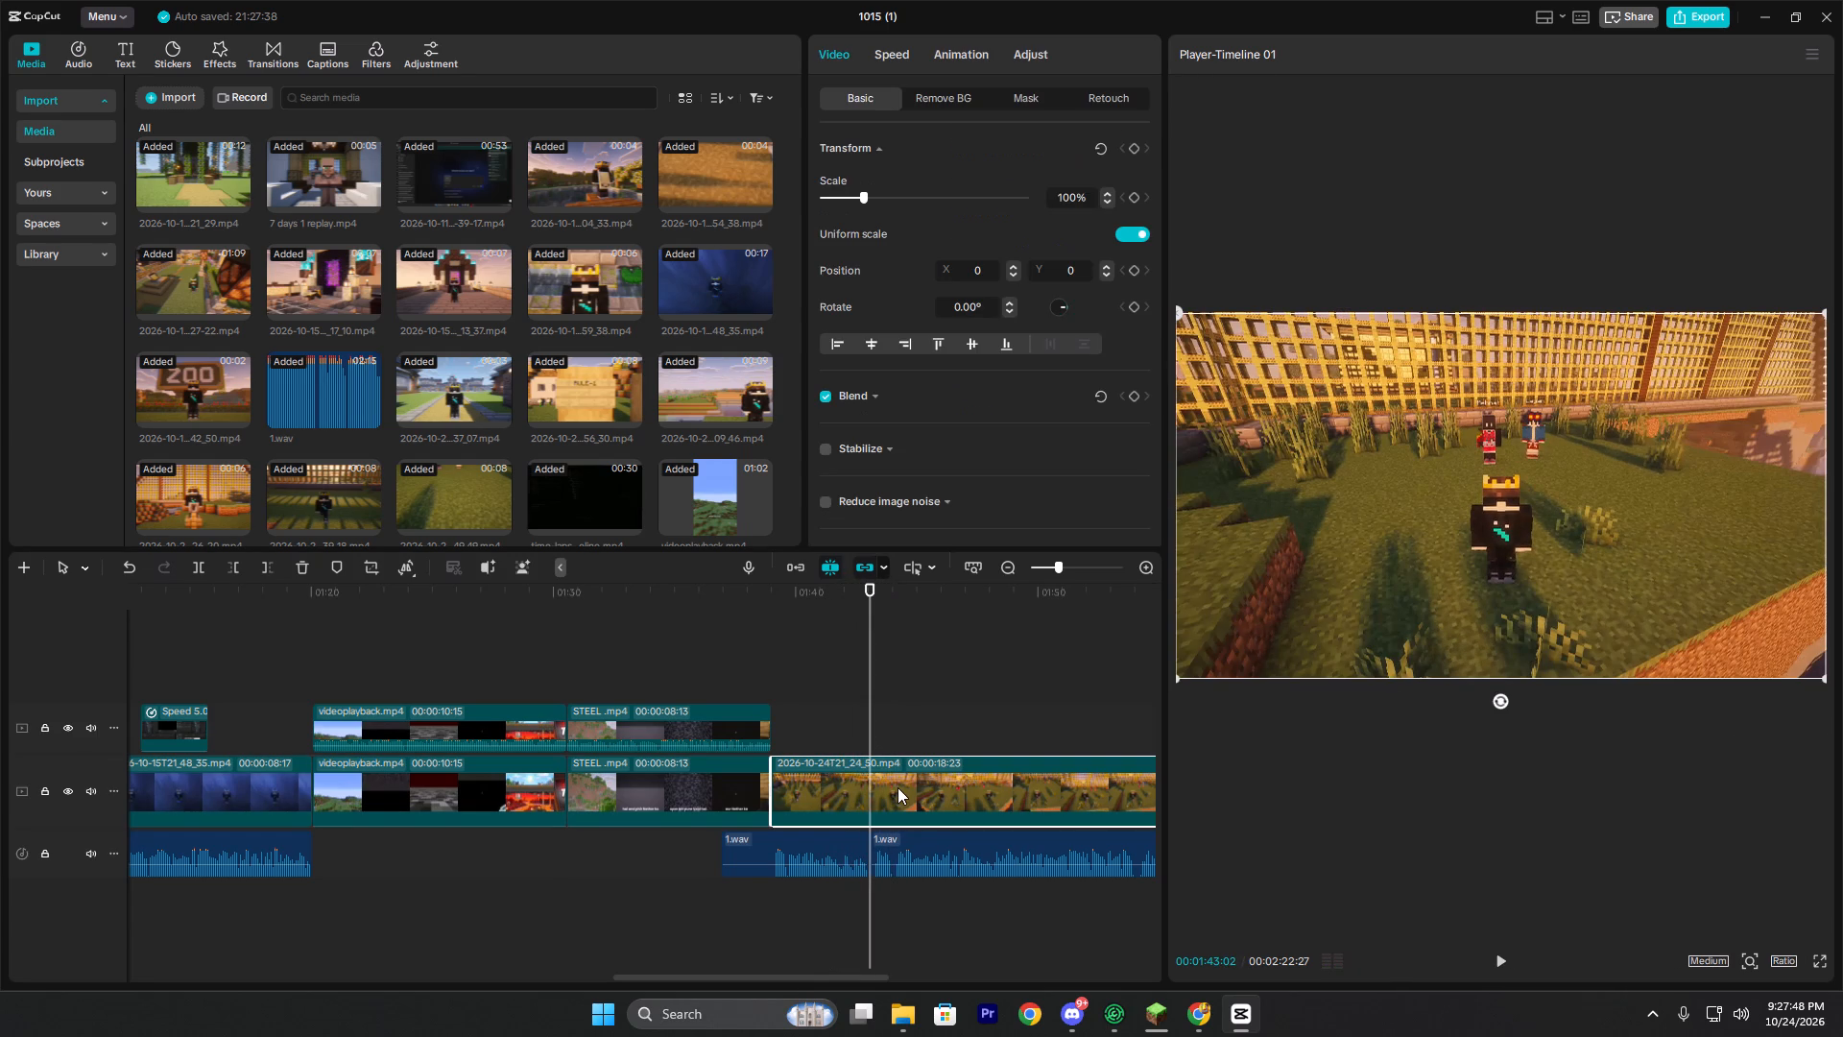
{"action": "left_click", "coordinate": [796, 714]}
{"action": "key", "text": "space"}
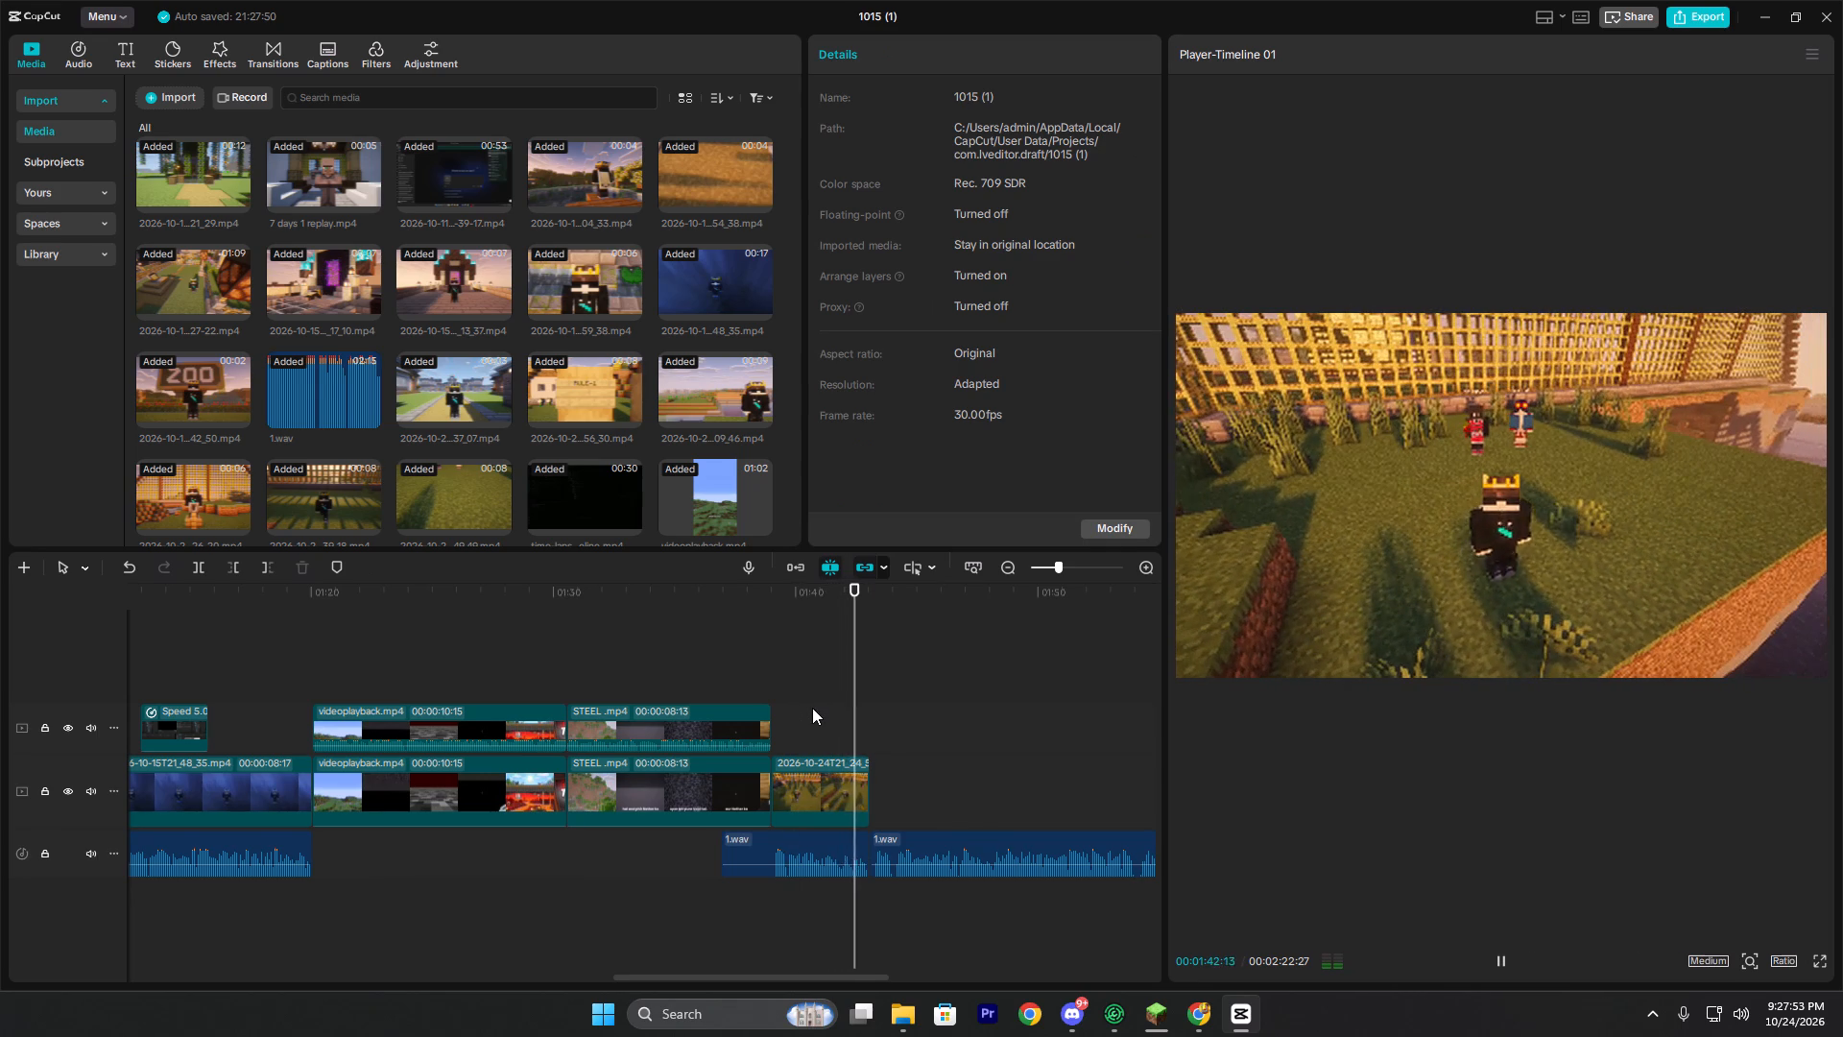
{"action": "scroll", "coordinate": [935, 783], "scroll_direction": "down", "scroll_amount": 9, "text": "ctrl"}
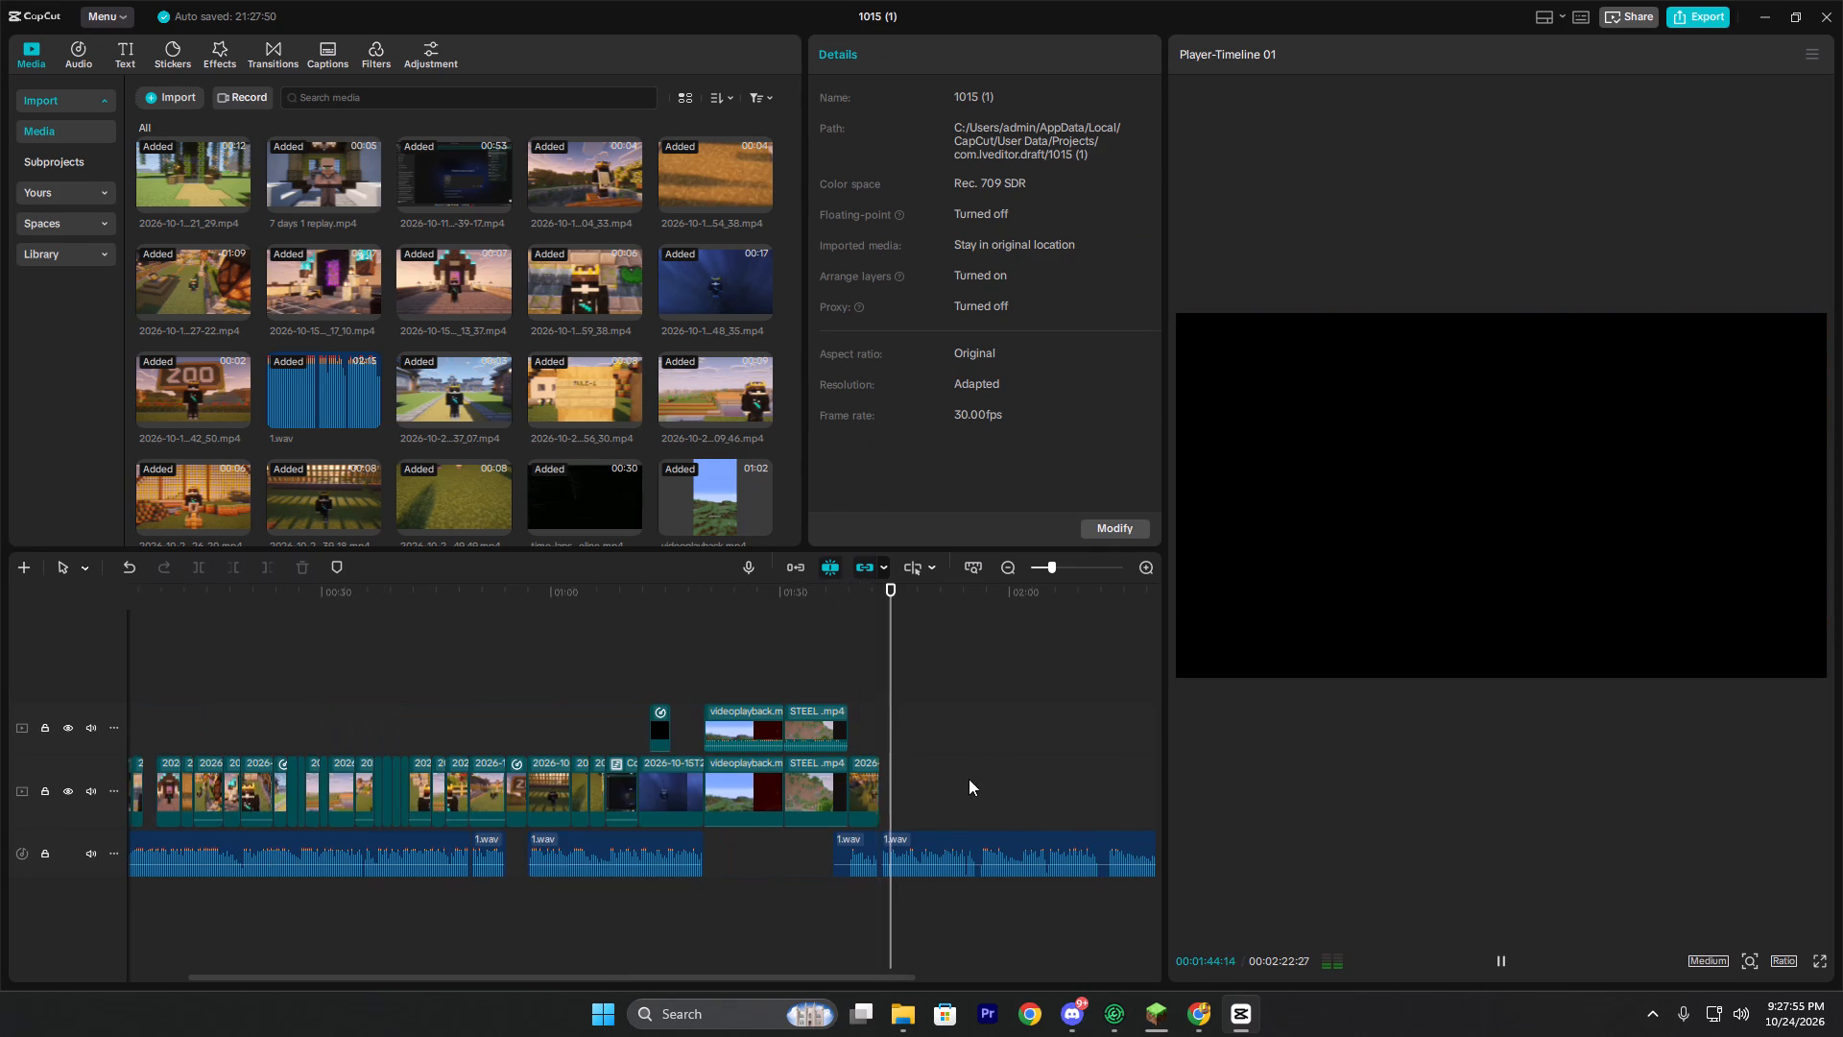
{"action": "key", "text": "space"}
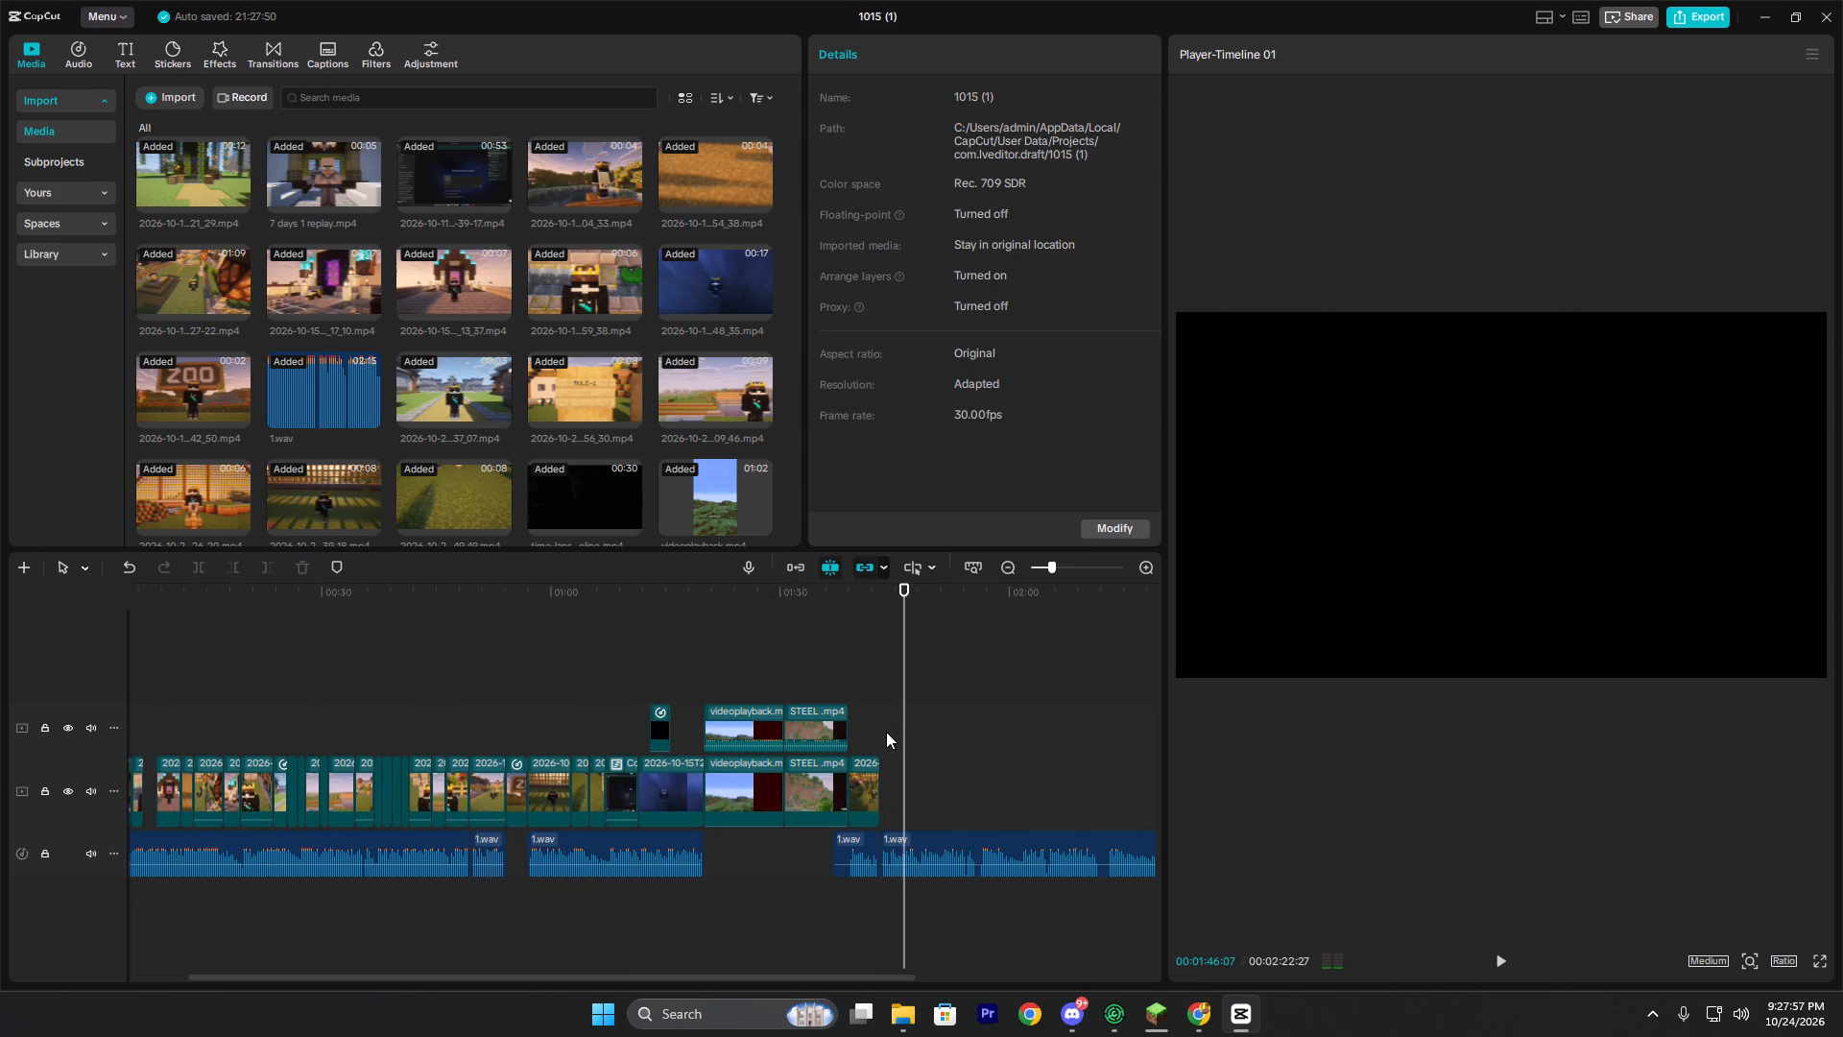
{"action": "left_click", "coordinate": [882, 733]}
Switch to Minecraft, dismiss the finished-export notice and go back into the replay.
{"action": "left_click", "coordinate": [1167, 1009]}
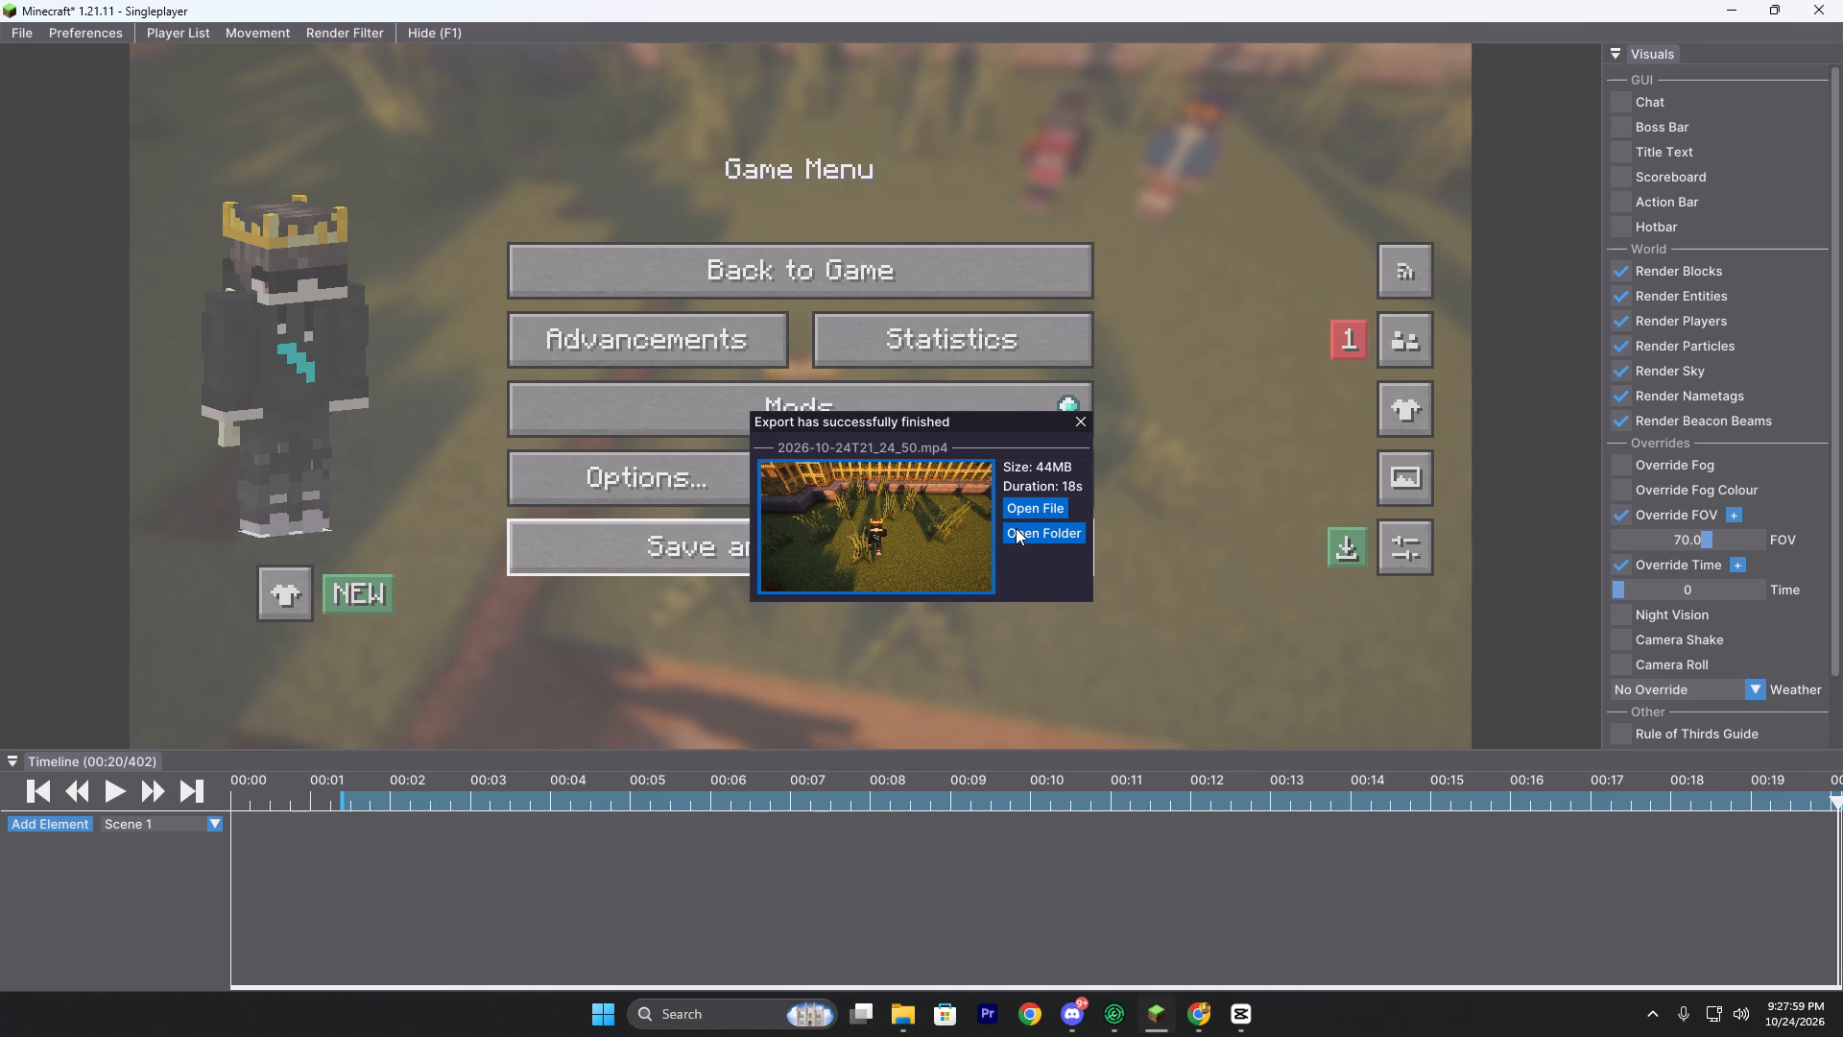
{"action": "left_click", "coordinate": [1082, 417]}
{"action": "left_click", "coordinate": [993, 281]}
Fly the replay camera in first person toward the Ferris wheel and look over the grass area and brick wall there.
{"action": "left_click_drag", "start_coordinate": [905, 518], "coordinate": [958, 498]}
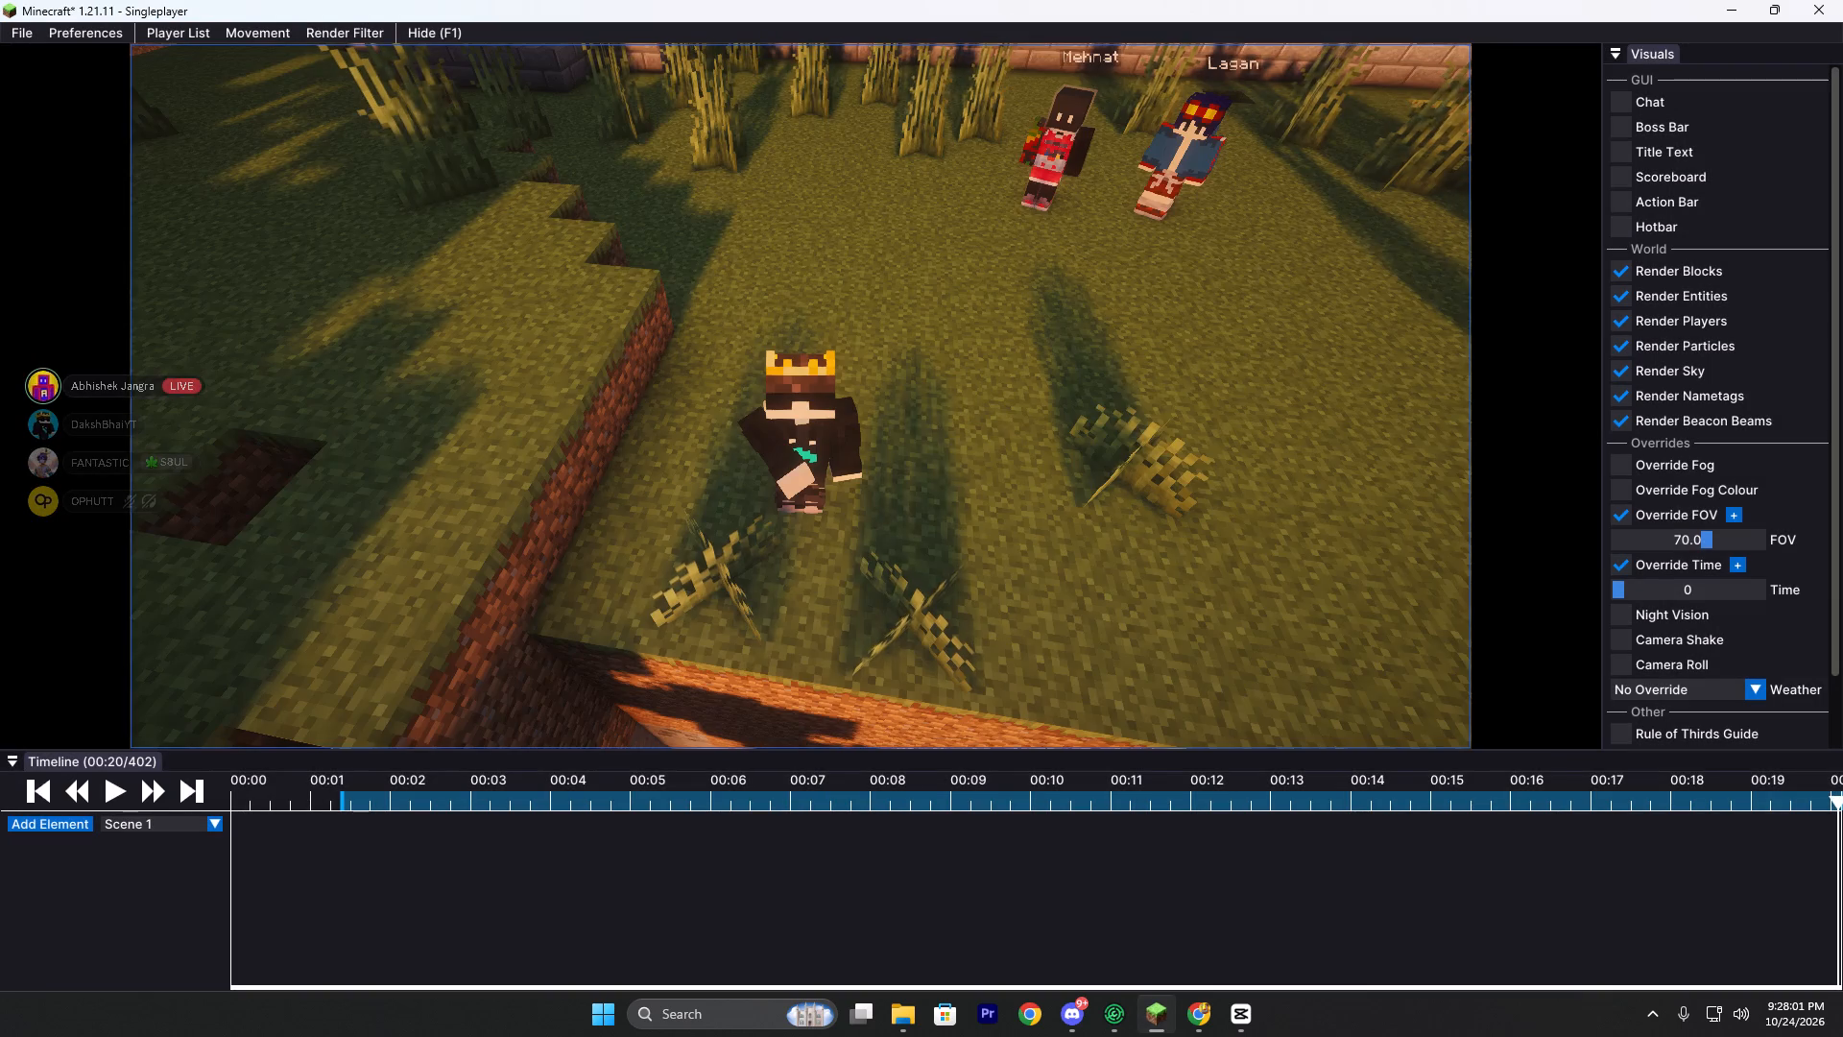
{"action": "left_click_drag", "start_coordinate": [958, 498], "coordinate": [921, 506]}
{"action": "key", "text": "shift+w"}
{"action": "key", "text": "shift+w"}
{"action": "key", "text": "shift+w"}
{"action": "key", "text": "shift+w"}
{"action": "key", "text": "shift+w"}
{"action": "key", "text": "shift+w"}
{"action": "key", "text": "shift+w"}
{"action": "key", "text": "shift+w"}
{"action": "key", "text": "shift+w"}
{"action": "key", "text": "shift+w"}
{"action": "right_click_drag", "start_coordinate": [739, 440], "coordinate": [711, 434]}
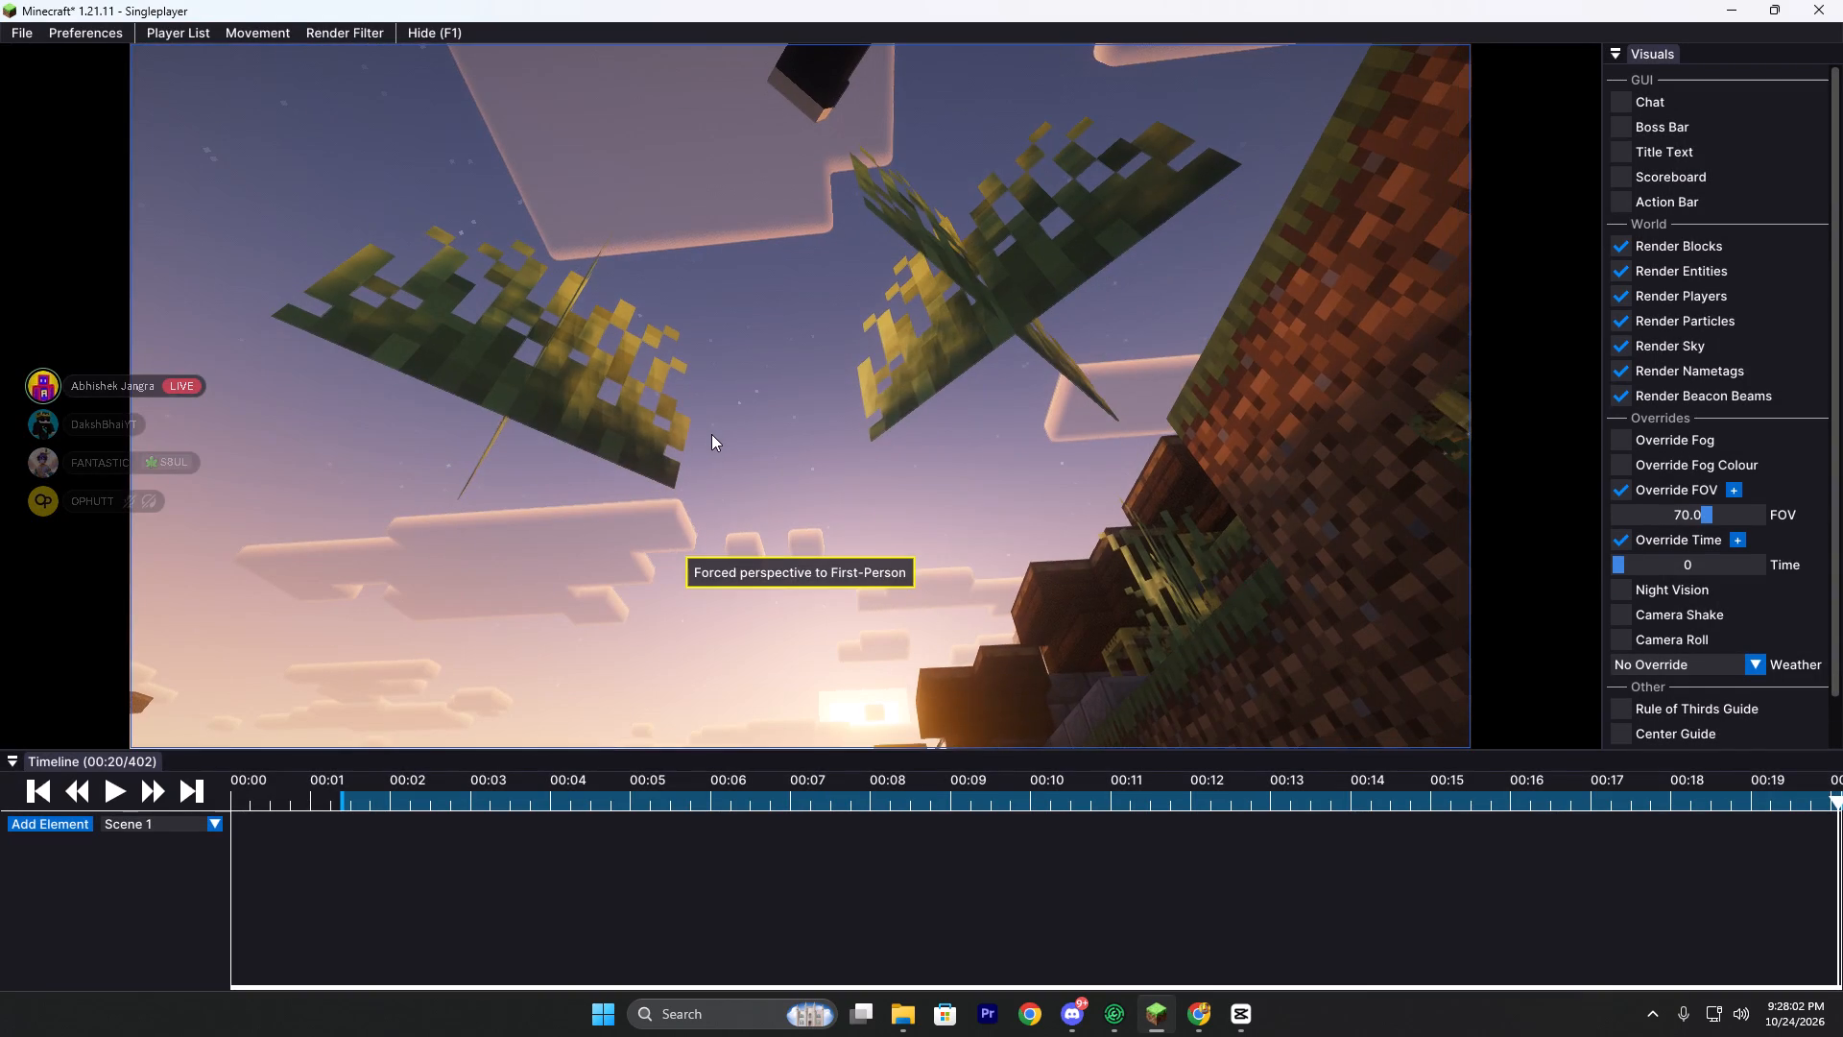
{"action": "right_click_drag", "start_coordinate": [711, 434], "coordinate": [780, 601]}
{"action": "left_click_drag", "start_coordinate": [831, 565], "coordinate": [931, 751]}
{"action": "key", "text": "w"}
{"action": "left_click_drag", "start_coordinate": [910, 440], "coordinate": [921, 508]}
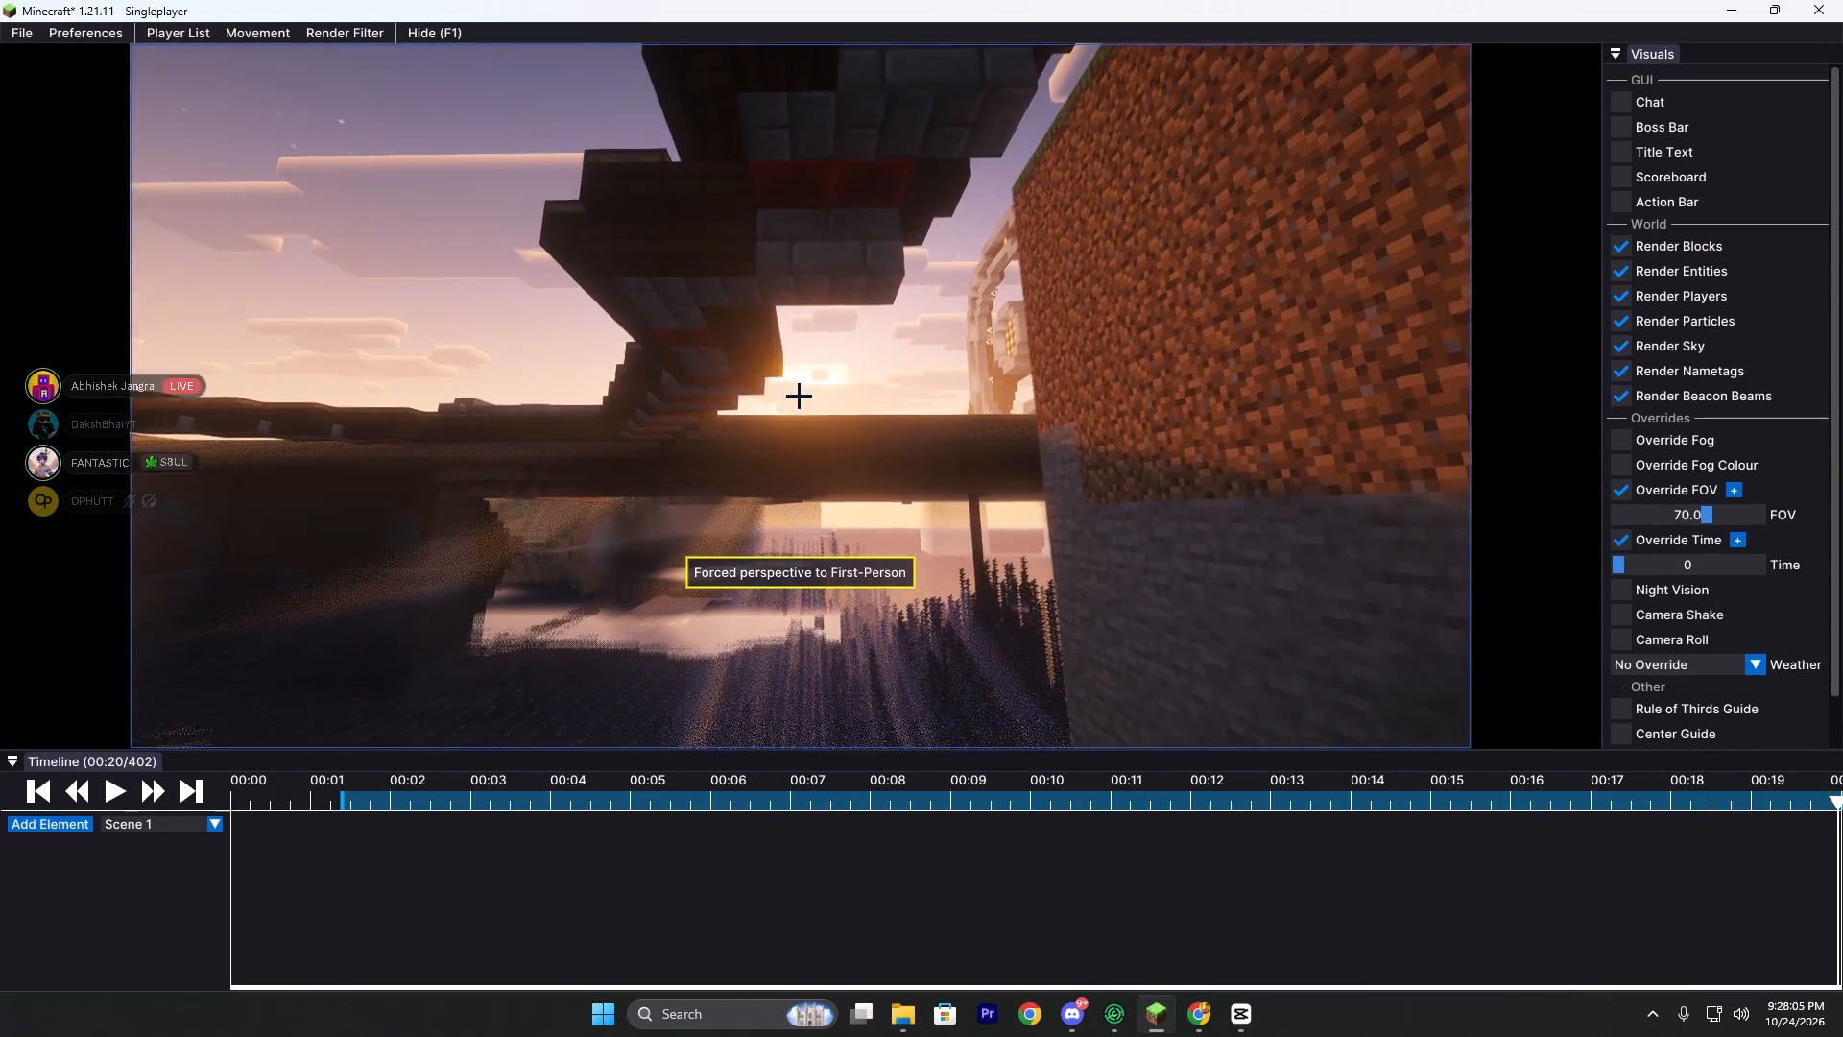
{"action": "key", "text": "w"}
{"action": "left_click_drag", "start_coordinate": [921, 508], "coordinate": [921, 507]}
{"action": "key", "text": "space"}
{"action": "key", "text": "space"}
{"action": "key", "text": "space"}
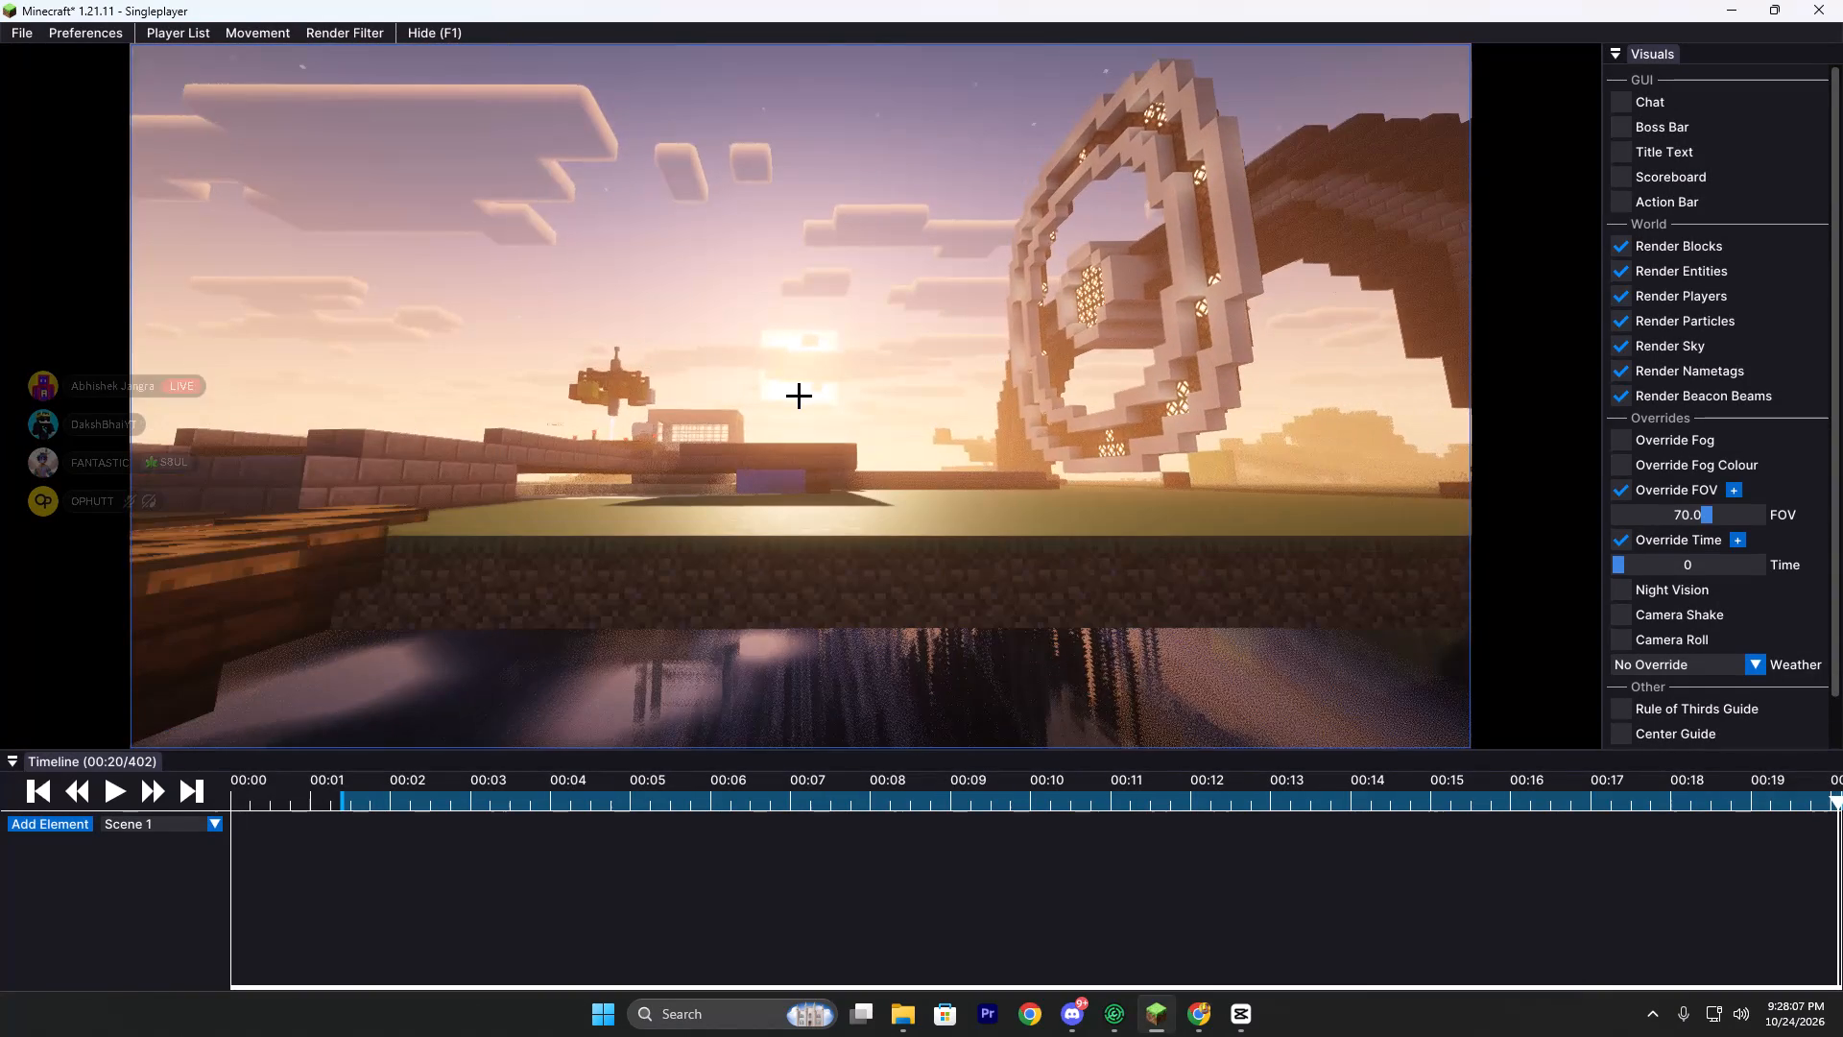
{"action": "left_click_drag", "start_coordinate": [921, 507], "coordinate": [929, 509]}
{"action": "key", "text": "space"}
{"action": "key", "text": "w"}
{"action": "key", "text": "w"}
{"action": "key", "text": "w"}
{"action": "key", "text": "w"}
{"action": "key", "text": "w"}
{"action": "key", "text": "w"}
{"action": "key", "text": "w"}
{"action": "key", "text": "w"}
{"action": "key", "text": "w"}
{"action": "key", "text": "w"}
{"action": "key", "text": "w"}
{"action": "key", "text": "w"}
{"action": "key", "text": "w"}
{"action": "key", "text": "w"}
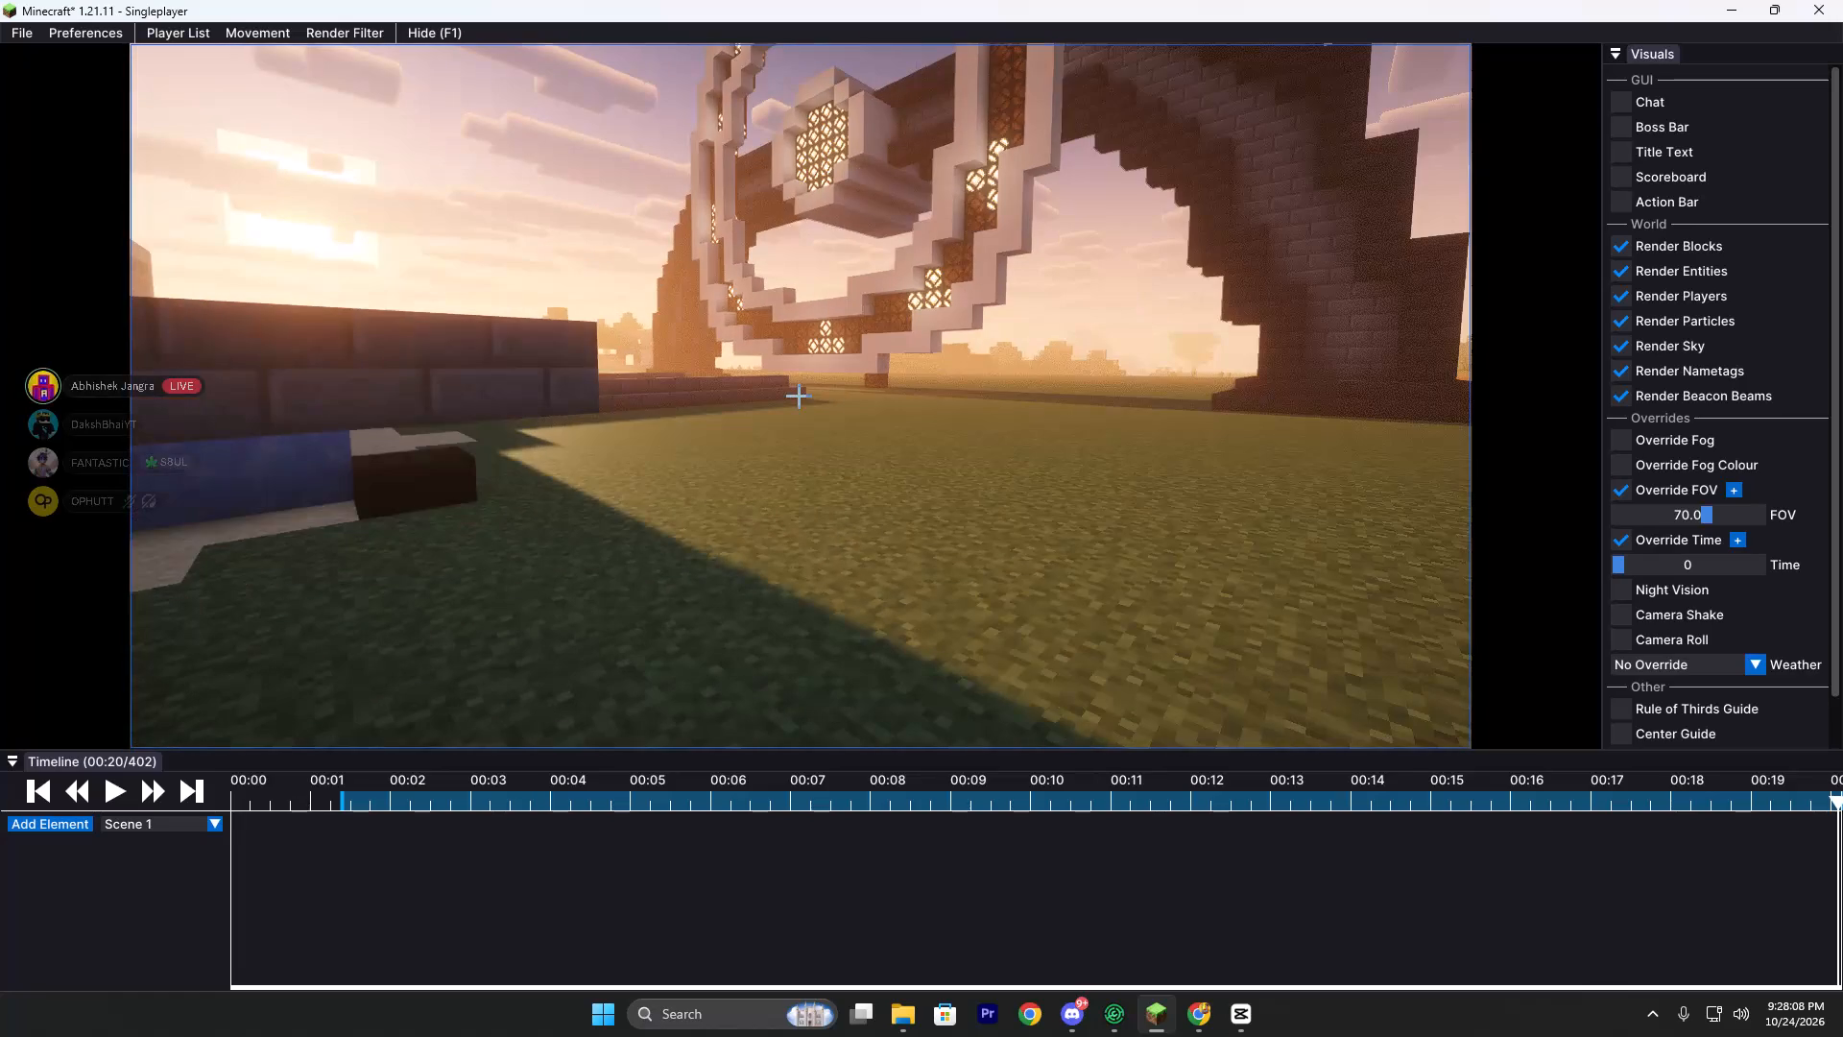
{"action": "left_click_drag", "start_coordinate": [929, 509], "coordinate": [921, 506]}
{"action": "key", "text": "space"}
{"action": "key", "text": "space"}
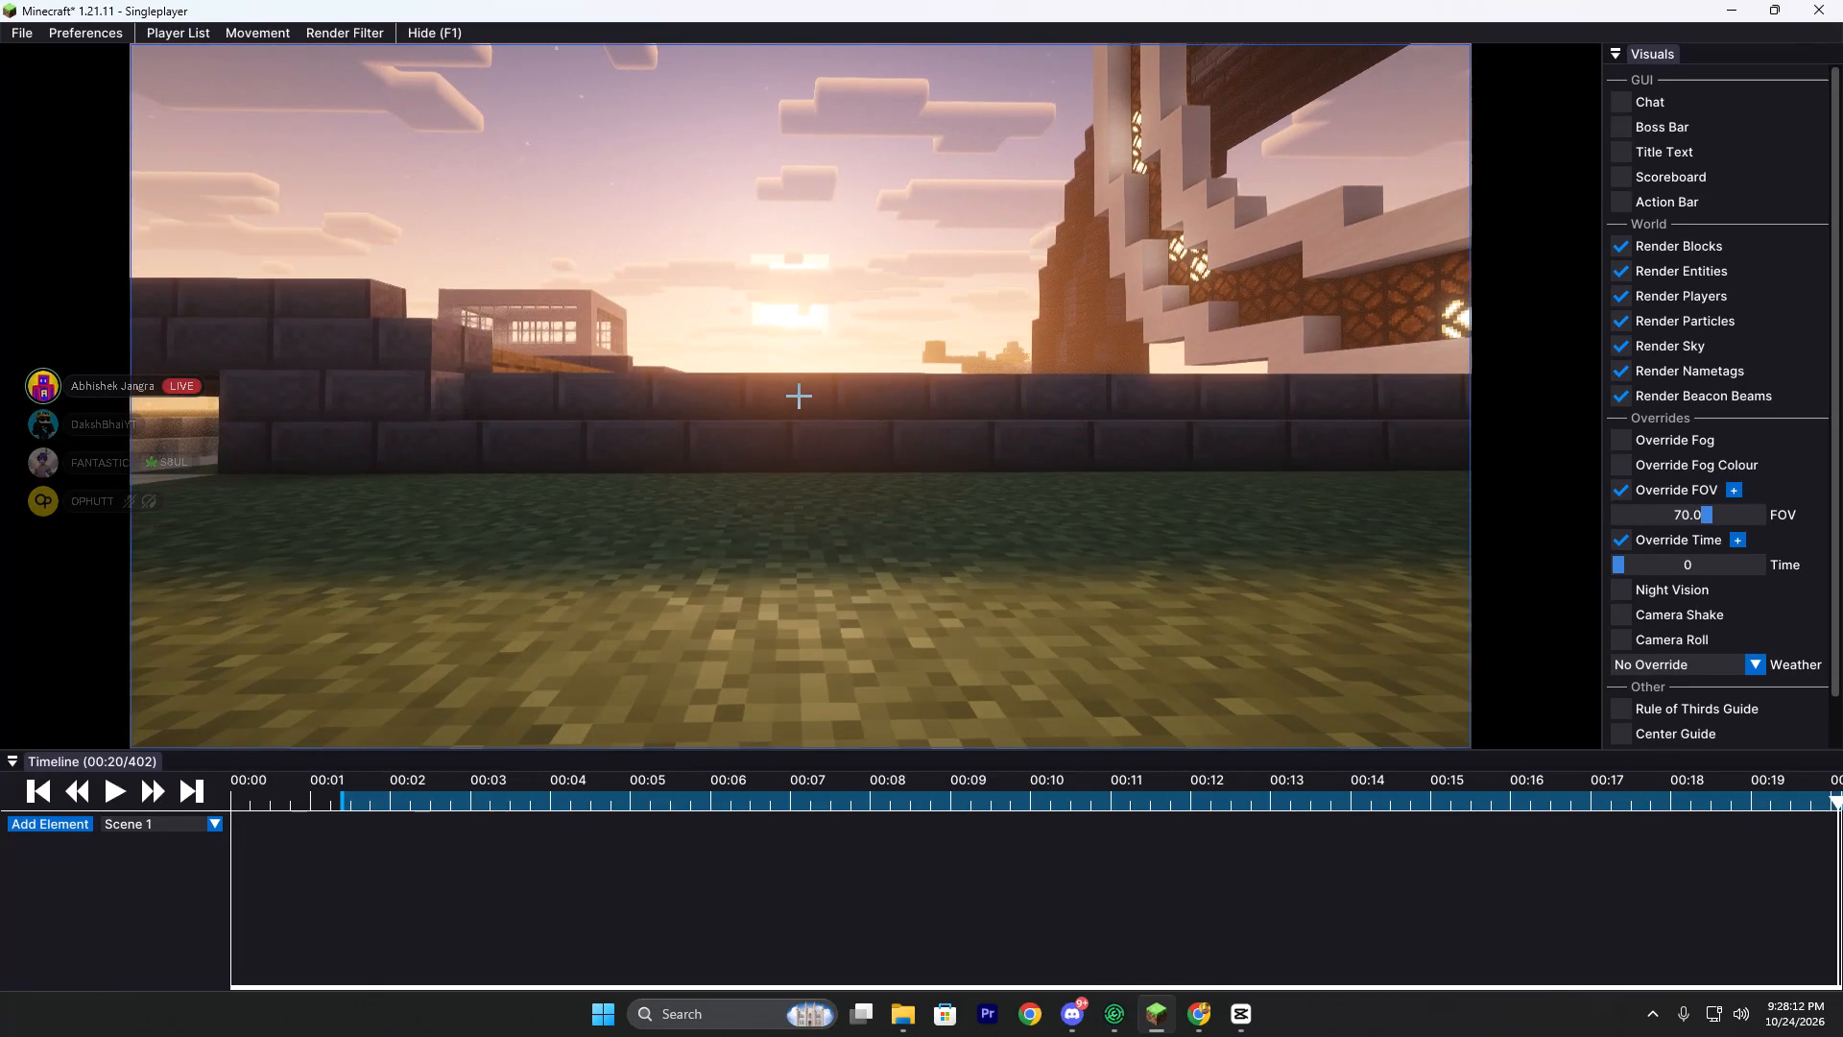
{"action": "key", "text": "space"}
{"action": "left_click_drag", "start_coordinate": [921, 506], "coordinate": [921, 506]}
{"action": "key", "text": "space"}
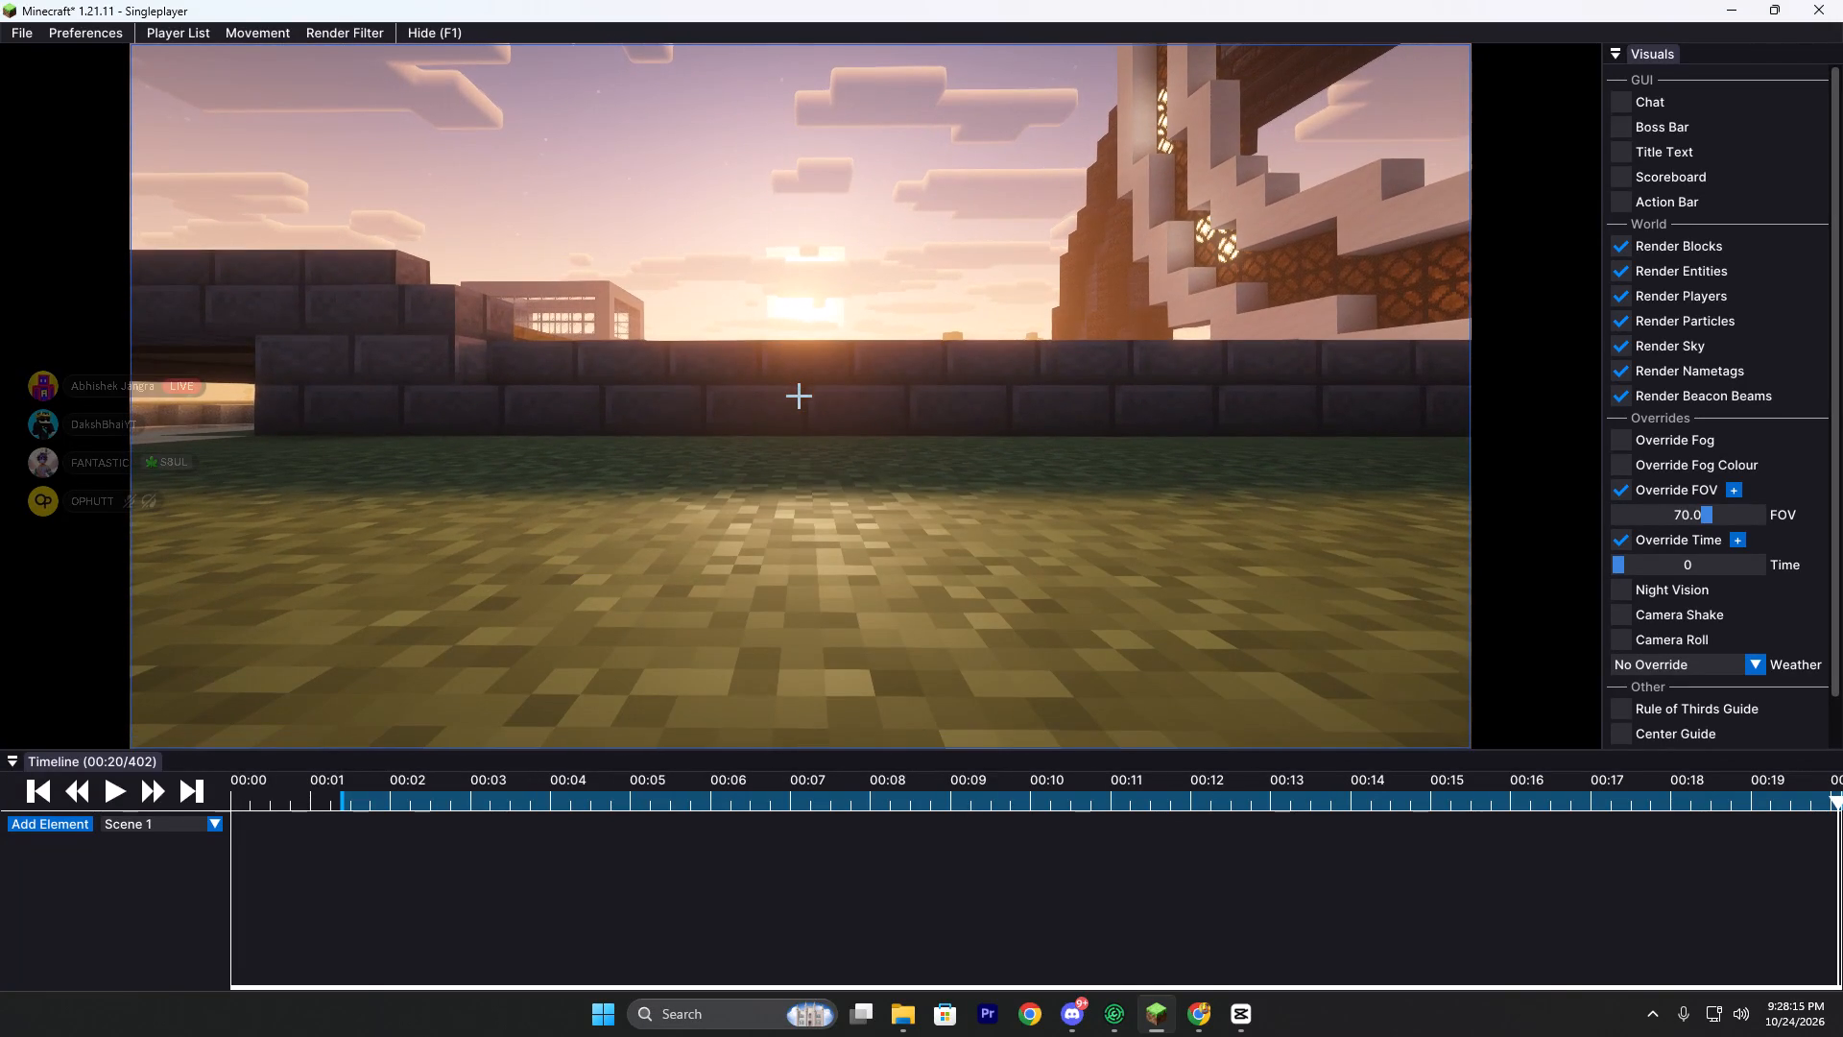
{"action": "left_click_drag", "start_coordinate": [921, 506], "coordinate": [921, 506]}
Exit the replay and return to the Minecraft title screen.
{"action": "key", "text": "Escape"}
{"action": "left_click", "coordinate": [835, 543]}
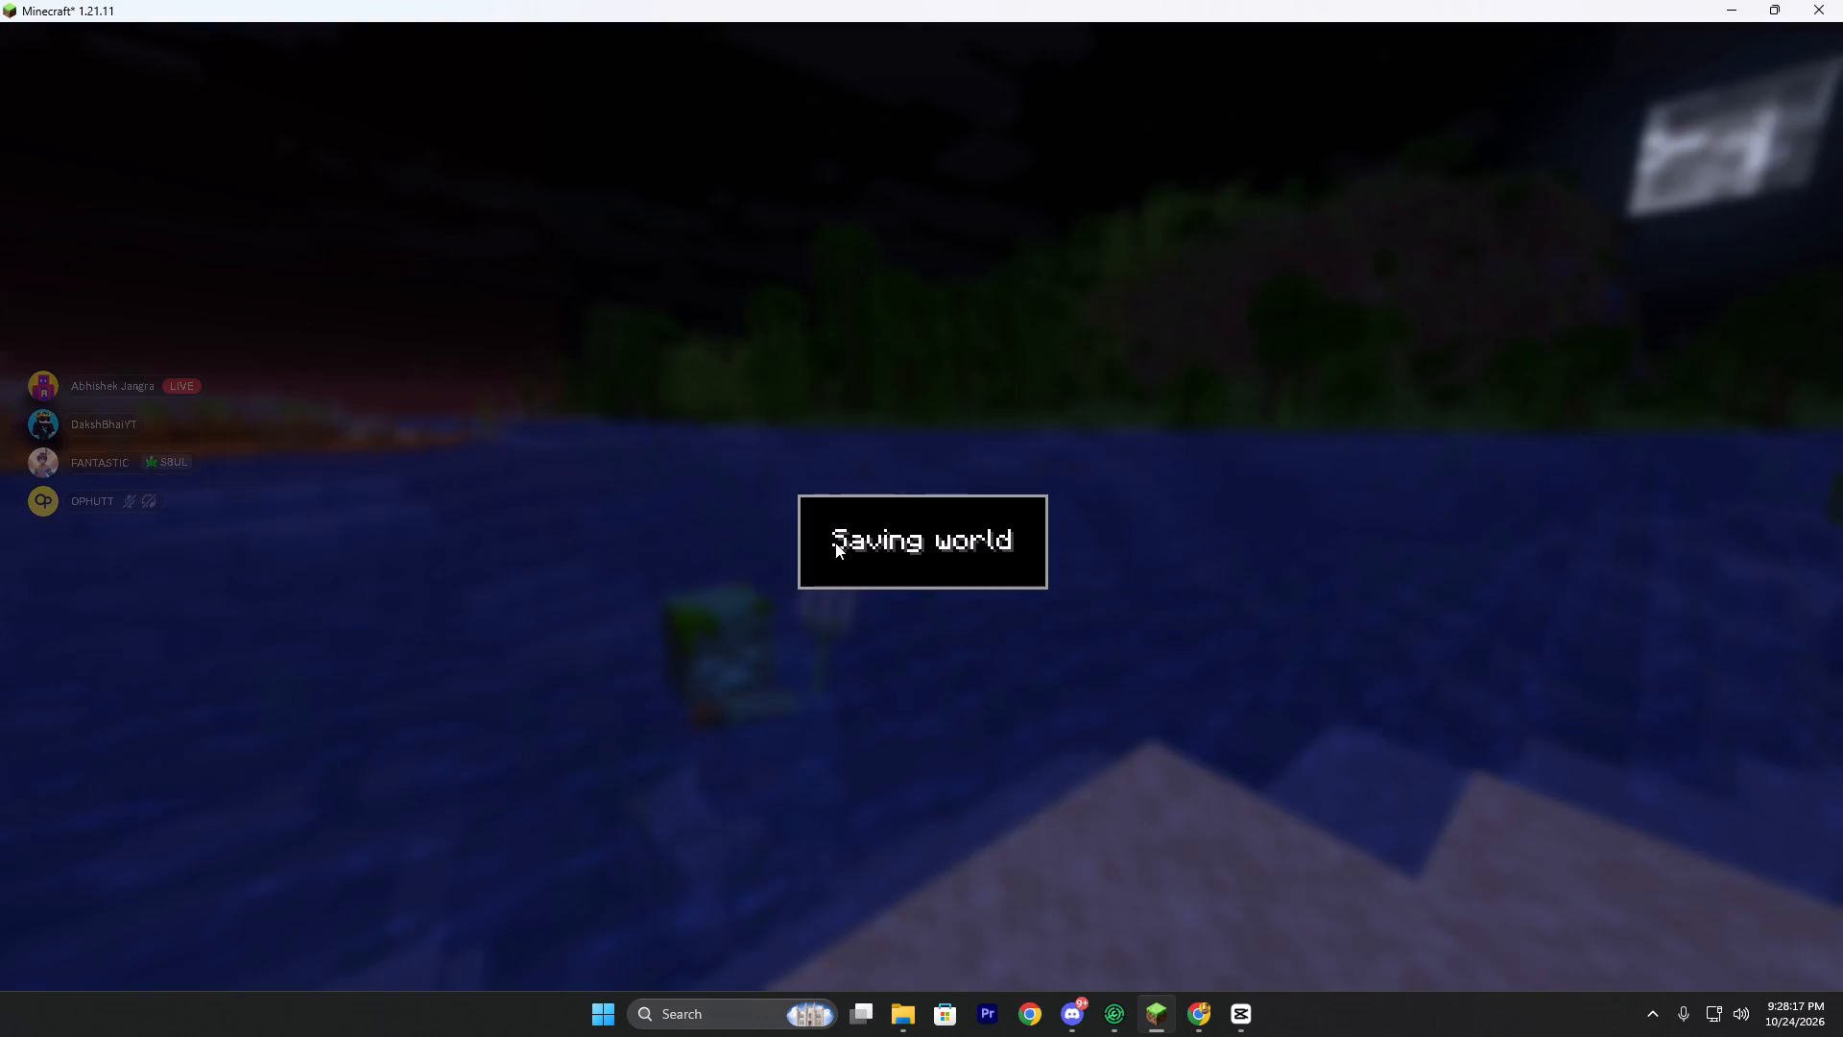
Show the hidden system tray icons.
{"action": "left_click", "coordinate": [1650, 1005]}
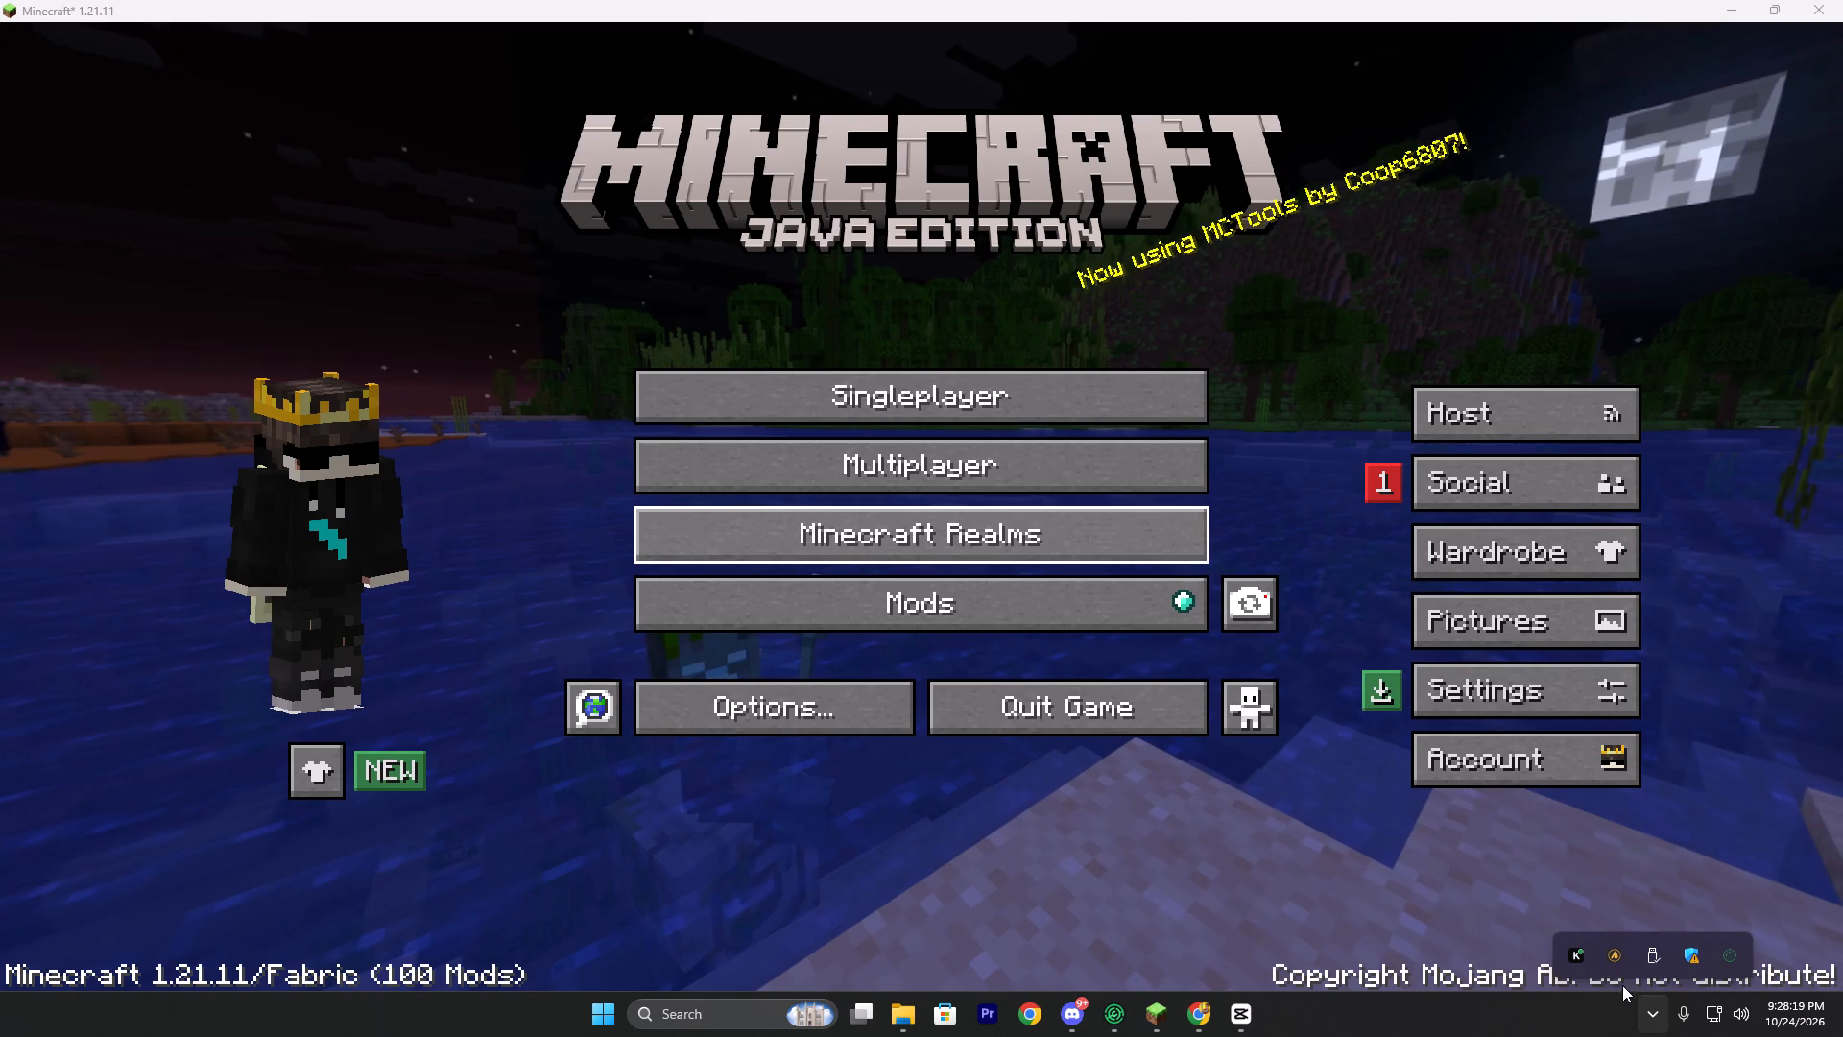
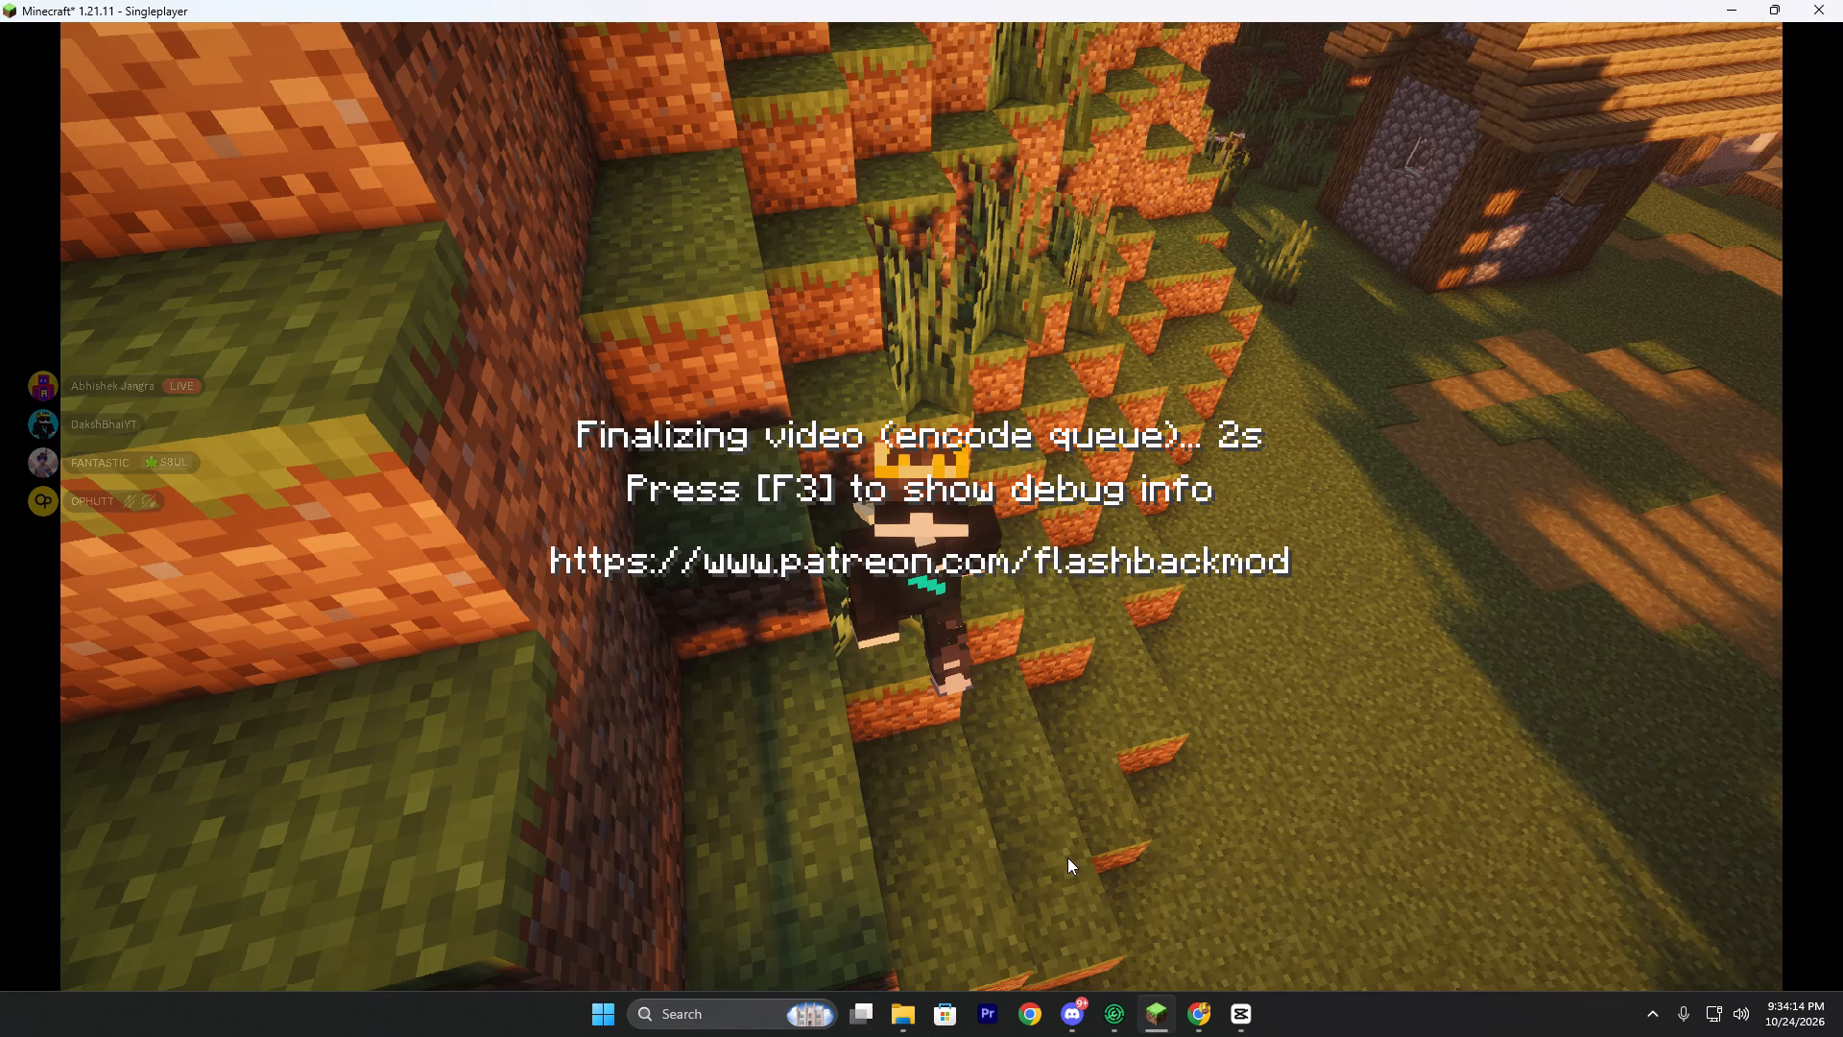
Switch to CapCut and add 2026-10-24T21_33.mp4 from the Videos folder to the main track at 00:01:44:04.
{"action": "left_click", "coordinate": [1234, 1004]}
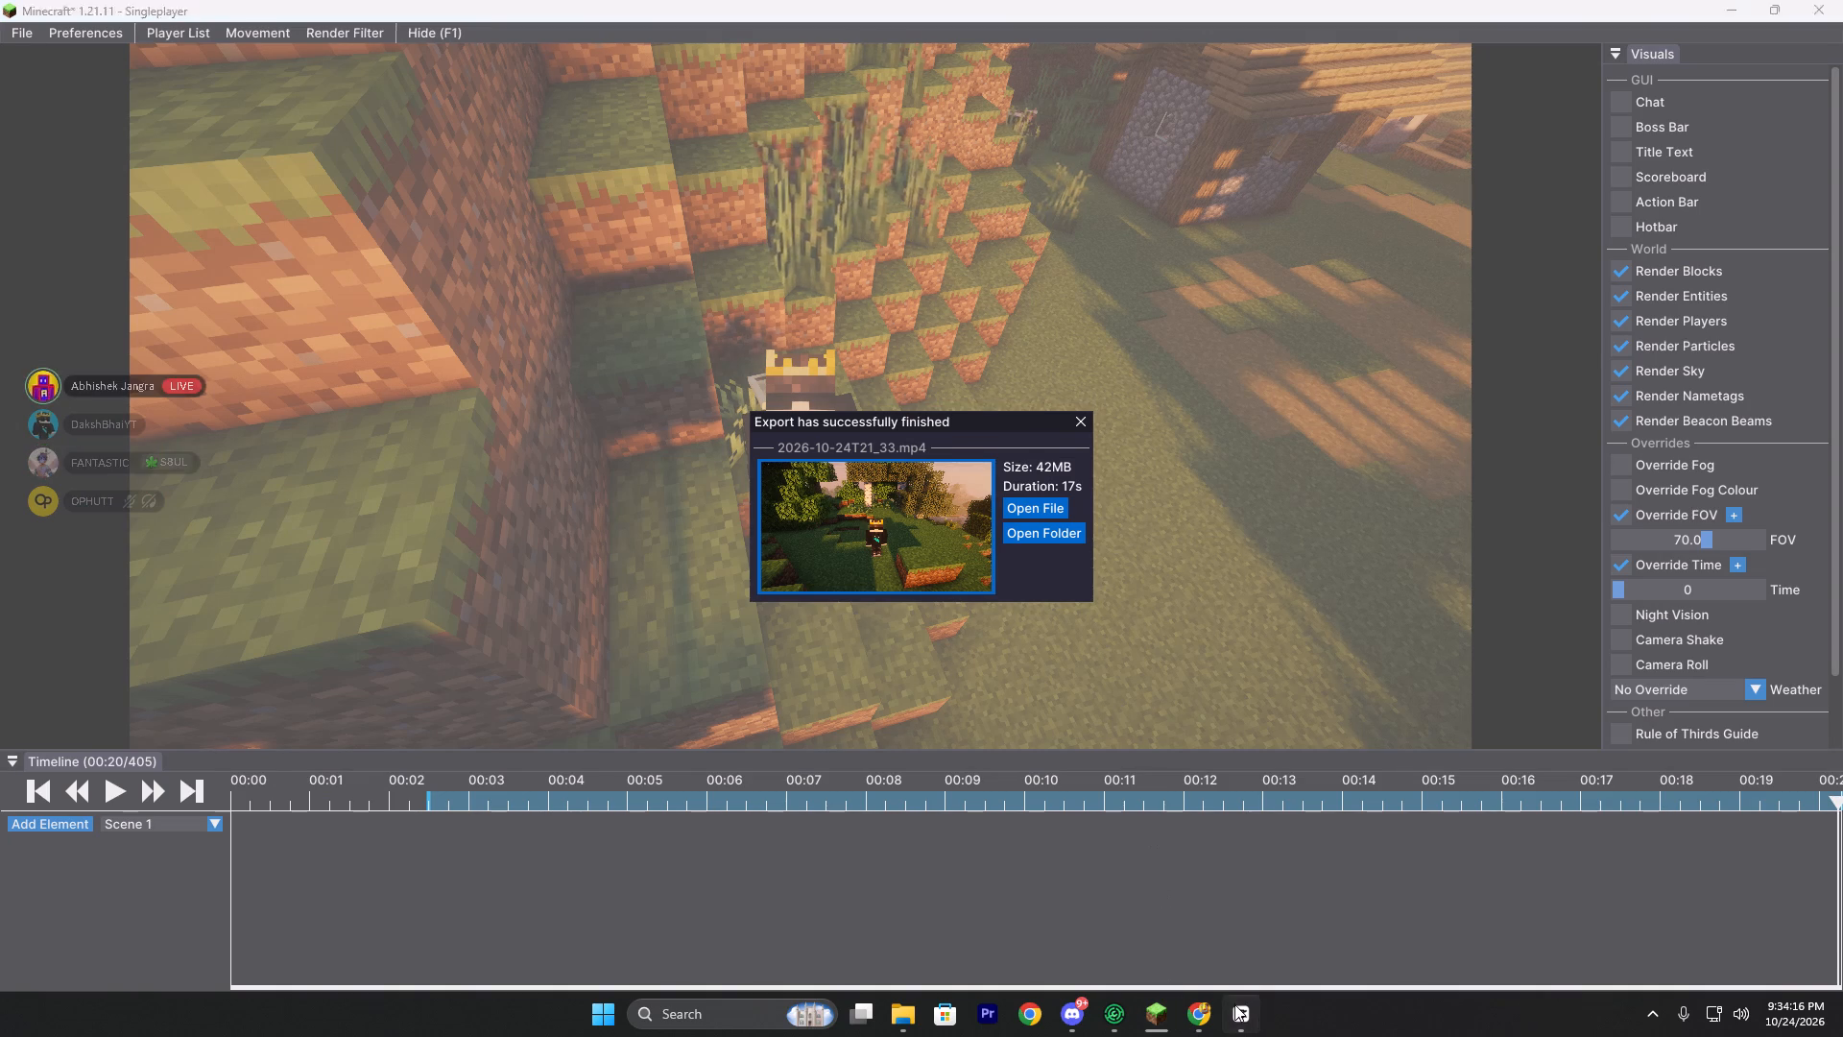
{"action": "left_click", "coordinate": [905, 1014]}
{"action": "scroll", "coordinate": [1052, 523], "scroll_direction": "up", "scroll_amount": 6}
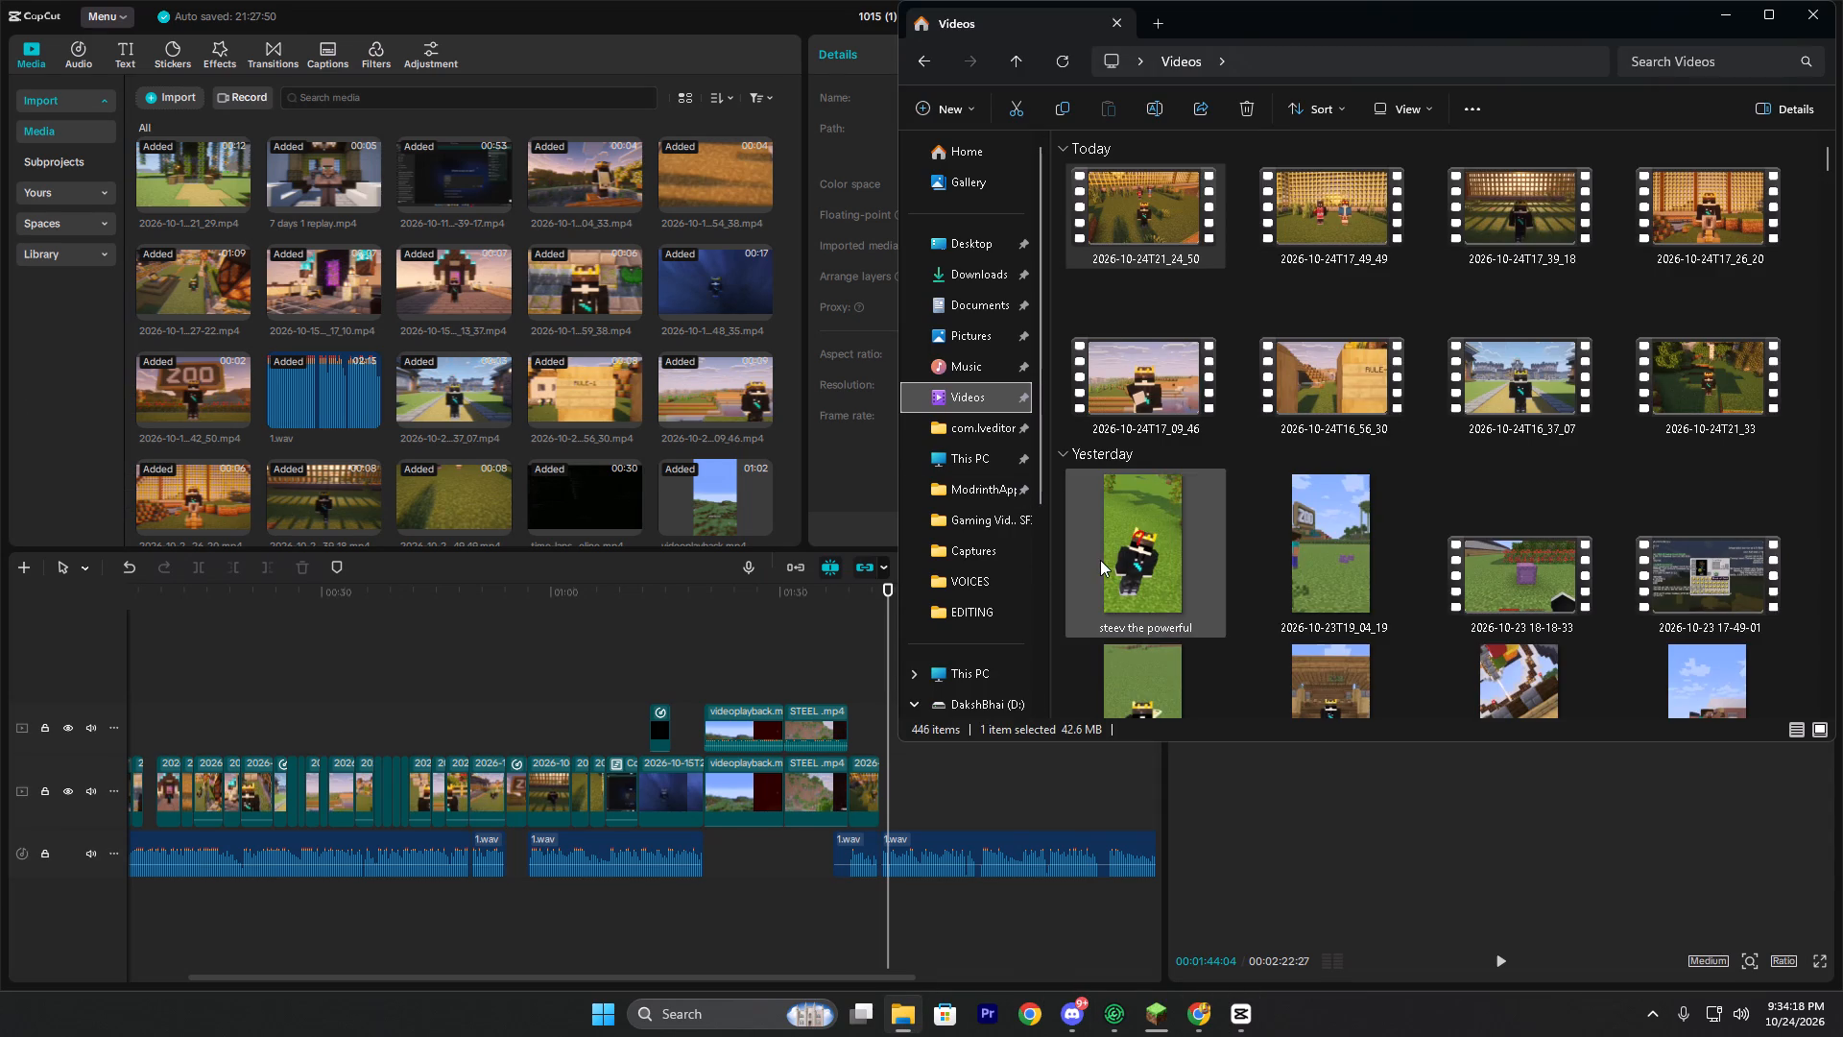
{"action": "left_click_drag", "start_coordinate": [1669, 383], "coordinate": [1440, 501]}
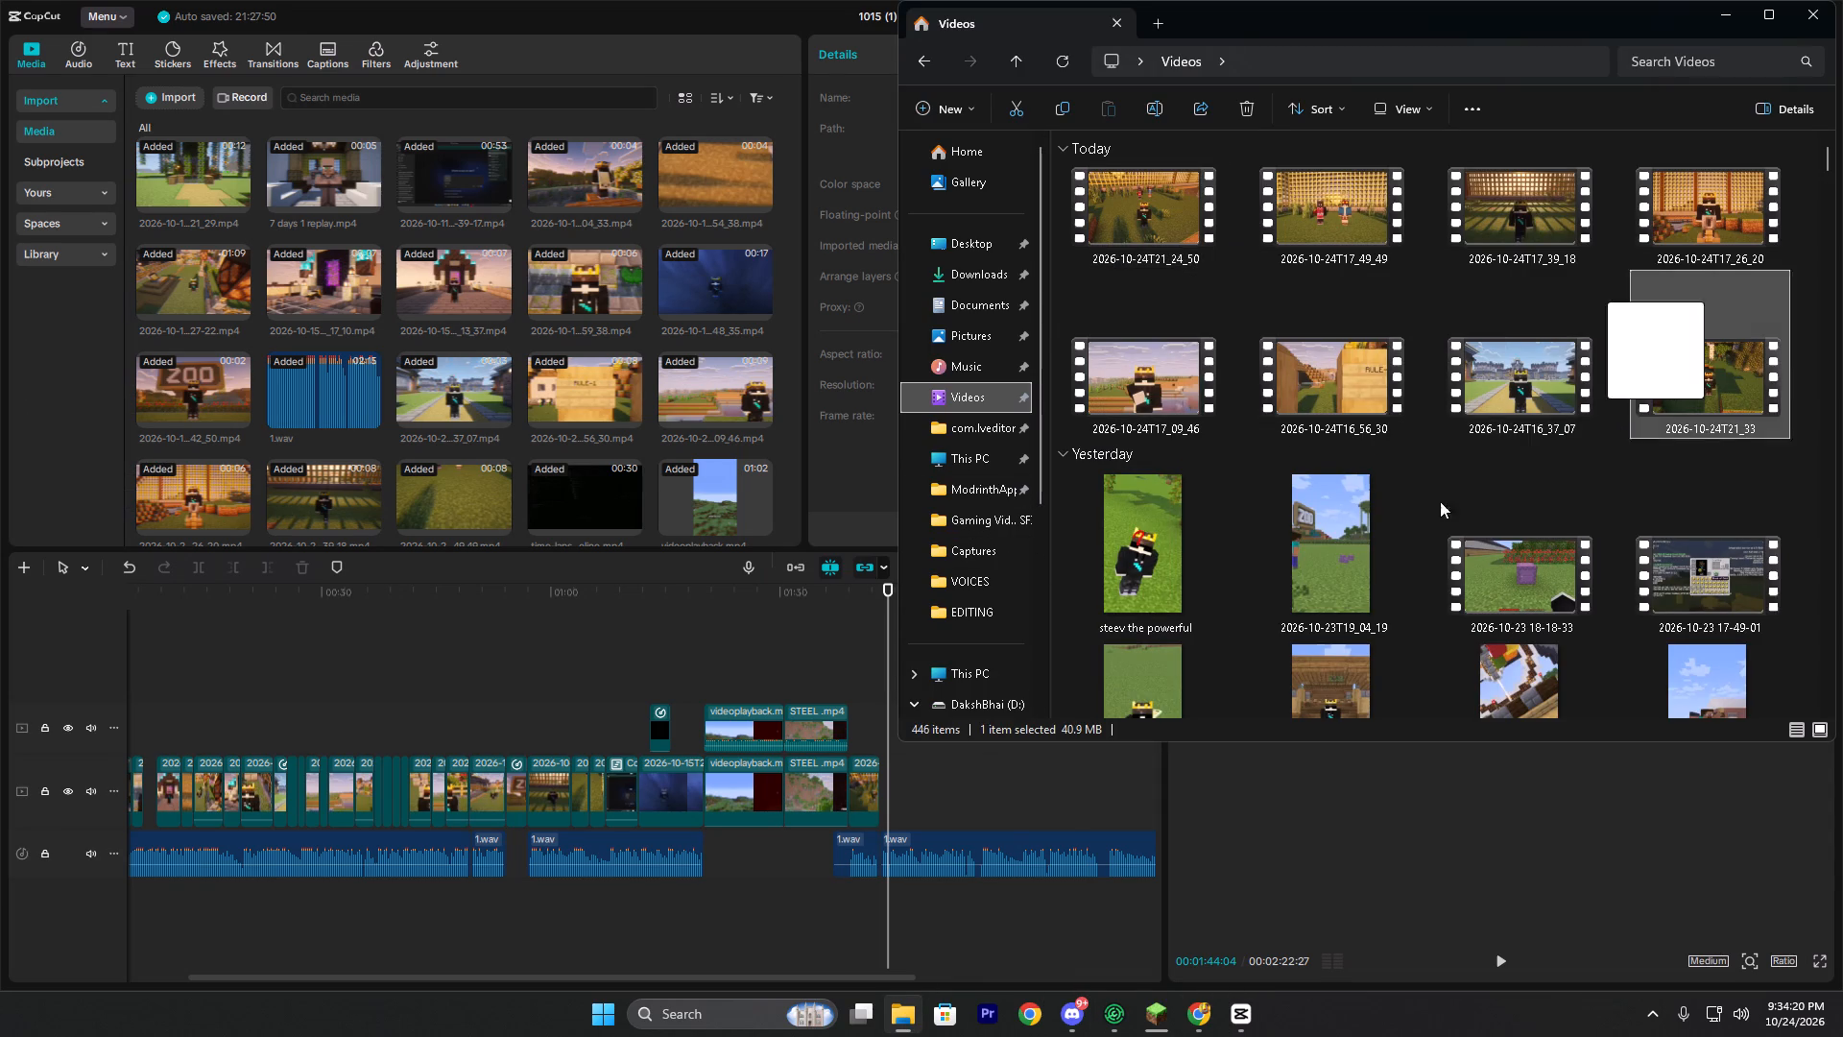
{"action": "left_click_drag", "start_coordinate": [1440, 501], "coordinate": [742, 720]}
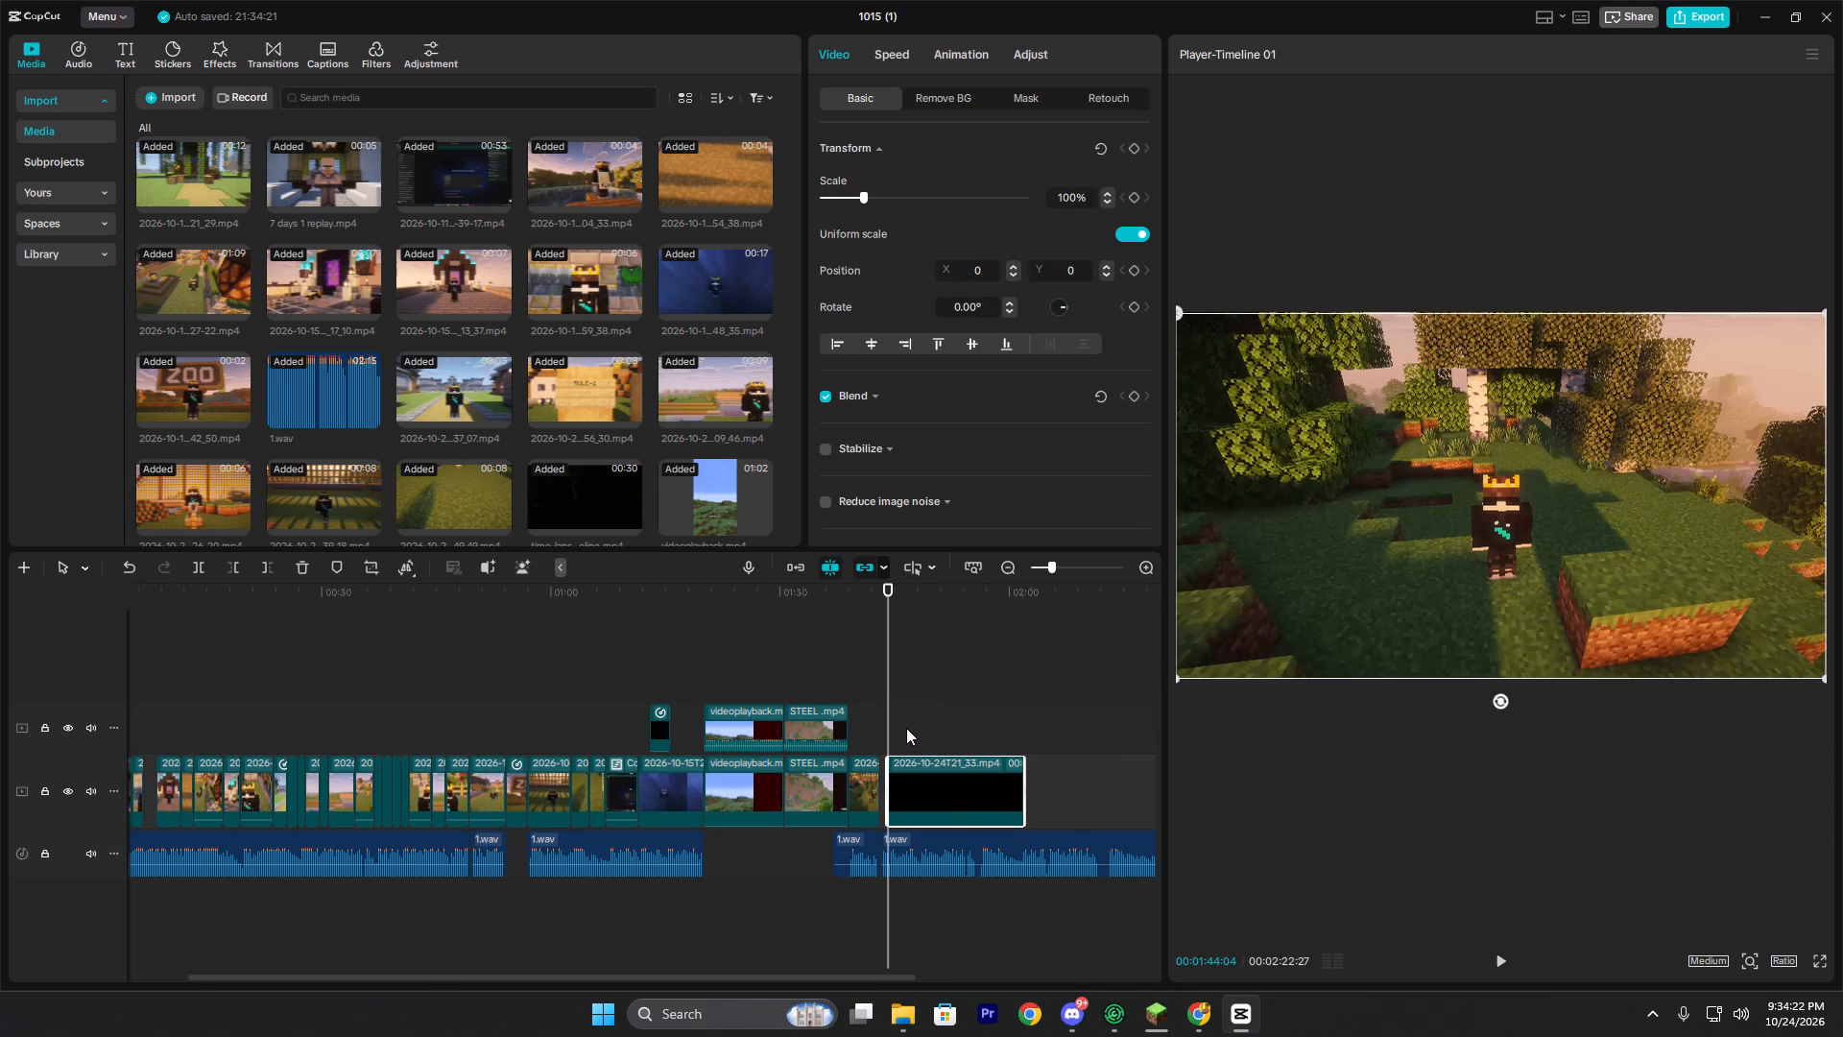
Move the new 2026-10-24T21_33.mp4 clip back against the end of the 2026-10-24T21_24_50.mp4 clip.
{"action": "scroll", "coordinate": [941, 794], "scroll_direction": "up", "scroll_amount": 17}
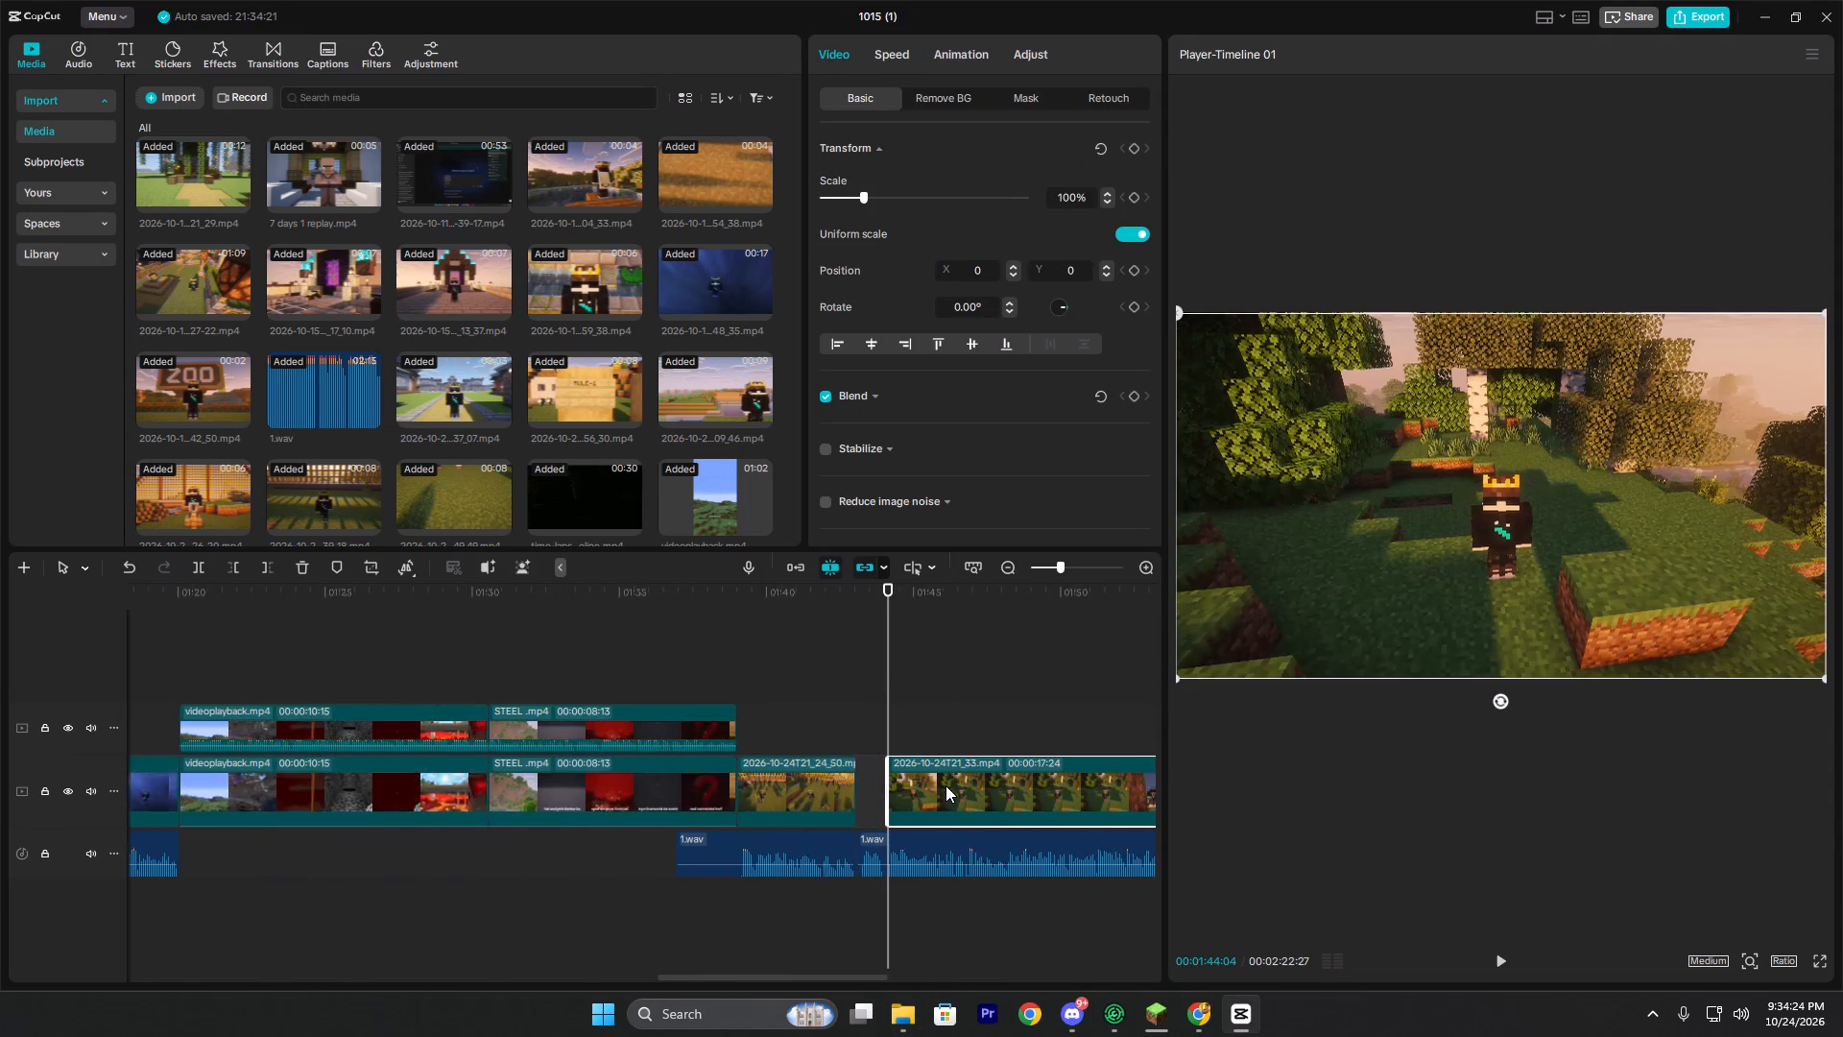
{"action": "left_click_drag", "start_coordinate": [946, 787], "coordinate": [893, 791]}
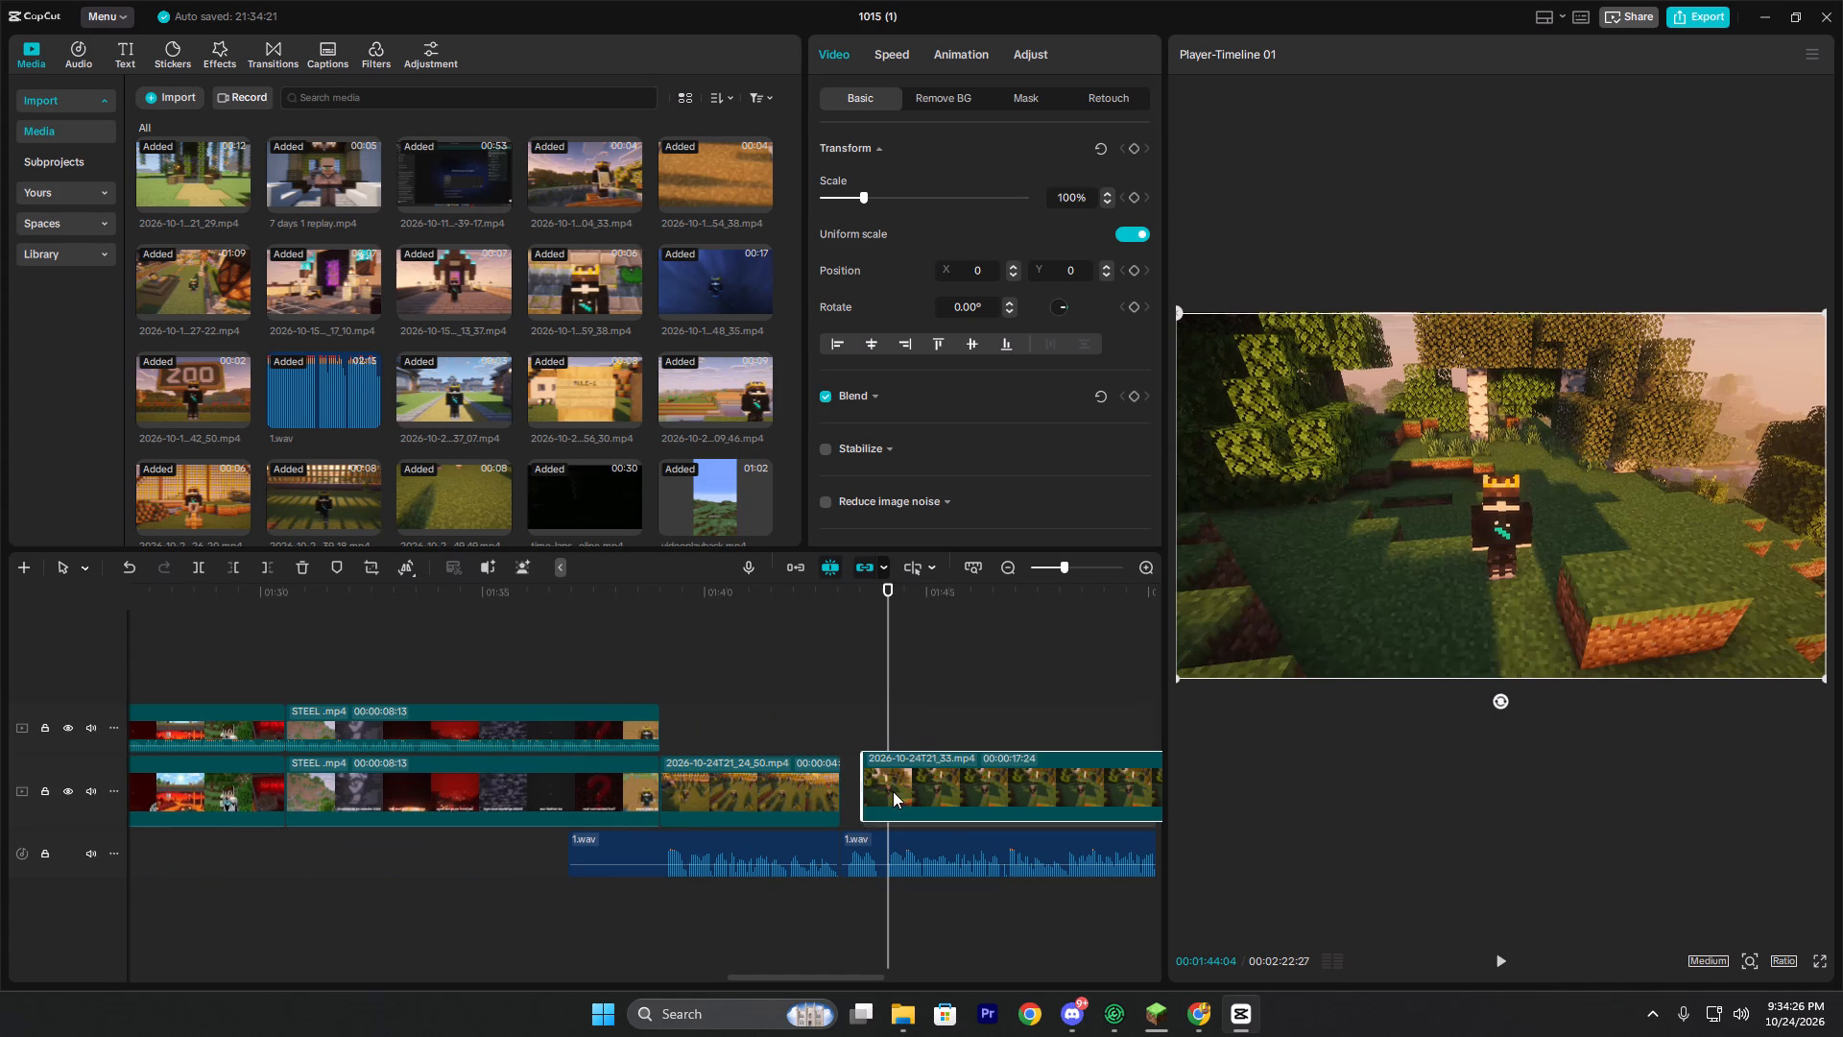
{"action": "left_click_drag", "start_coordinate": [893, 791], "coordinate": [900, 812]}
Play the new clip against the voice-over to examine where the shot should be cut.
{"action": "left_click", "coordinate": [839, 723]}
{"action": "key", "text": "space"}
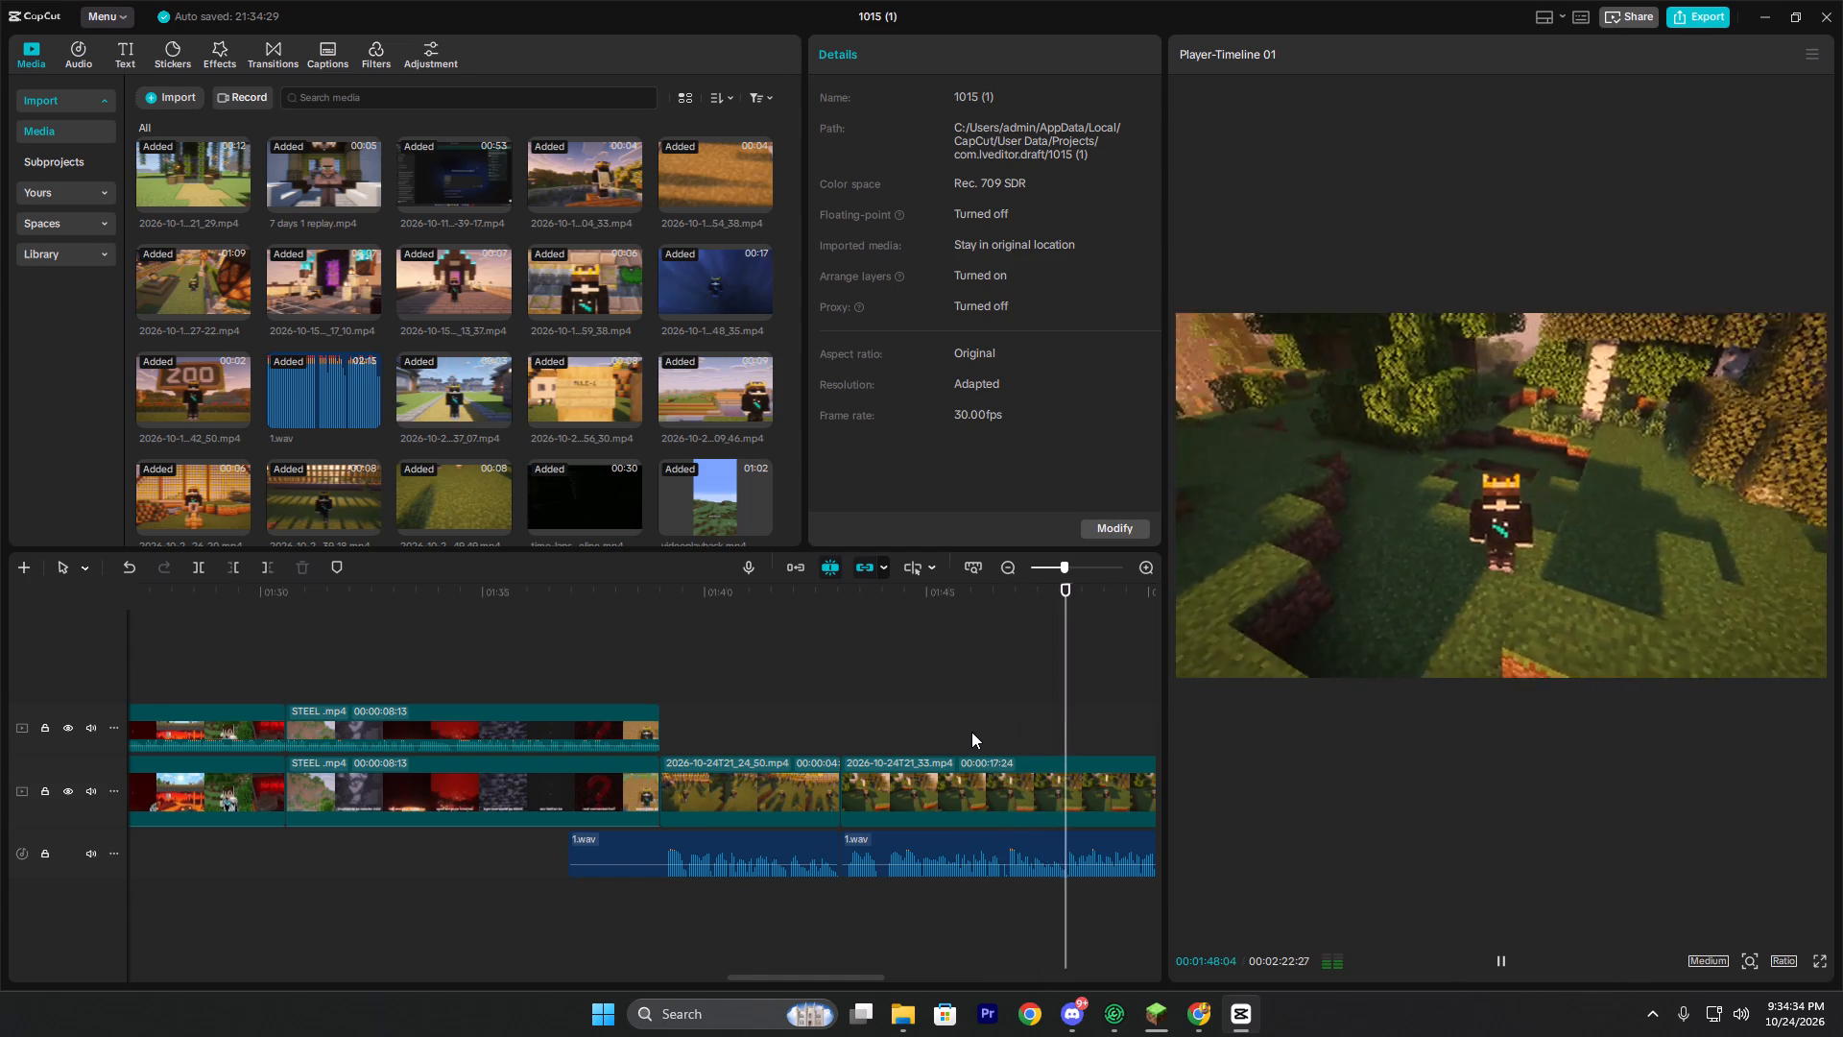
{"action": "key", "text": "space"}
{"action": "key", "text": "space"}
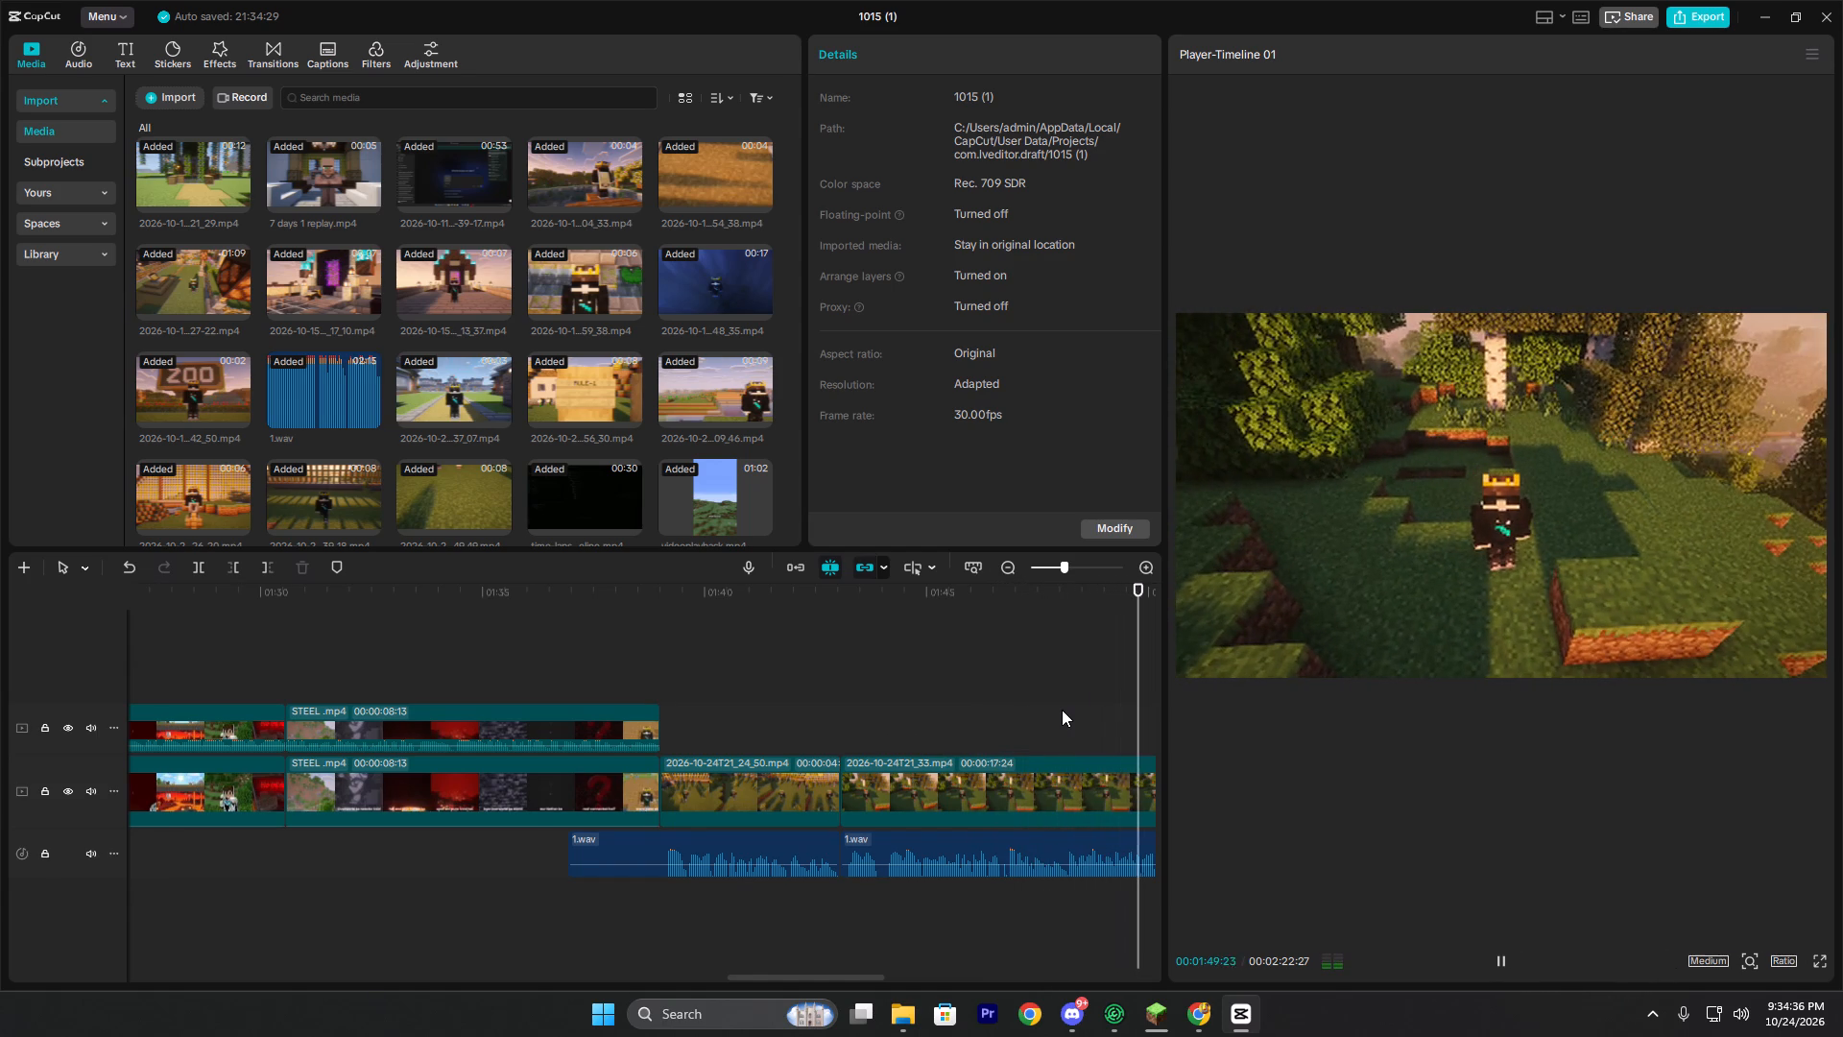
{"action": "key", "text": "space"}
{"action": "left_click", "coordinate": [242, 737]}
{"action": "left_click_drag", "start_coordinate": [240, 736], "coordinate": [193, 730]}
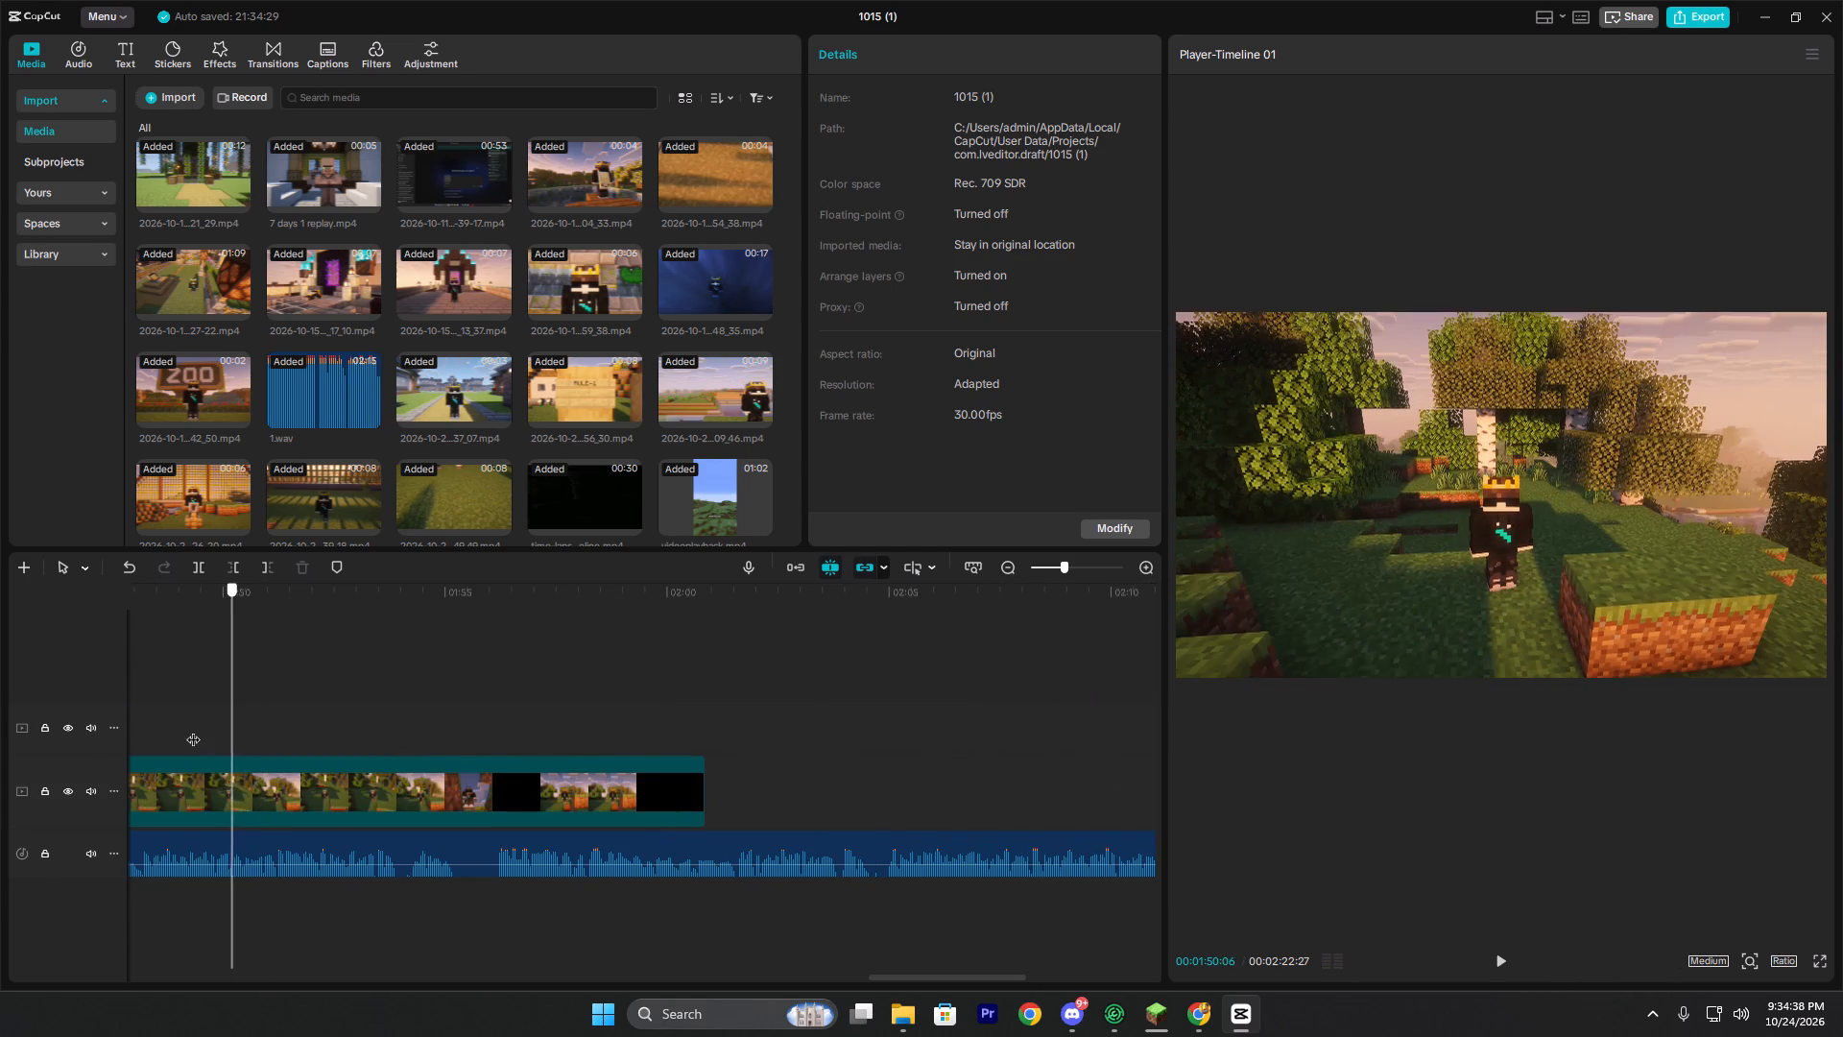
{"action": "left_click_drag", "start_coordinate": [193, 730], "coordinate": [286, 712]}
{"action": "key", "text": "space"}
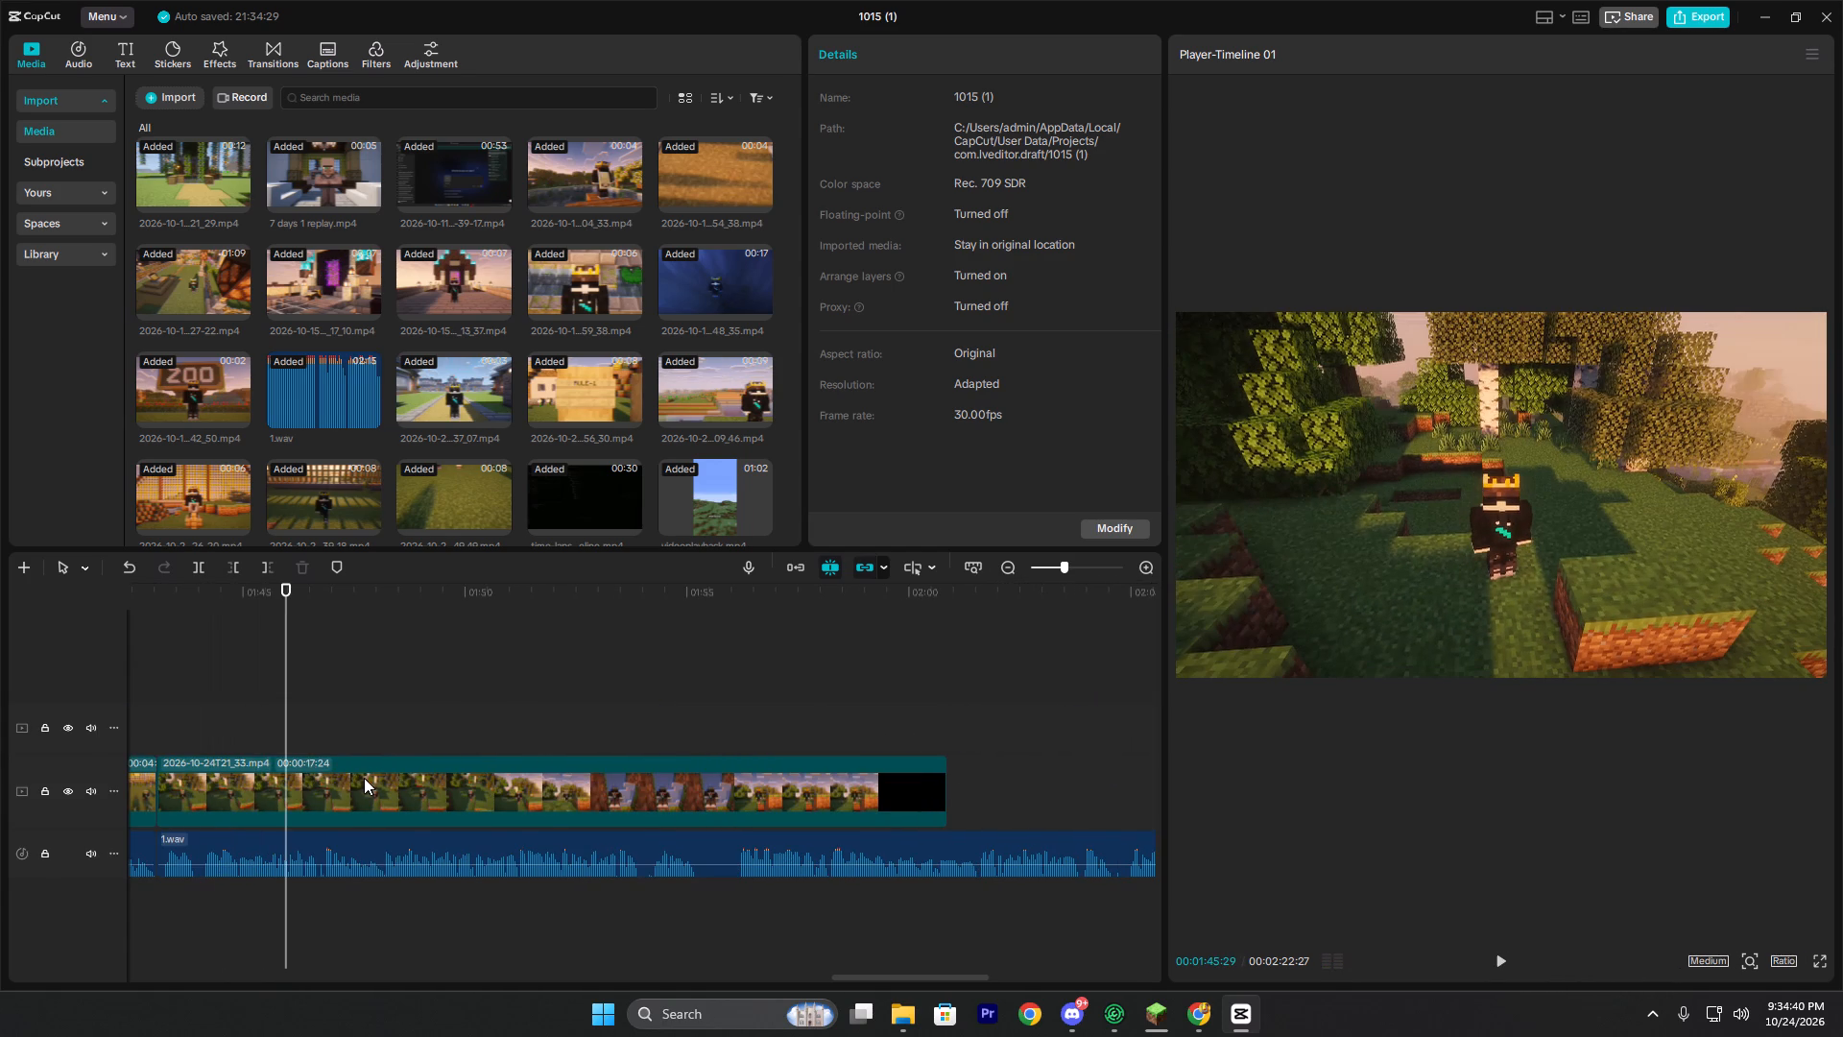
{"action": "key", "text": "space"}
{"action": "left_click", "coordinate": [235, 729]}
{"action": "key", "text": "space"}
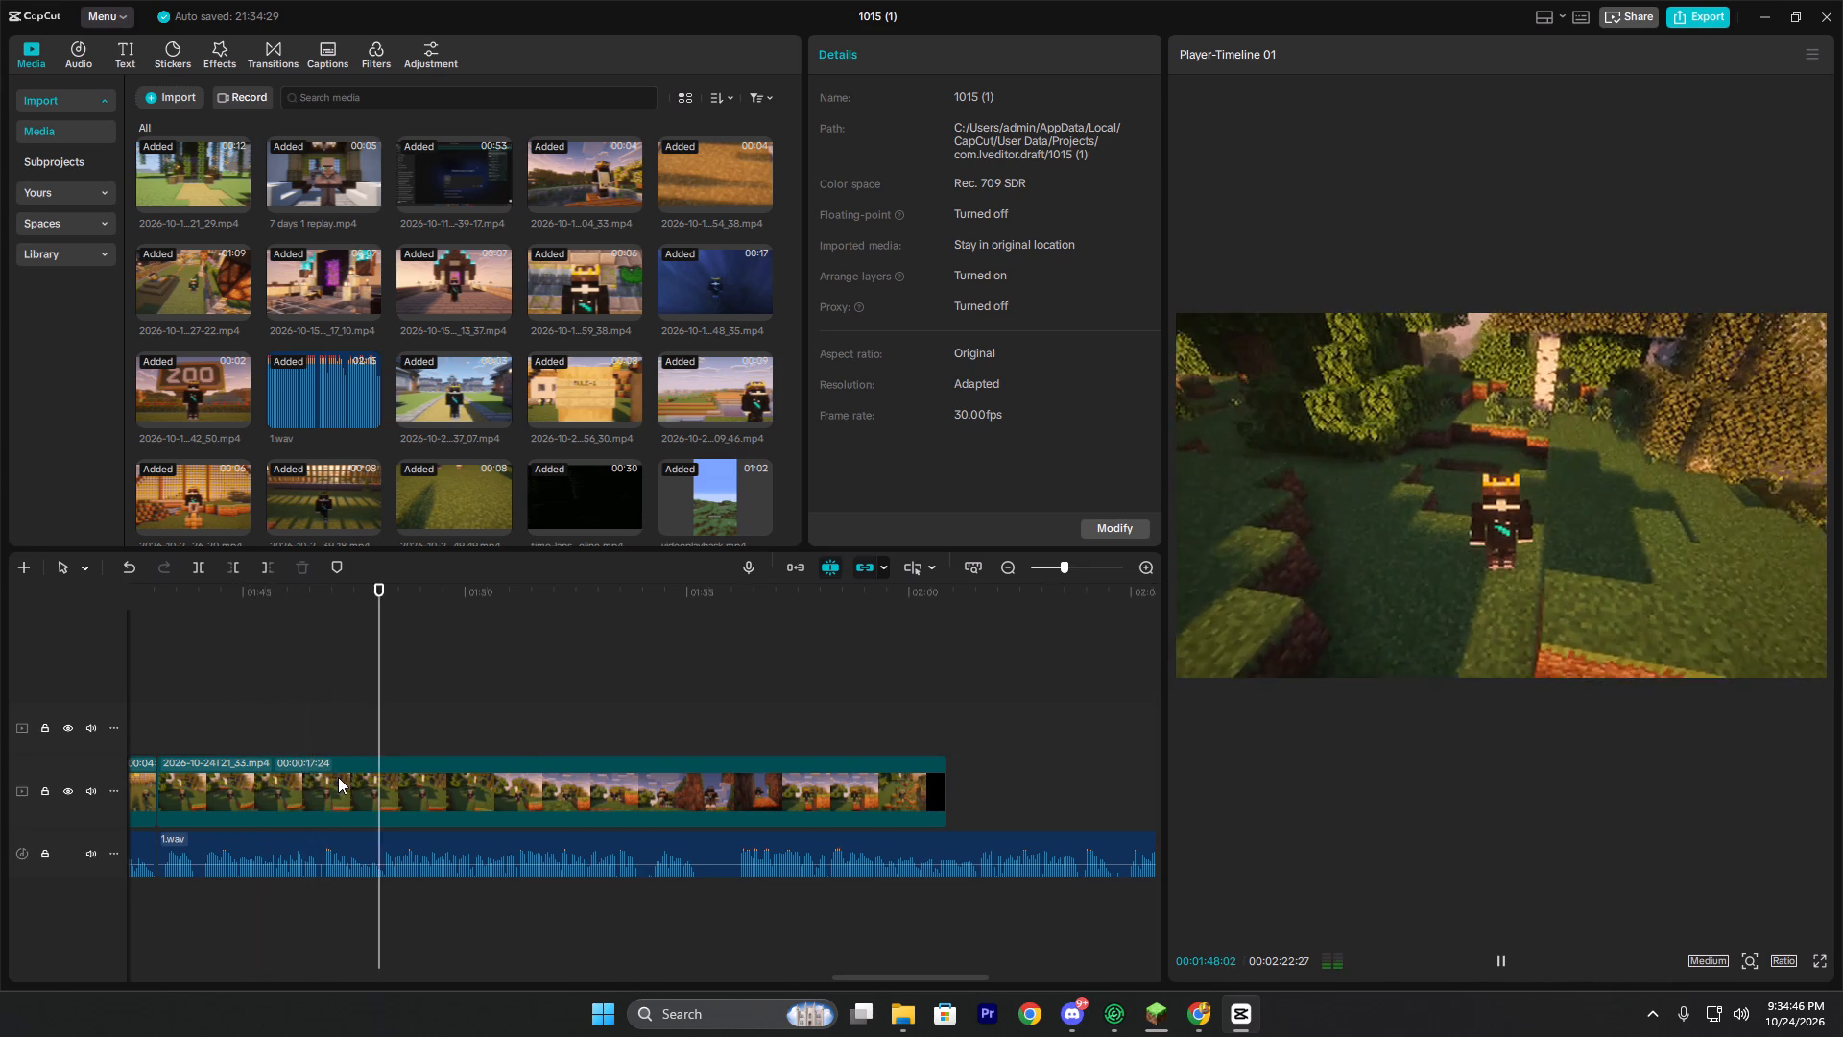
{"action": "key", "text": "space"}
Split the 2026-10-24T21_33.mp4 clip at 00:01:48:04, where the voice-over line changes.
{"action": "left_click", "coordinate": [355, 710]}
{"action": "left_click_drag", "start_coordinate": [355, 710], "coordinate": [384, 721]}
{"action": "key", "text": "space"}
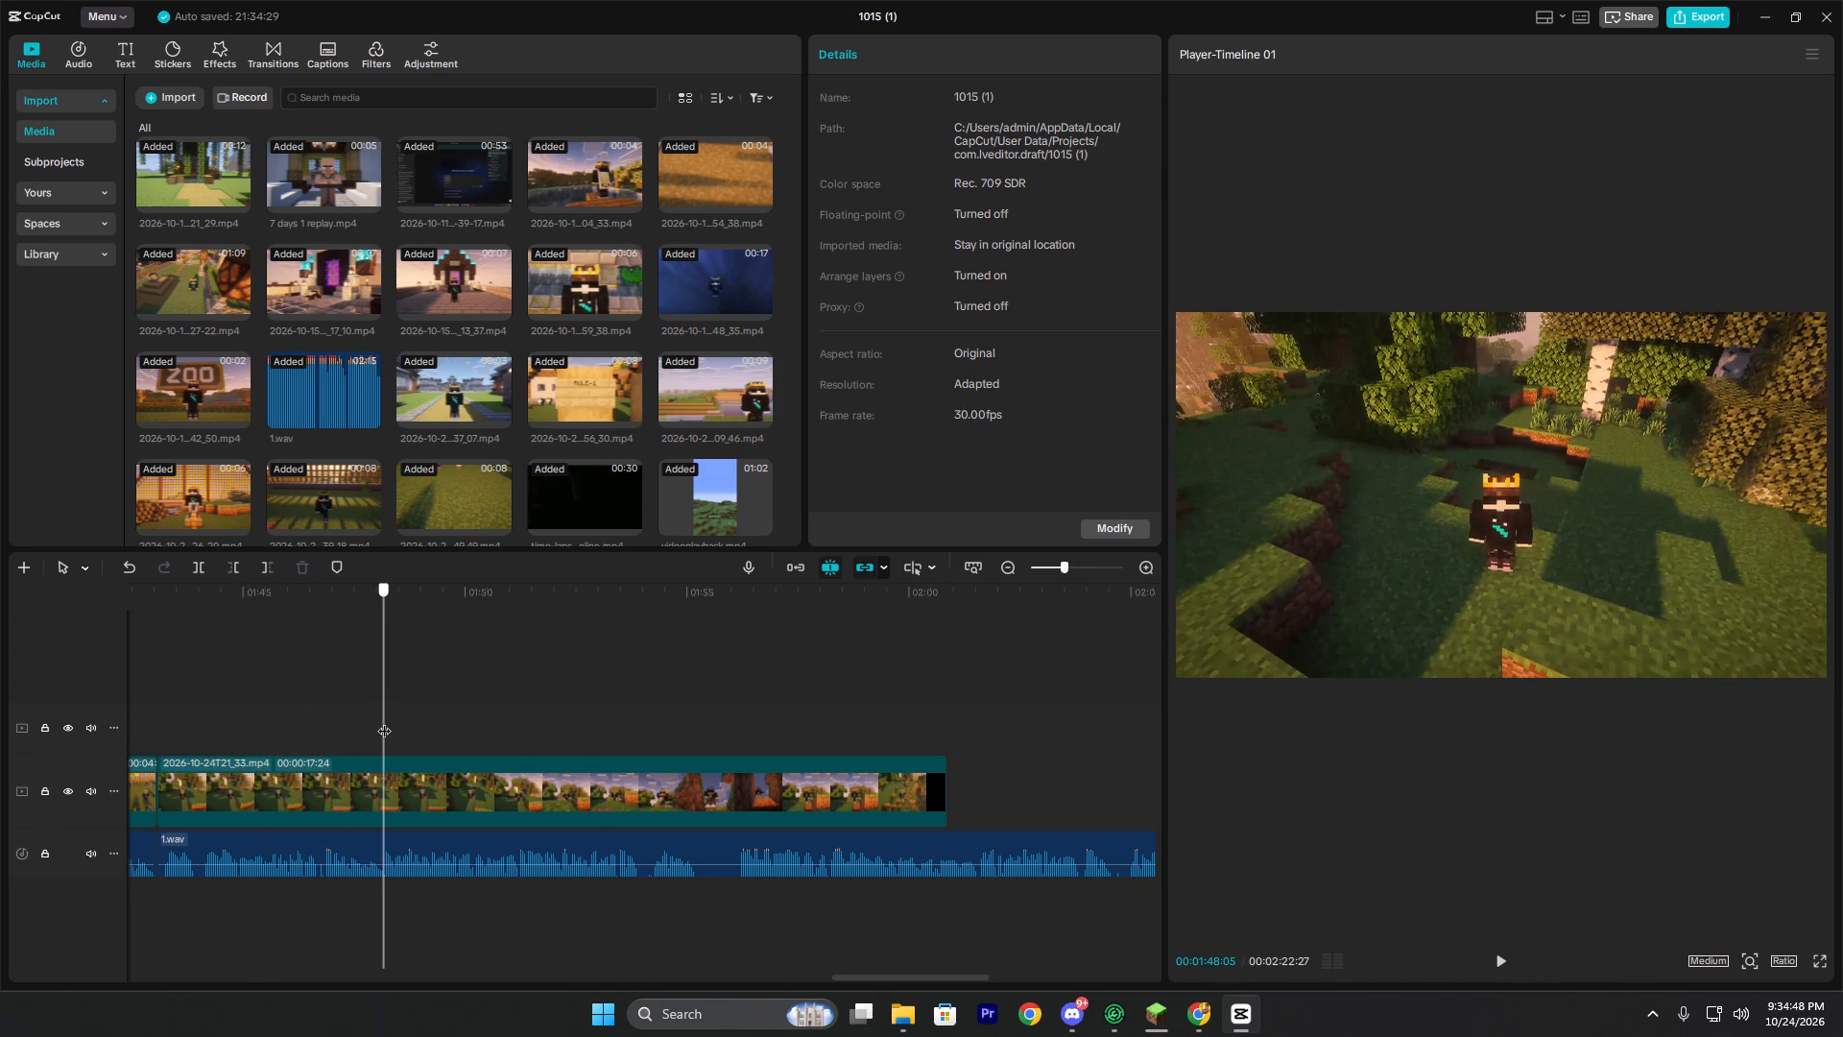
{"action": "key", "text": "space"}
{"action": "left_click", "coordinate": [384, 721]}
{"action": "left_click", "coordinate": [384, 721]}
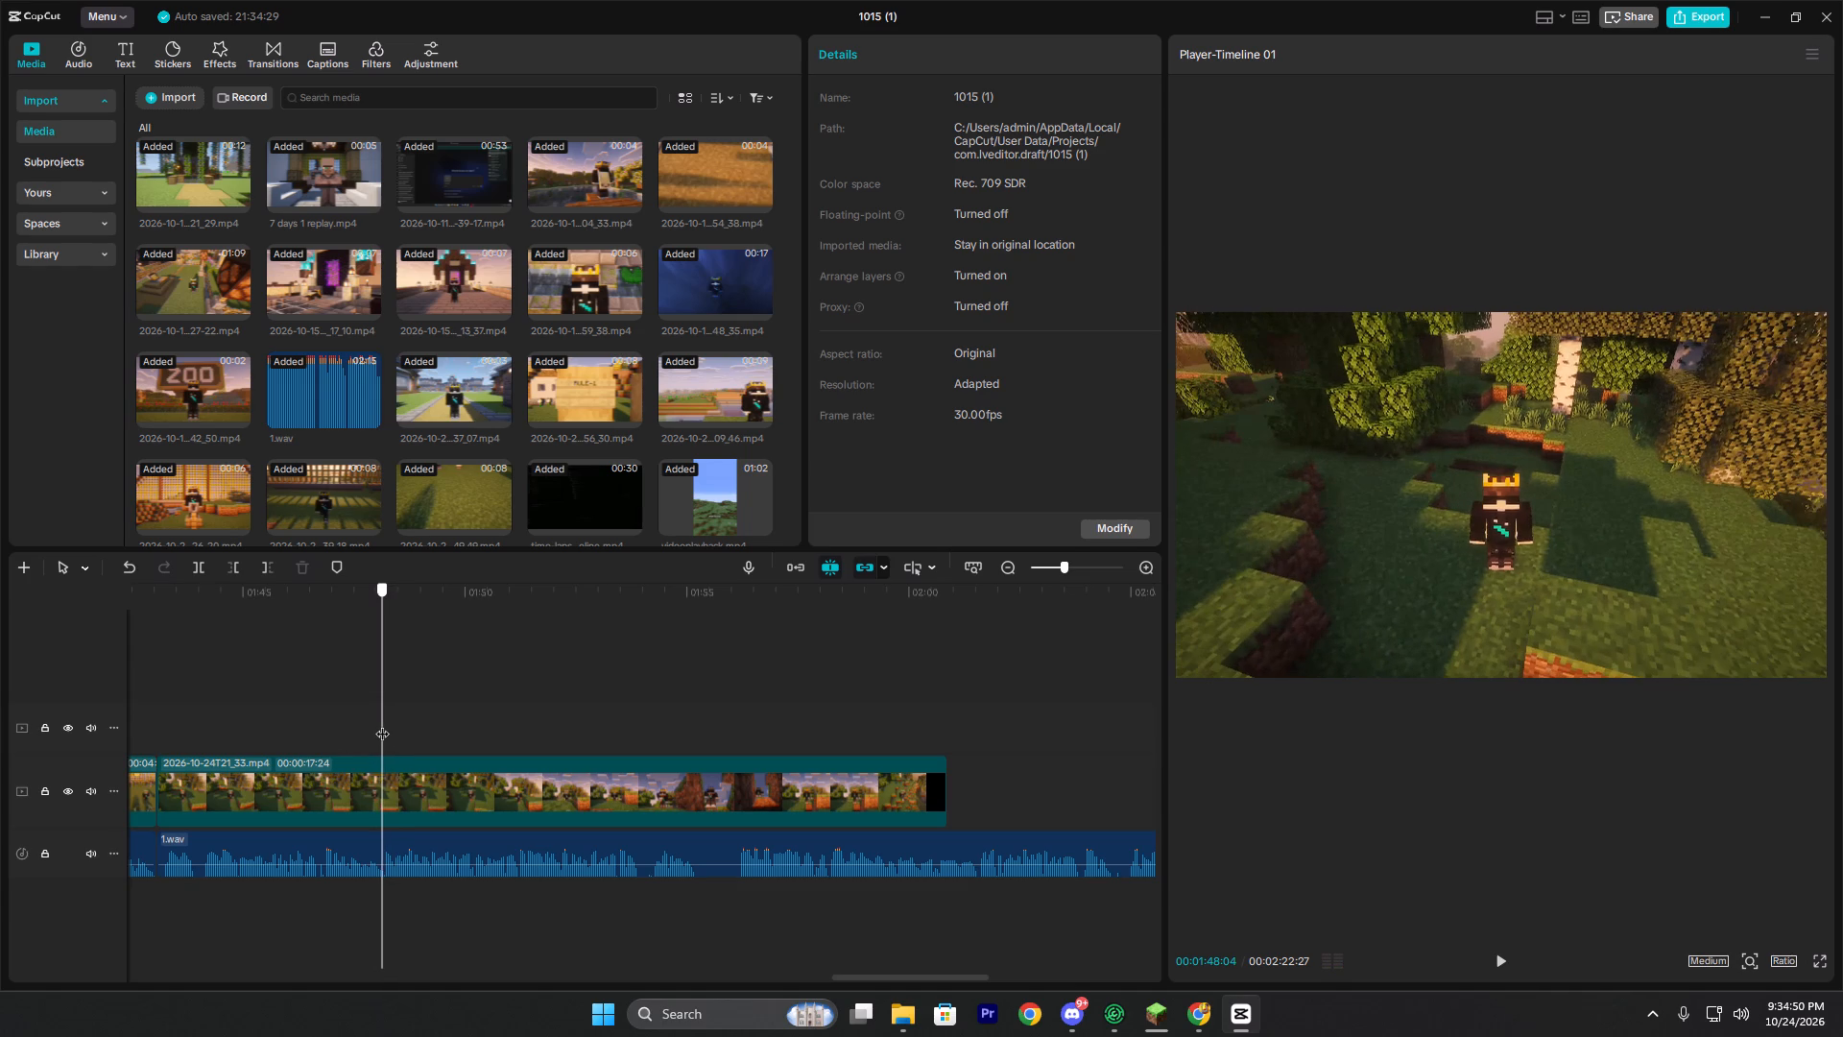
{"action": "key", "text": "ctrl+b"}
Trim the start of the clip's second part up to 00:01:51:19 and move it back against the first part.
{"action": "left_click", "coordinate": [516, 724]}
{"action": "left_click_drag", "start_coordinate": [516, 724], "coordinate": [538, 732]}
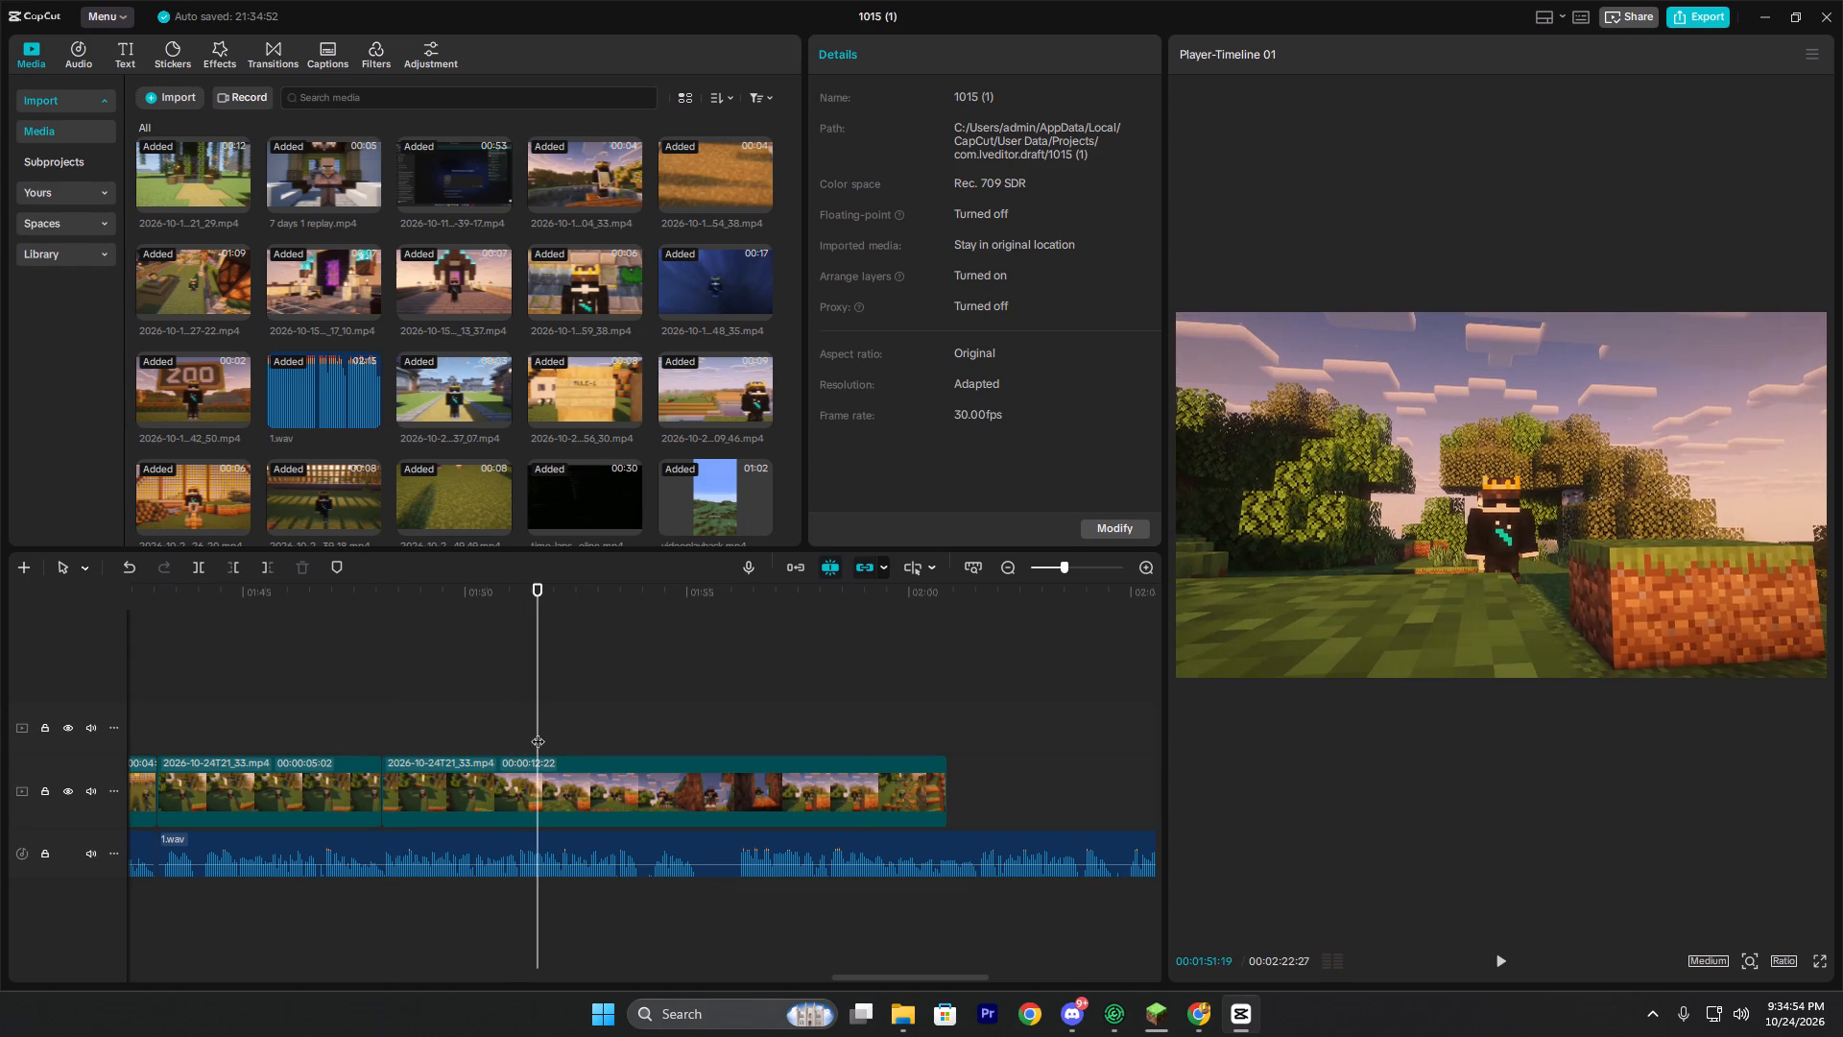
{"action": "key", "text": "q"}
{"action": "left_click_drag", "start_coordinate": [579, 785], "coordinate": [435, 792]}
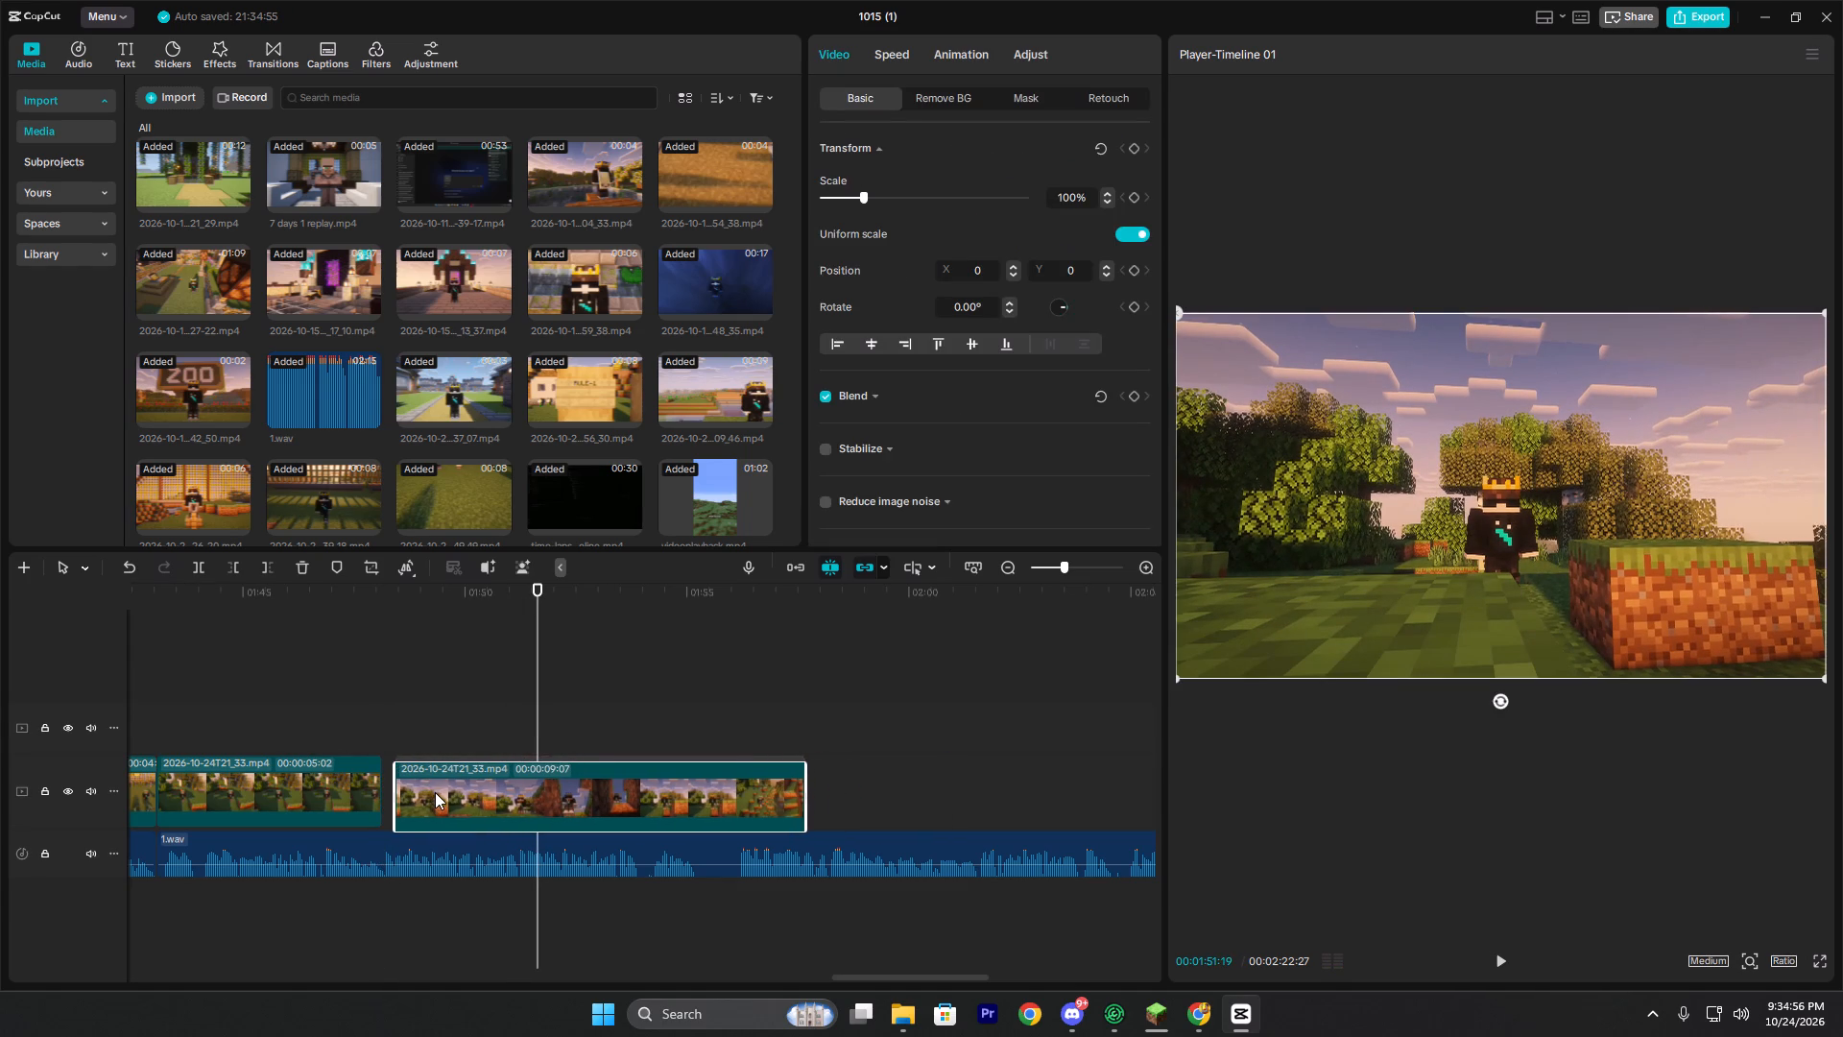
{"action": "left_click_drag", "start_coordinate": [435, 792], "coordinate": [428, 792]}
Review the cut, trim the second part's opening up to 00:01:49:04, and close the gap to the first part.
{"action": "left_click", "coordinate": [395, 742]}
{"action": "left_click", "coordinate": [387, 735]}
{"action": "key", "text": "space"}
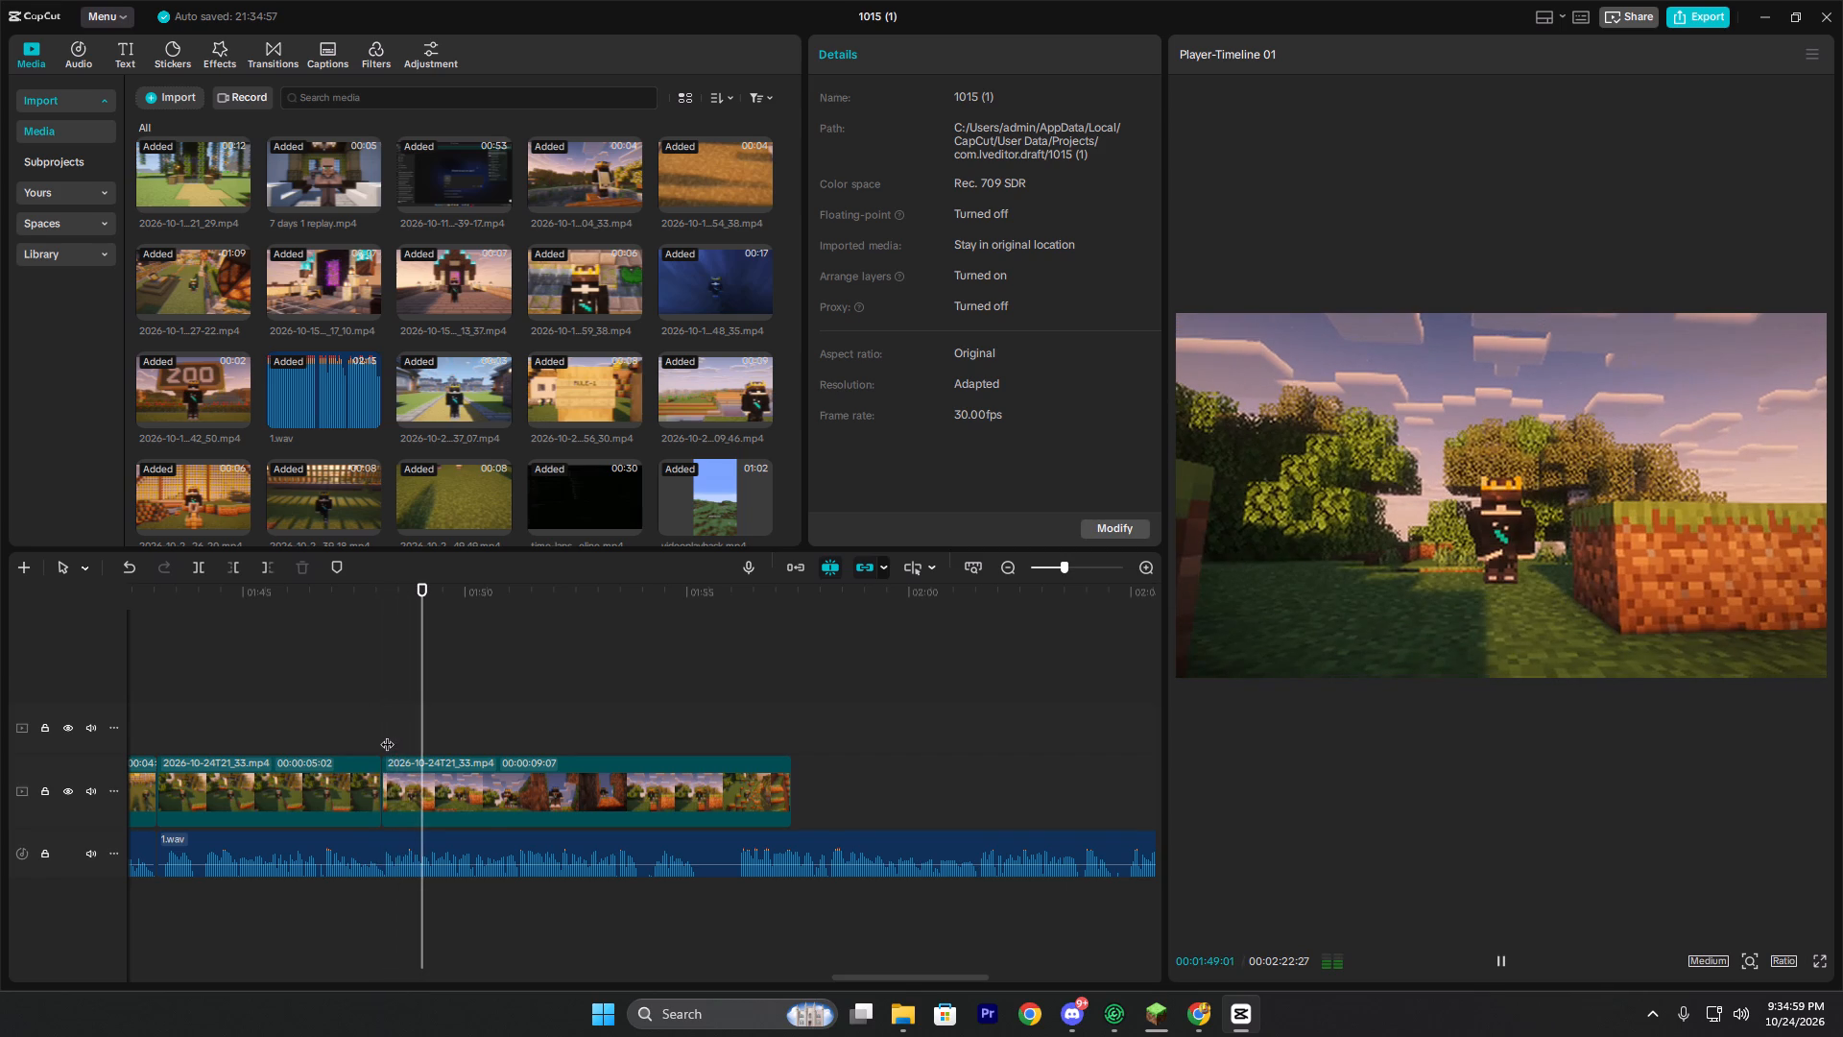
{"action": "key", "text": "space"}
{"action": "double_click", "coordinate": [375, 737]}
{"action": "key", "text": "space"}
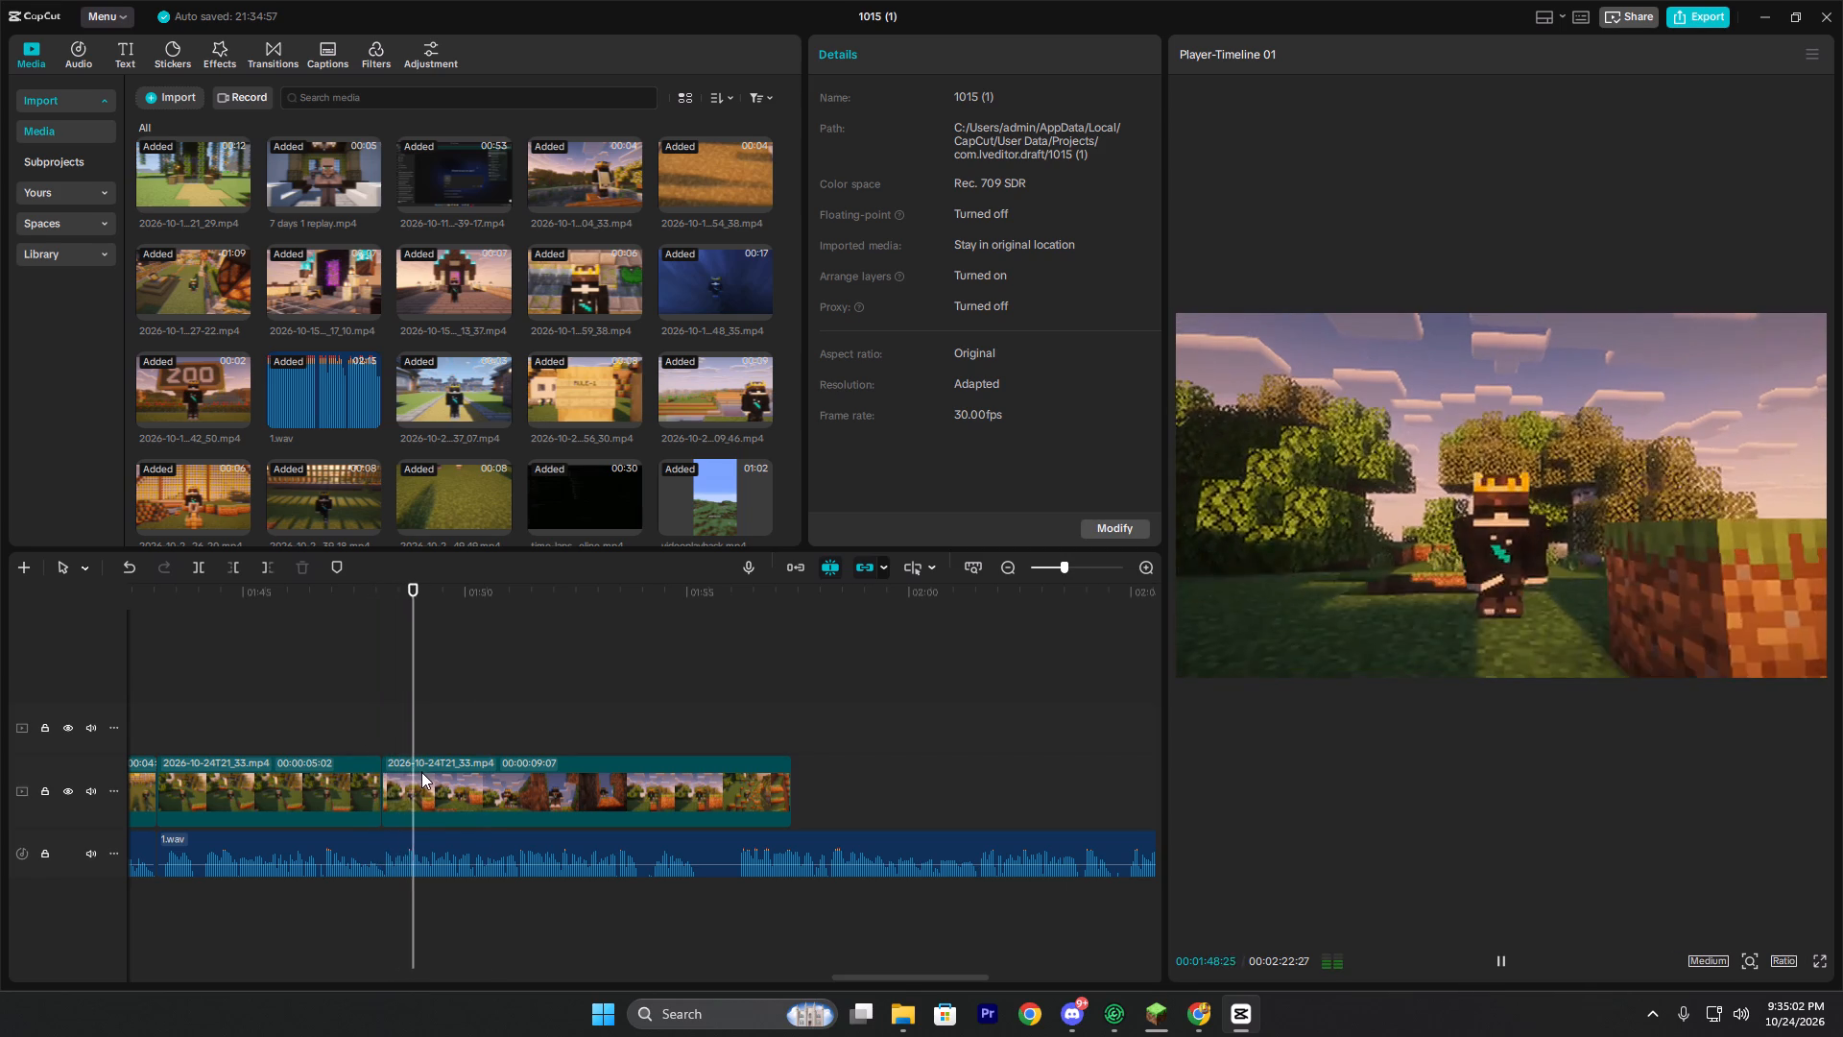
{"action": "key", "text": "space"}
{"action": "type", "text": "q"}
{"action": "left_click_drag", "start_coordinate": [437, 781], "coordinate": [408, 781]}
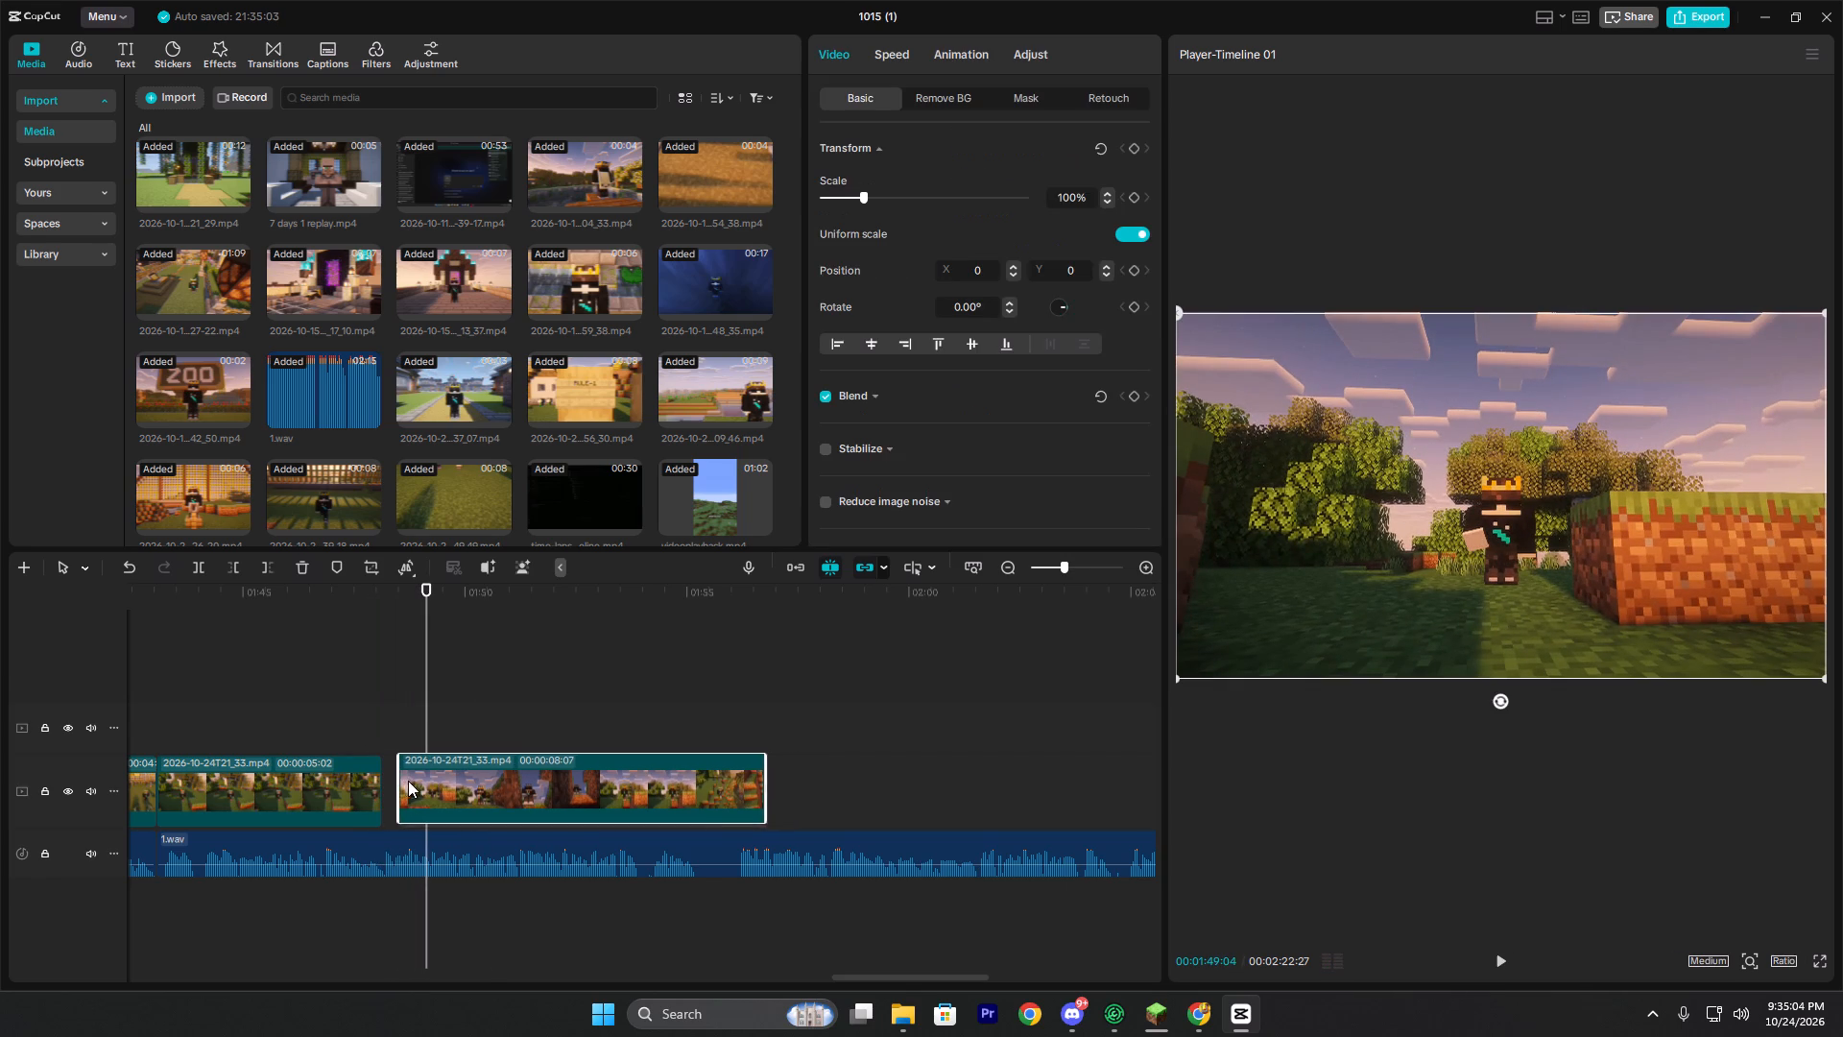
{"action": "left_click_drag", "start_coordinate": [408, 781], "coordinate": [395, 786]}
Play across the cut and split the second part at 00:01:49:19.
{"action": "left_click", "coordinate": [385, 749]}
{"action": "key", "text": "space"}
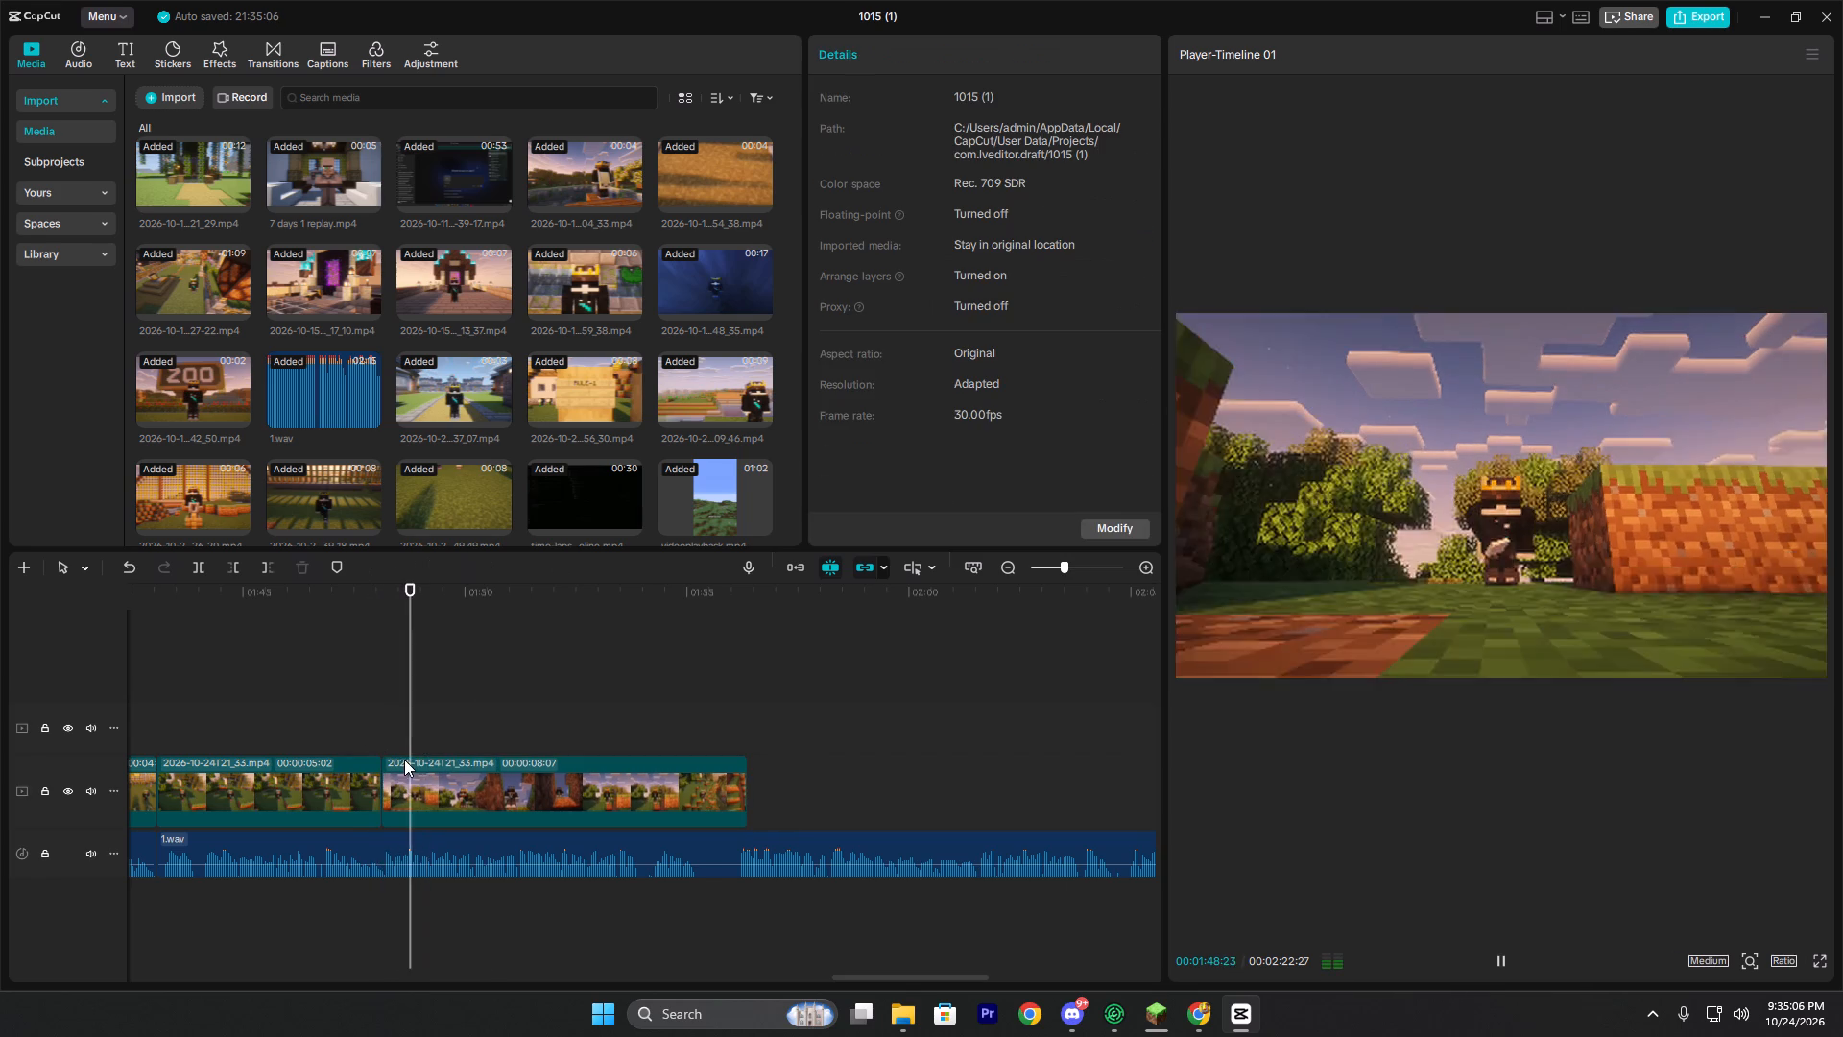
{"action": "key", "text": "space"}
{"action": "key", "text": "space"}
{"action": "key", "text": "space"}
{"action": "left_click", "coordinate": [440, 780]}
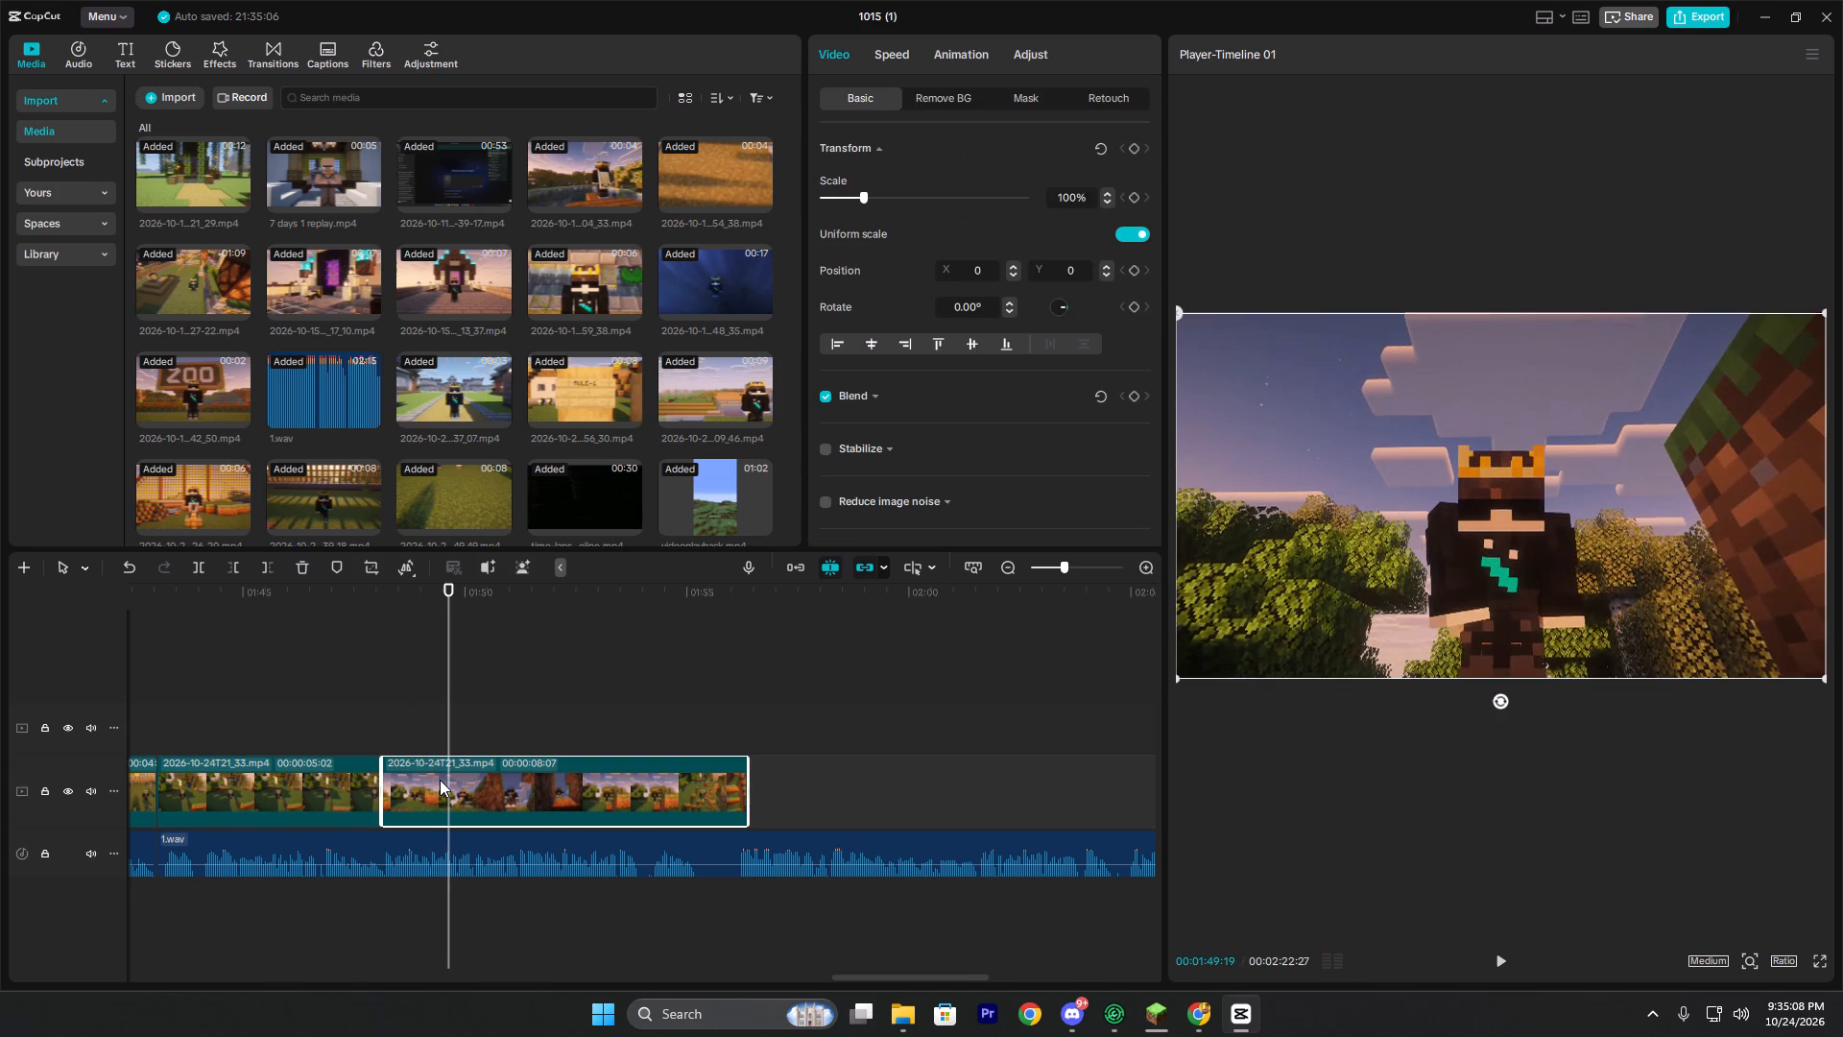
{"action": "key", "text": "ctrl+b"}
Switch to Minecraft, dismiss the finished-export notice and exit the replay to the title screen.
{"action": "left_click", "coordinate": [1167, 1009]}
{"action": "left_click", "coordinate": [1084, 421]}
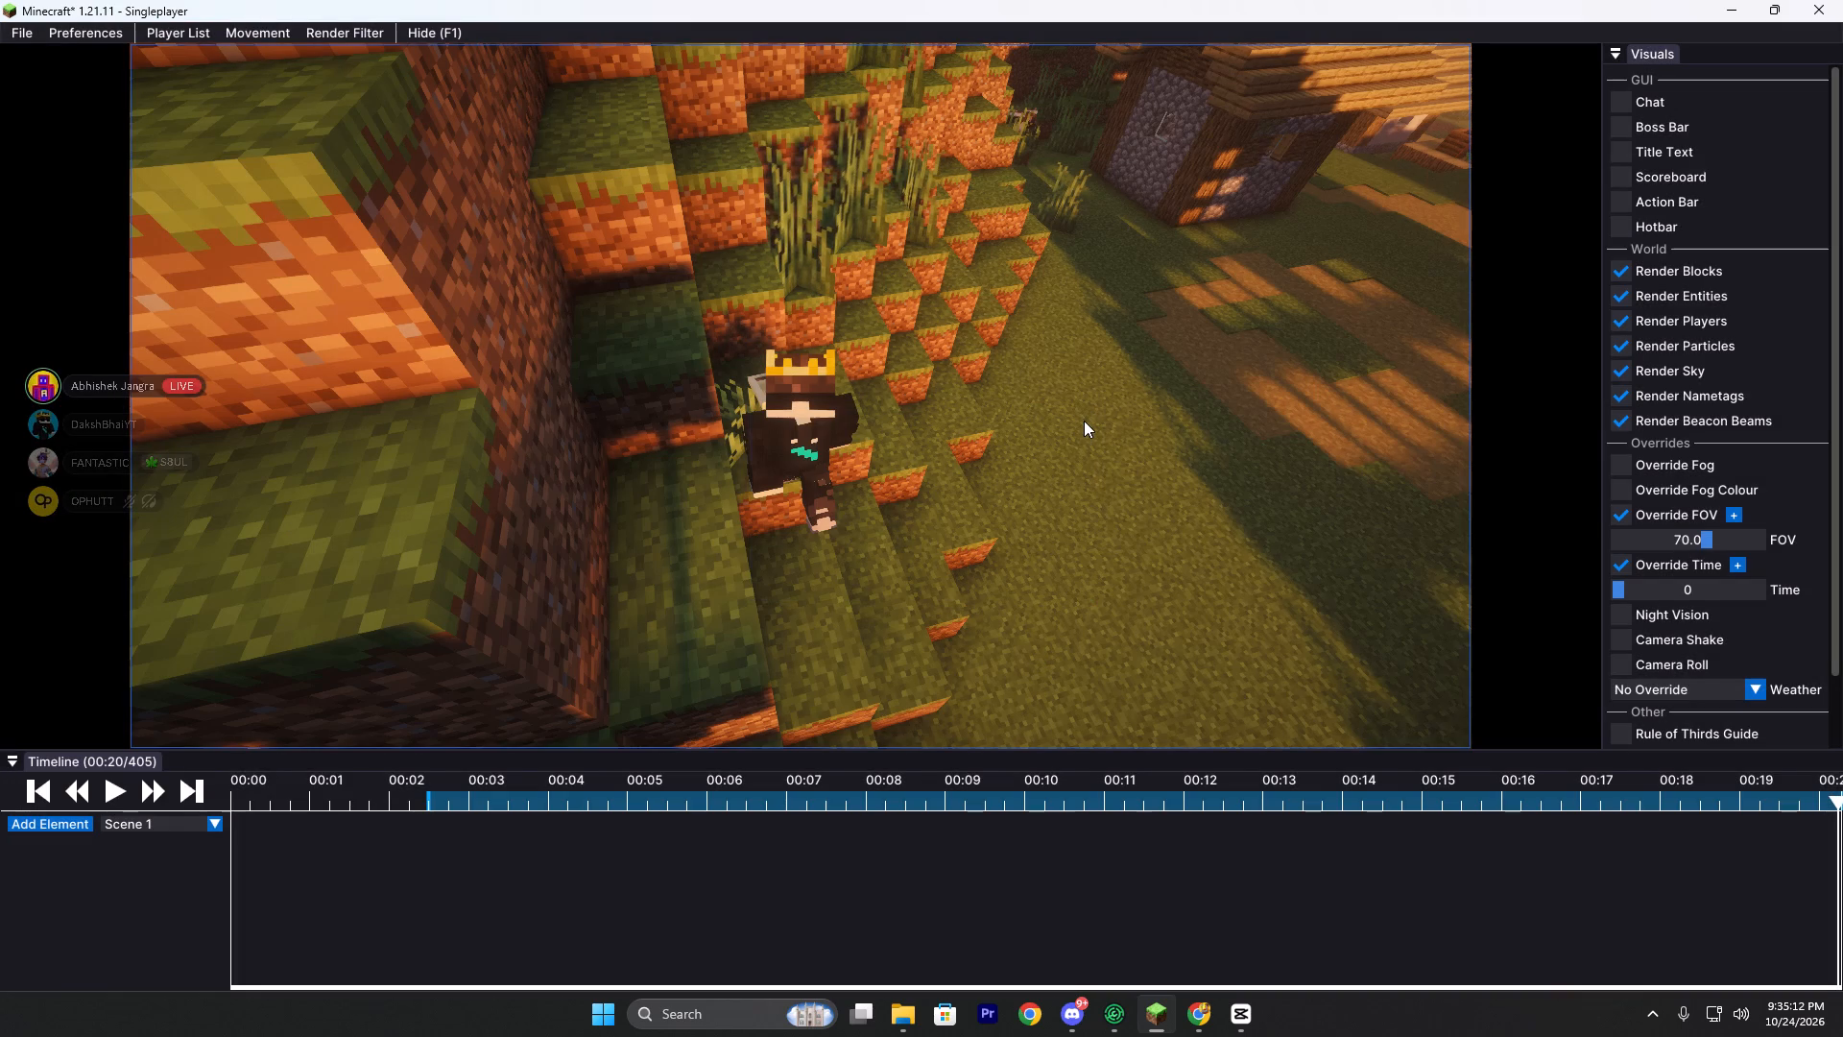
{"action": "key", "text": "Escape"}
{"action": "left_click", "coordinate": [974, 557]}
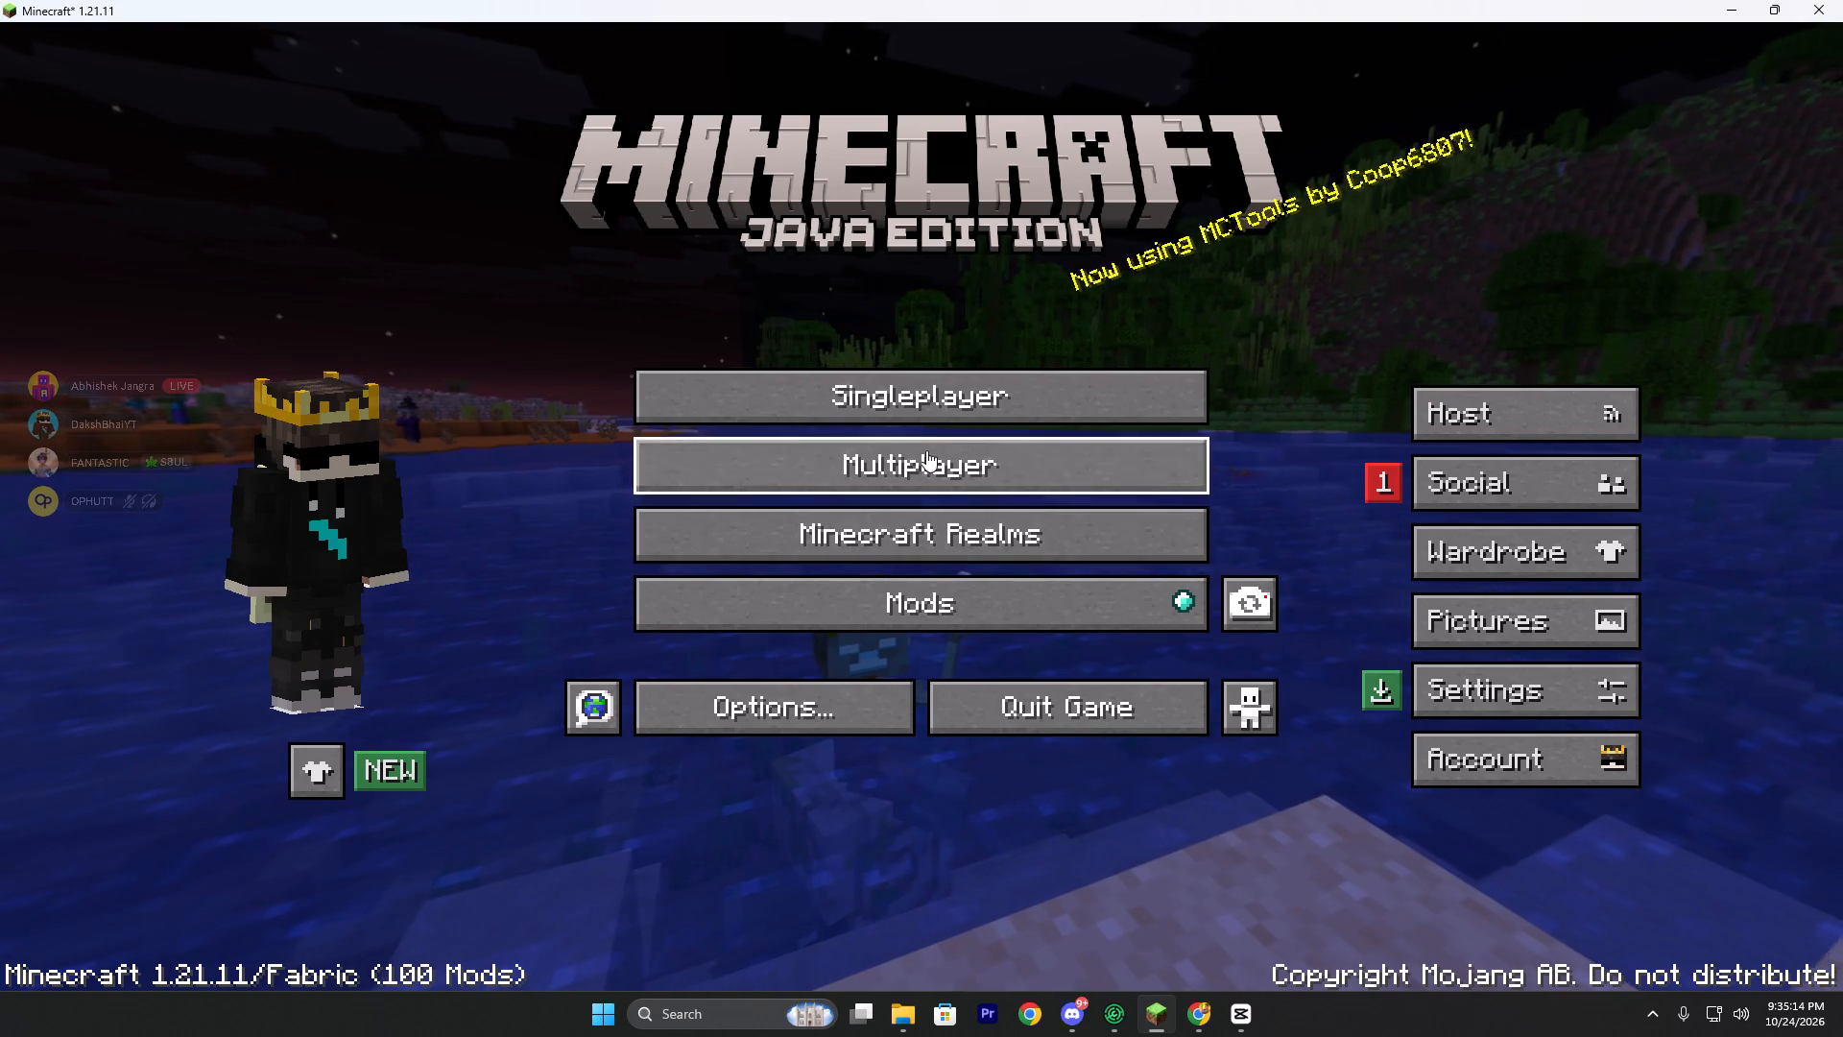
Load the singleplayer world that contains the village and park builds.
{"action": "left_click", "coordinate": [921, 413]}
{"action": "left_click", "coordinate": [624, 232]}
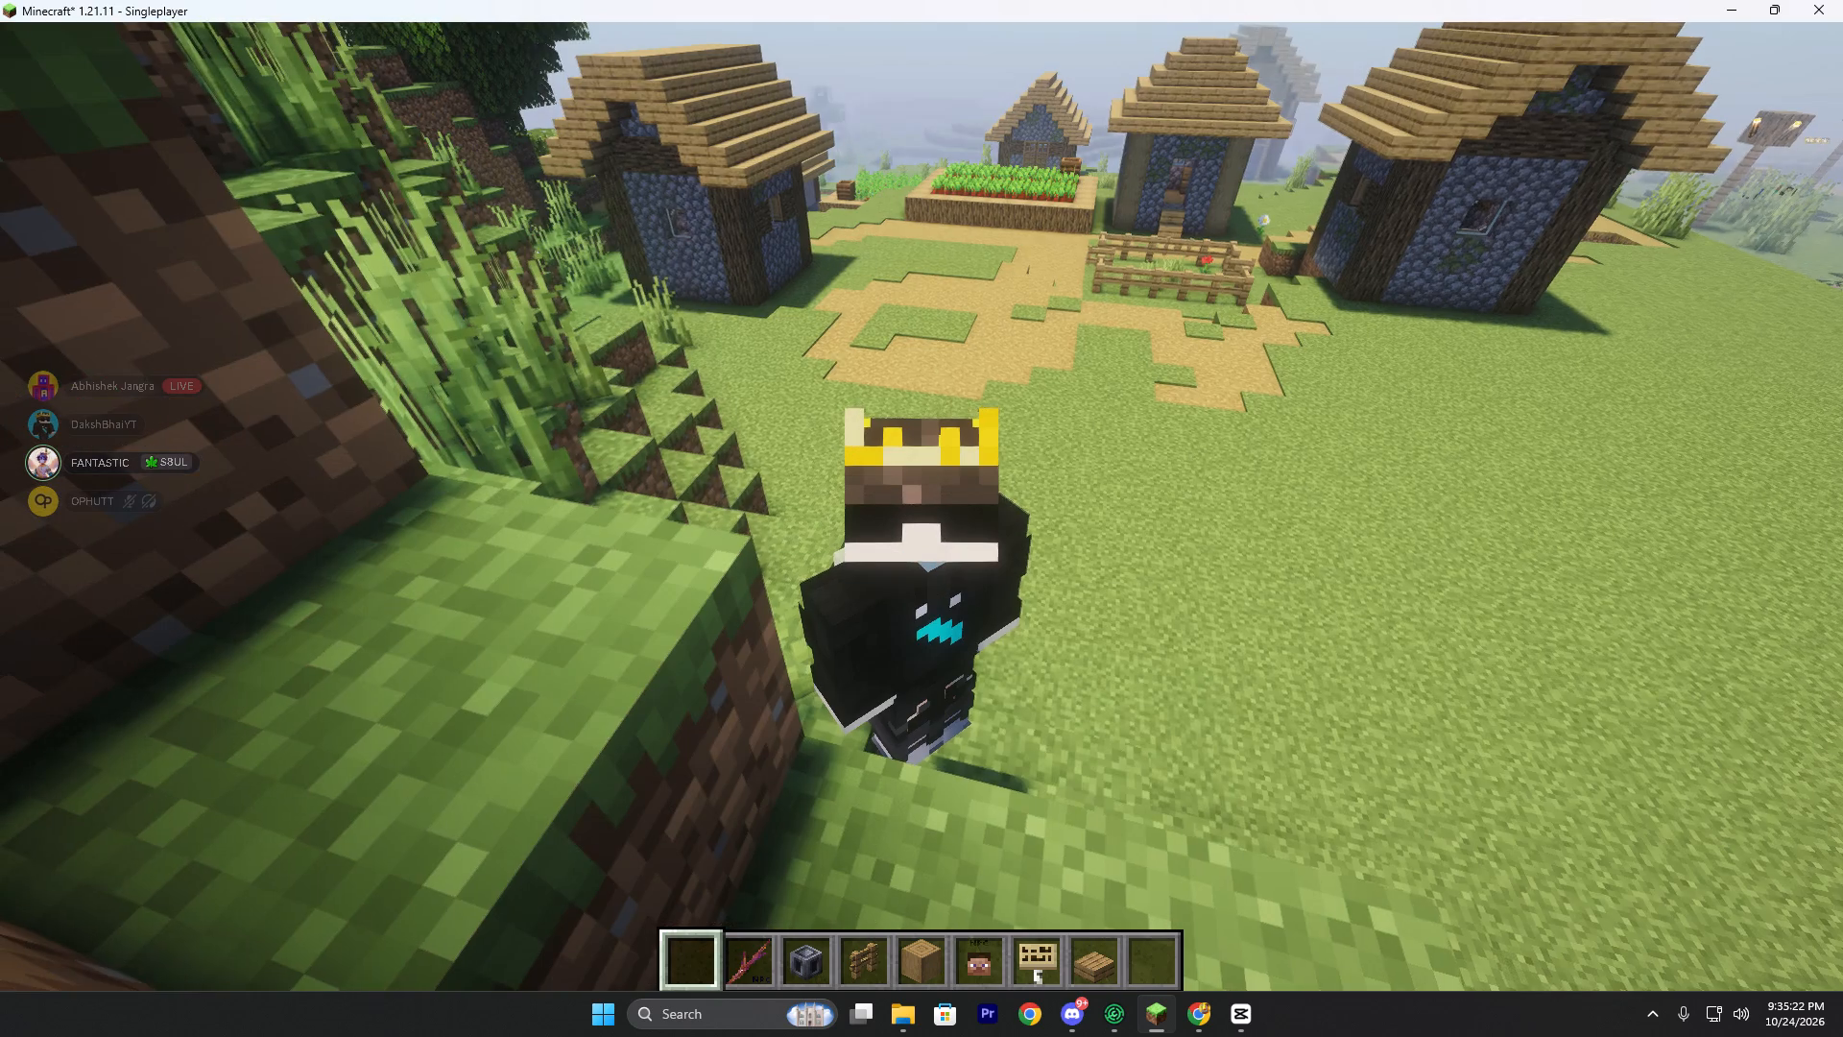
Change to first-person view and fly over the park, past the golden building, toward the large stone hall.
{"action": "key", "text": "F5"}
{"action": "key", "text": "w"}
{"action": "key", "text": "ctrl+space"}
{"action": "key", "text": "ctrl+space"}
{"action": "key", "text": "ctrl+space"}
{"action": "key", "text": "ctrl+space"}
{"action": "key", "text": "ctrl+space"}
{"action": "key", "text": "ctrl+space"}
{"action": "key", "text": "ctrl+space"}
{"action": "key", "text": "ctrl+space"}
{"action": "key", "text": "ctrl+space"}
{"action": "key", "text": "ctrl+space"}
{"action": "key", "text": "ctrl+space"}
{"action": "key", "text": "ctrl+space"}
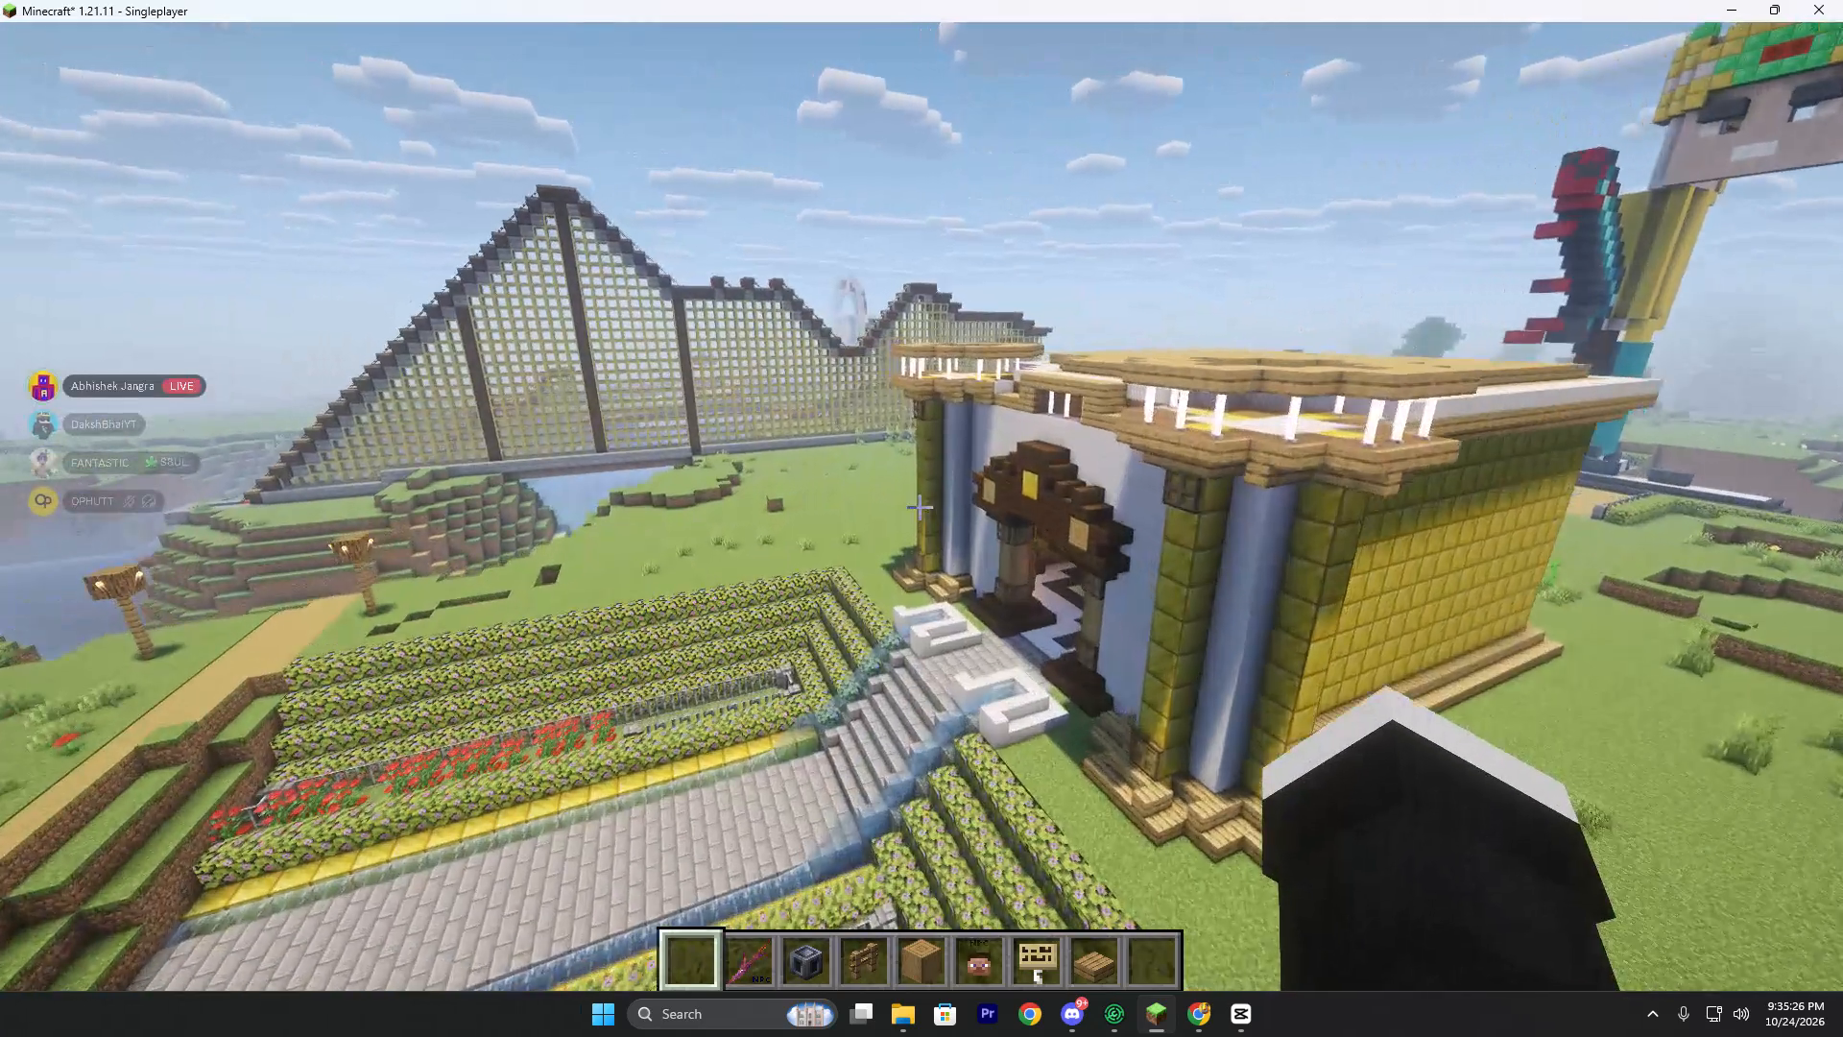
{"action": "key", "text": "ctrl+space"}
{"action": "key", "text": "ctrl+space"}
{"action": "key", "text": "ctrl+space"}
{"action": "key", "text": "ctrl+space"}
{"action": "key", "text": "ctrl+space"}
{"action": "key", "text": "ctrl+space"}
{"action": "key", "text": "ctrl+space"}
{"action": "key", "text": "ctrl+space"}
{"action": "key", "text": "ctrl+space"}
{"action": "key", "text": "ctrl+space"}
{"action": "key", "text": "ctrl+space"}
{"action": "key", "text": "ctrl+space"}
{"action": "key", "text": "ctrl+space"}
{"action": "key", "text": "ctrl+space"}
{"action": "key", "text": "ctrl+space"}
{"action": "key", "text": "ctrl+space"}
{"action": "key", "text": "ctrl+space"}
{"action": "key", "text": "ctrl+space"}
{"action": "key", "text": "ctrl+space"}
{"action": "key", "text": "ctrl+space"}
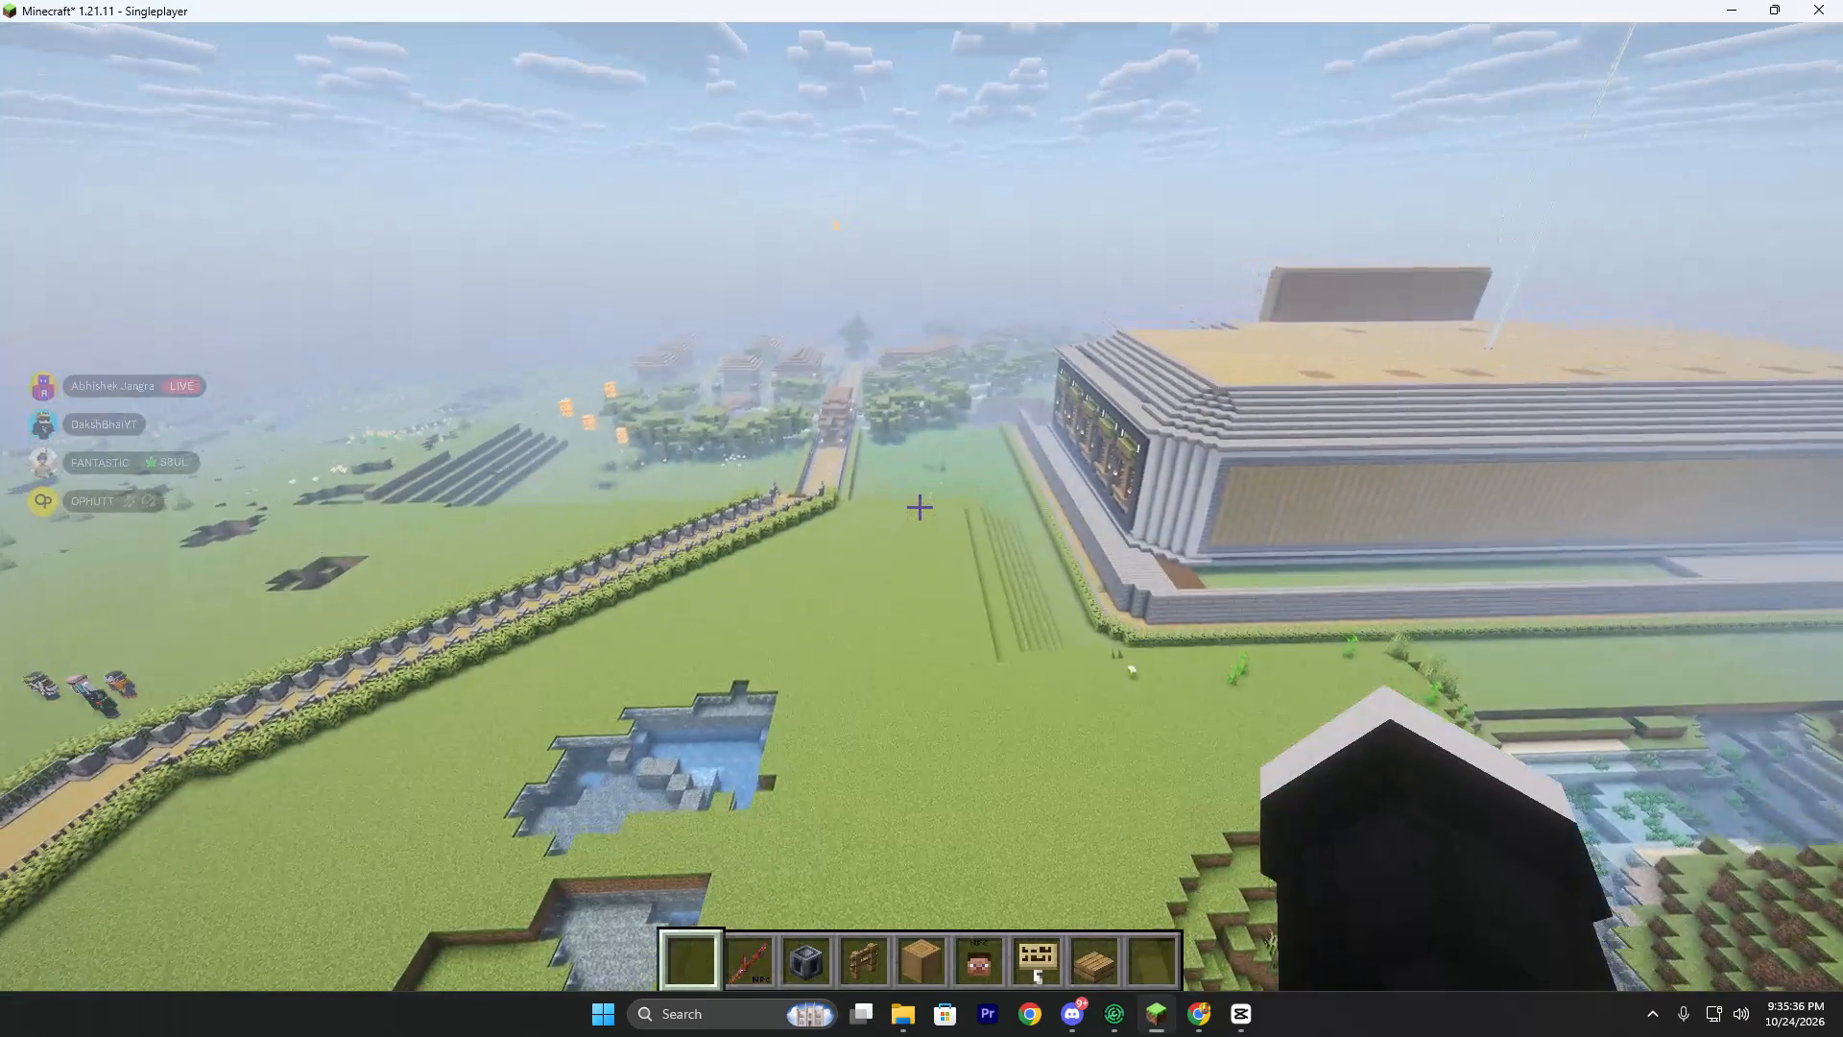
Fly over the wooden village to the walled castle grounds and land on the central path facing the castle.
{"action": "key", "text": "ctrl+a"}
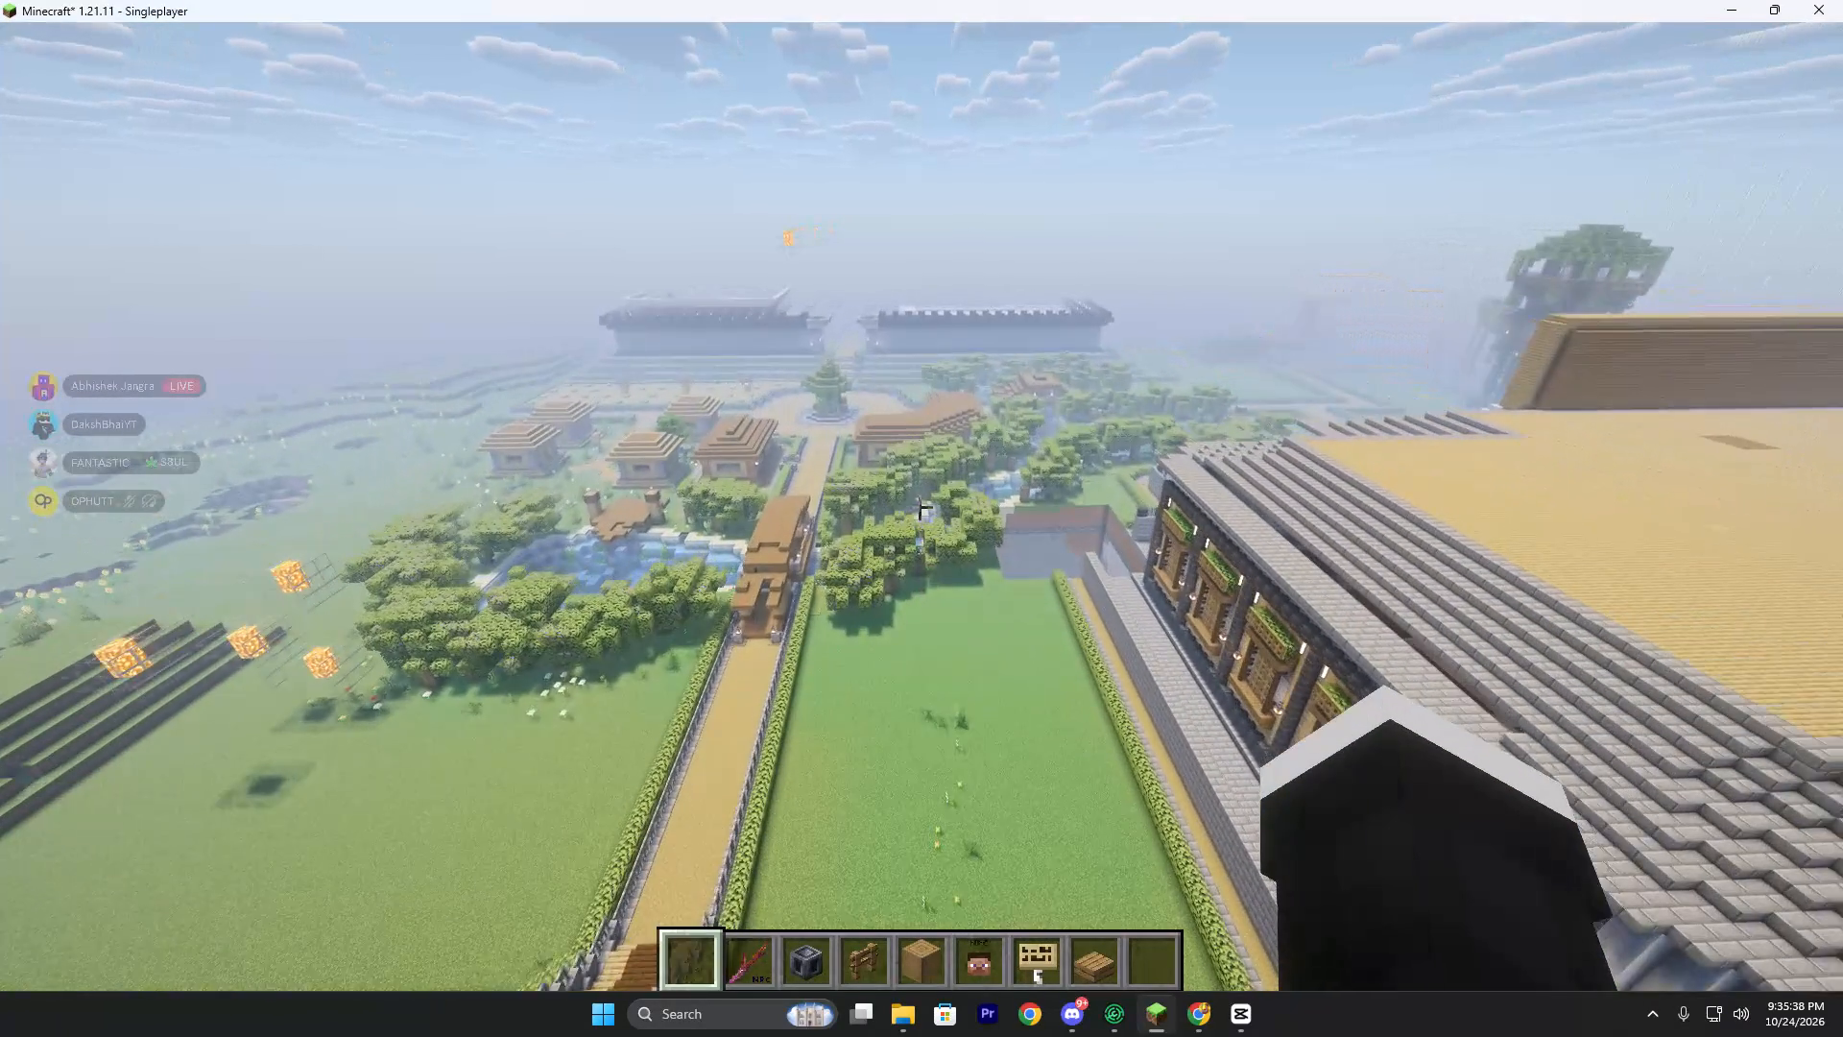
{"action": "key", "text": "ctrl+a"}
{"action": "key", "text": "ctrl+a"}
{"action": "key", "text": "ctrl+a"}
{"action": "key", "text": "ctrl+a"}
{"action": "key", "text": "ctrl+a"}
{"action": "key", "text": "ctrl+a"}
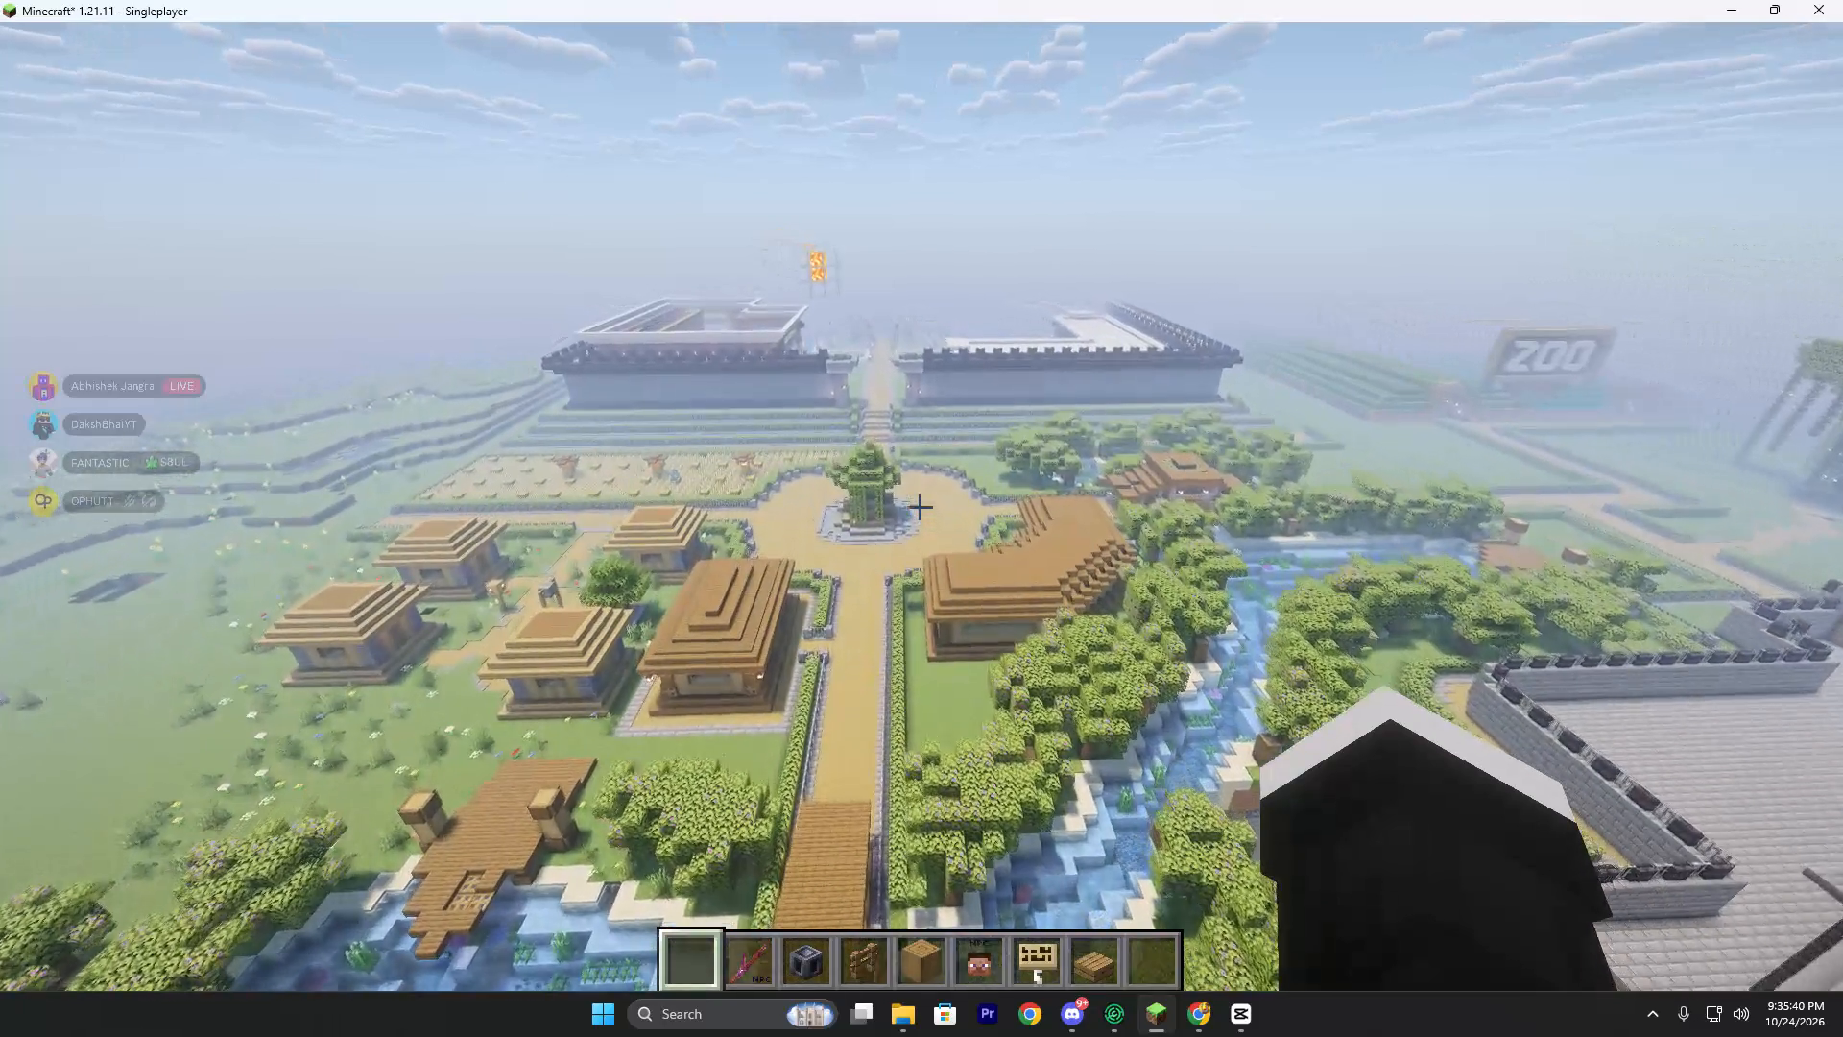
{"action": "key", "text": "ctrl+a"}
{"action": "key", "text": "ctrl+a"}
{"action": "key", "text": "ctrl+a"}
{"action": "key", "text": "ctrl+a"}
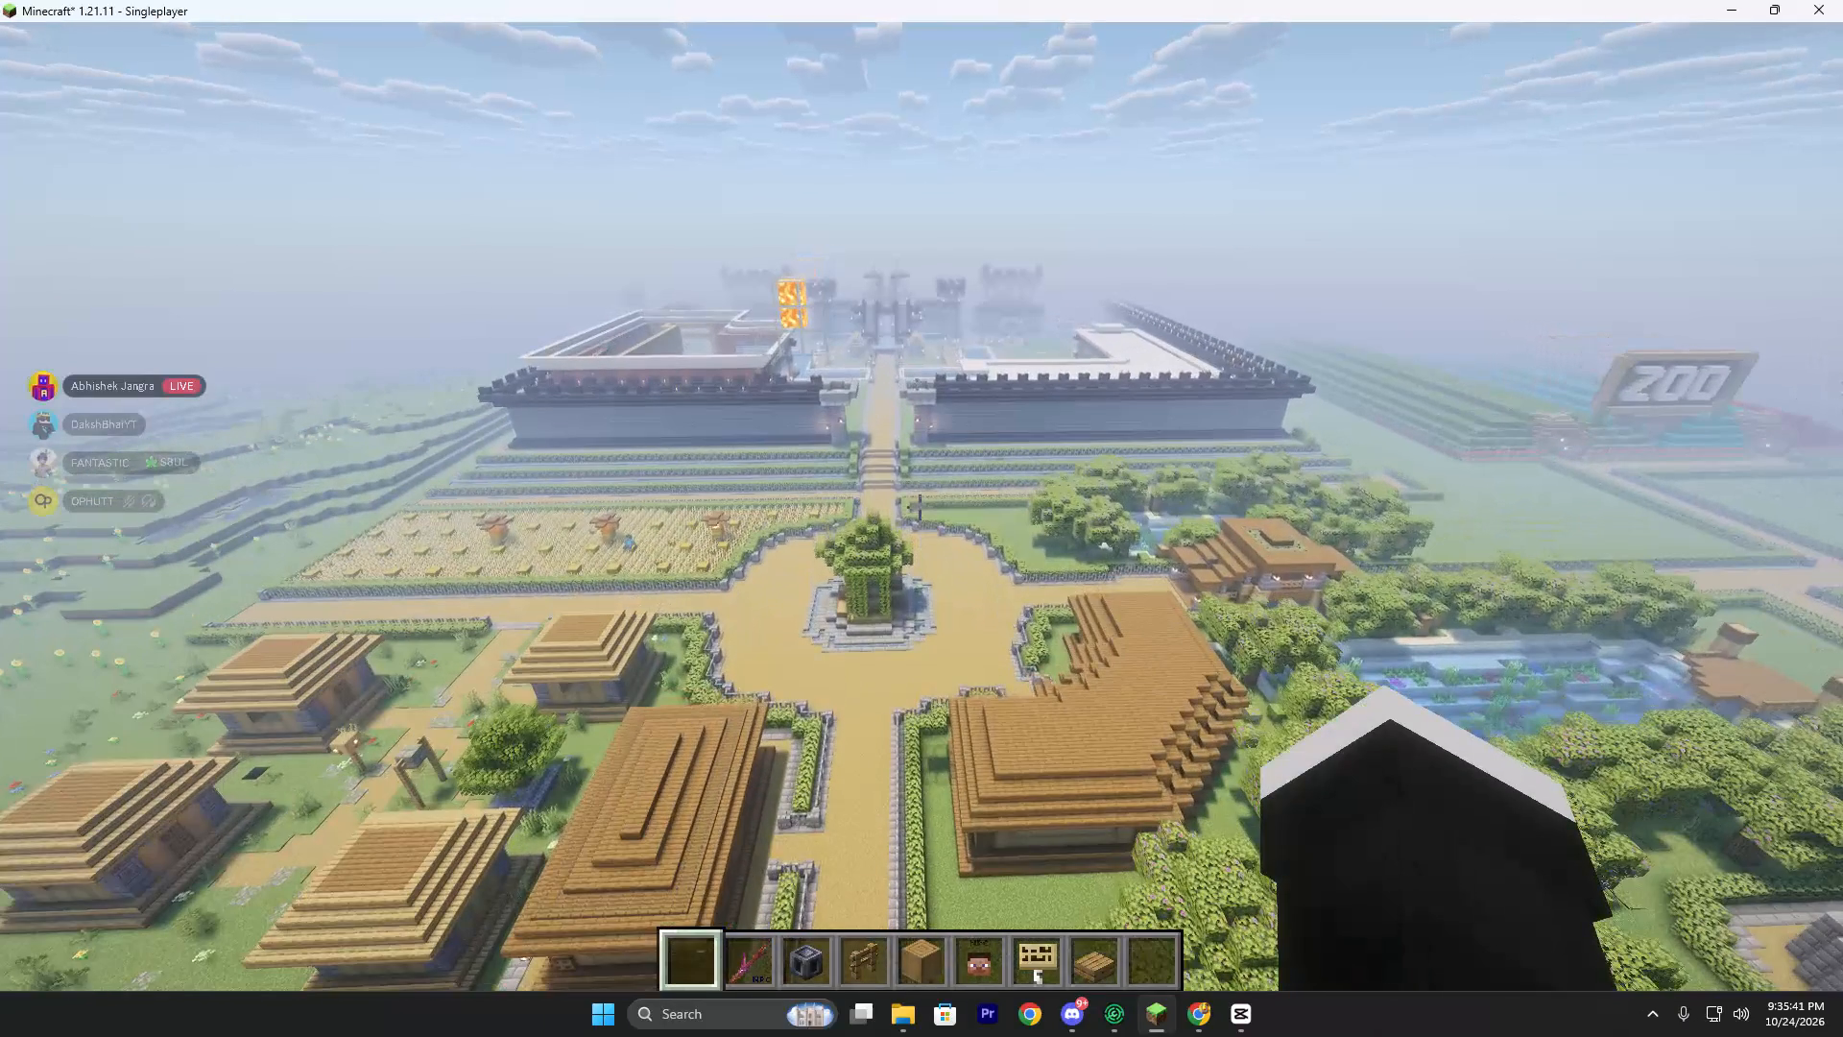
{"action": "key", "text": "ctrl+space"}
{"action": "key", "text": "ctrl+space"}
{"action": "key", "text": "ctrl+space"}
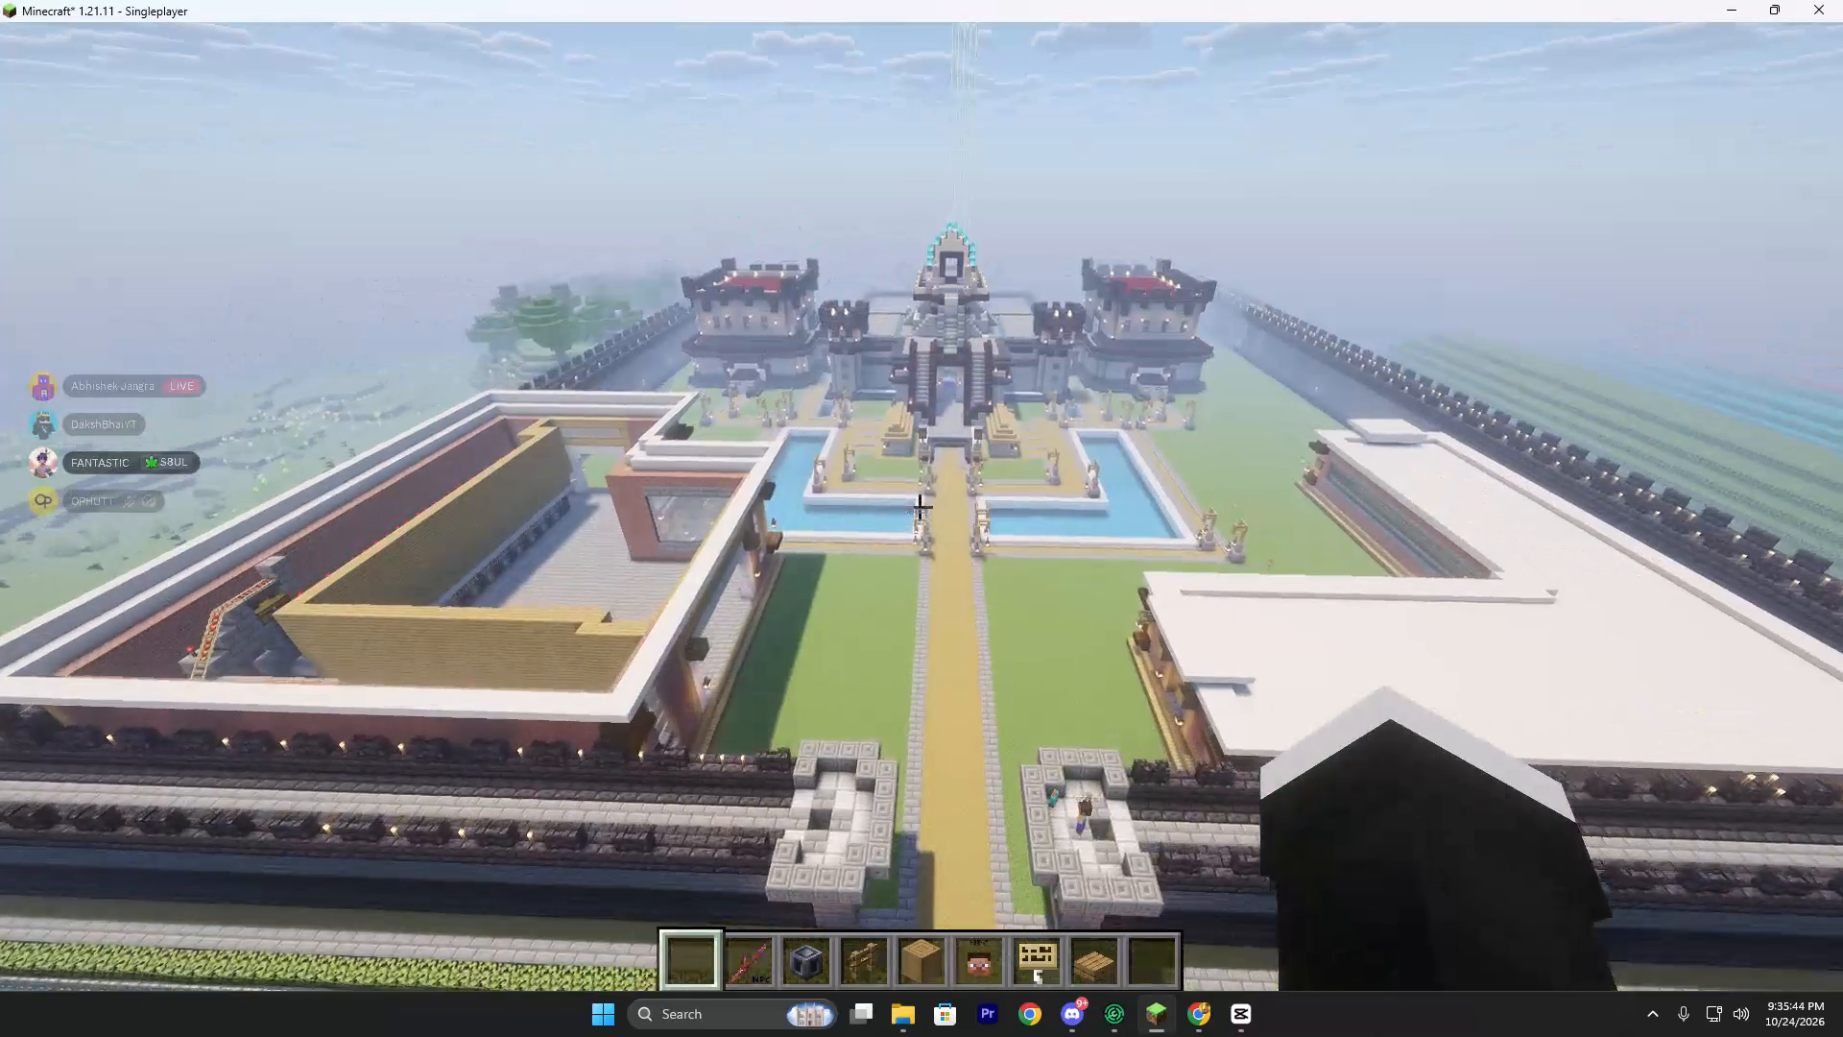
{"action": "key", "text": "ctrl+space"}
{"action": "key", "text": "ctrl+space"}
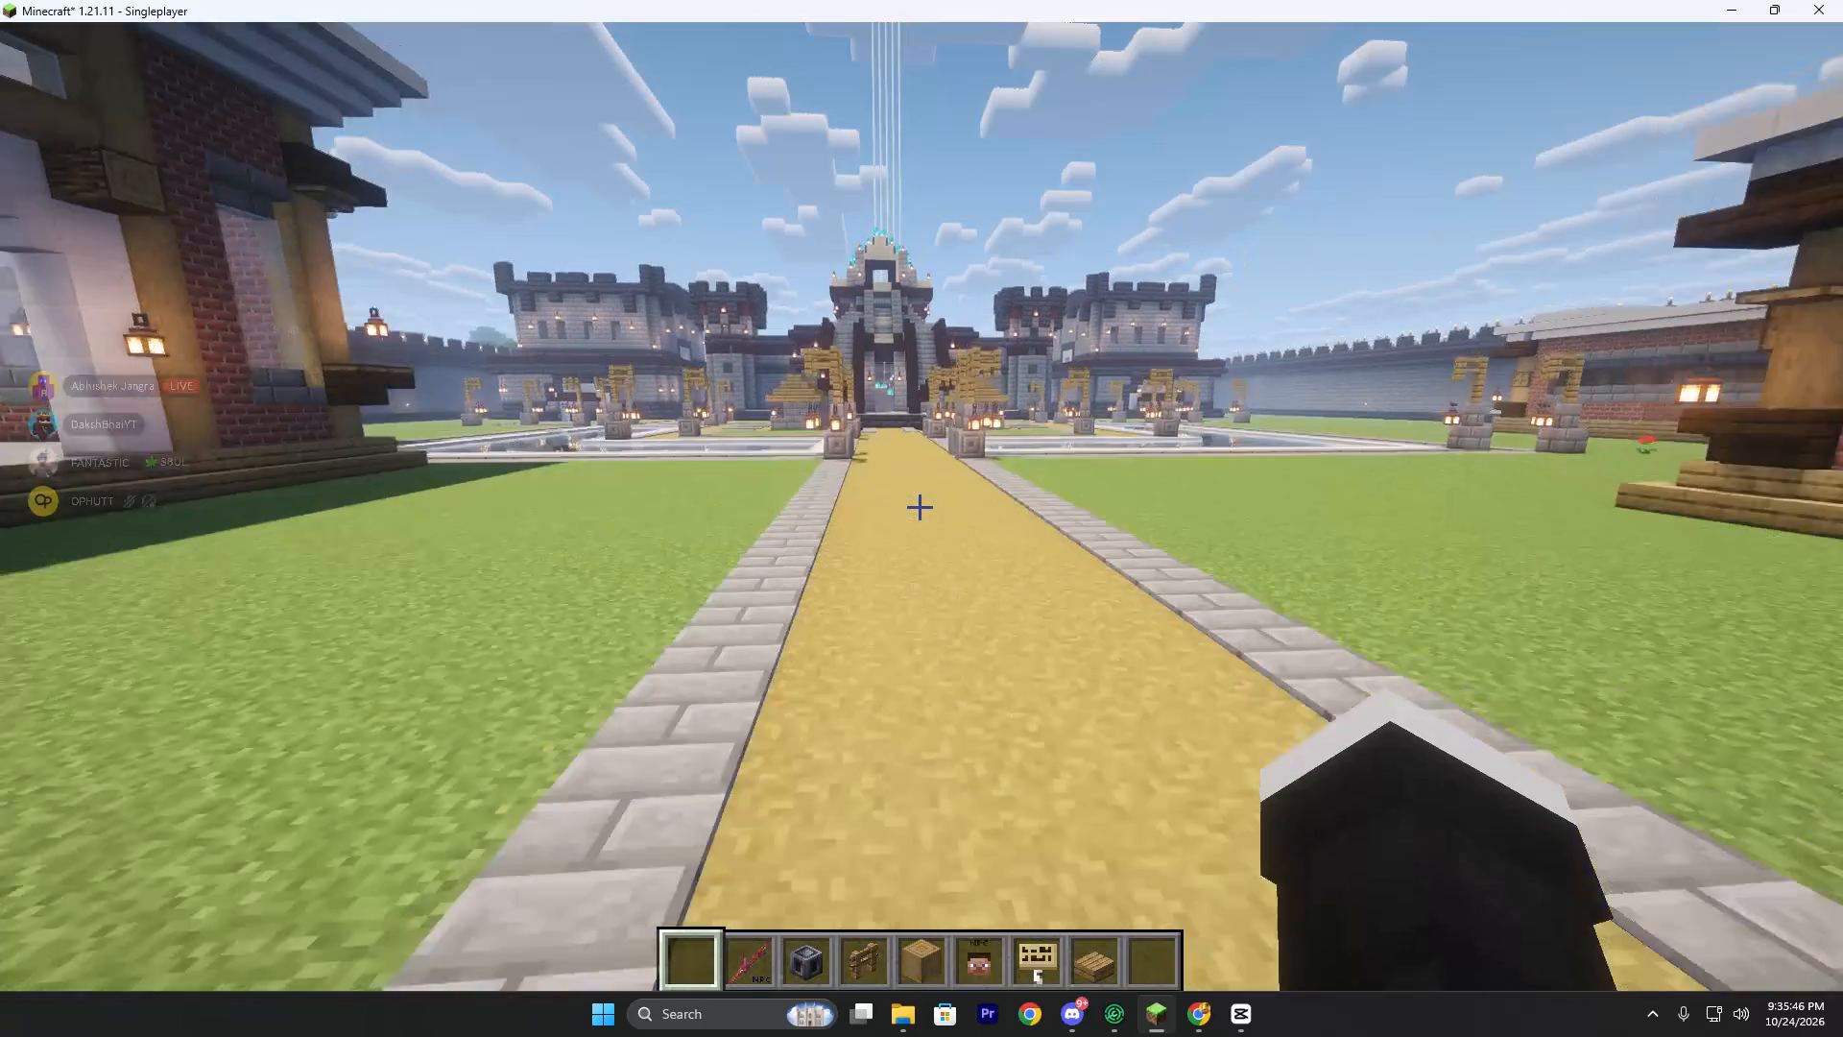
Start a replay recording on the castle path and perform the shot there.
{"action": "key", "text": "Escape"}
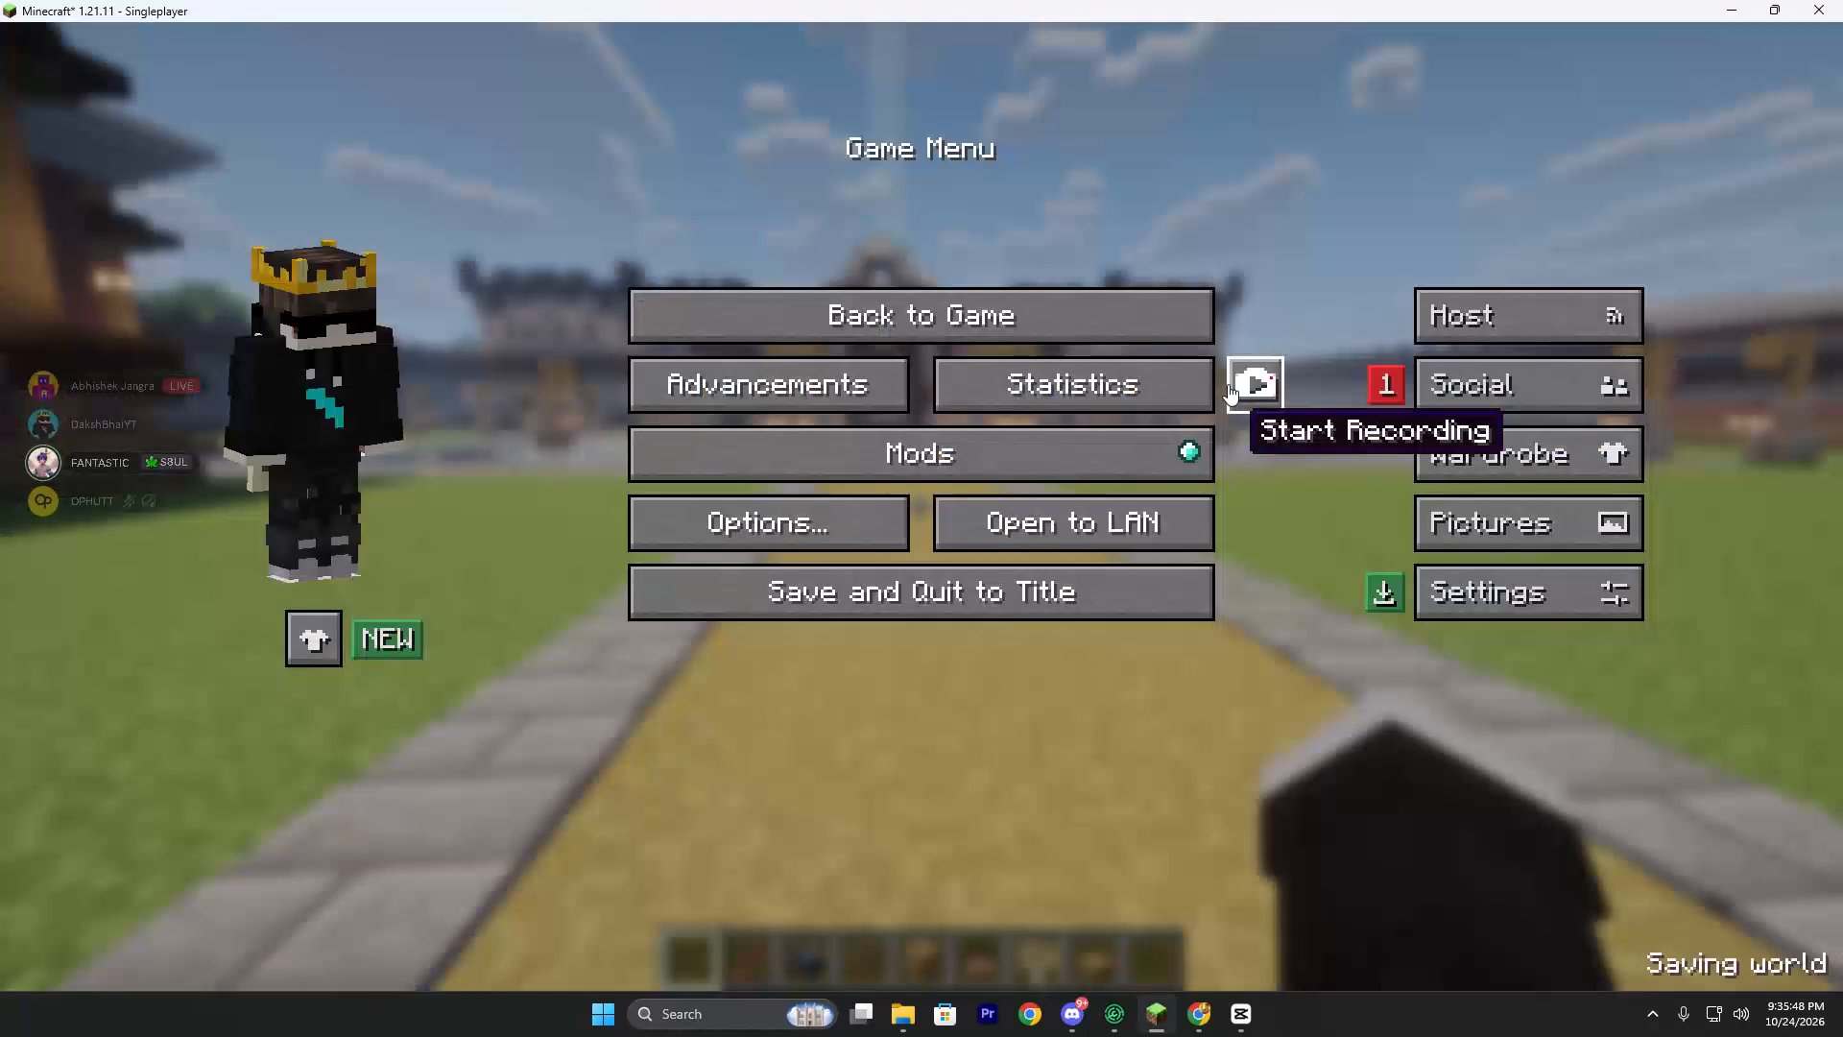
{"action": "left_click_drag", "start_coordinate": [1228, 384], "coordinate": [921, 506]}
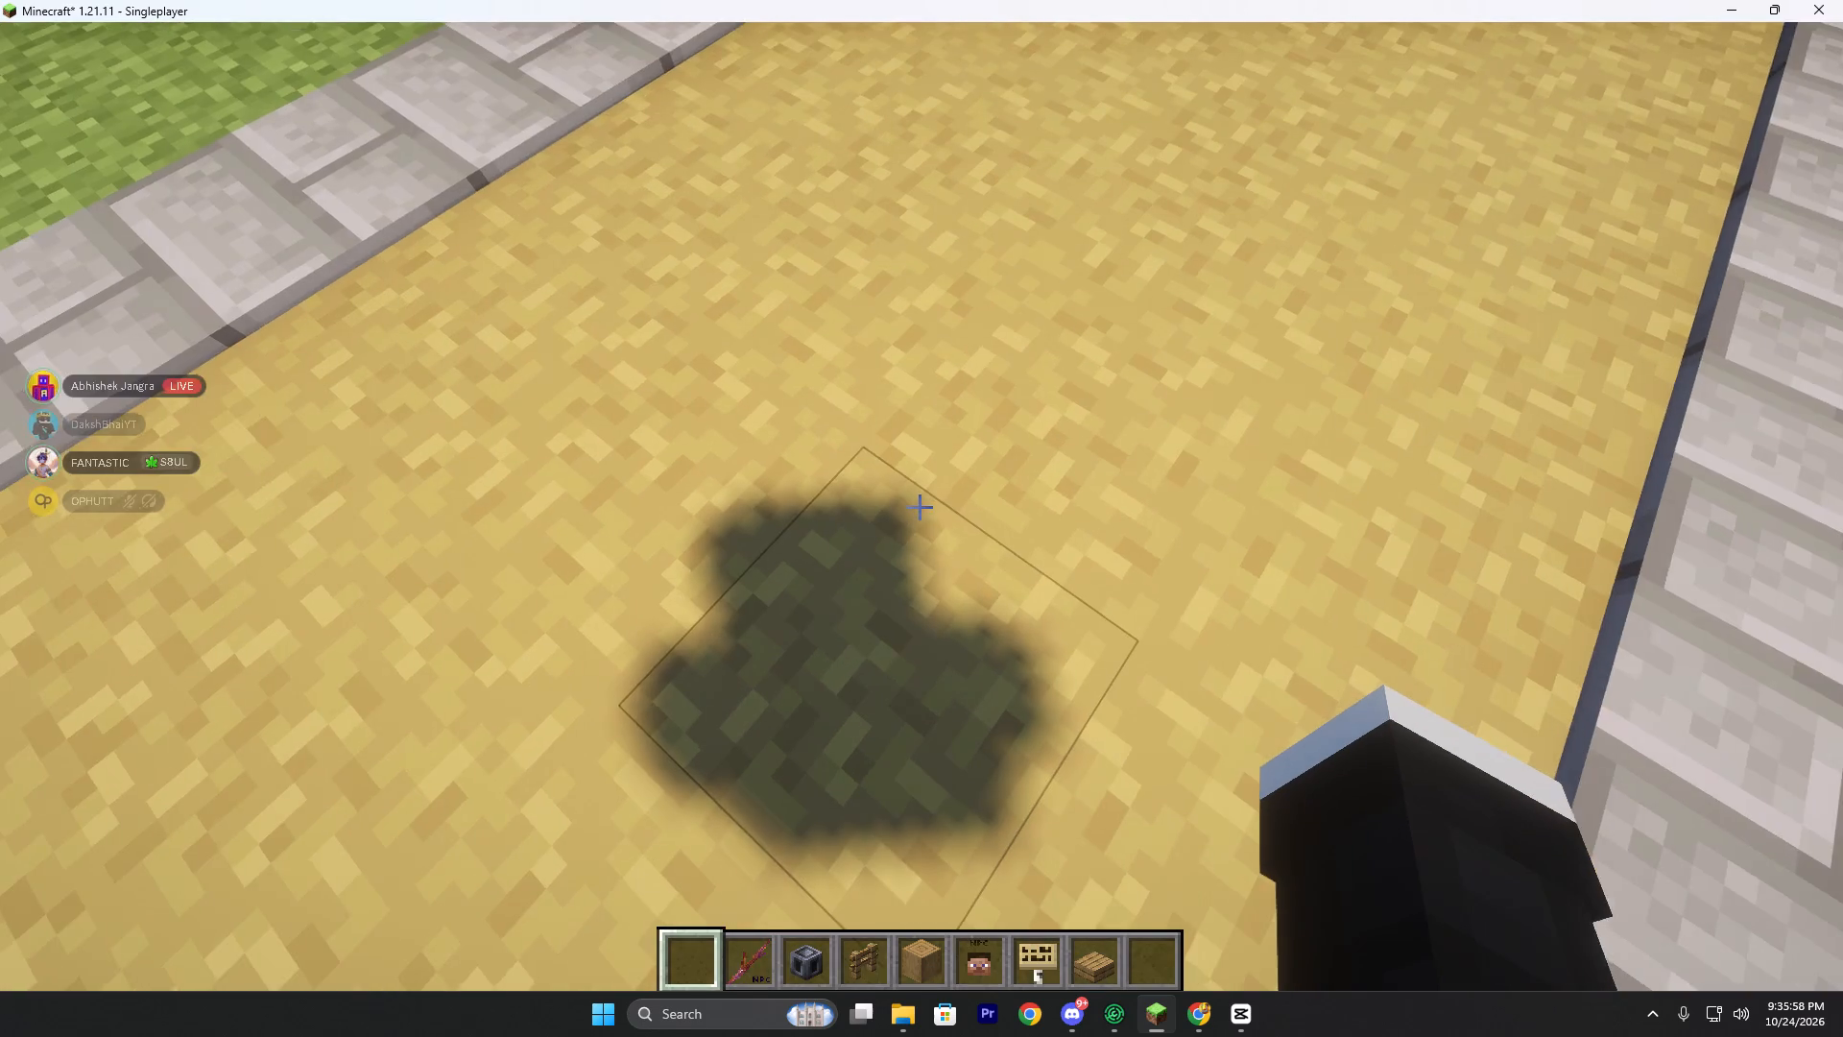
Finish the recording and save the replay under its default name.
{"action": "key", "text": "Escape"}
{"action": "left_click_drag", "start_coordinate": [1233, 385], "coordinate": [921, 506]}
{"action": "left_click", "coordinate": [738, 677]}
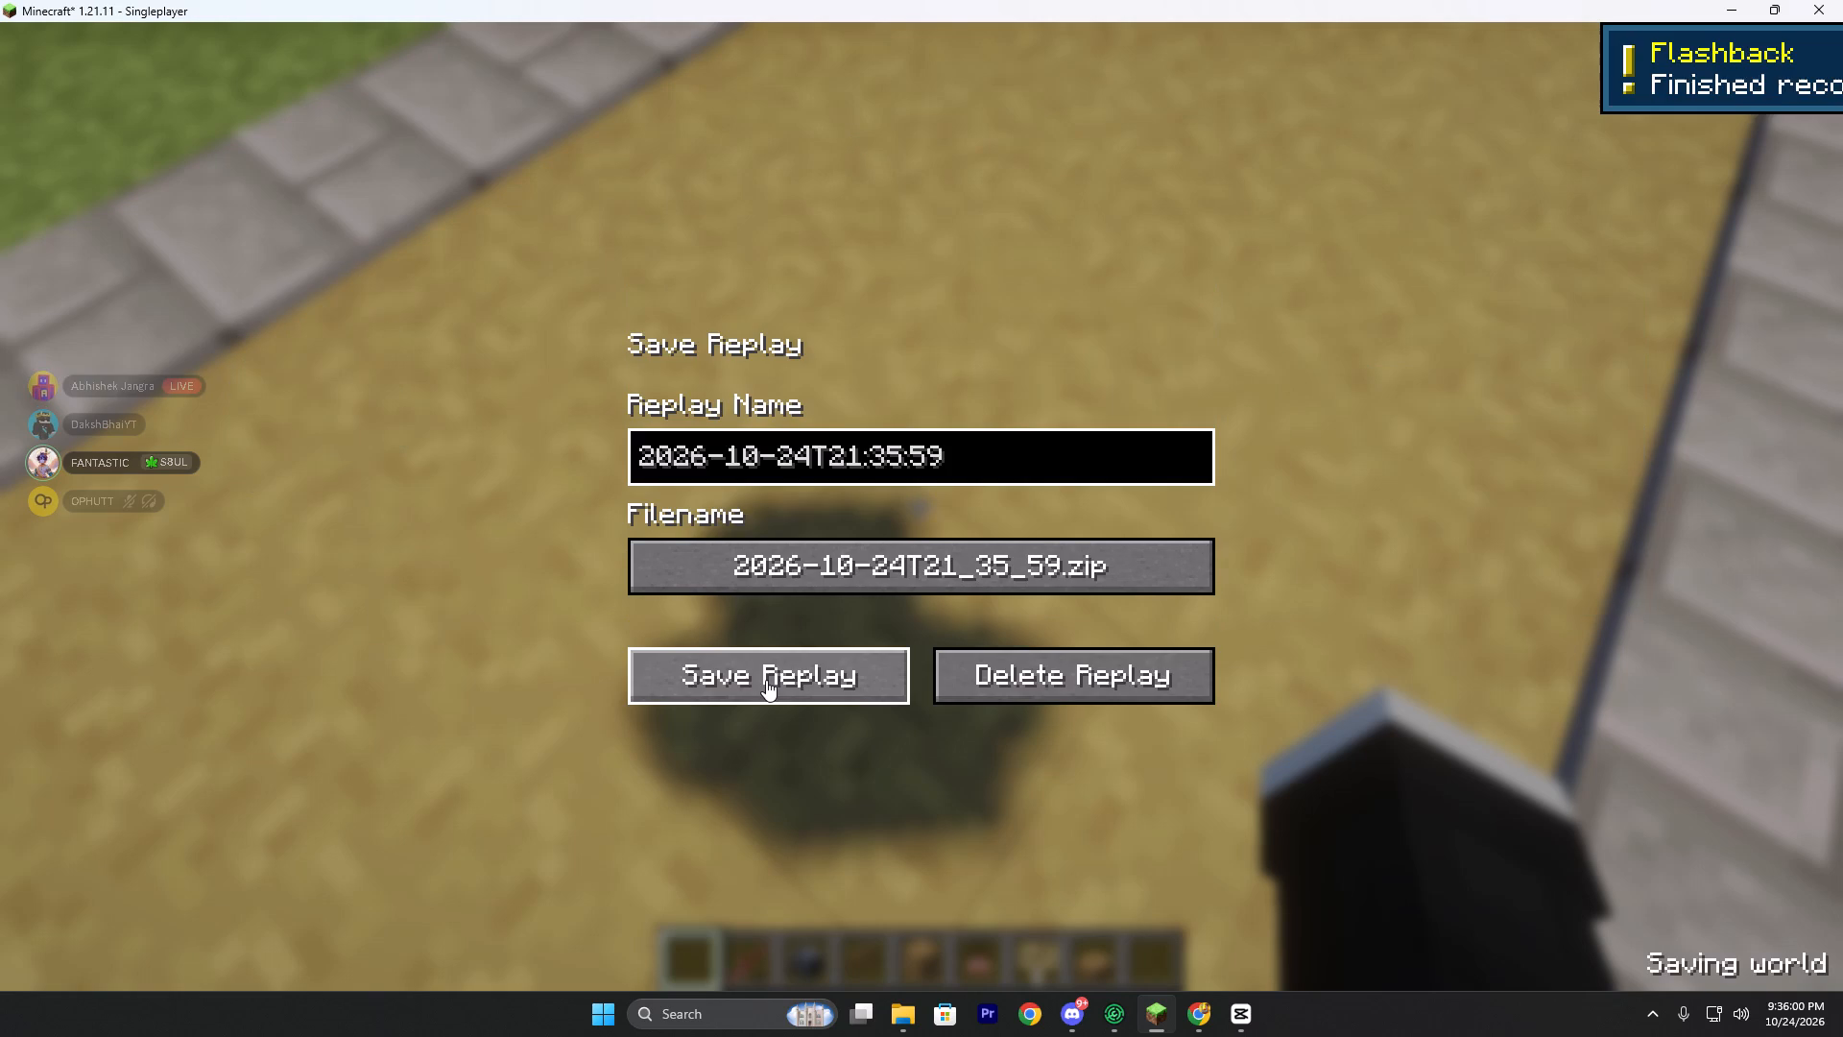
Save and quit the world to the title screen, and open the list of saved replays.
{"action": "key", "text": "Escape"}
{"action": "left_click", "coordinate": [945, 575]}
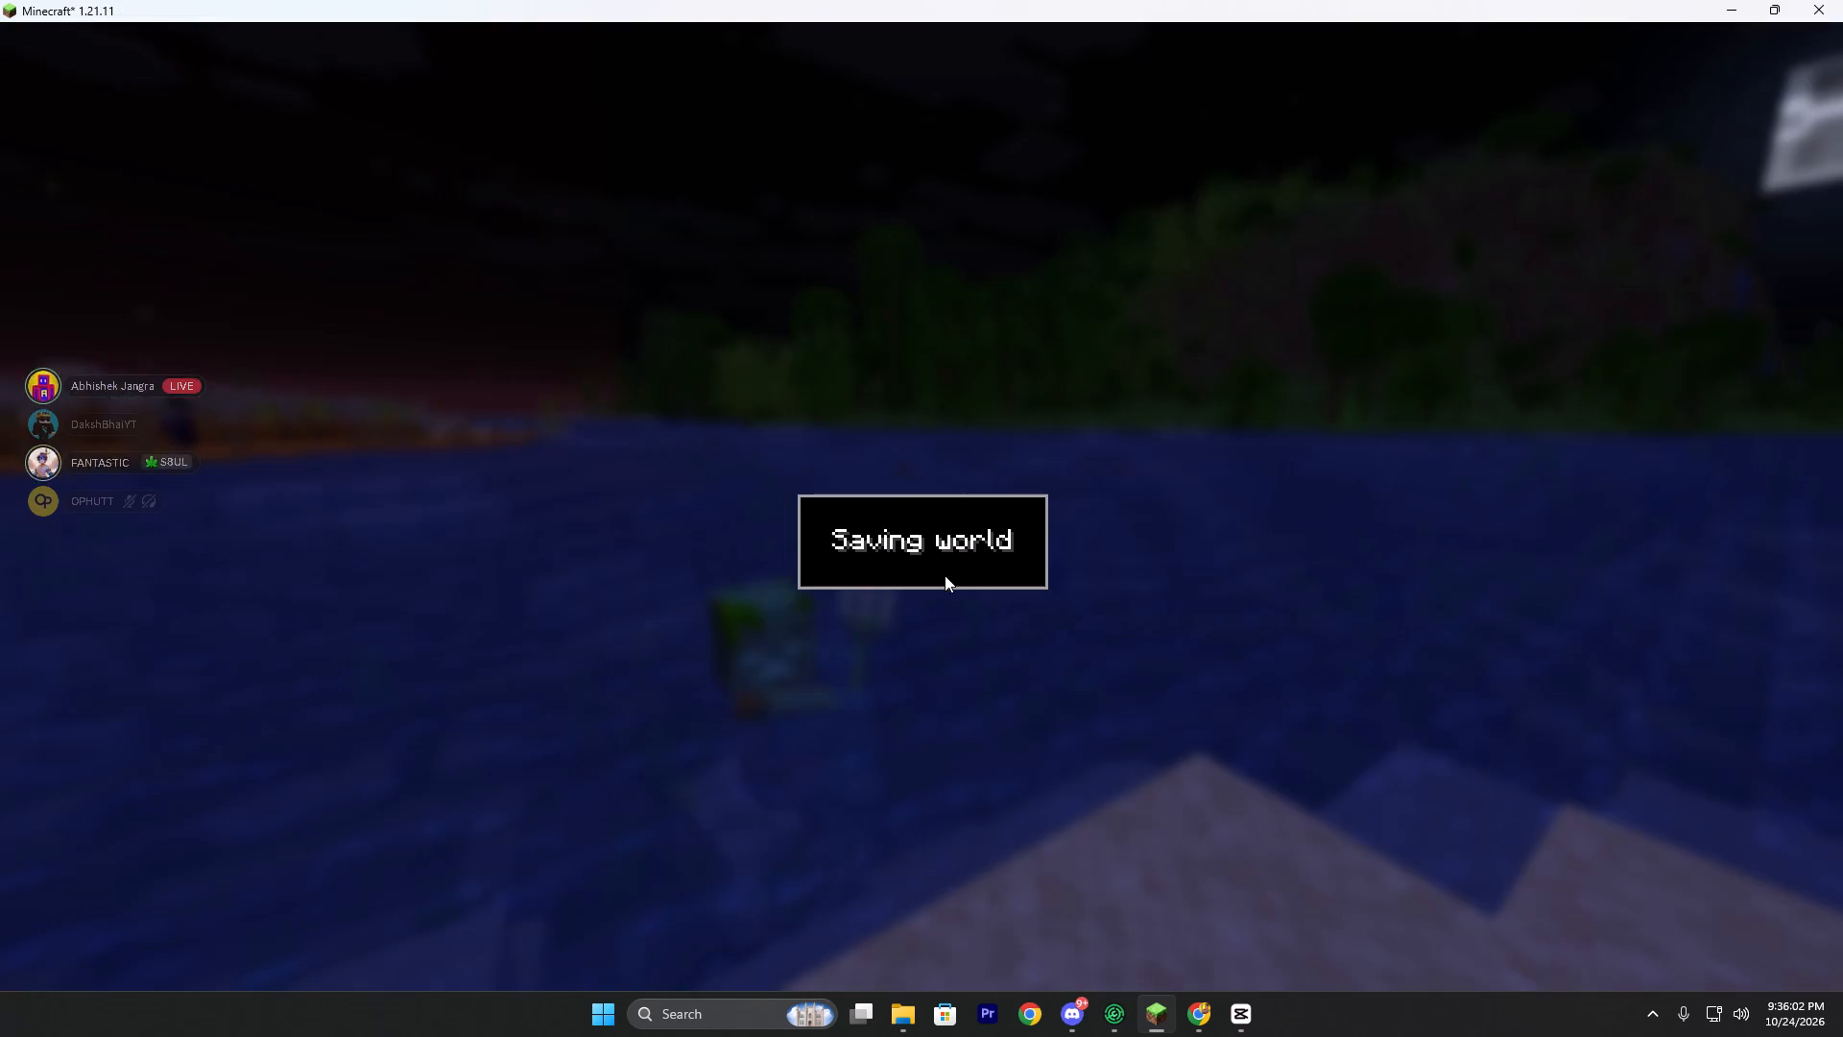
{"action": "left_click", "coordinate": [1236, 591]}
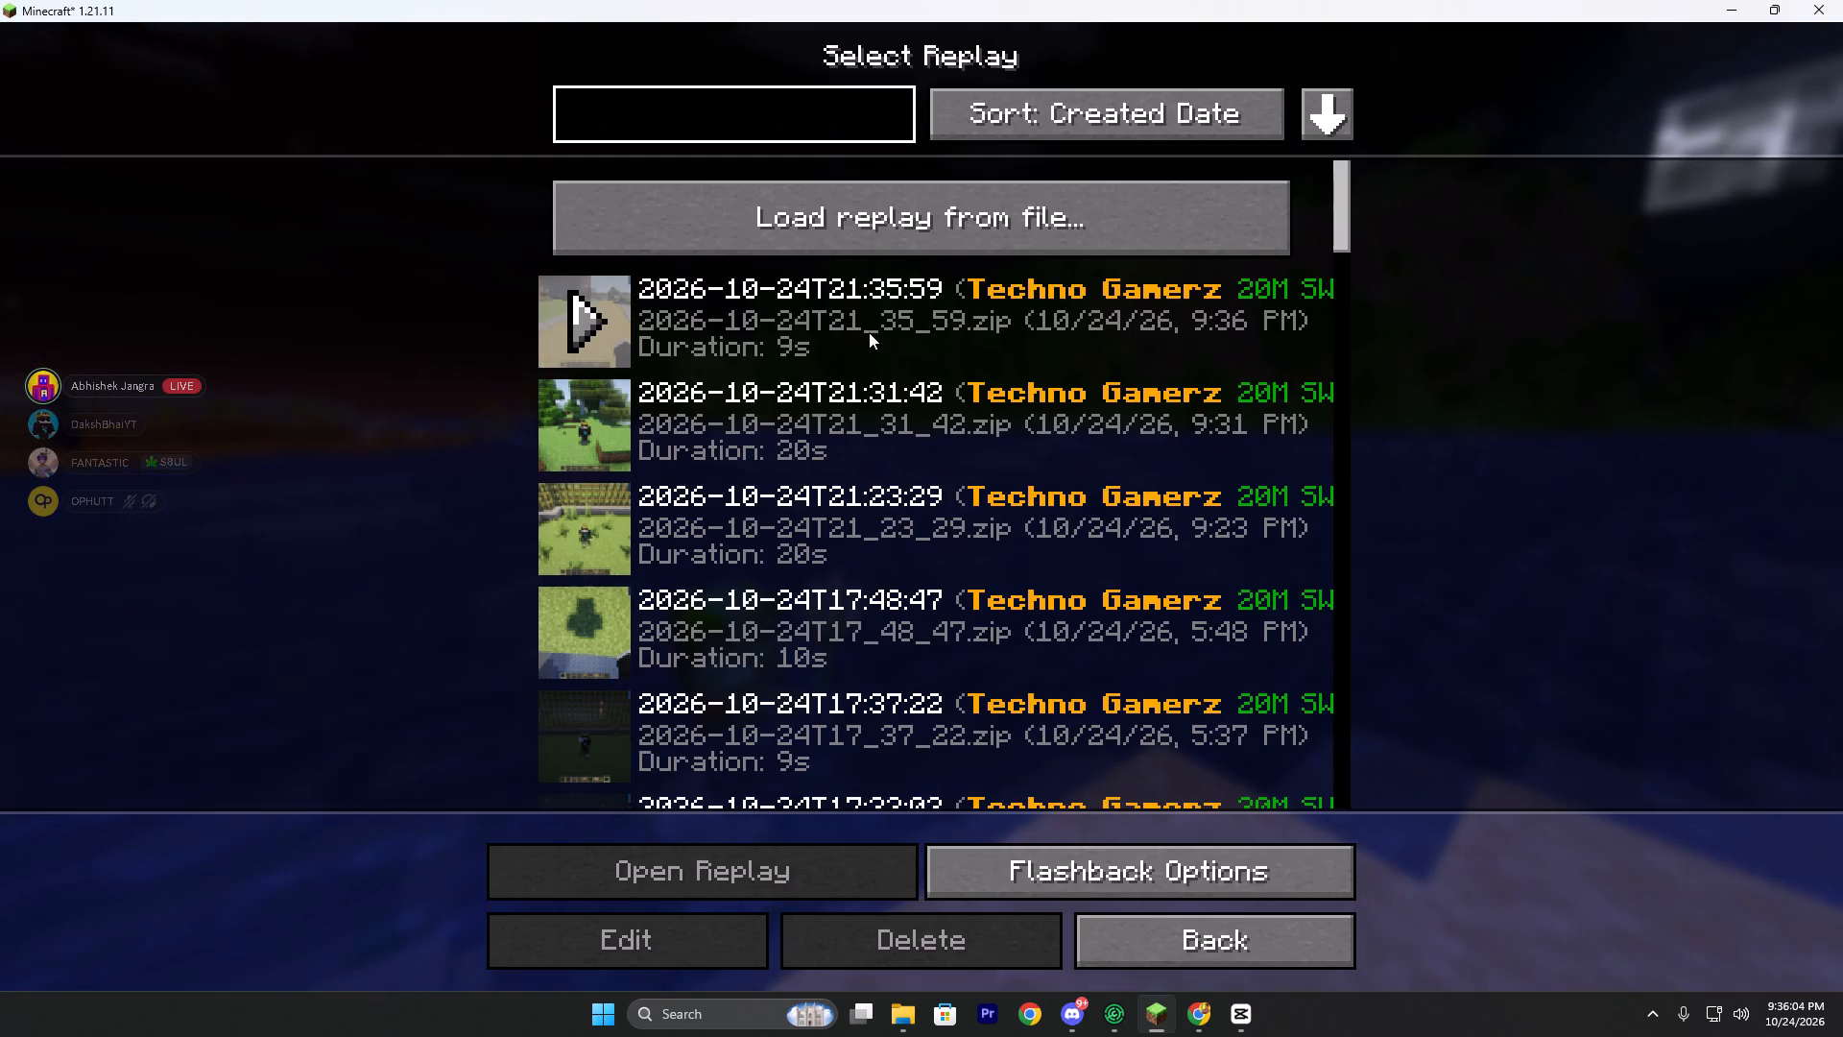
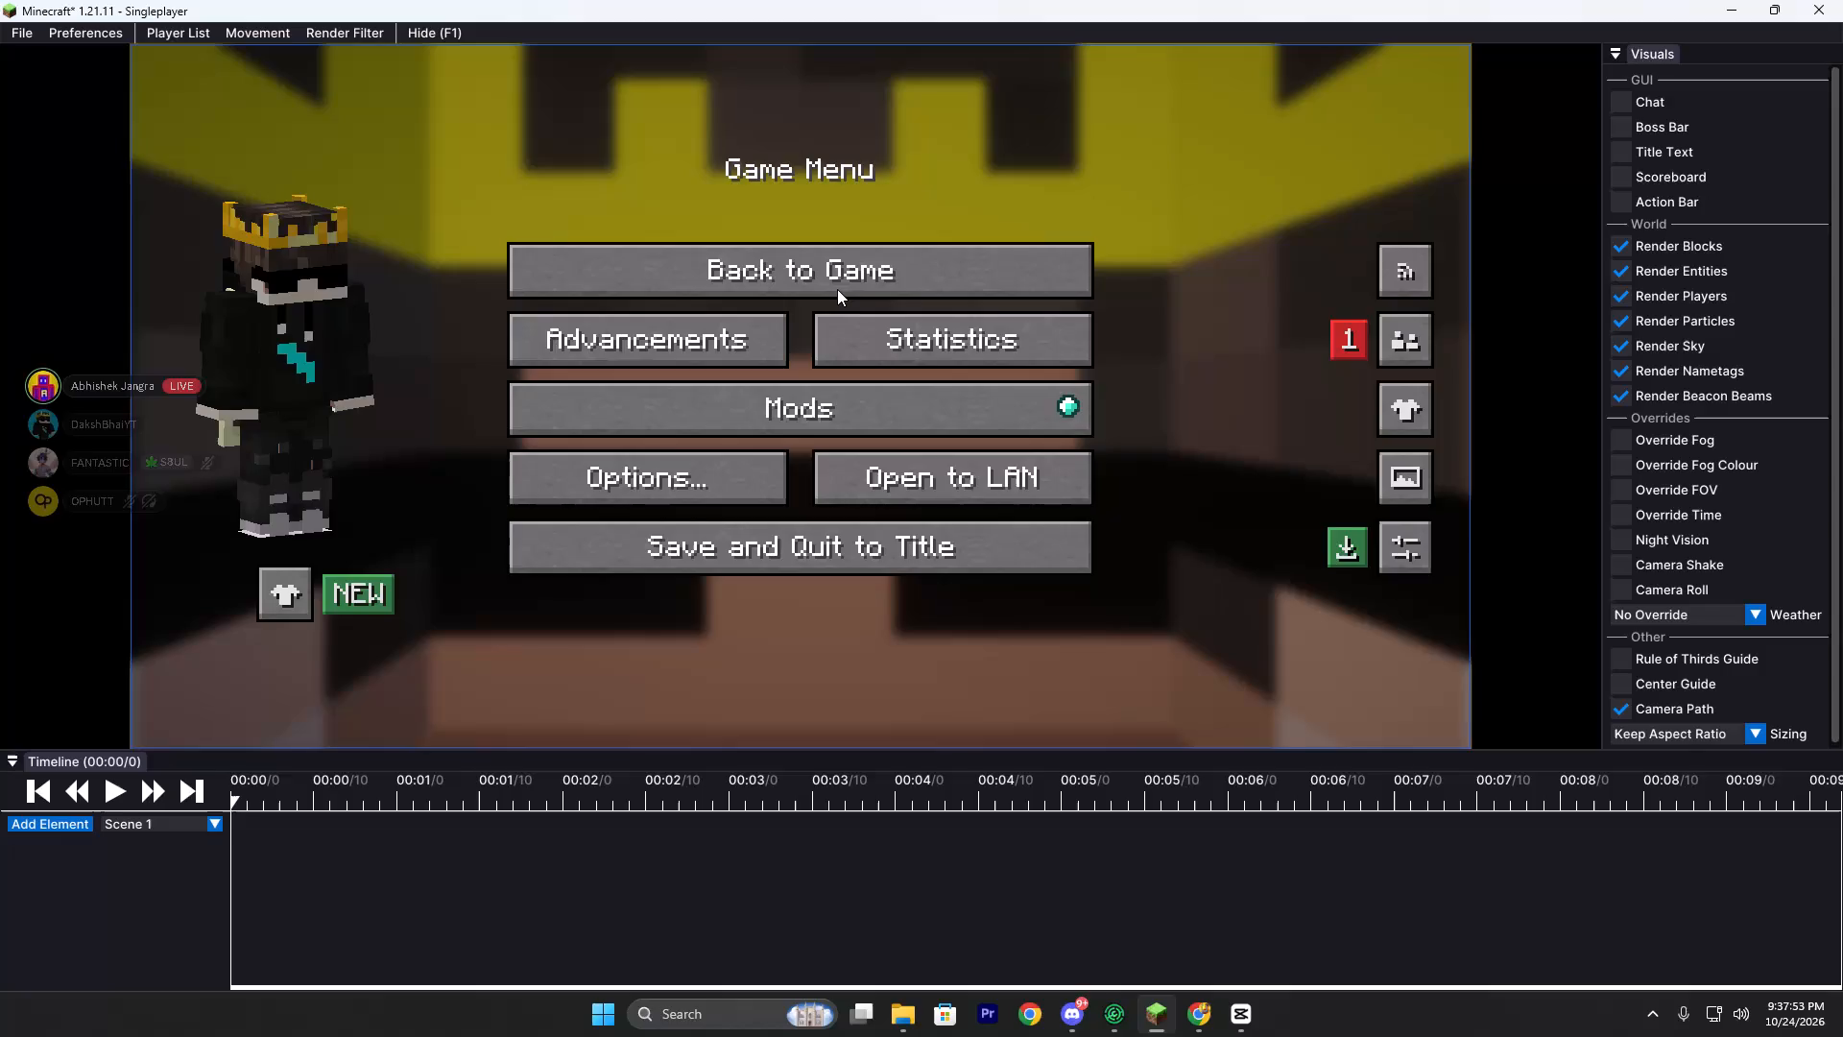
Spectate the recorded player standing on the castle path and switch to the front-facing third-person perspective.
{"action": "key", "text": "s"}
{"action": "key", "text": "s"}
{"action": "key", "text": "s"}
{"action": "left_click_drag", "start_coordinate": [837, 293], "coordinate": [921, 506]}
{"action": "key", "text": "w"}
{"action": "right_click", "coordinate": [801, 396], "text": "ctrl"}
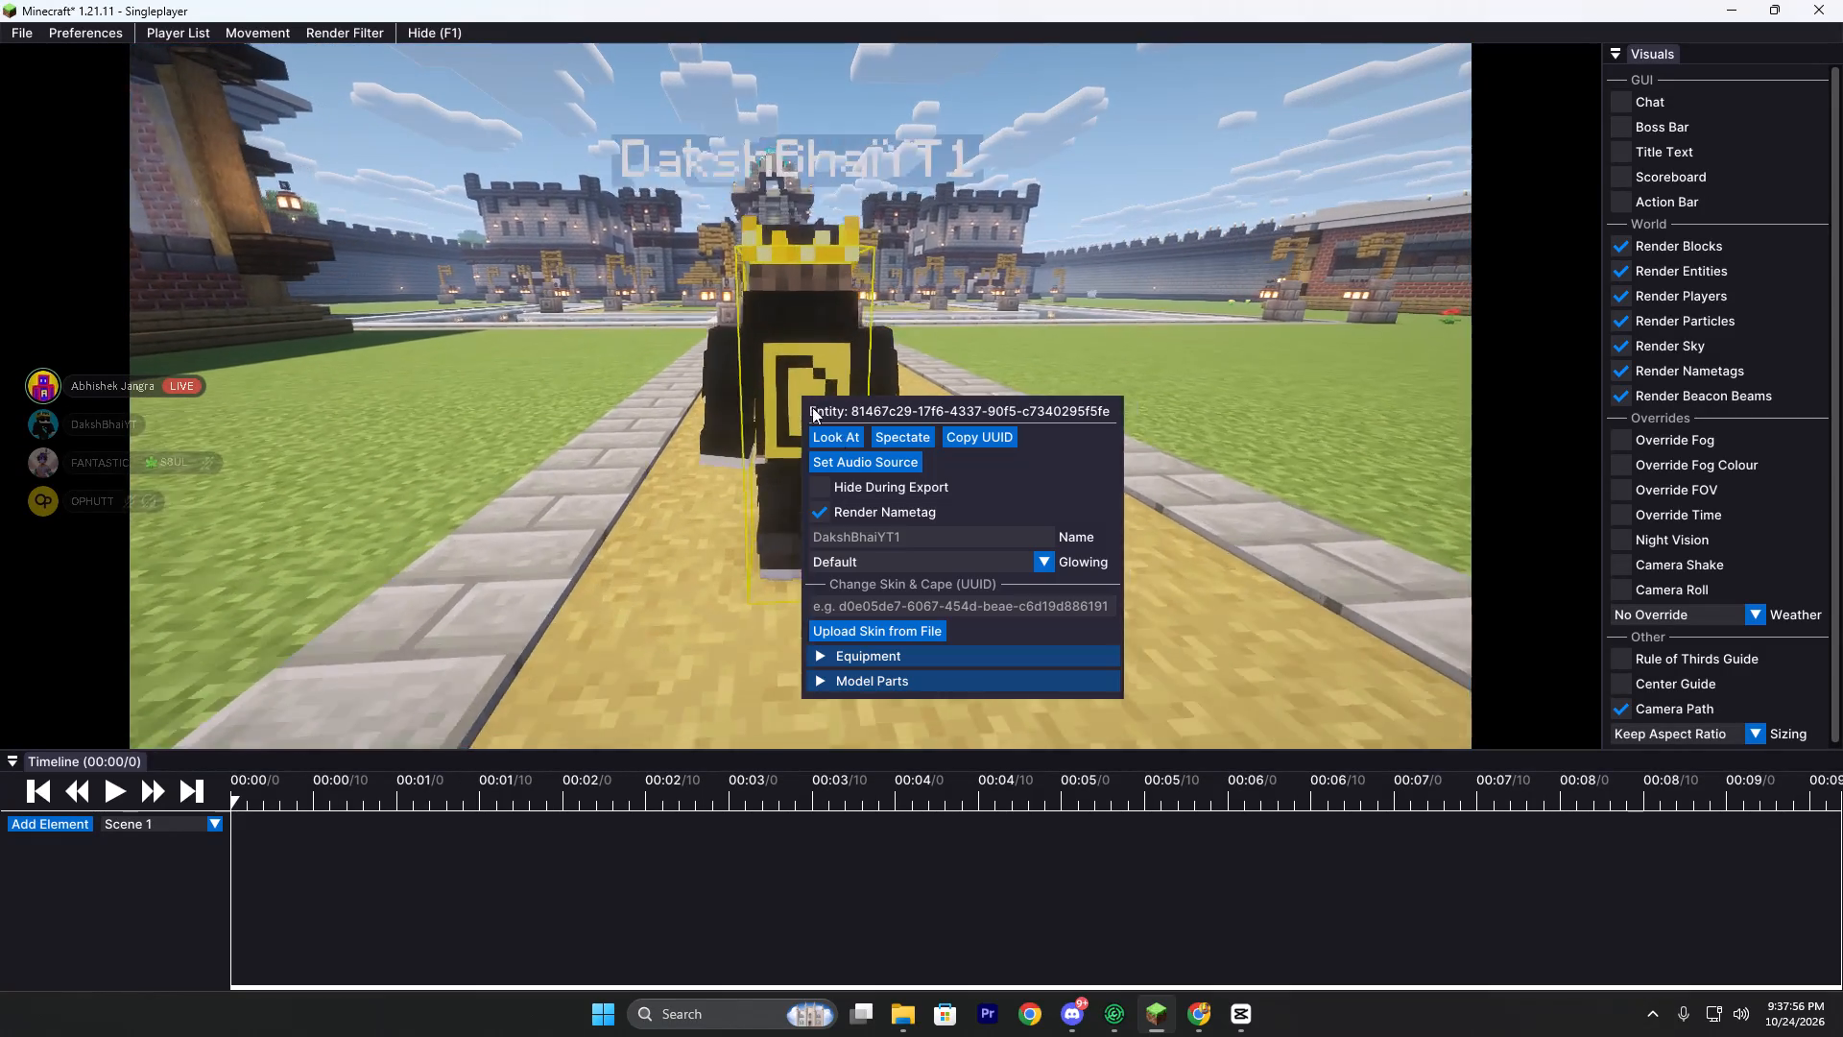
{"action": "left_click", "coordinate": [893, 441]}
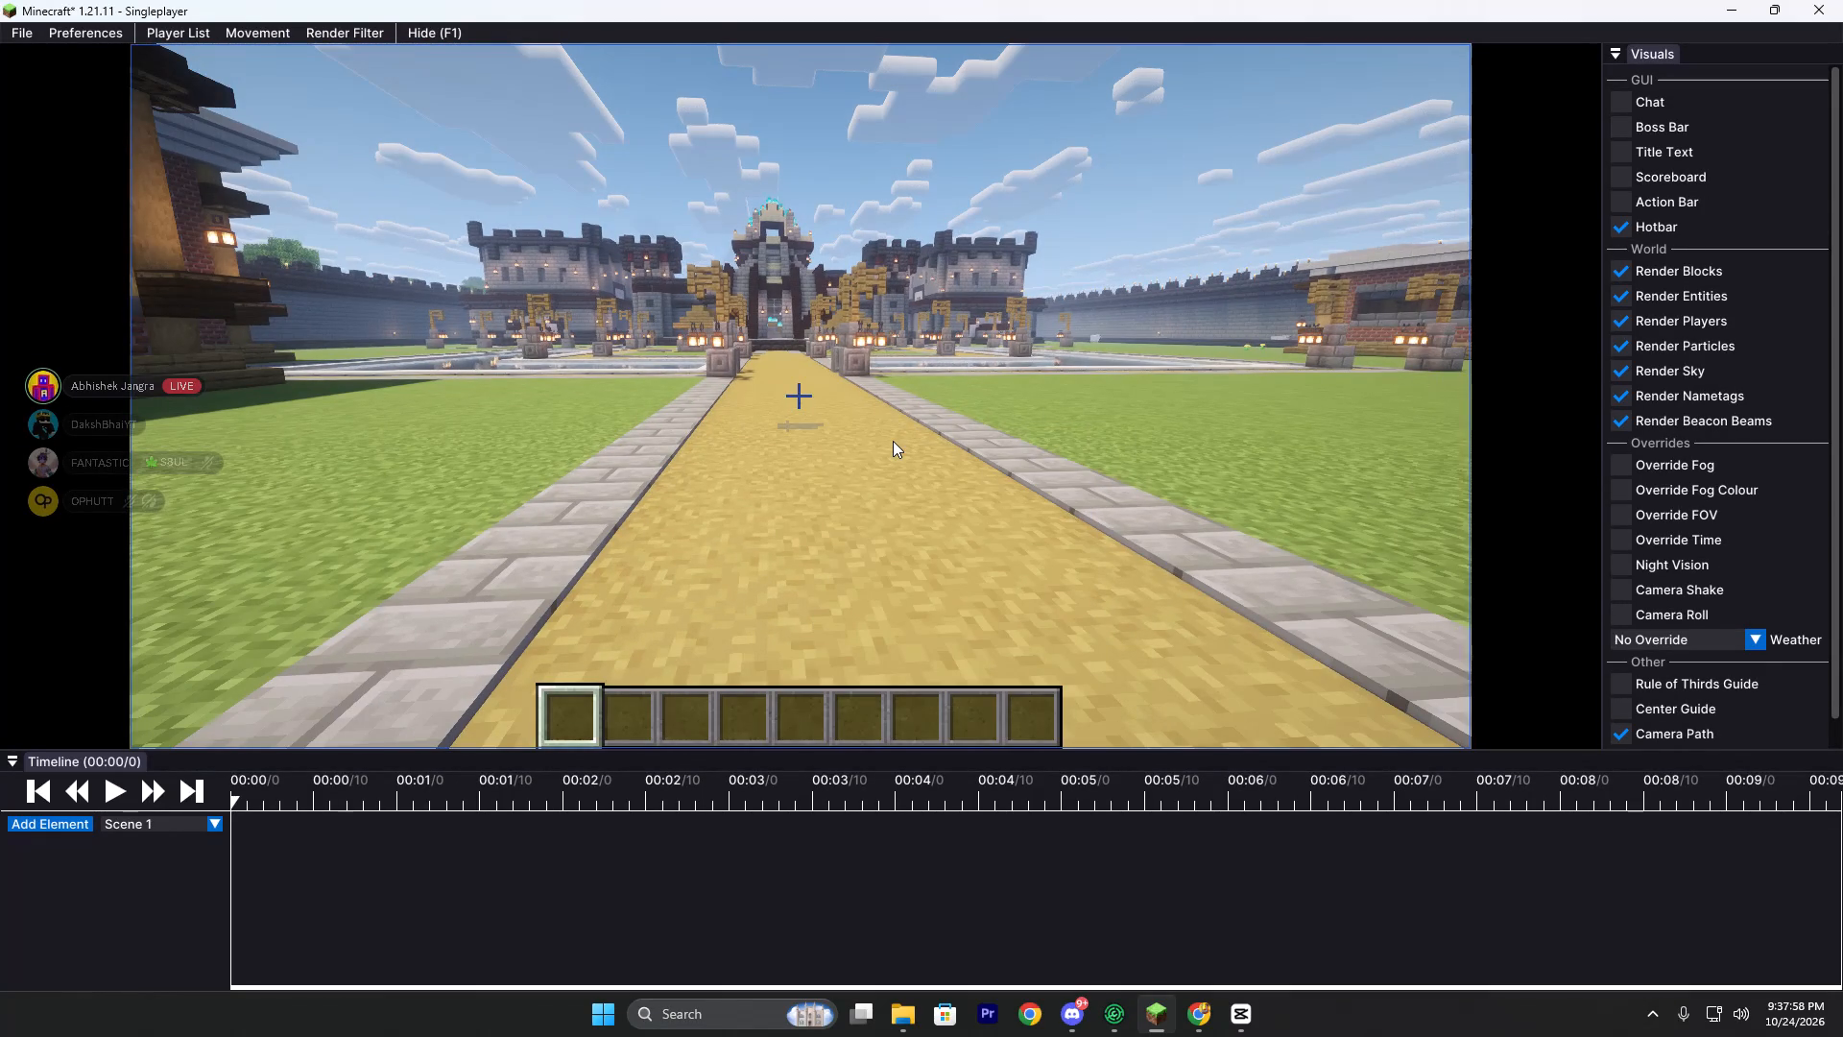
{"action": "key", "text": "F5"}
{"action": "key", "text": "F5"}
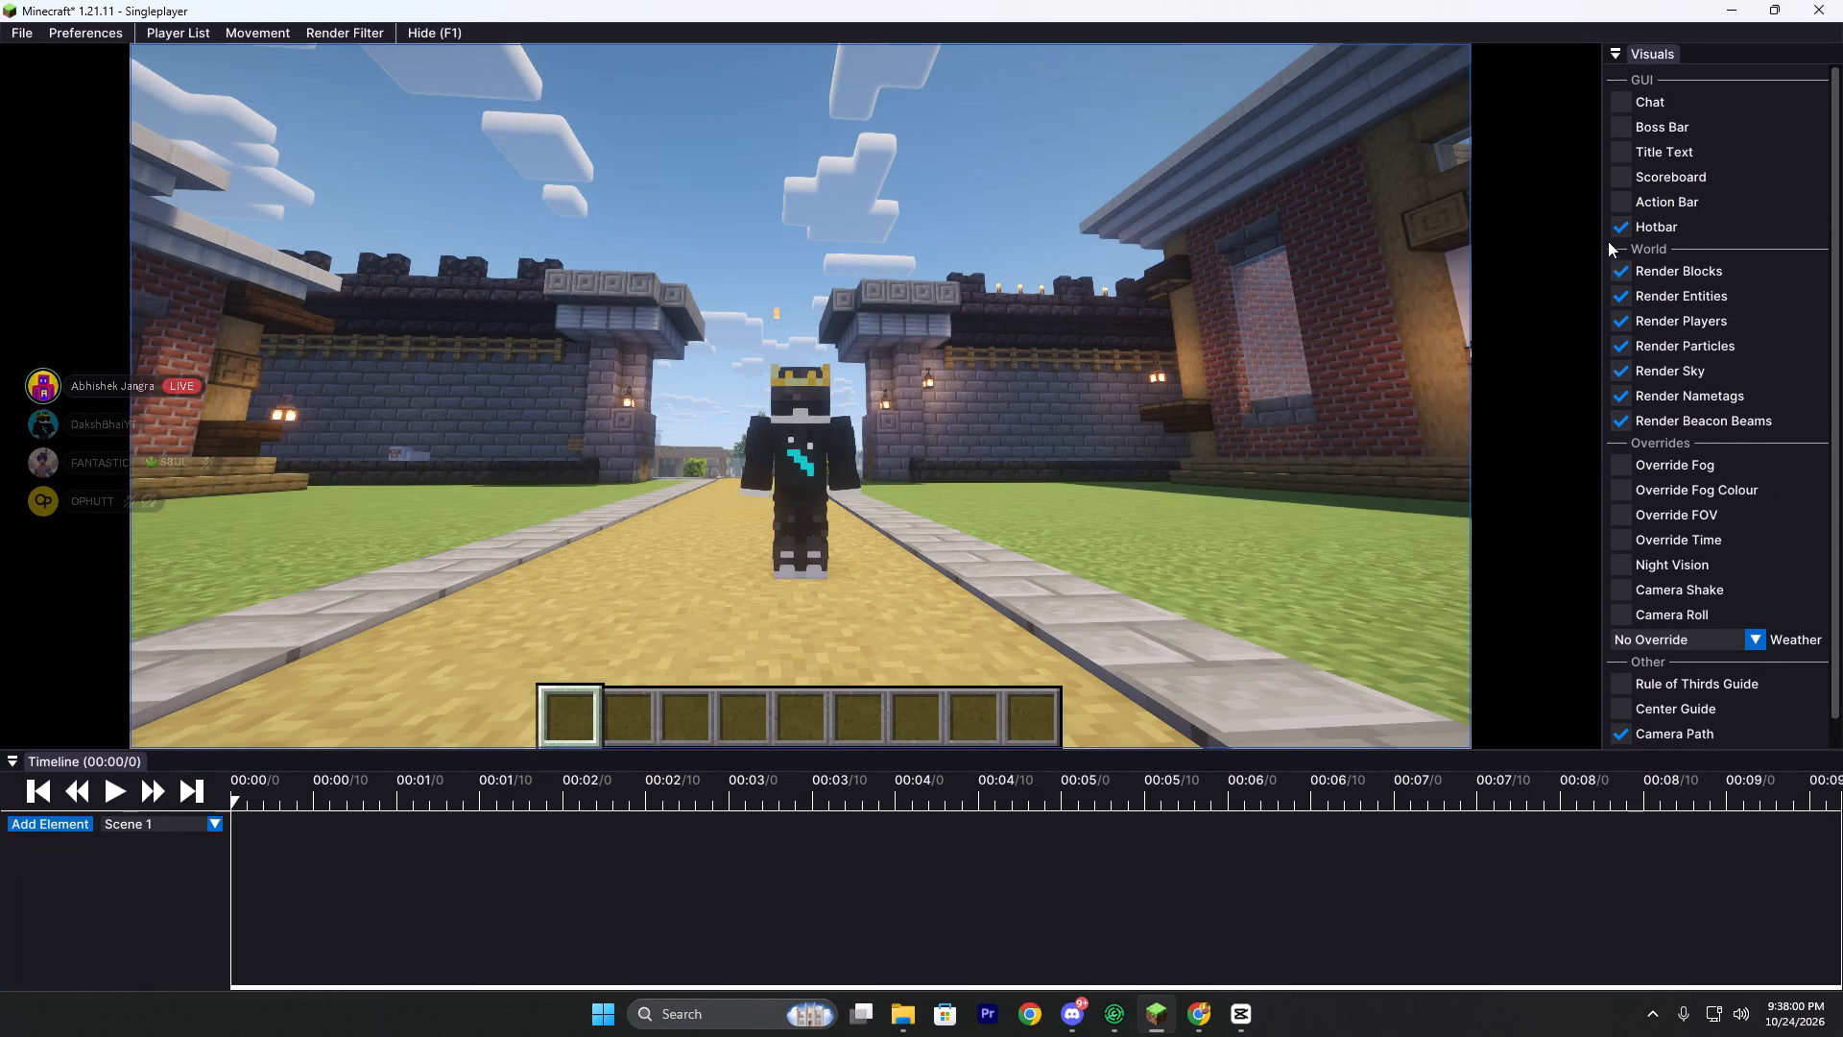
Hide the hotbar in the replay visuals and turn on the FOV override.
{"action": "left_click", "coordinate": [1618, 229]}
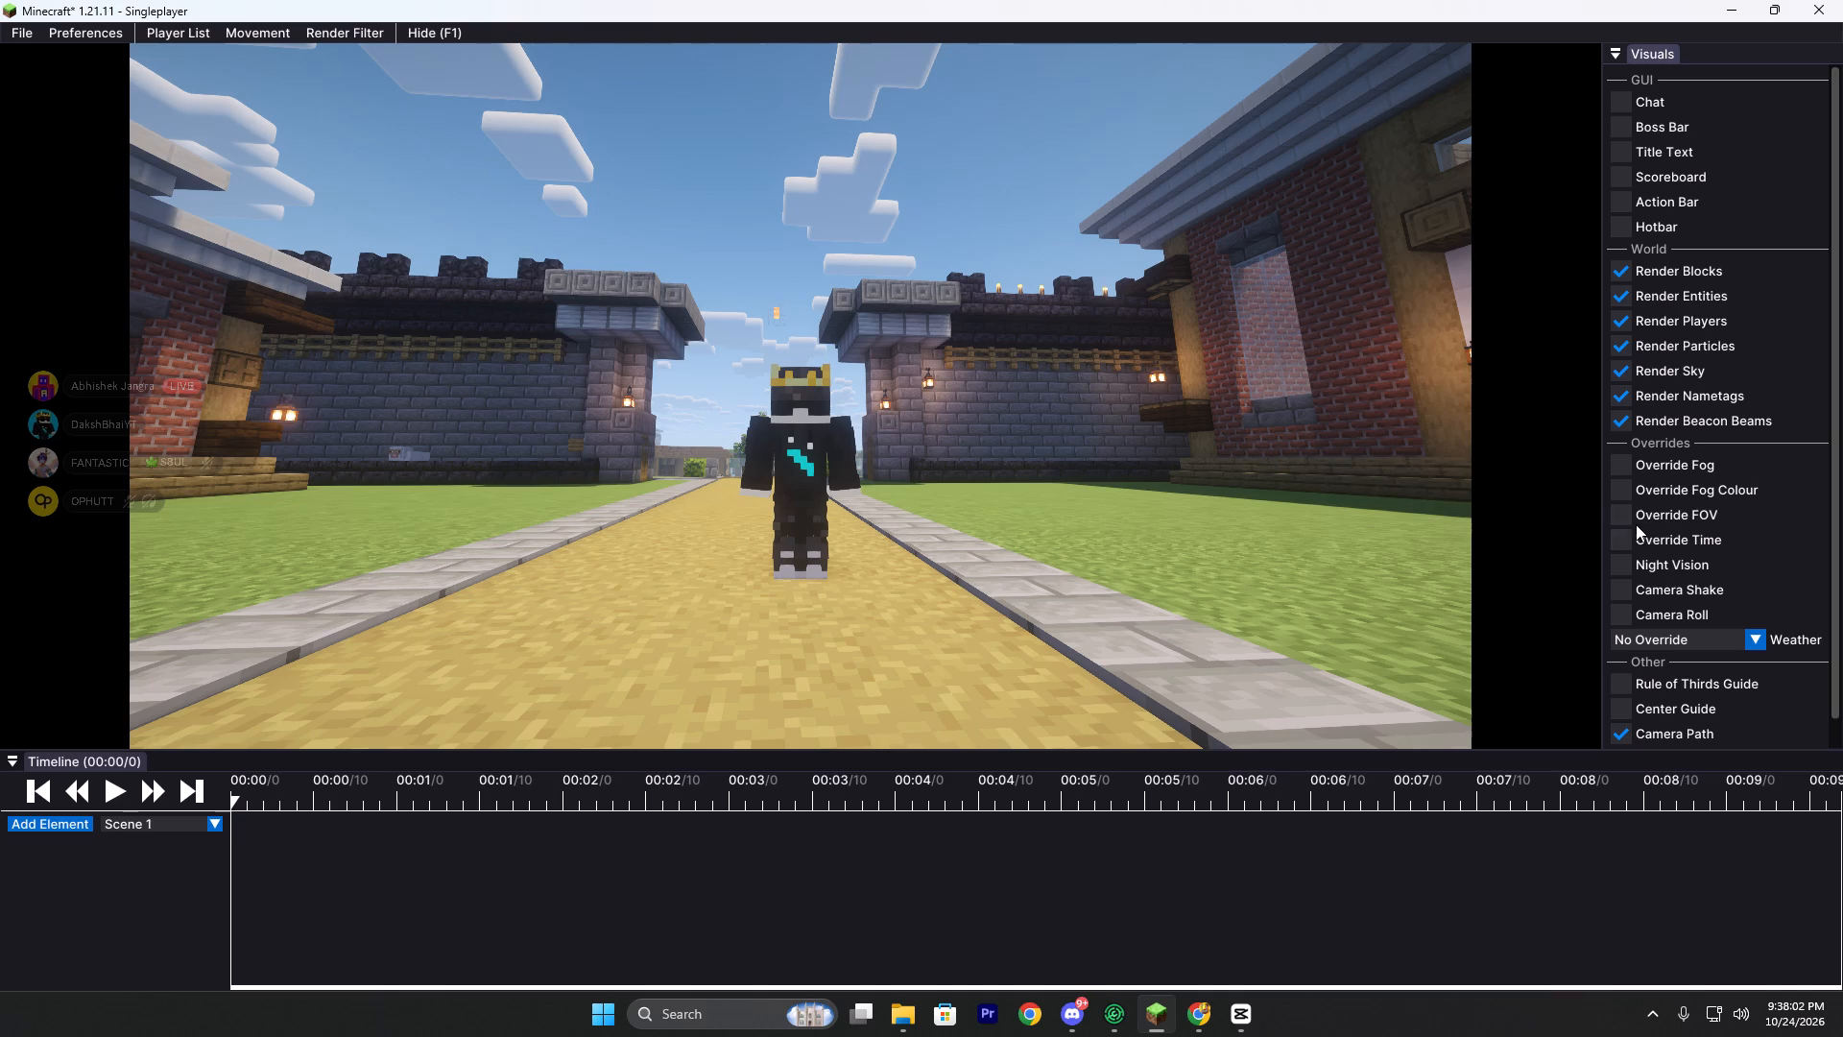
{"action": "left_click", "coordinate": [1631, 511]}
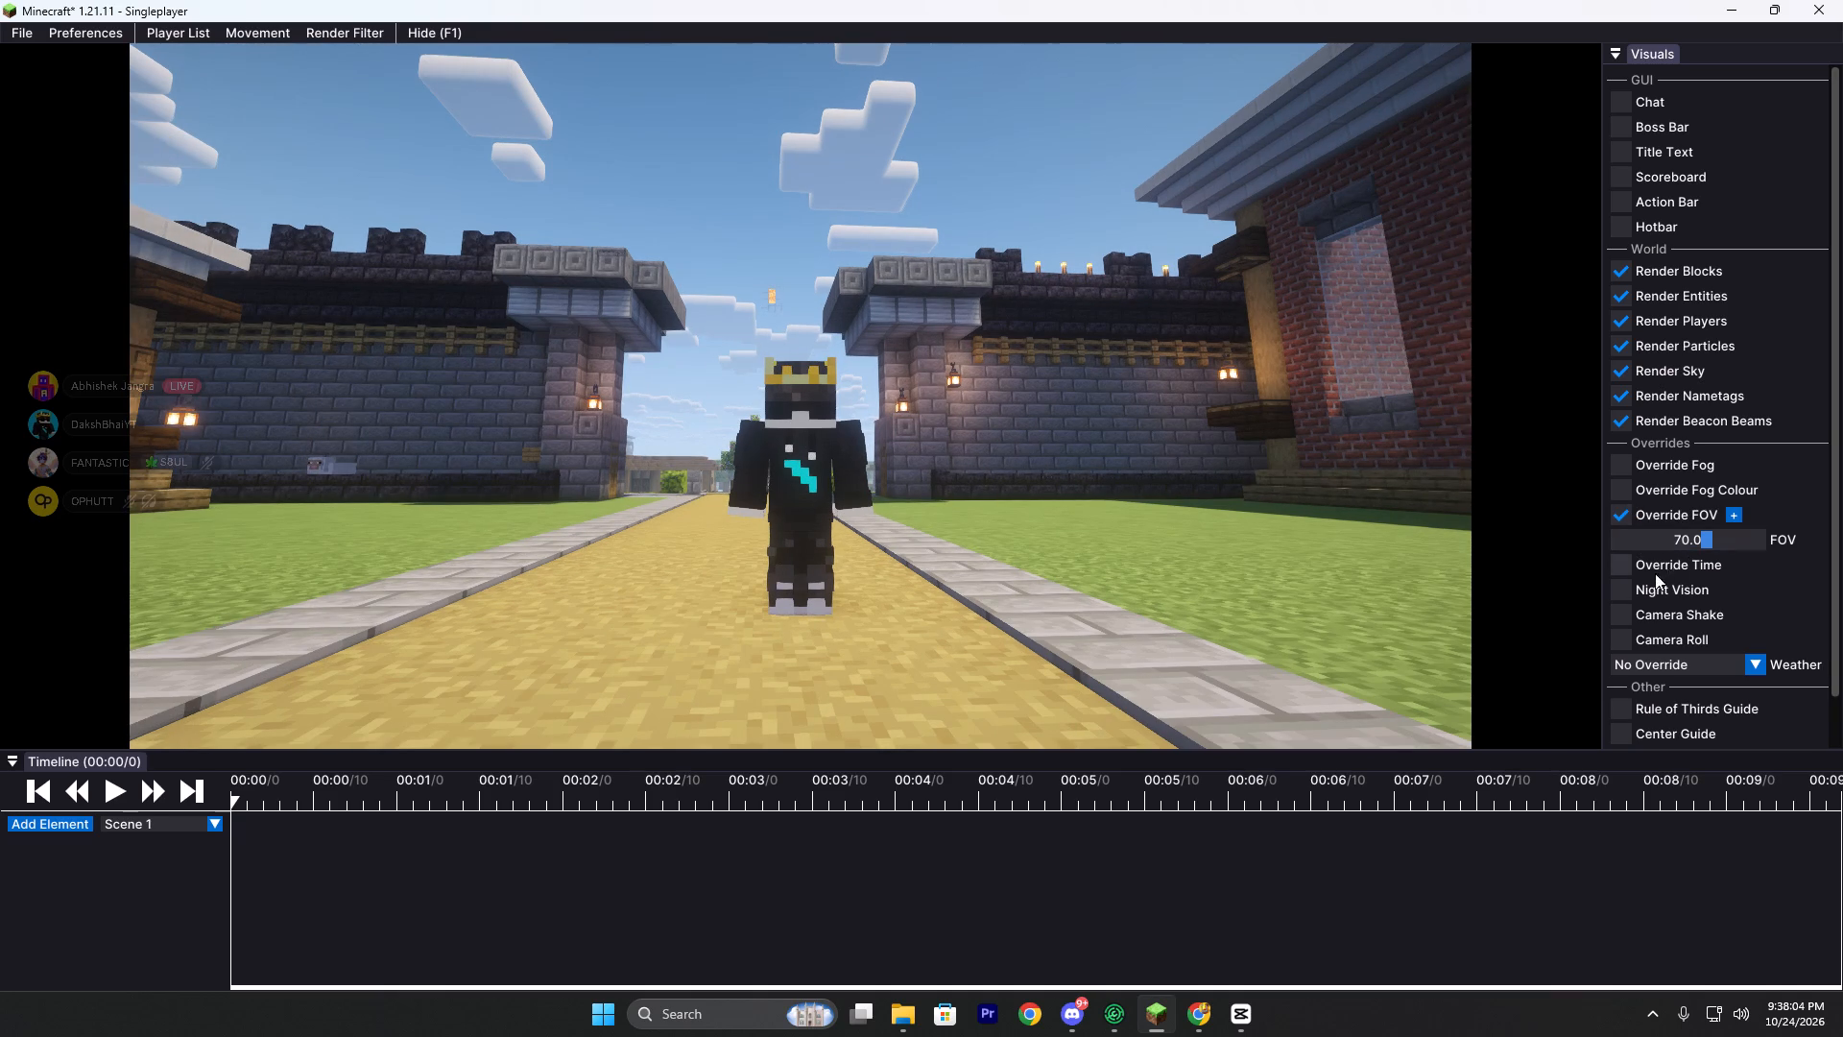
{"action": "left_click", "coordinate": [1627, 590]}
{"action": "left_click", "coordinate": [1618, 584]}
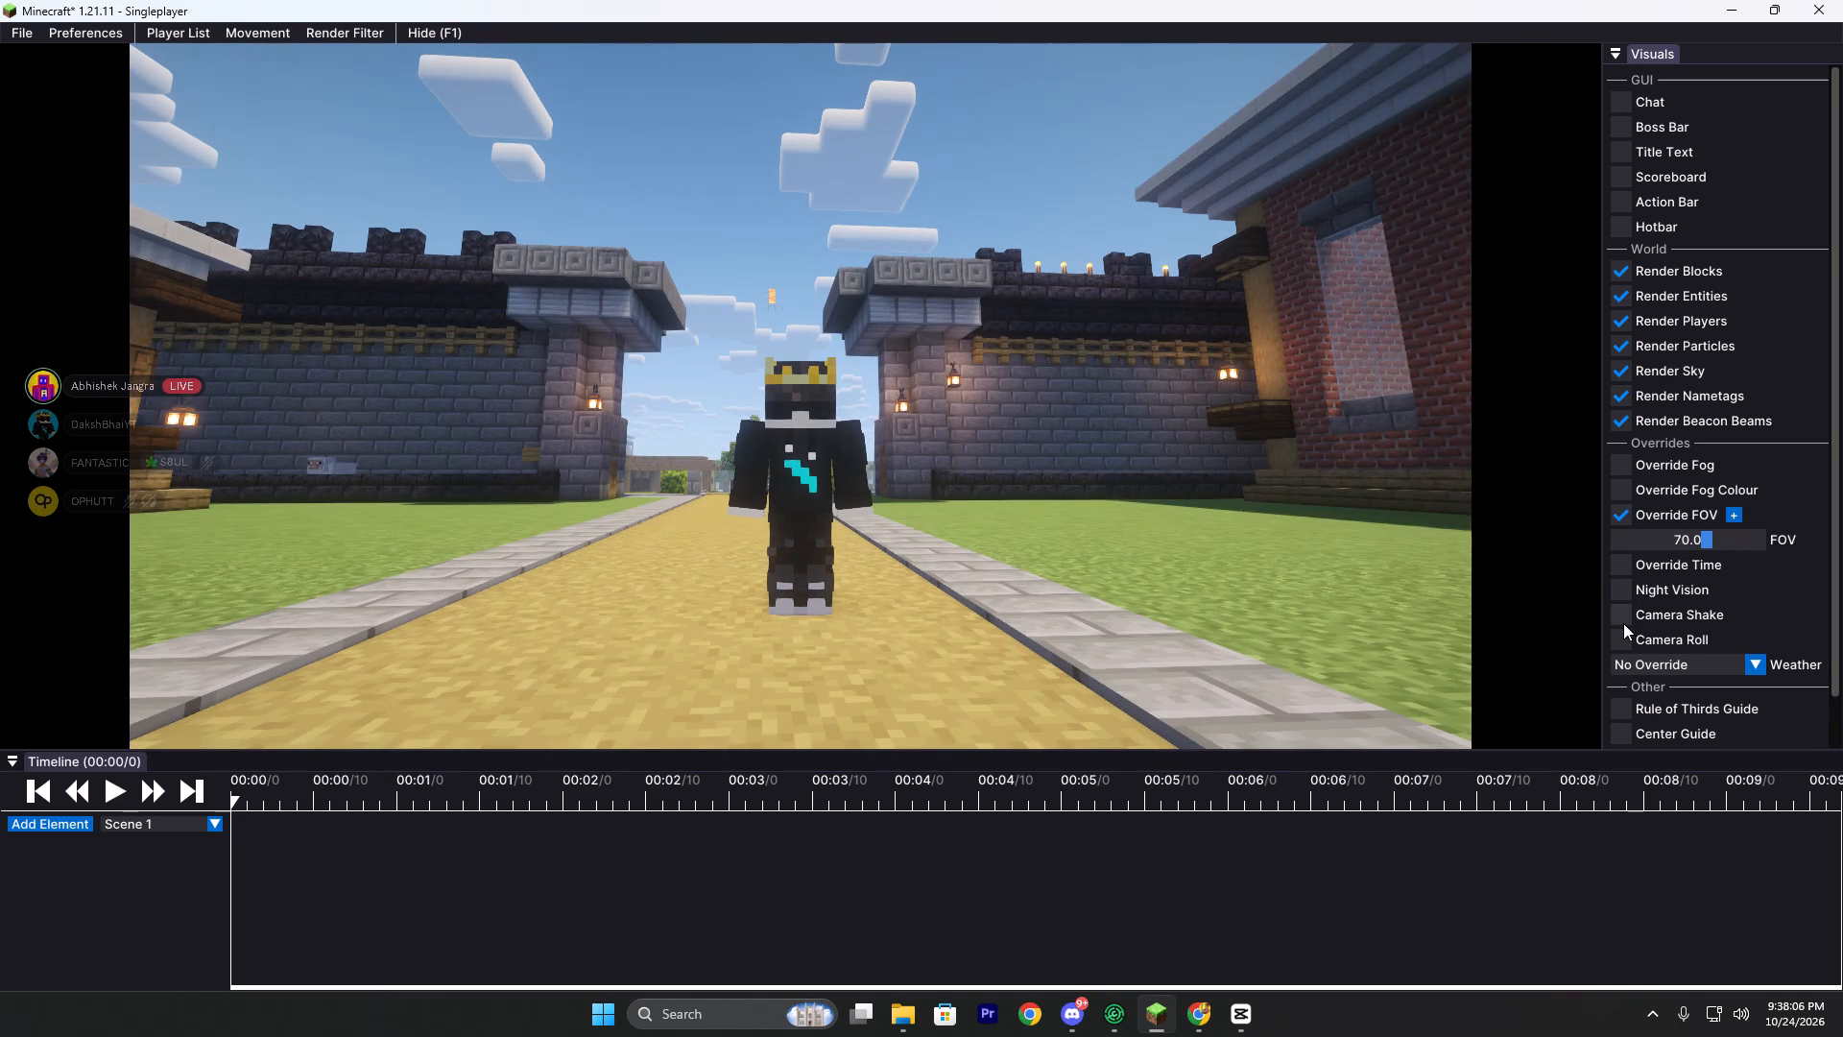
Turn on the time override and set the time of day to 1151.
{"action": "left_click", "coordinate": [1623, 563]}
{"action": "left_click_drag", "start_coordinate": [1663, 583], "coordinate": [1627, 586]}
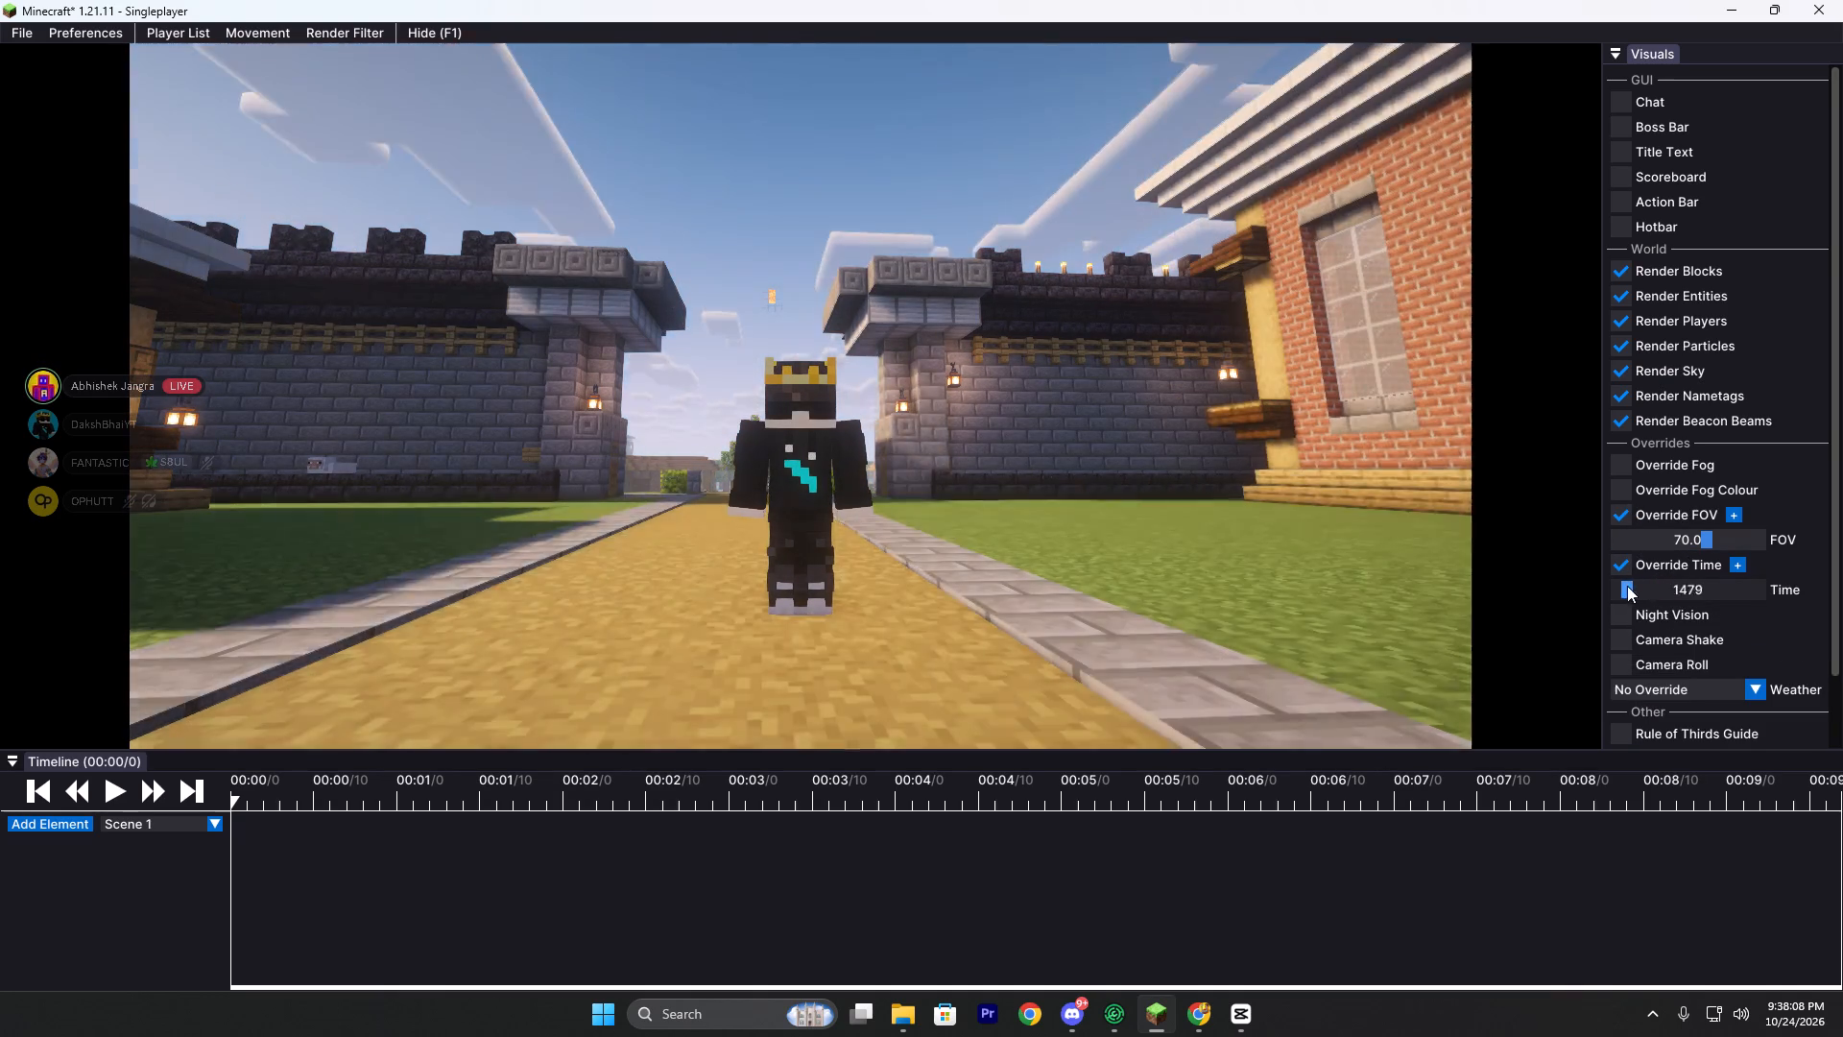
{"action": "left_click_drag", "start_coordinate": [1627, 586], "coordinate": [1625, 592]}
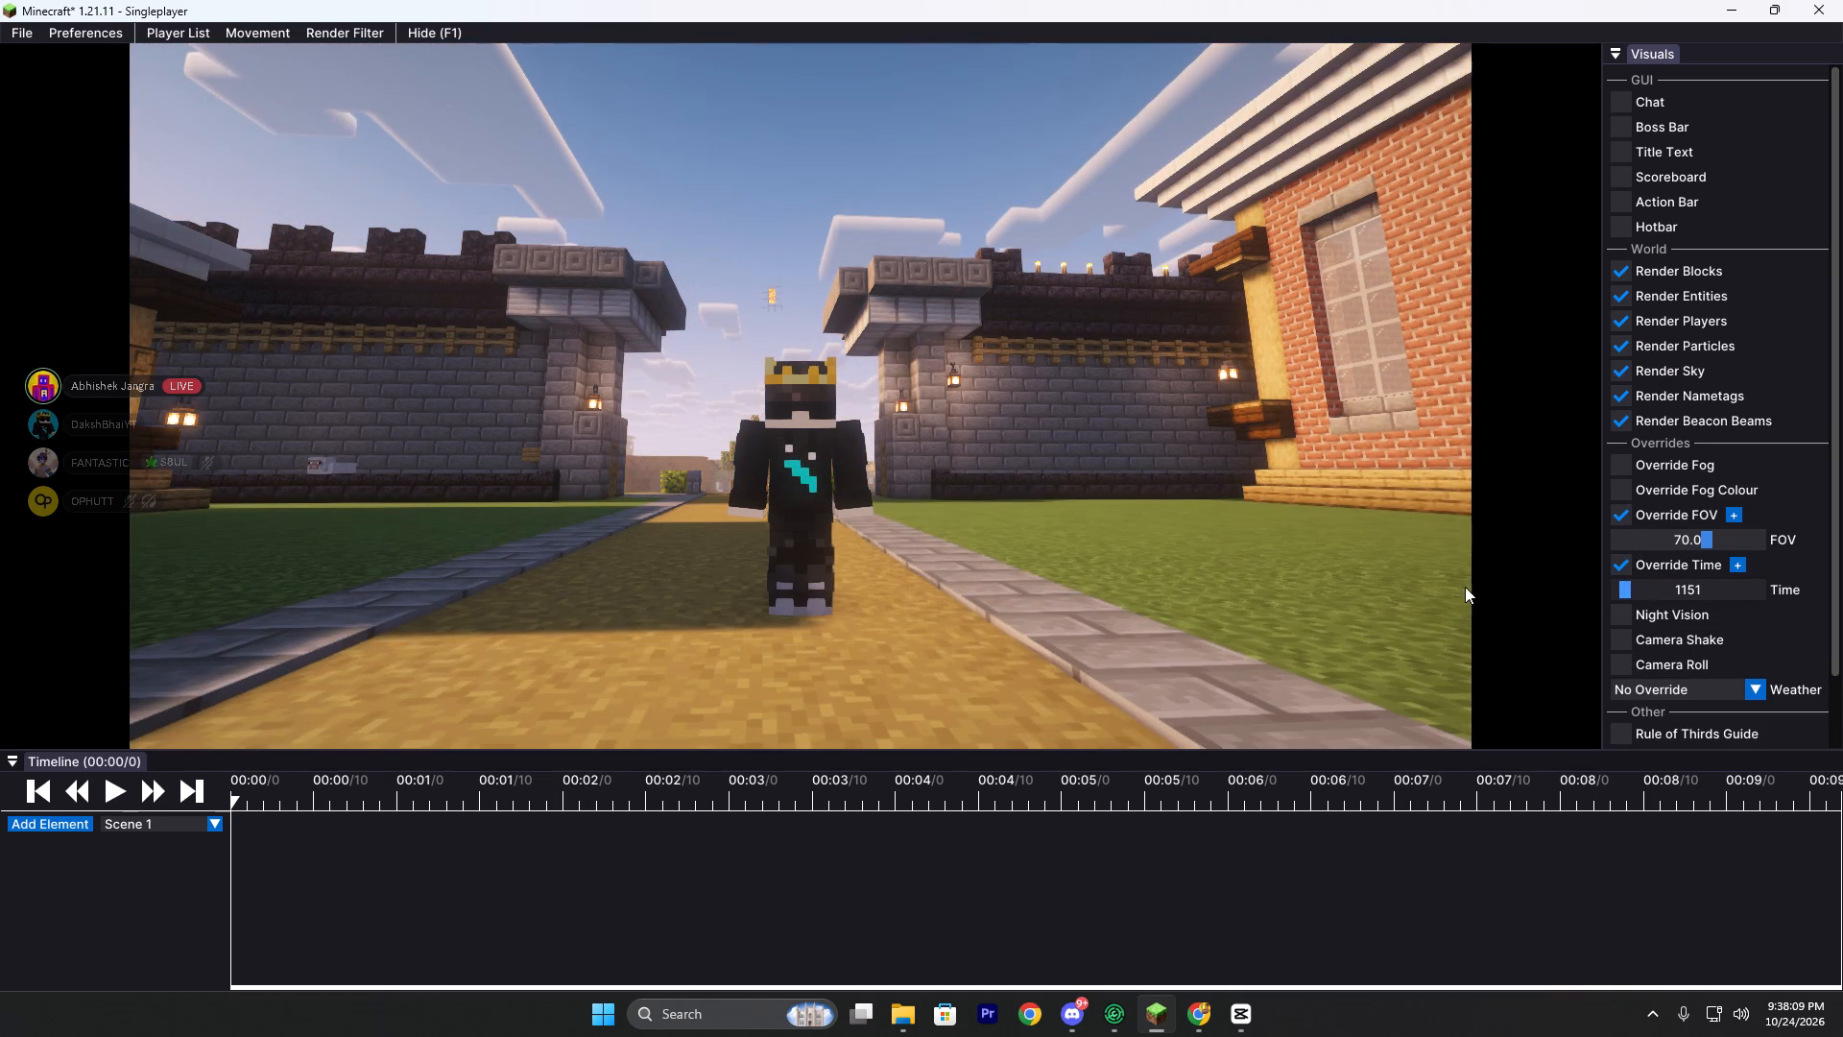
Leave the spectated player's view for the free camera and set the weather override to Raining.
{"action": "left_click_drag", "start_coordinate": [961, 517], "coordinate": [921, 506]}
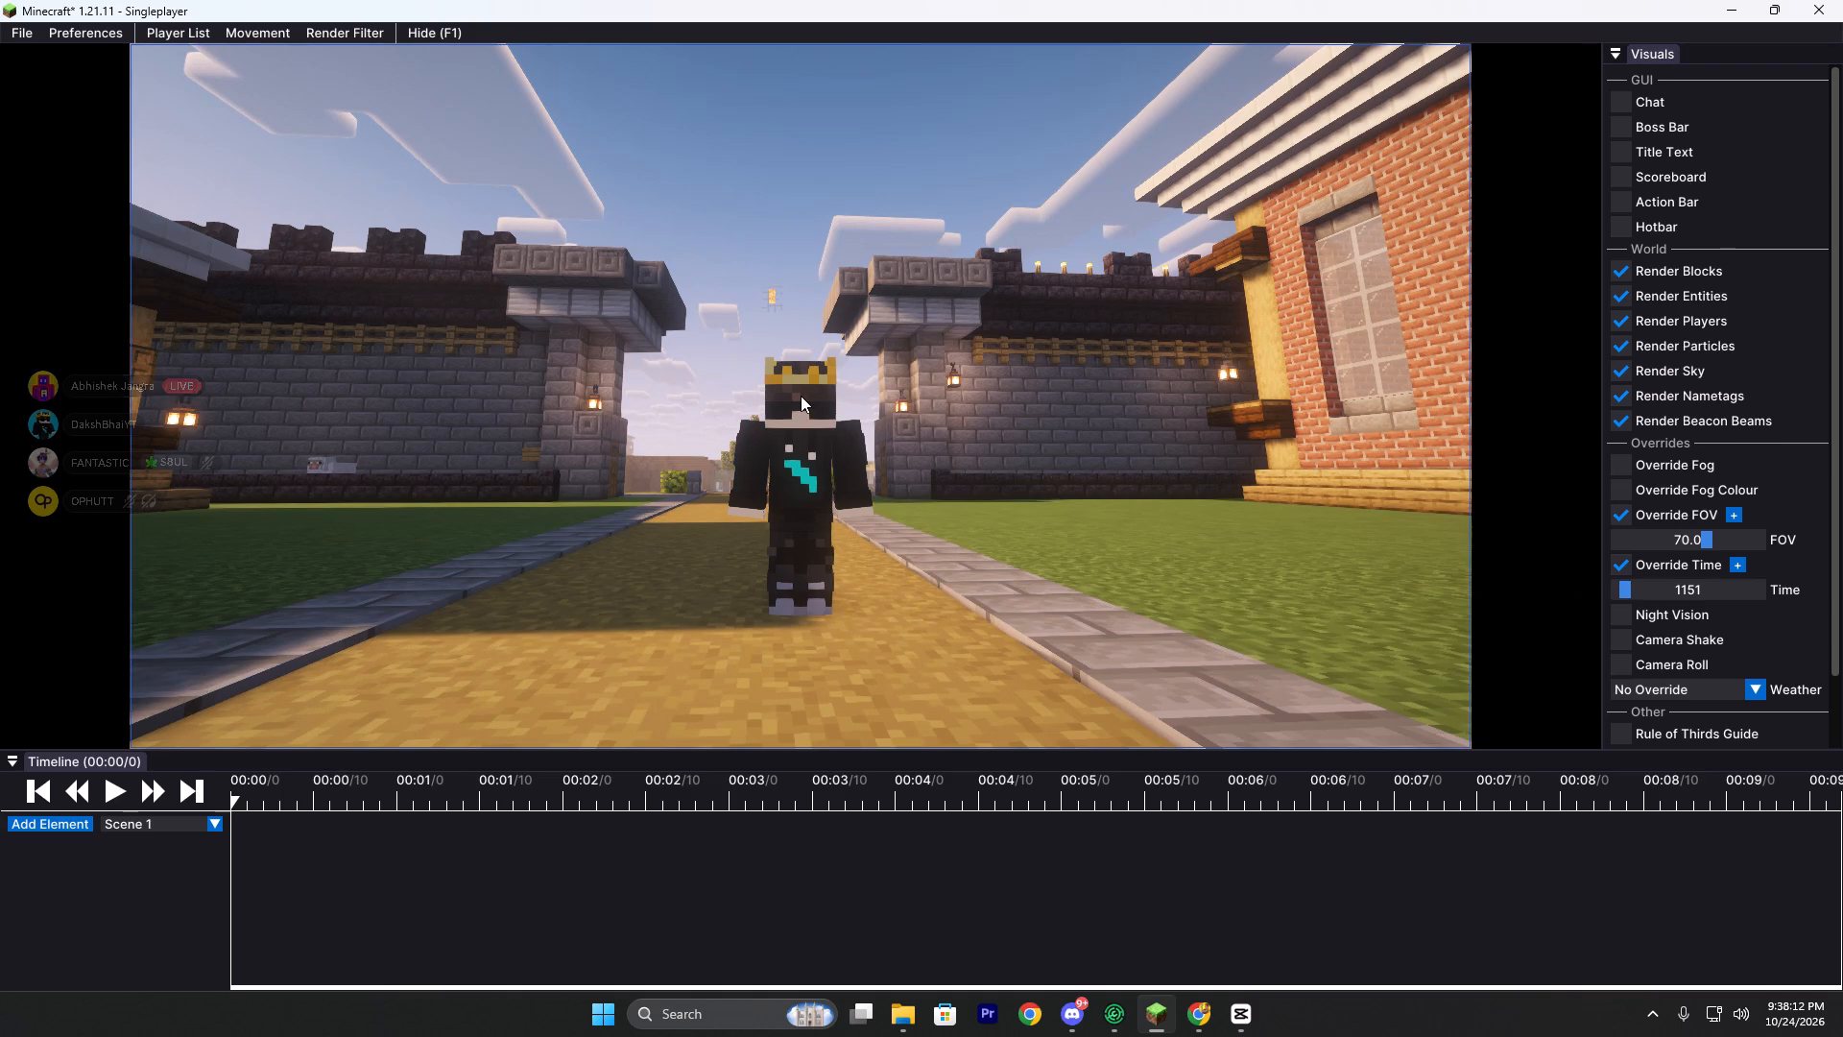
{"action": "key", "text": "w"}
{"action": "left_click_drag", "start_coordinate": [788, 399], "coordinate": [788, 395]}
{"action": "key", "text": "space"}
{"action": "key", "text": "d"}
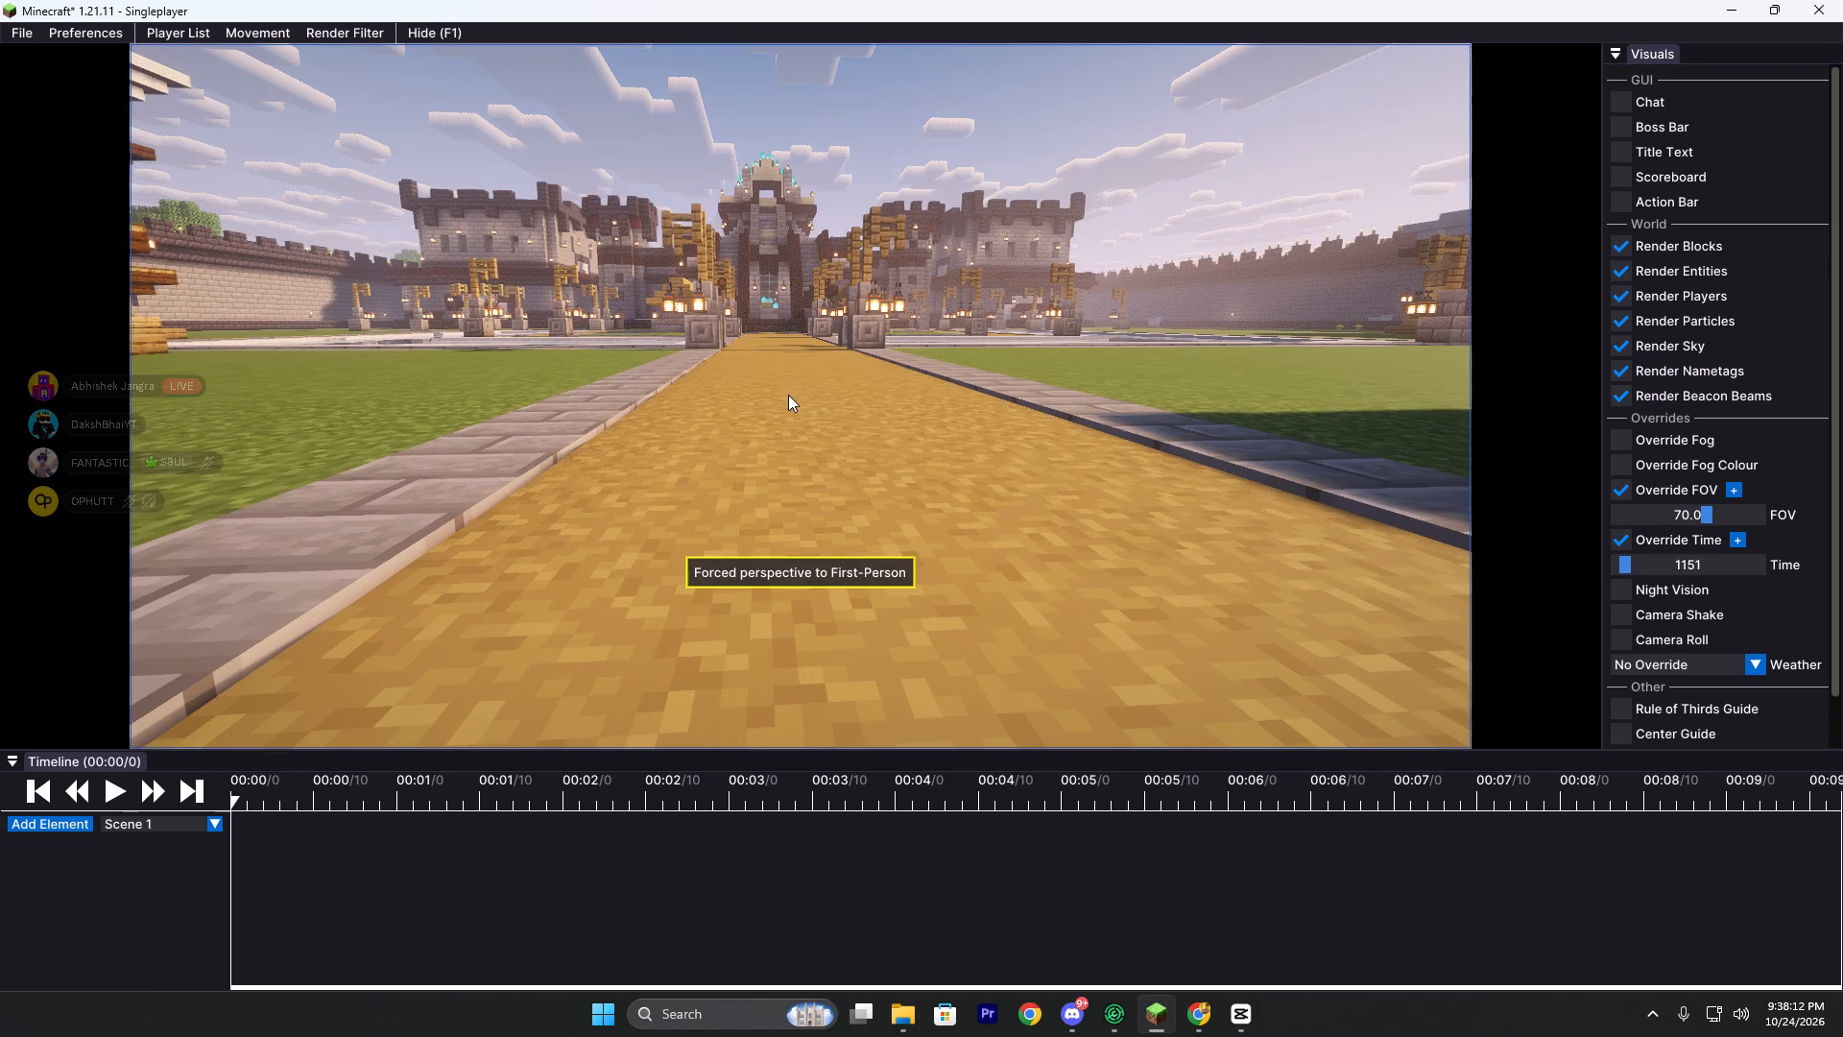
{"action": "left_click_drag", "start_coordinate": [788, 395], "coordinate": [921, 506]}
{"action": "key", "text": "a"}
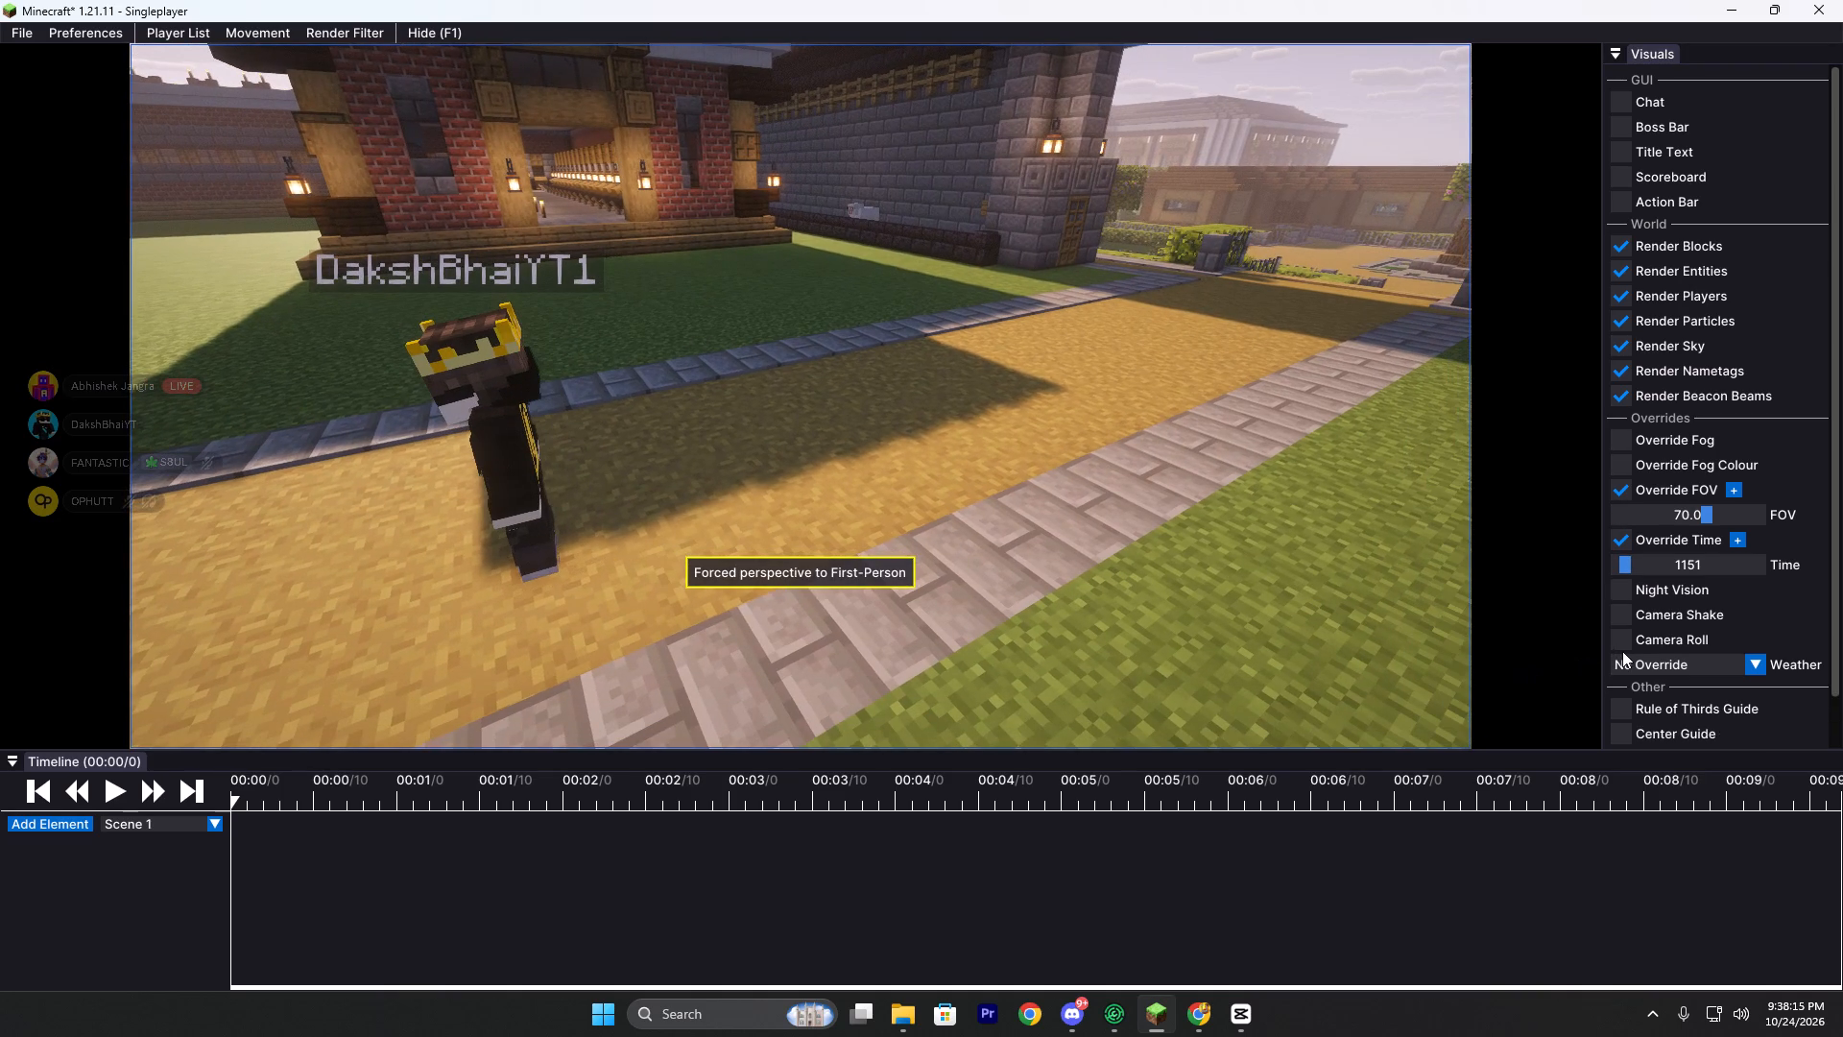
{"action": "left_click", "coordinate": [1633, 656]}
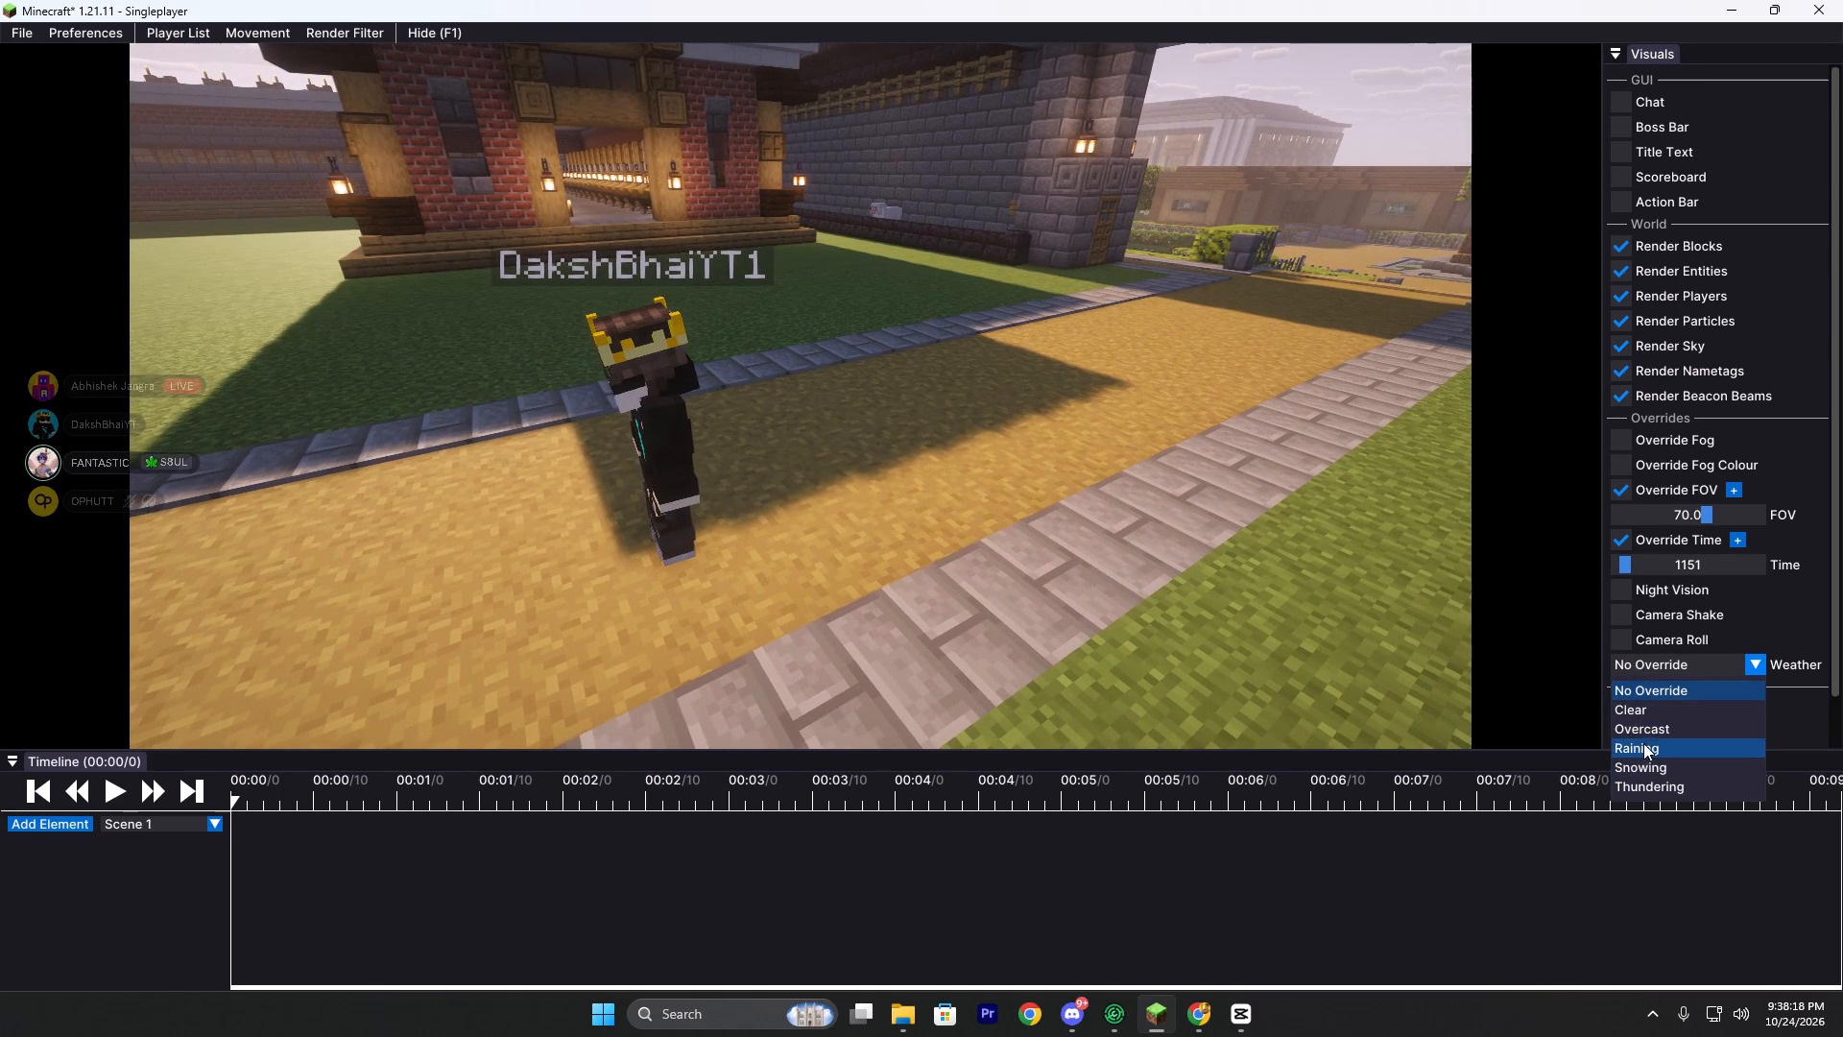
{"action": "left_click", "coordinate": [1641, 743]}
Advance the replay to 00:04/86 and pause it there.
{"action": "key", "text": "s"}
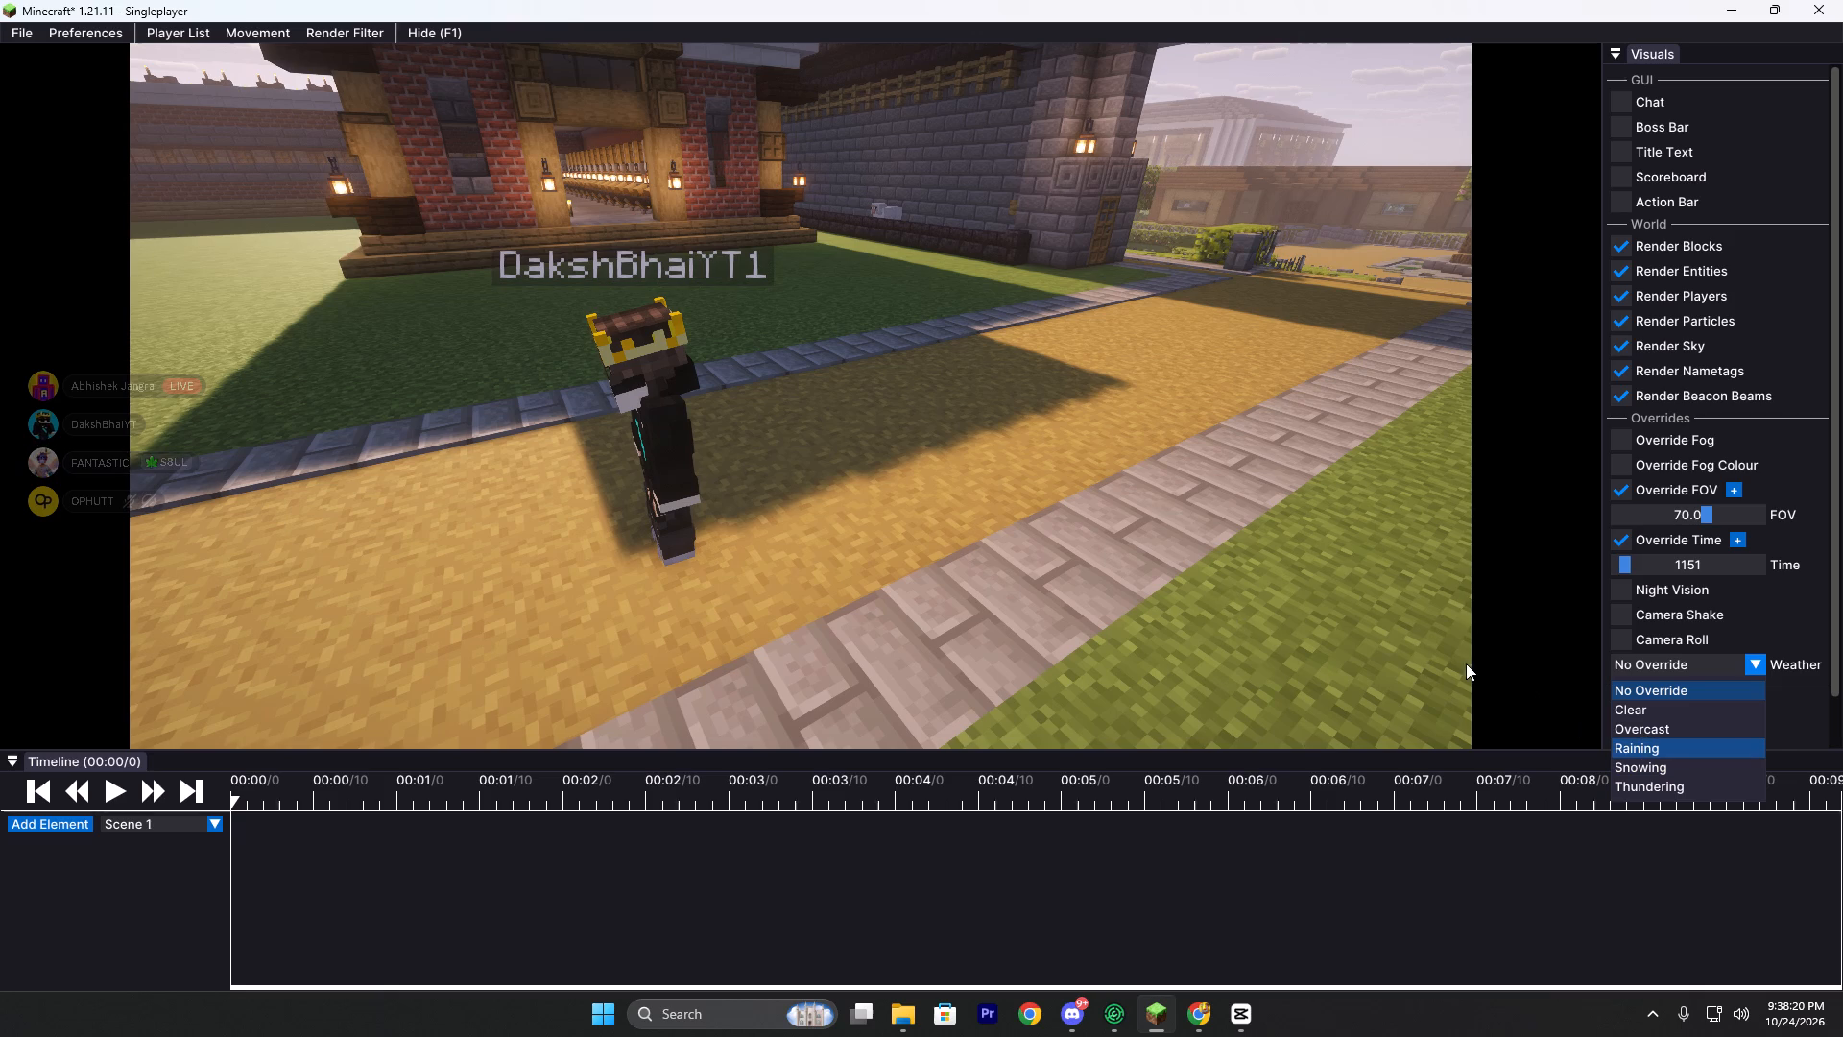
{"action": "key", "text": "s"}
{"action": "right_click_drag", "start_coordinate": [928, 463], "coordinate": [921, 506]}
{"action": "key", "text": "w"}
{"action": "key", "text": "a"}
{"action": "key", "text": "a"}
{"action": "key", "text": "a"}
{"action": "key", "text": "a"}
{"action": "key", "text": "a"}
{"action": "key", "text": "a"}
{"action": "key", "text": "a"}
{"action": "key", "text": "a"}
{"action": "key", "text": "a"}
{"action": "key", "text": "a"}
{"action": "key", "text": "a"}
{"action": "left_click_drag", "start_coordinate": [852, 404], "coordinate": [934, 508]}
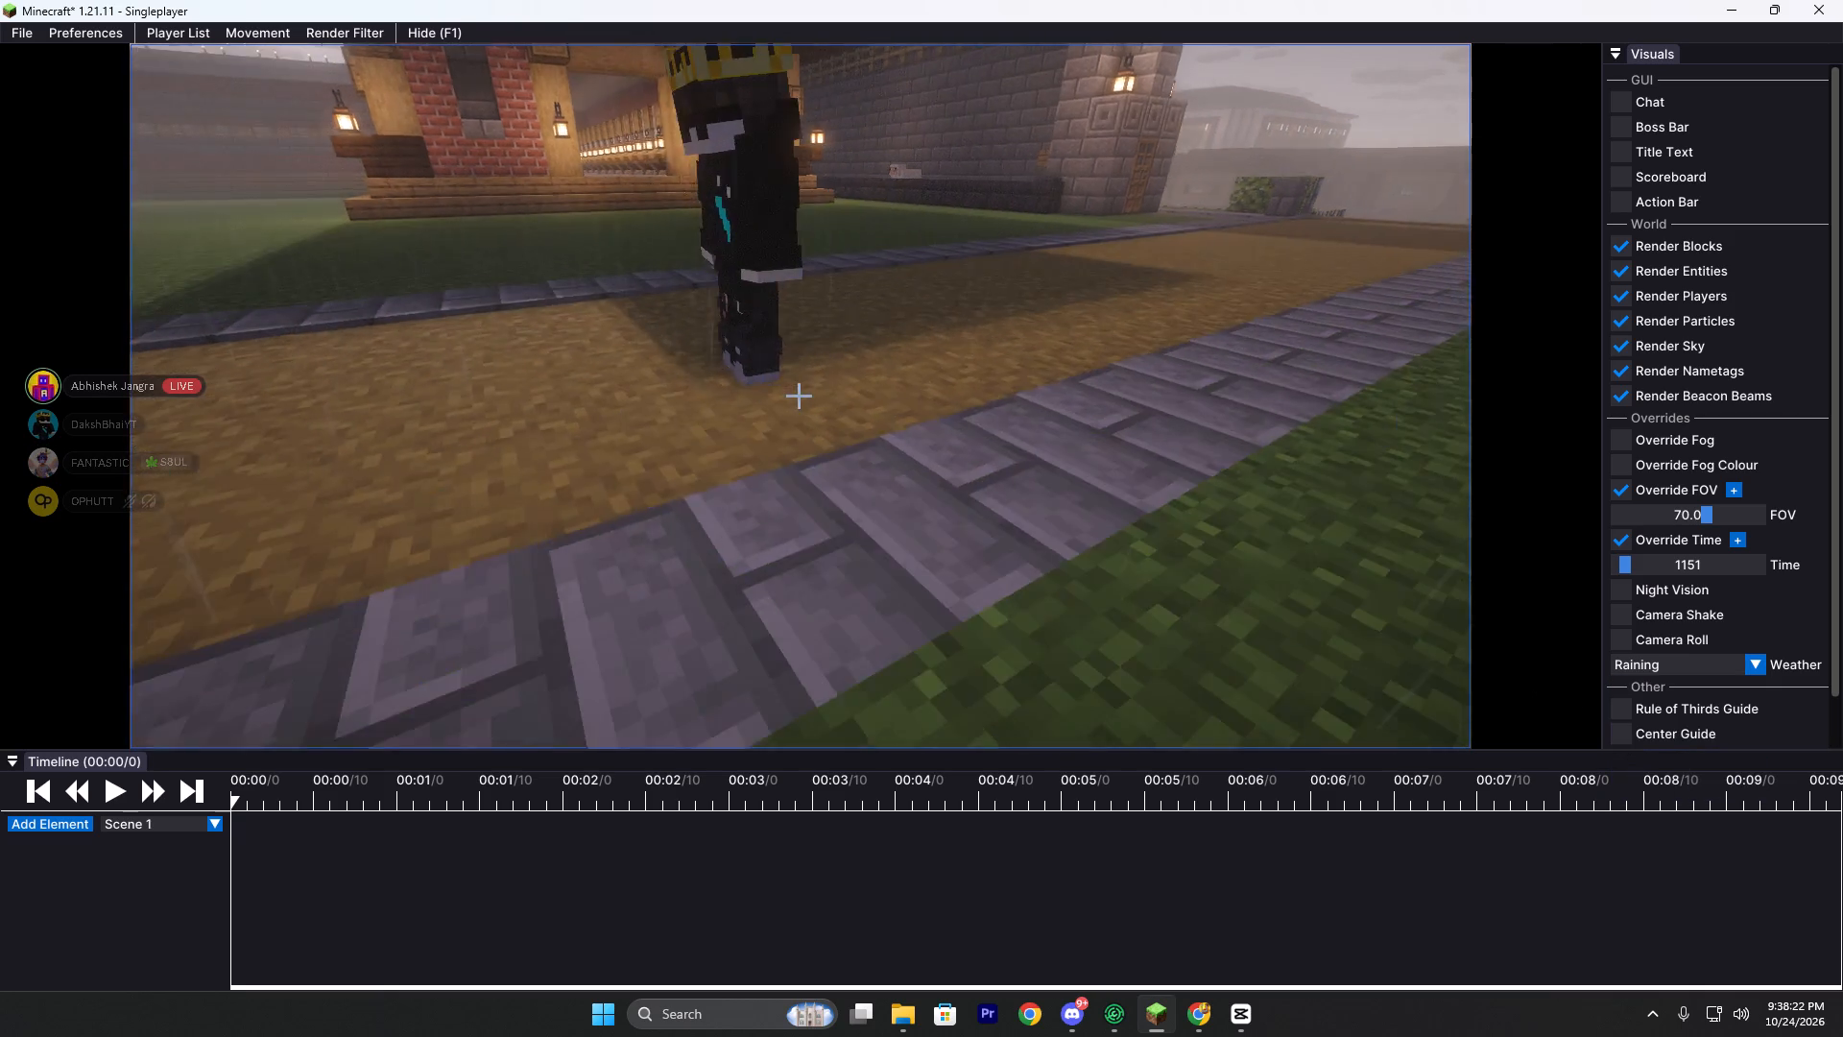
{"action": "left_click_drag", "start_coordinate": [934, 508], "coordinate": [928, 506]}
{"action": "left_click", "coordinate": [528, 790]}
{"action": "left_click_drag", "start_coordinate": [528, 791], "coordinate": [528, 790]}
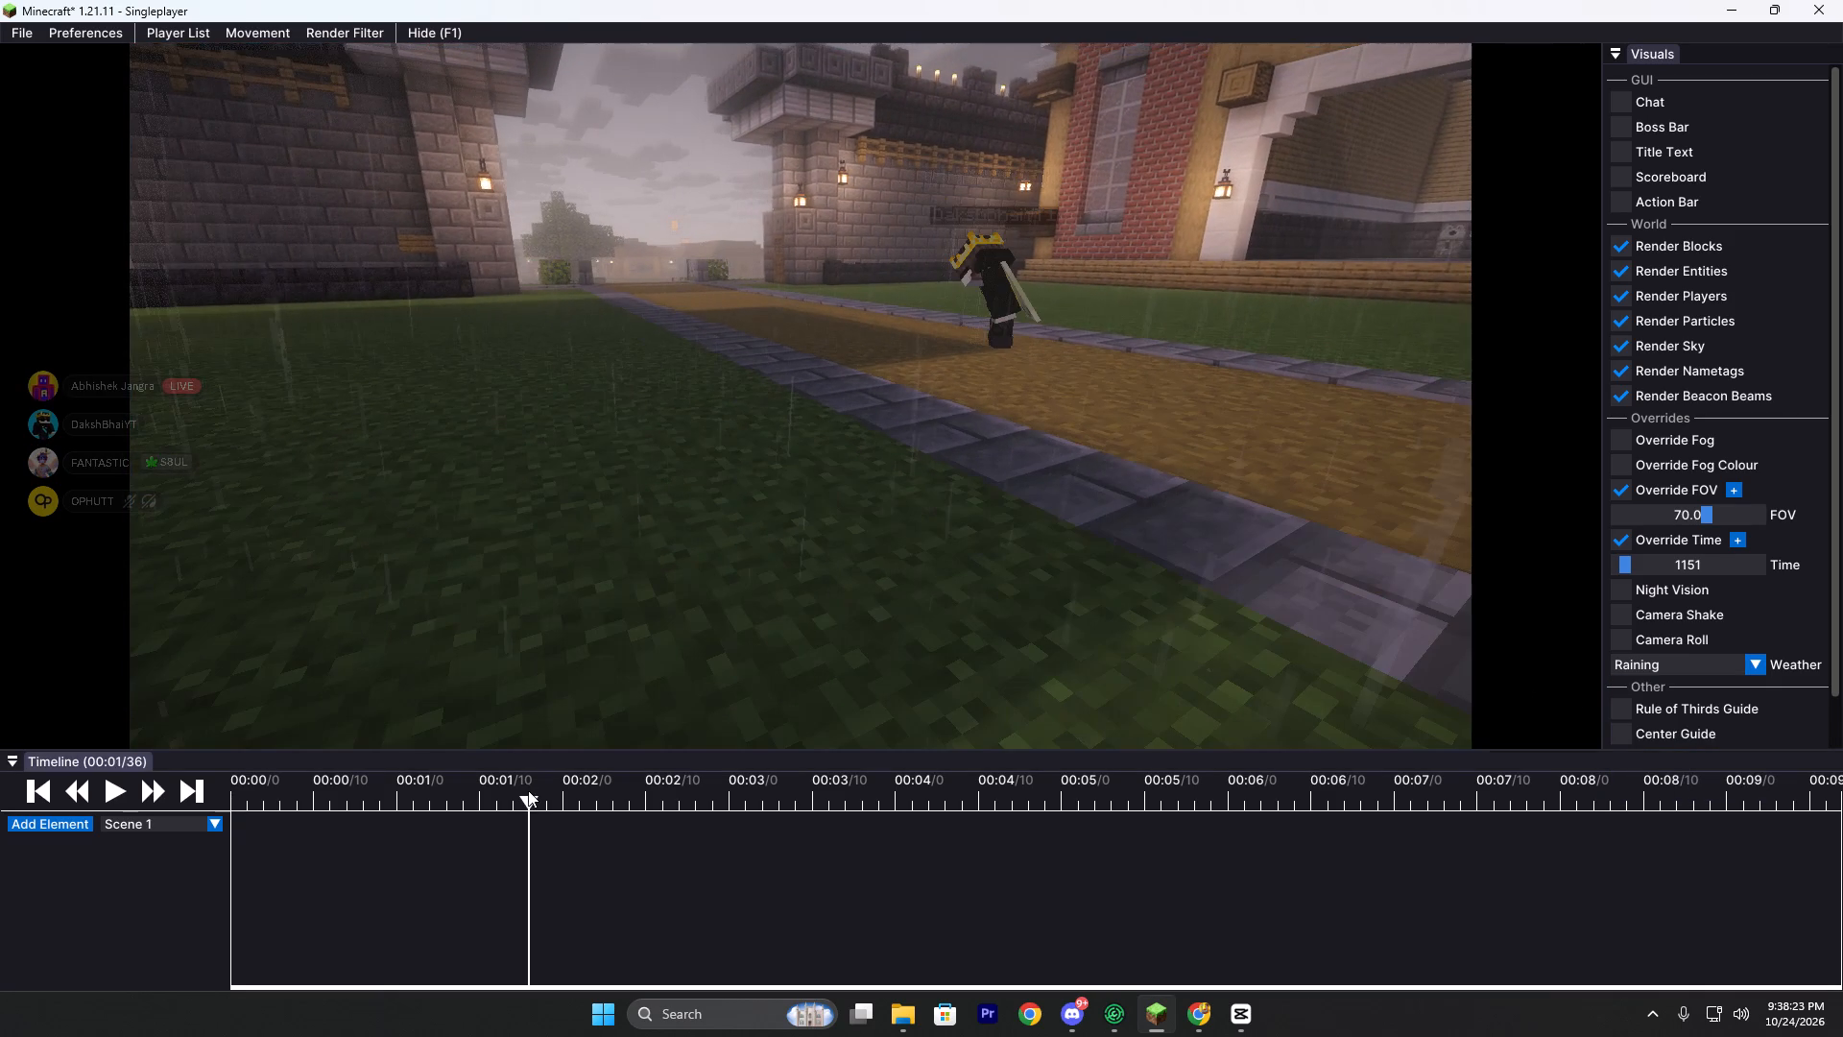
{"action": "left_click_drag", "start_coordinate": [528, 790], "coordinate": [648, 798]}
{"action": "key", "text": "w"}
{"action": "left_click_drag", "start_coordinate": [730, 521], "coordinate": [921, 506]}
{"action": "key", "text": "a"}
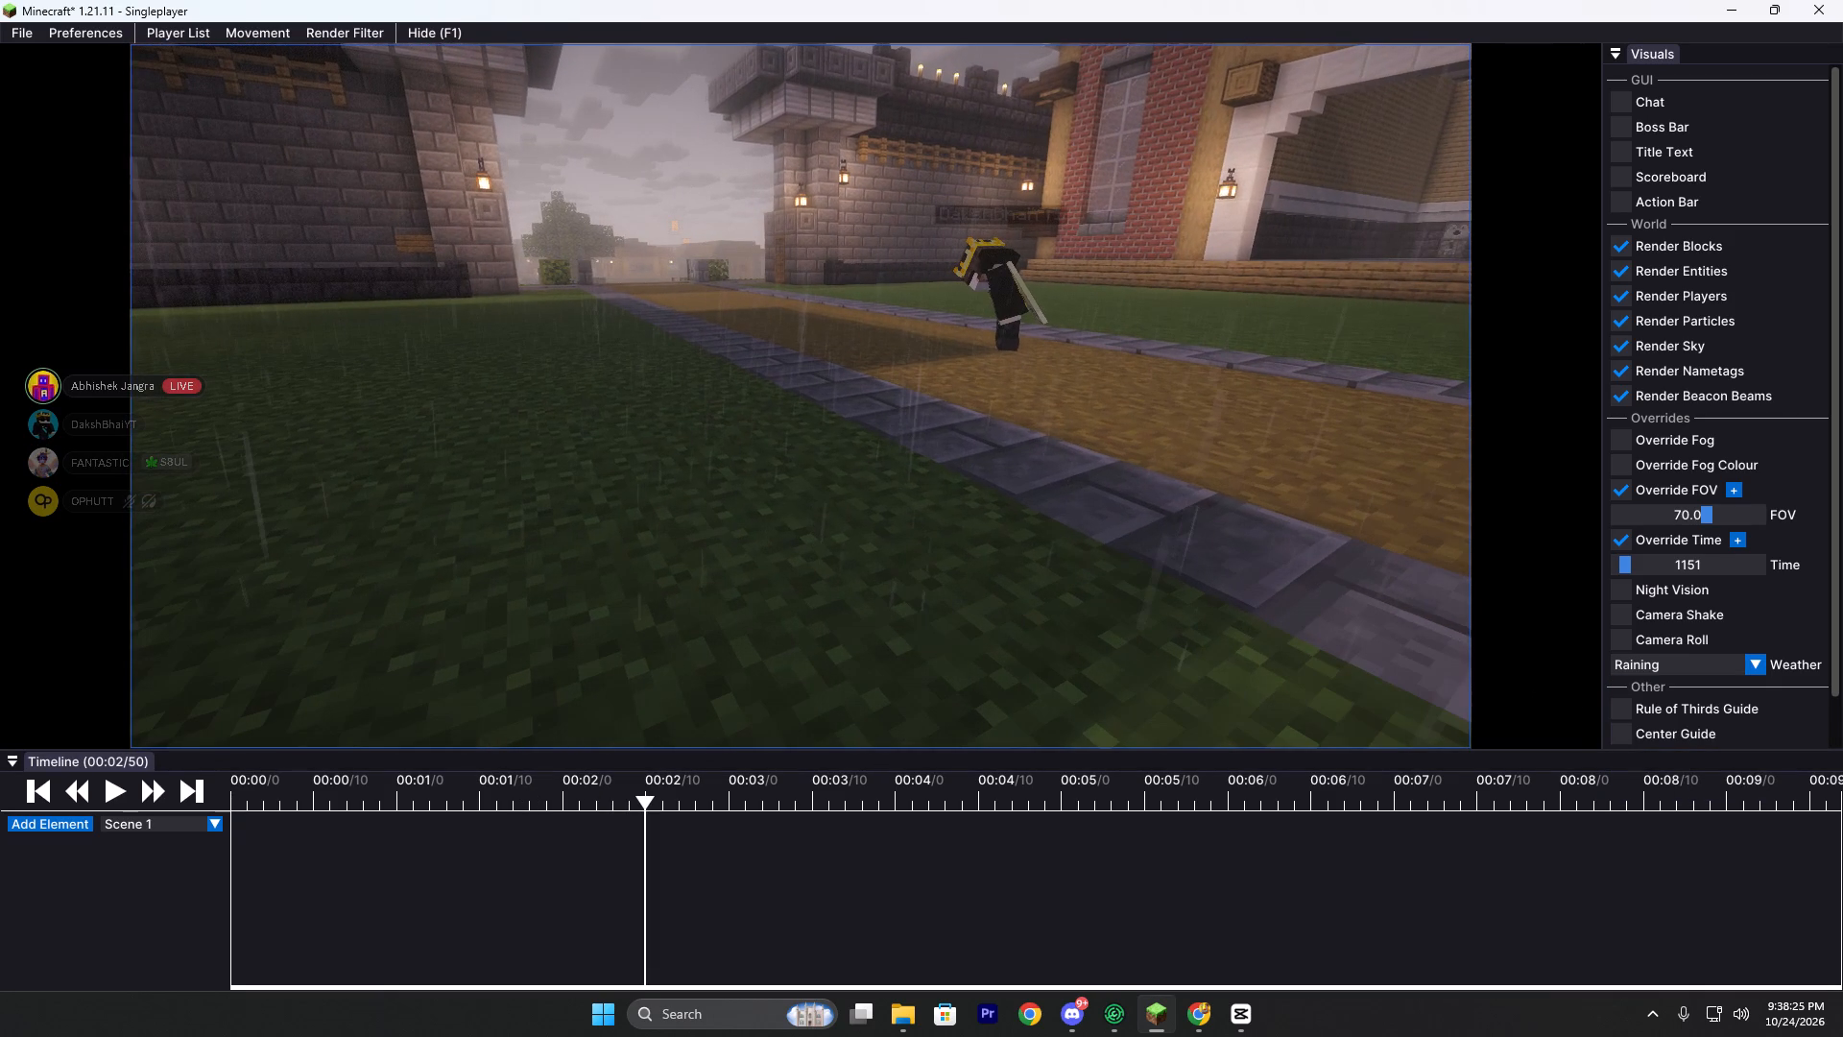
{"action": "key", "text": "s"}
{"action": "left_click", "coordinate": [119, 790]}
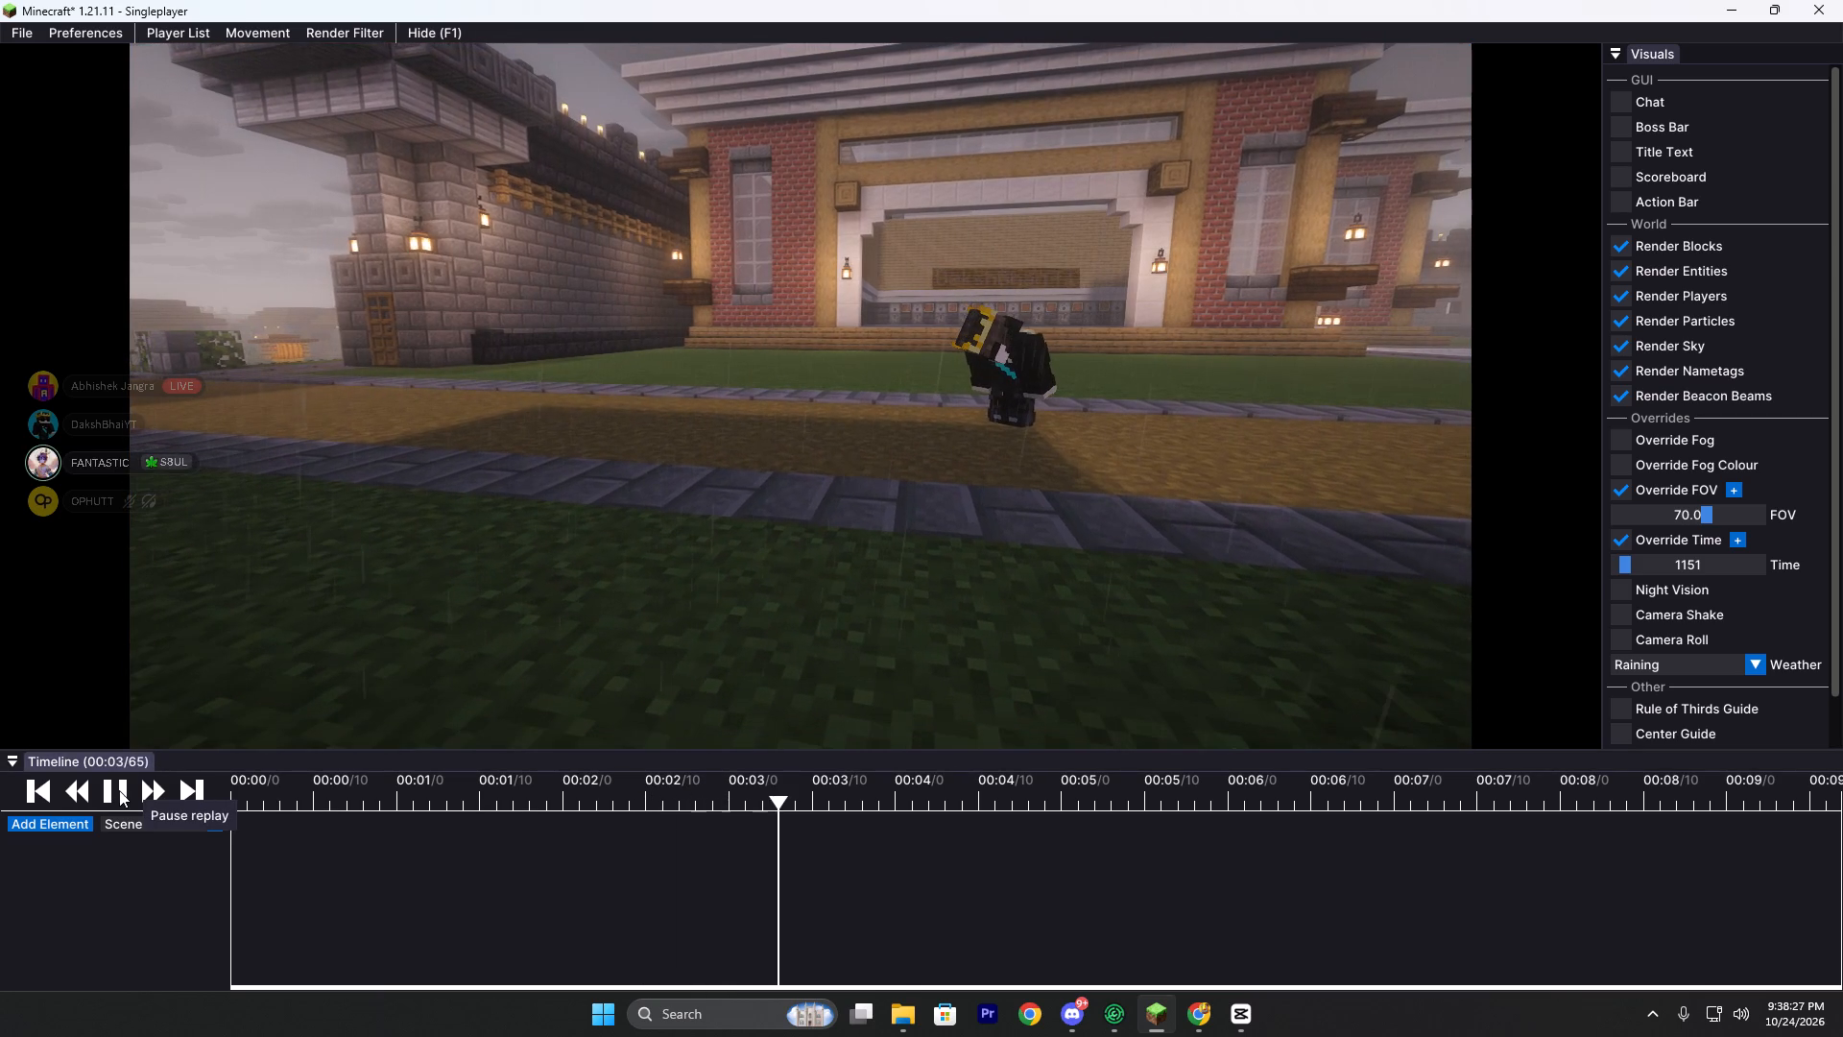
{"action": "left_click", "coordinate": [119, 790]}
Position the free camera low over the path so the player is framed in front of the castle and beacon beam.
{"action": "key", "text": "w"}
{"action": "key", "text": "a"}
{"action": "key", "text": "a"}
{"action": "key", "text": "a"}
{"action": "key", "text": "a"}
{"action": "key", "text": "a"}
{"action": "left_click_drag", "start_coordinate": [884, 580], "coordinate": [933, 506]}
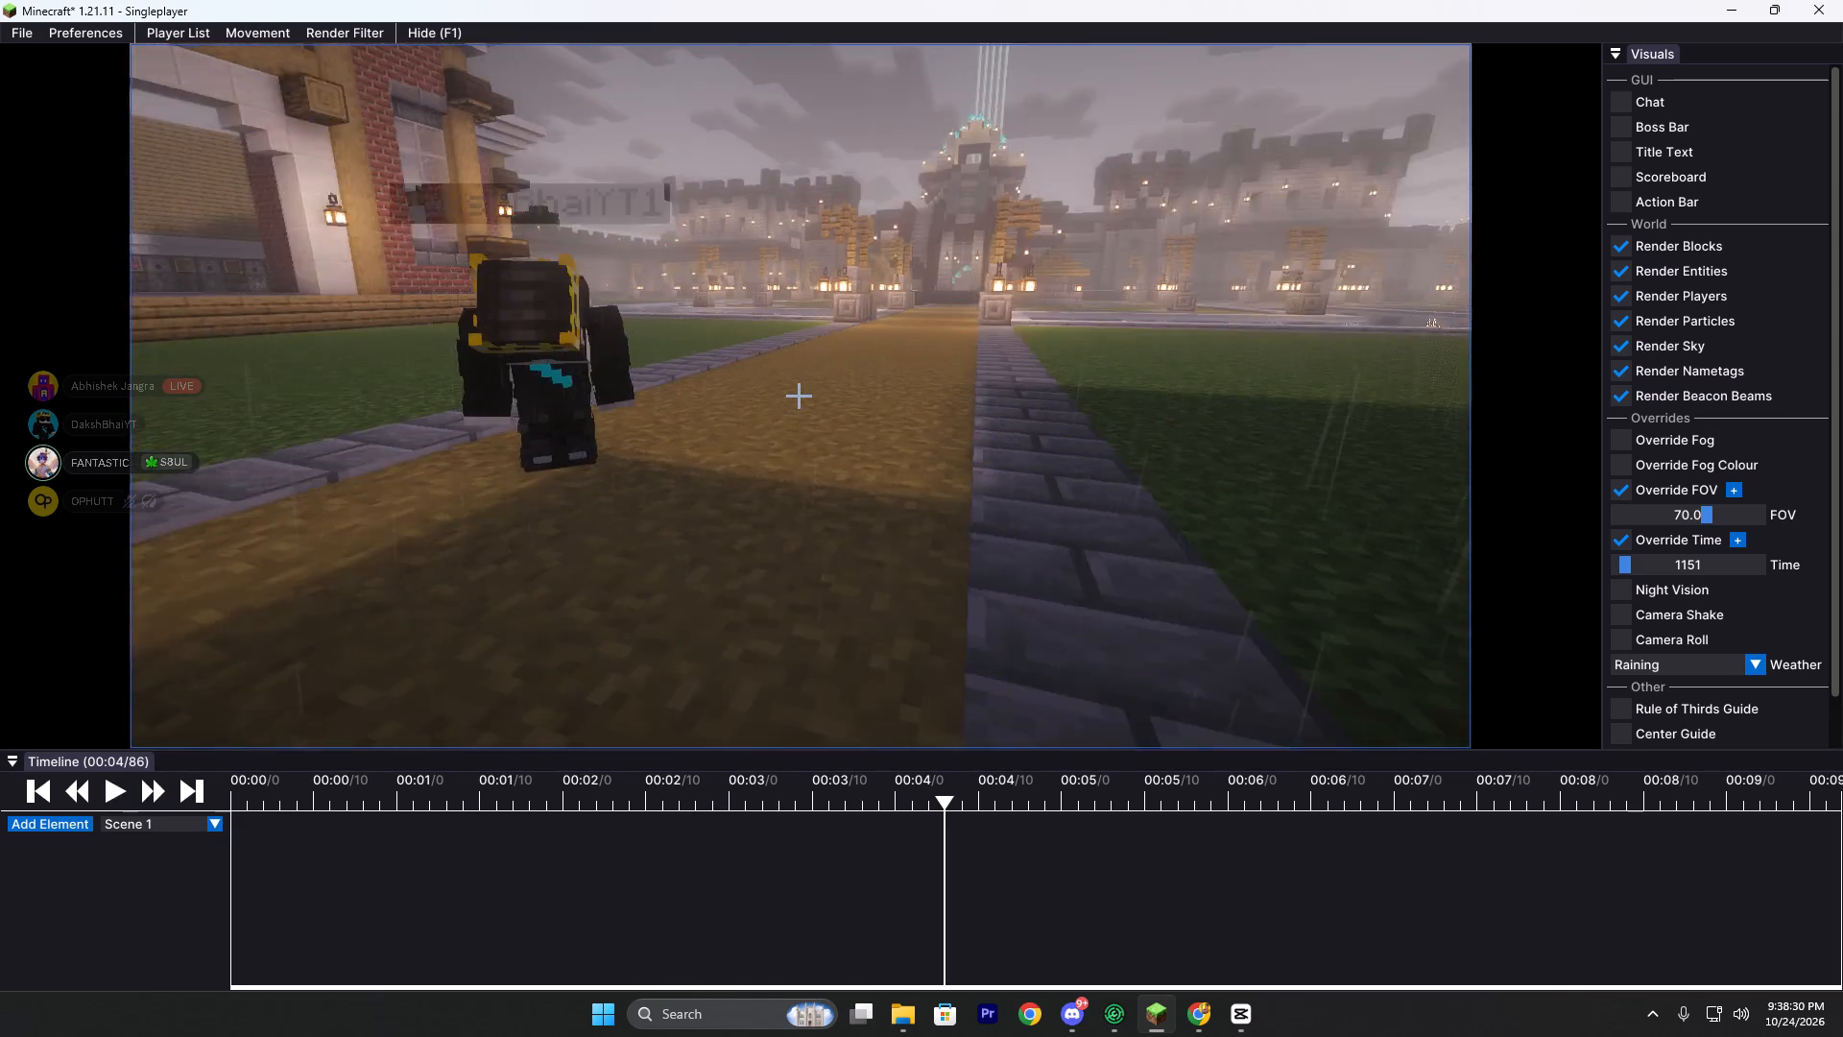
{"action": "left_click_drag", "start_coordinate": [933, 506], "coordinate": [921, 506]}
{"action": "key", "text": "d"}
{"action": "key", "text": "d"}
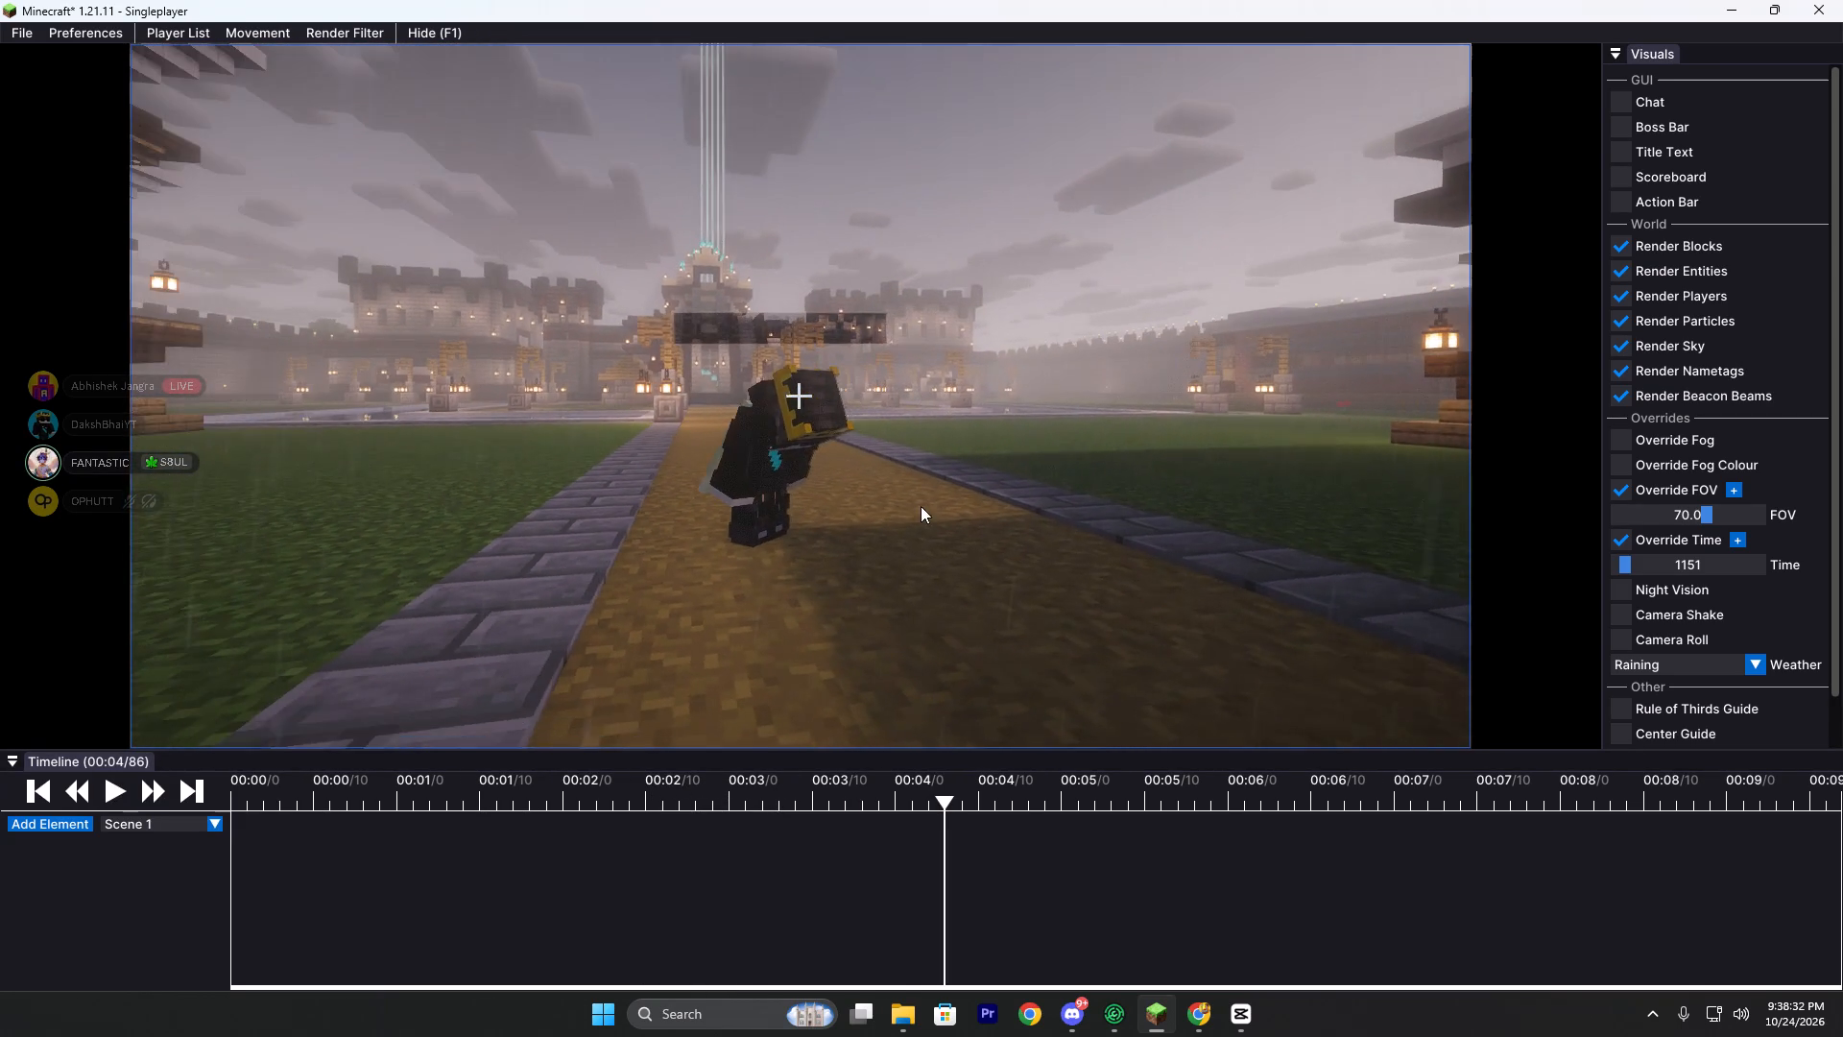
{"action": "left_click_drag", "start_coordinate": [921, 506], "coordinate": [921, 506]}
Narrow the overridden FOV to 53.2 and adjust the camera distance to keep the player framed against the castle.
{"action": "left_click_drag", "start_coordinate": [1698, 518], "coordinate": [1675, 522]}
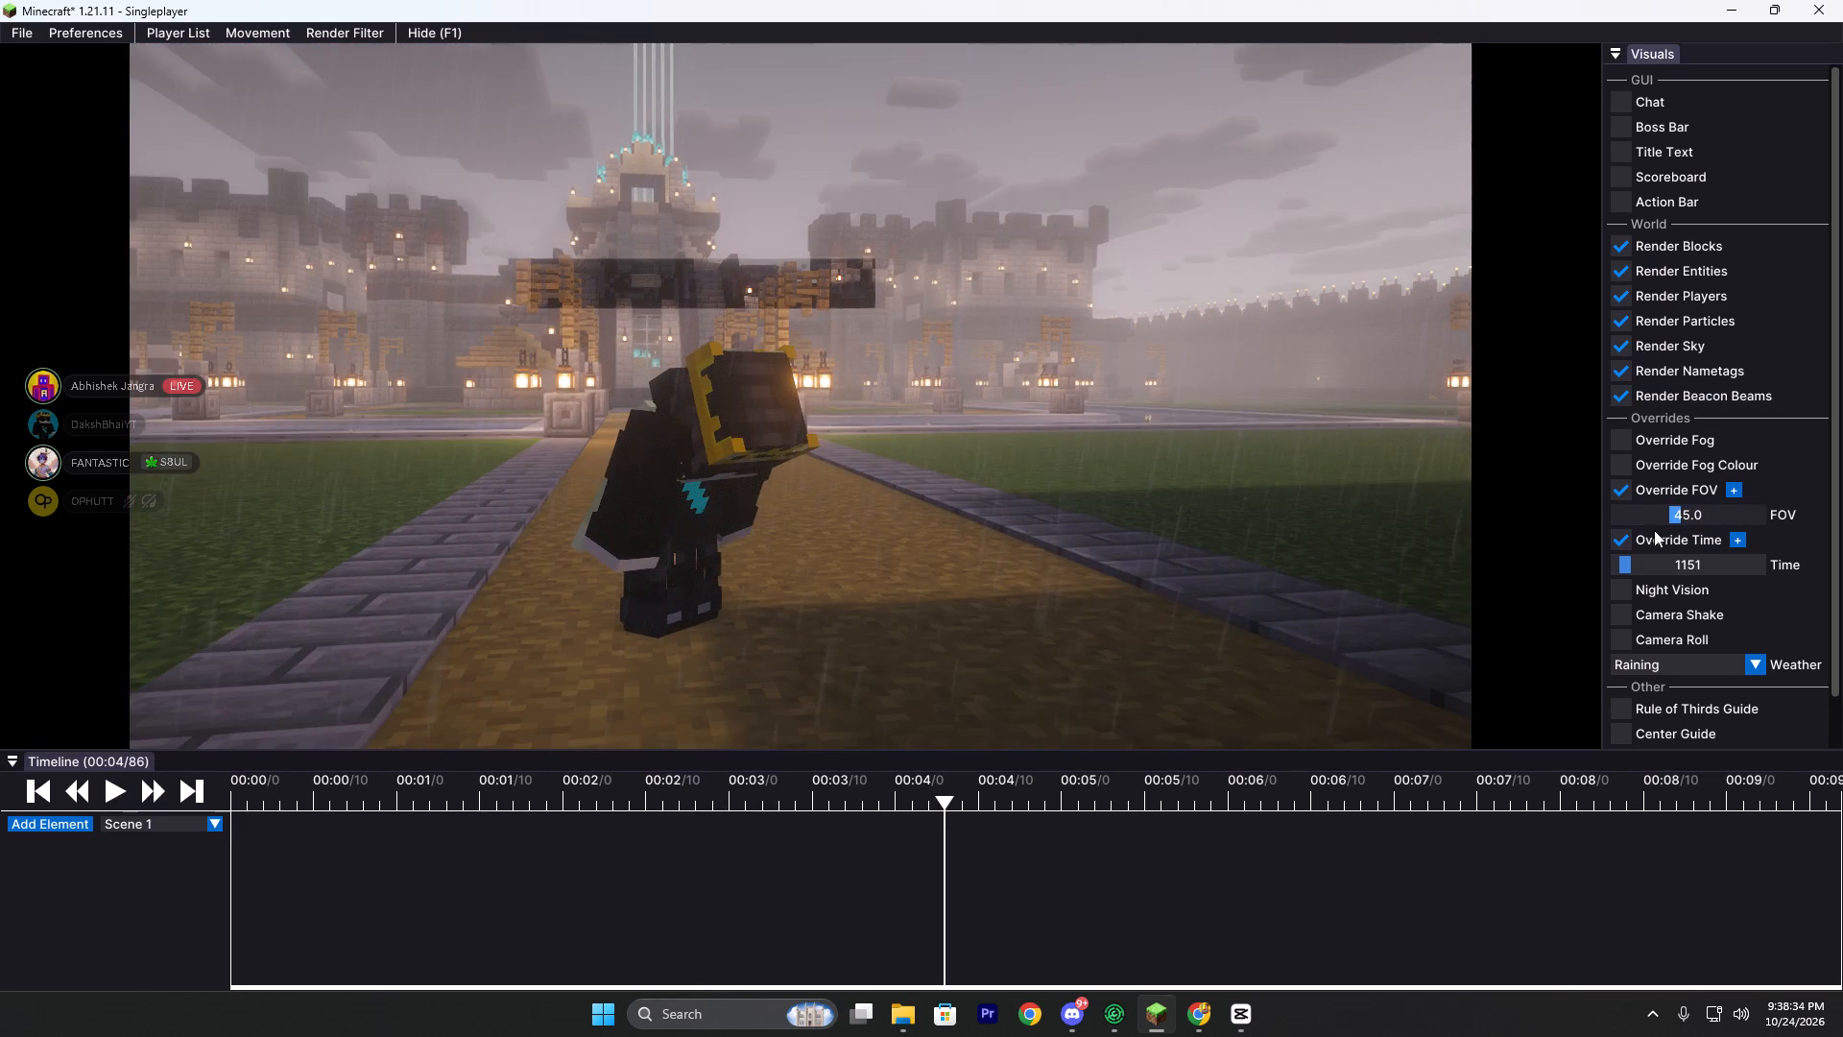
{"action": "key", "text": "s"}
{"action": "left_click_drag", "start_coordinate": [1136, 594], "coordinate": [921, 506]}
{"action": "key", "text": "s"}
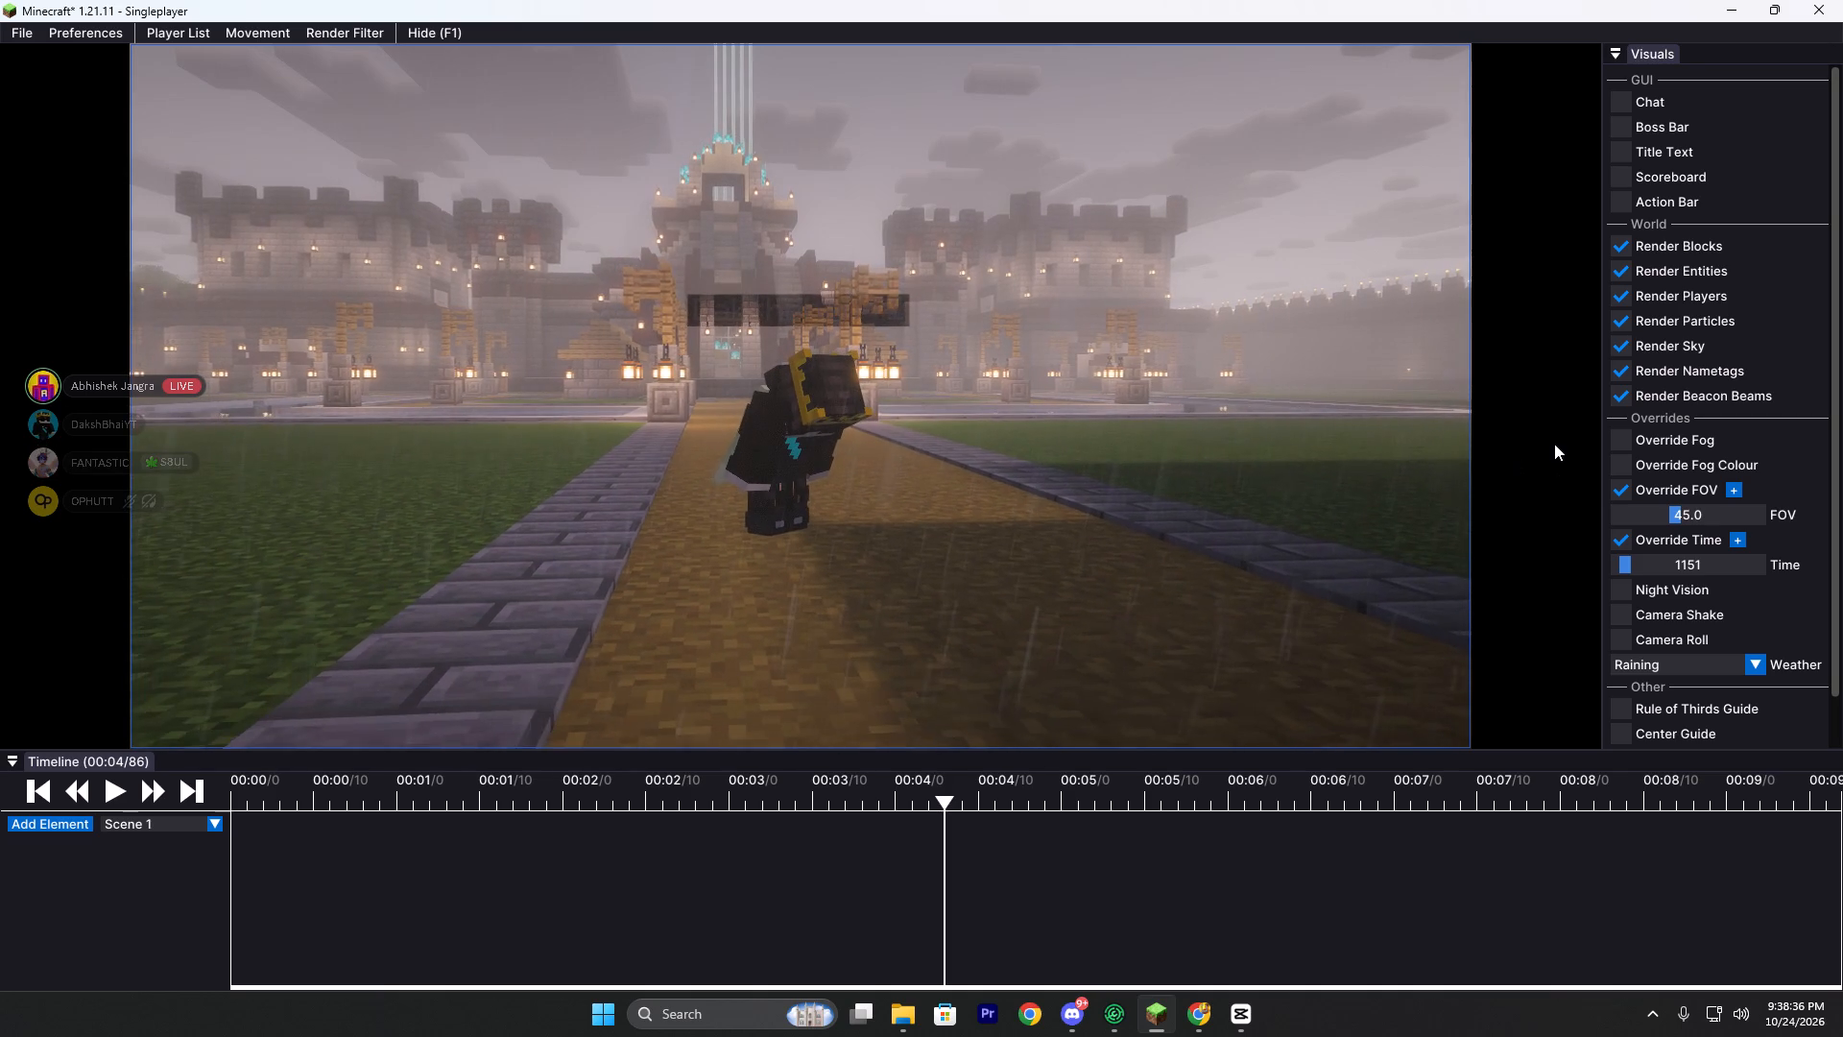
{"action": "left_click_drag", "start_coordinate": [1681, 519], "coordinate": [1685, 521]}
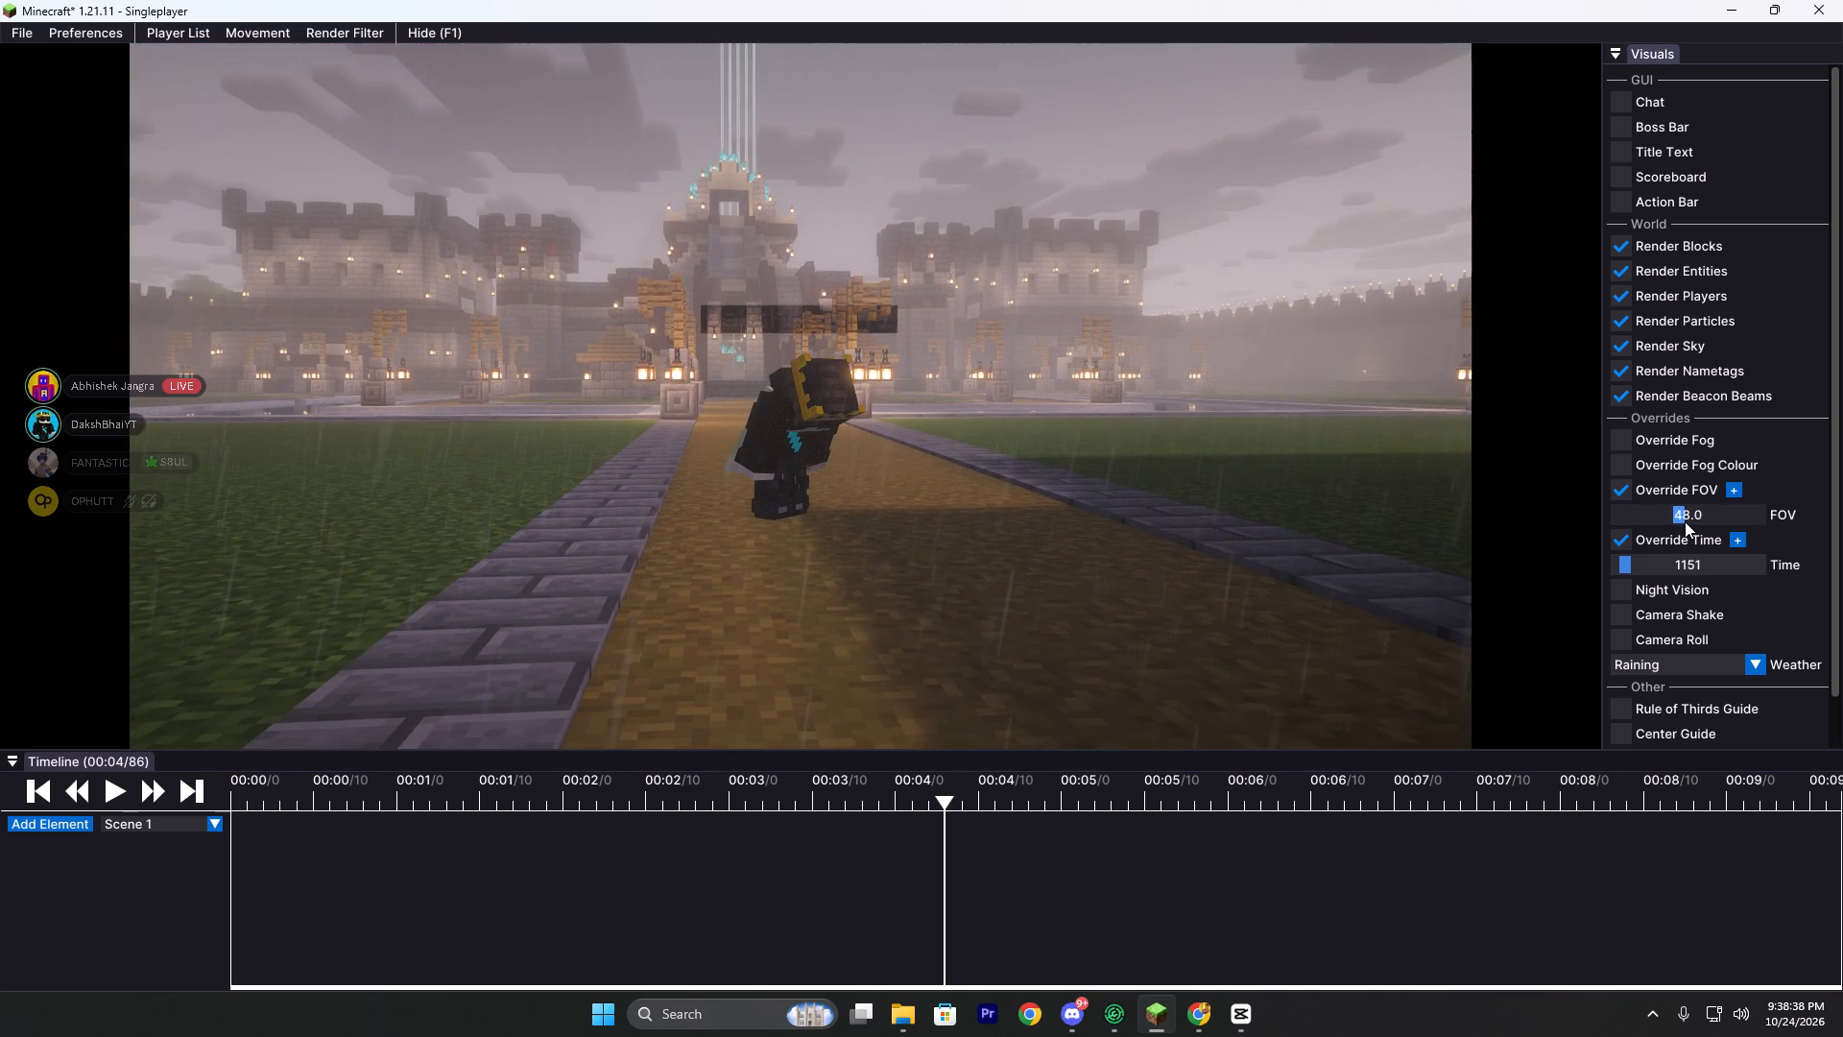
{"action": "left_click_drag", "start_coordinate": [1685, 521], "coordinate": [1691, 521]}
{"action": "left_click_drag", "start_coordinate": [1139, 519], "coordinate": [922, 506]}
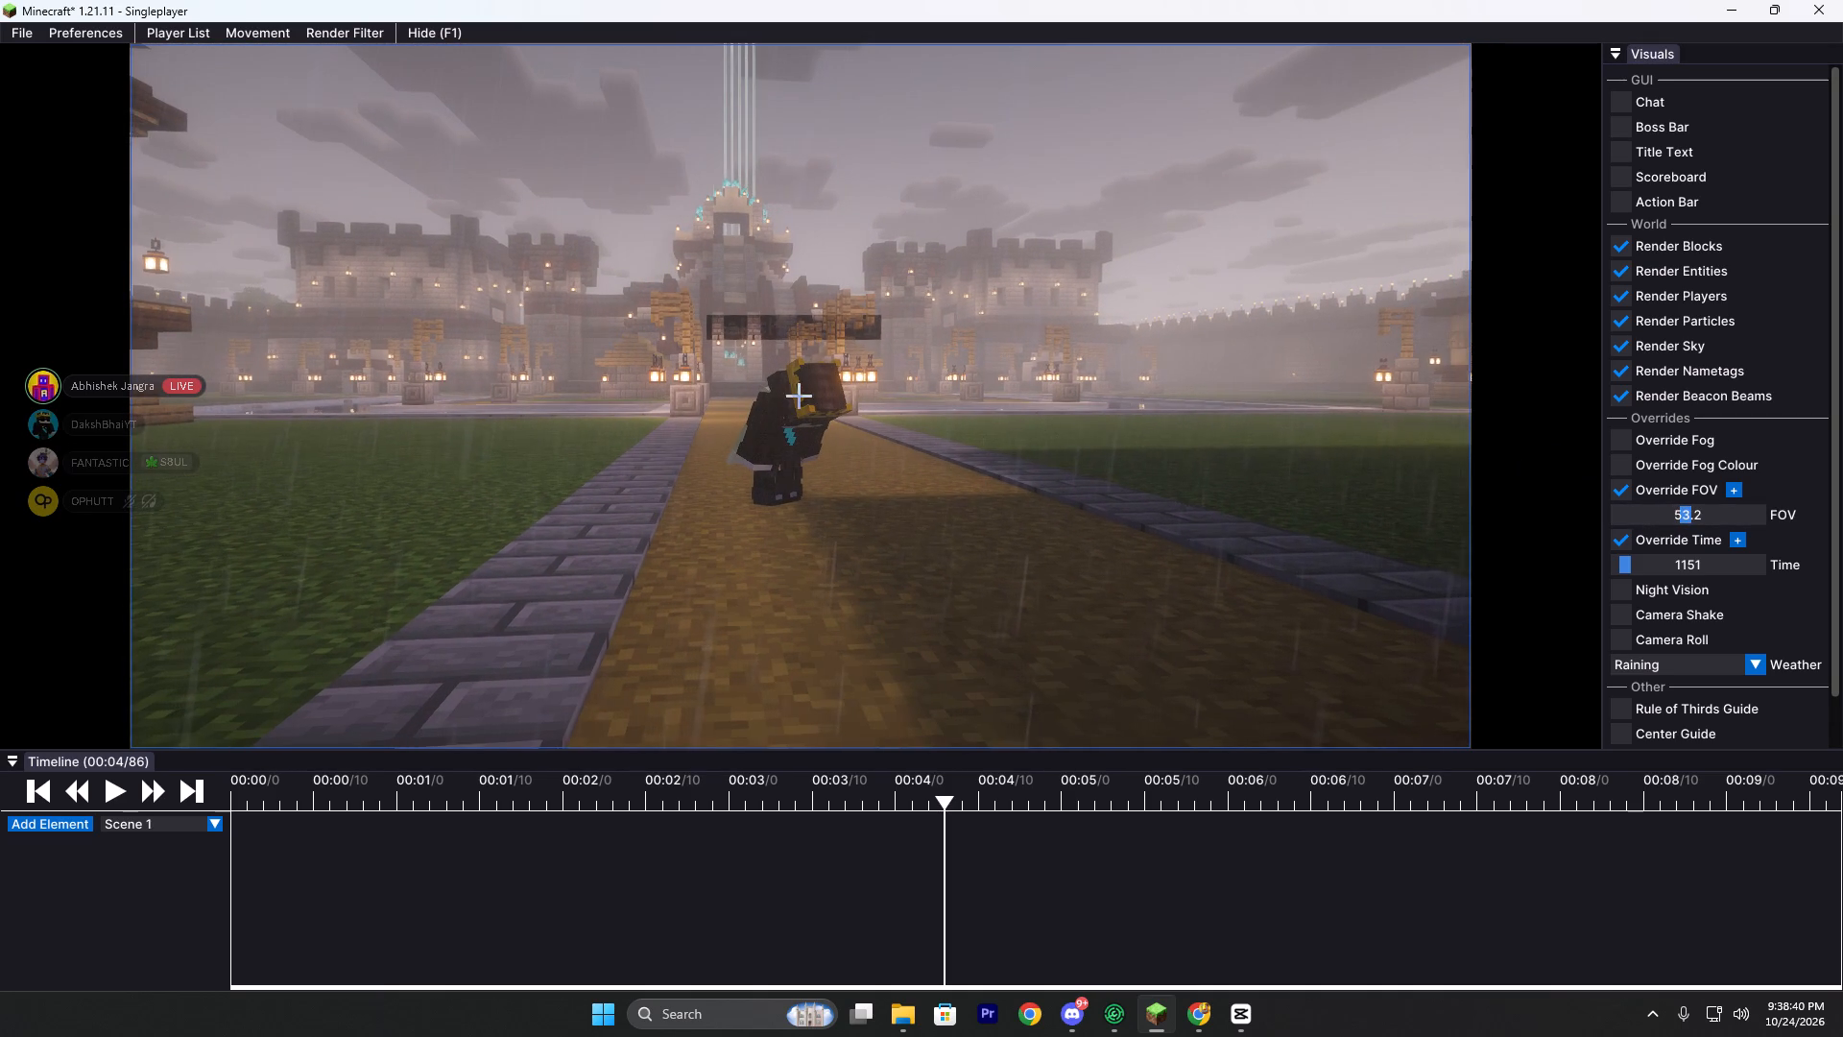
{"action": "left_click_drag", "start_coordinate": [922, 506], "coordinate": [921, 506]}
Aim the camera directly at the player with the entity's Look At option.
{"action": "right_click", "coordinate": [779, 428]}
{"action": "left_click", "coordinate": [822, 458]}
{"action": "left_click", "coordinate": [826, 470]}
{"action": "left_click", "coordinate": [837, 359]}
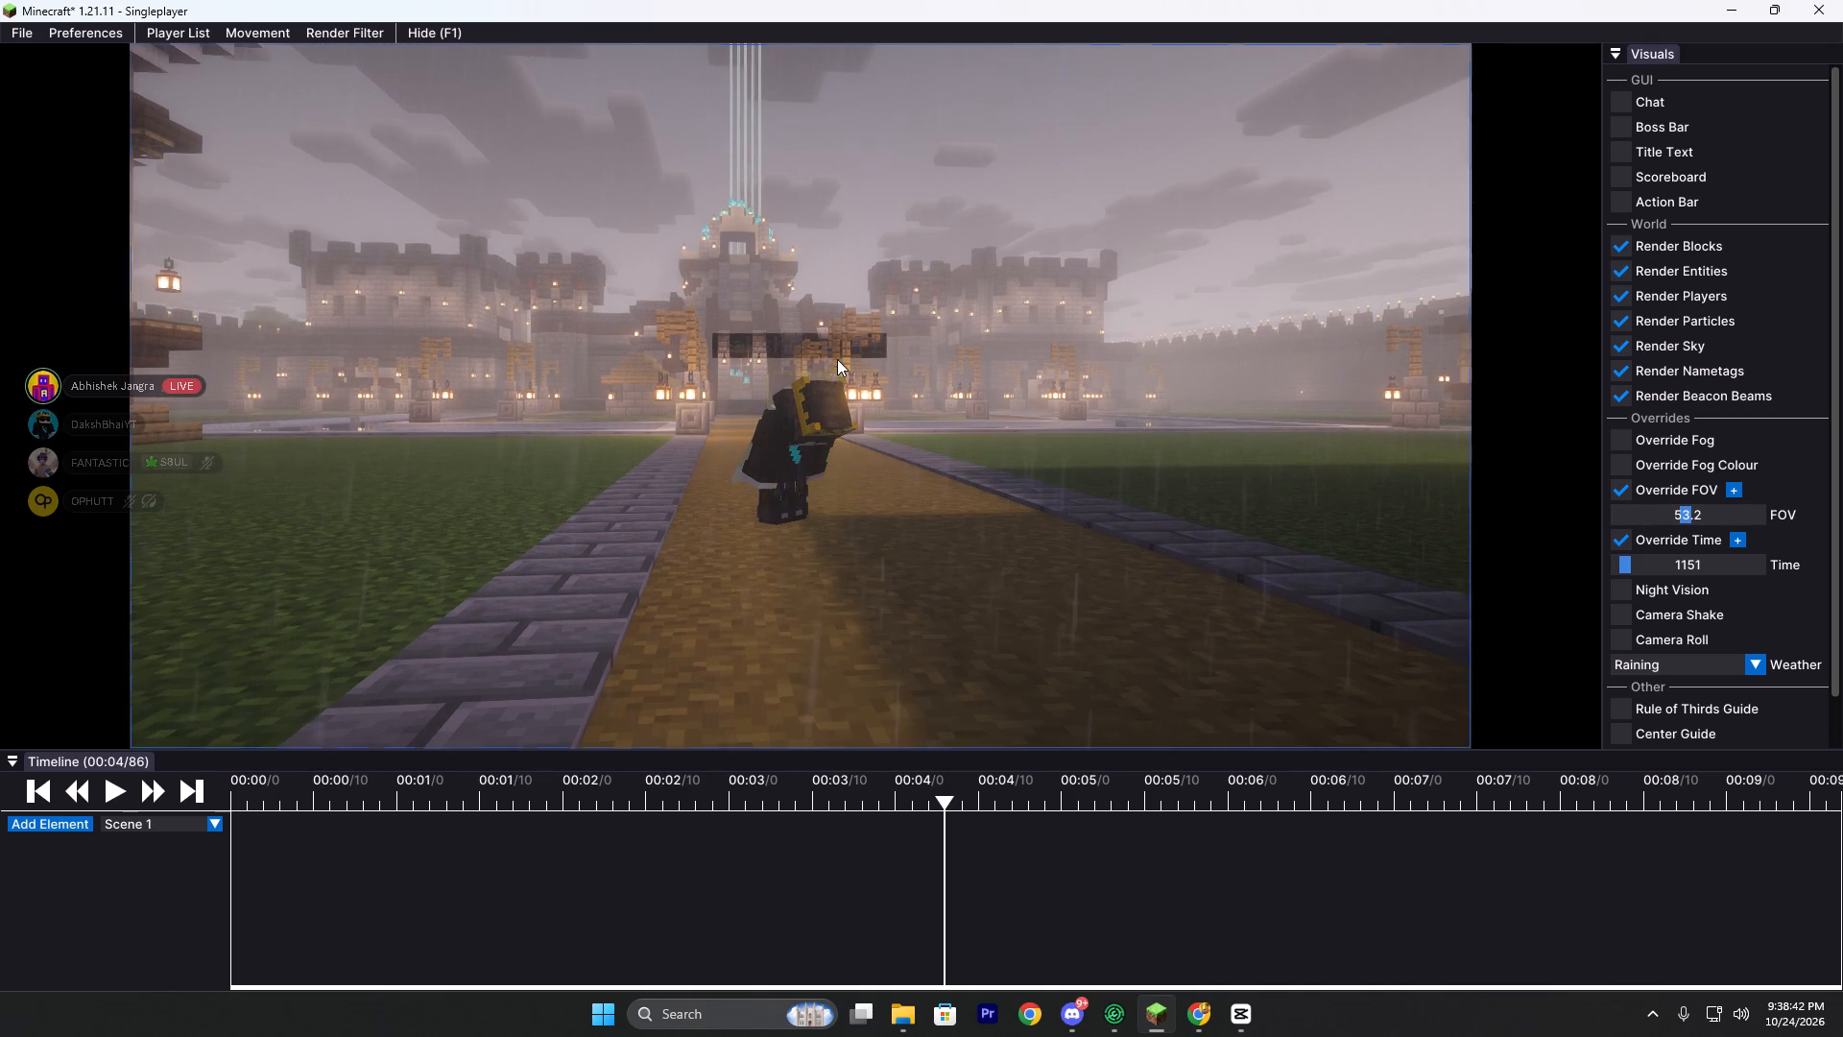
Add a Camera element with a keyframe at 00:04/86 and mark the export start at that frame.
{"action": "left_click", "coordinate": [57, 823]}
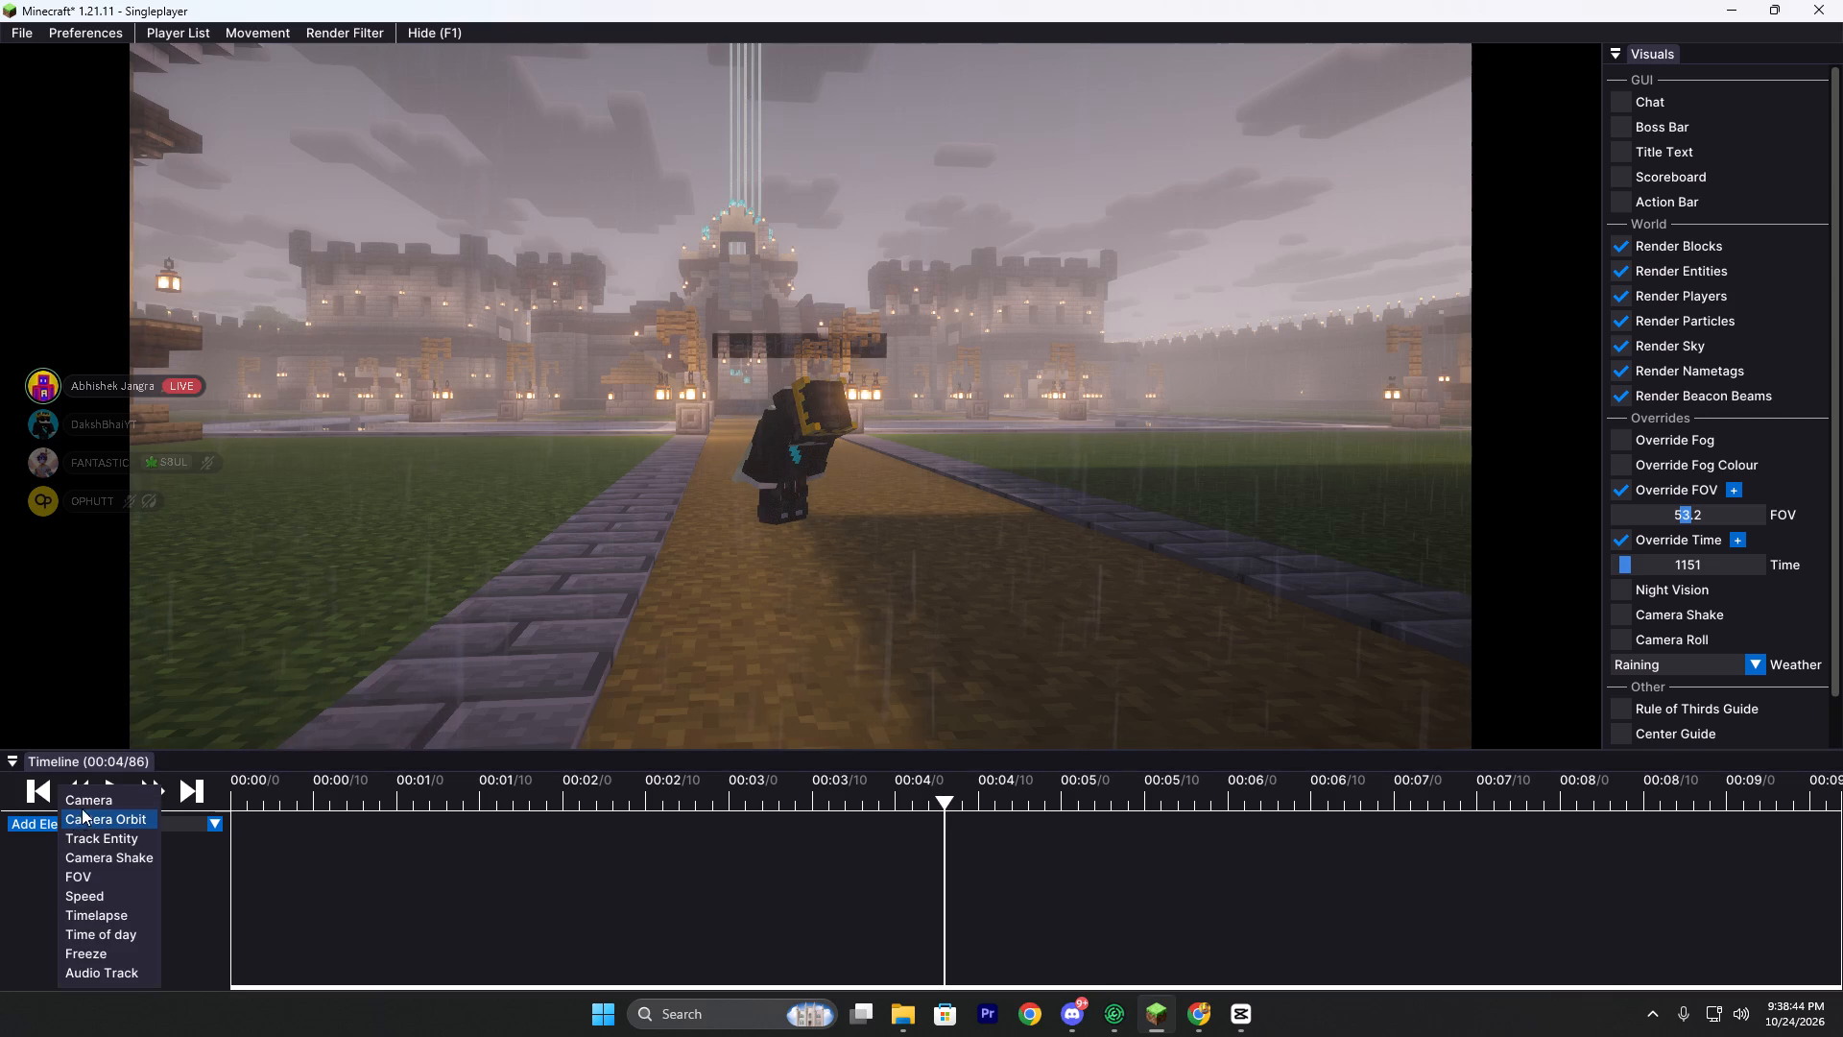
{"action": "left_click", "coordinate": [84, 805]}
{"action": "left_click", "coordinate": [221, 825]}
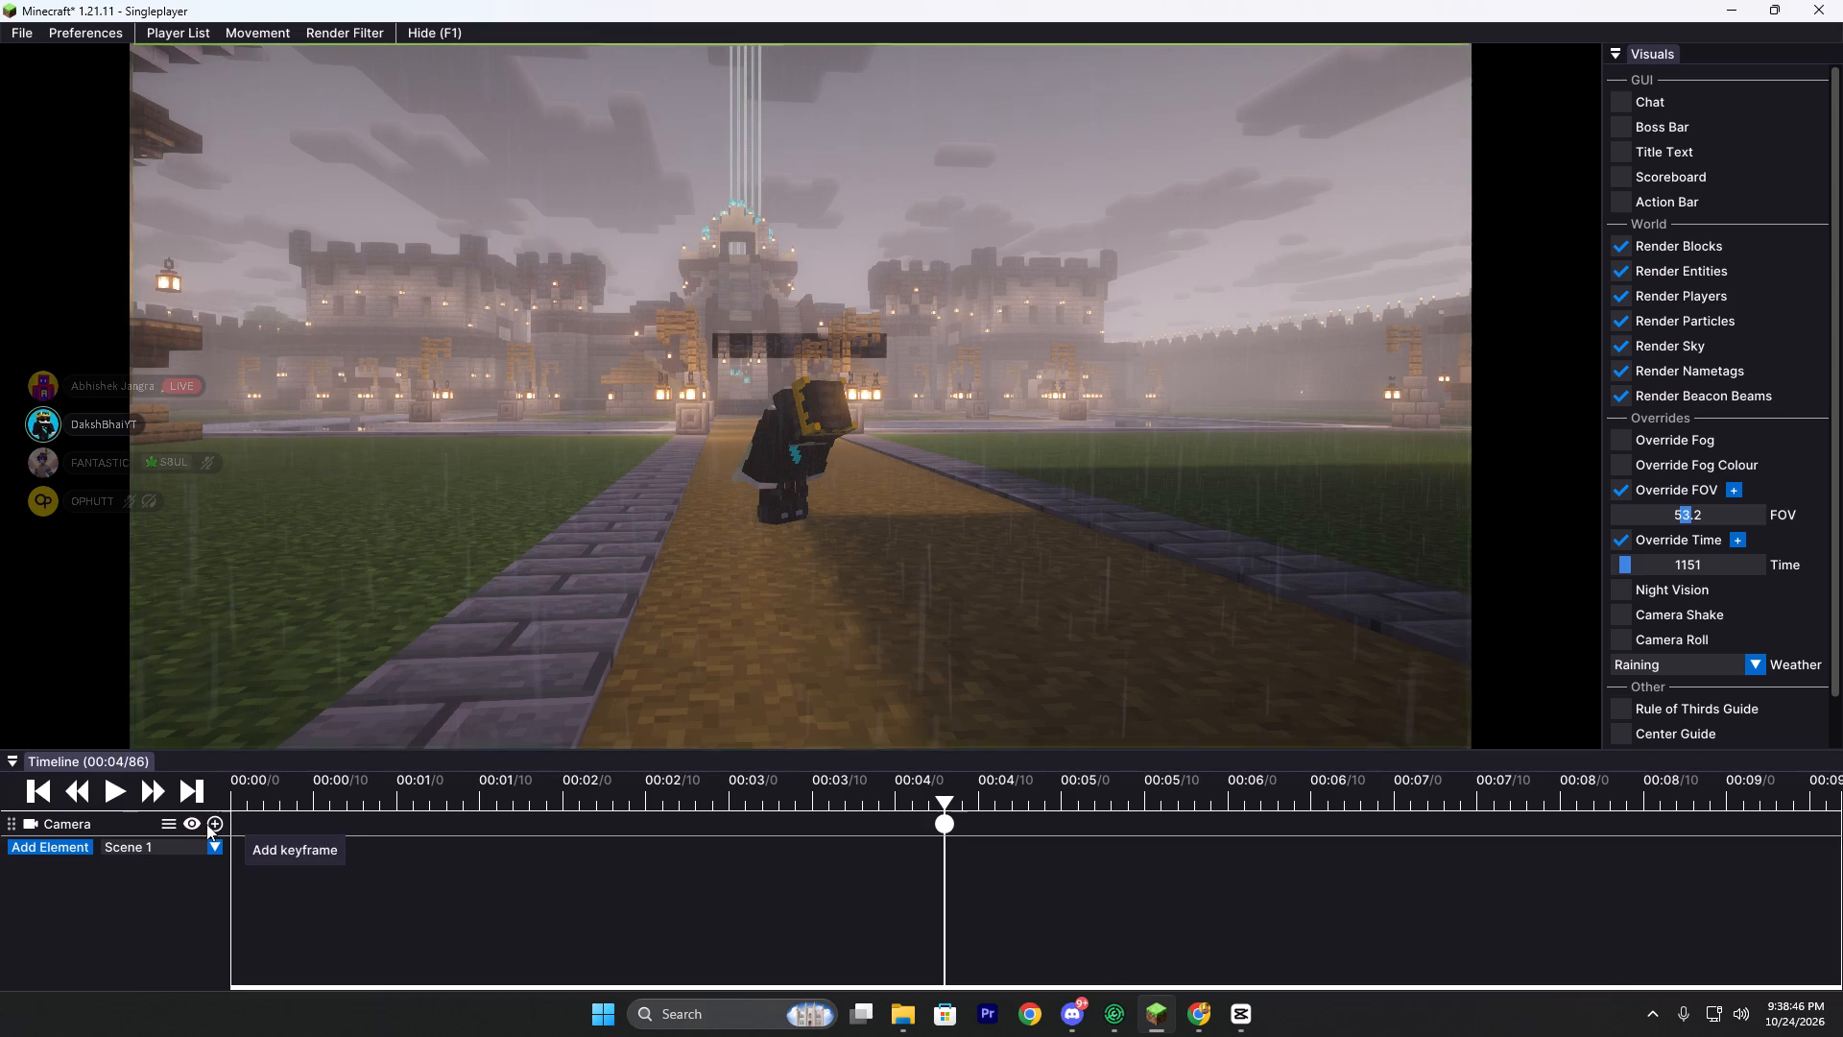
{"action": "key", "text": "i"}
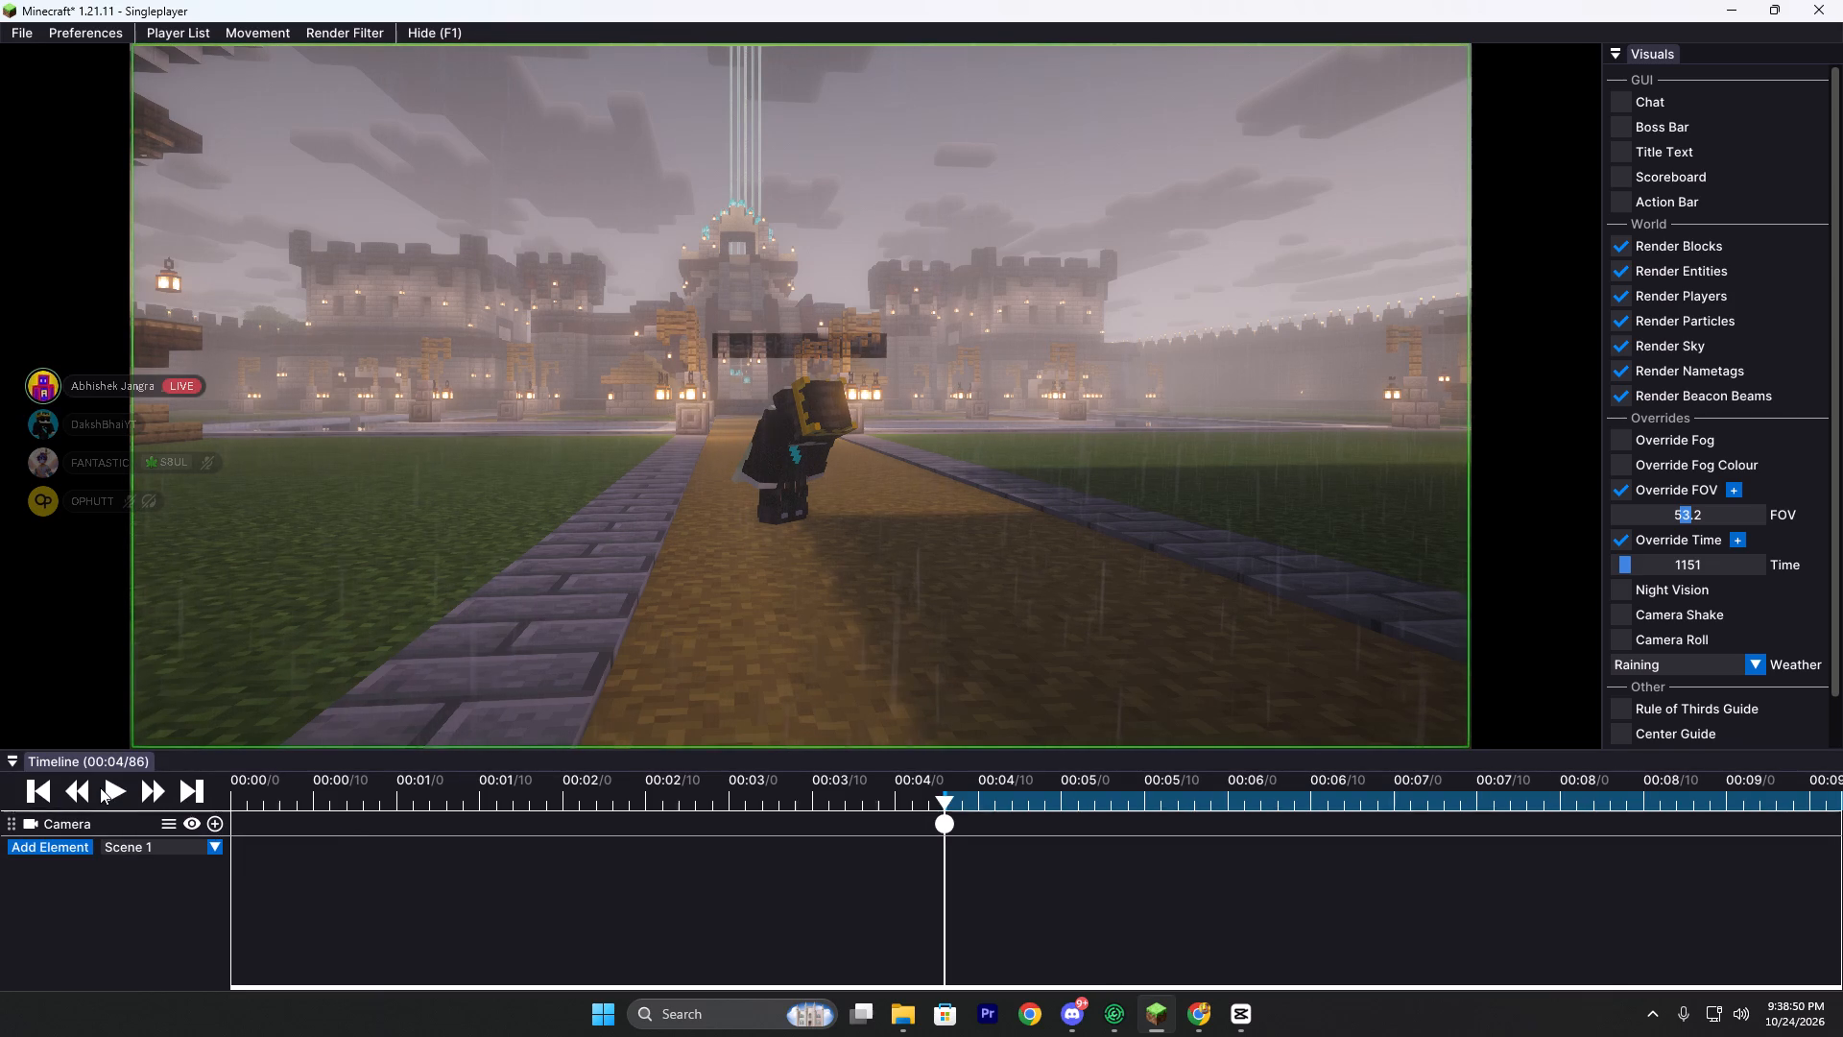
Add an FOV element with a keyframe at 00:04/86, keeping the current field of view.
{"action": "left_click", "coordinate": [50, 843]}
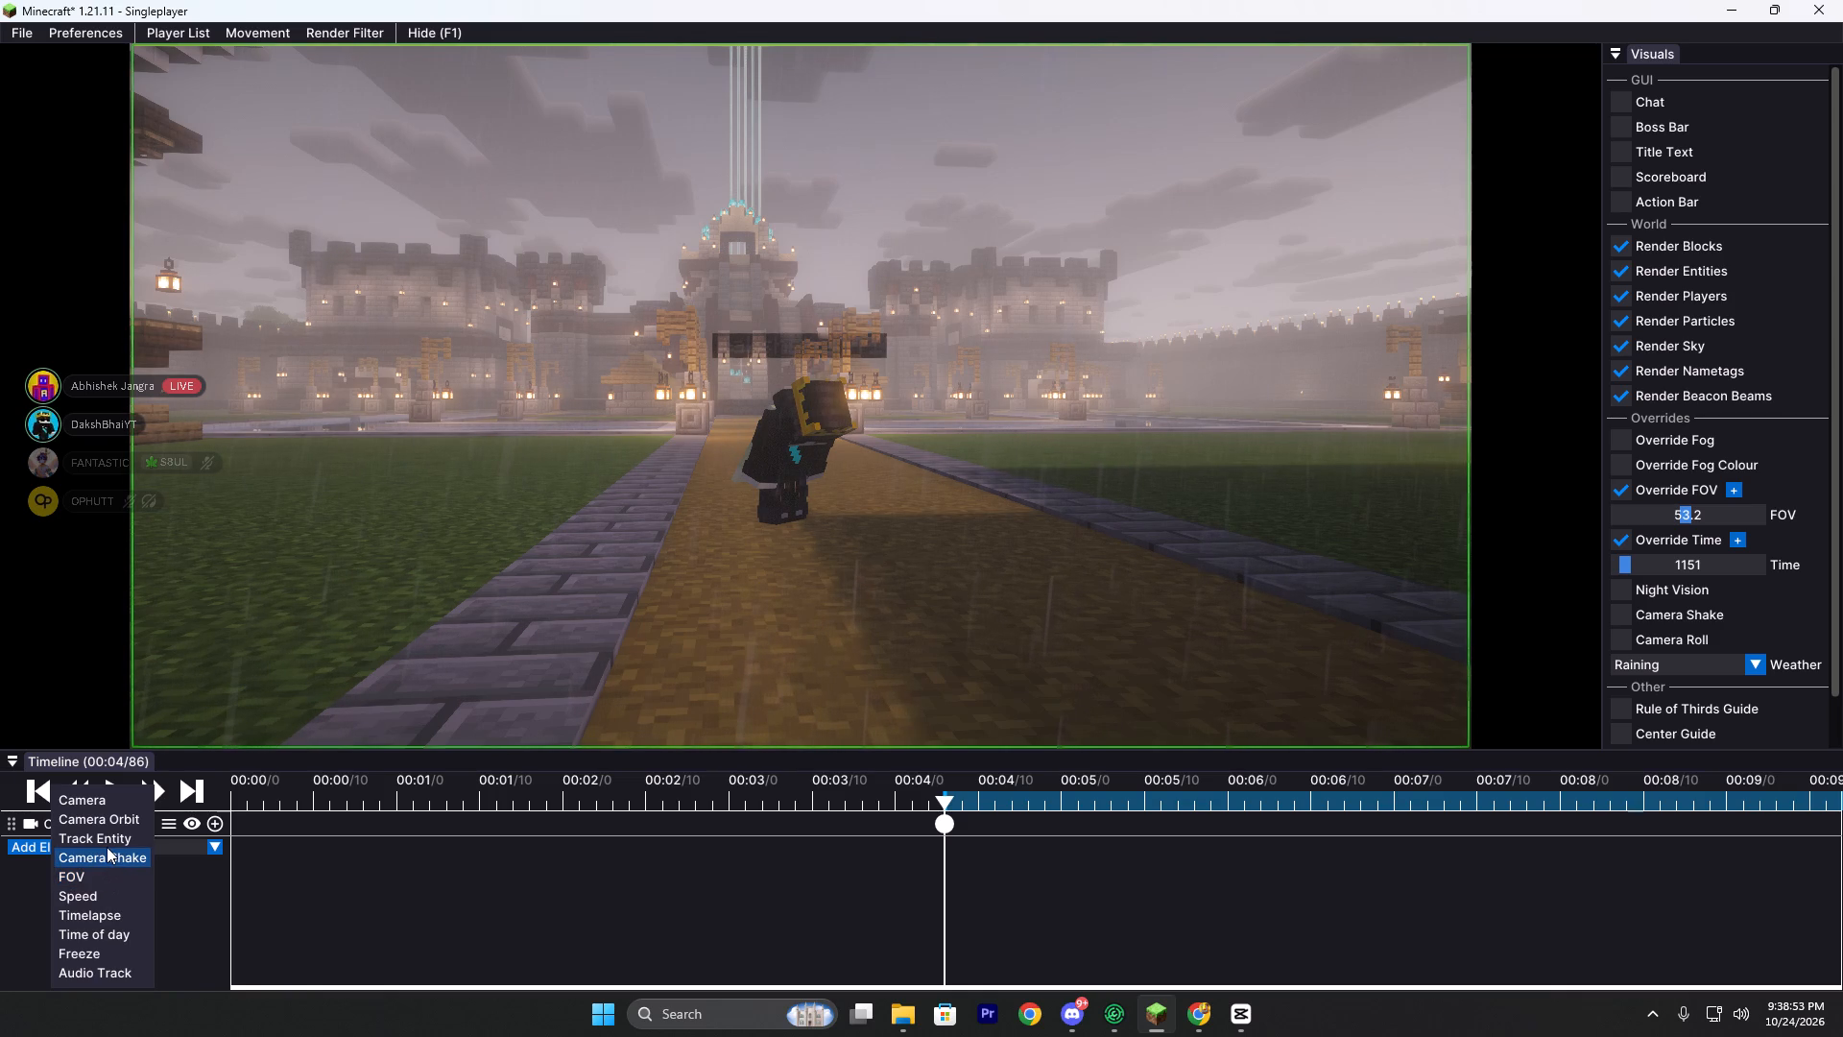
{"action": "left_click", "coordinate": [95, 875]}
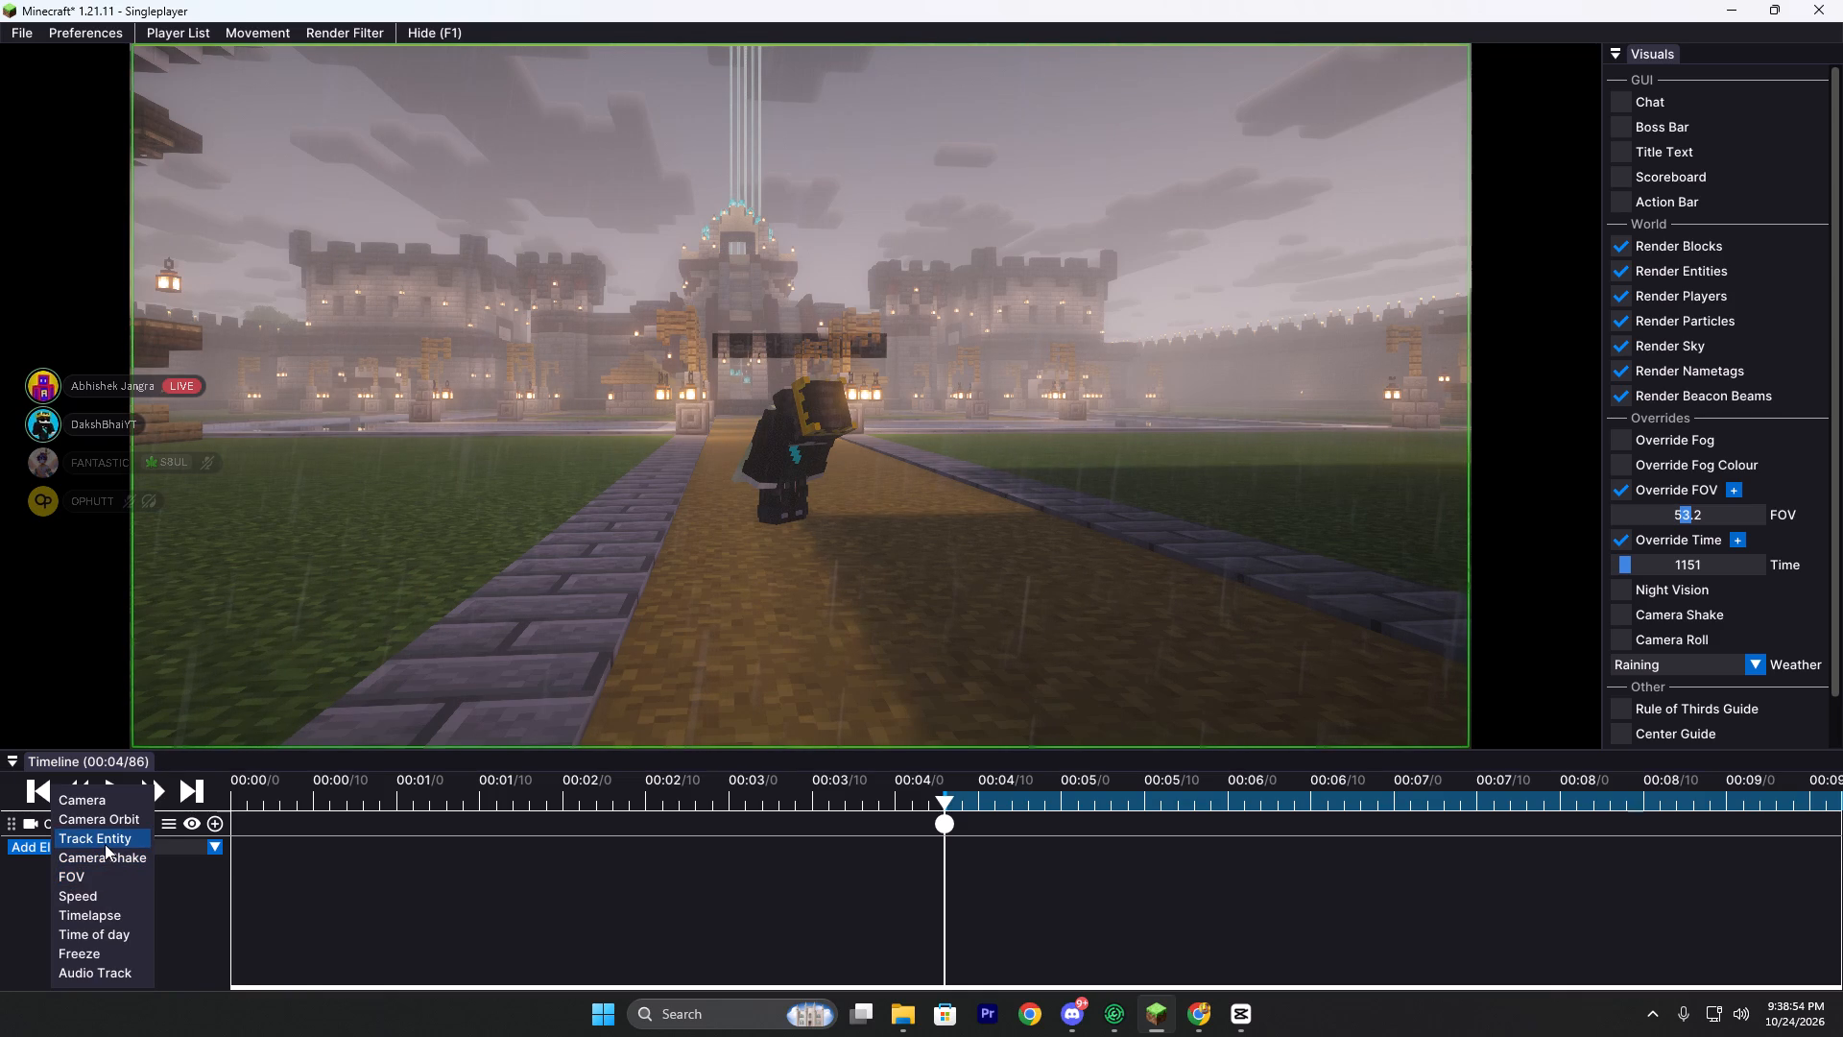
{"action": "left_click", "coordinate": [214, 850]}
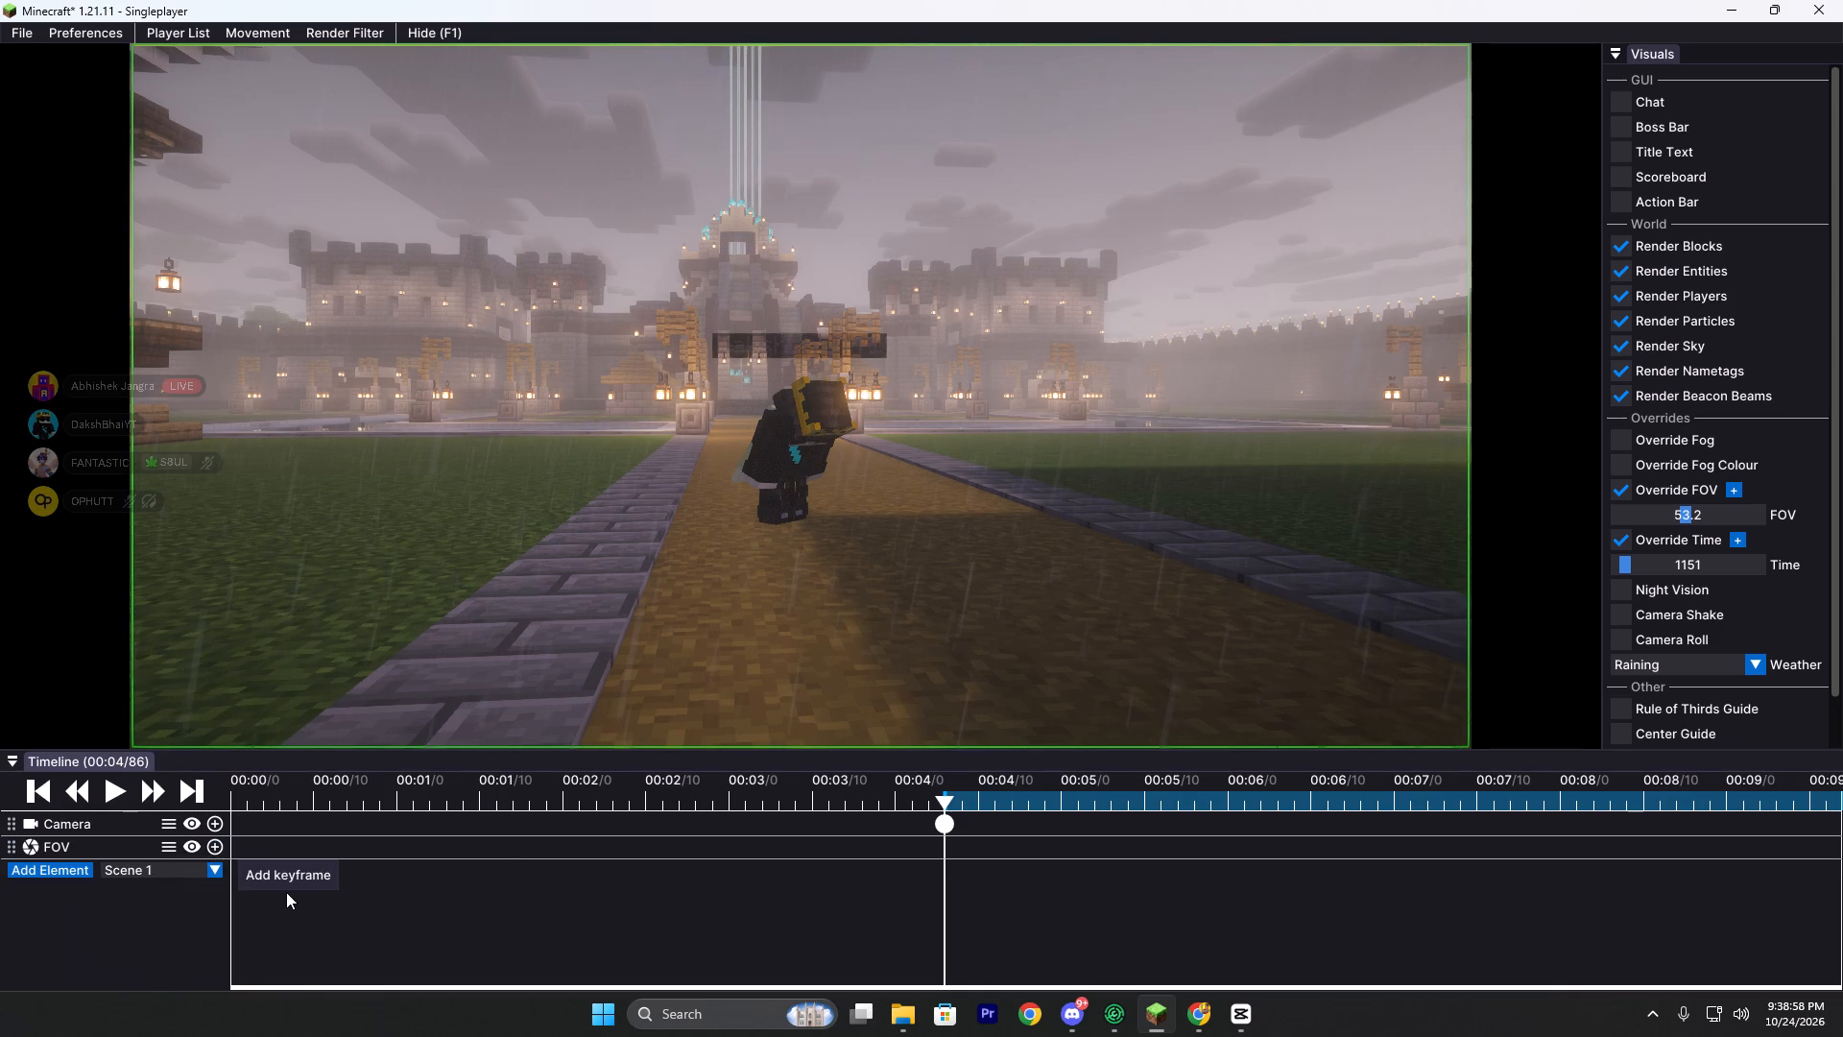
{"action": "left_click", "coordinate": [243, 893]}
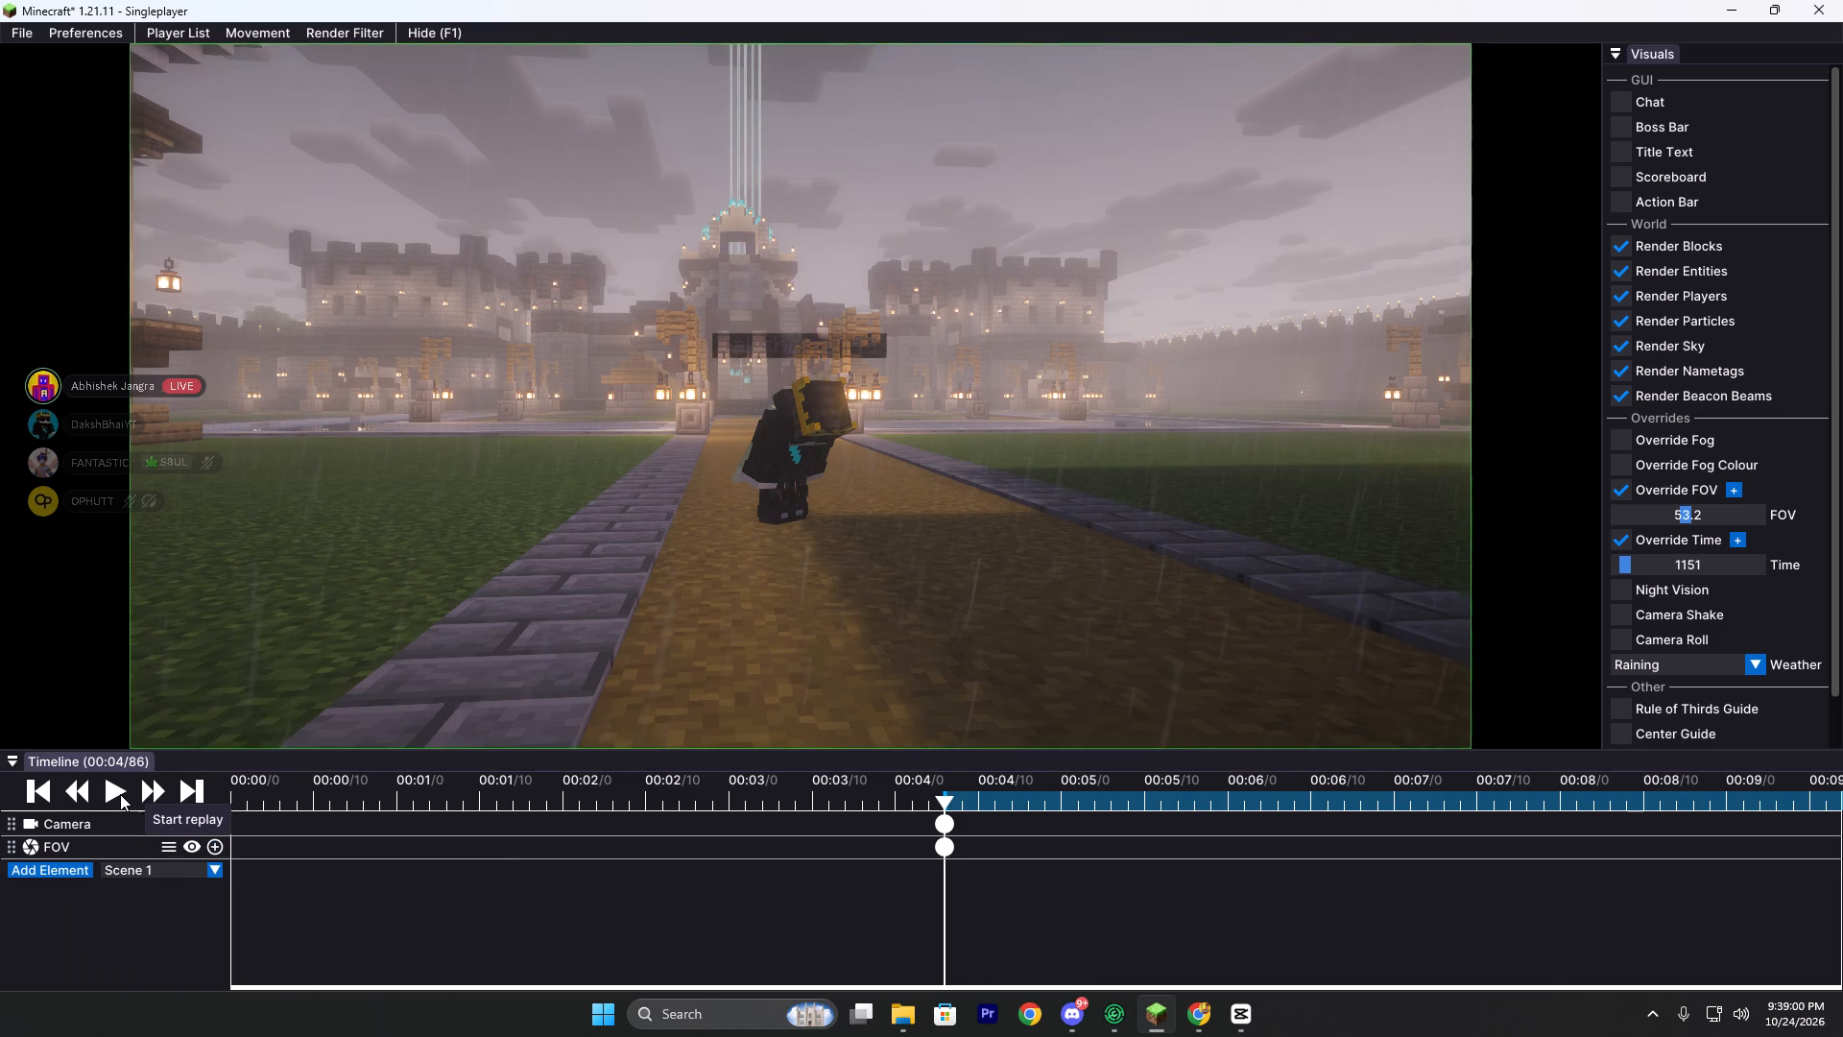
Pull the camera farther back at 00:06/130 and add an FOV keyframe of 37.333 and a Camera keyframe there.
{"action": "left_click", "coordinate": [120, 794]}
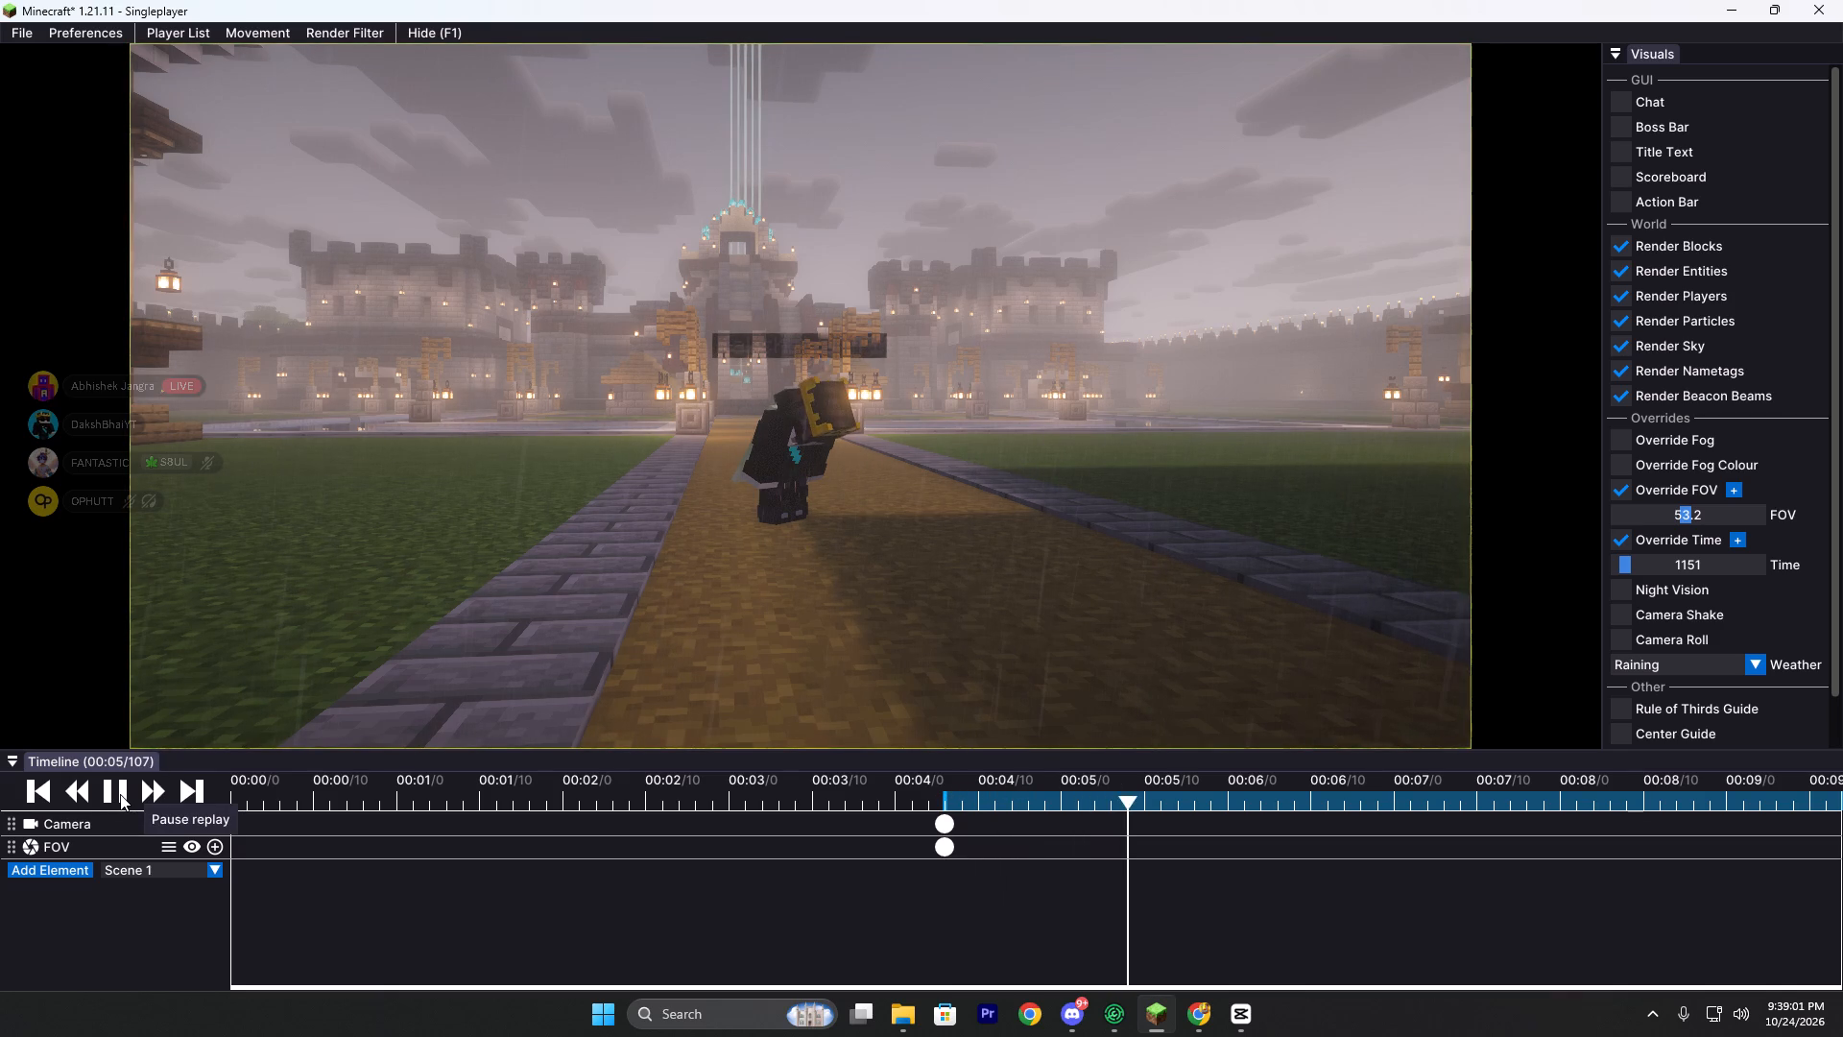
{"action": "left_click", "coordinate": [120, 794]}
{"action": "key", "text": "s"}
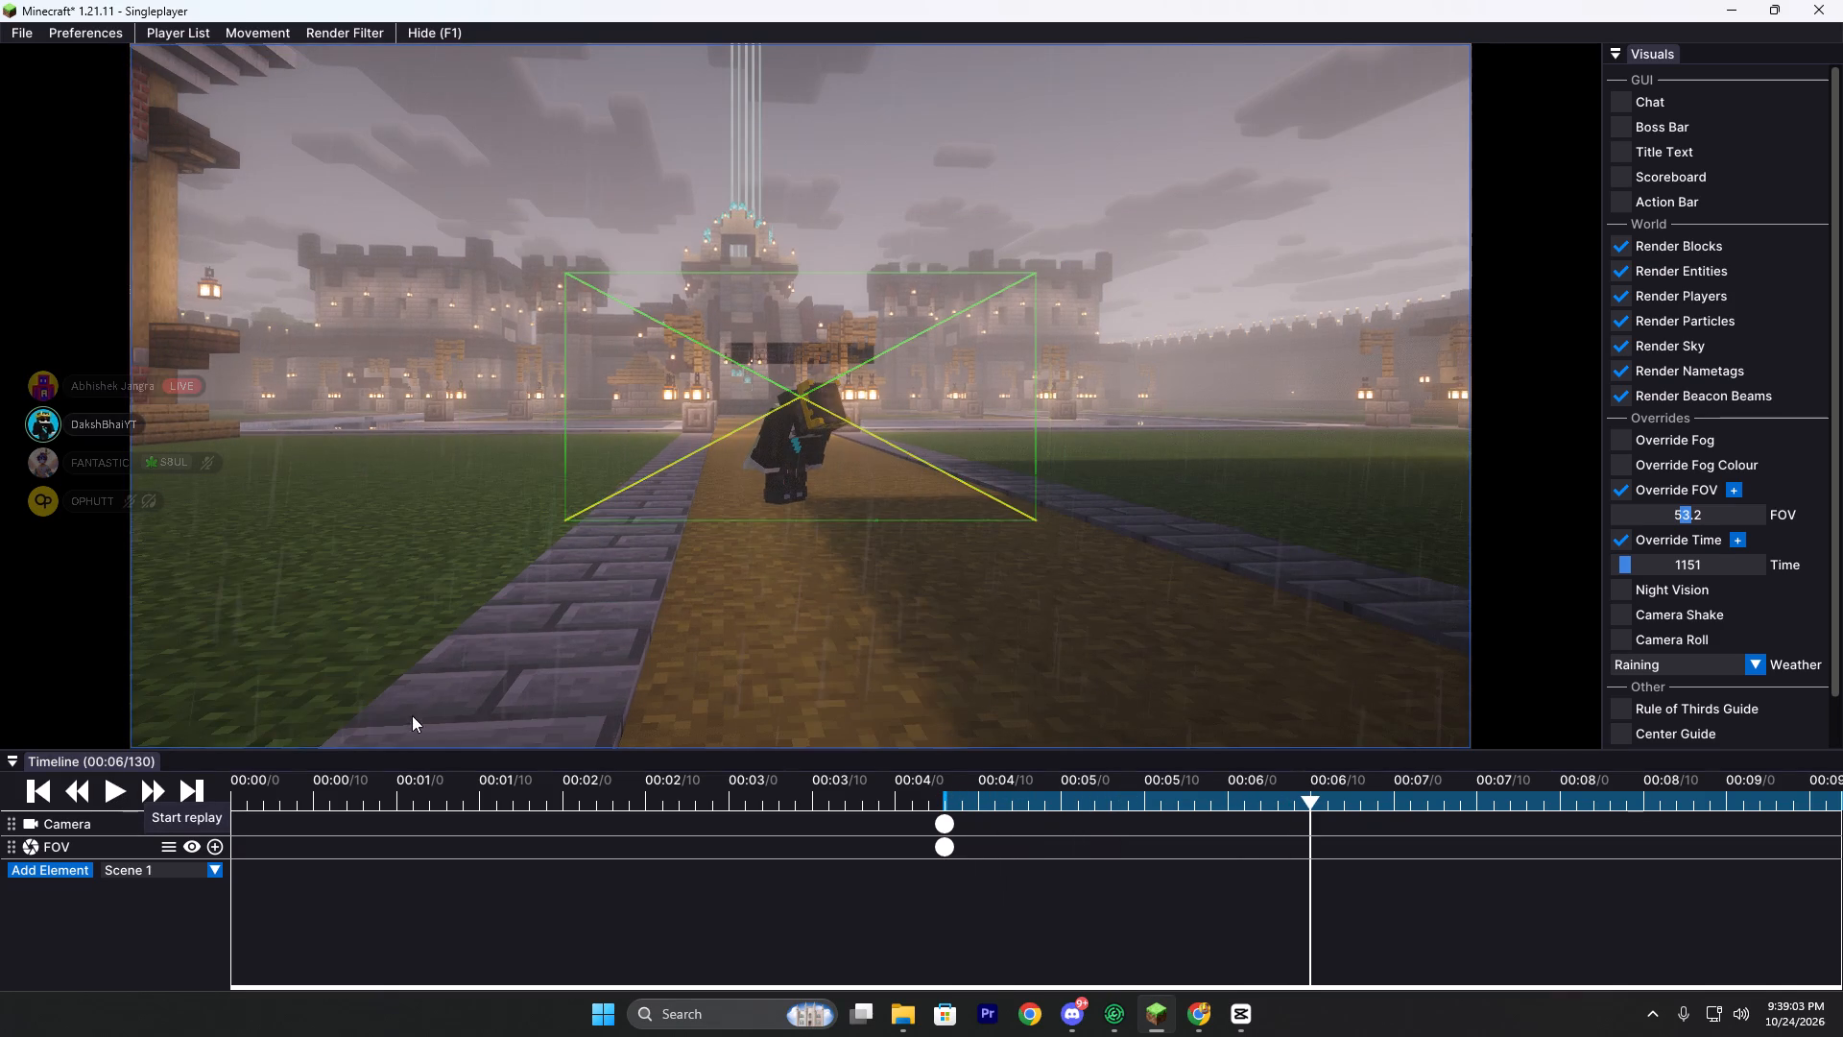
{"action": "left_click", "coordinate": [215, 844]}
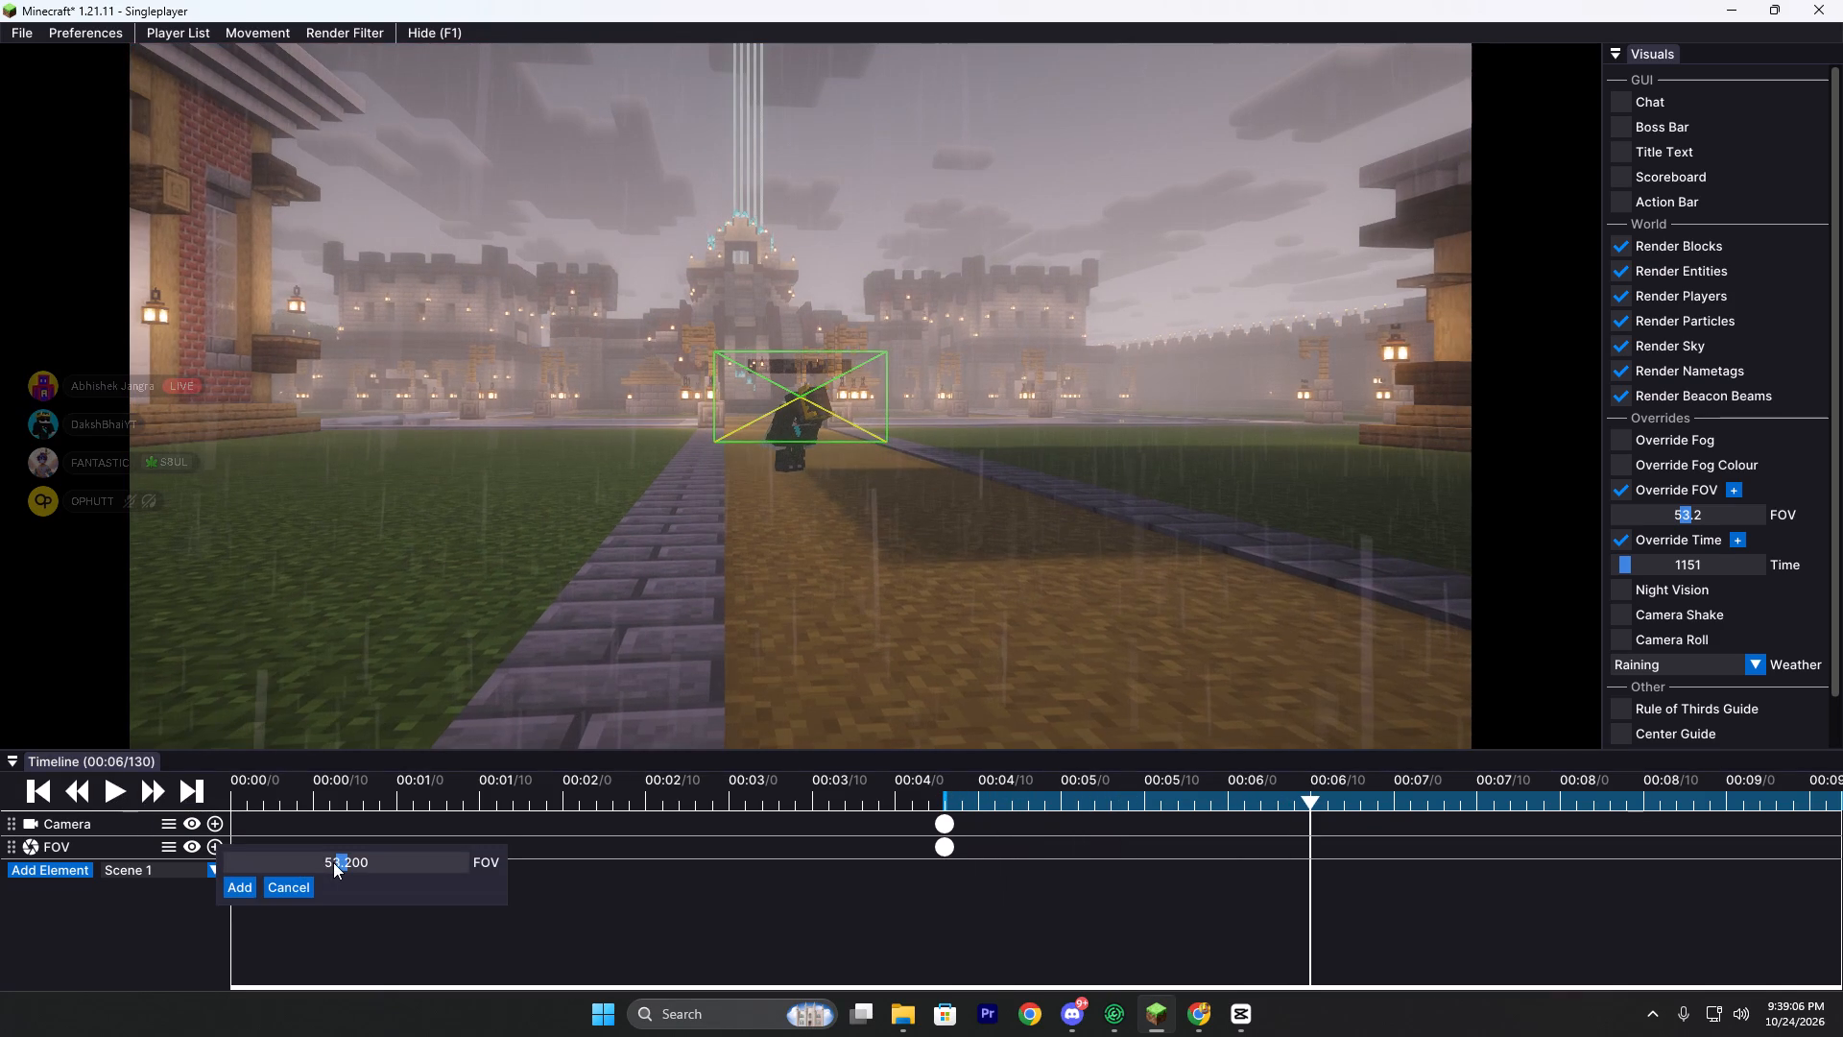
{"action": "left_click_drag", "start_coordinate": [334, 862], "coordinate": [308, 863]}
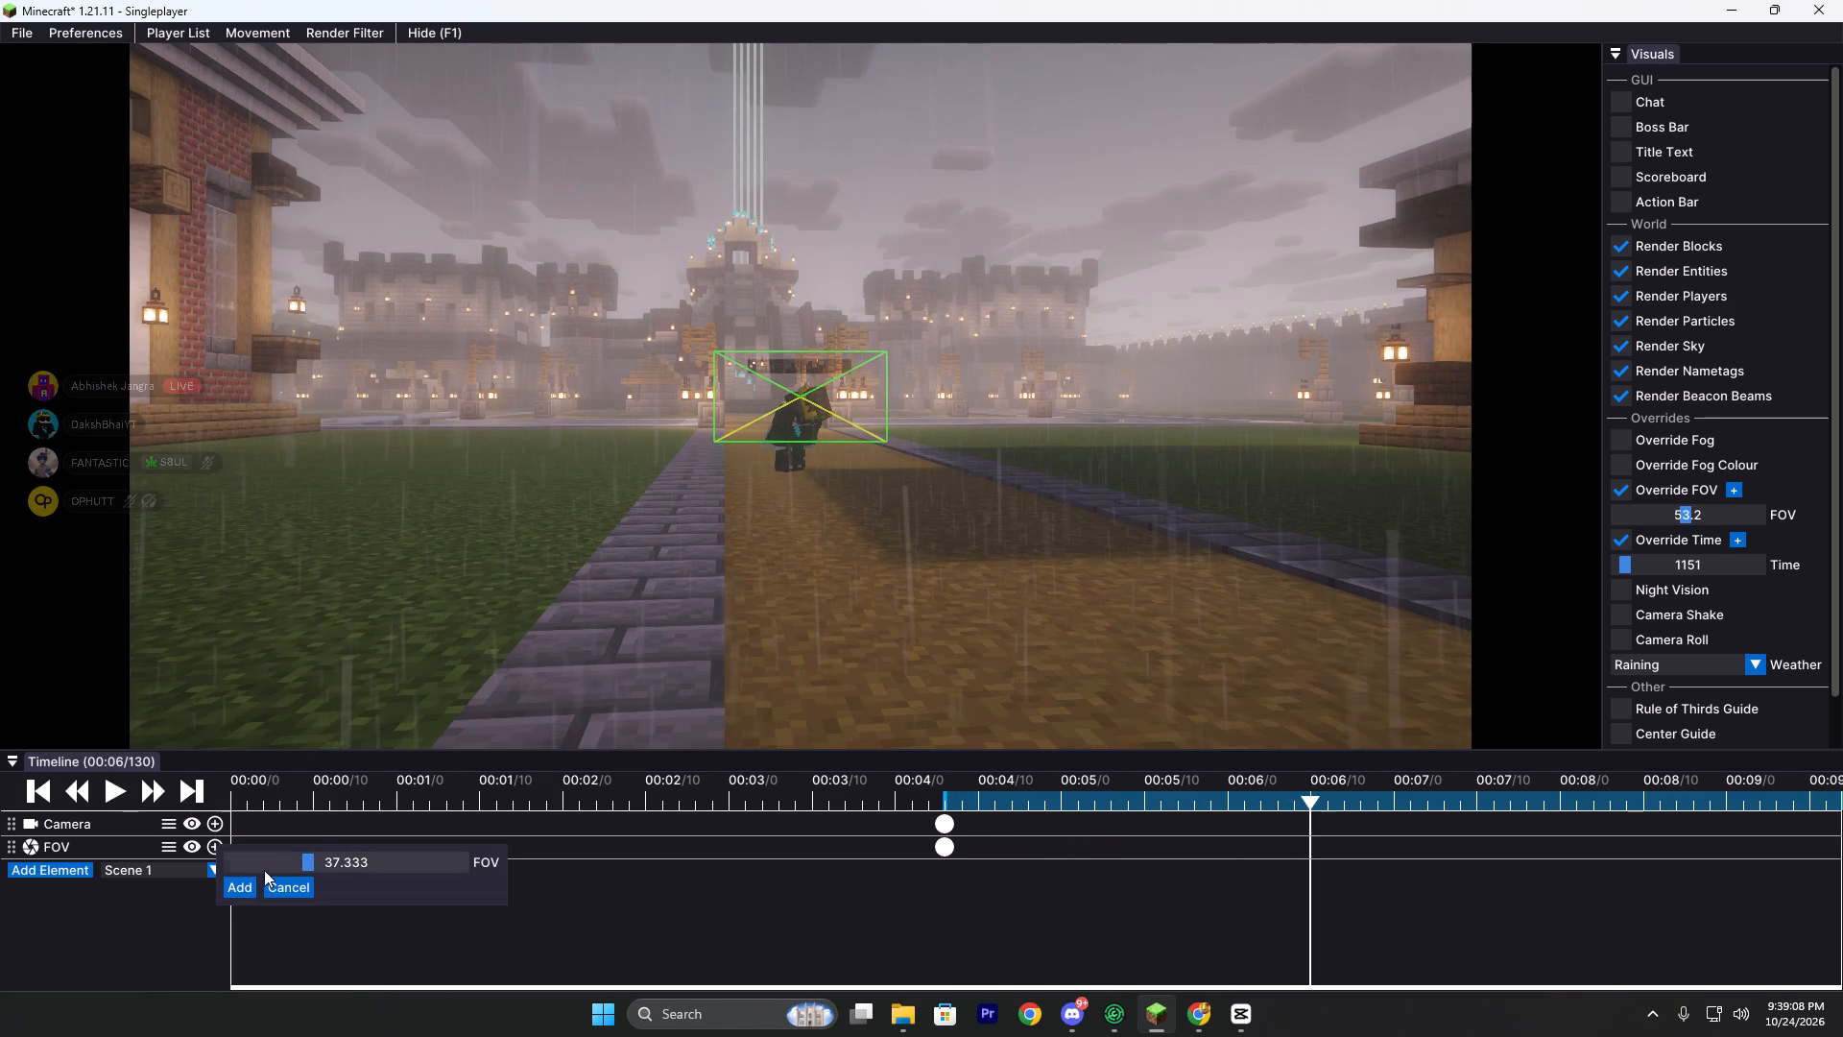
{"action": "left_click", "coordinate": [246, 890]}
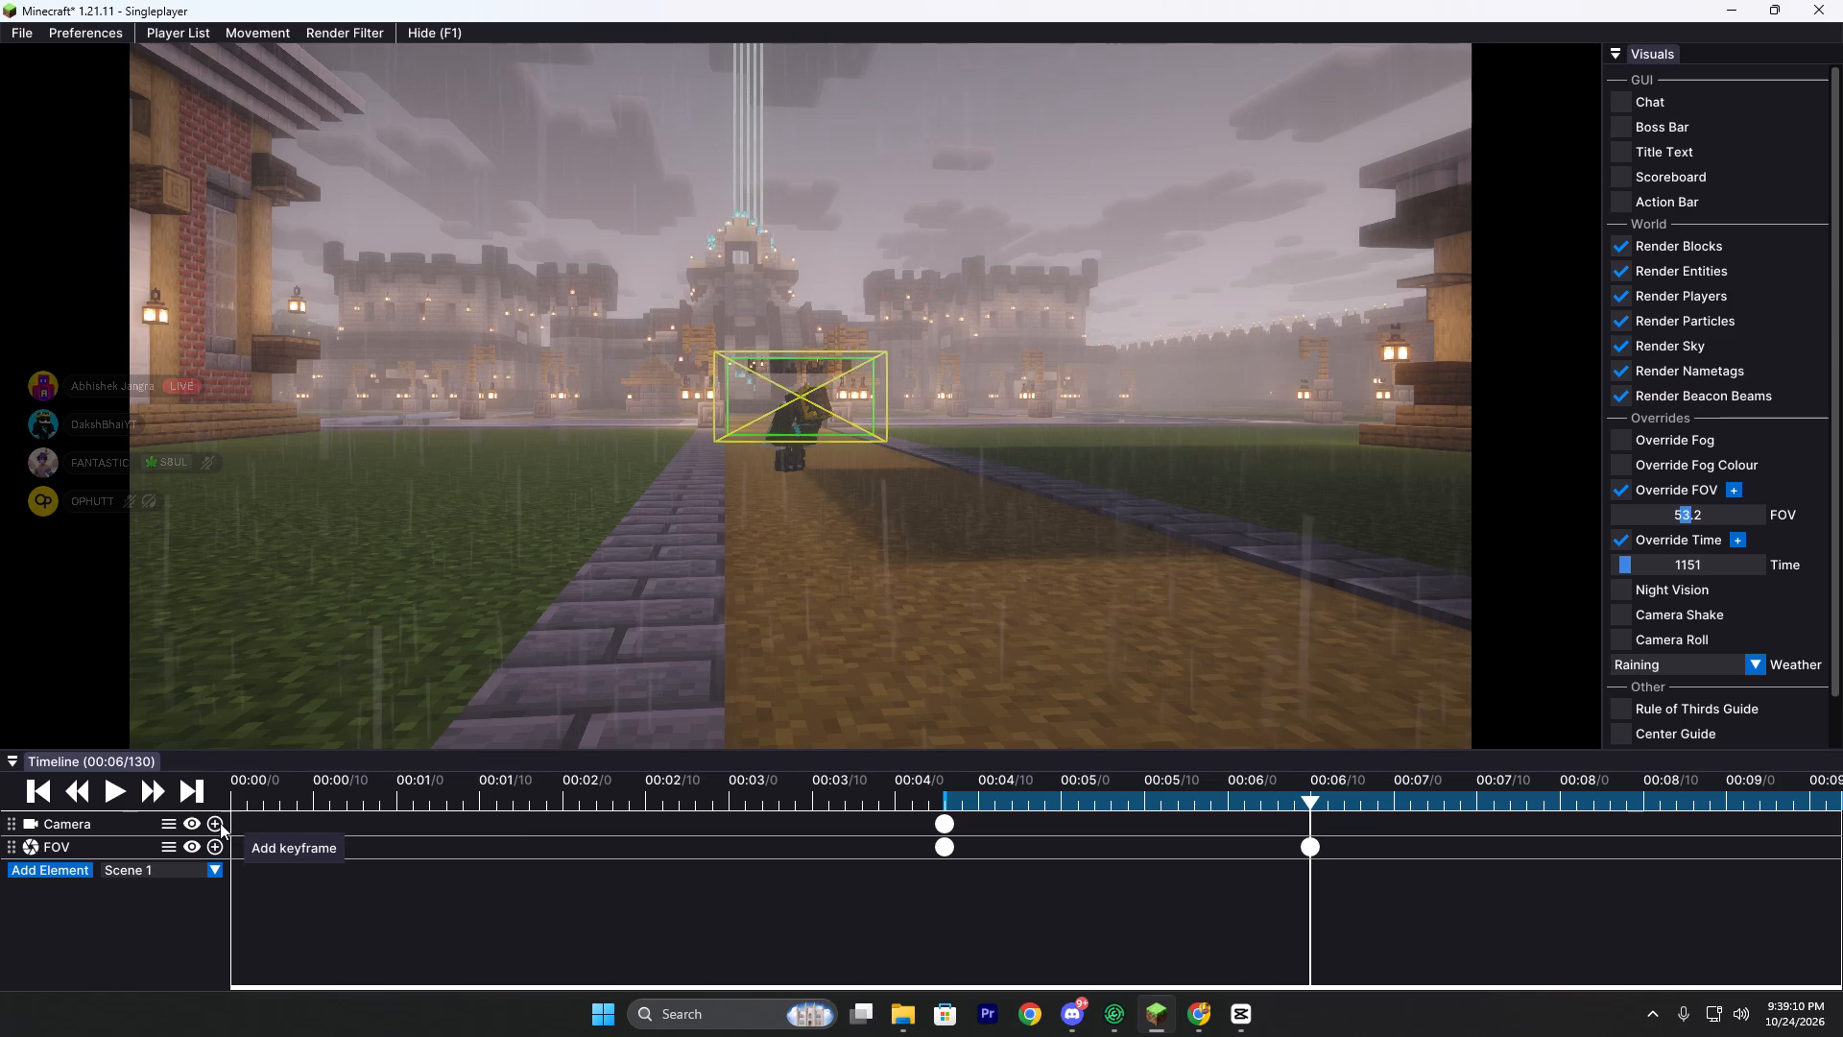
{"action": "left_click", "coordinate": [219, 822]}
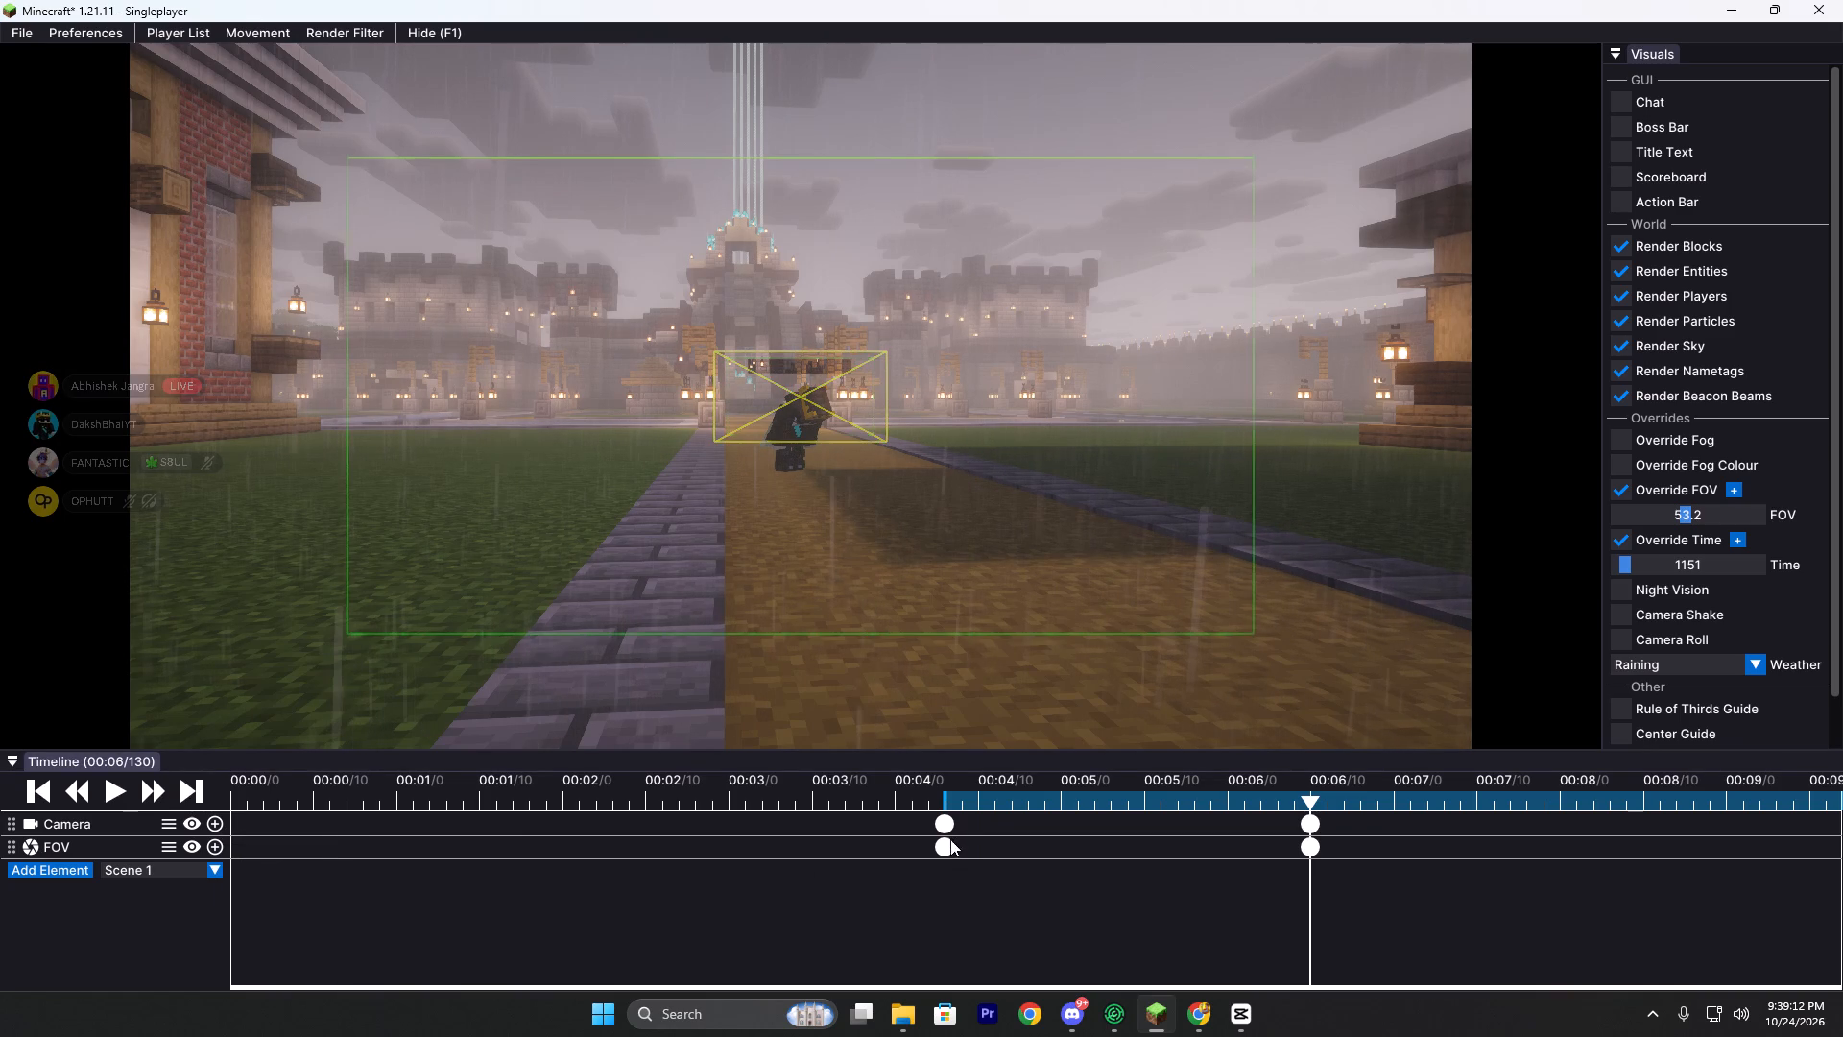
Play back the camera and FOV animation from just before the first keyframes to check the zoom.
{"action": "left_click", "coordinate": [940, 781]}
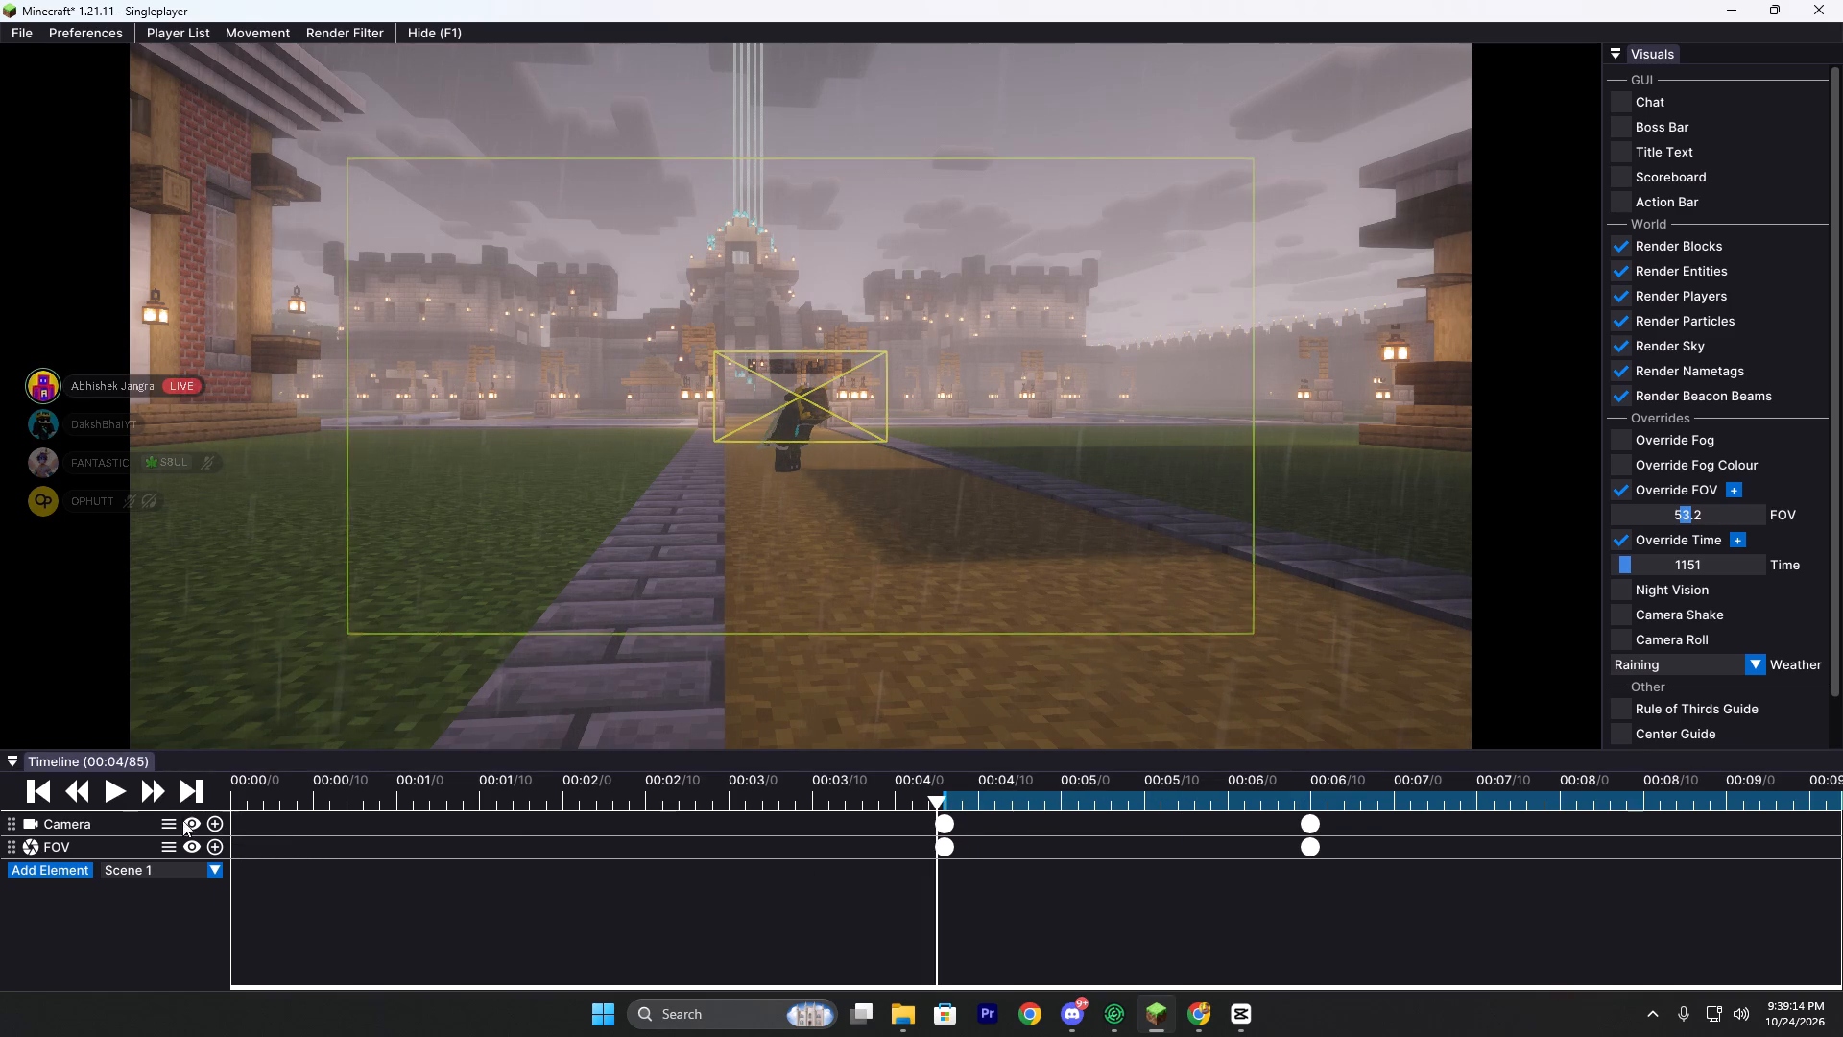
{"action": "left_click", "coordinate": [116, 788]}
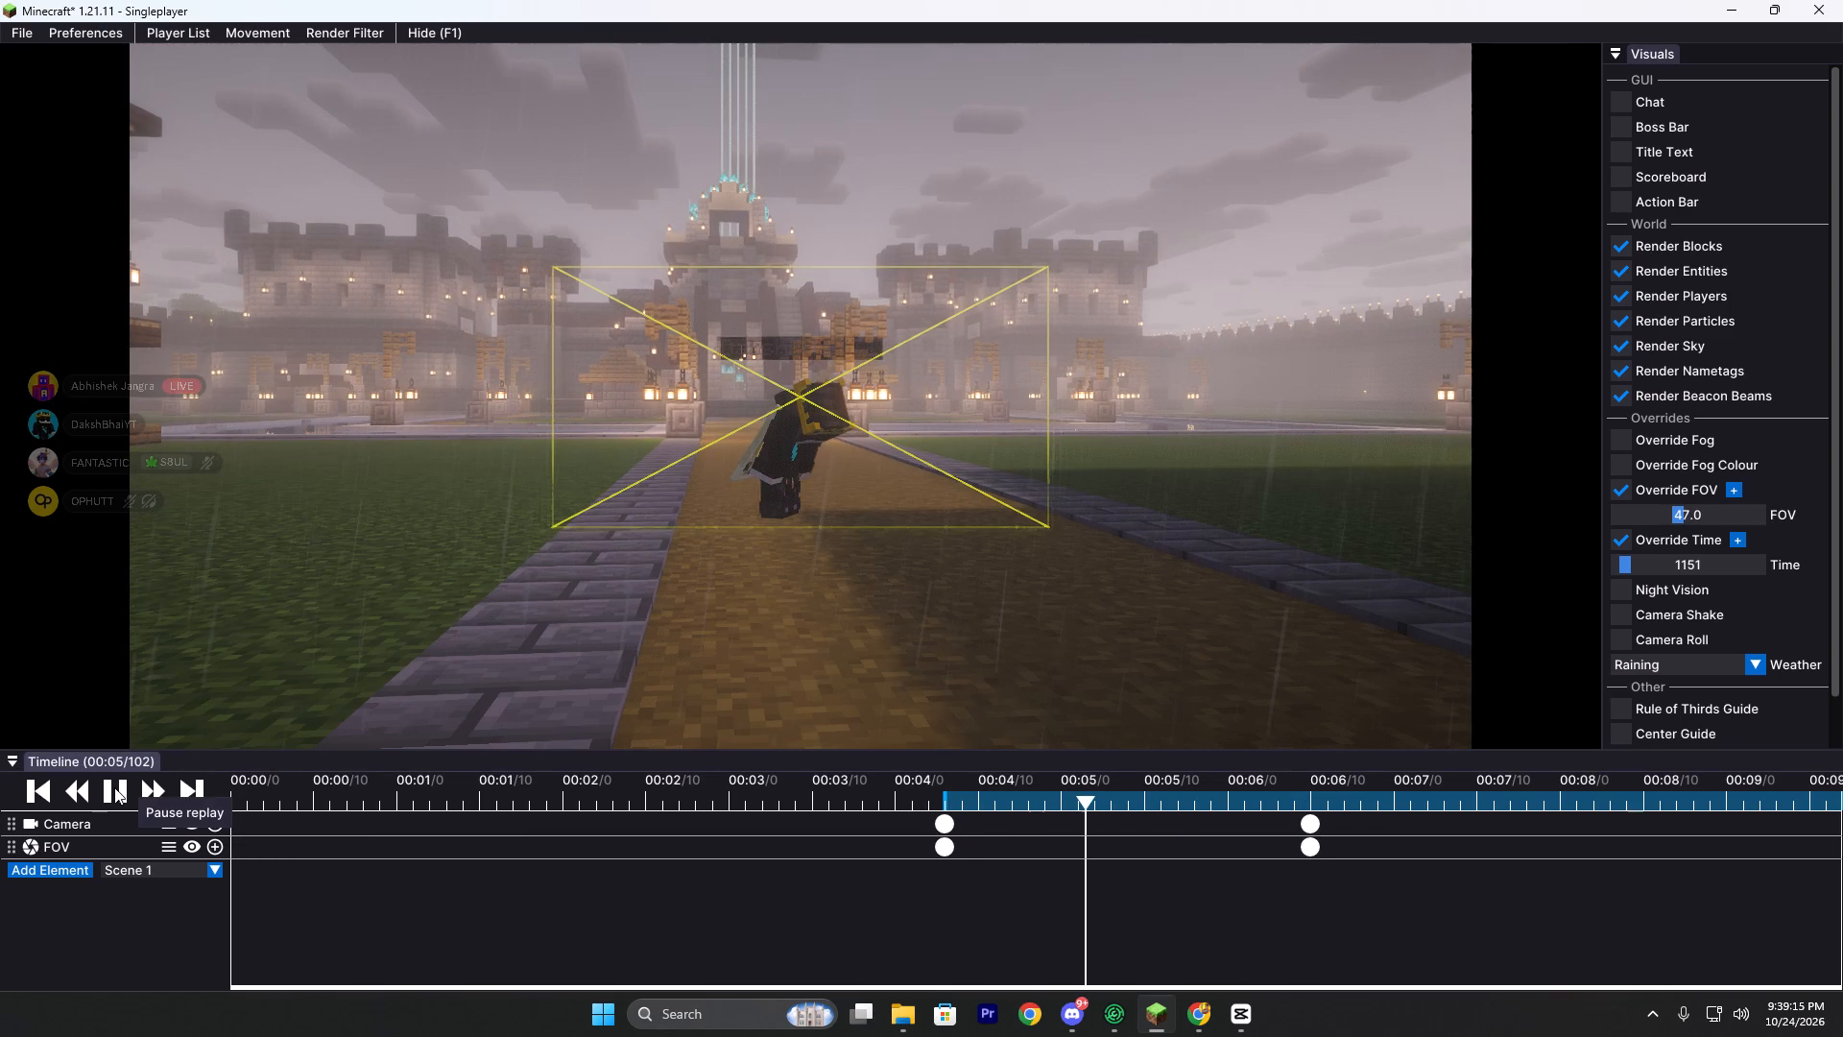
{"action": "left_click", "coordinate": [114, 787]}
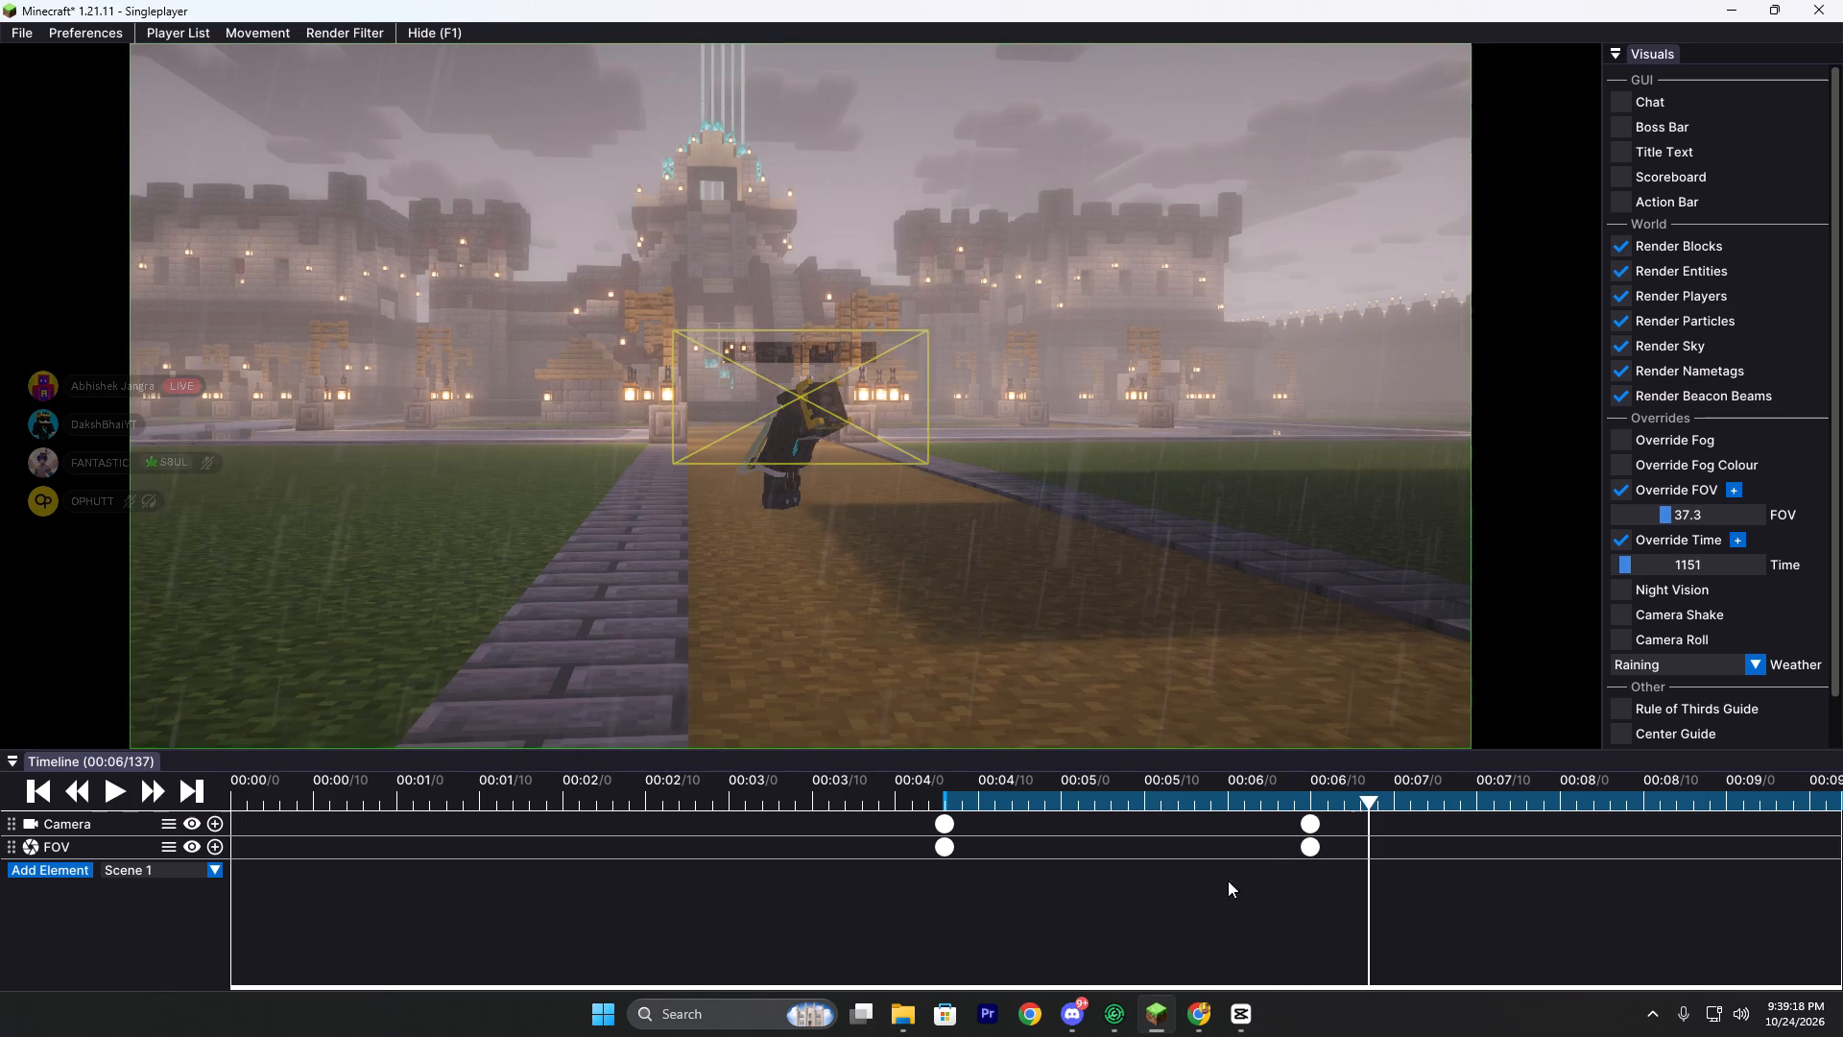
Set the FOV value of the keyframe at tick 130 to 30.5.
{"action": "right_click", "coordinate": [1308, 851]}
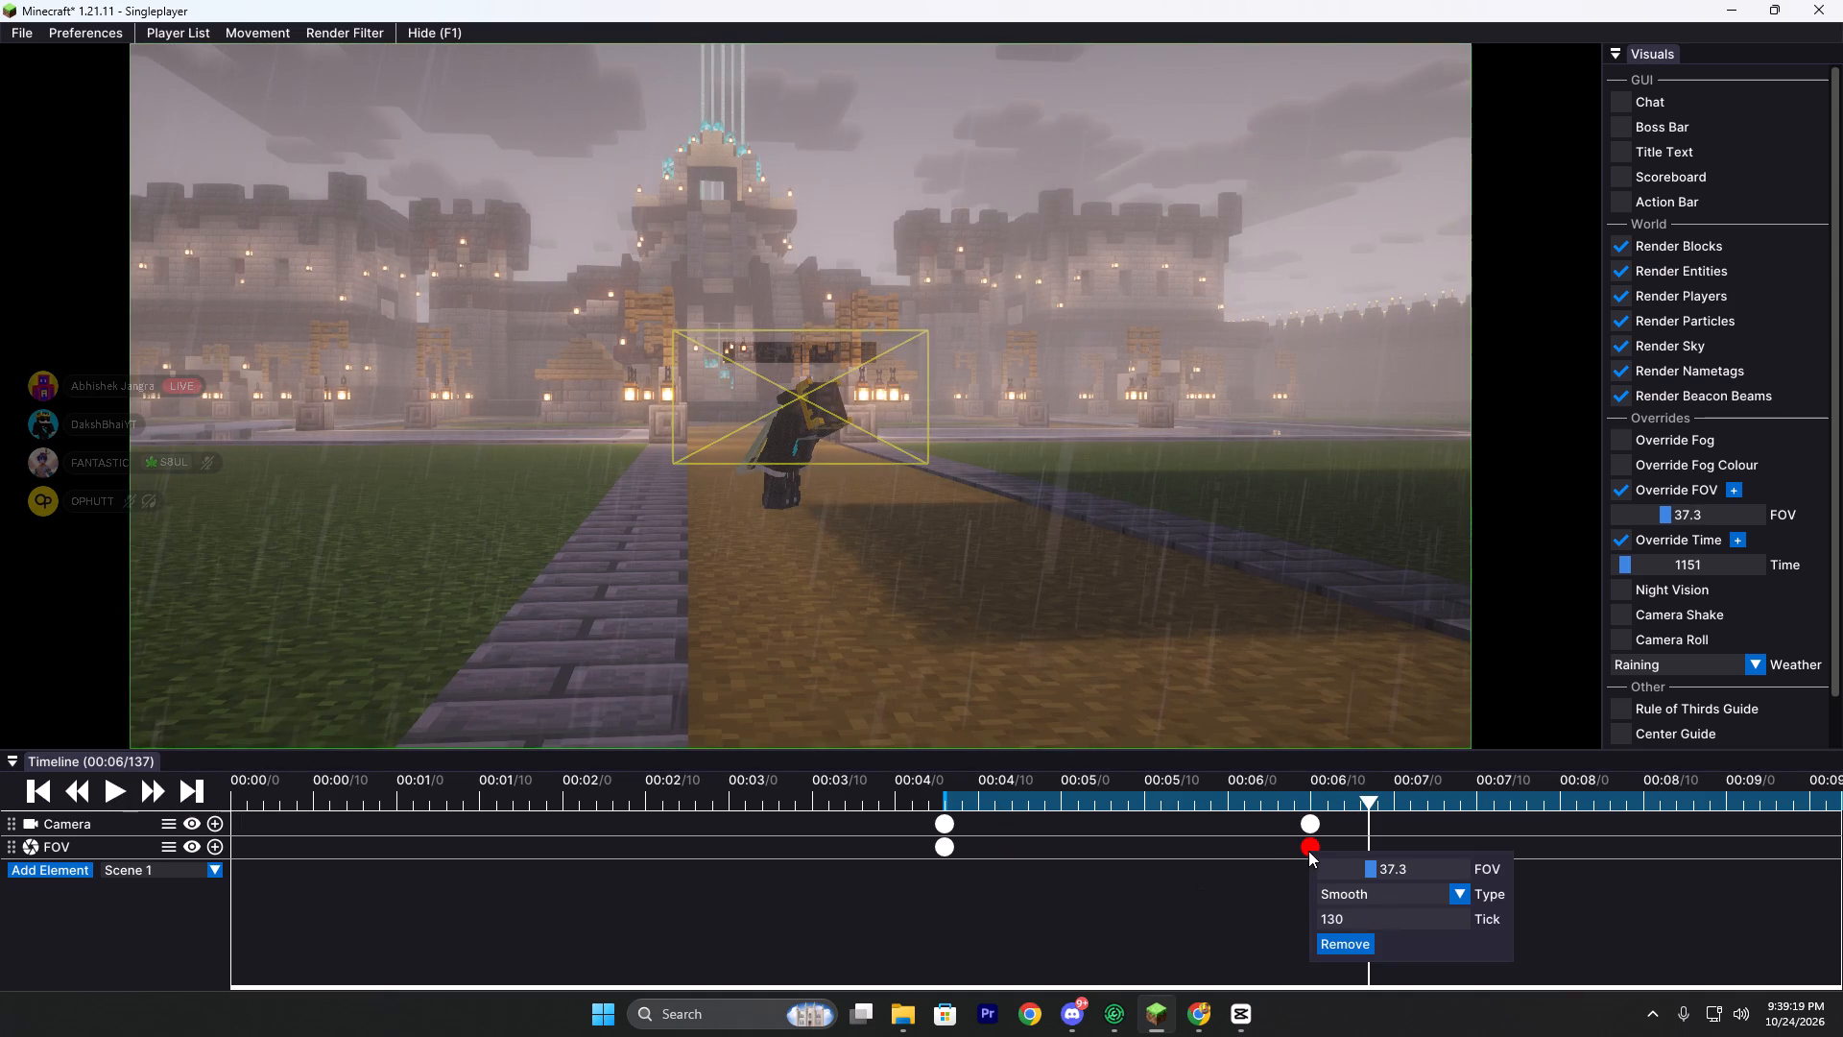
{"action": "left_click_drag", "start_coordinate": [1364, 876], "coordinate": [1355, 876]}
{"action": "left_click", "coordinate": [1313, 824]}
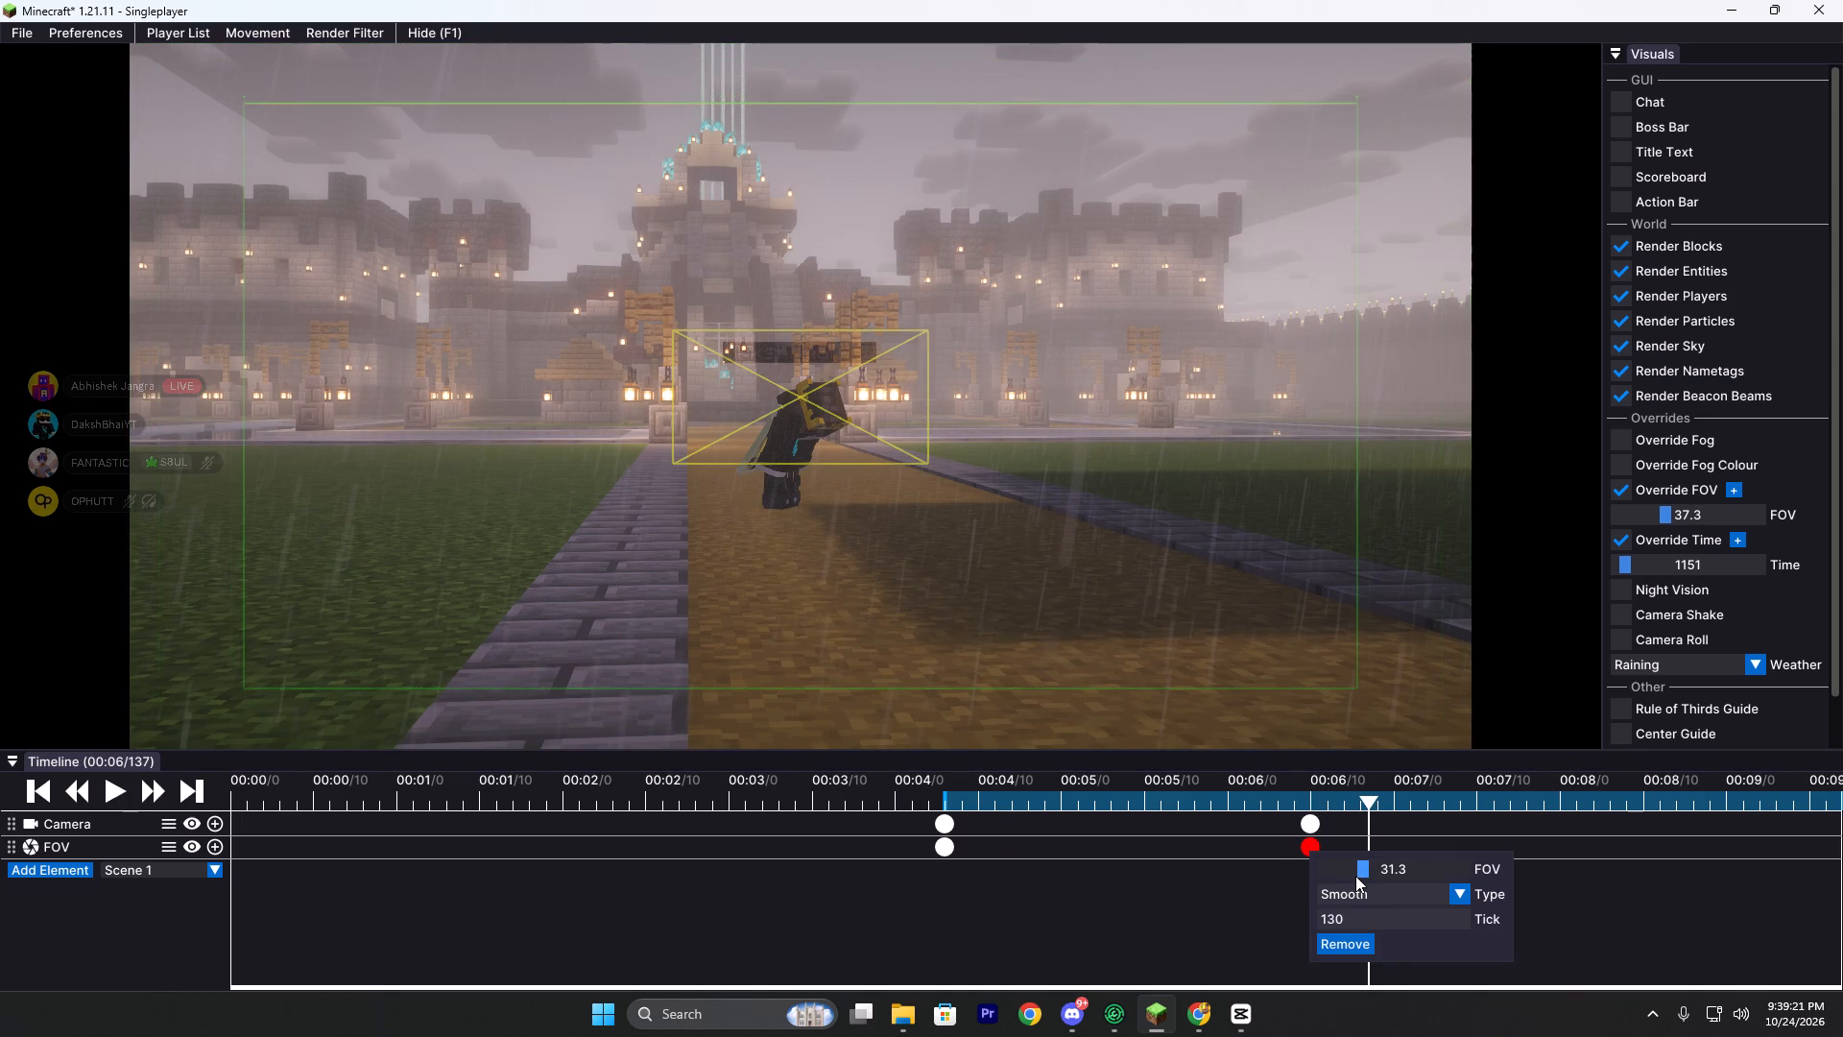
{"action": "left_click", "coordinate": [1313, 824]}
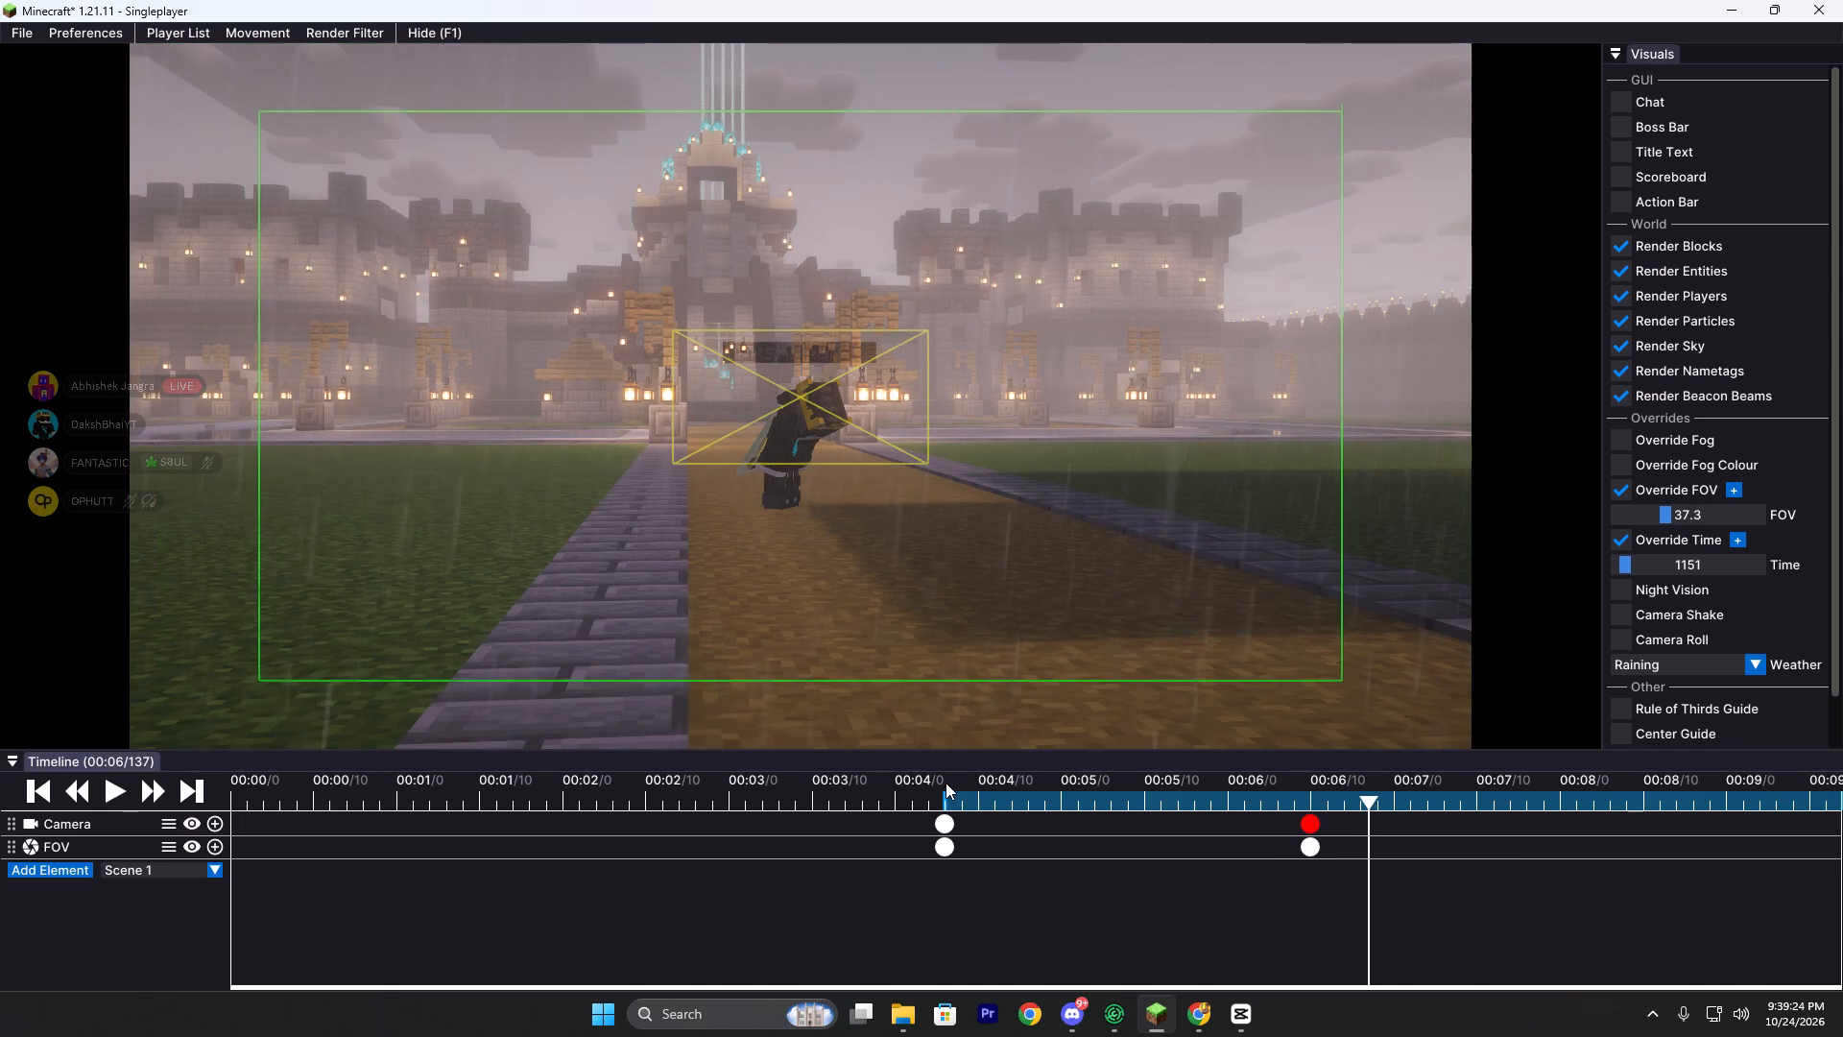
Replay the shot from the first keyframes at tick 86 to past the ending keyframes to review the tighter zoom.
{"action": "left_click", "coordinate": [945, 783]}
{"action": "left_click", "coordinate": [116, 791]}
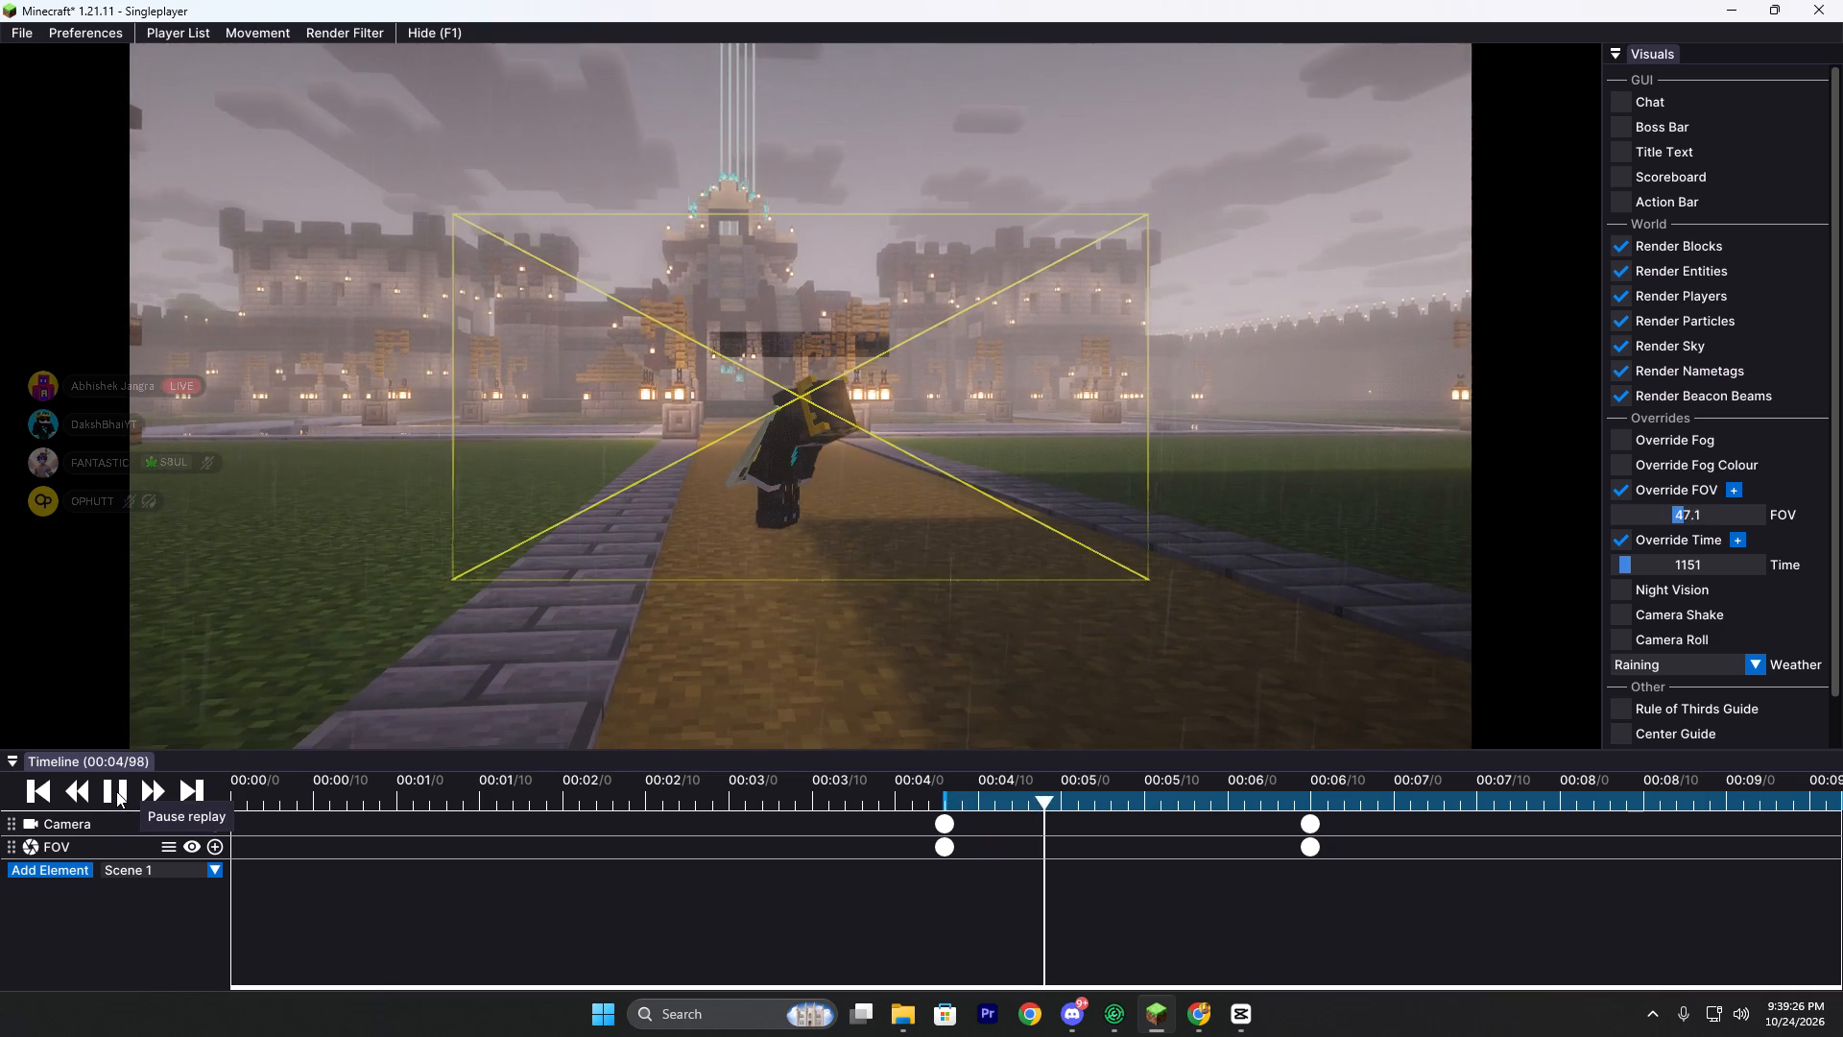
{"action": "left_click", "coordinate": [116, 791]}
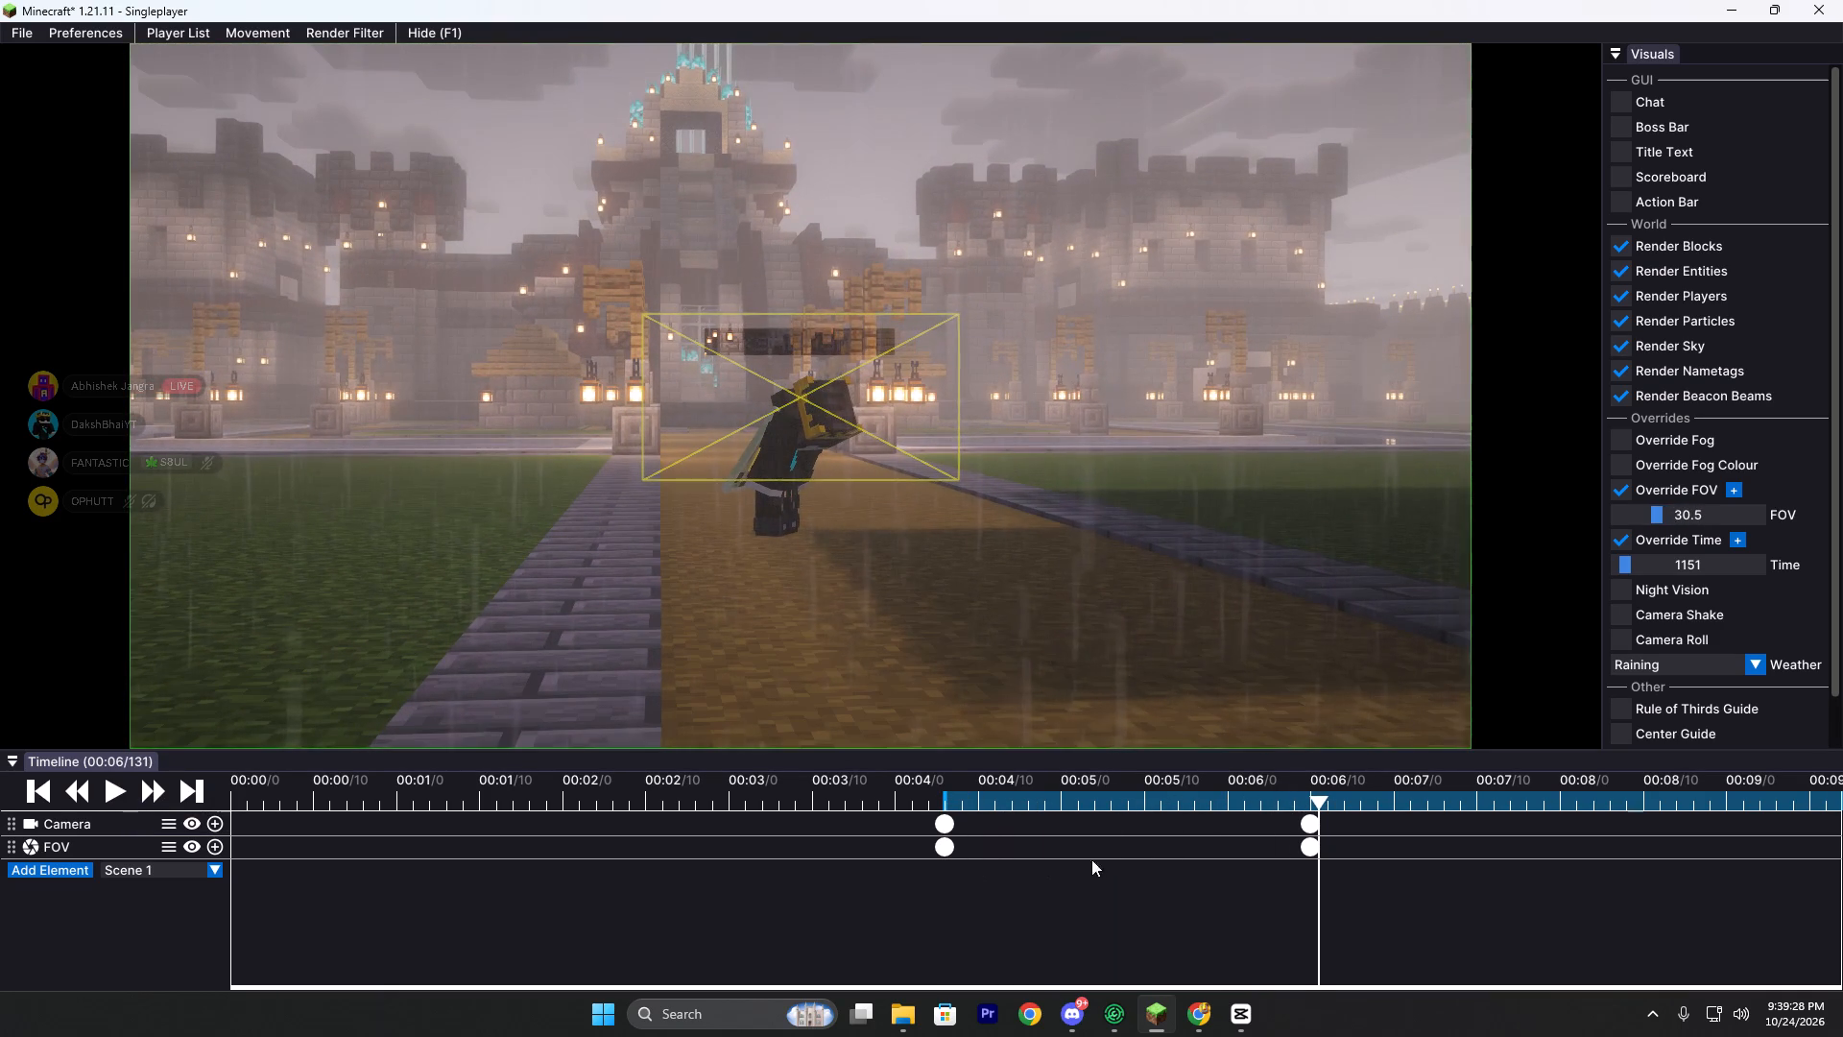
{"action": "left_click", "coordinate": [114, 792]}
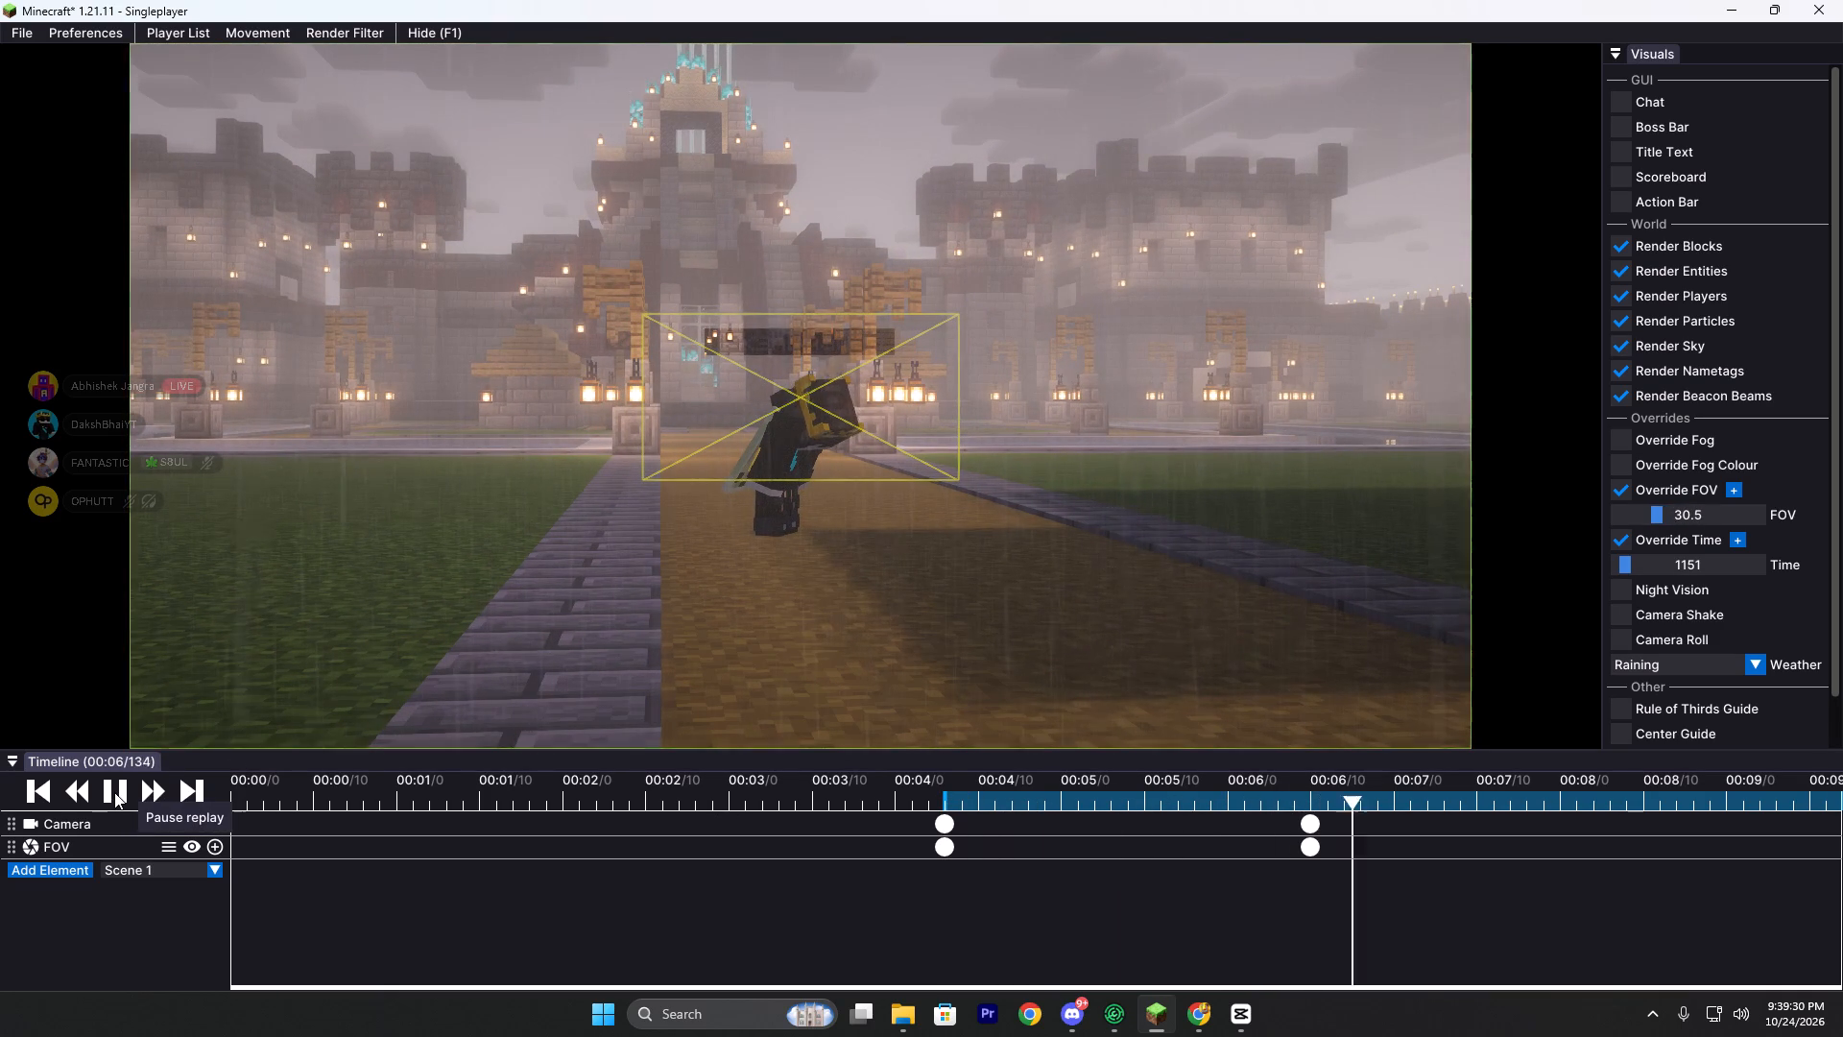
{"action": "left_click", "coordinate": [114, 792]}
Move the ending Camera and FOV keyframes from tick 130 to tick 140 to lengthen the move.
{"action": "scroll", "coordinate": [1664, 639], "scroll_direction": "down", "scroll_amount": 3}
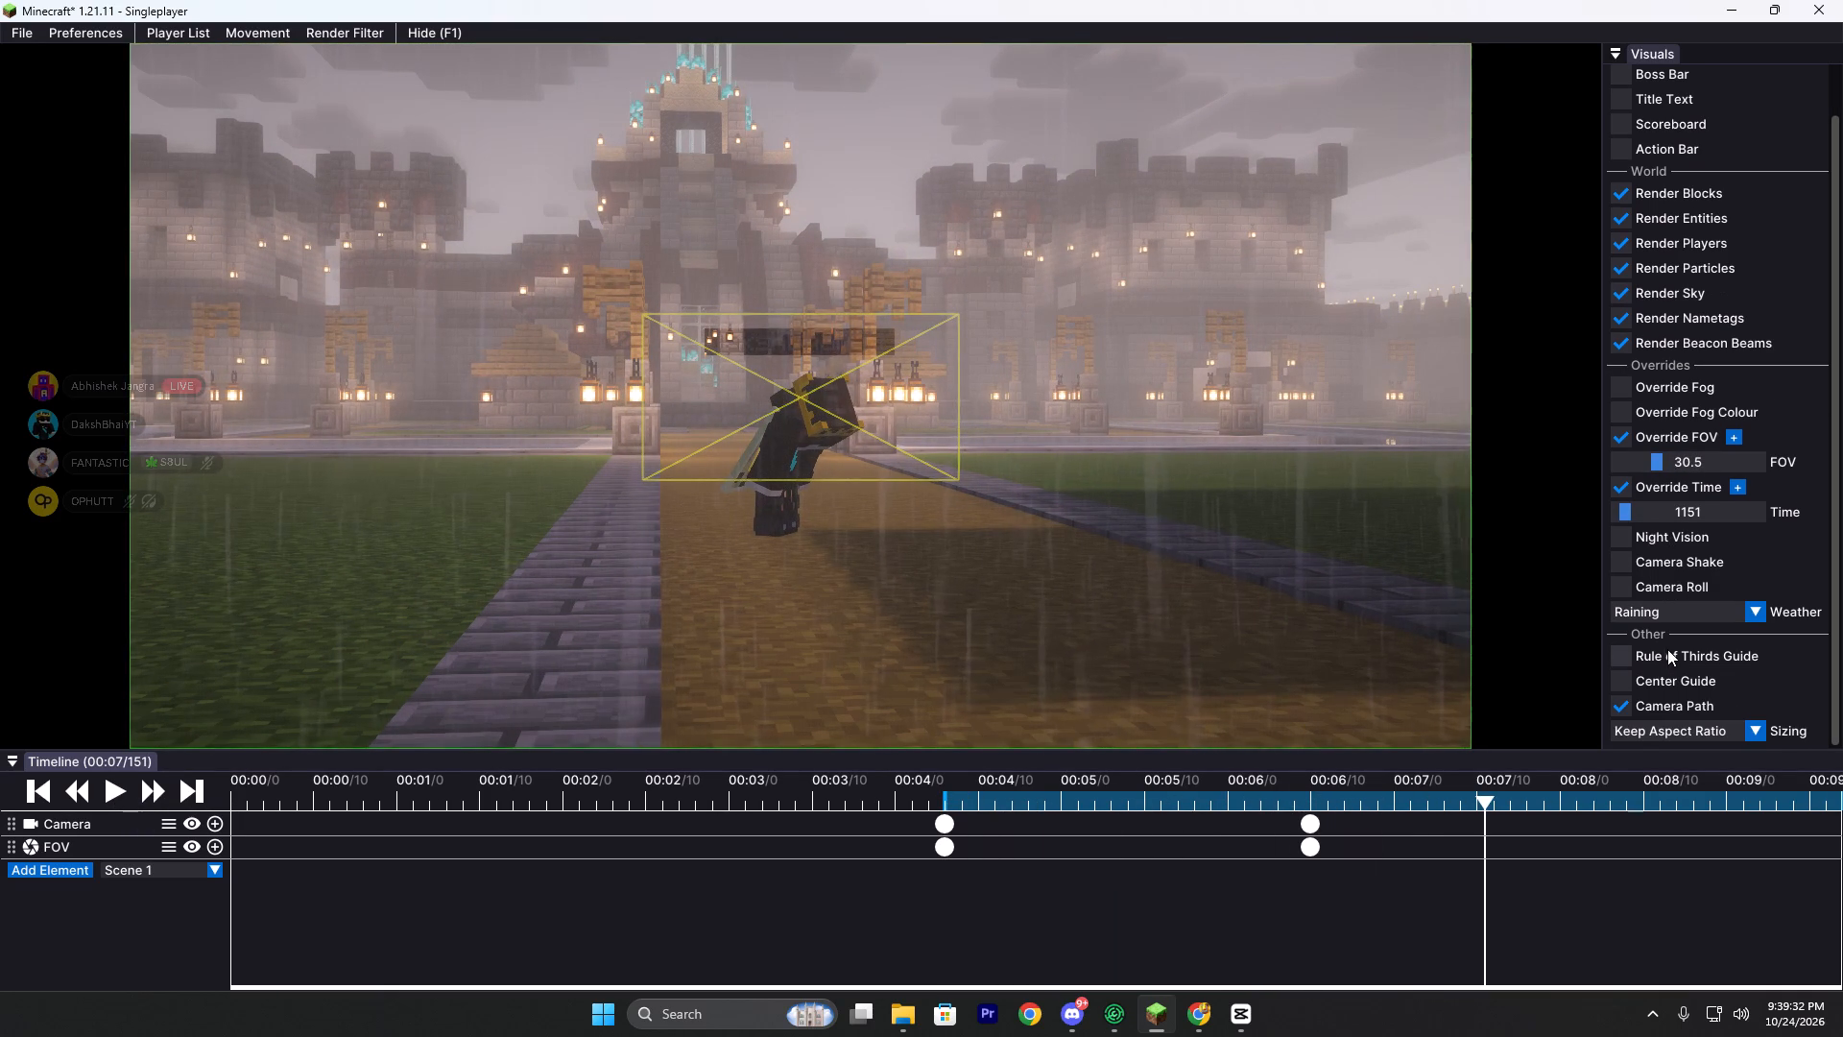
{"action": "scroll", "coordinate": [1667, 649], "scroll_direction": "down", "scroll_amount": 1}
{"action": "left_click_drag", "start_coordinate": [1307, 817], "coordinate": [1394, 819]}
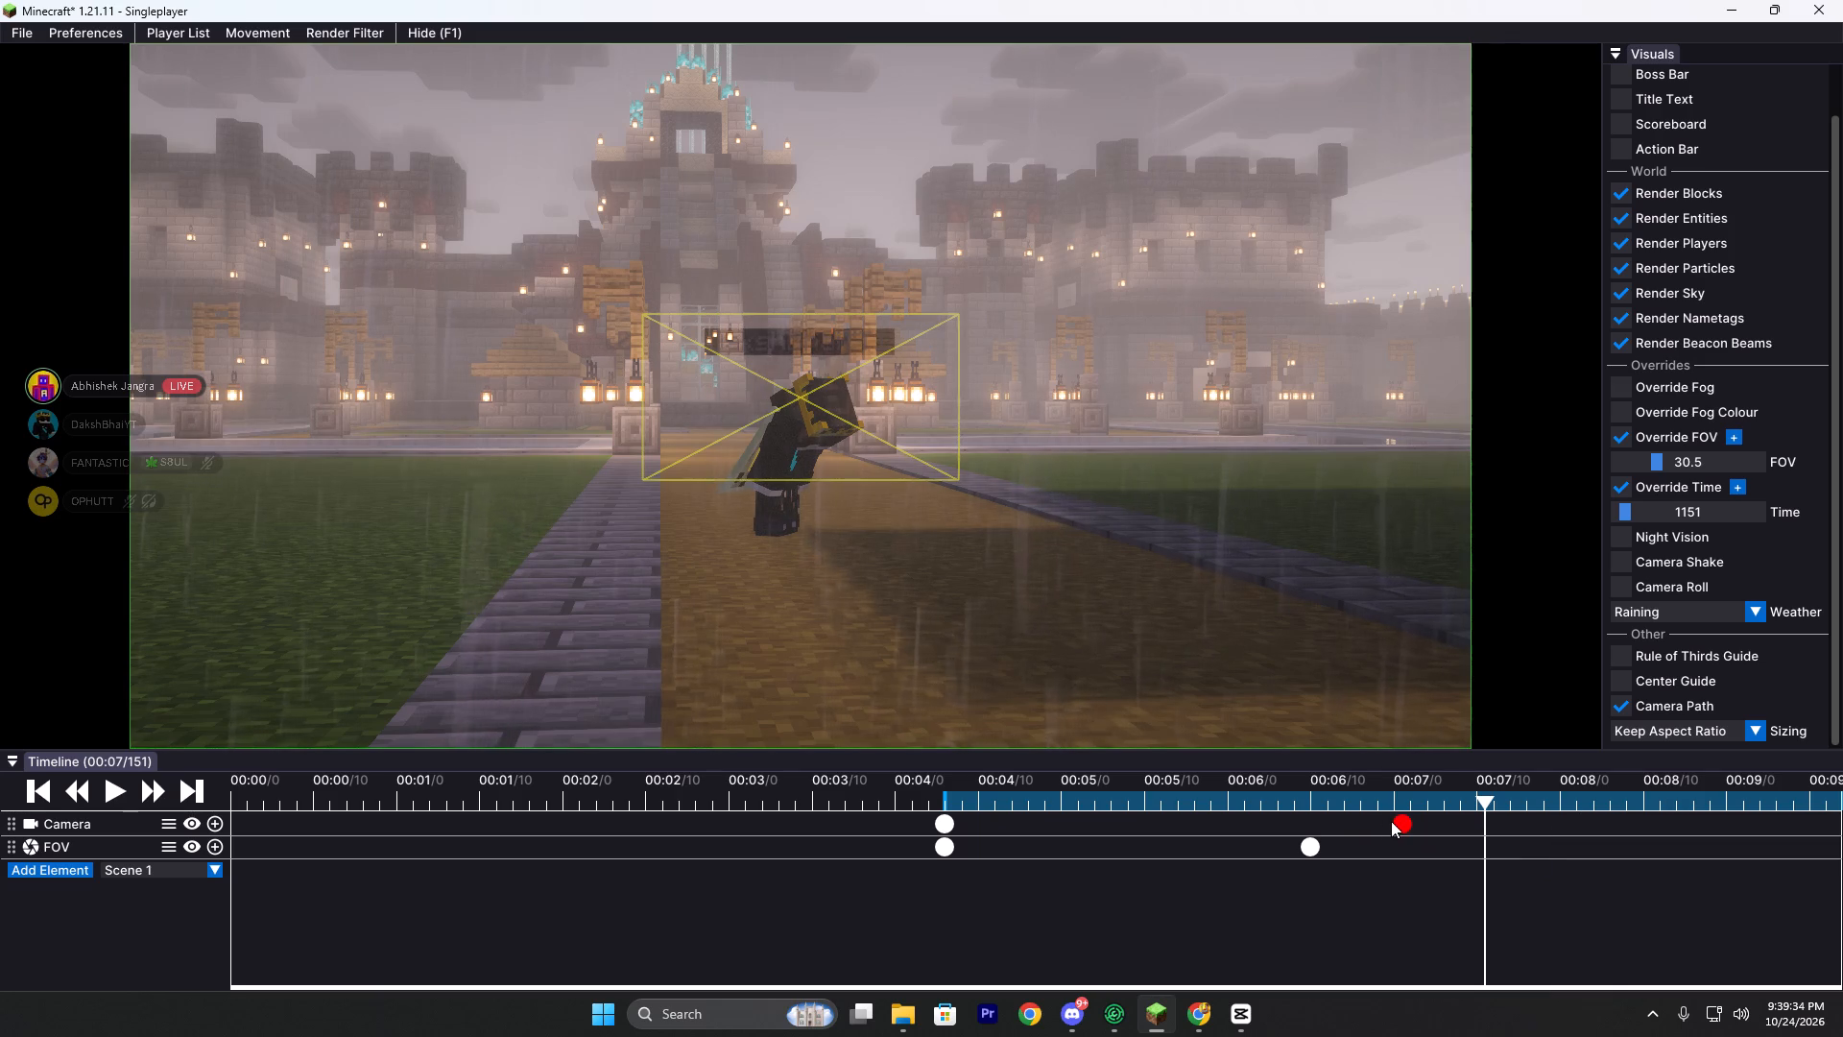
{"action": "left_click", "coordinate": [1400, 819]}
{"action": "left_click_drag", "start_coordinate": [1313, 847], "coordinate": [1388, 855]}
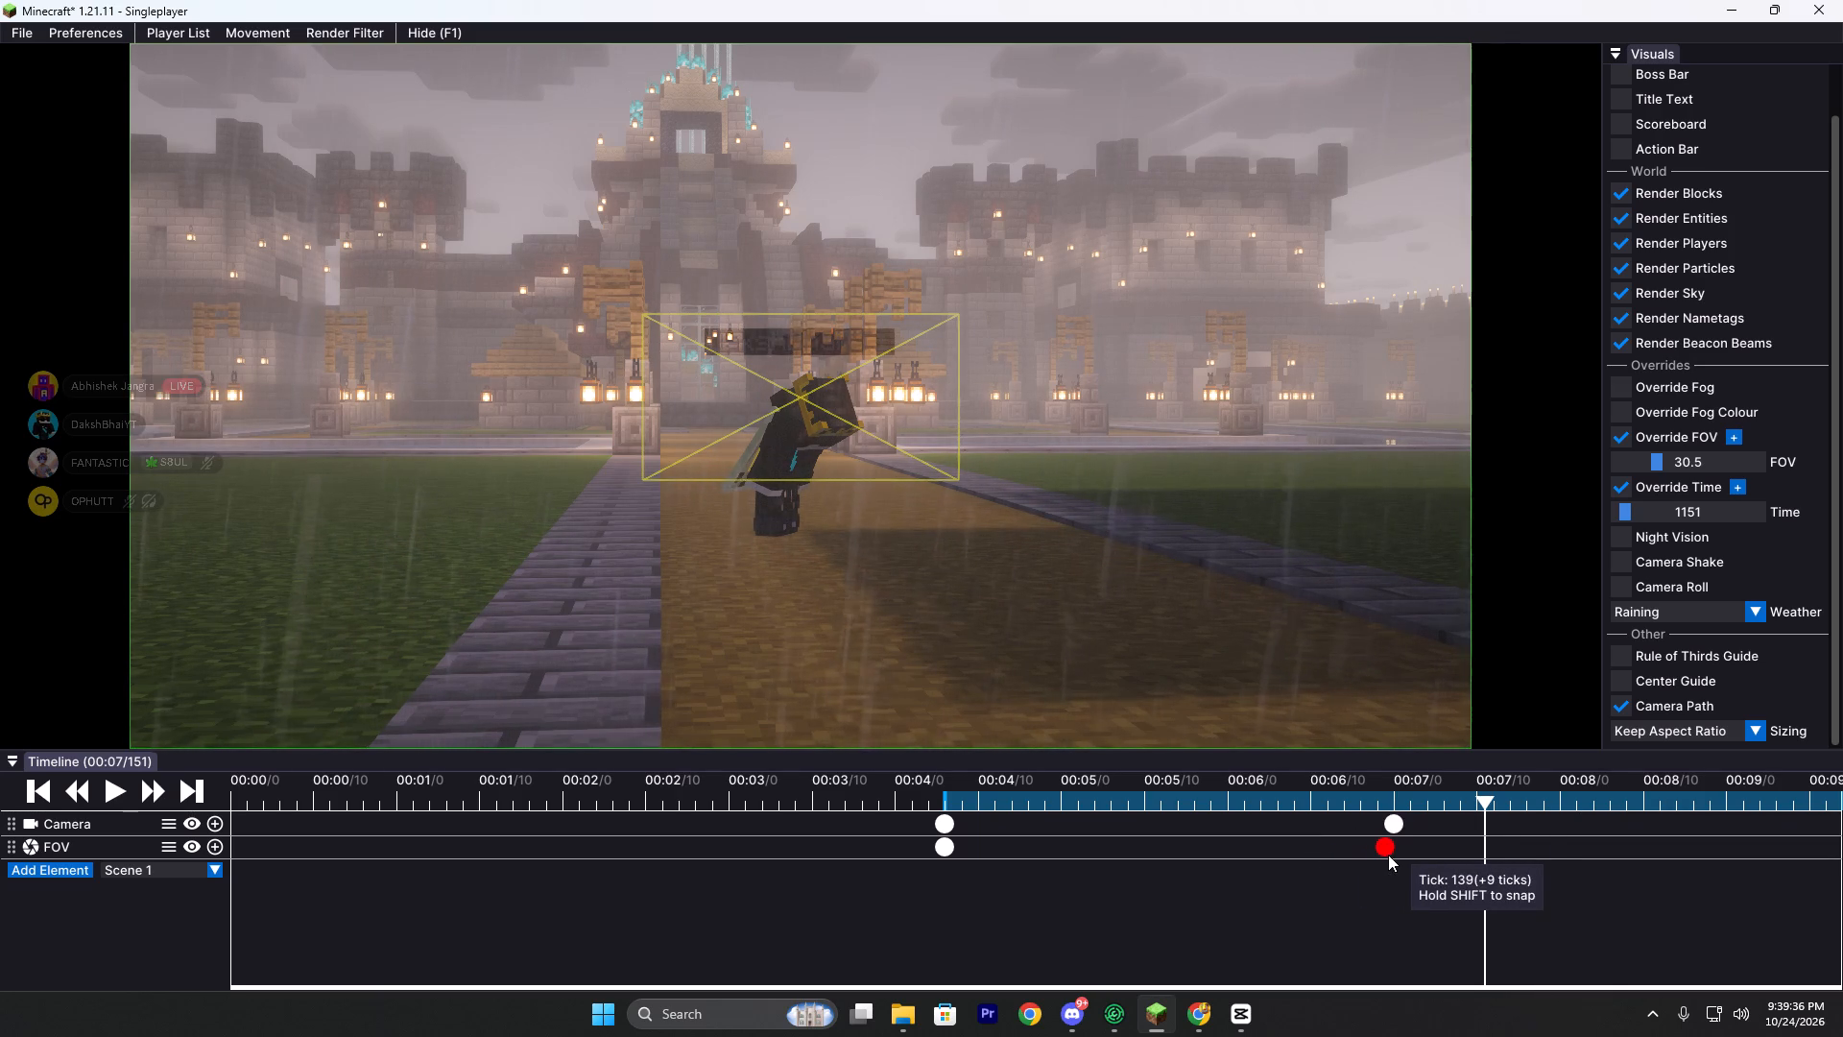
{"action": "left_click_drag", "start_coordinate": [1388, 855], "coordinate": [1394, 853]}
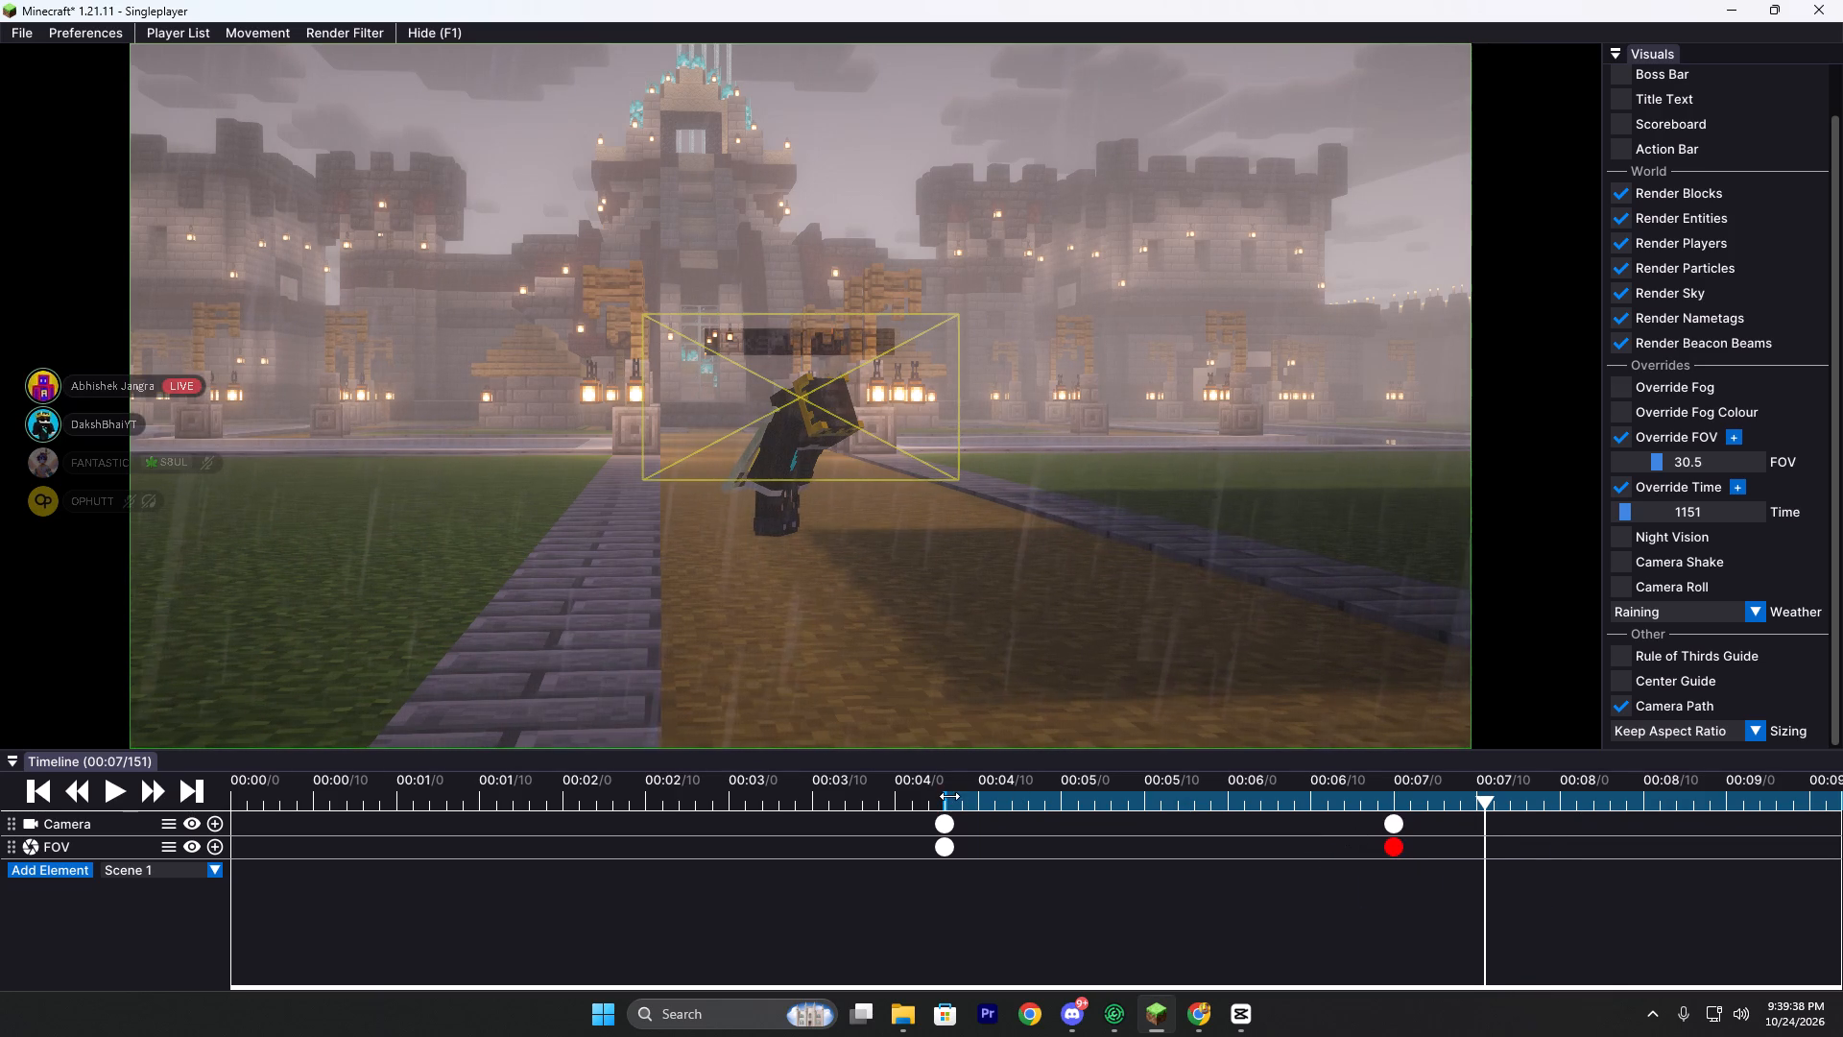
Play back the lengthened animation from 00:04/86 through the ending keyframes.
{"action": "left_click", "coordinate": [942, 784]}
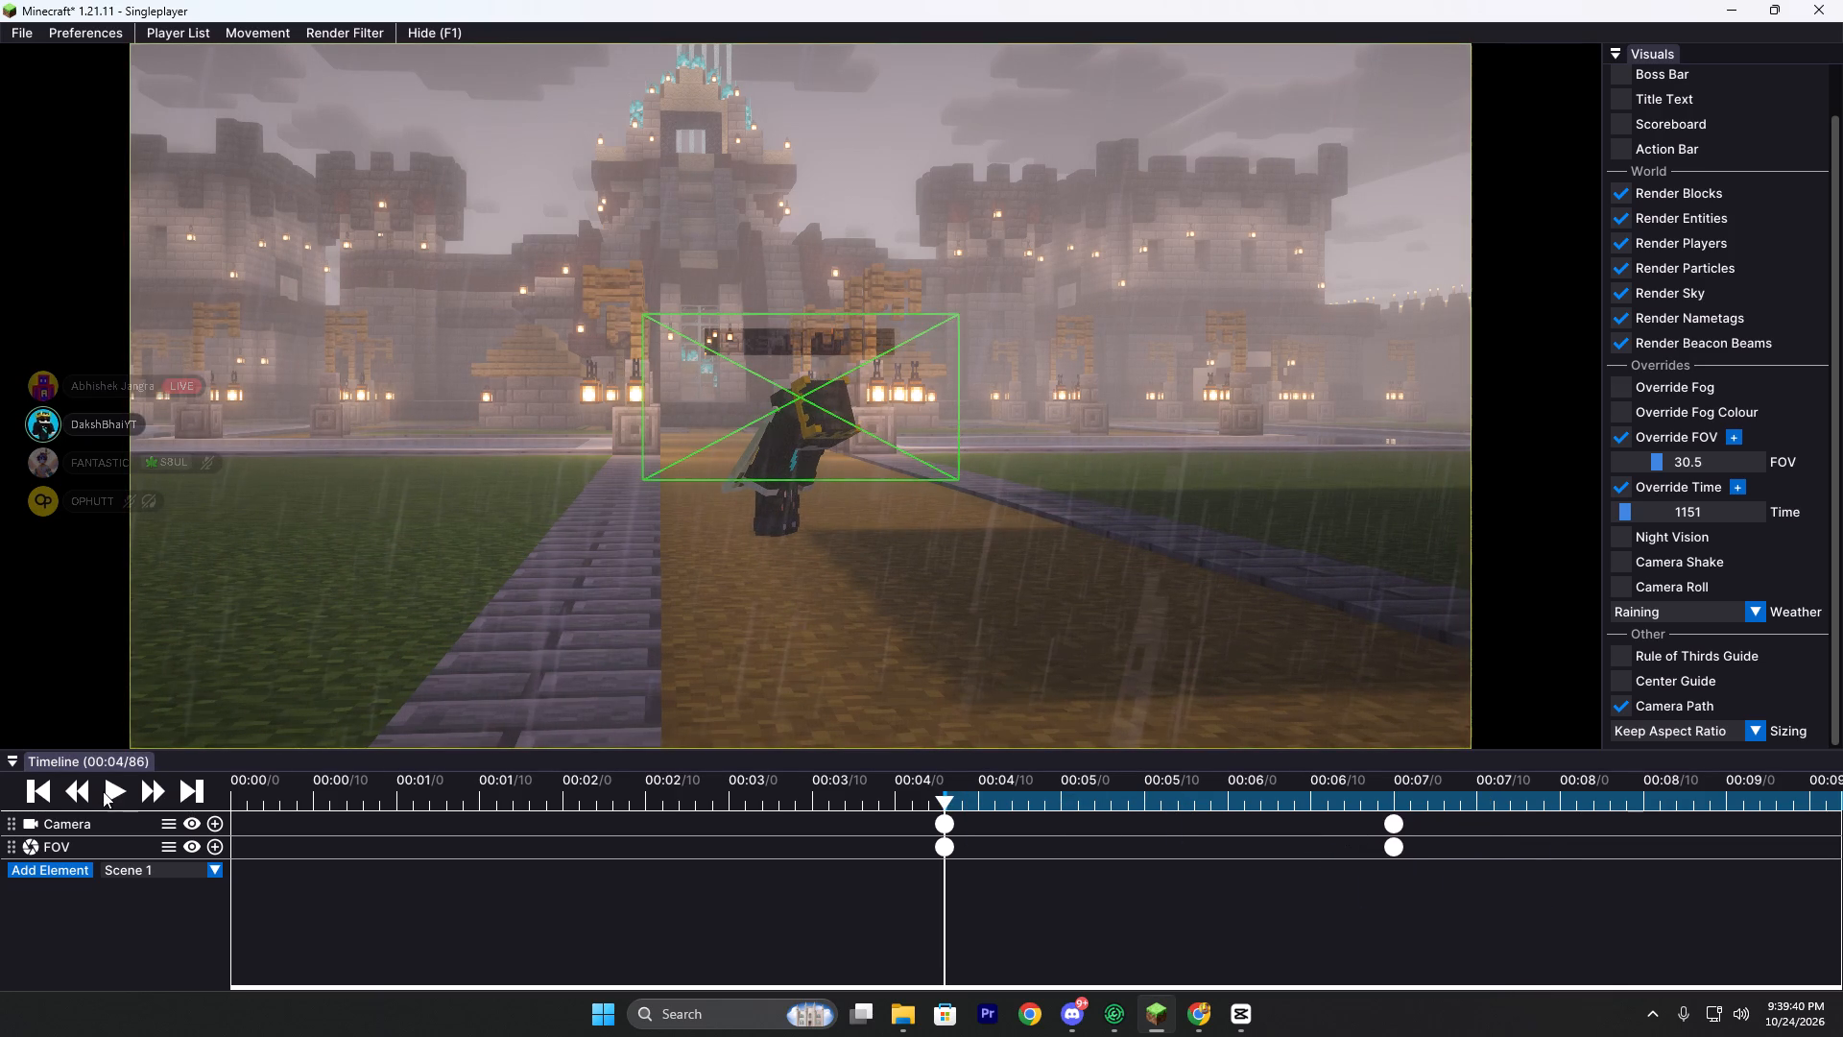
{"action": "left_click", "coordinate": [108, 790]}
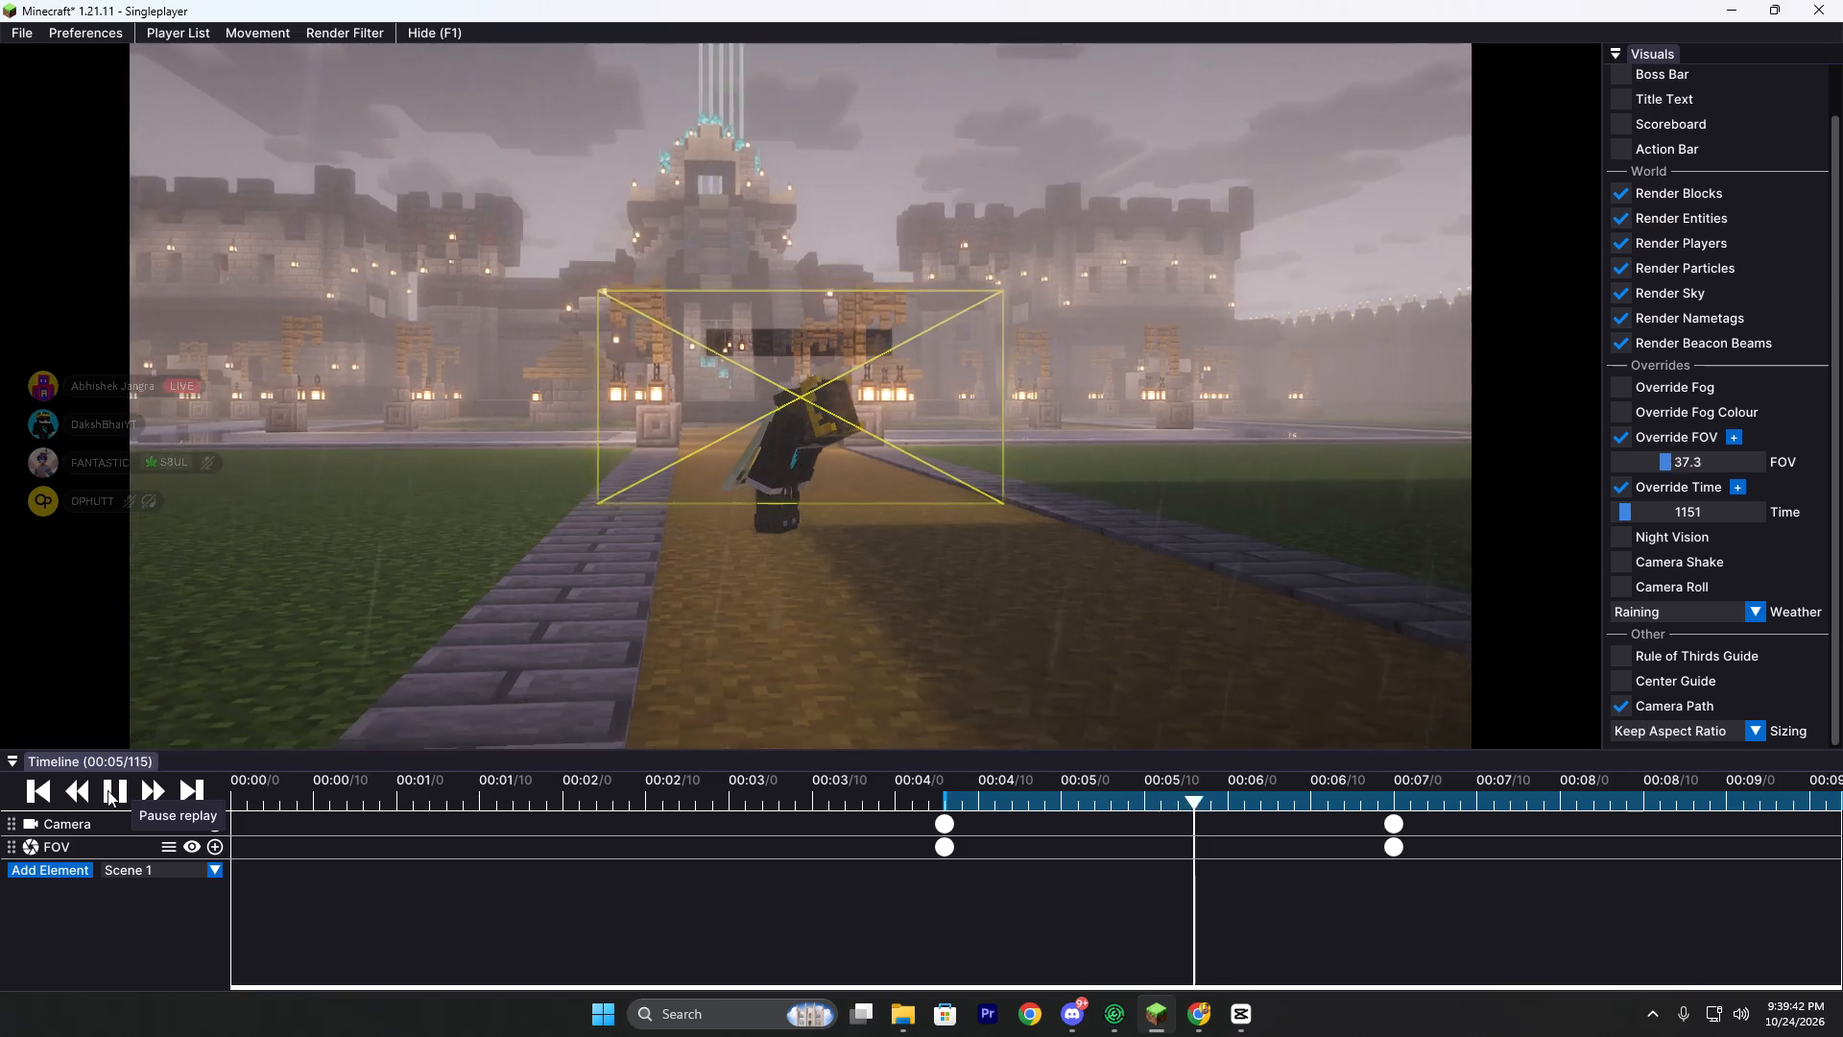
{"action": "left_click", "coordinate": [108, 790]}
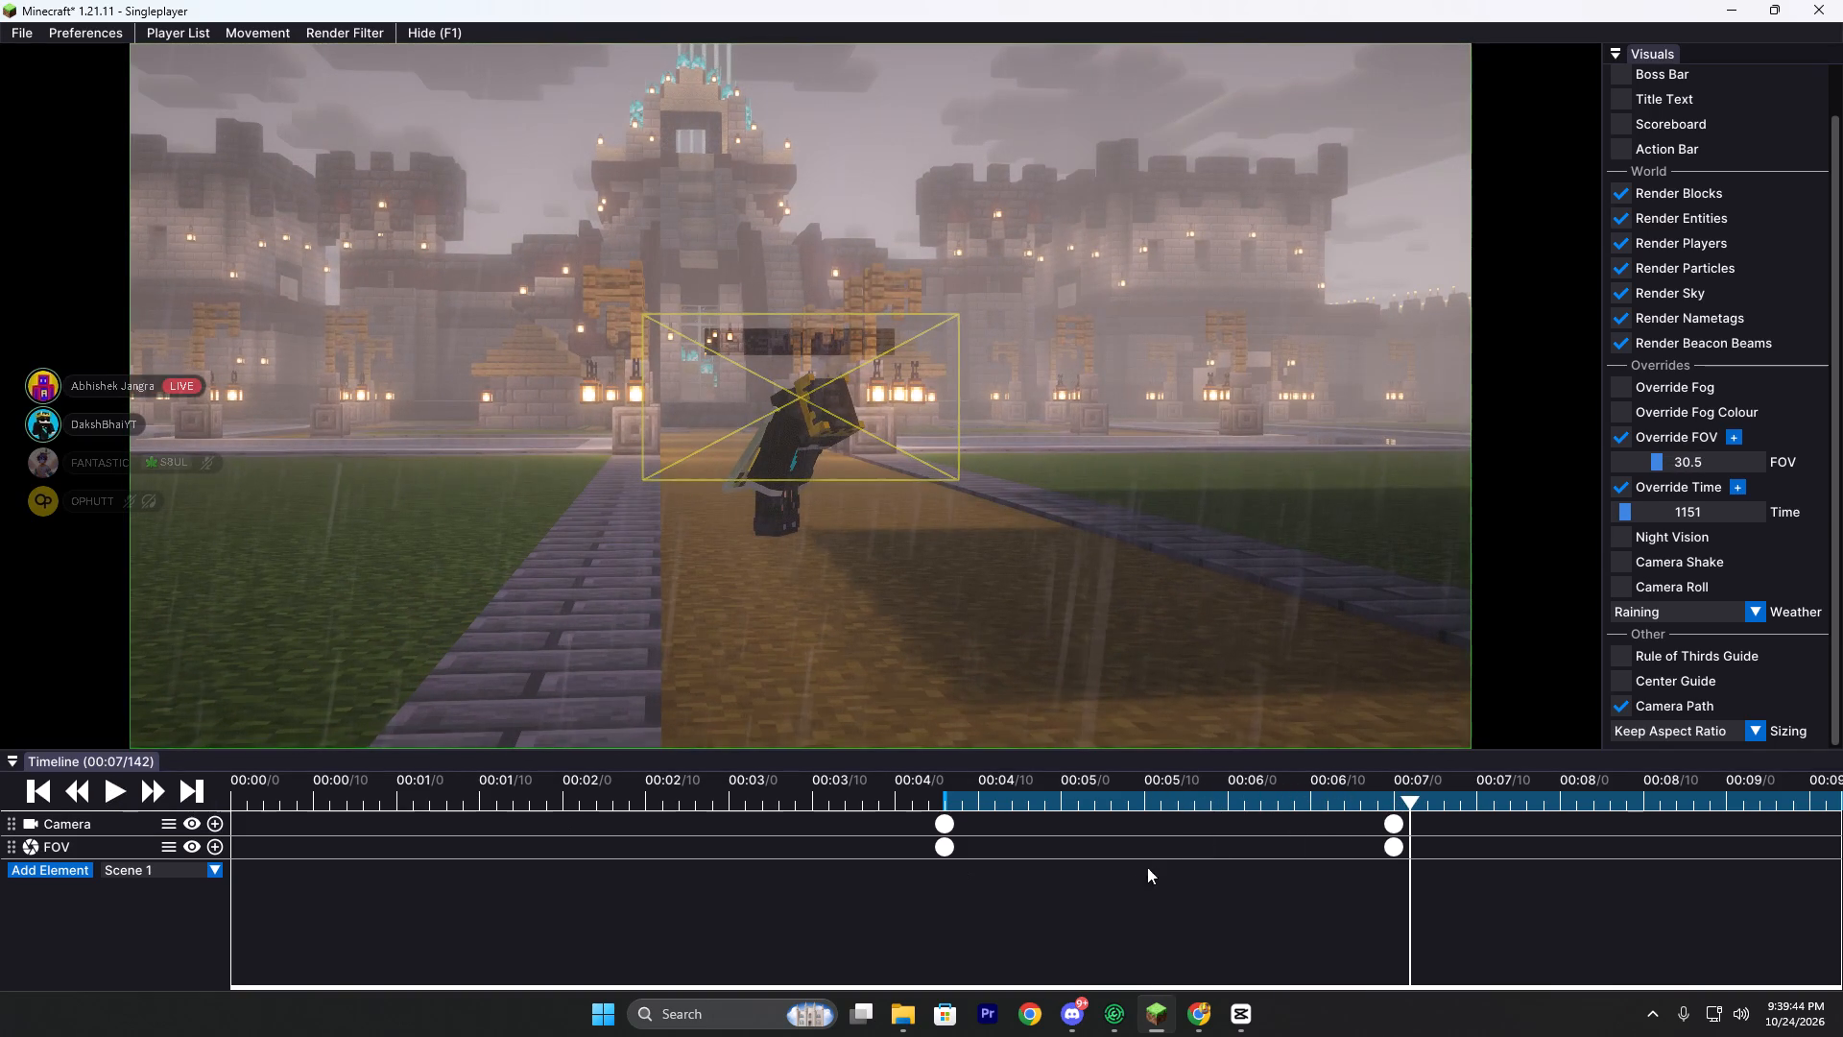
Mark the export end at 00:07/140, aligned with the ending Camera and FOV keyframes.
{"action": "left_click", "coordinate": [1377, 824]}
{"action": "left_click", "coordinate": [1386, 824]}
{"action": "left_click", "coordinate": [1394, 795]}
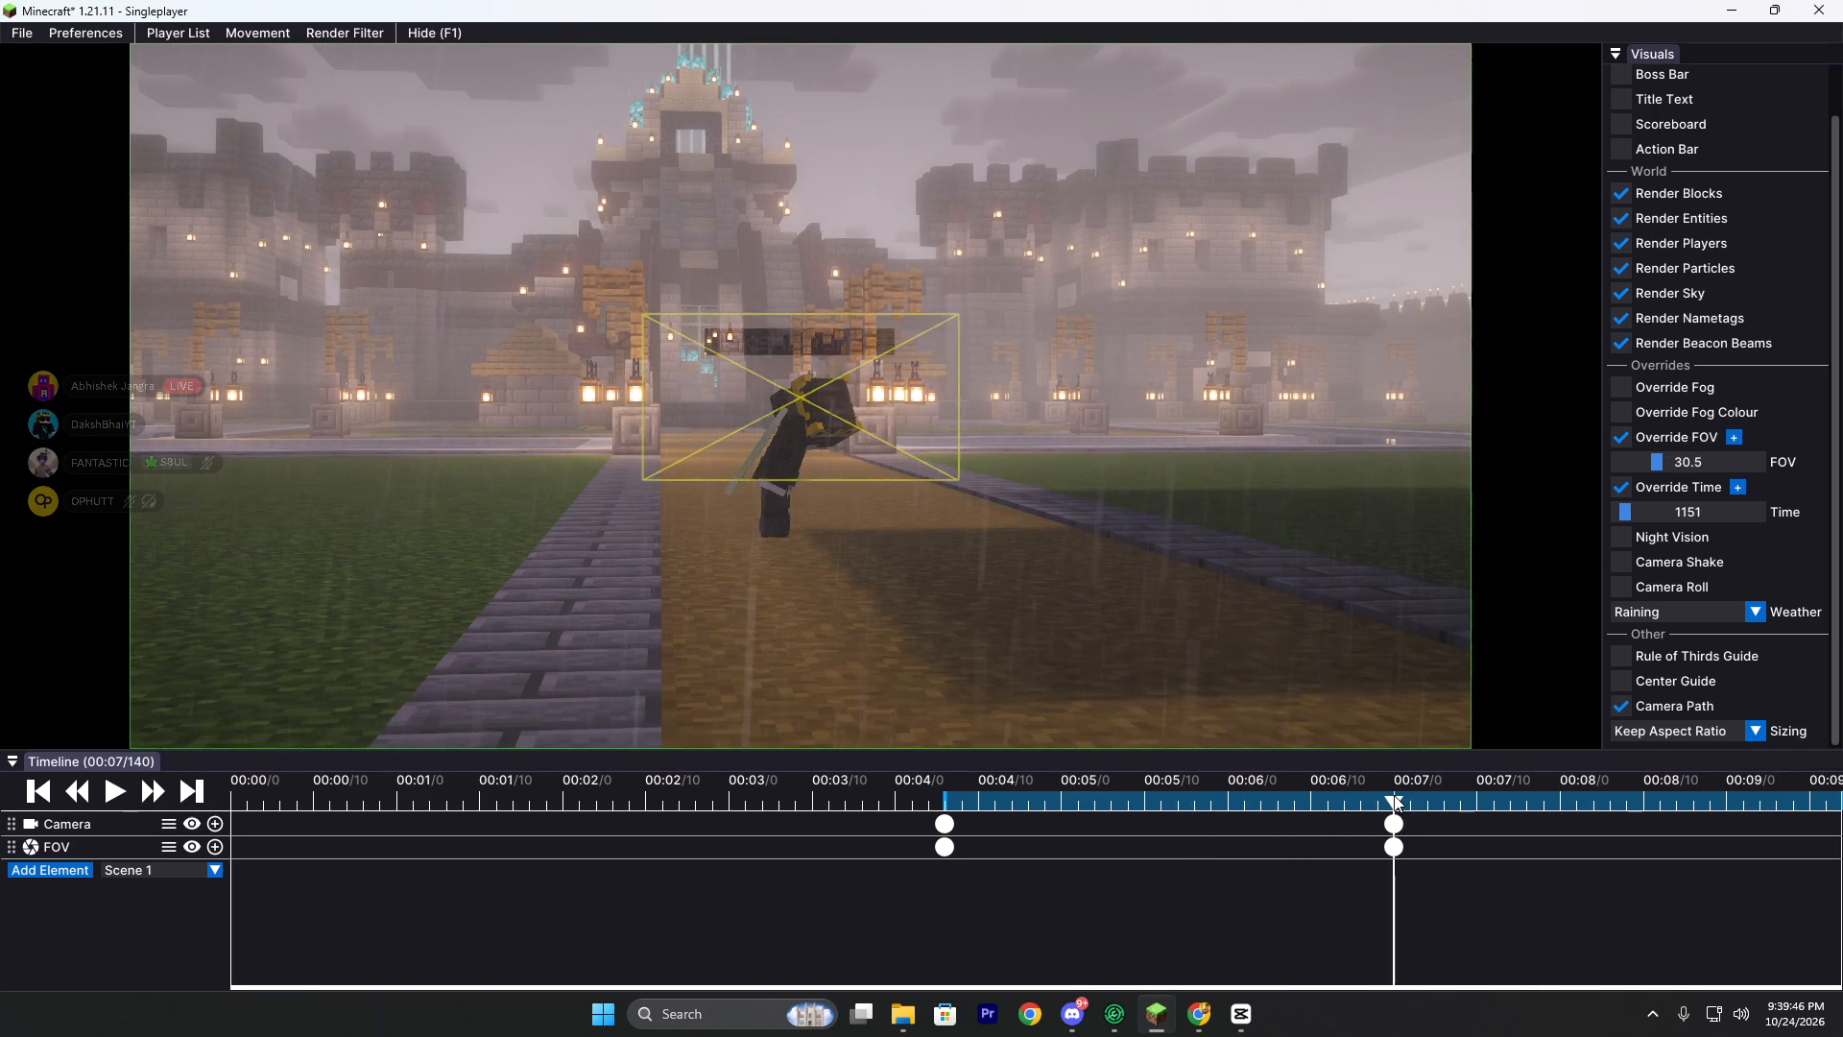
{"action": "key", "text": "o"}
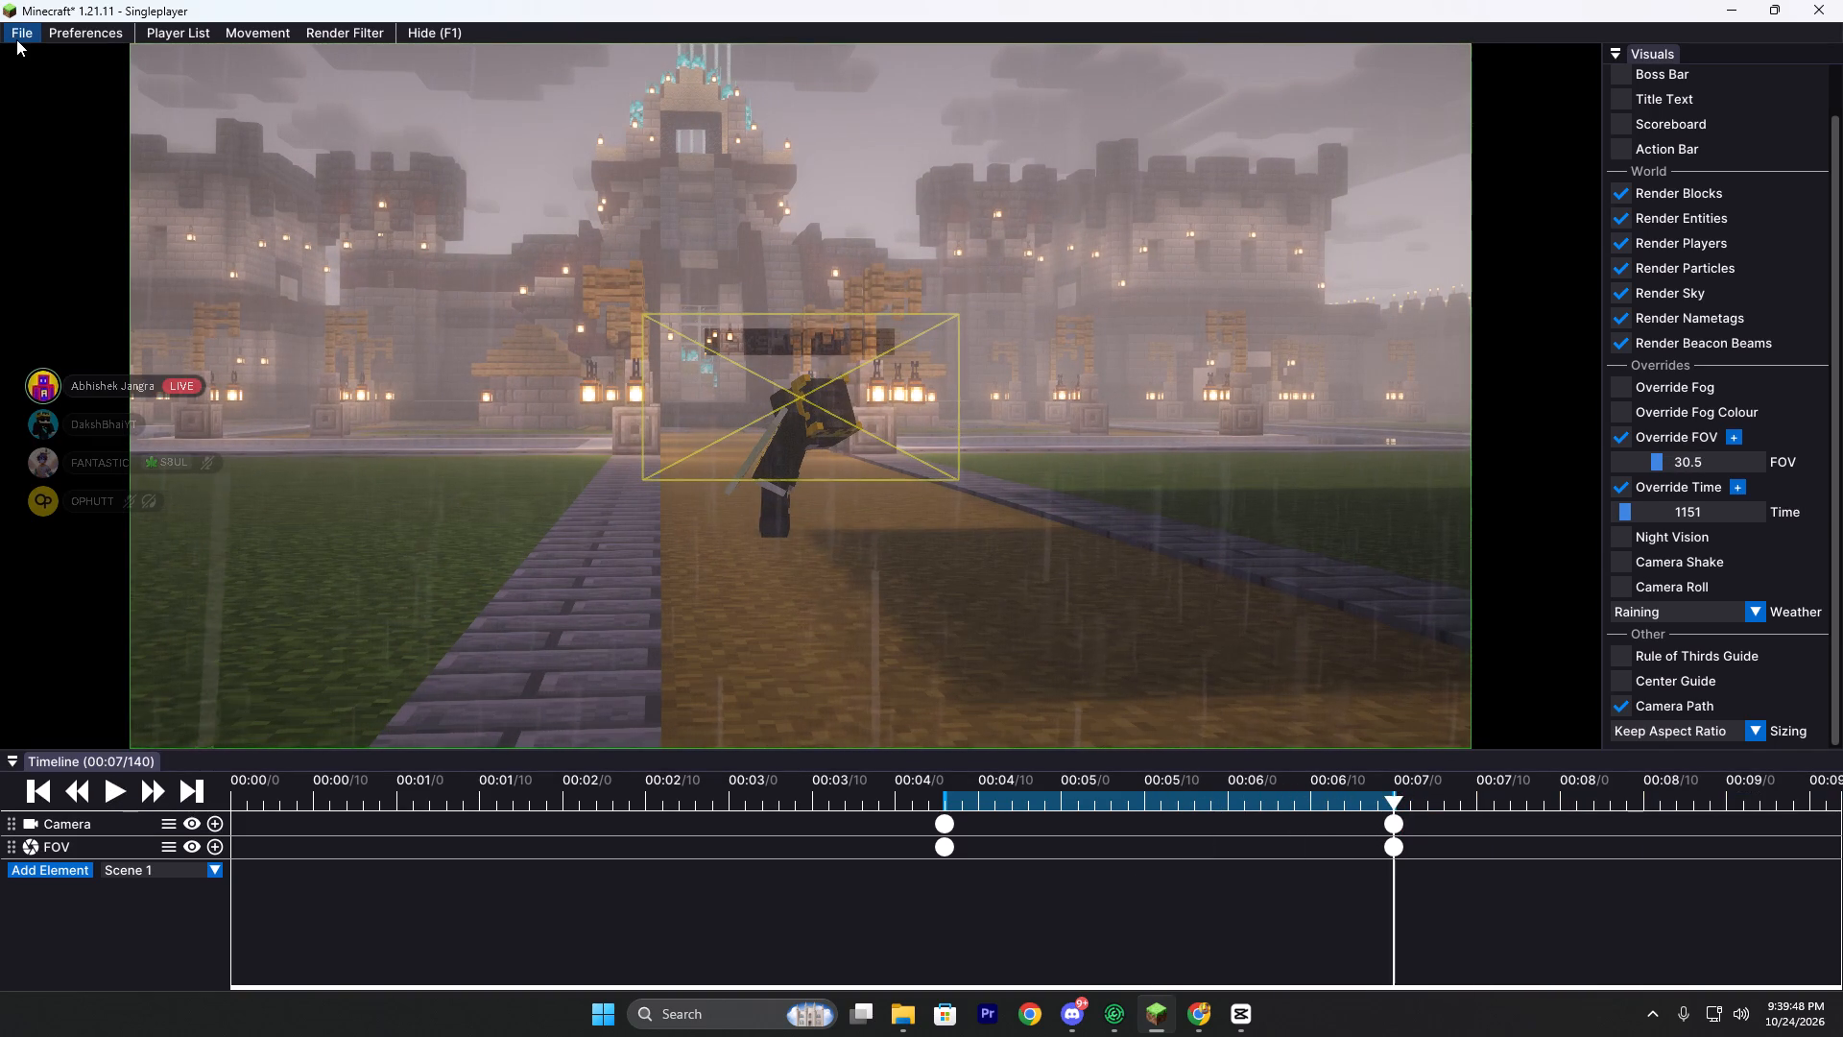
Export the marked range as a video with the current export settings, saving it under the suggested file name.
{"action": "left_click", "coordinate": [16, 39]}
{"action": "left_click", "coordinate": [27, 60]}
{"action": "left_click", "coordinate": [798, 669]}
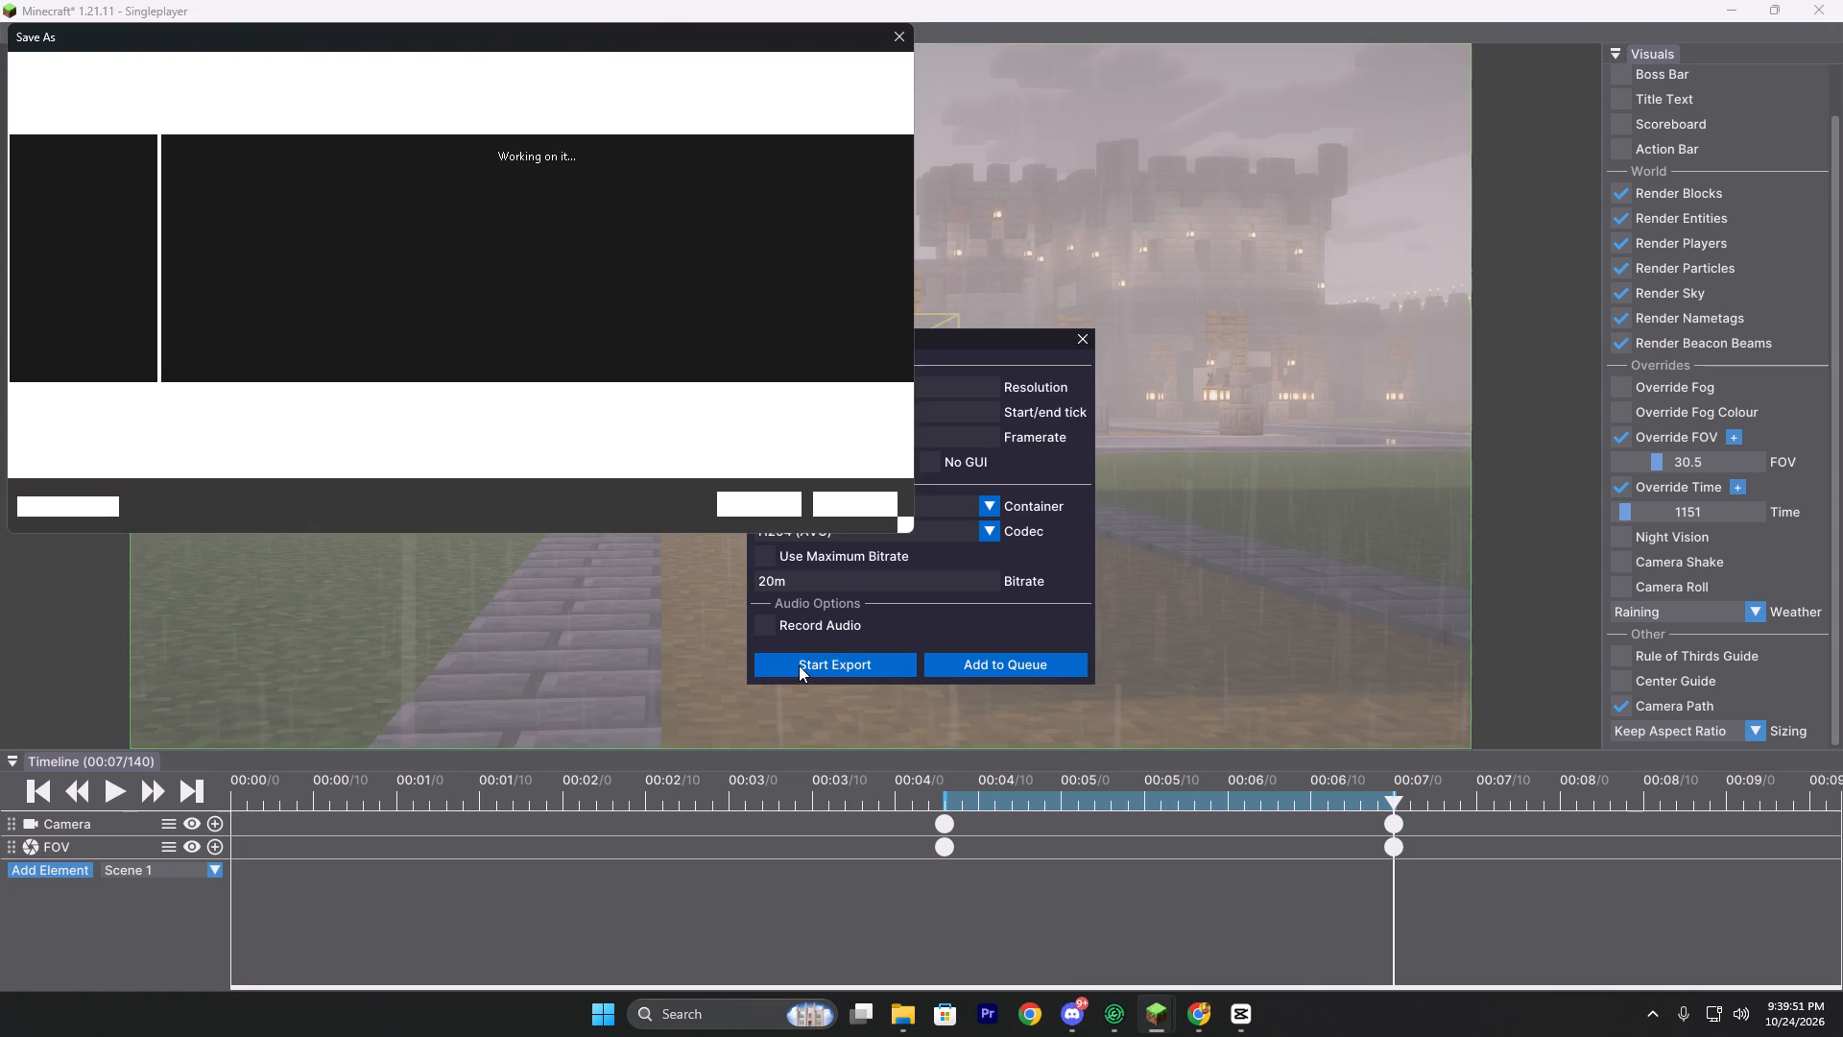
{"action": "left_click", "coordinate": [771, 498]}
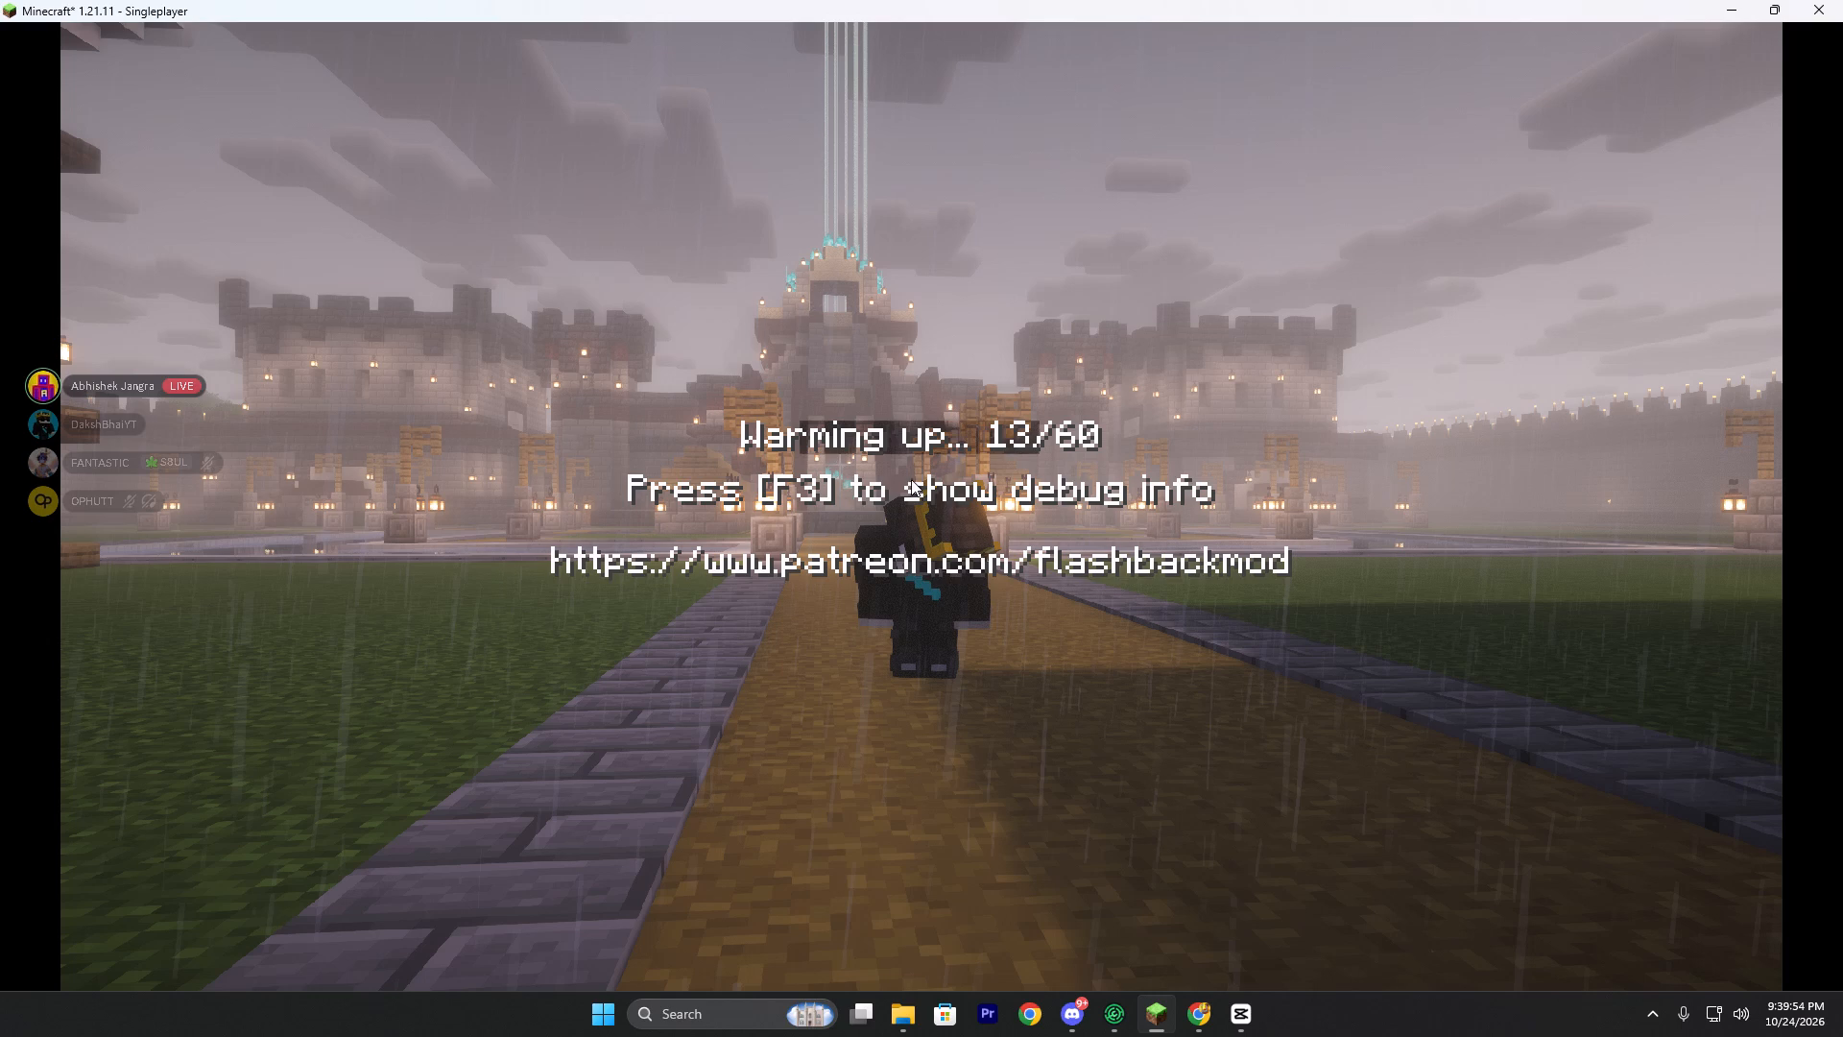
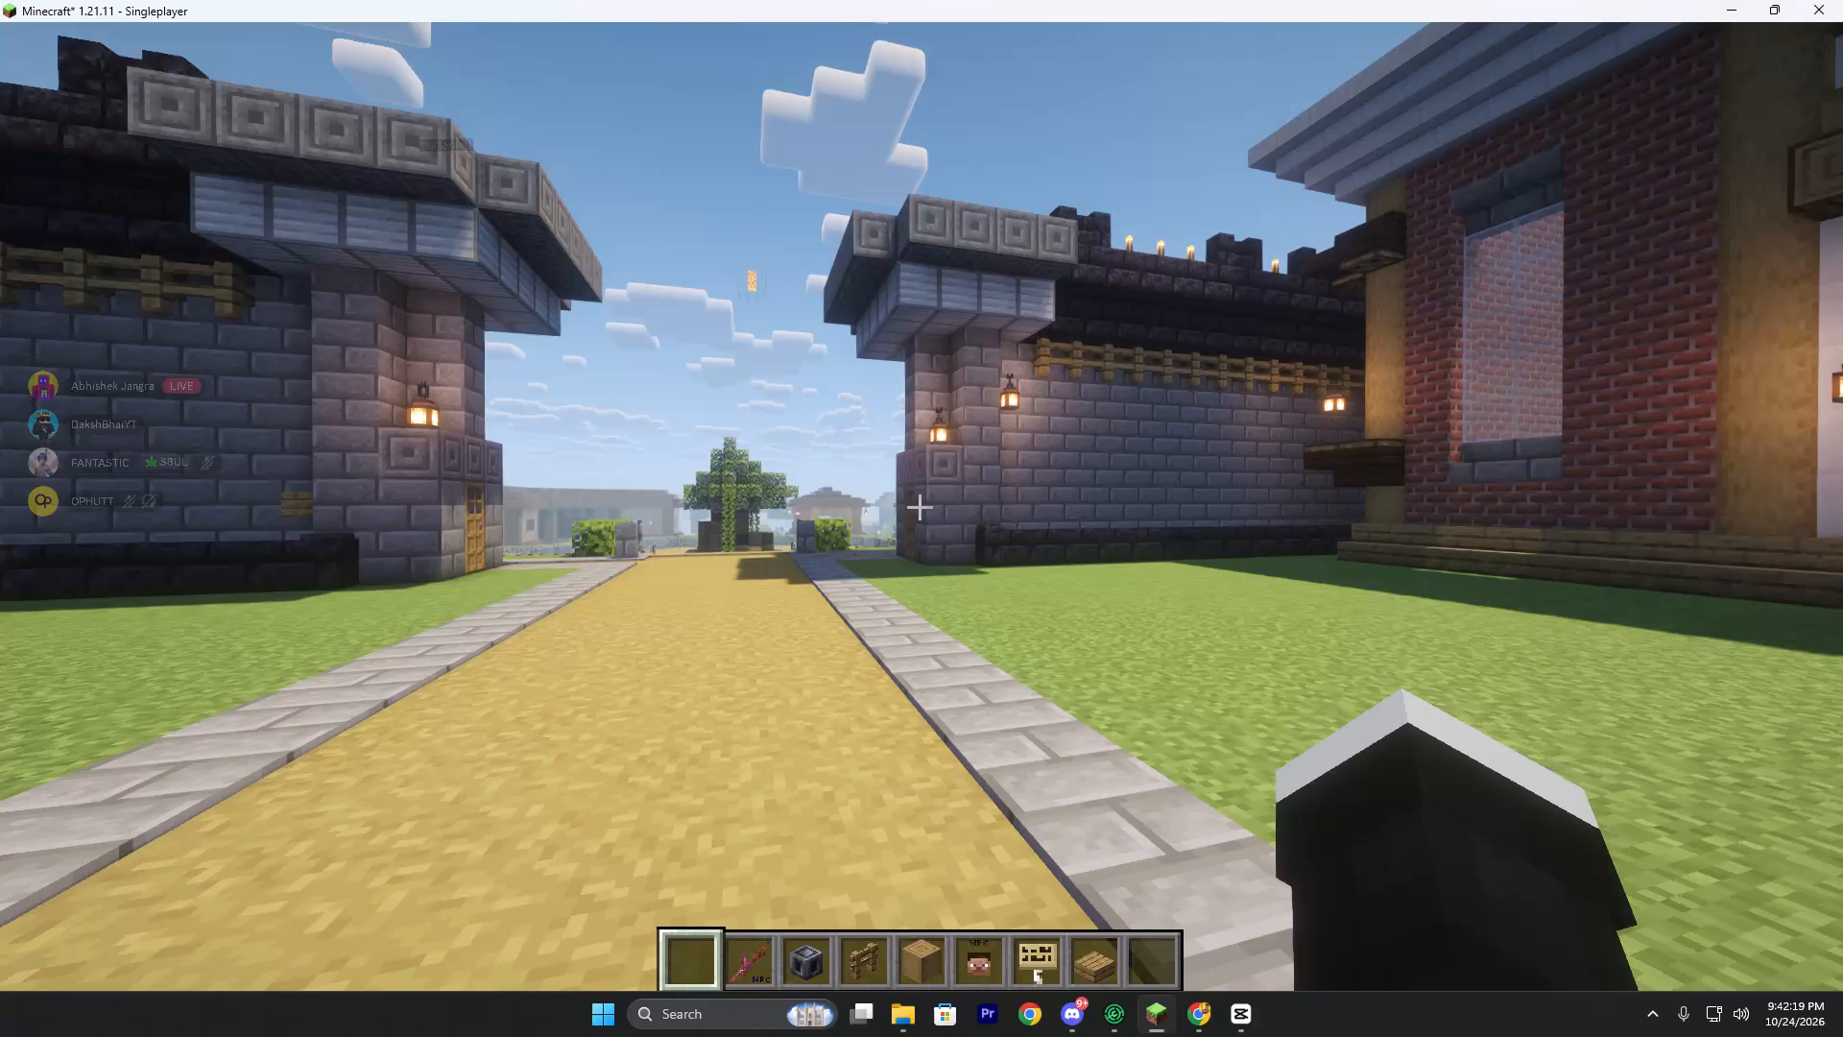
Survey the castle courtyard in third-person view, from the gate path past the pools to the castle front.
{"action": "key", "text": "w"}
{"action": "left_click_drag", "start_coordinate": [957, 505], "coordinate": [928, 504], "text": "ctrl"}
{"action": "left_click", "coordinate": [934, 503], "text": "ctrl"}
{"action": "key", "text": "ctrl+r"}
{"action": "key", "text": "ctrl+space"}
{"action": "key", "text": "ctrl+space"}
{"action": "key", "text": "ctrl+space"}
{"action": "key", "text": "ctrl+space"}
{"action": "key", "text": "ctrl+space"}
{"action": "key", "text": "ctrl+space"}
{"action": "key", "text": "ctrl+space"}
{"action": "key", "text": "ctrl+space"}
{"action": "key", "text": "ctrl+space"}
{"action": "key", "text": "ctrl+space"}
{"action": "key", "text": "ctrl+space"}
{"action": "key", "text": "ctrl+space"}
{"action": "key", "text": "ctrl+space"}
{"action": "key", "text": "ctrl+space"}
{"action": "key", "text": "ctrl+space"}
{"action": "key", "text": "ctrl+space"}
{"action": "key", "text": "ctrl+space"}
{"action": "key", "text": "ctrl+space"}
{"action": "key", "text": "ctrl+space"}
{"action": "key", "text": "ctrl+space"}
{"action": "left_click_drag", "start_coordinate": [921, 506], "coordinate": [847, 518], "text": "ctrl"}
{"action": "left_click_drag", "start_coordinate": [1066, 499], "coordinate": [921, 505], "text": "ctrl"}
{"action": "left_click_drag", "start_coordinate": [921, 505], "coordinate": [921, 506], "text": "ctrl"}
{"action": "left_click_drag", "start_coordinate": [920, 505], "coordinate": [897, 509], "text": "ctrl"}
{"action": "key", "text": "ctrl+s"}
{"action": "key", "text": "ctrl+s"}
{"action": "key", "text": "ctrl+s"}
{"action": "key", "text": "ctrl+s"}
{"action": "key", "text": "ctrl+s"}
{"action": "key", "text": "ctrl+s"}
{"action": "key", "text": "ctrl+s"}
{"action": "key", "text": "ctrl+s"}
{"action": "key", "text": "ctrl+s"}
{"action": "key", "text": "ctrl+s"}
{"action": "key", "text": "ctrl+s"}
{"action": "key", "text": "ctrl+s"}
{"action": "key", "text": "ctrl+s"}
{"action": "key", "text": "ctrl+s"}
{"action": "key", "text": "ctrl+s"}
{"action": "key", "text": "ctrl+s"}
{"action": "key", "text": "ctrl+s"}
{"action": "key", "text": "ctrl+s"}
{"action": "key", "text": "ctrl+s"}
{"action": "key", "text": "ctrl+s"}
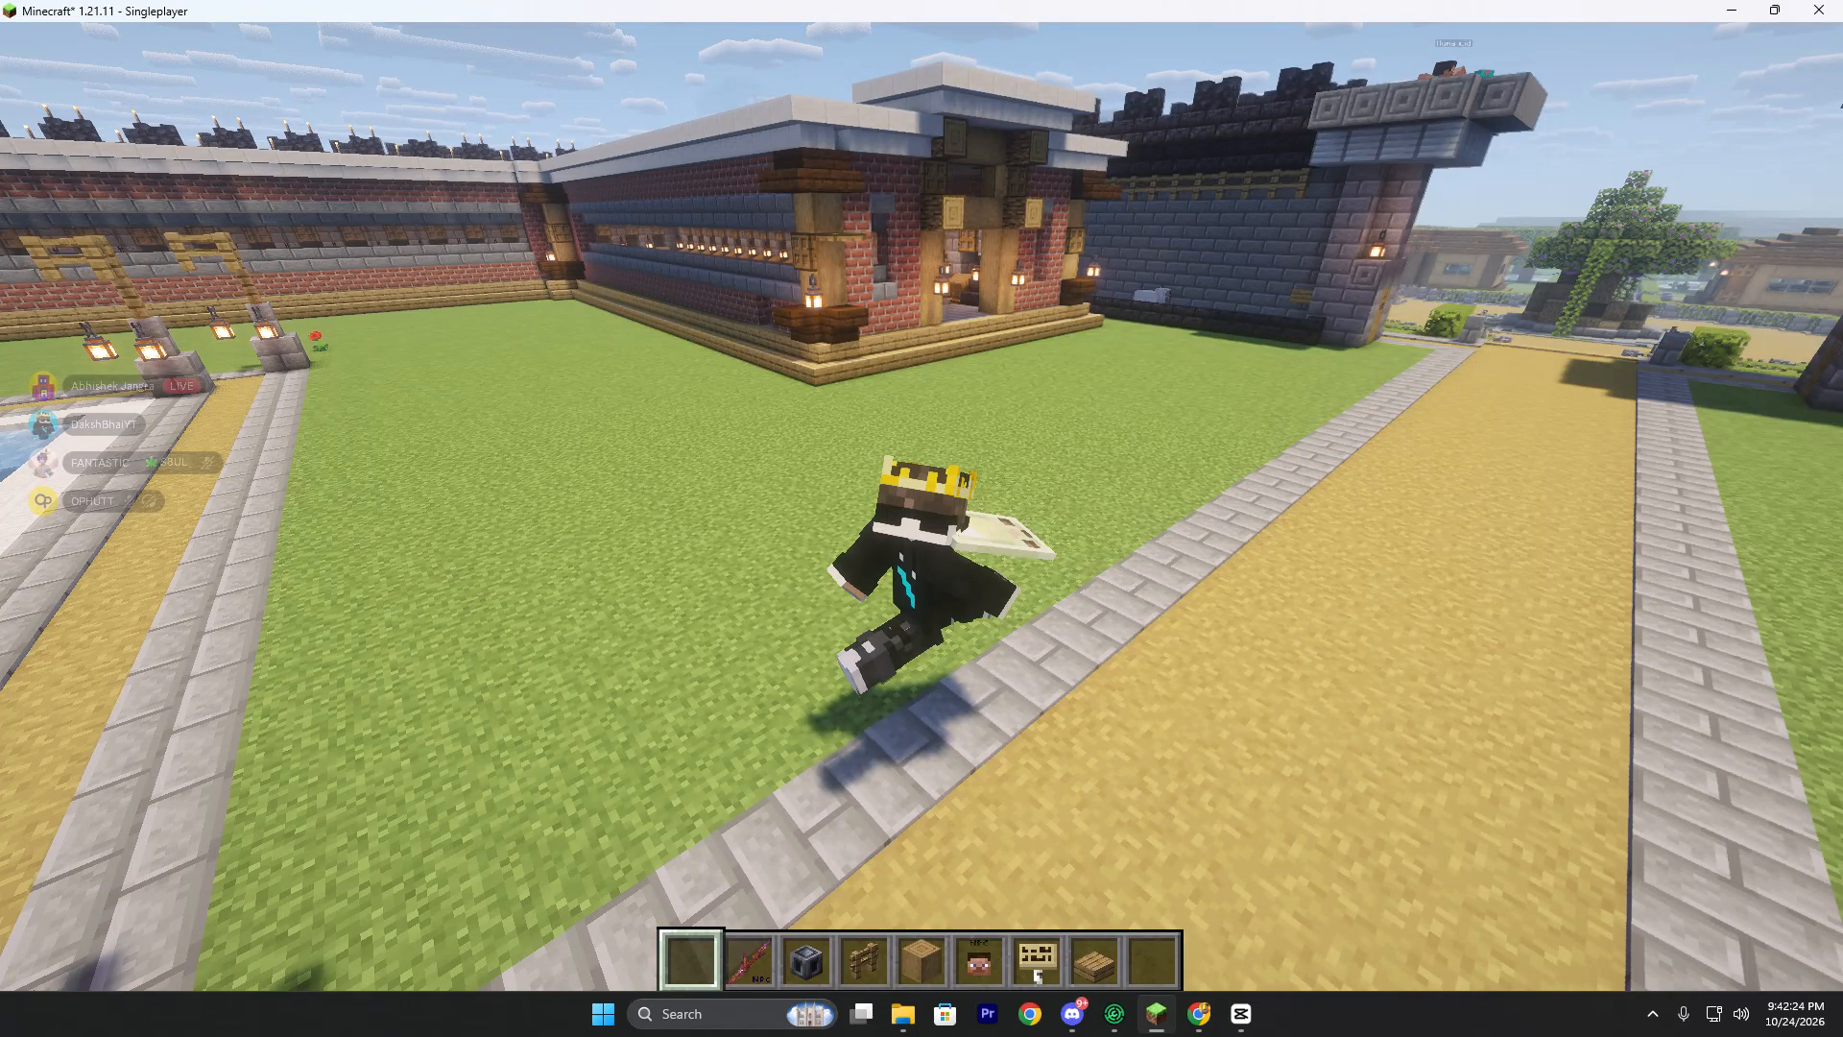
{"action": "key", "text": "ctrl+space"}
{"action": "key", "text": "ctrl+space"}
{"action": "key", "text": "ctrl+space"}
{"action": "key", "text": "ctrl+space"}
{"action": "key", "text": "ctrl+space"}
{"action": "key", "text": "ctrl+space"}
{"action": "key", "text": "ctrl+space"}
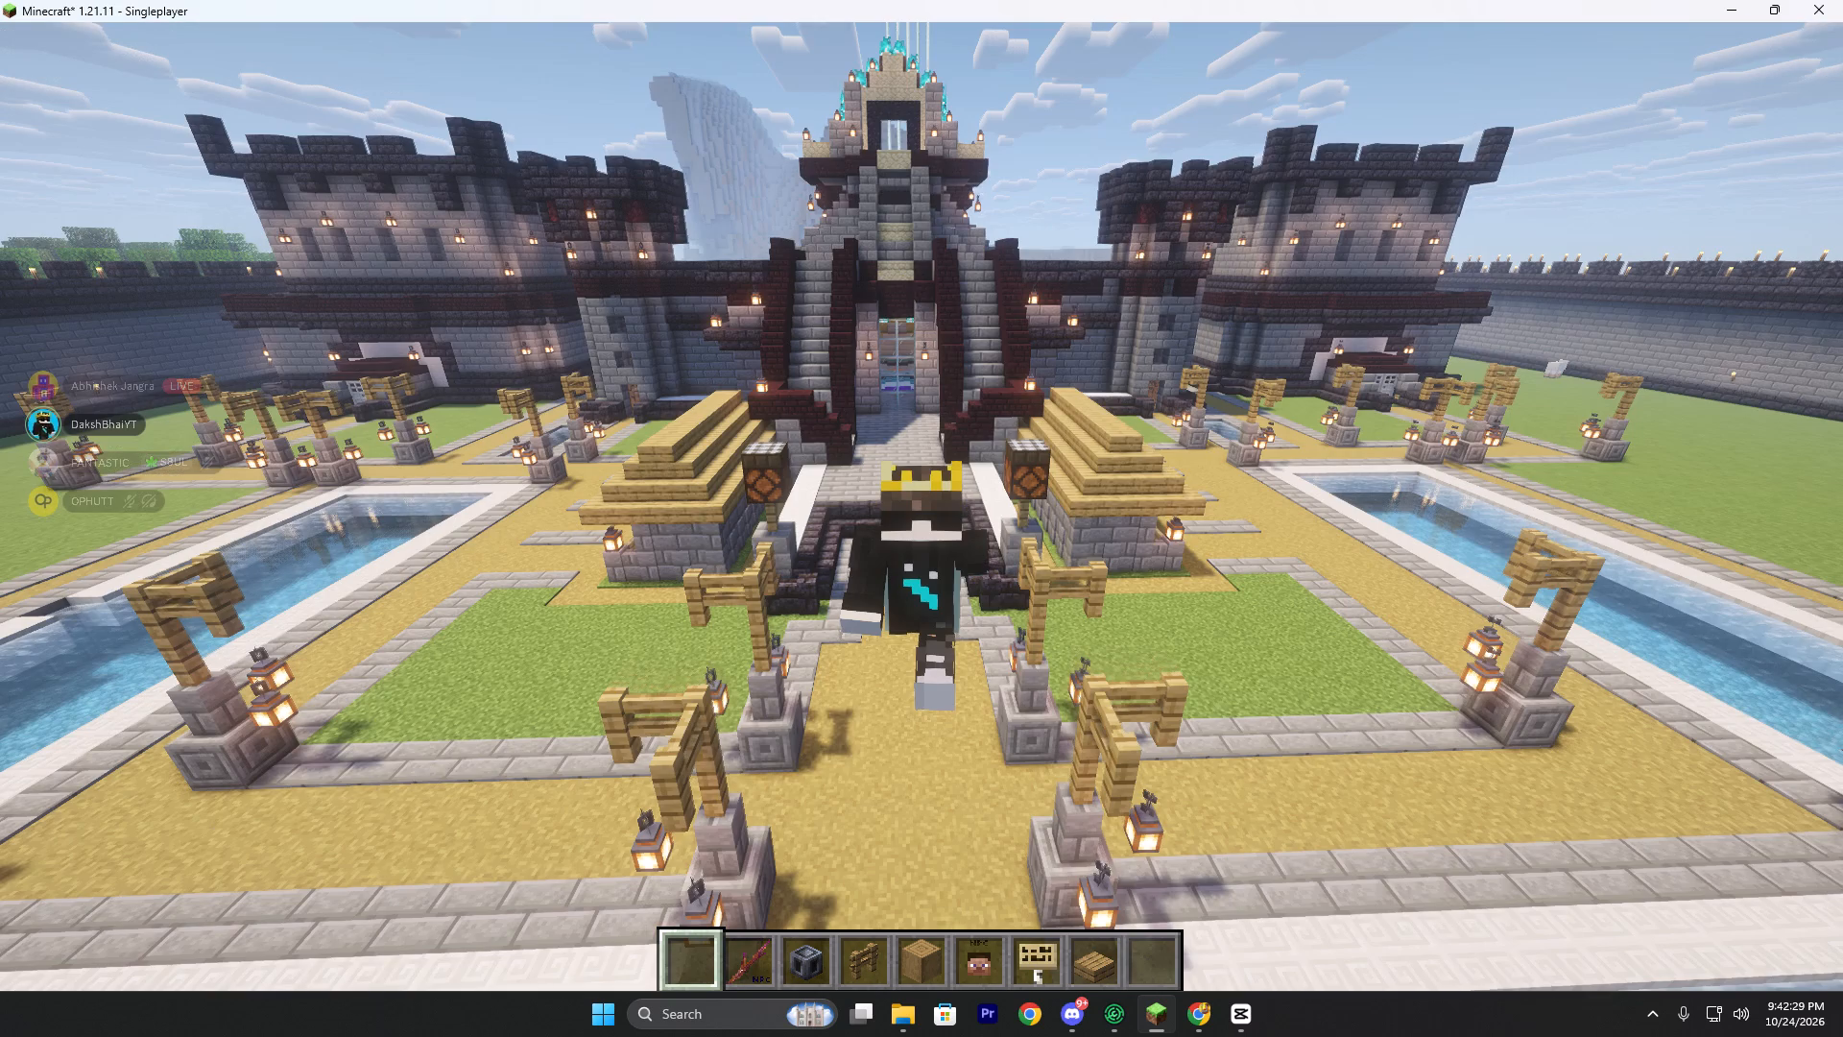
{"action": "key", "text": "s"}
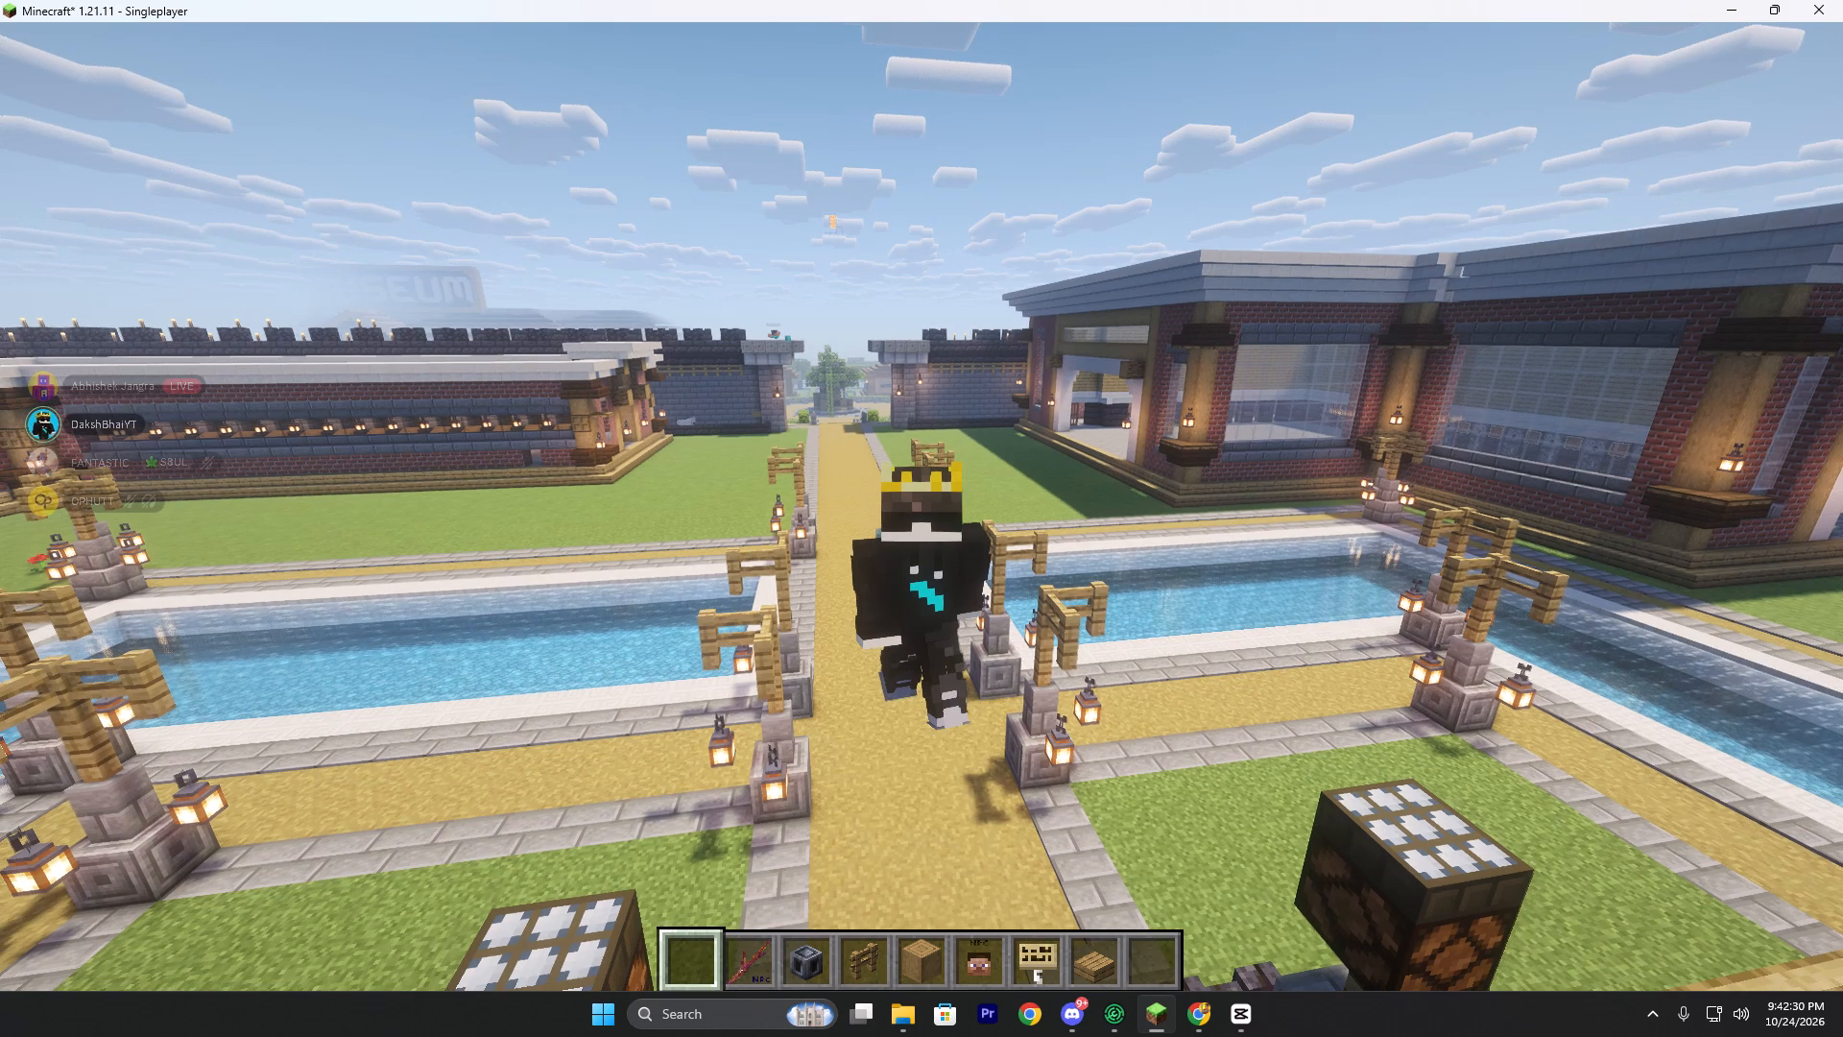
Return to first-person view and survey the courtyard and surroundings from the ground and the gate tower.
{"action": "key", "text": "F5"}
{"action": "key", "text": "w"}
{"action": "key", "text": "ctrl+space"}
{"action": "key", "text": "ctrl+space"}
{"action": "key", "text": "ctrl+space"}
{"action": "key", "text": "ctrl+space"}
{"action": "key", "text": "ctrl+space"}
{"action": "key", "text": "ctrl+space"}
{"action": "key", "text": "ctrl+space"}
{"action": "key", "text": "ctrl+space"}
{"action": "key", "text": "ctrl+space"}
{"action": "key", "text": "ctrl+space"}
{"action": "key", "text": "ctrl+space"}
{"action": "key", "text": "ctrl+space"}
{"action": "key", "text": "ctrl+space"}
{"action": "key", "text": "ctrl+space"}
{"action": "key", "text": "ctrl+space"}
{"action": "key", "text": "ctrl+space"}
{"action": "key", "text": "ctrl+space"}
{"action": "key", "text": "ctrl+space"}
{"action": "key", "text": "ctrl+space"}
{"action": "key", "text": "ctrl+space"}
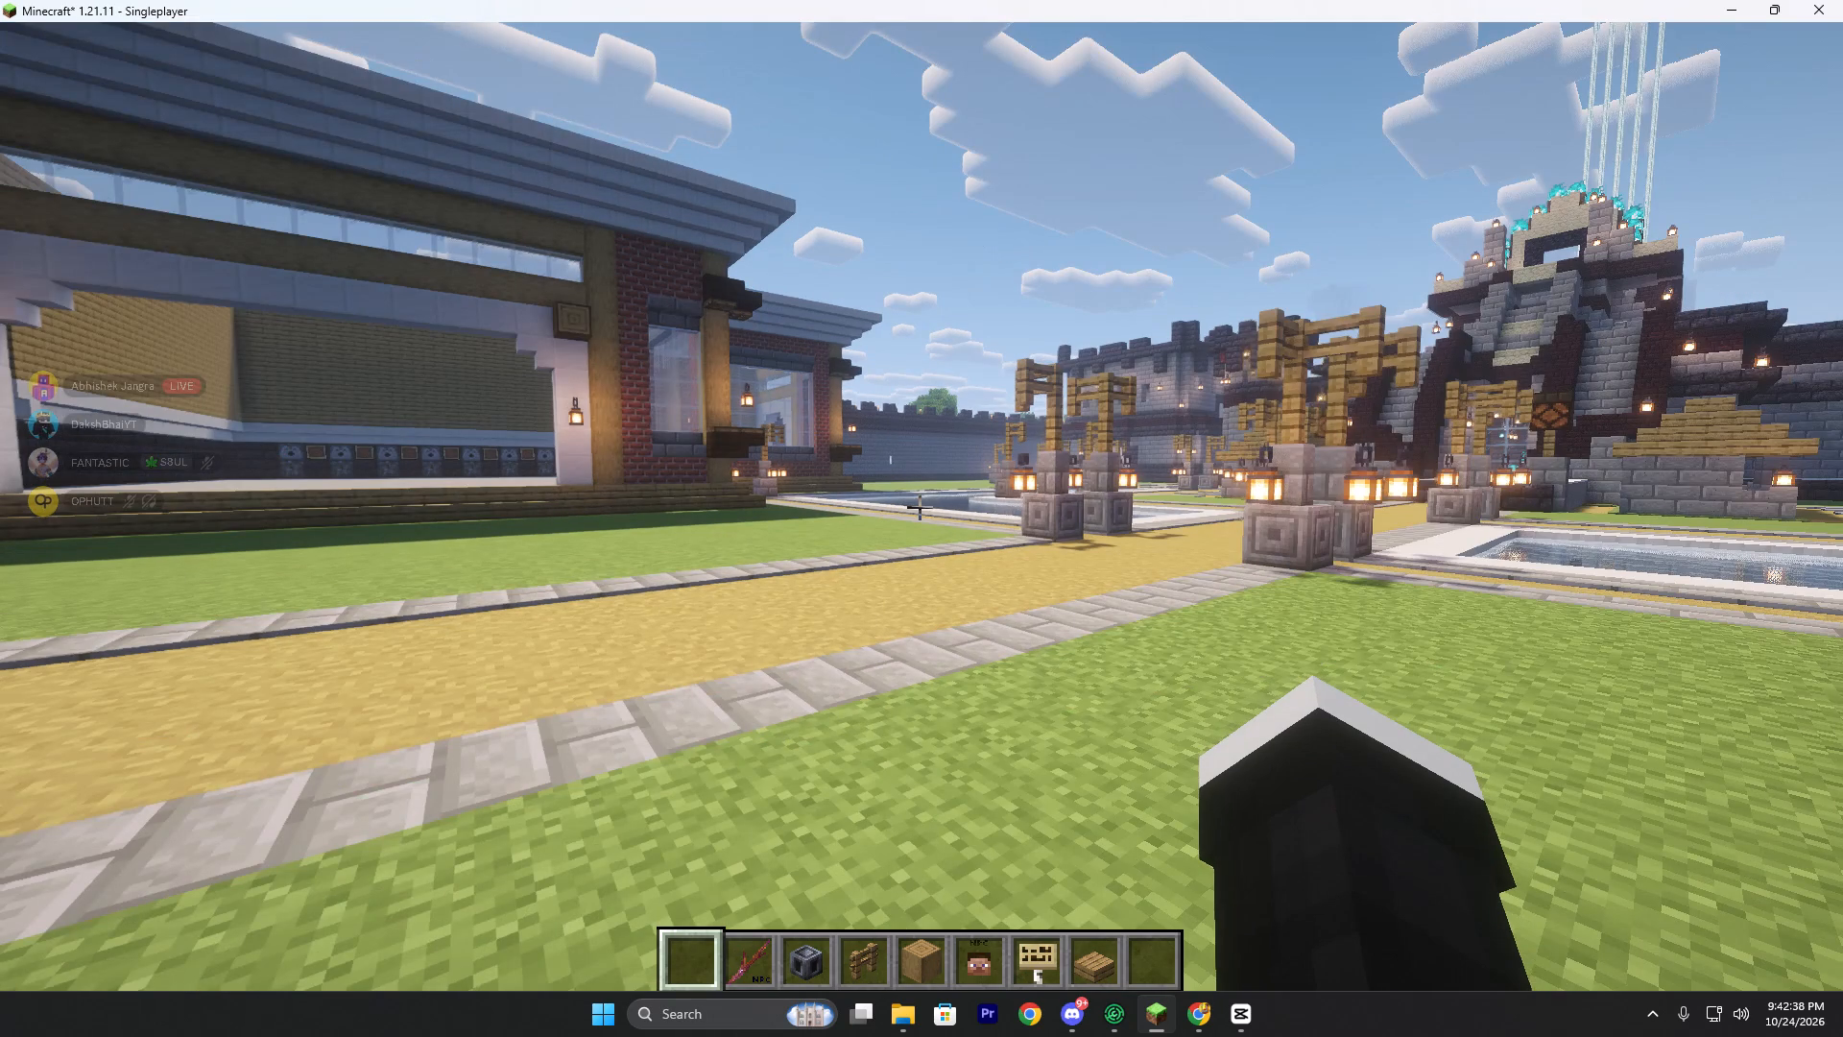
Search the creative inventory for white and put White Concrete in the first hotbar slot.
{"action": "scroll", "coordinate": [921, 506], "scroll_direction": "down", "scroll_amount": 3, "text": "ctrl"}
{"action": "key", "text": "e"}
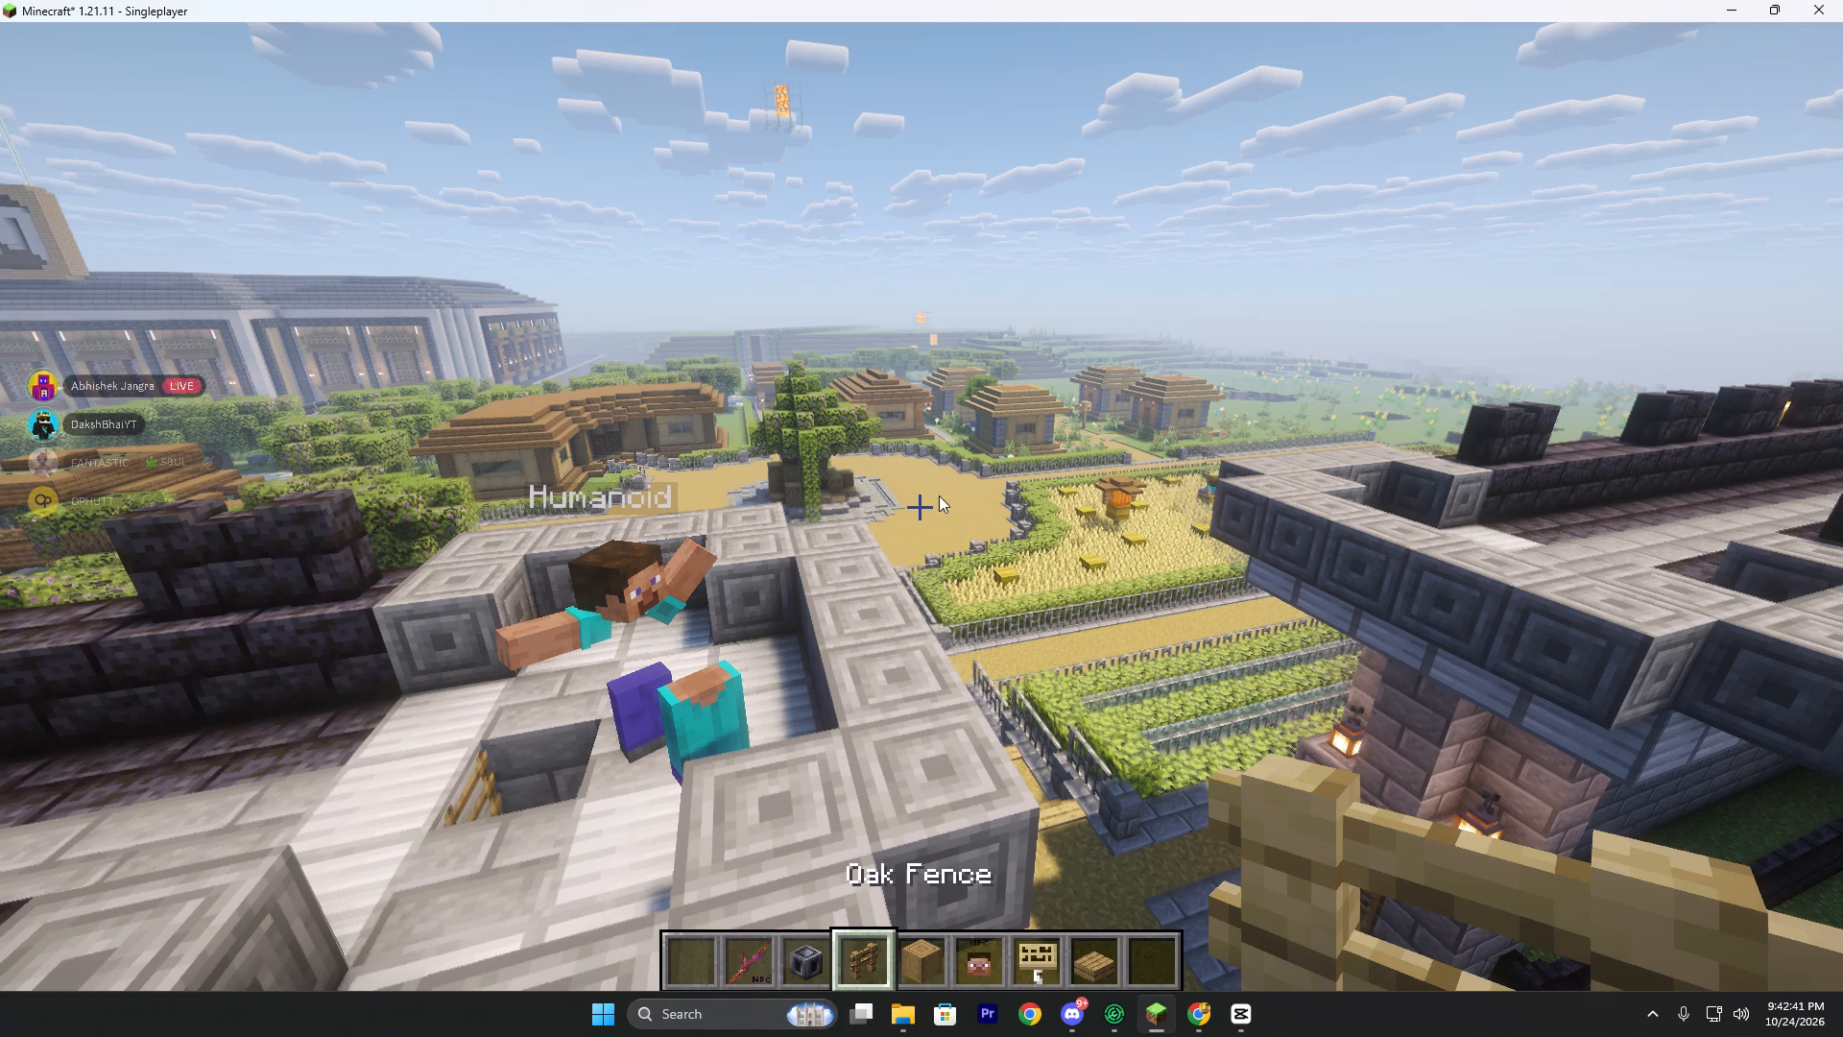
{"action": "left_click", "coordinate": [1191, 269]}
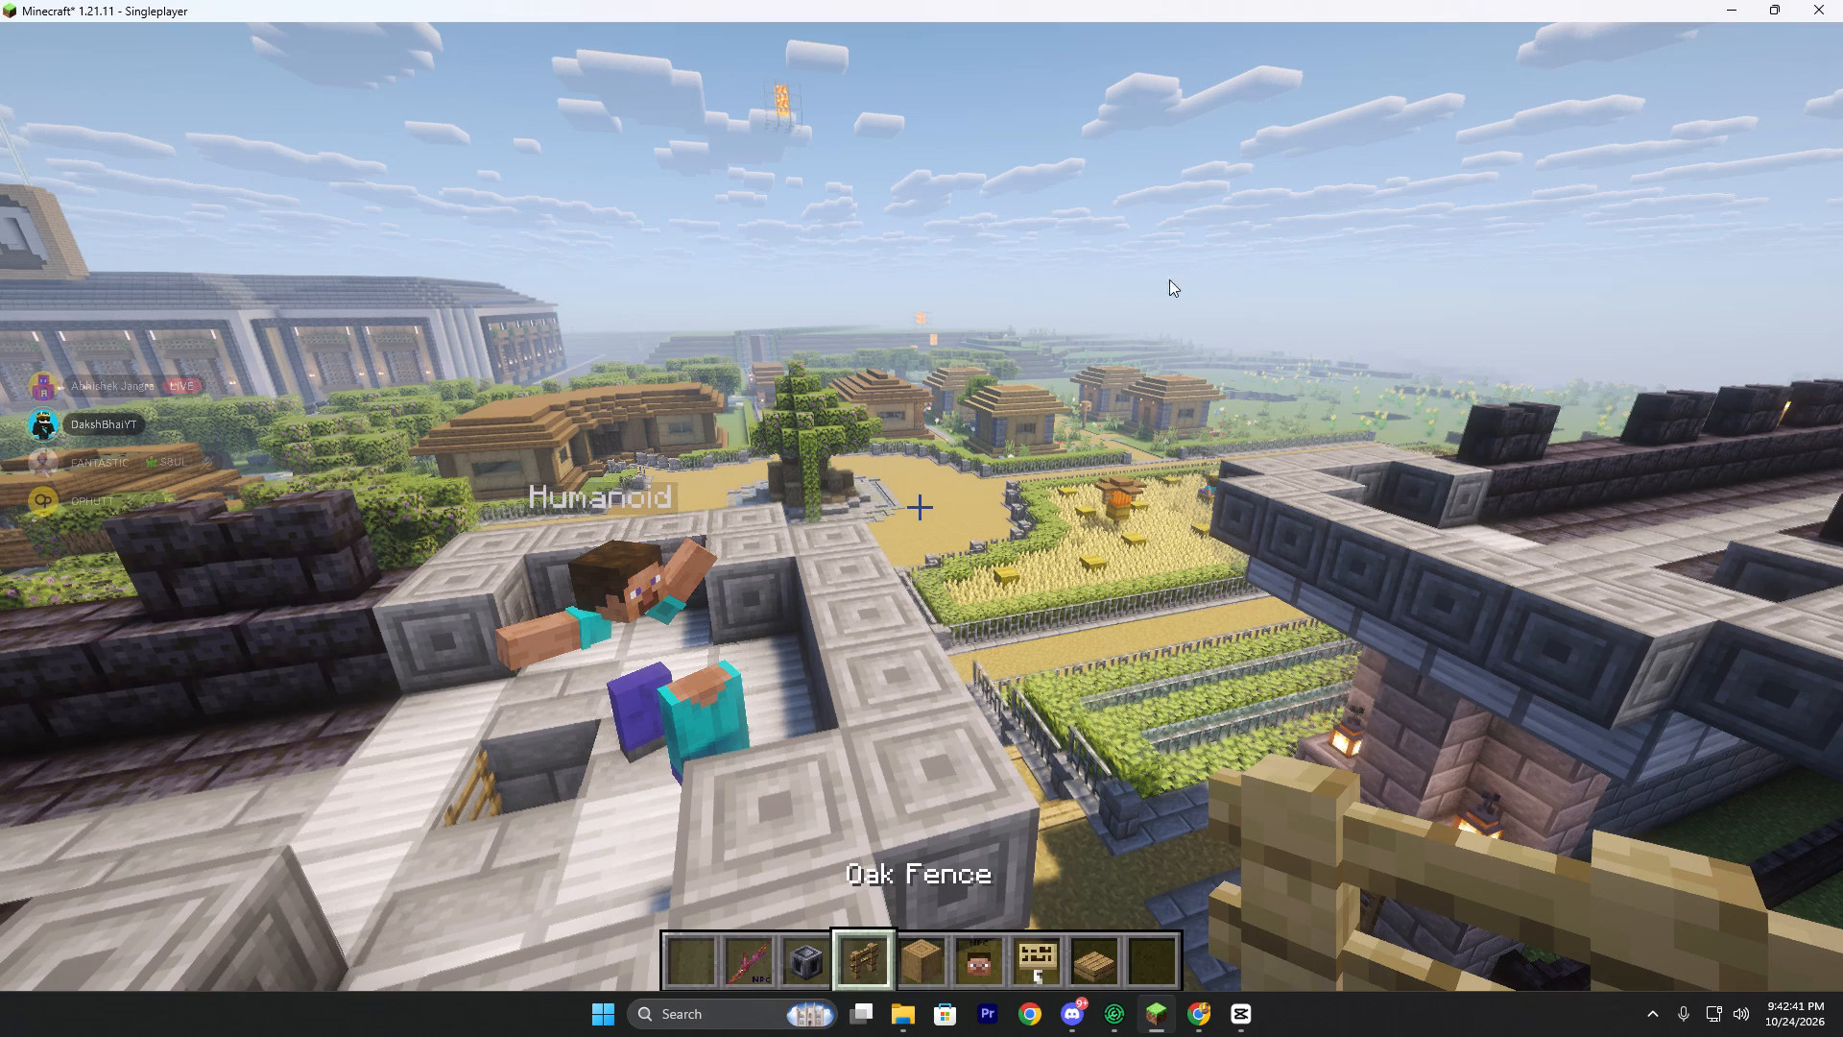
{"action": "type", "text": "whit"}
{"action": "key", "text": "e"}
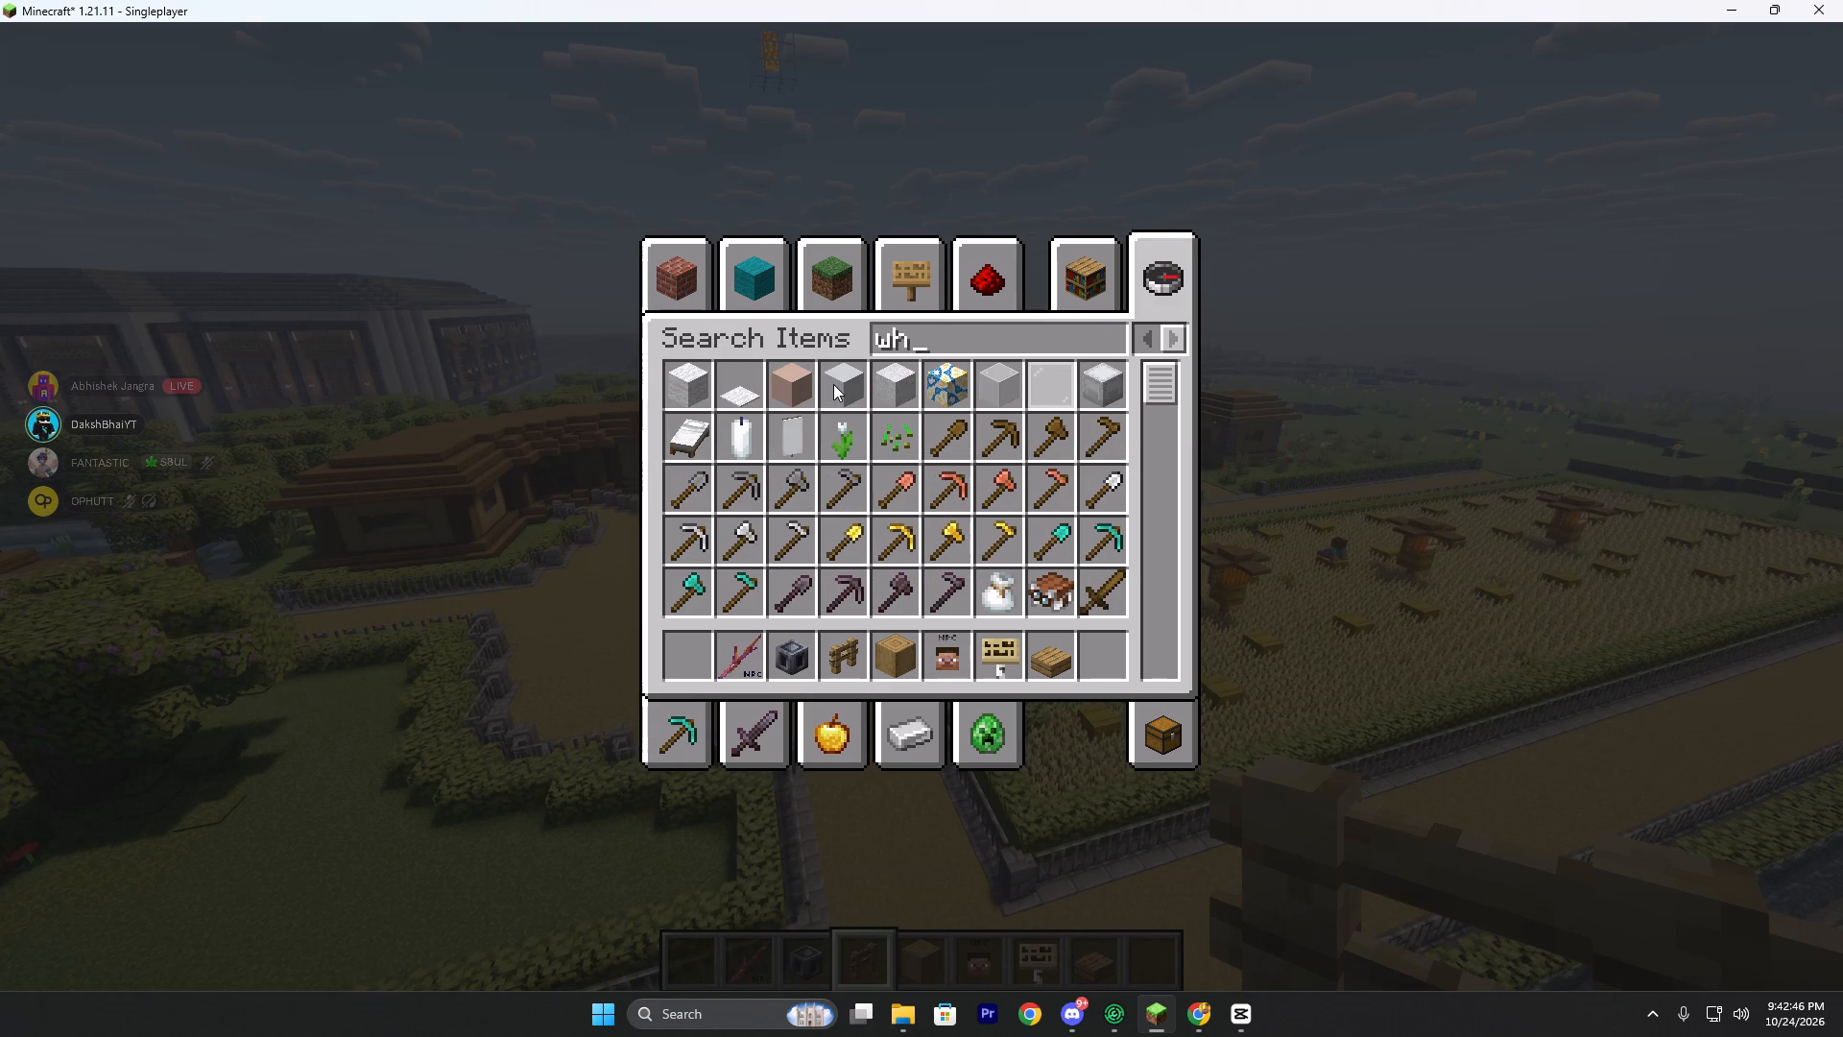
{"action": "left_click", "coordinate": [854, 391]}
{"action": "left_click", "coordinate": [672, 652]}
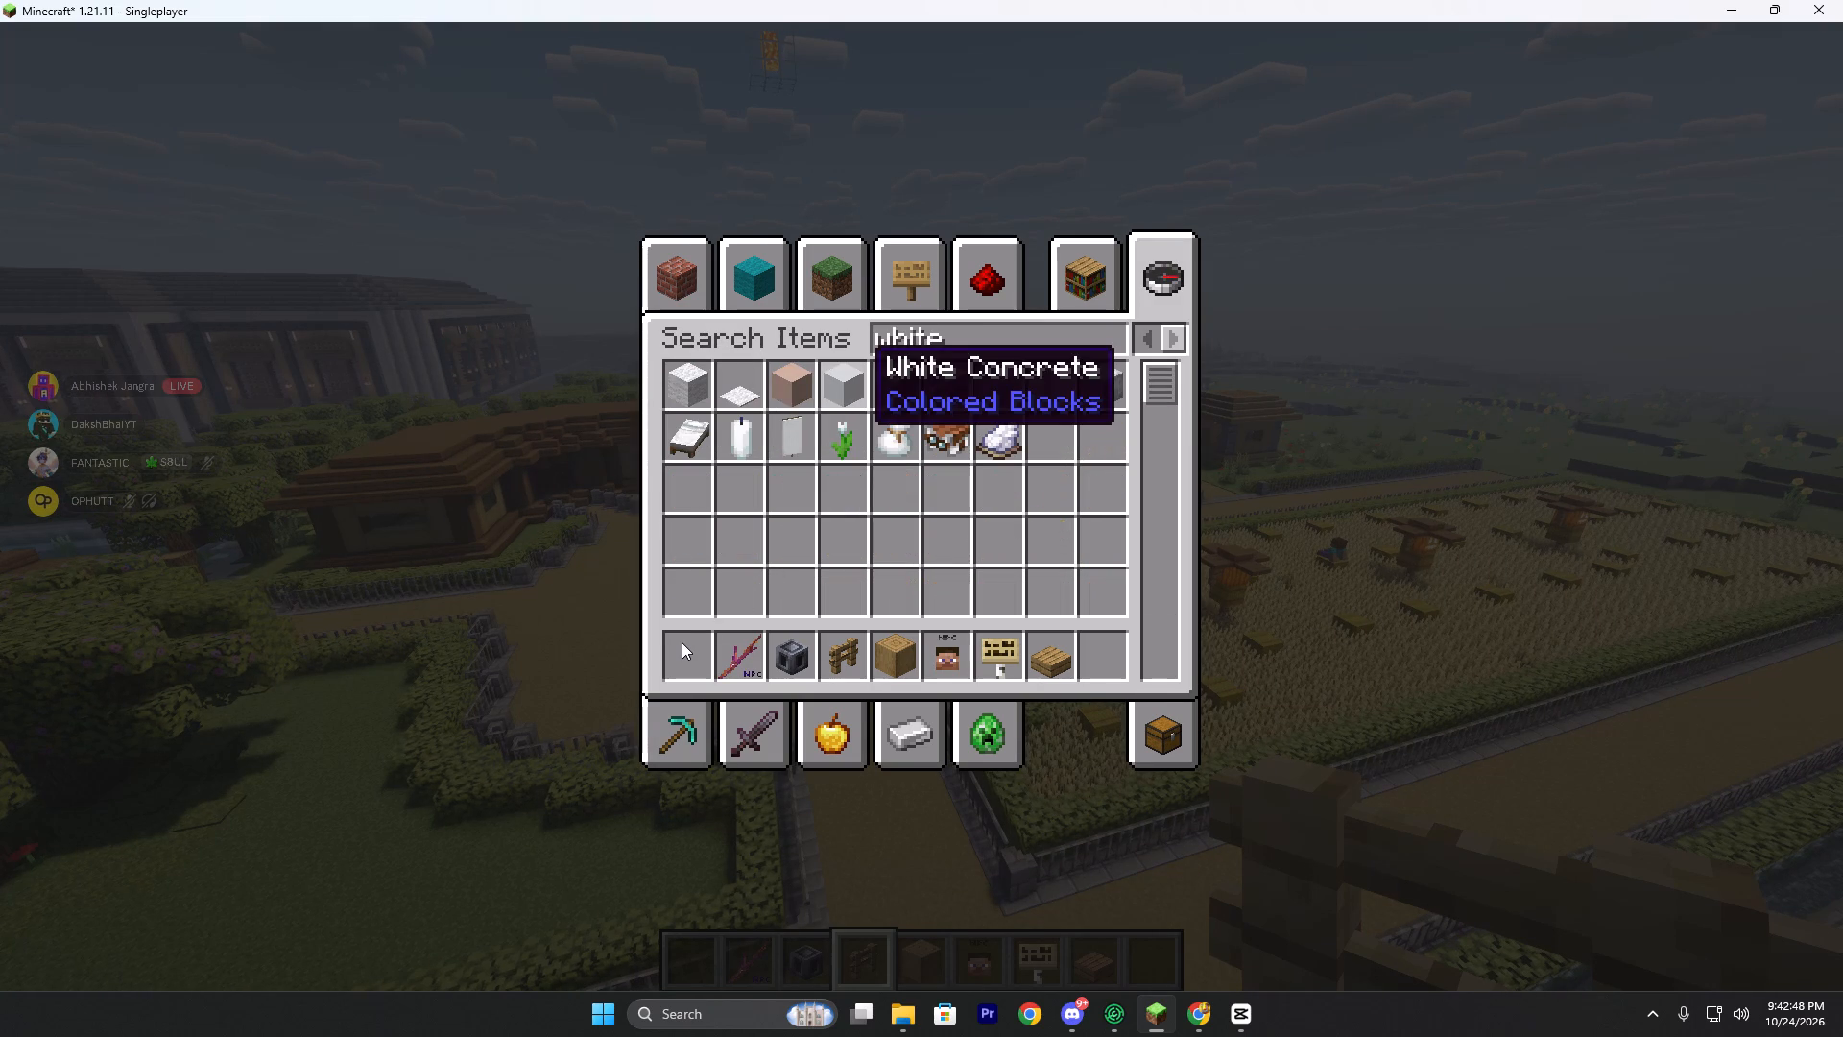
{"action": "key", "text": "Escape"}
Go down to an open grass area with White Concrete in hand and start laying a straight row of blocks.
{"action": "scroll", "coordinate": [943, 510], "scroll_direction": "up", "scroll_amount": 3}
{"action": "scroll", "coordinate": [1835, 508], "scroll_direction": "up", "scroll_amount": 1}
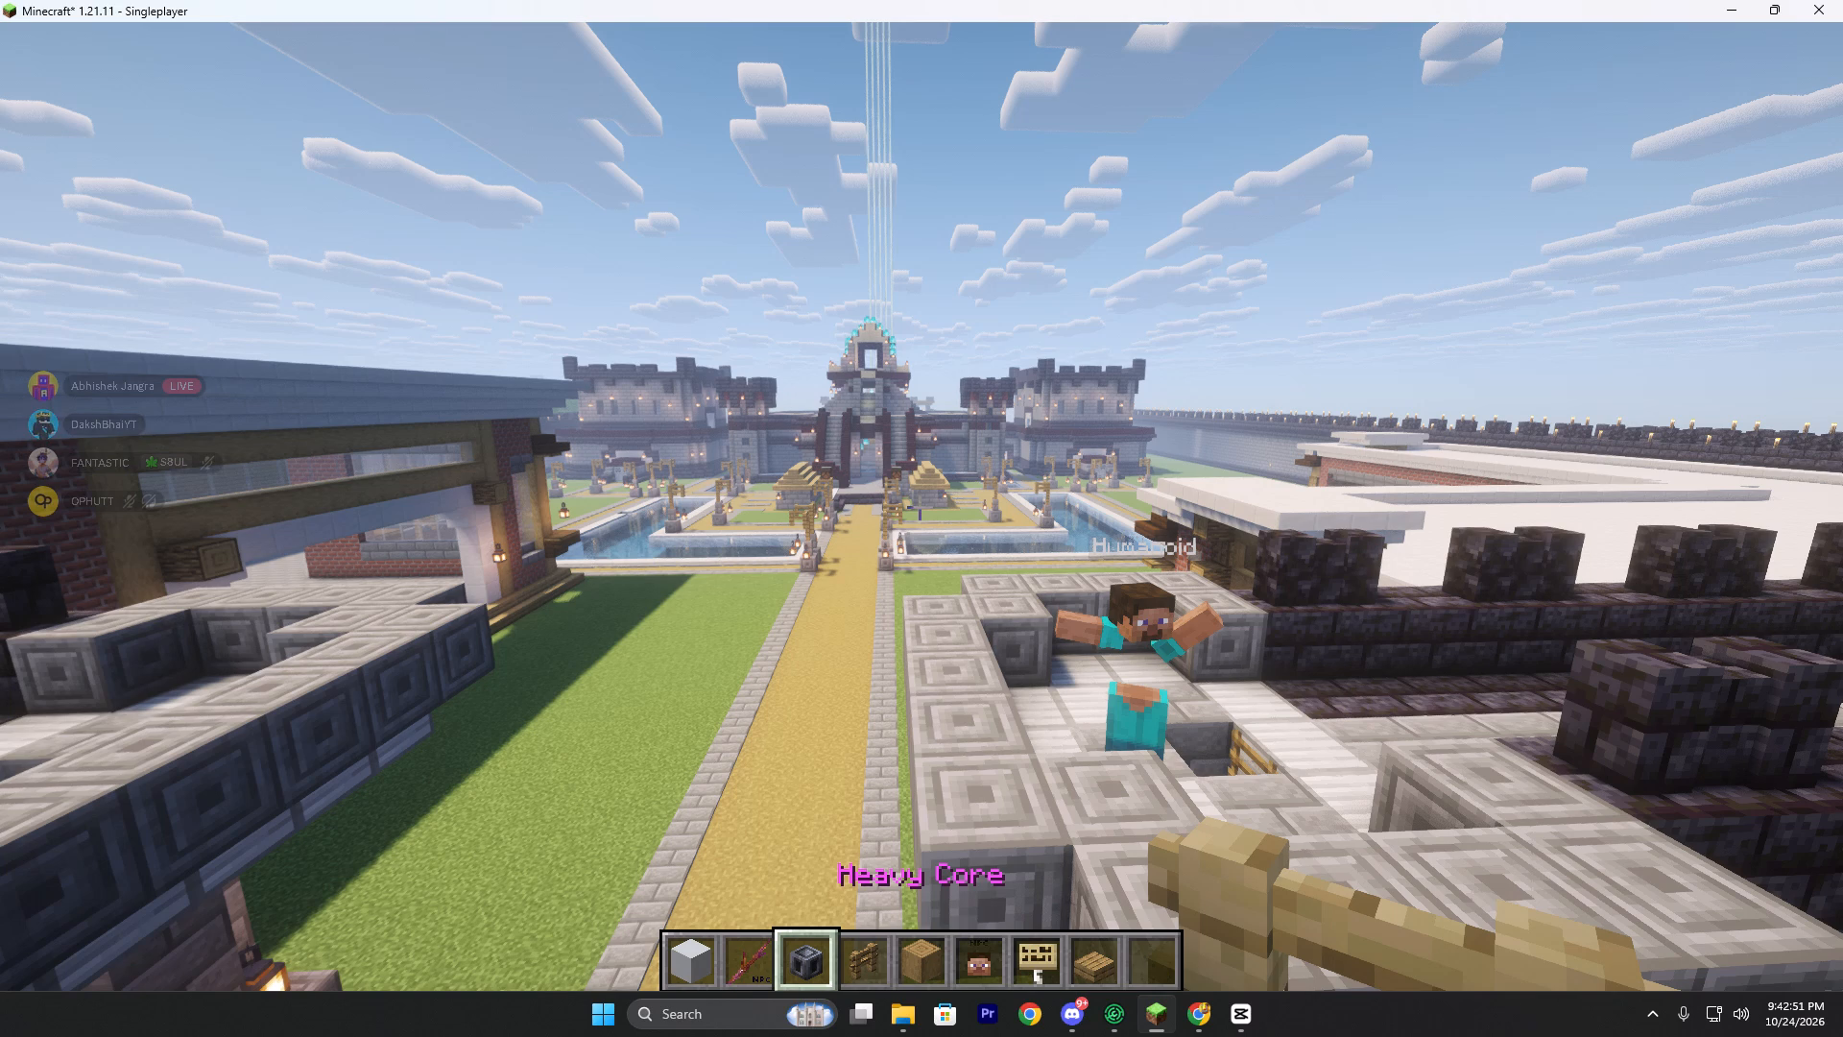
{"action": "scroll", "coordinate": [921, 506], "scroll_direction": "up", "scroll_amount": 2}
{"action": "scroll", "coordinate": [925, 506], "scroll_direction": "down", "scroll_amount": 1}
{"action": "key", "text": "w"}
{"action": "scroll", "coordinate": [925, 506], "scroll_direction": "down", "scroll_amount": 2, "text": "ctrl"}
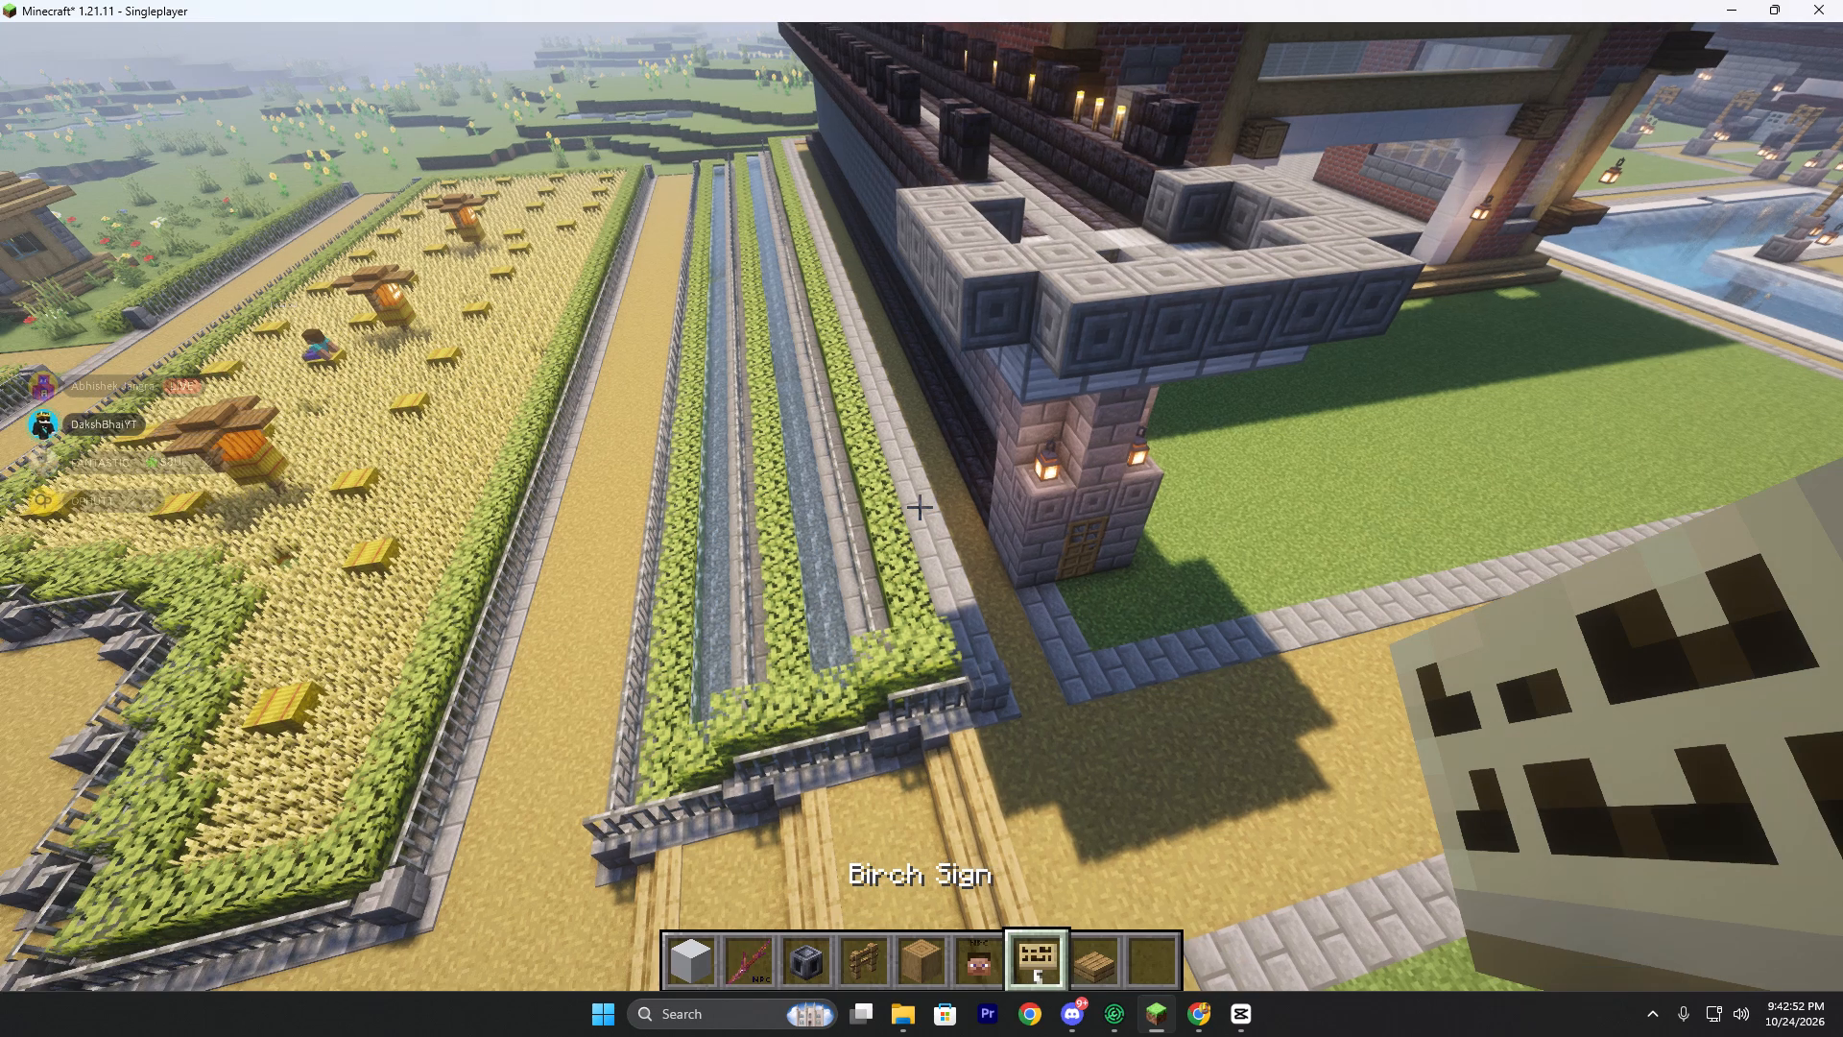
{"action": "scroll", "coordinate": [921, 506], "scroll_direction": "up", "scroll_amount": 1, "text": "ctrl"}
{"action": "scroll", "coordinate": [921, 506], "scroll_direction": "down", "scroll_amount": 1, "text": "ctrl"}
{"action": "key", "text": "ctrl+space"}
{"action": "key", "text": "ctrl+space"}
{"action": "key", "text": "ctrl+space"}
{"action": "key", "text": "ctrl+space"}
{"action": "key", "text": "w"}
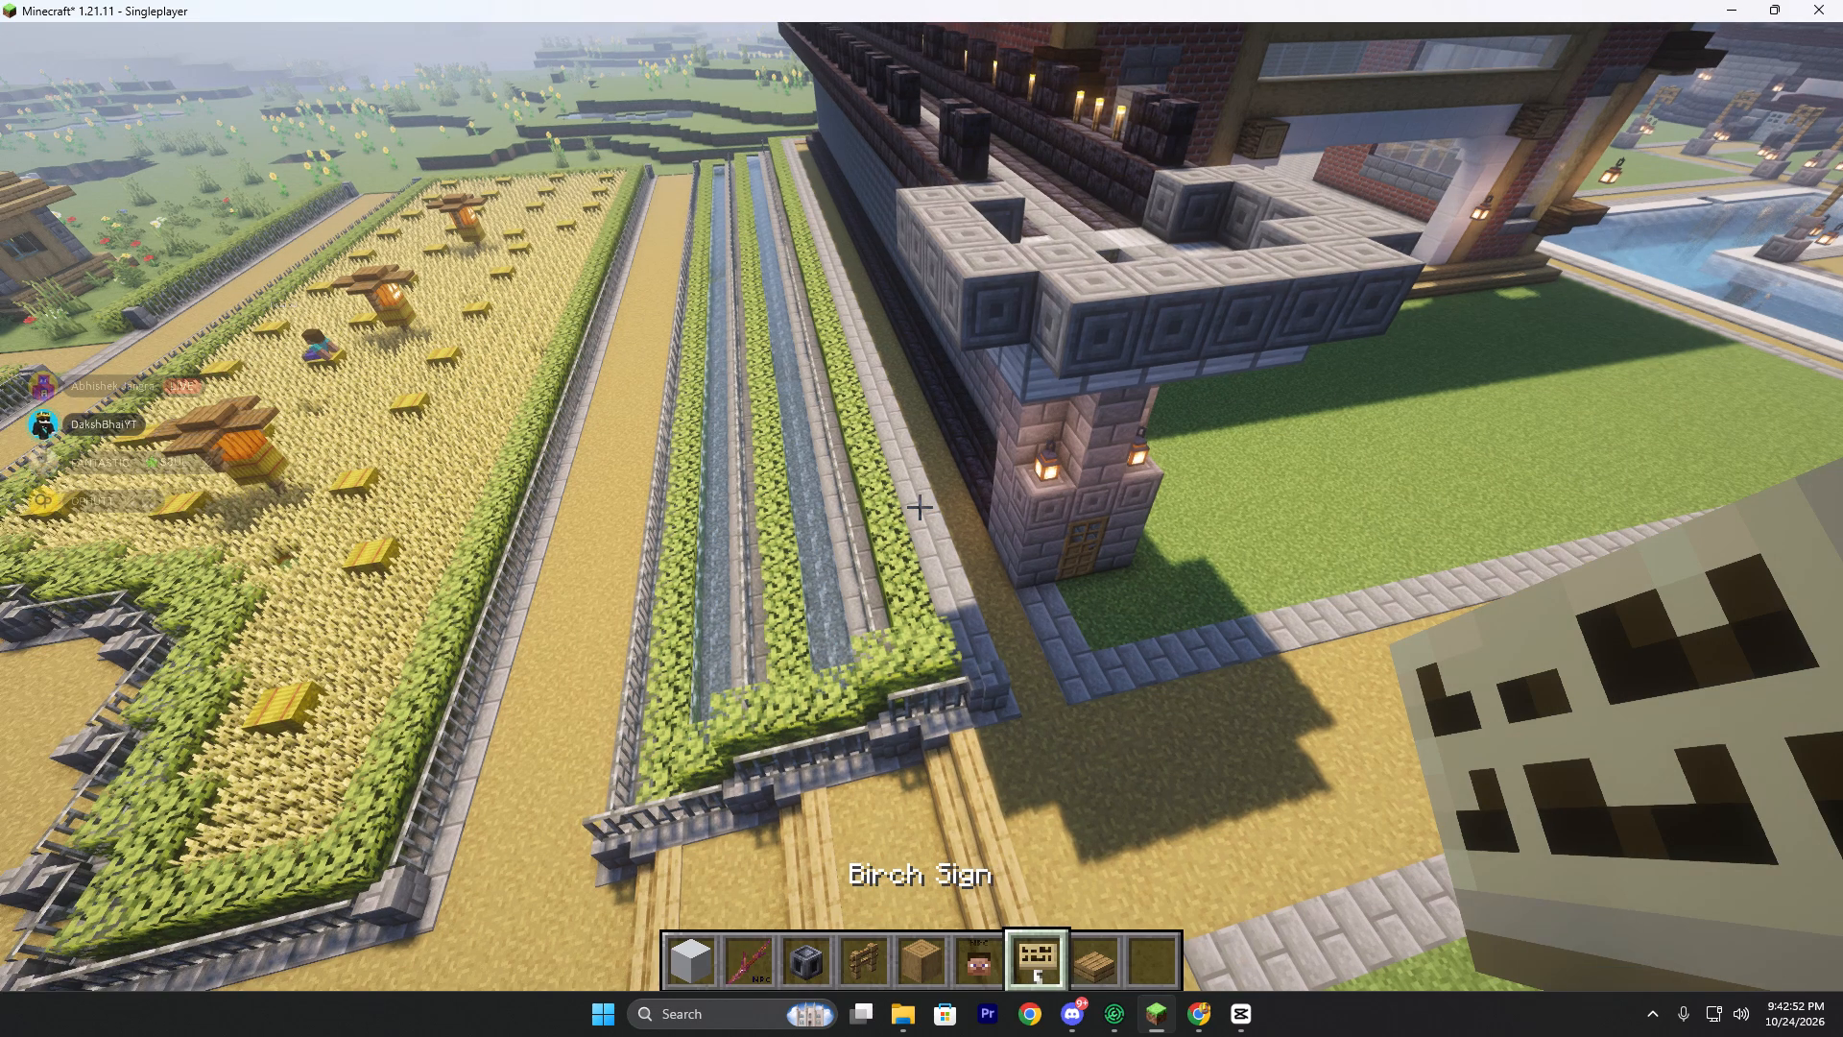
{"action": "key", "text": "w"}
{"action": "key", "text": "w"}
{"action": "key", "text": "space"}
{"action": "right_click", "coordinate": [918, 508]}
{"action": "key", "text": "a"}
{"action": "key", "text": "w"}
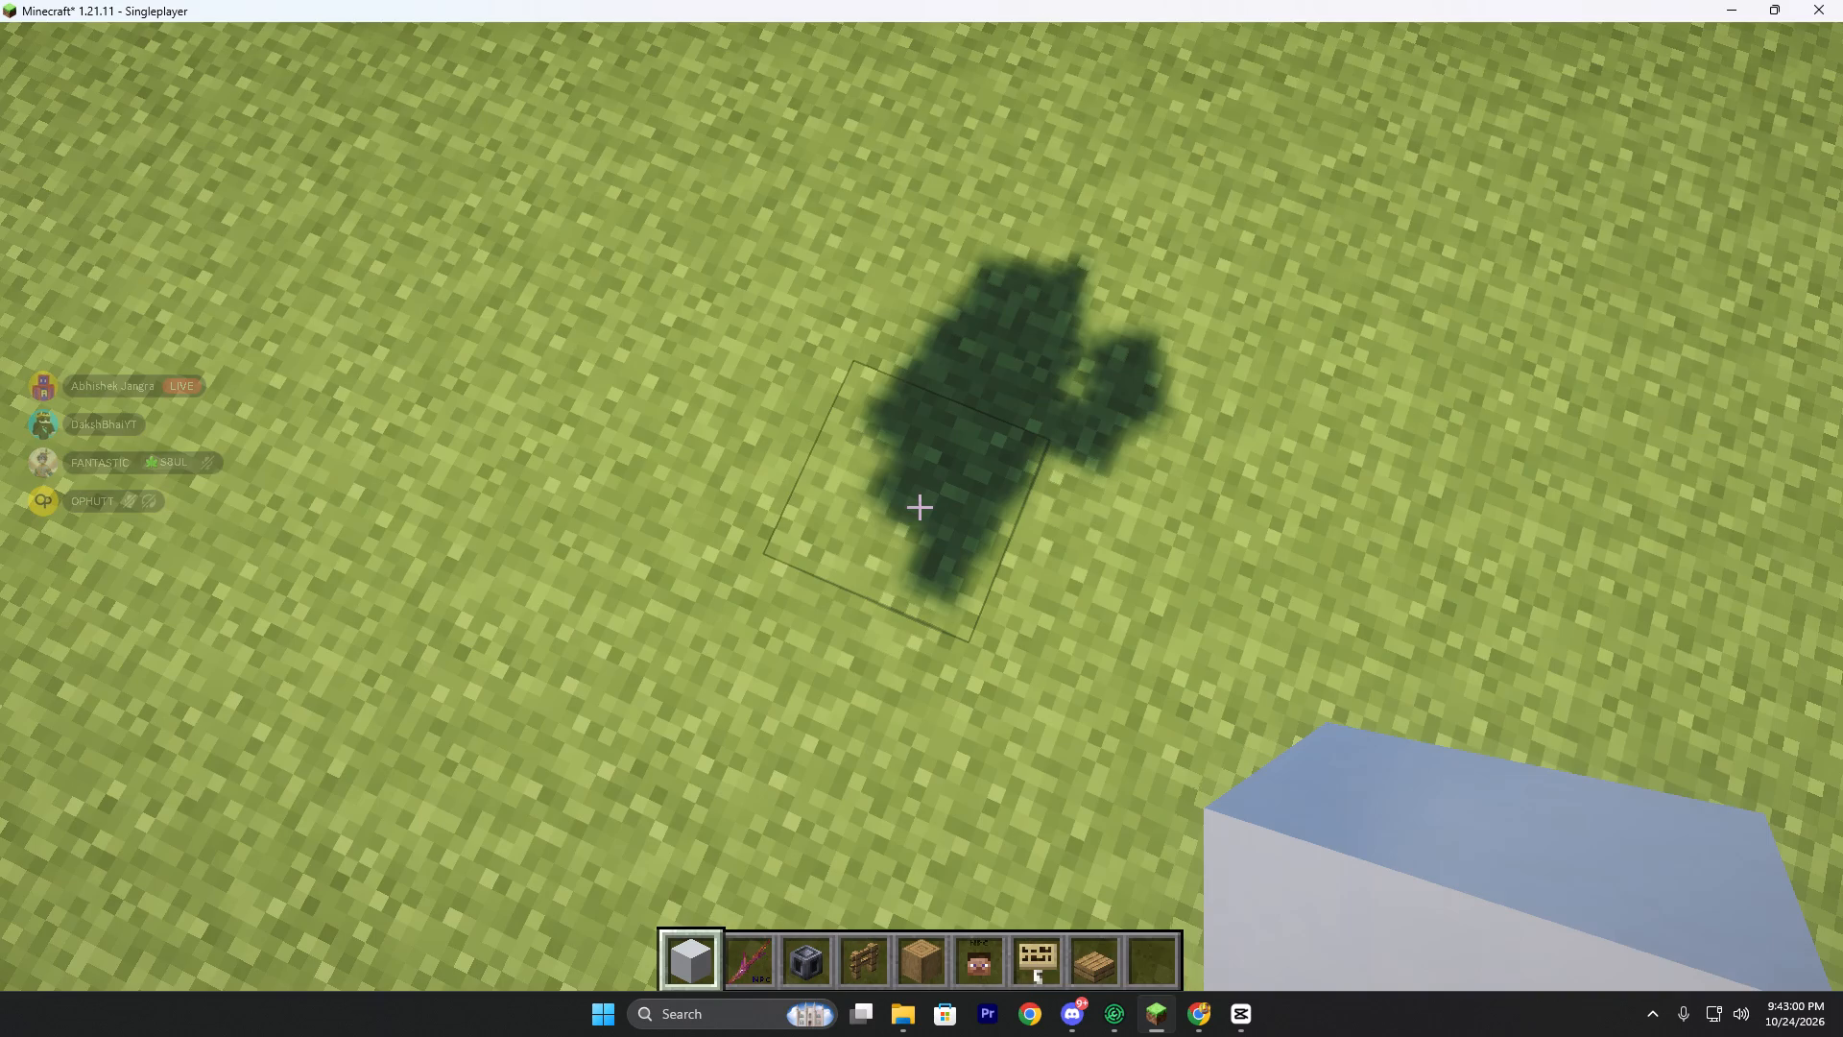
{"action": "right_click", "coordinate": [921, 506]}
{"action": "key", "text": "w"}
{"action": "right_click", "coordinate": [921, 506]}
{"action": "key", "text": "w"}
{"action": "key", "text": "w"}
{"action": "right_click", "coordinate": [921, 506]}
{"action": "key", "text": "w"}
{"action": "right_click", "coordinate": [921, 506]}
{"action": "key", "text": "w"}
{"action": "right_click", "coordinate": [921, 506]}
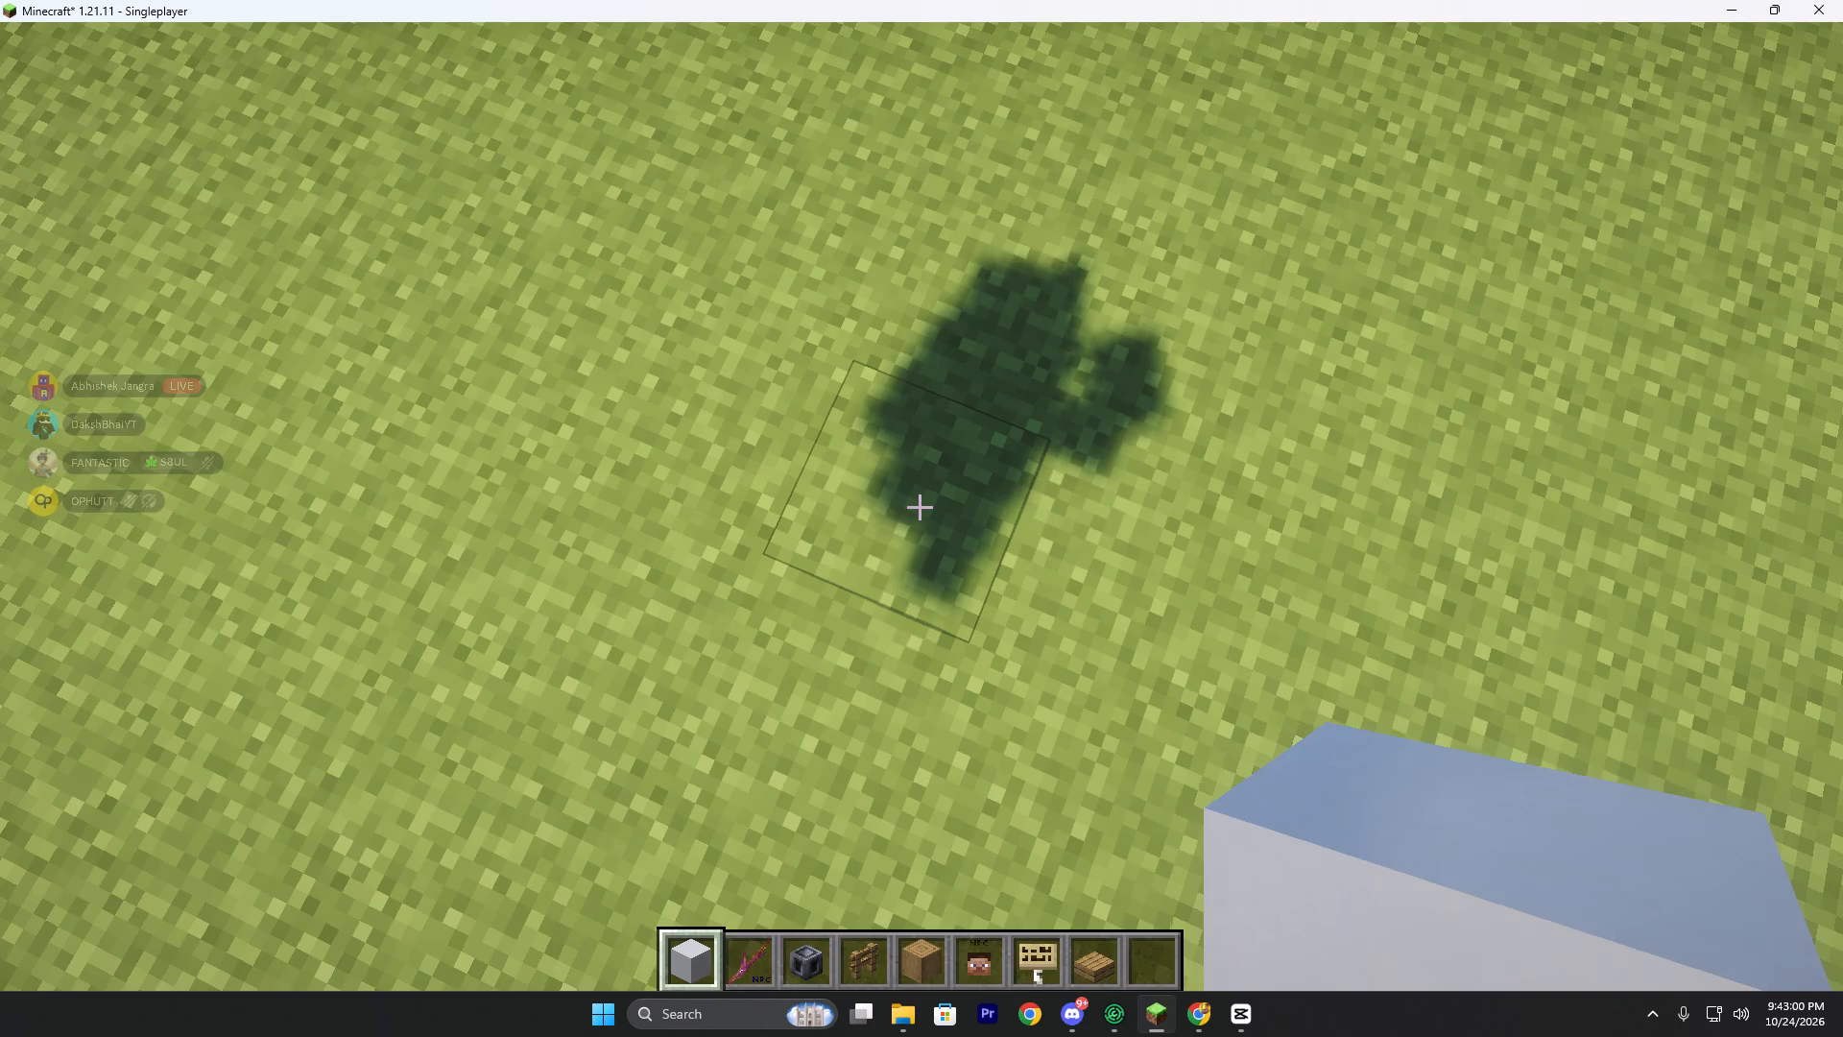
{"action": "key", "text": "w"}
{"action": "right_click", "coordinate": [921, 506]}
{"action": "key", "text": "w"}
{"action": "right_click", "coordinate": [921, 506]}
{"action": "key", "text": "w"}
{"action": "right_click", "coordinate": [921, 506]}
{"action": "key", "text": "w"}
{"action": "right_click", "coordinate": [921, 506]}
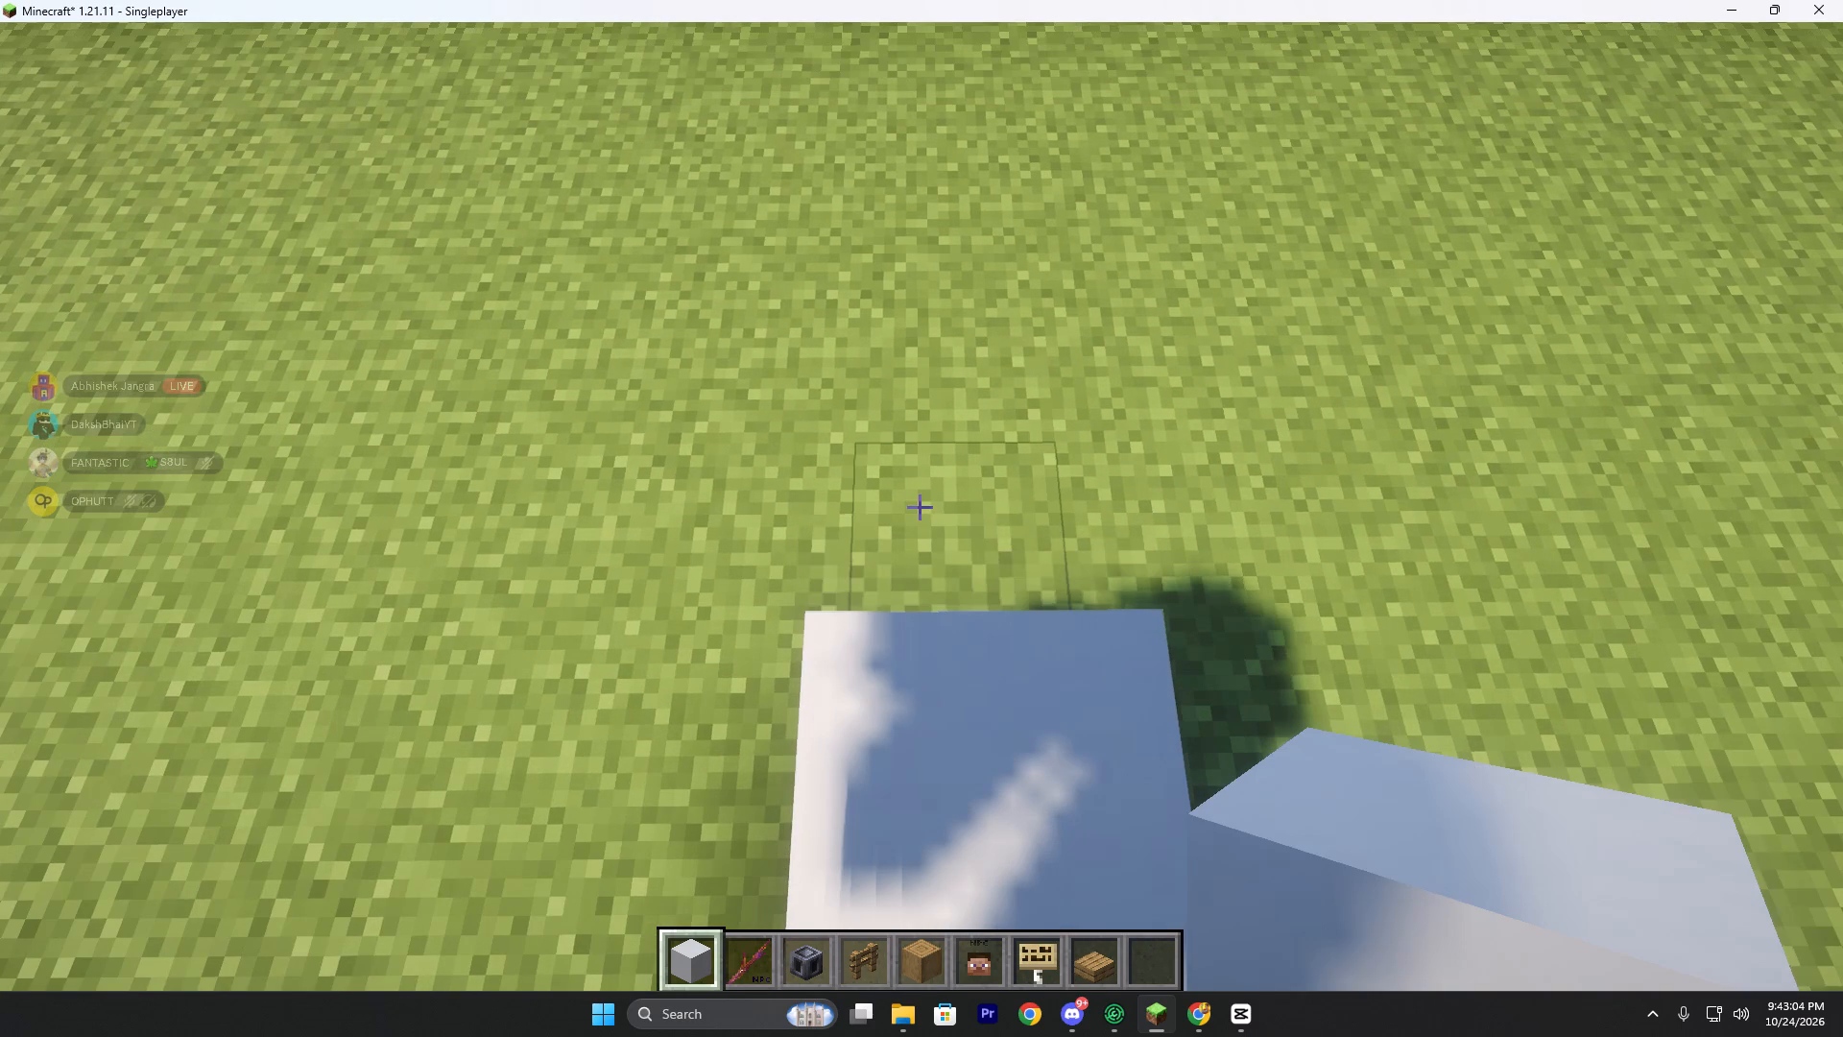
Extend the white concrete strip across the grass and add single blocks jutting out from its side.
{"action": "right_click", "coordinate": [921, 506]}
{"action": "key", "text": "w"}
{"action": "right_click_drag", "start_coordinate": [903, 514], "coordinate": [877, 506]}
{"action": "key", "text": "w"}
{"action": "right_click", "coordinate": [921, 506]}
{"action": "key", "text": "space"}
{"action": "right_click", "coordinate": [921, 506]}
{"action": "key", "text": "w"}
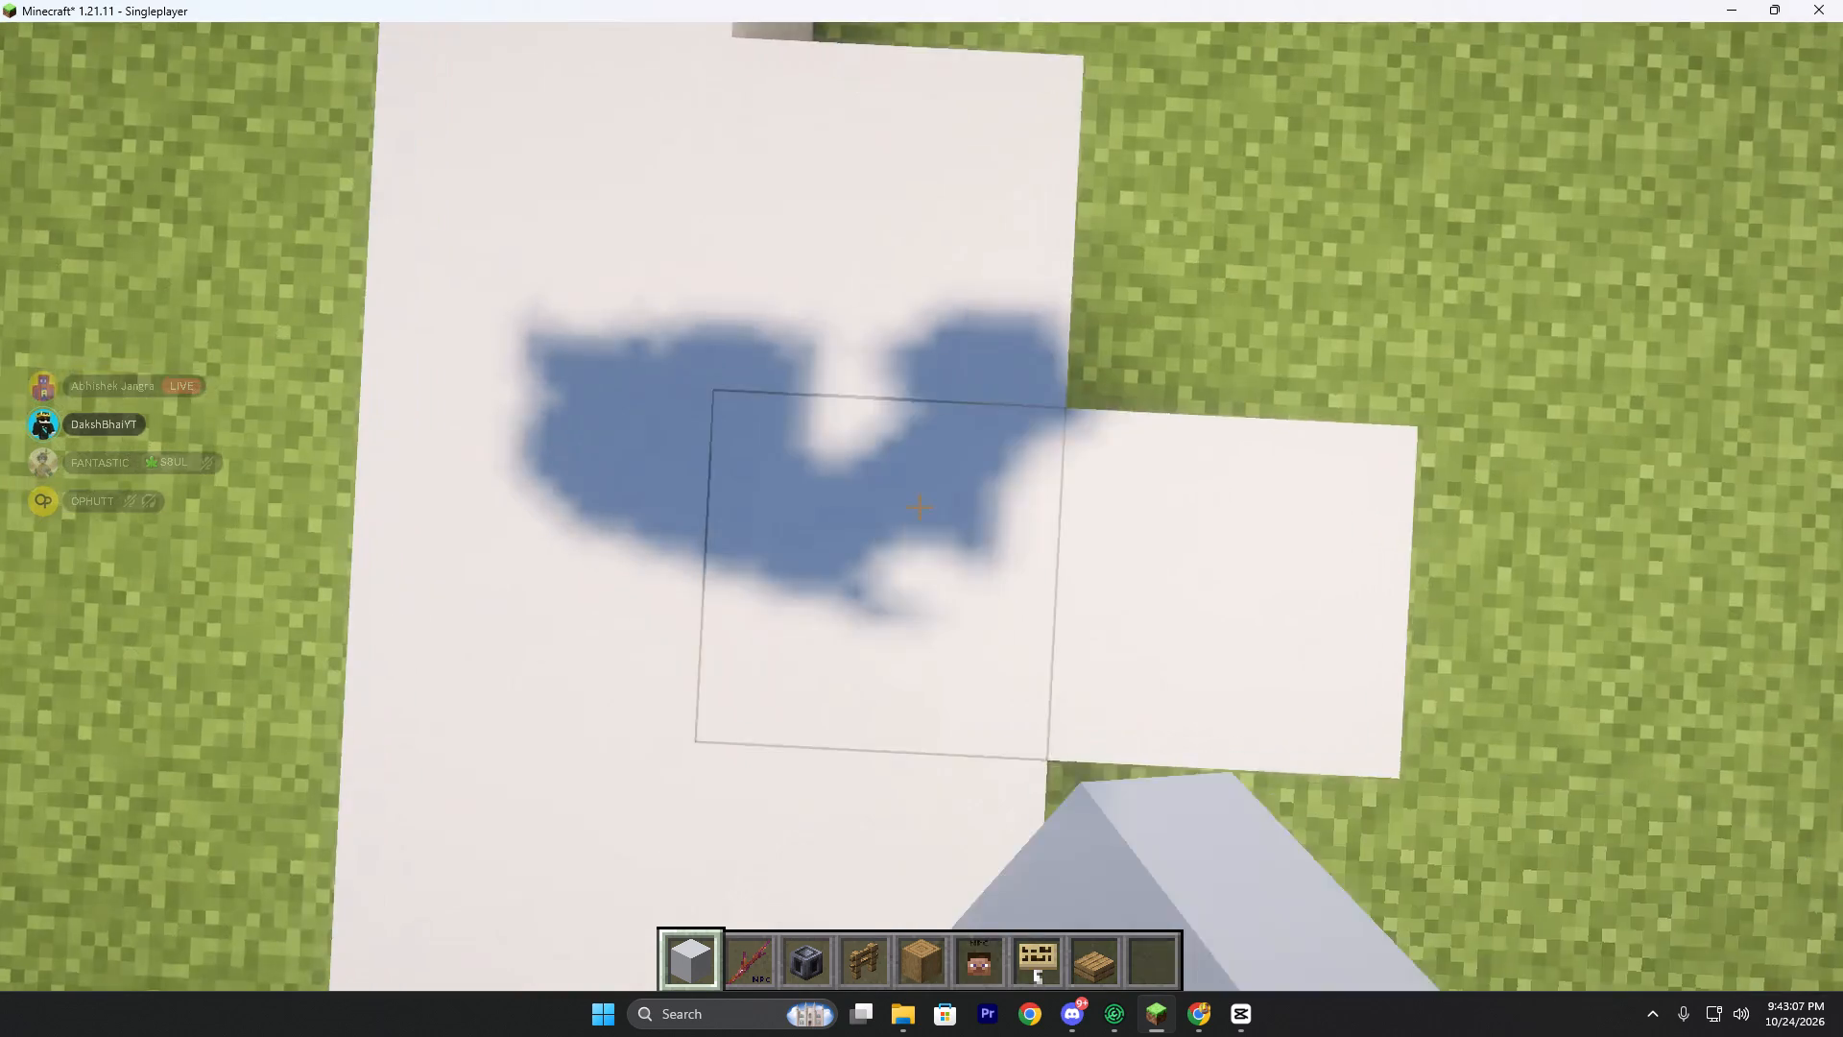
{"action": "key", "text": "w"}
{"action": "right_click", "coordinate": [921, 506]}
{"action": "key", "text": "w"}
{"action": "right_click", "coordinate": [921, 506]}
{"action": "key", "text": "w"}
{"action": "right_click", "coordinate": [926, 502]}
{"action": "key", "text": "w"}
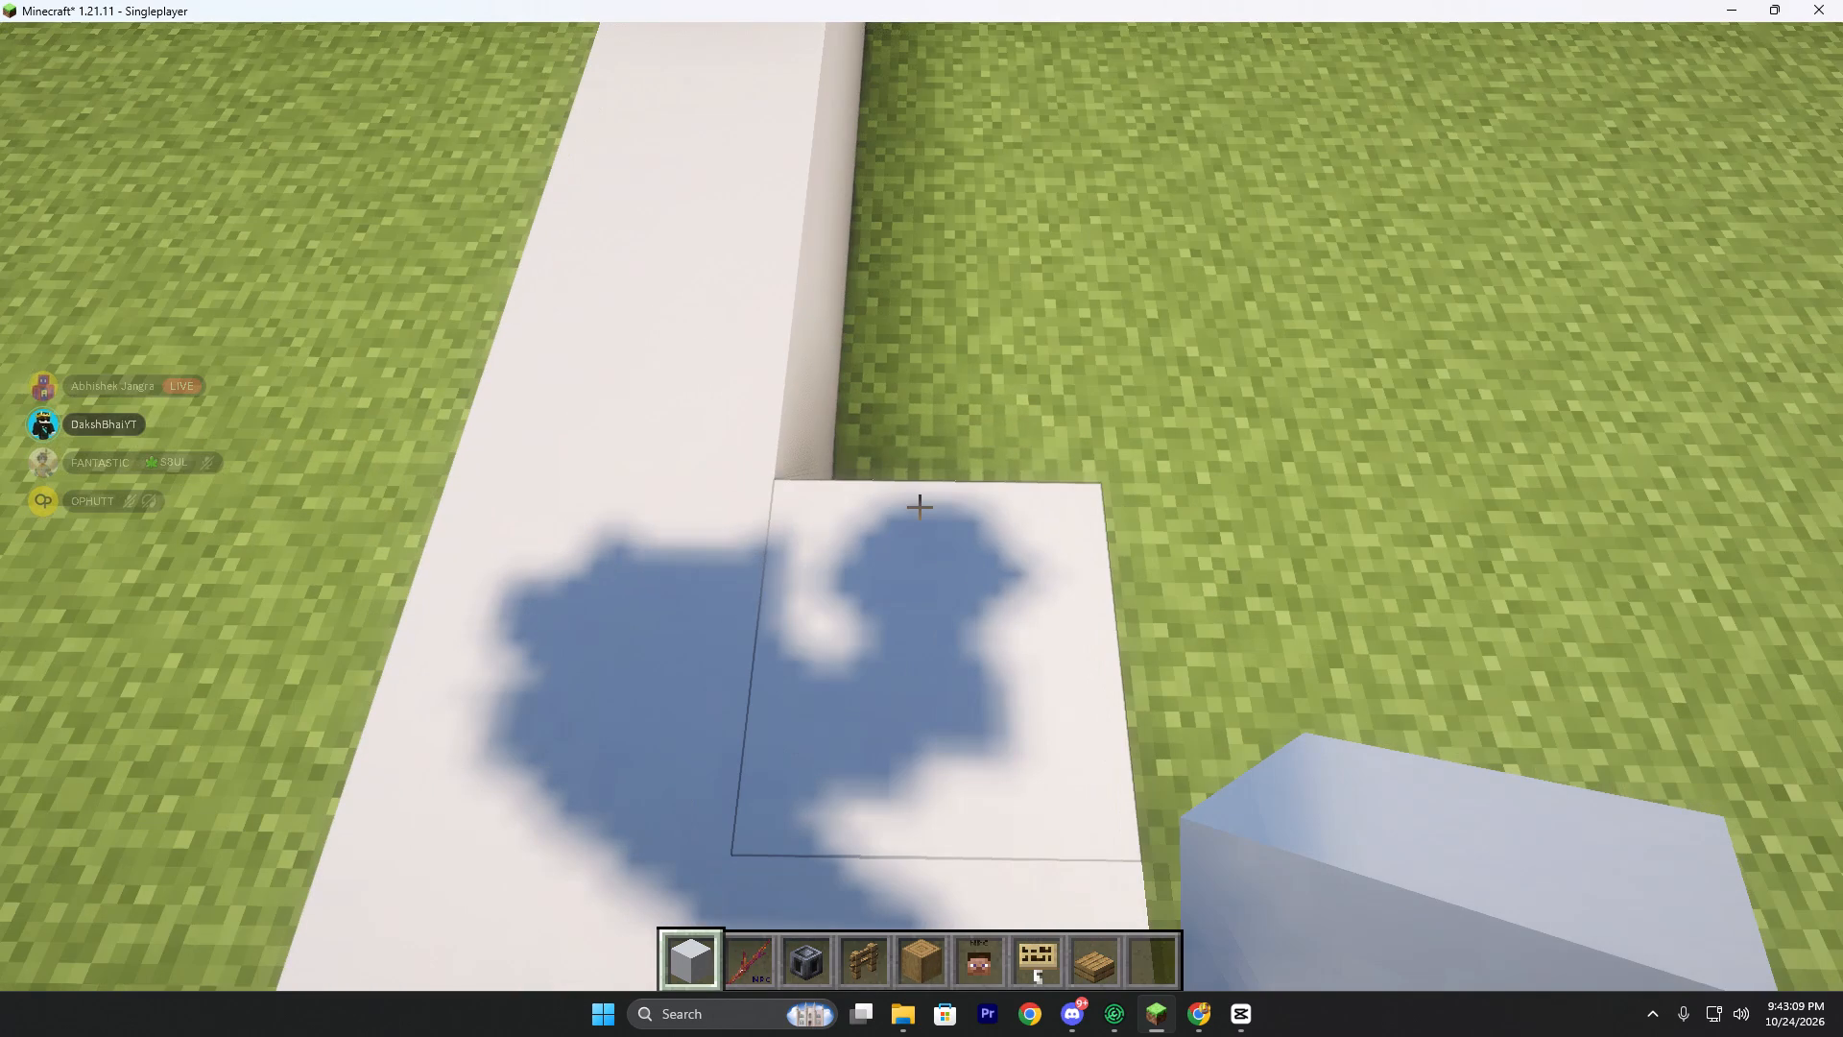
Continue along the white concrete strip, placing more blocks at its side with gaps between them and replacing a misplaced one.
{"action": "key", "text": "w"}
{"action": "right_click", "coordinate": [921, 506]}
{"action": "key", "text": "w"}
{"action": "key", "text": "w"}
{"action": "key", "text": "w"}
{"action": "key", "text": "w"}
{"action": "key", "text": "w"}
{"action": "key", "text": "w"}
{"action": "right_click", "coordinate": [921, 506]}
{"action": "key", "text": "space"}
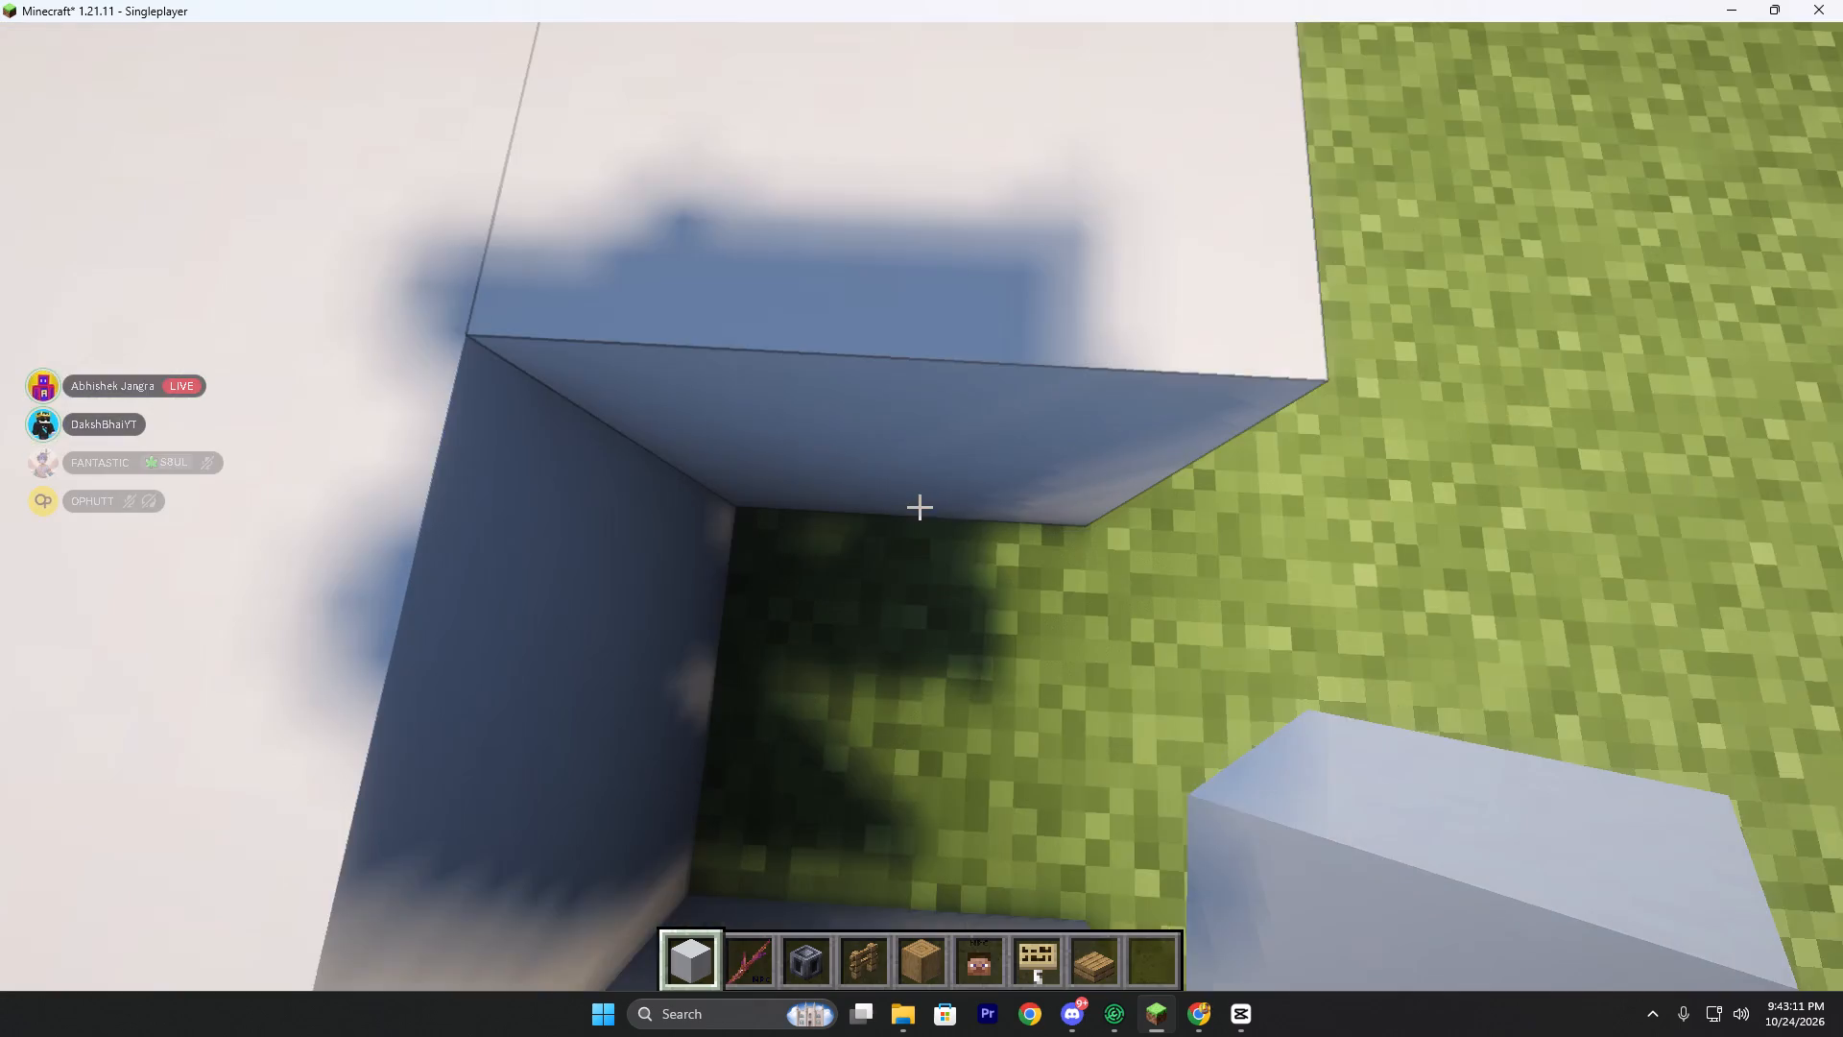
{"action": "right_click", "coordinate": [921, 506]}
{"action": "key", "text": "w"}
{"action": "right_click", "coordinate": [921, 506]}
{"action": "left_click", "coordinate": [921, 506]}
{"action": "right_click", "coordinate": [921, 506]}
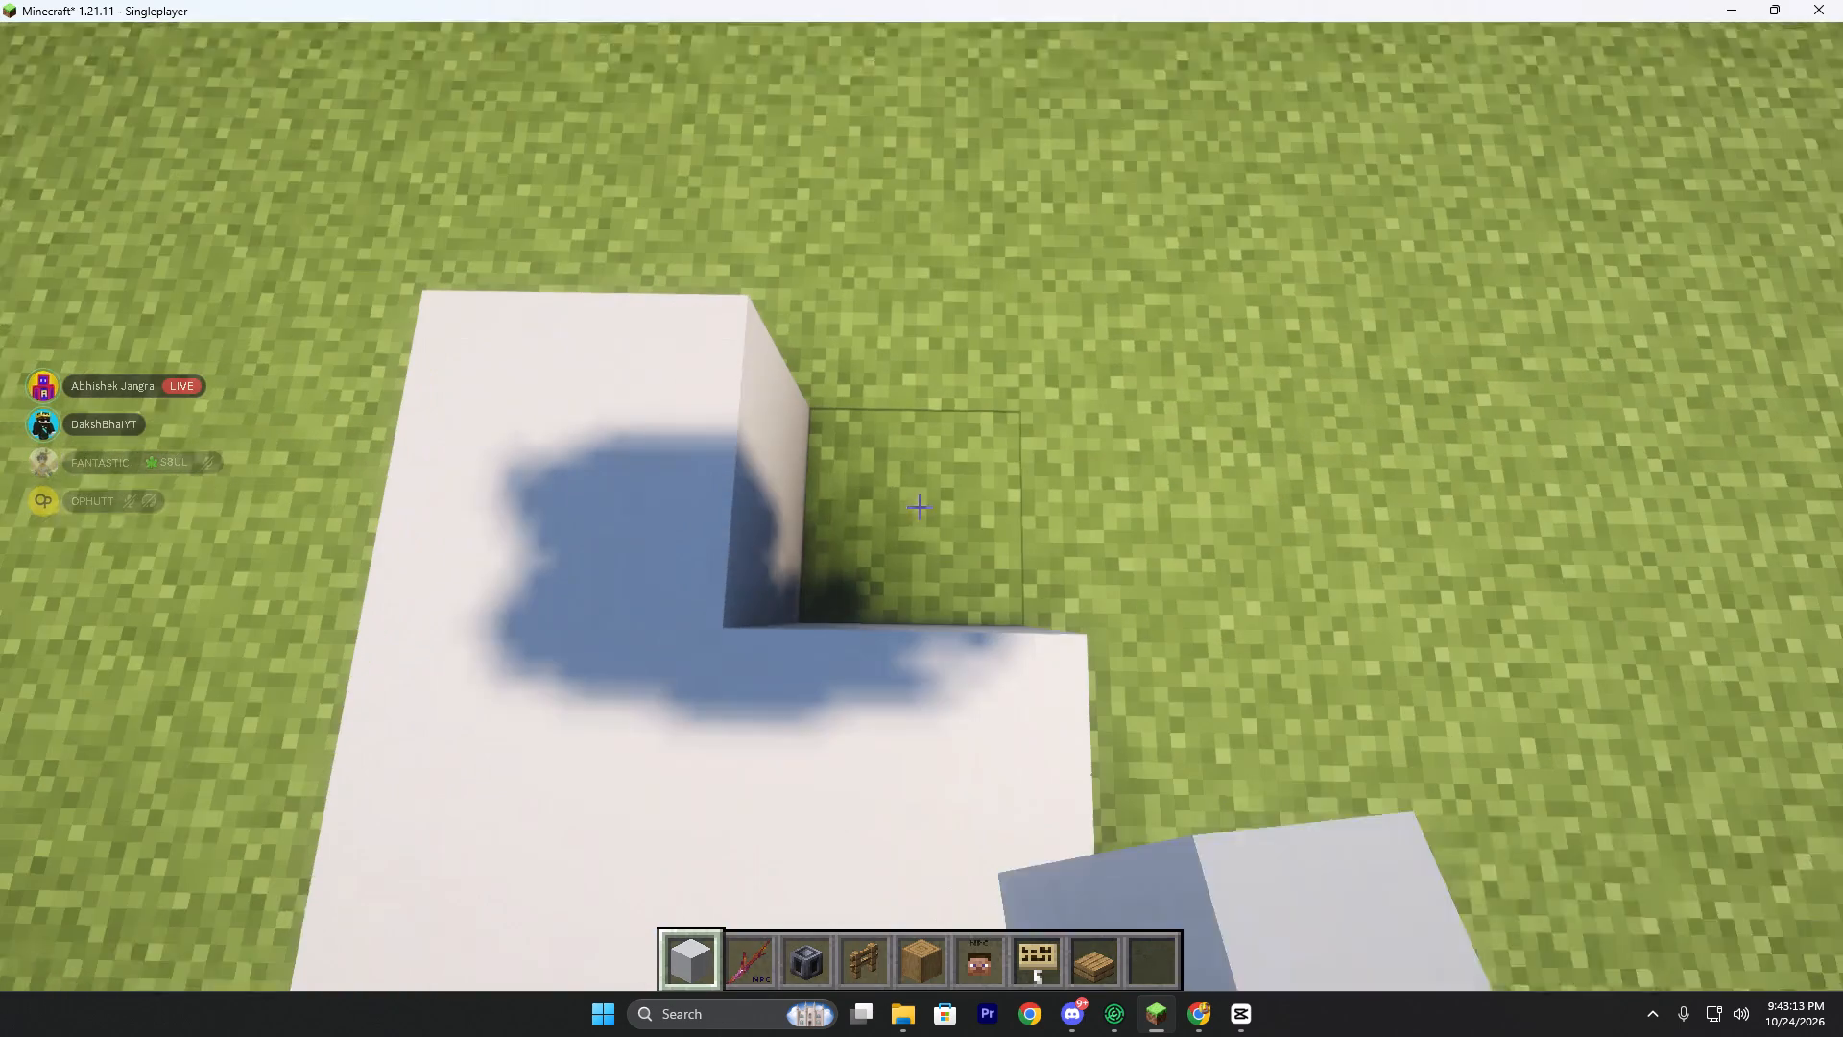
Add more White Concrete blocks along the side of the strip to begin widening it.
{"action": "key", "text": "w"}
{"action": "right_click", "coordinate": [922, 506]}
{"action": "key", "text": "a"}
{"action": "right_click", "coordinate": [921, 506]}
{"action": "key", "text": "w"}
{"action": "right_click", "coordinate": [921, 512]}
{"action": "key", "text": "w"}
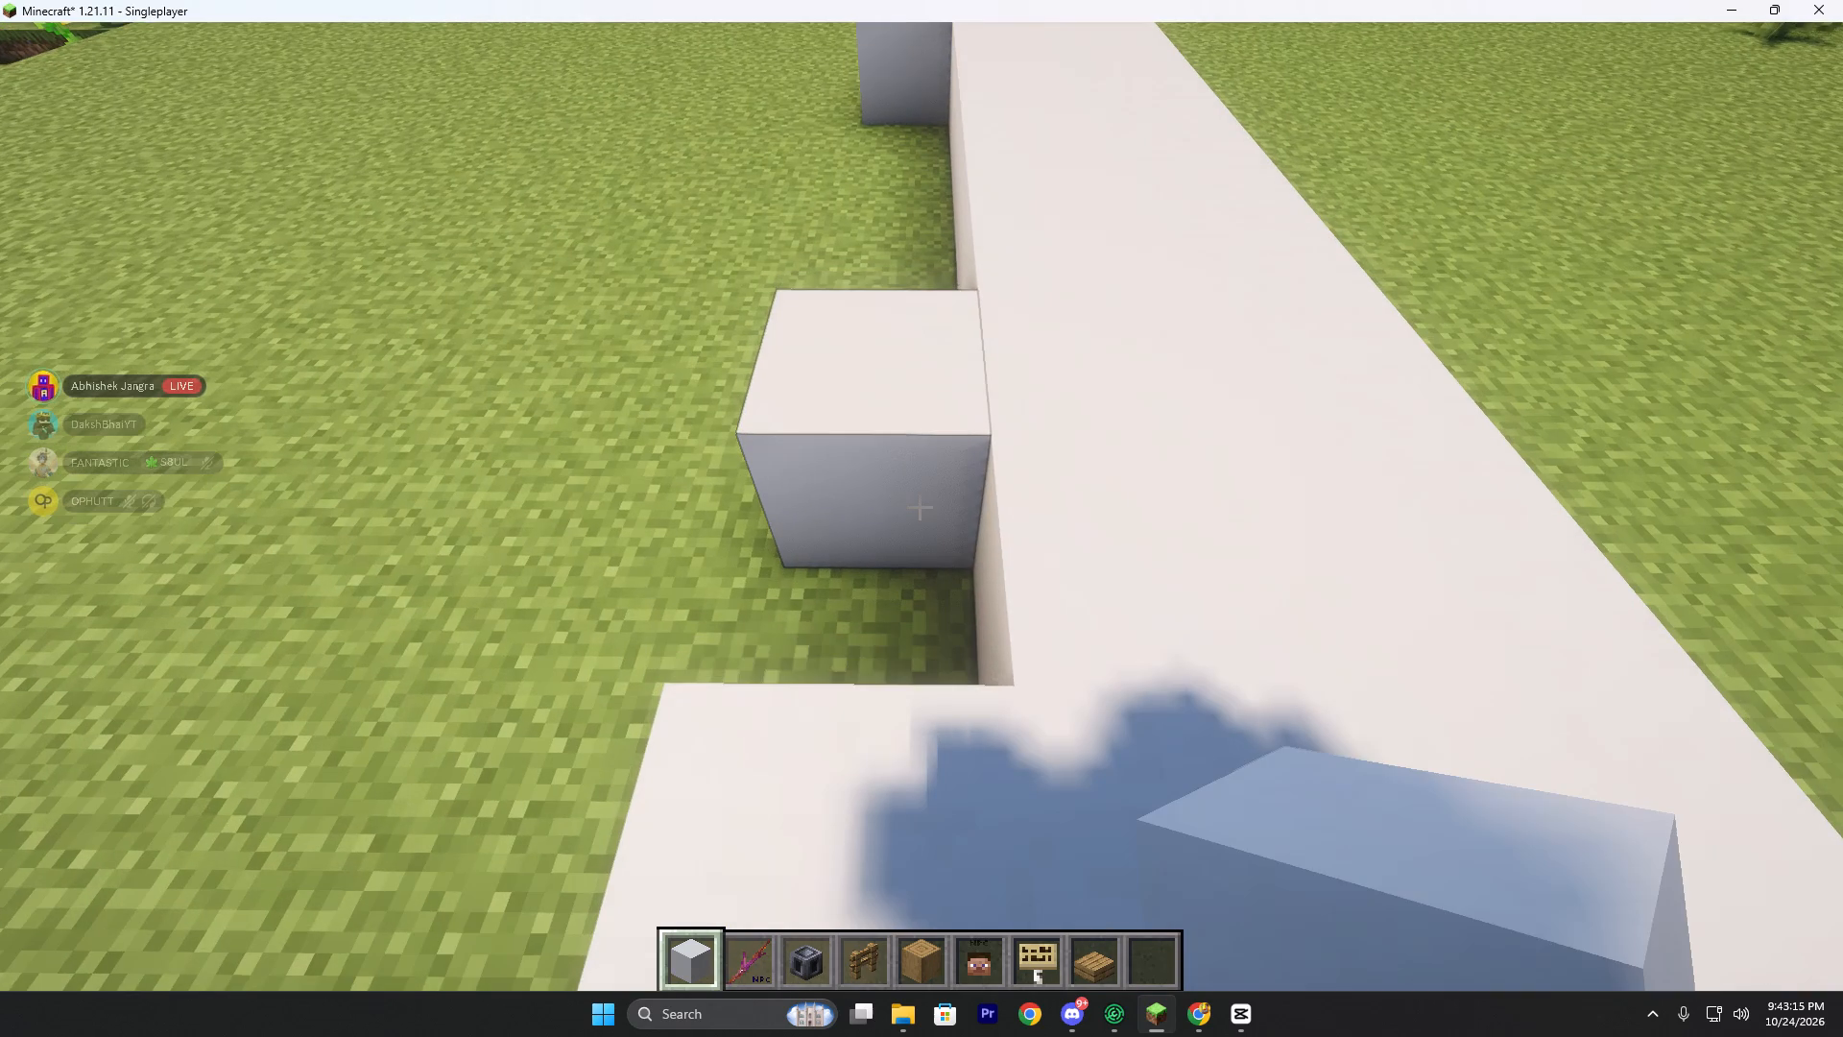
{"action": "right_click_drag", "start_coordinate": [921, 506], "coordinate": [918, 518]}
{"action": "right_click_drag", "start_coordinate": [918, 539], "coordinate": [921, 509]}
{"action": "key", "text": "w"}
{"action": "right_click_drag", "start_coordinate": [910, 531], "coordinate": [921, 506]}
Move along the strip and fill the grass gaps between its jutting side blocks with White Concrete.
{"action": "key", "text": "w"}
{"action": "key", "text": "w"}
{"action": "key", "text": "w"}
{"action": "key", "text": "w"}
{"action": "key", "text": "w"}
{"action": "key", "text": "w"}
{"action": "right_click_drag", "start_coordinate": [921, 508], "coordinate": [903, 580]}
{"action": "right_click_drag", "start_coordinate": [919, 530], "coordinate": [921, 506]}
{"action": "key", "text": "w"}
{"action": "key", "text": "w"}
{"action": "key", "text": "w"}
{"action": "key", "text": "w"}
{"action": "right_click", "coordinate": [920, 509]}
{"action": "key", "text": "w"}
{"action": "right_click", "coordinate": [918, 509]}
{"action": "right_click", "coordinate": [921, 506]}
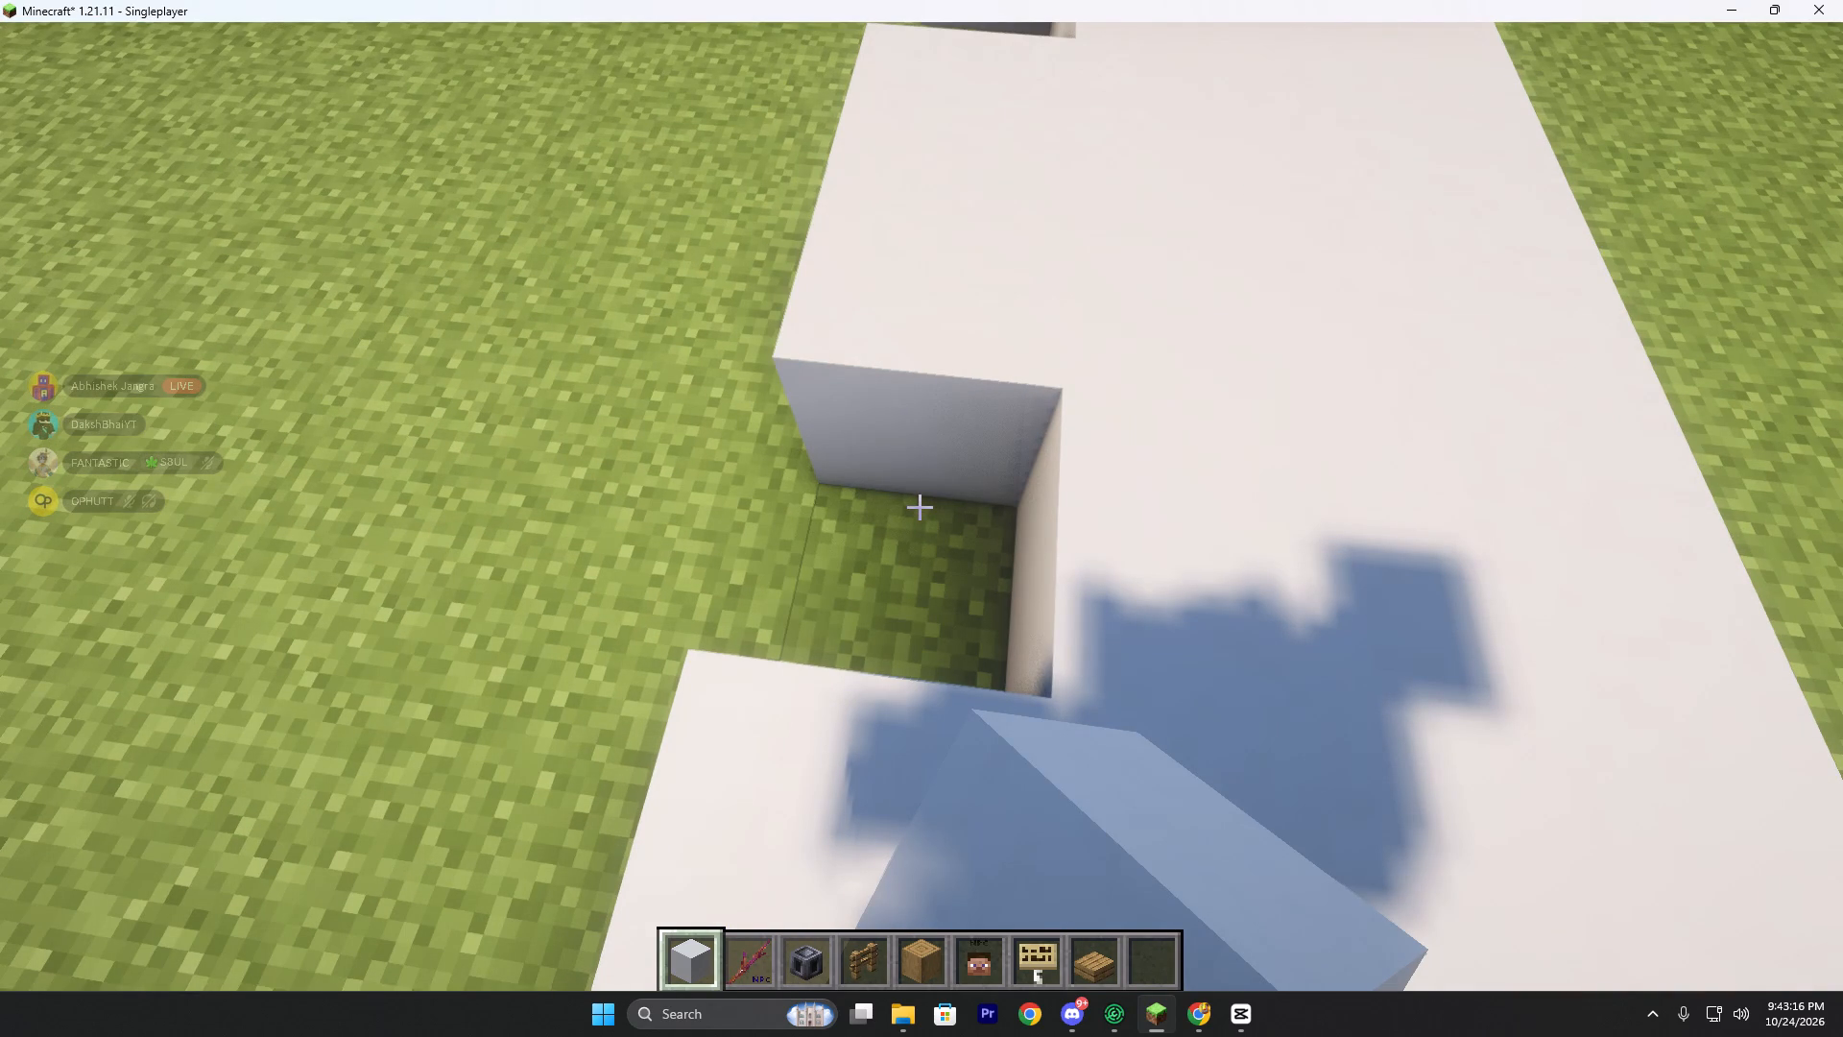
Fill more side gaps with White Concrete and start another row along the widened strip.
{"action": "key", "text": "w"}
{"action": "right_click", "coordinate": [921, 506]}
{"action": "key", "text": "w"}
{"action": "right_click", "coordinate": [920, 507]}
{"action": "right_click", "coordinate": [921, 506]}
{"action": "key", "text": "w"}
{"action": "key", "text": "w"}
{"action": "right_click", "coordinate": [921, 506]}
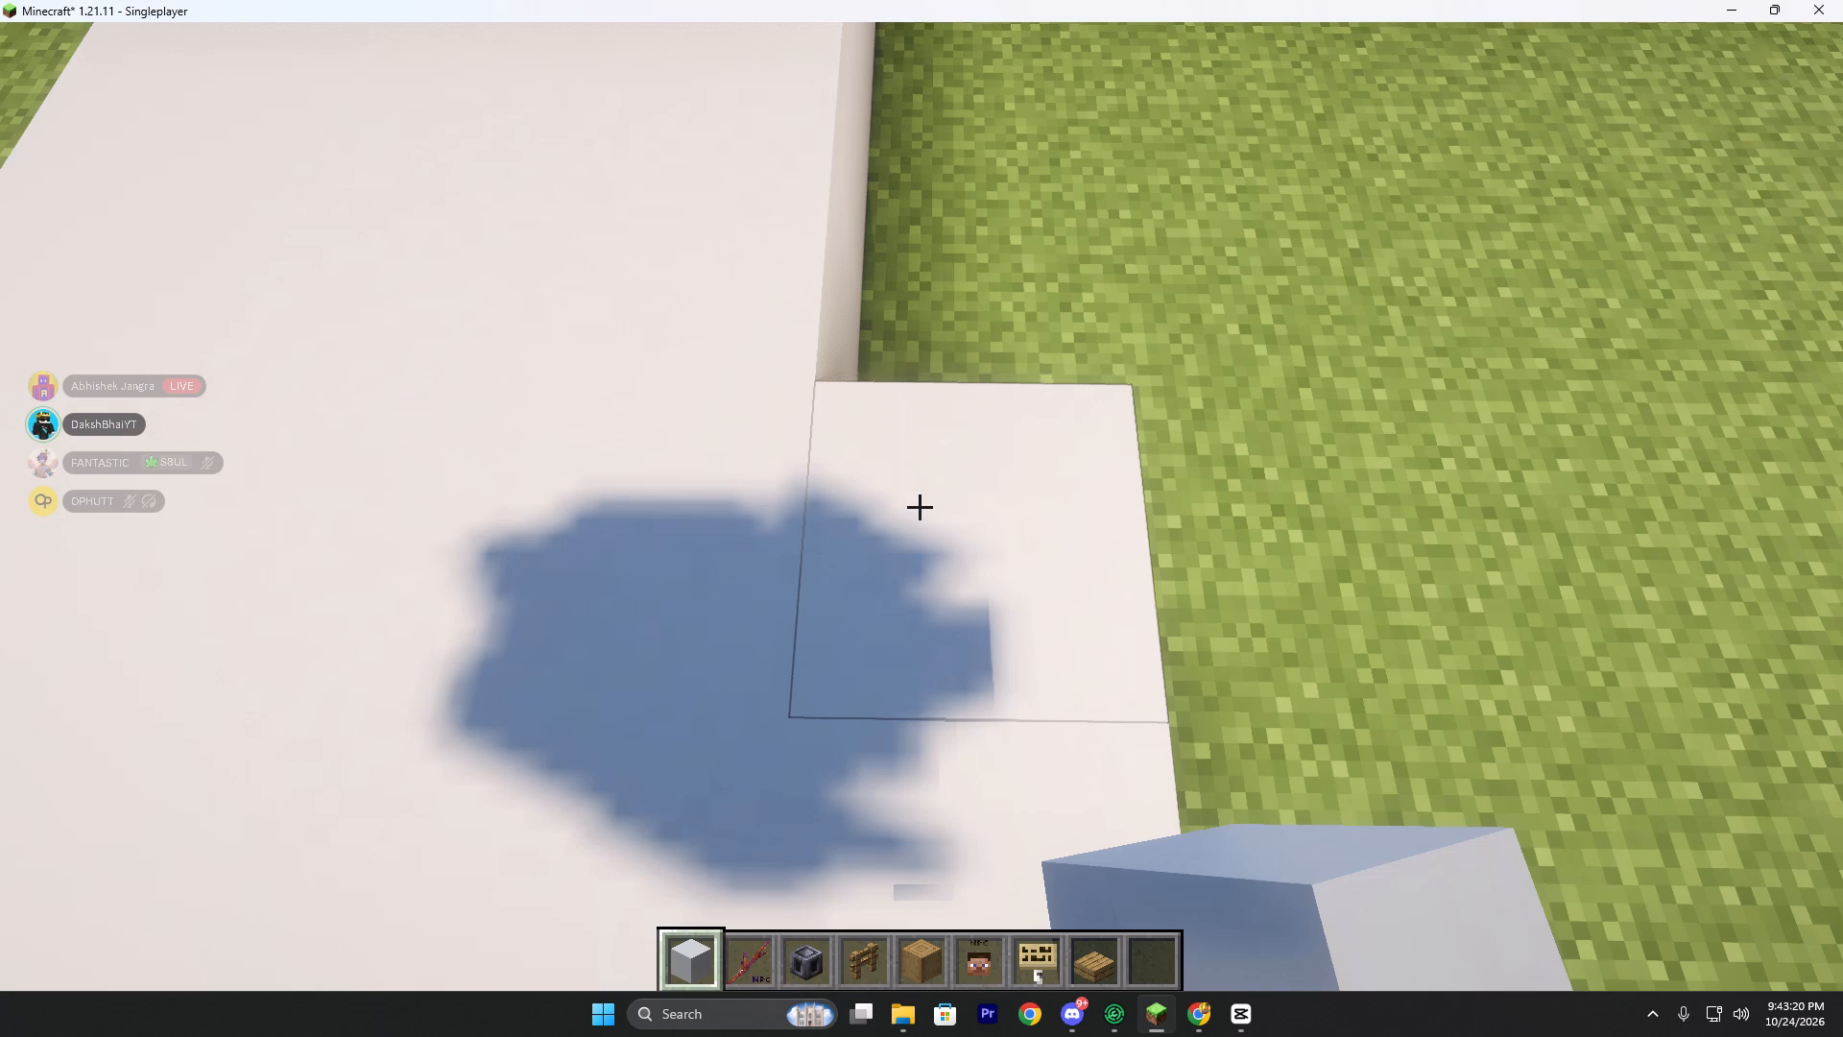
{"action": "key", "text": "space"}
{"action": "right_click", "coordinate": [921, 506]}
{"action": "key", "text": "w"}
{"action": "right_click", "coordinate": [921, 506]}
{"action": "right_click_drag", "start_coordinate": [924, 517], "coordinate": [921, 506]}
{"action": "key", "text": "w"}
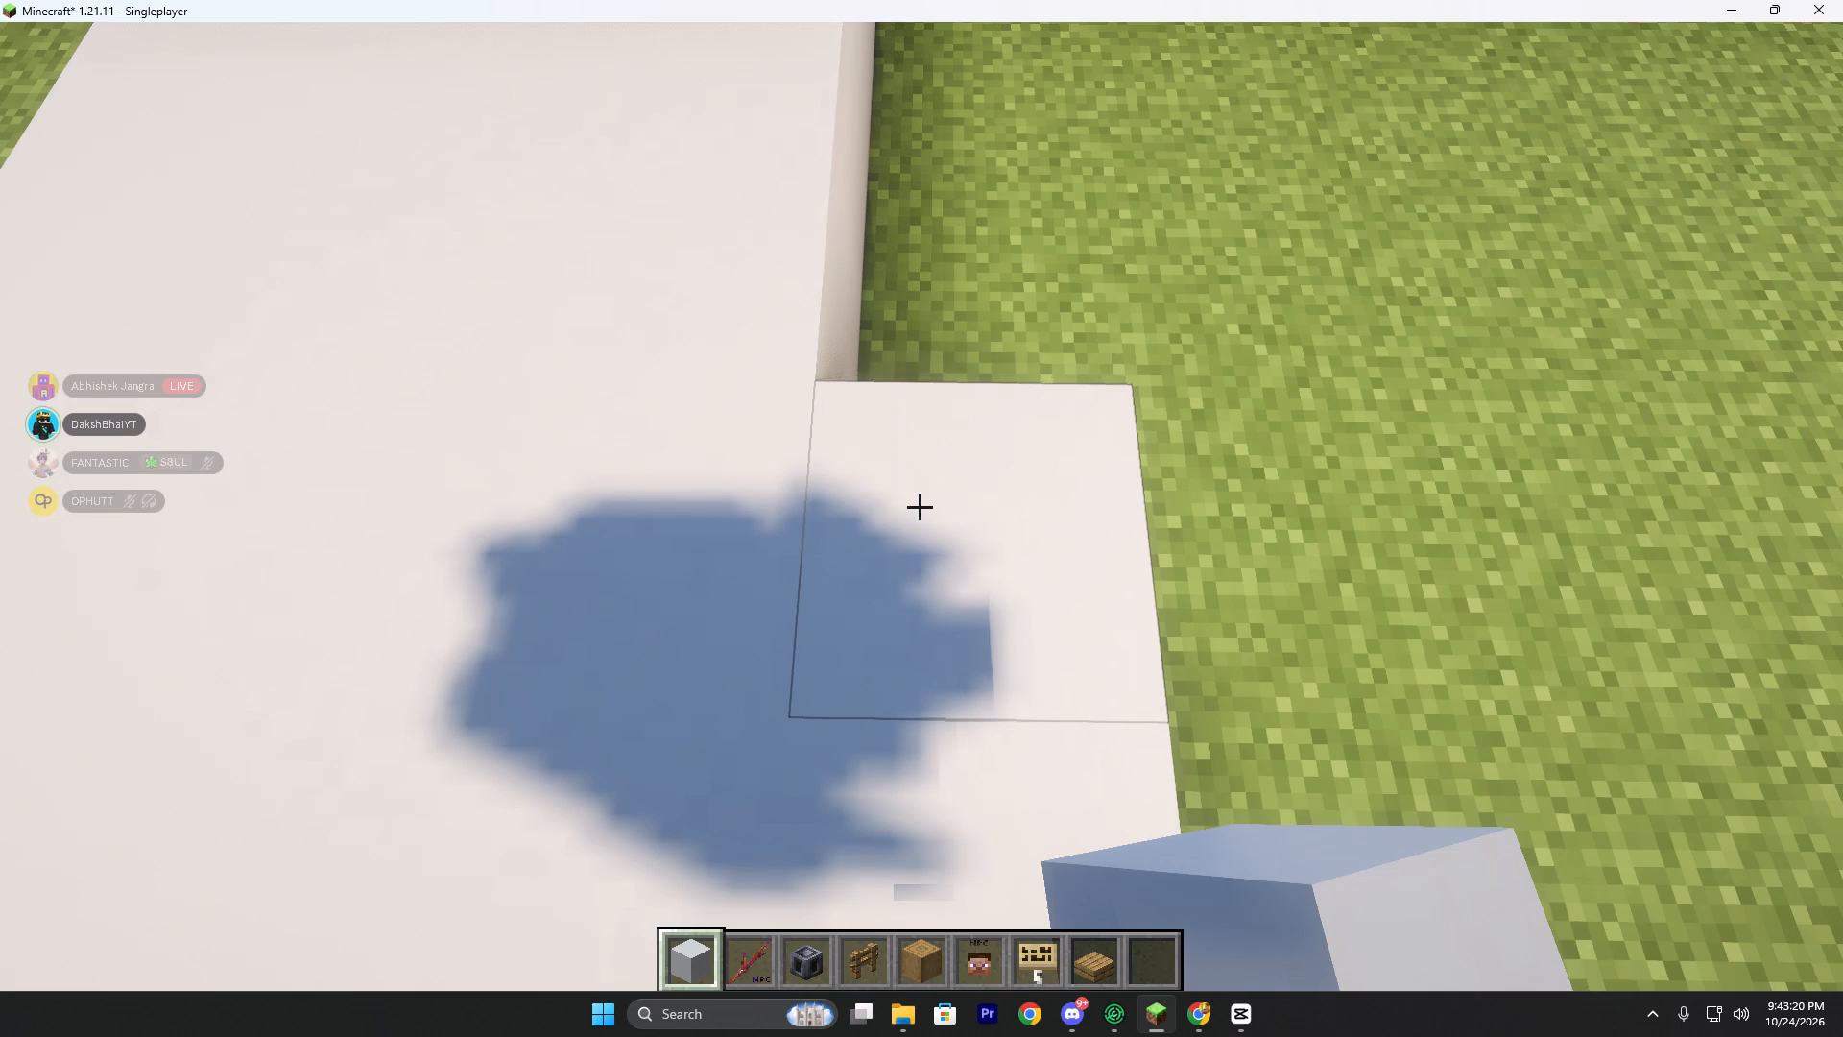
Extend the new White Concrete row along the strip's grass edge, correcting a block on the way.
{"action": "right_click_drag", "start_coordinate": [921, 506], "coordinate": [928, 545]}
{"action": "right_click", "coordinate": [922, 511]}
{"action": "key", "text": "w"}
{"action": "right_click", "coordinate": [921, 506]}
{"action": "key", "text": "w"}
{"action": "left_click", "coordinate": [921, 506]}
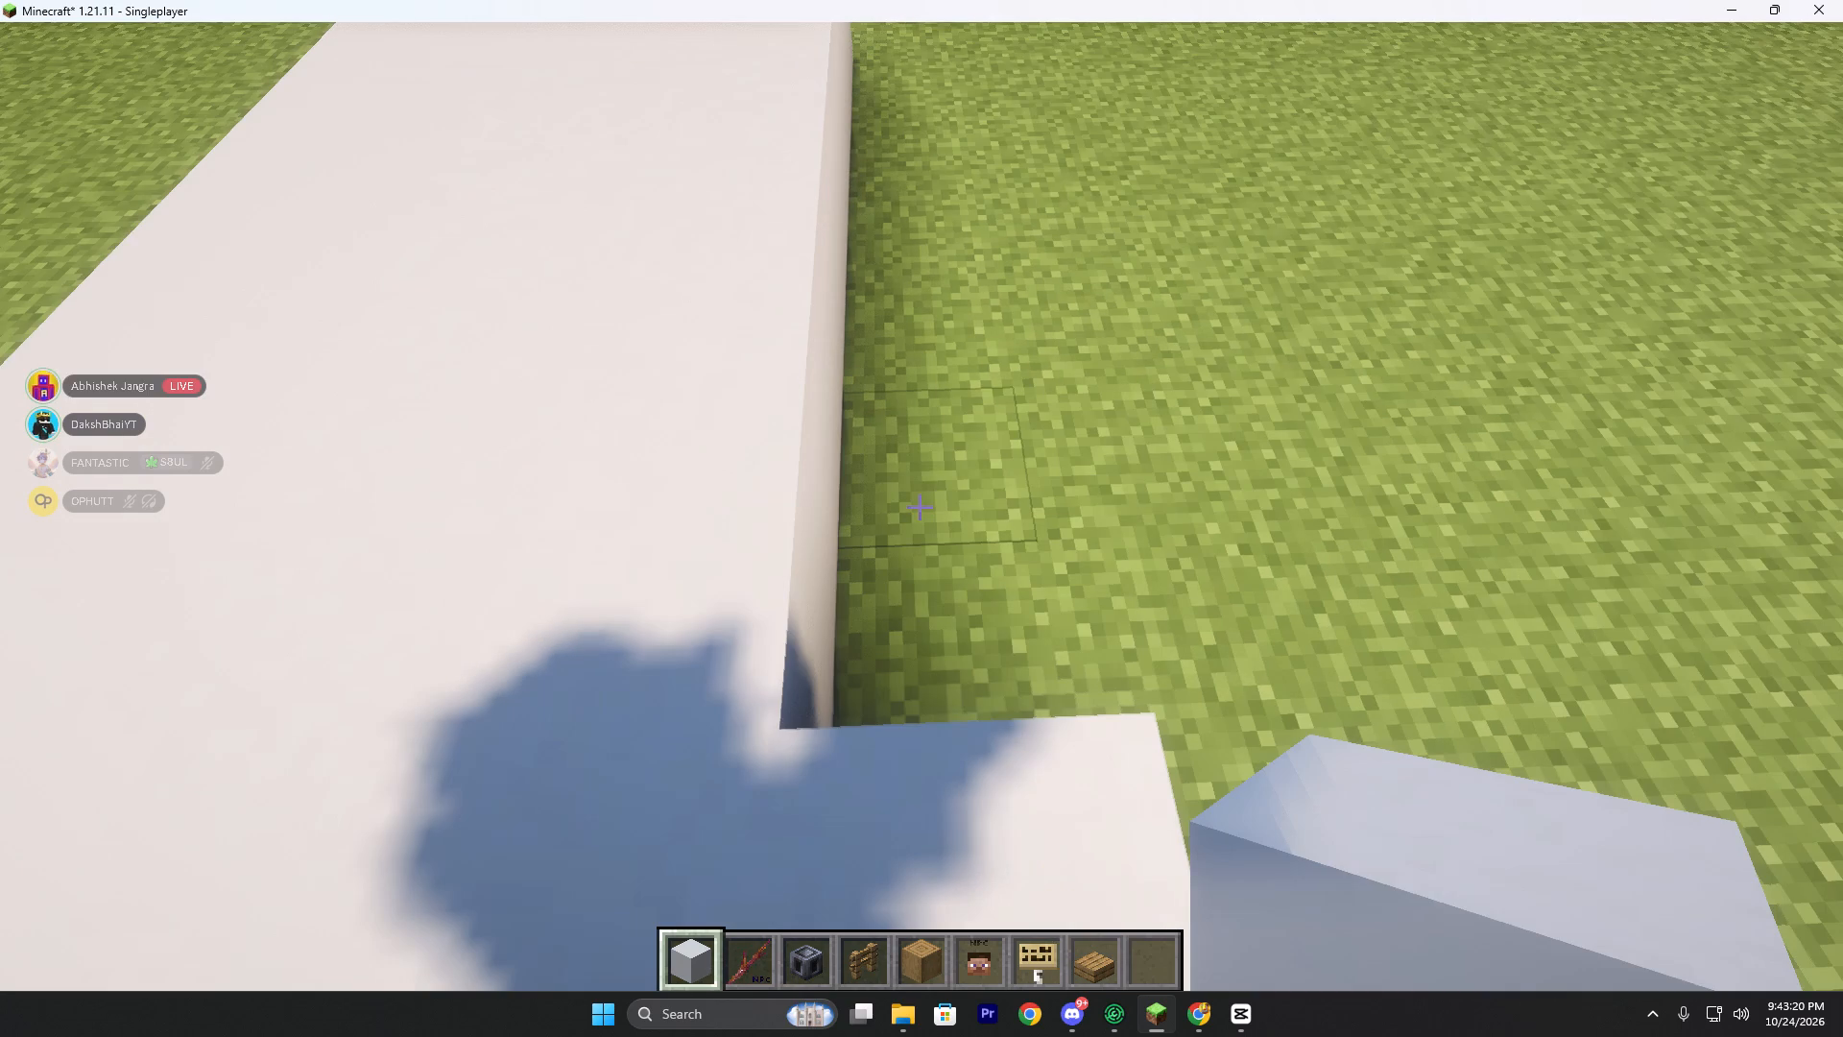
{"action": "right_click_drag", "start_coordinate": [921, 506], "coordinate": [932, 504]}
{"action": "right_click", "coordinate": [921, 506]}
{"action": "key", "text": "w"}
{"action": "right_click", "coordinate": [921, 506]}
{"action": "key", "text": "w"}
{"action": "right_click", "coordinate": [918, 508]}
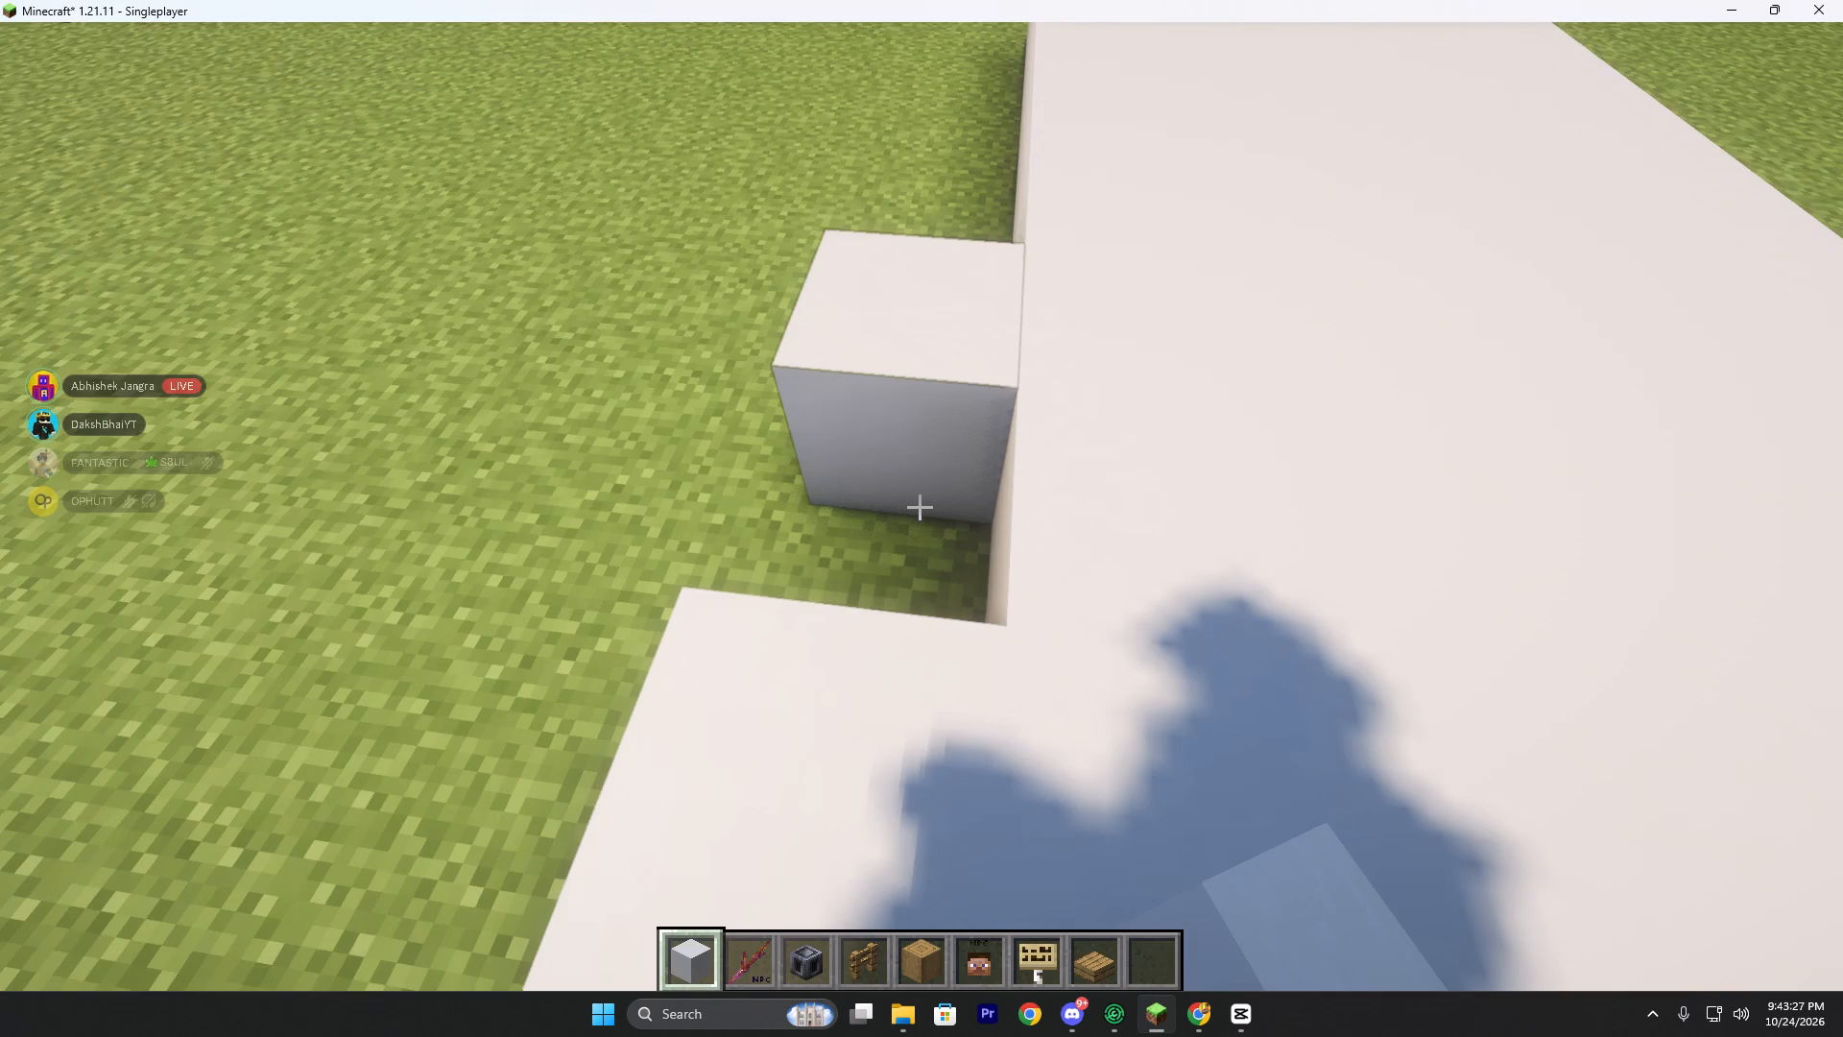
Place White Concrete blocks along the platform's edge up to its end and close the gaps between them.
{"action": "key", "text": "w"}
{"action": "right_click_drag", "start_coordinate": [915, 518], "coordinate": [921, 509]}
{"action": "right_click", "coordinate": [921, 508]}
{"action": "key", "text": "w"}
{"action": "right_click", "coordinate": [921, 508]}
{"action": "right_click", "coordinate": [921, 513]}
{"action": "key", "text": "w"}
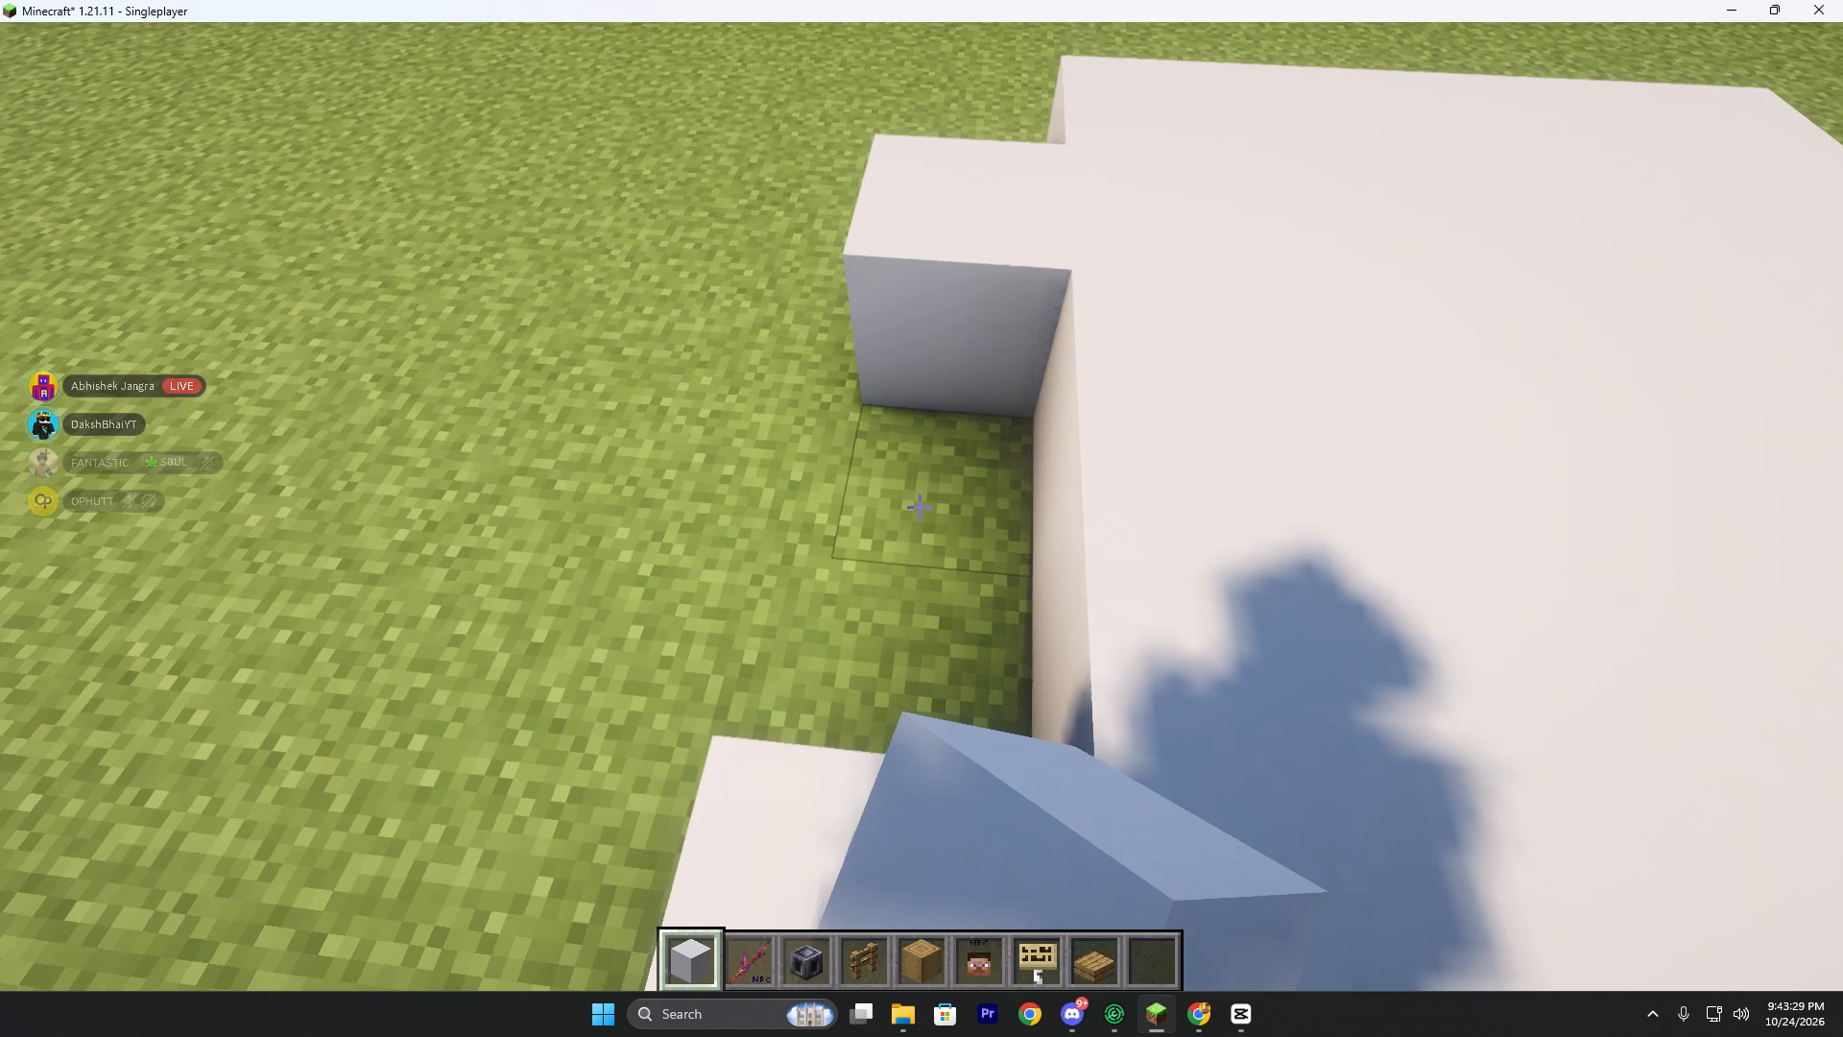
{"action": "right_click", "coordinate": [920, 512]}
{"action": "key", "text": "w"}
{"action": "right_click", "coordinate": [921, 506]}
{"action": "key", "text": "w"}
{"action": "right_click_drag", "start_coordinate": [857, 520], "coordinate": [914, 502]}
{"action": "key", "text": "w"}
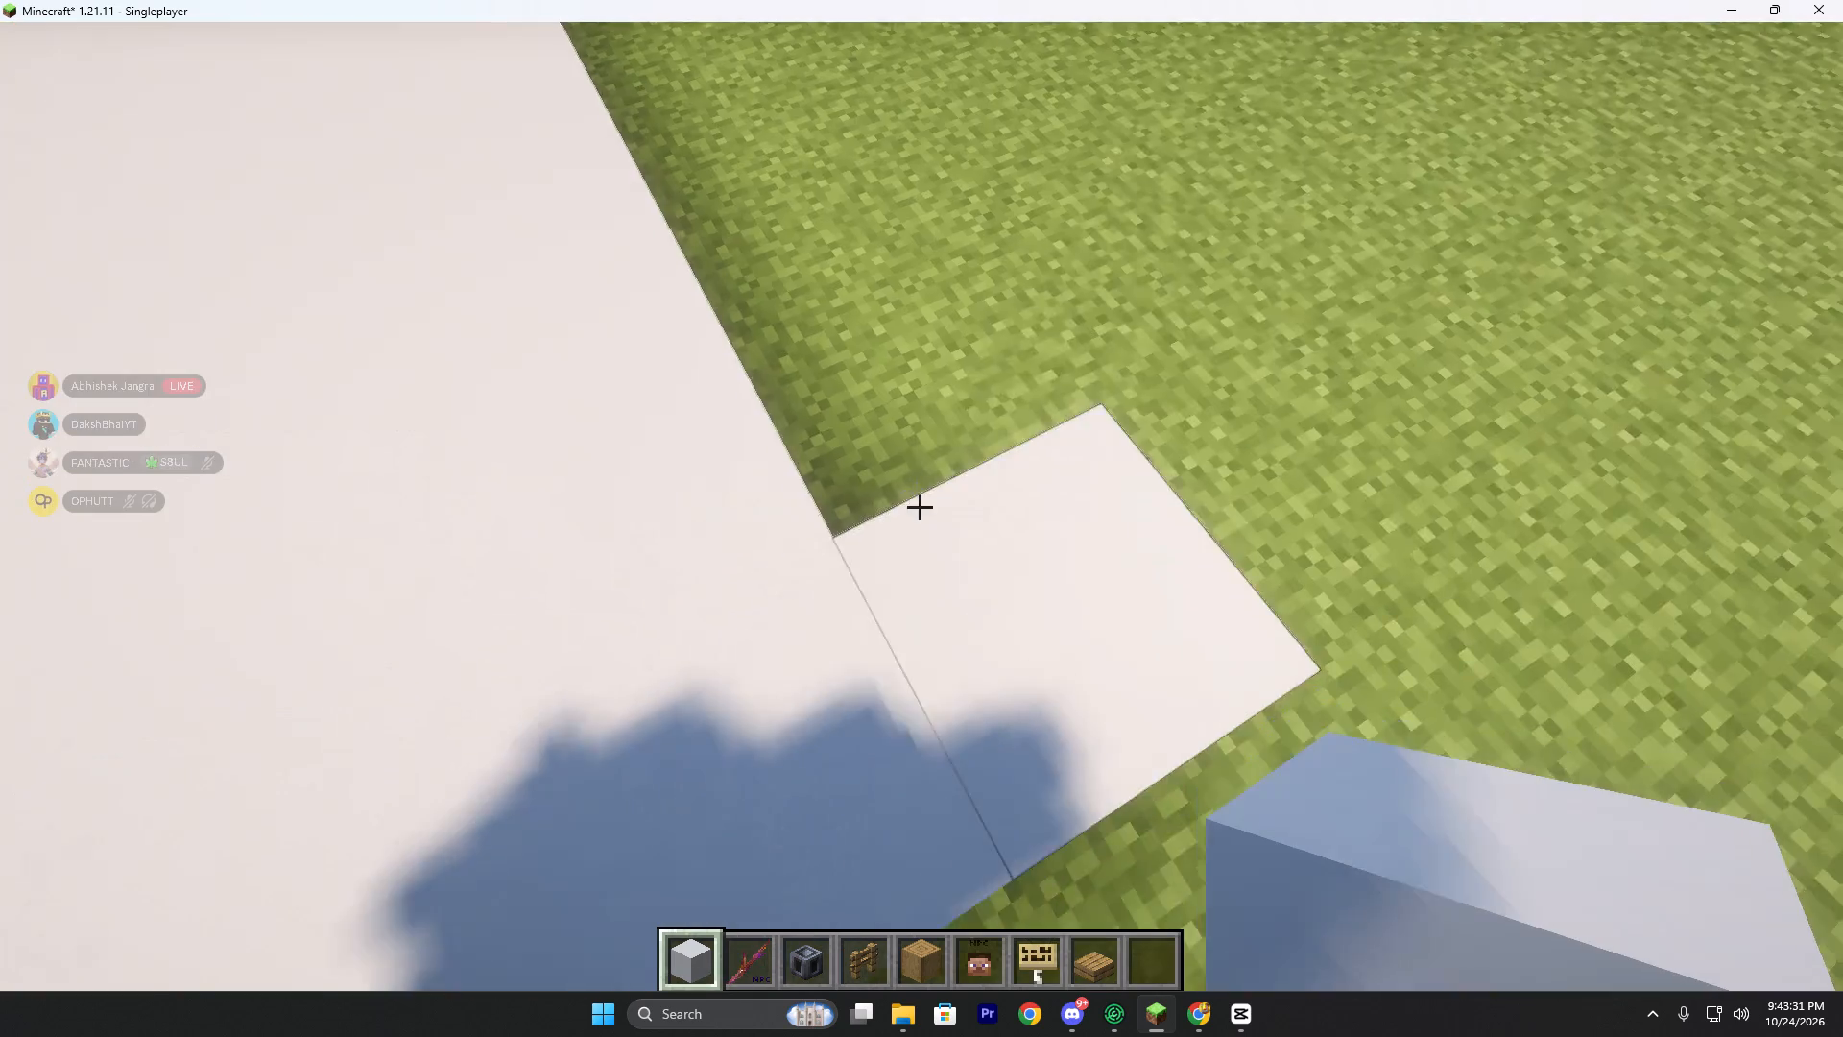
Place more White Concrete beside the platform, correct a block, and fill the one-block grass gap.
{"action": "right_click", "coordinate": [918, 507]}
{"action": "key", "text": "w"}
{"action": "right_click_drag", "start_coordinate": [921, 506], "coordinate": [921, 516]}
{"action": "key", "text": "space"}
{"action": "right_click", "coordinate": [921, 506]}
{"action": "left_click", "coordinate": [921, 506]}
{"action": "key", "text": "w"}
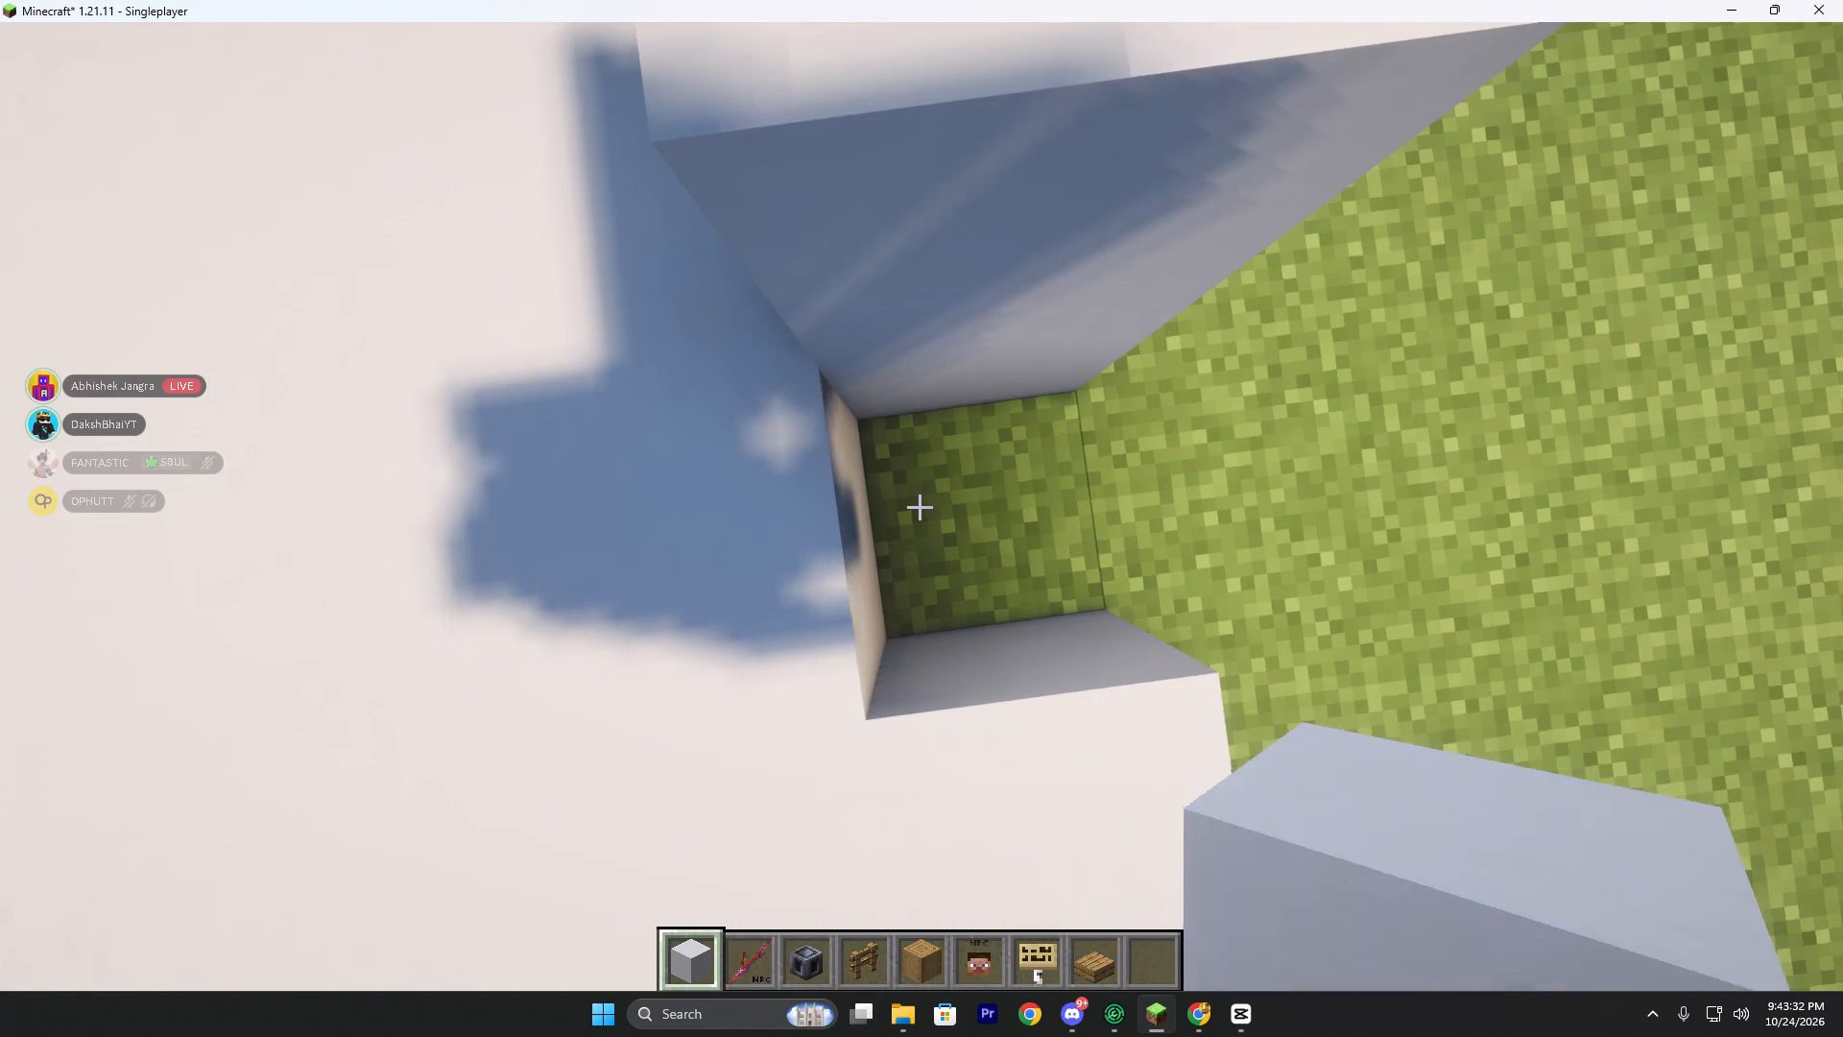
{"action": "right_click", "coordinate": [921, 521]}
{"action": "right_click", "coordinate": [921, 510]}
{"action": "key", "text": "w"}
{"action": "right_click", "coordinate": [921, 506]}
Continue the outer White Concrete row along the platform's long grass edge.
{"action": "key", "text": "w"}
{"action": "key", "text": "w"}
{"action": "key", "text": "w"}
{"action": "key", "text": "w"}
{"action": "key", "text": "w"}
{"action": "key", "text": "w"}
{"action": "right_click", "coordinate": [921, 507]}
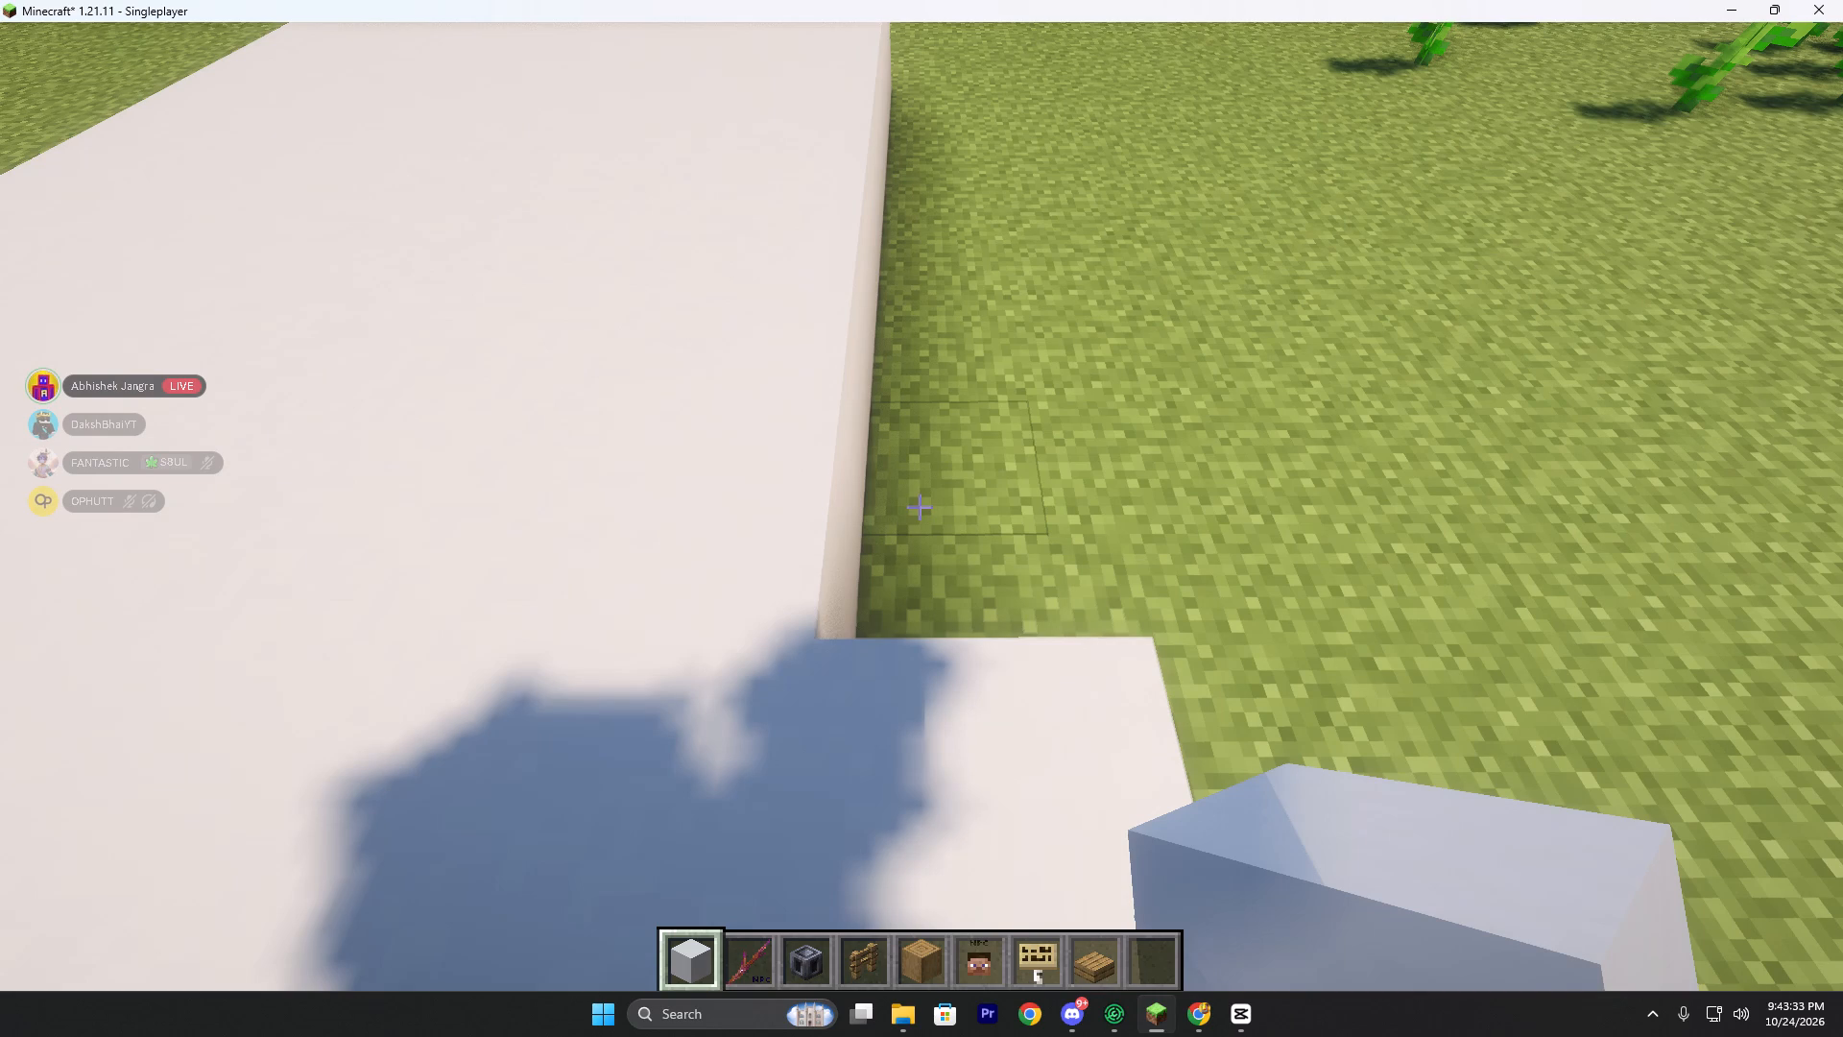
{"action": "right_click_drag", "start_coordinate": [923, 531], "coordinate": [921, 507]}
{"action": "key", "text": "w"}
{"action": "key", "text": "space"}
{"action": "right_click", "coordinate": [921, 508]}
{"action": "key", "text": "w"}
{"action": "right_click", "coordinate": [921, 512]}
{"action": "key", "text": "a"}
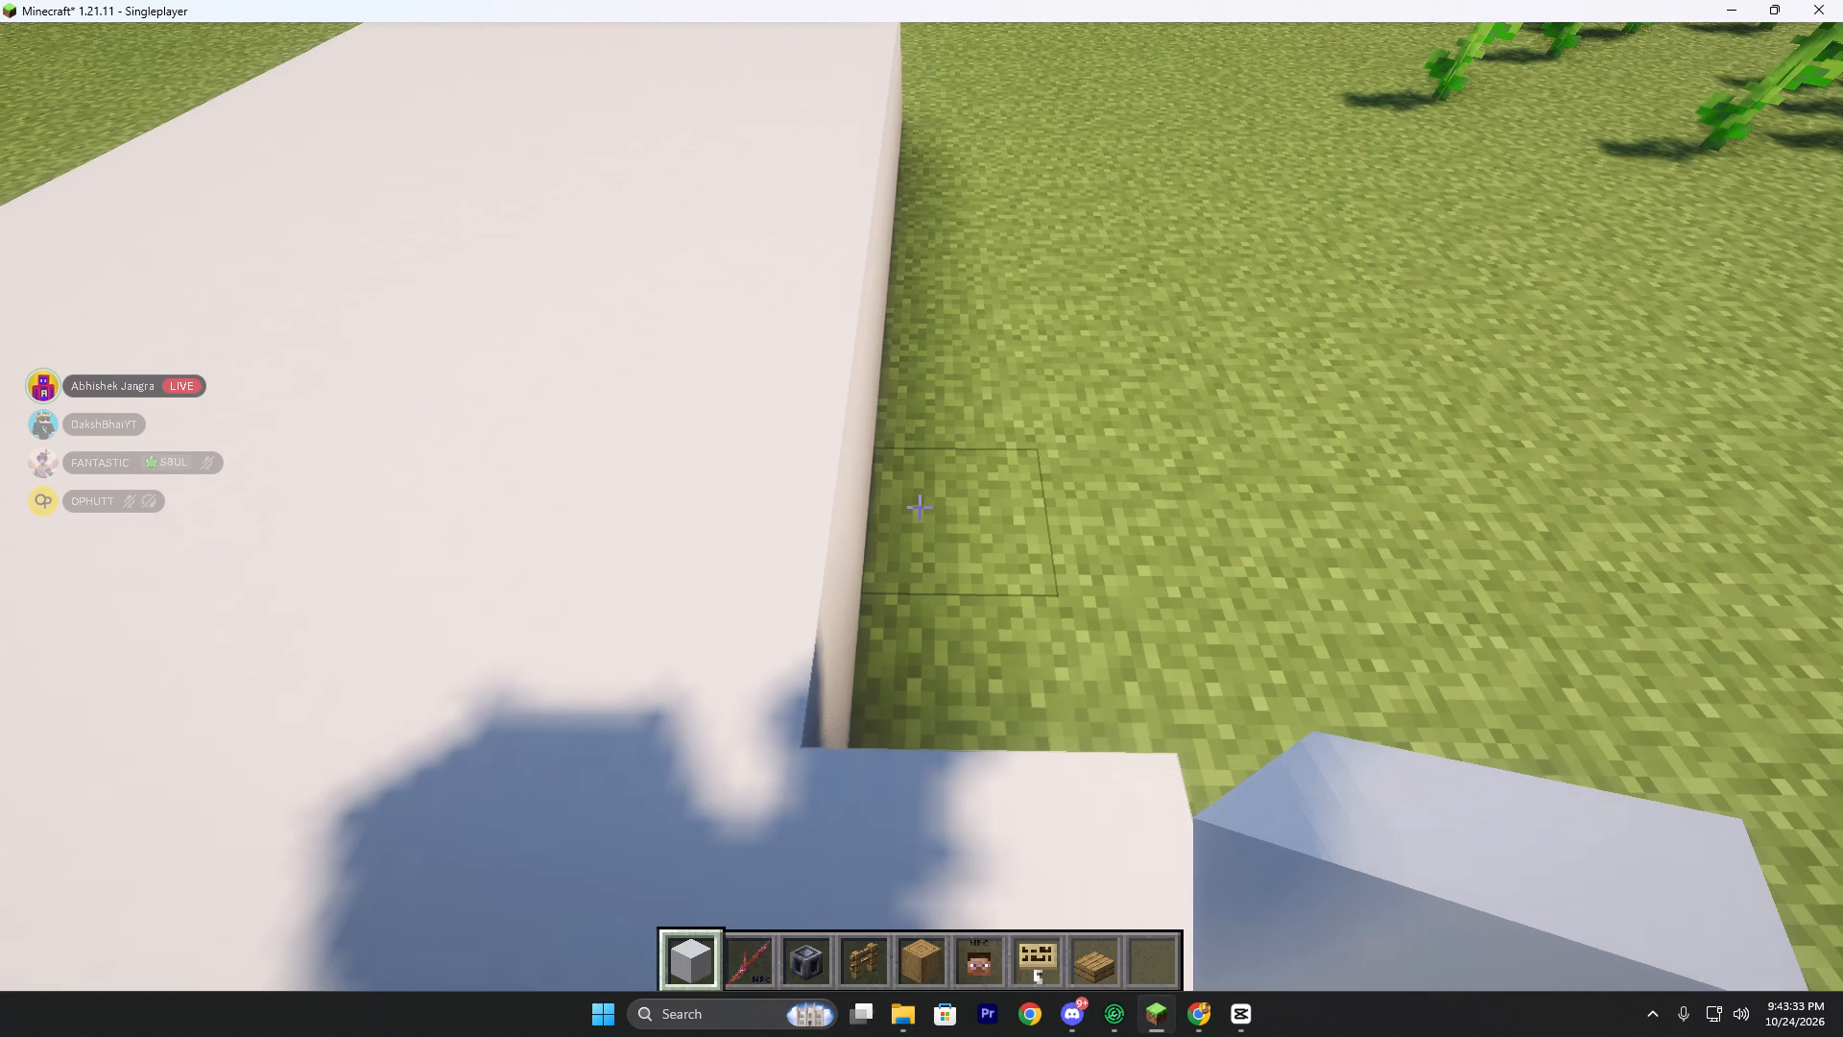
{"action": "right_click_drag", "start_coordinate": [921, 506], "coordinate": [945, 506]}
{"action": "right_click", "coordinate": [921, 506]}
Build a raised second layer of White Concrete in a straight row along the platform's outer edge.
{"action": "key", "text": "d"}
{"action": "key", "text": "d"}
{"action": "key", "text": "d"}
{"action": "key", "text": "d"}
{"action": "key", "text": "d"}
{"action": "key", "text": "d"}
{"action": "key", "text": "d"}
{"action": "key", "text": "d"}
{"action": "key", "text": "d"}
{"action": "key", "text": "d"}
{"action": "key", "text": "d"}
{"action": "key", "text": "d"}
{"action": "key", "text": "d"}
{"action": "key", "text": "d"}
{"action": "key", "text": "d"}
{"action": "key", "text": "d"}
{"action": "key", "text": "d"}
{"action": "key", "text": "d"}
{"action": "key", "text": "d"}
{"action": "key", "text": "d"}
{"action": "right_click", "coordinate": [921, 506]}
{"action": "right_click", "coordinate": [921, 506]}
{"action": "right_click", "coordinate": [921, 506]}
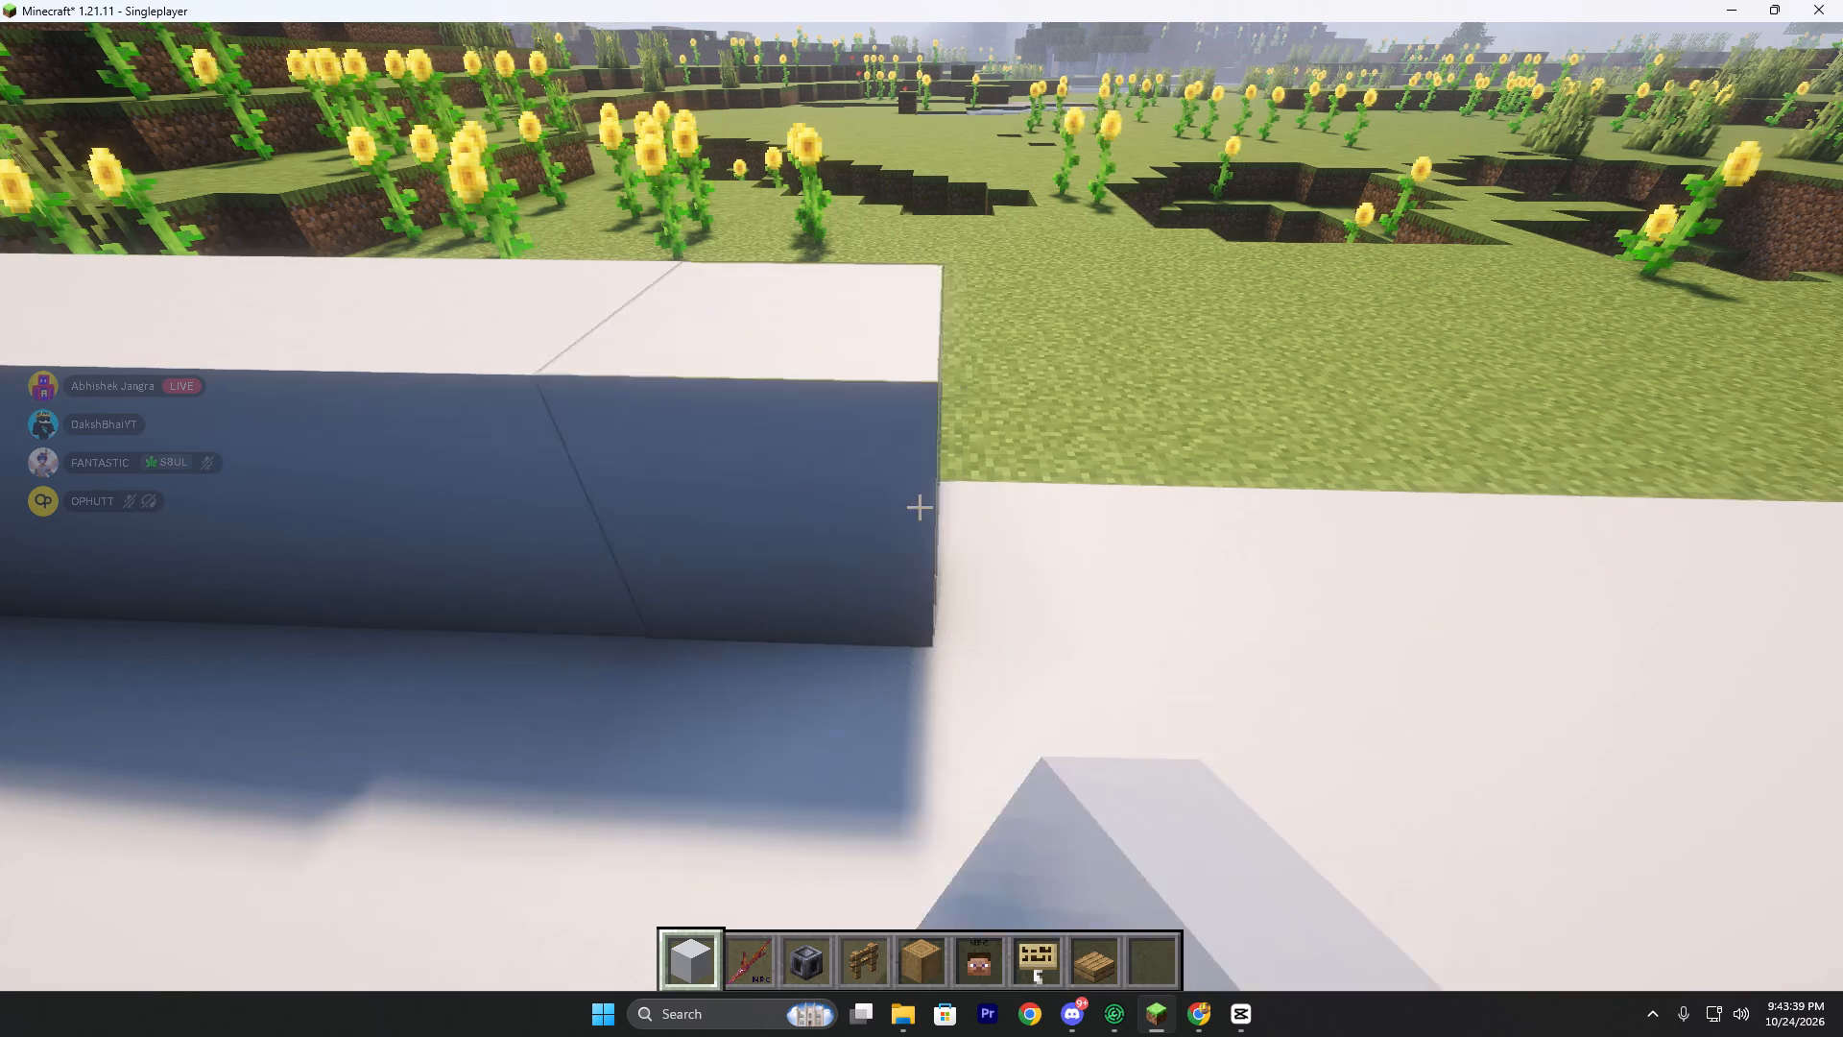
{"action": "right_click", "coordinate": [921, 506]}
{"action": "right_click", "coordinate": [921, 506]}
{"action": "right_click", "coordinate": [921, 507]}
{"action": "right_click", "coordinate": [921, 507]}
{"action": "key", "text": "a"}
{"action": "key", "text": "a"}
{"action": "right_click", "coordinate": [921, 506]}
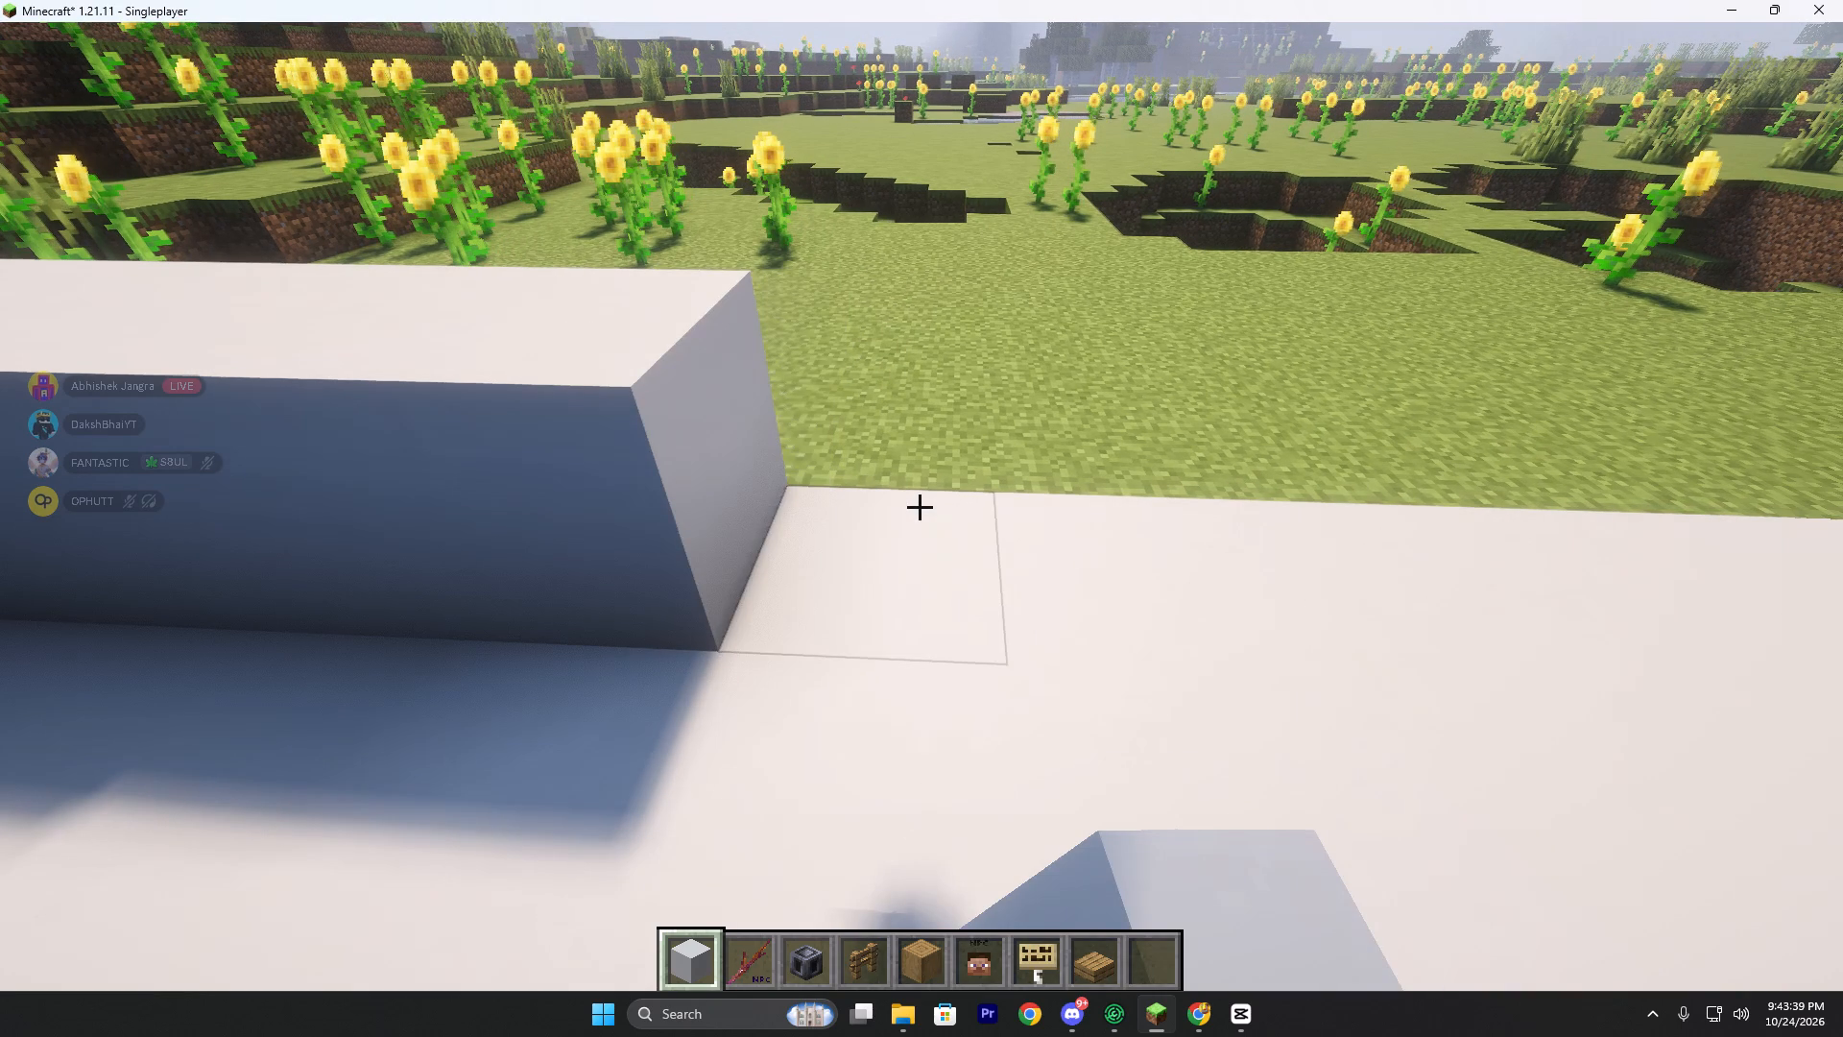
{"action": "right_click", "coordinate": [921, 506]}
Extend the raised second layer of White Concrete along the platform's outer edge from the end of the existing row.
{"action": "key", "text": "d"}
{"action": "key", "text": "d"}
{"action": "key", "text": "d"}
{"action": "key", "text": "d"}
{"action": "key", "text": "d"}
{"action": "key", "text": "d"}
{"action": "key", "text": "d"}
{"action": "key", "text": "d"}
{"action": "key", "text": "d"}
{"action": "key", "text": "d"}
{"action": "right_click", "coordinate": [921, 506]}
{"action": "right_click", "coordinate": [921, 506]}
{"action": "right_click", "coordinate": [921, 506]}
{"action": "right_click", "coordinate": [921, 506]}
{"action": "key", "text": "a"}
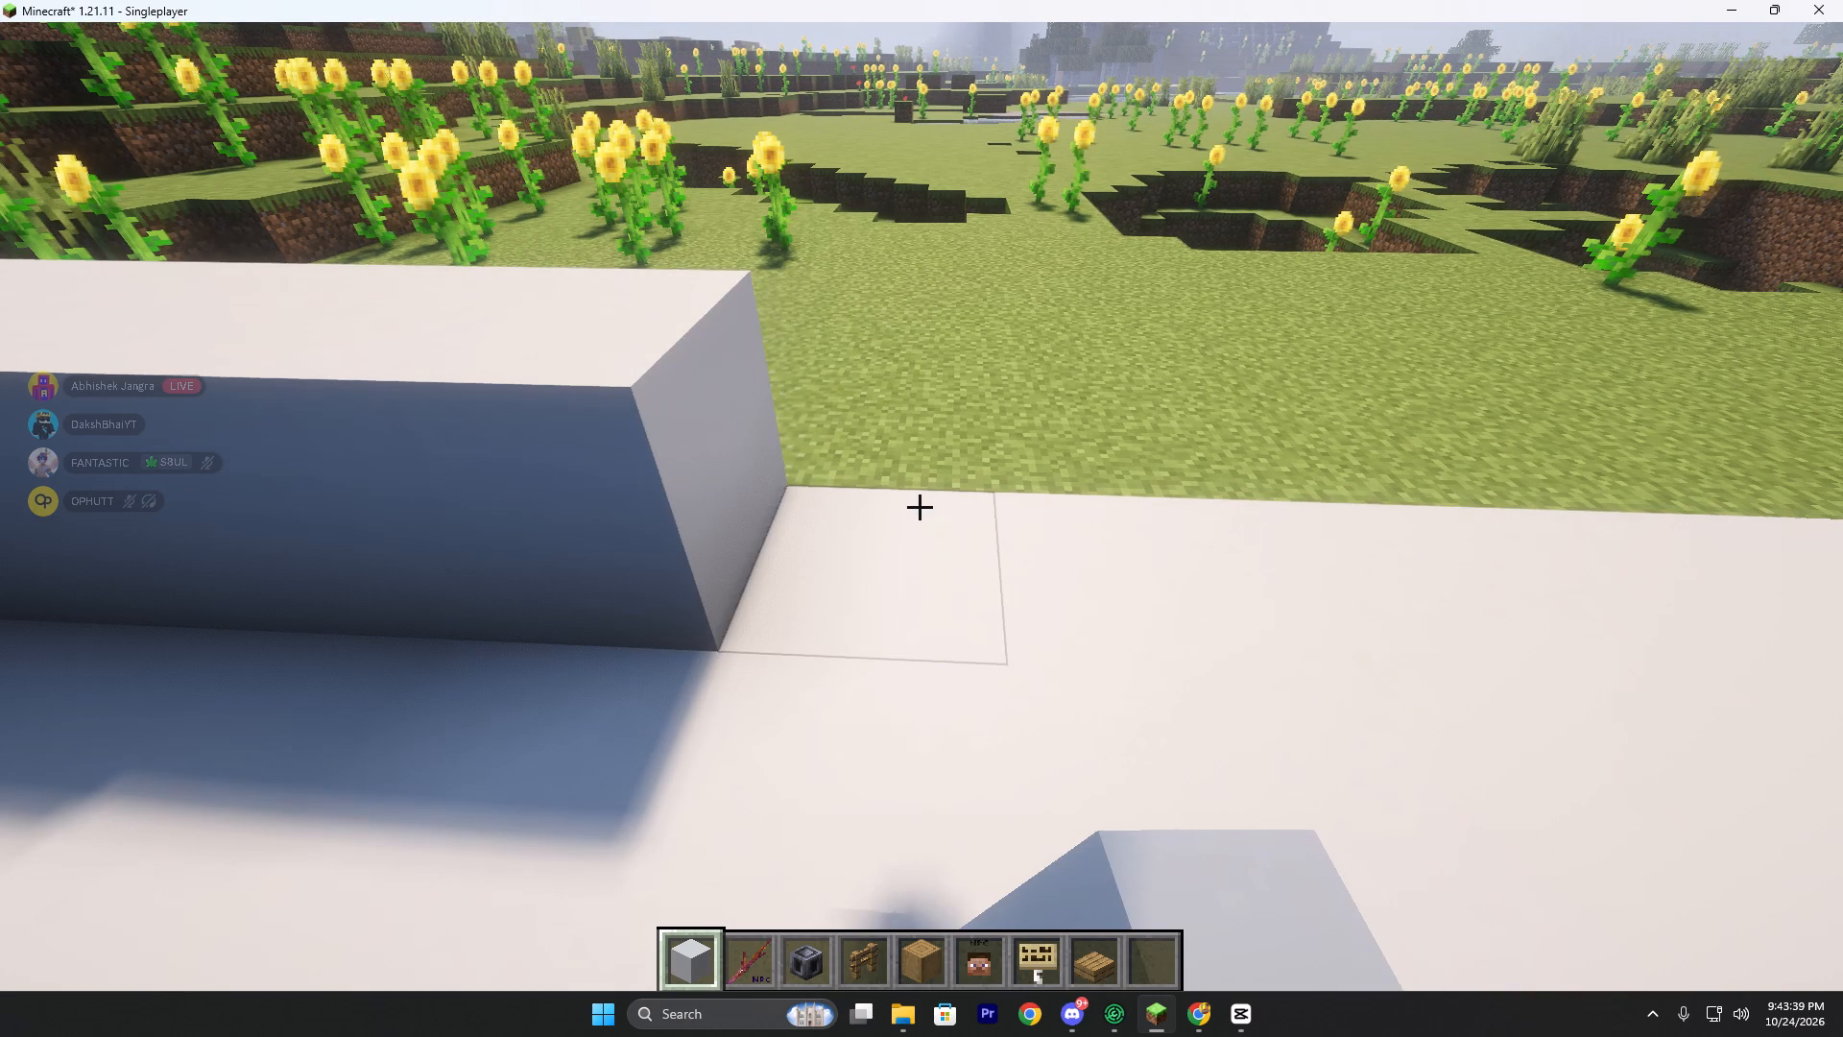
{"action": "right_click", "coordinate": [924, 506]}
{"action": "key", "text": "d"}
{"action": "key", "text": "d"}
{"action": "key", "text": "d"}
{"action": "key", "text": "d"}
{"action": "key", "text": "d"}
{"action": "key", "text": "d"}
{"action": "key", "text": "d"}
{"action": "key", "text": "d"}
{"action": "key", "text": "d"}
{"action": "key", "text": "d"}
{"action": "key", "text": "d"}
{"action": "key", "text": "d"}
{"action": "key", "text": "d"}
{"action": "key", "text": "d"}
{"action": "key", "text": "d"}
{"action": "key", "text": "d"}
{"action": "key", "text": "d"}
{"action": "key", "text": "d"}
{"action": "key", "text": "d"}
{"action": "key", "text": "d"}
{"action": "right_click", "coordinate": [921, 506]}
{"action": "right_click", "coordinate": [921, 506]}
{"action": "right_click", "coordinate": [921, 506]}
{"action": "right_click", "coordinate": [921, 506]}
{"action": "right_click", "coordinate": [921, 506]}
{"action": "right_click", "coordinate": [921, 506]}
{"action": "key", "text": "a"}
{"action": "right_click", "coordinate": [921, 506]}
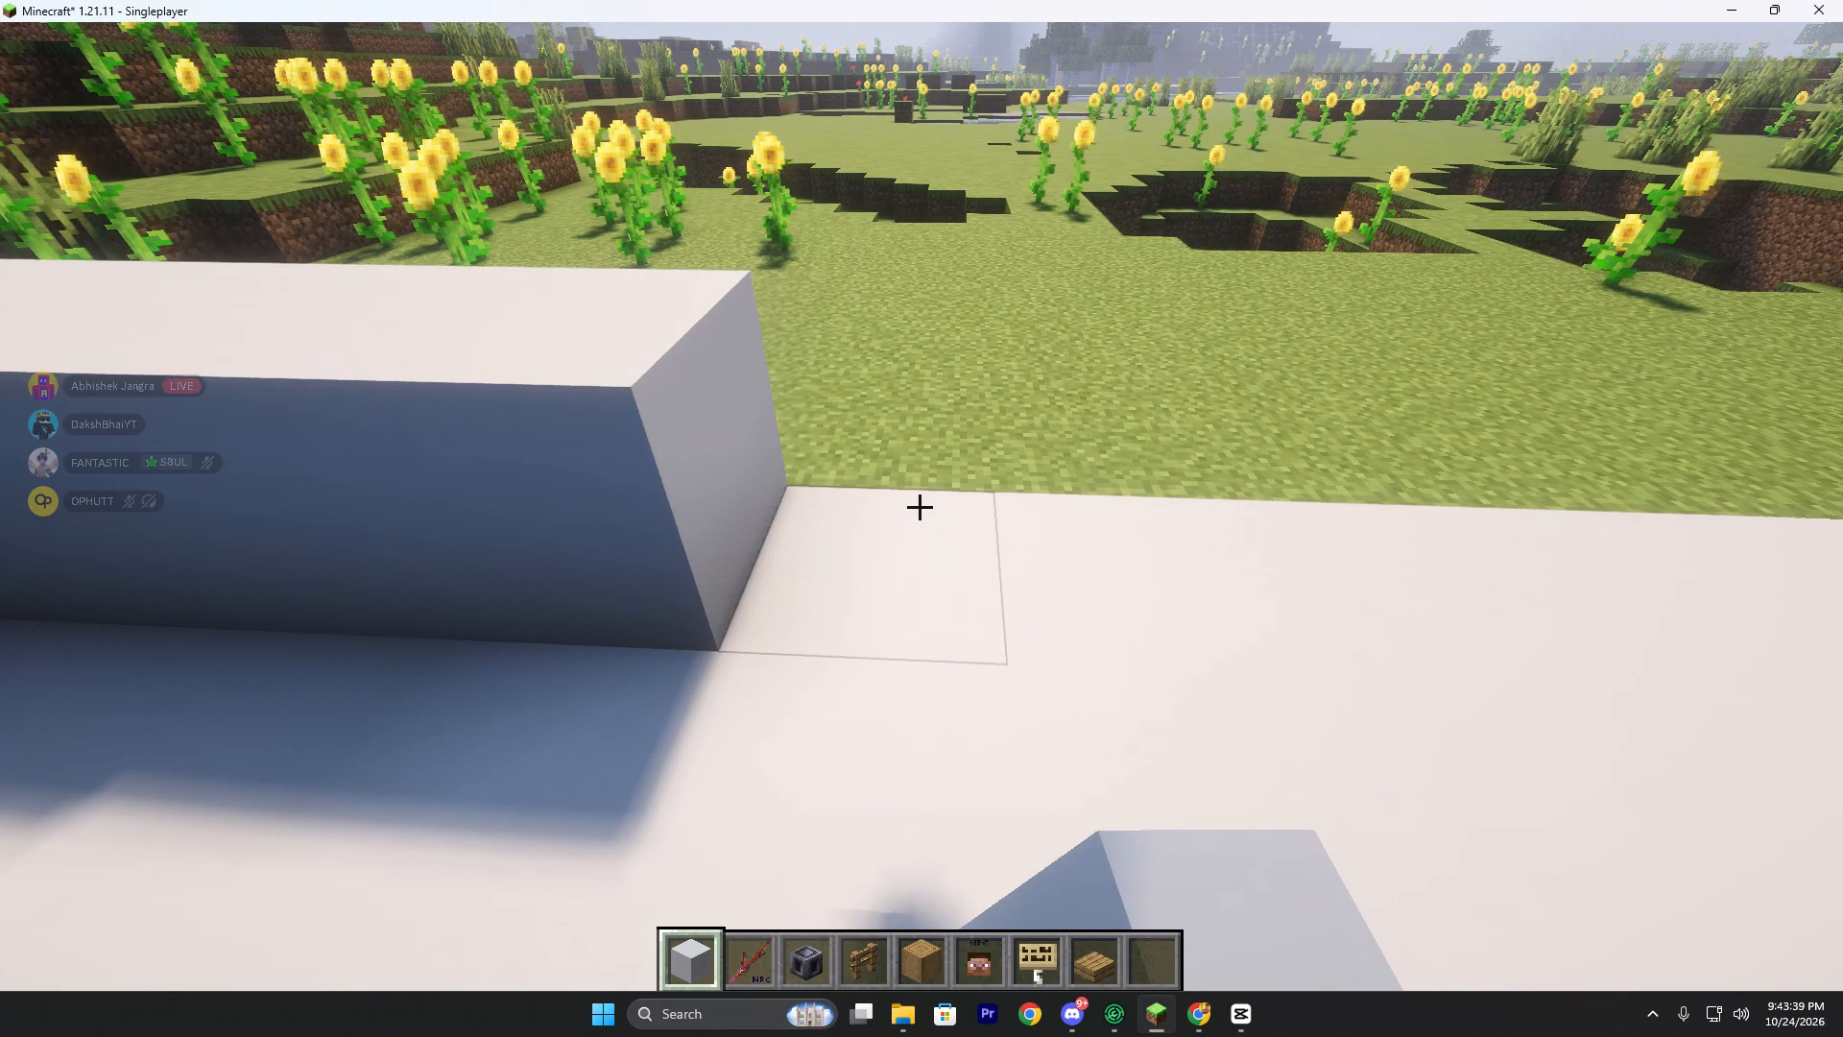
Break White Concrete in the raised row and fill the one-block gap to make the row continuous.
{"action": "left_click", "coordinate": [921, 506]}
{"action": "double_click", "coordinate": [921, 506]}
{"action": "key", "text": "w"}
{"action": "right_click", "coordinate": [921, 506]}
{"action": "right_click", "coordinate": [921, 506]}
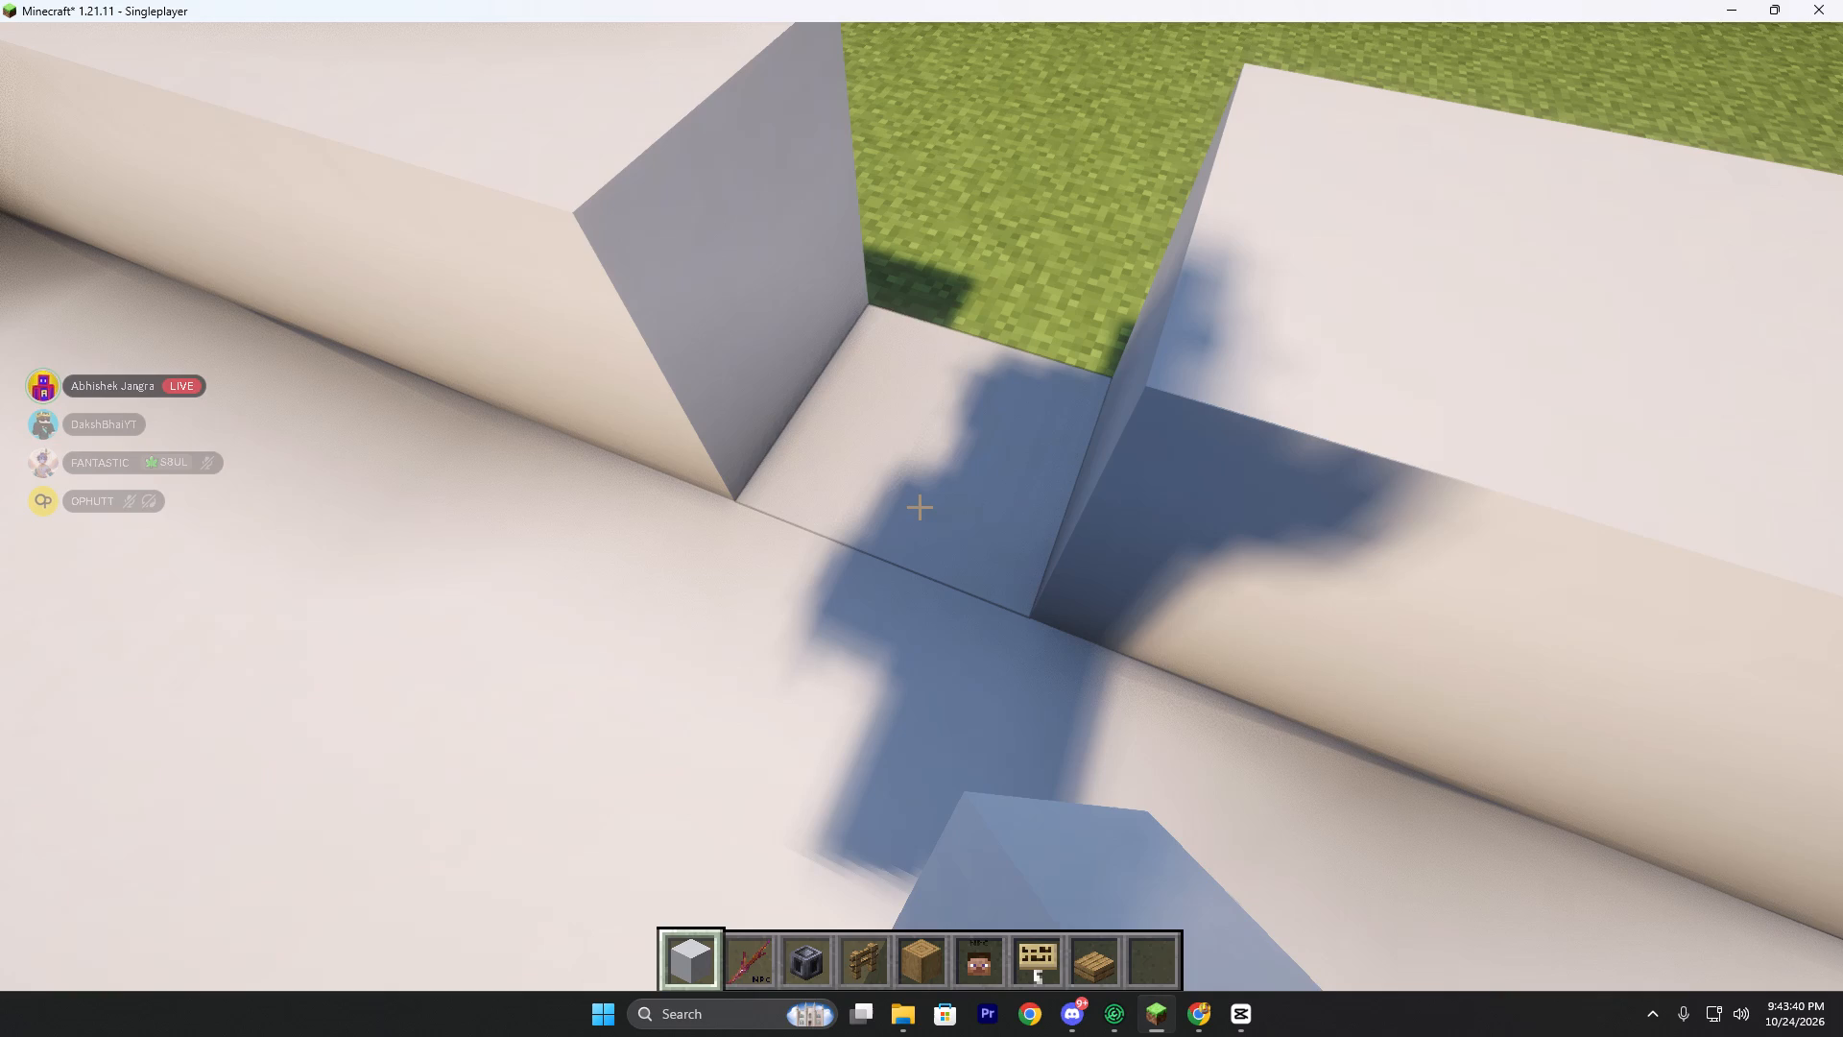
Search the creative inventory for "sti" and put a Stick in the empty last hotbar slot.
{"action": "key", "text": "e"}
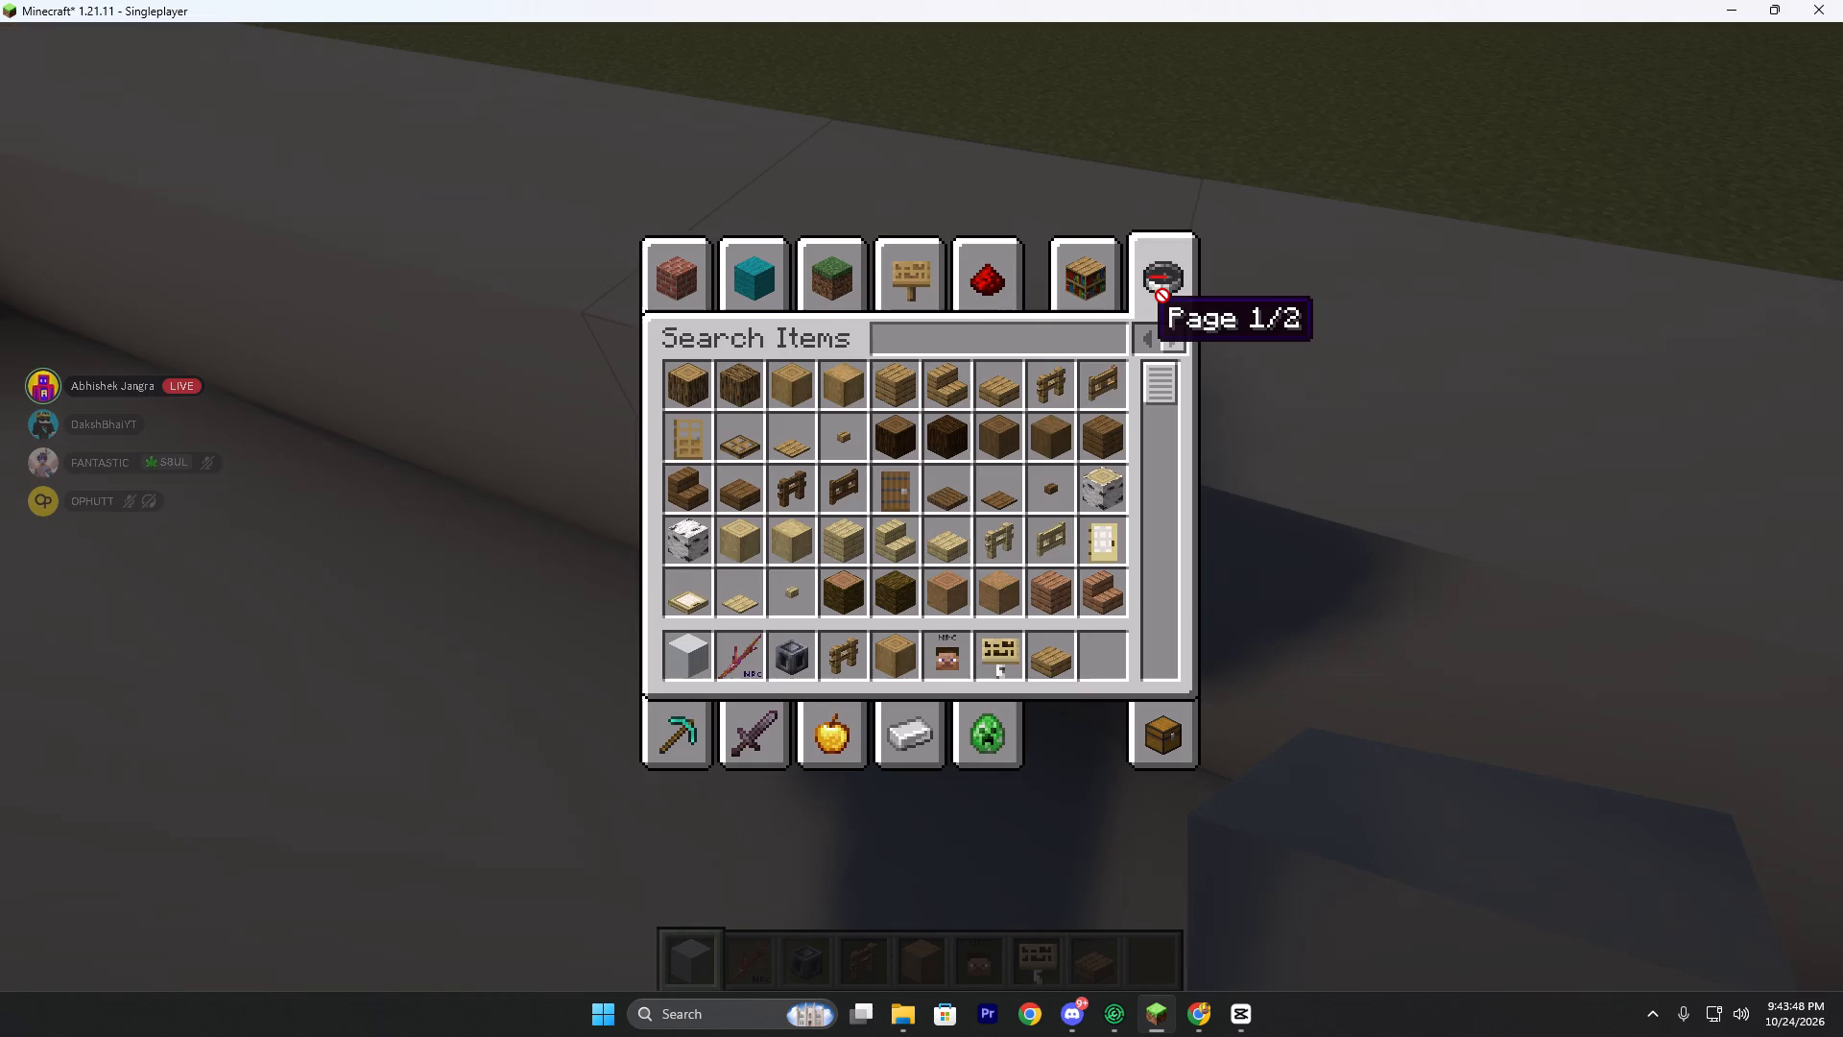
{"action": "type", "text": "st"}
{"action": "key", "text": "i"}
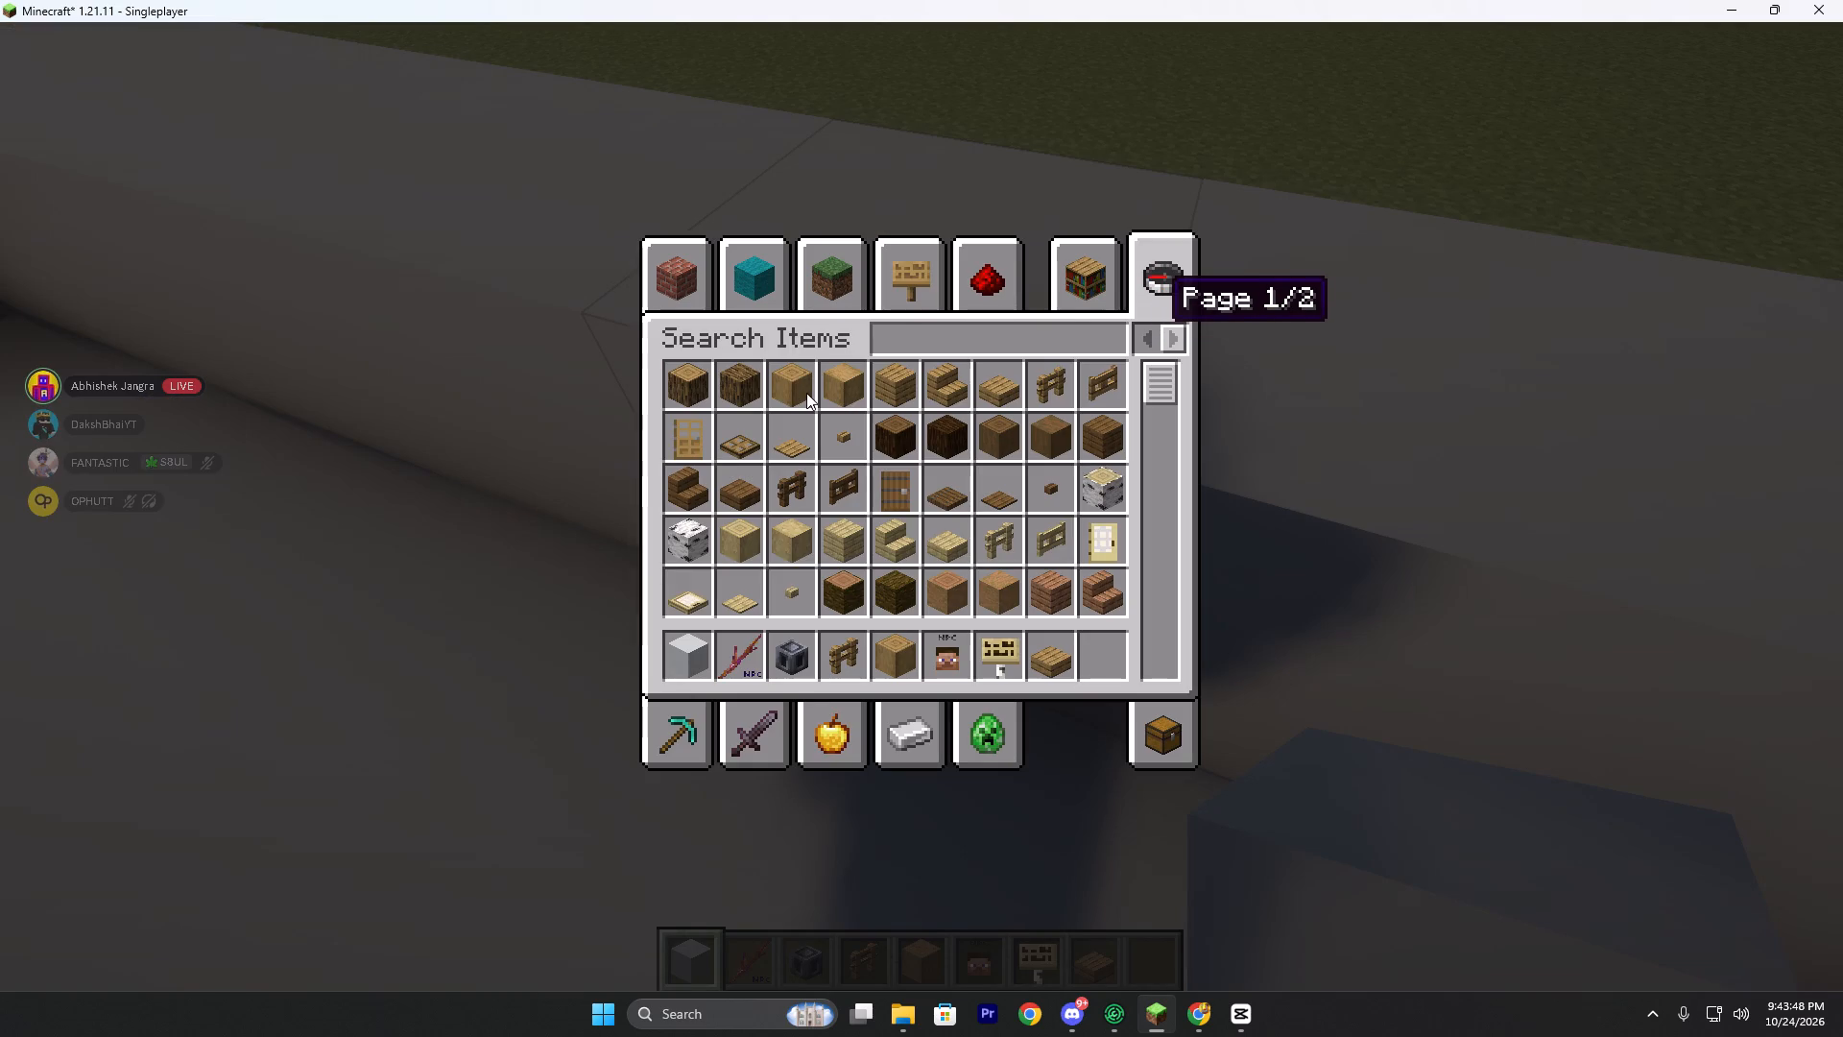
{"action": "left_click", "coordinate": [911, 393]}
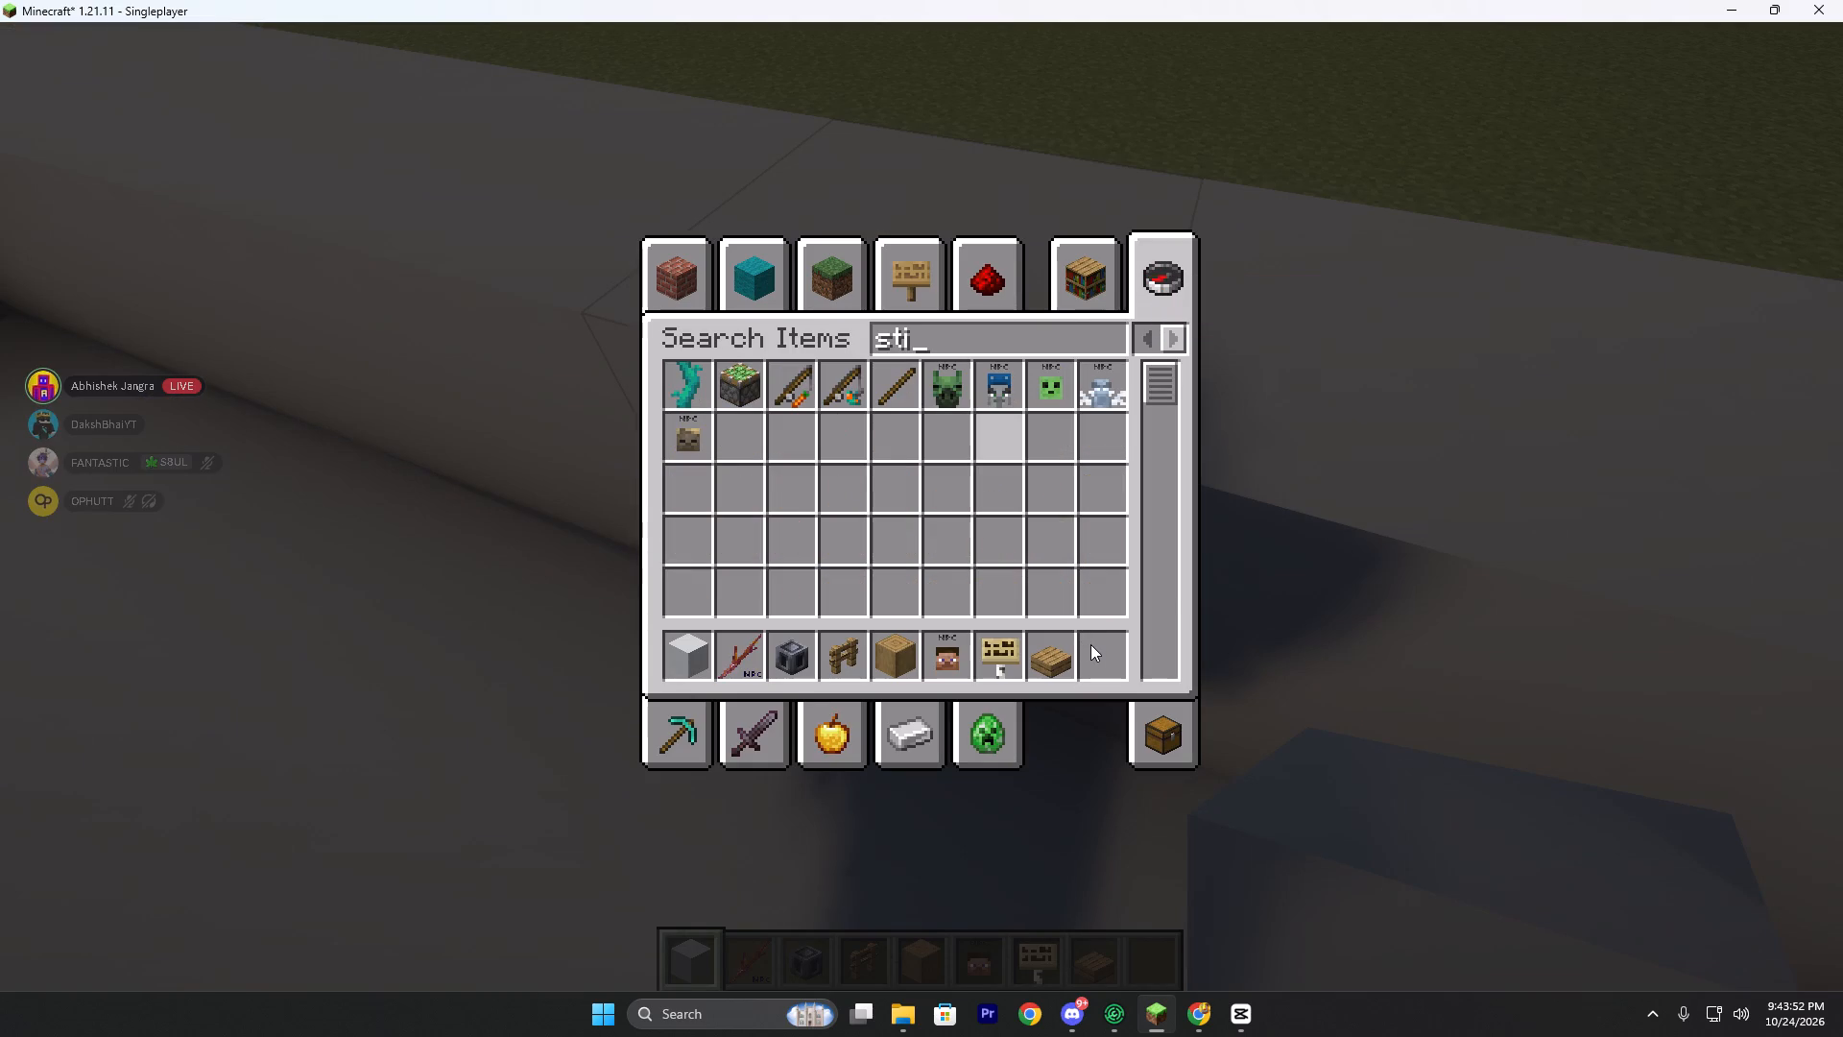
{"action": "left_click", "coordinate": [1090, 644]}
{"action": "key", "text": "Escape"}
Build the raised White Concrete layer across the platform's short end, joining the raised long edges.
{"action": "key", "text": "w"}
{"action": "key", "text": "w"}
{"action": "key", "text": "w"}
{"action": "key", "text": "w"}
{"action": "key", "text": "w"}
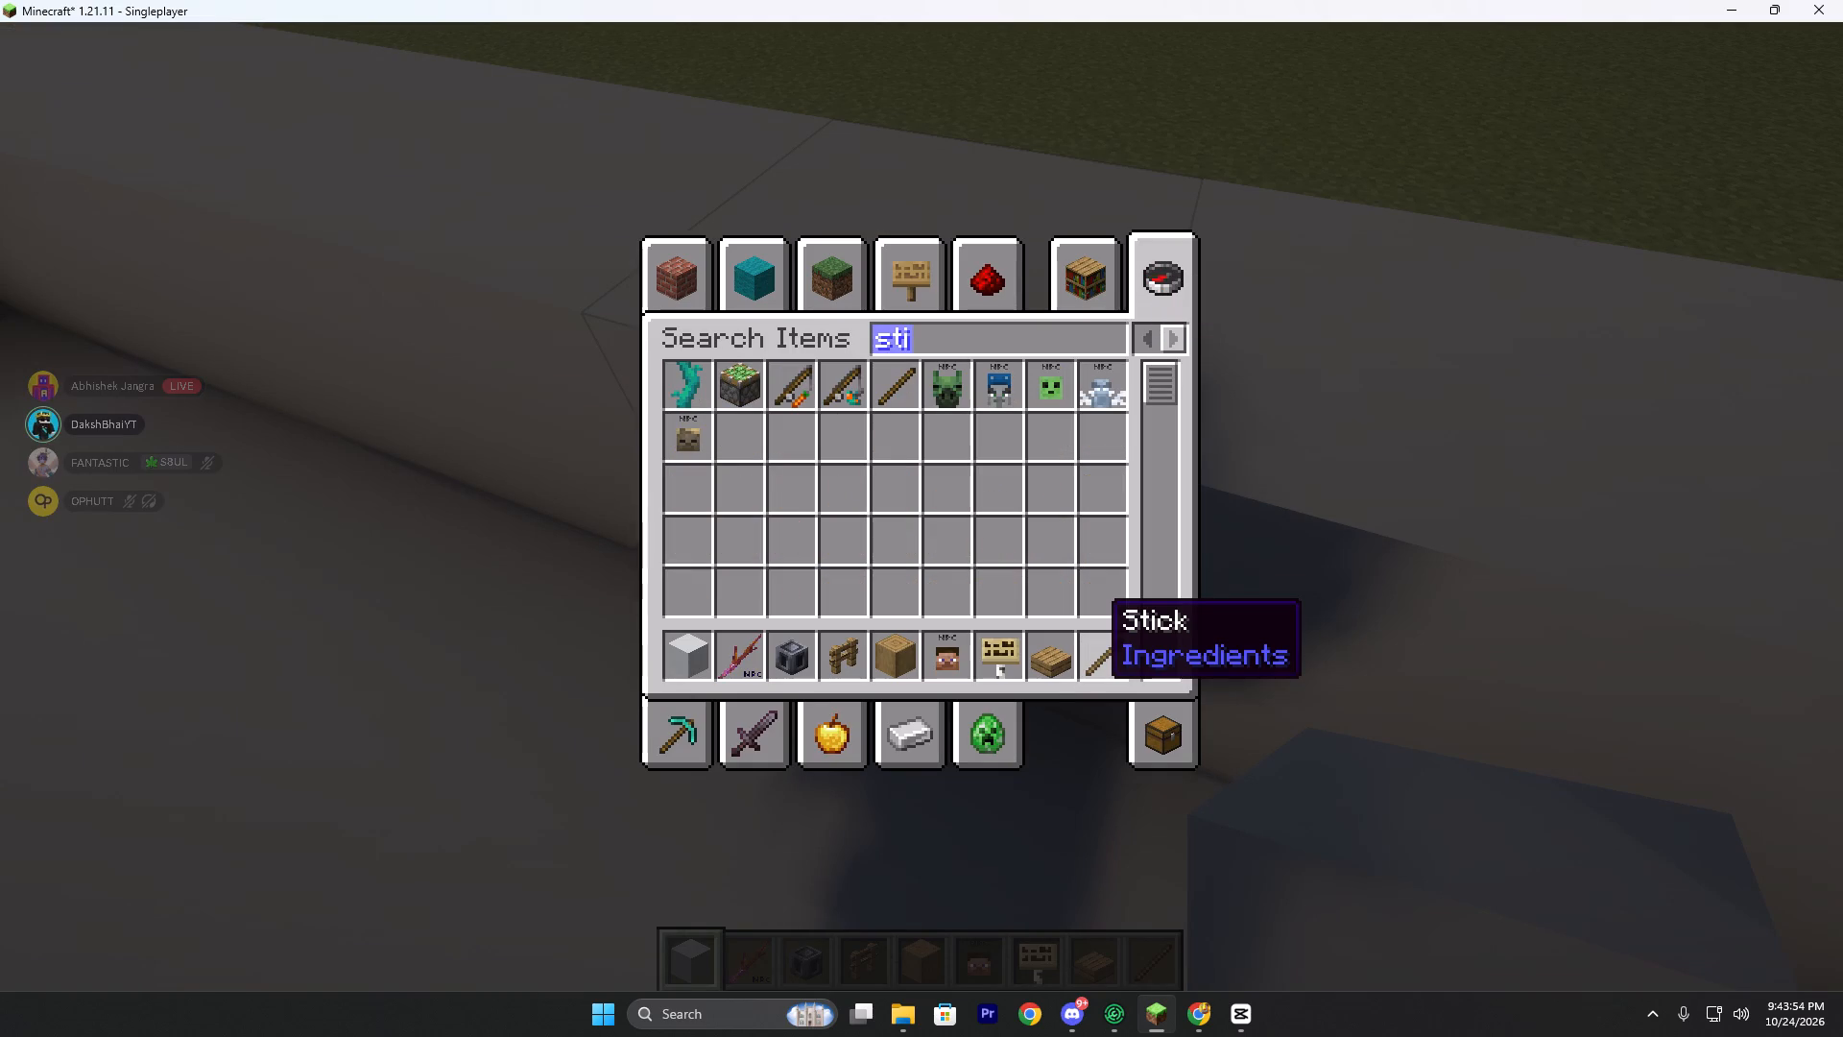
{"action": "right_click", "coordinate": [922, 509]}
{"action": "key", "text": "d"}
{"action": "right_click", "coordinate": [921, 506]}
{"action": "right_click", "coordinate": [922, 506]}
{"action": "key", "text": "d"}
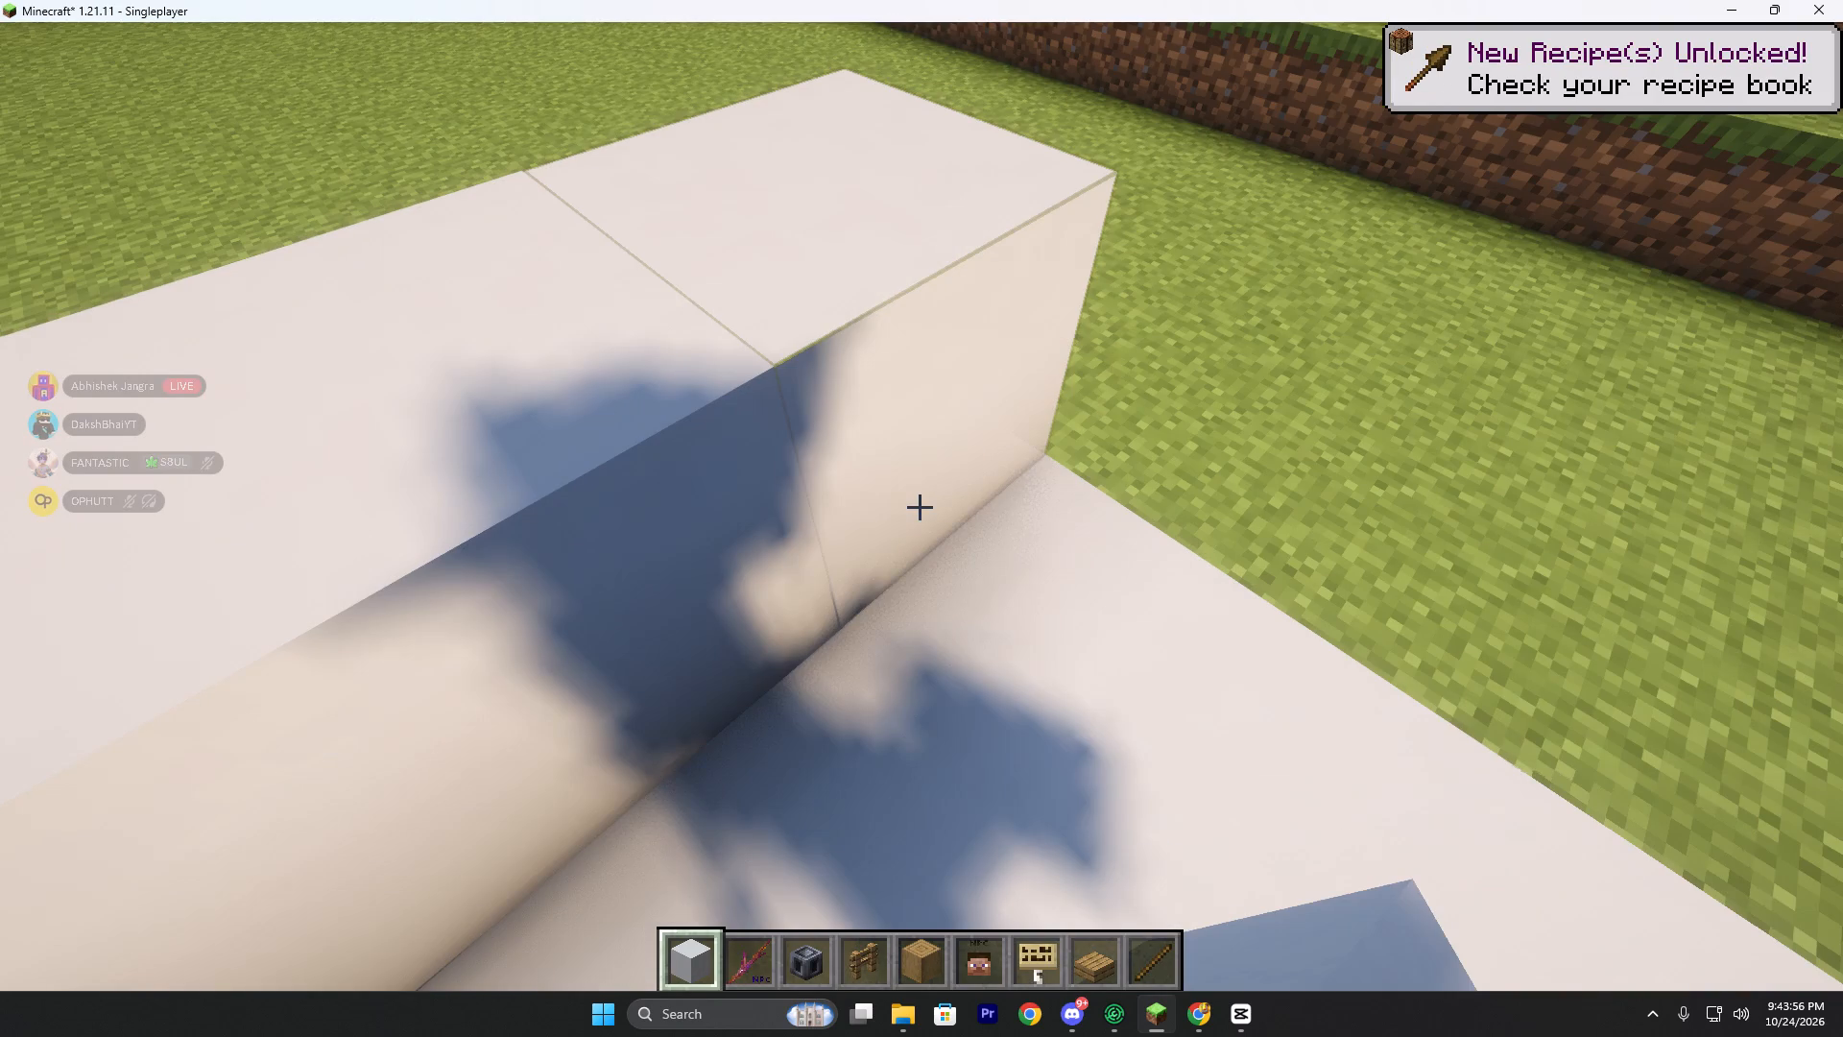
{"action": "right_click", "coordinate": [921, 506]}
{"action": "key", "text": "d"}
{"action": "right_click", "coordinate": [921, 506]}
{"action": "key", "text": "d"}
{"action": "right_click", "coordinate": [921, 506]}
Stack a White Concrete pillar on one short-end corner and place a single block on the opposite corner.
{"action": "key", "text": "space"}
{"action": "key", "text": "space"}
{"action": "right_click", "coordinate": [921, 506]}
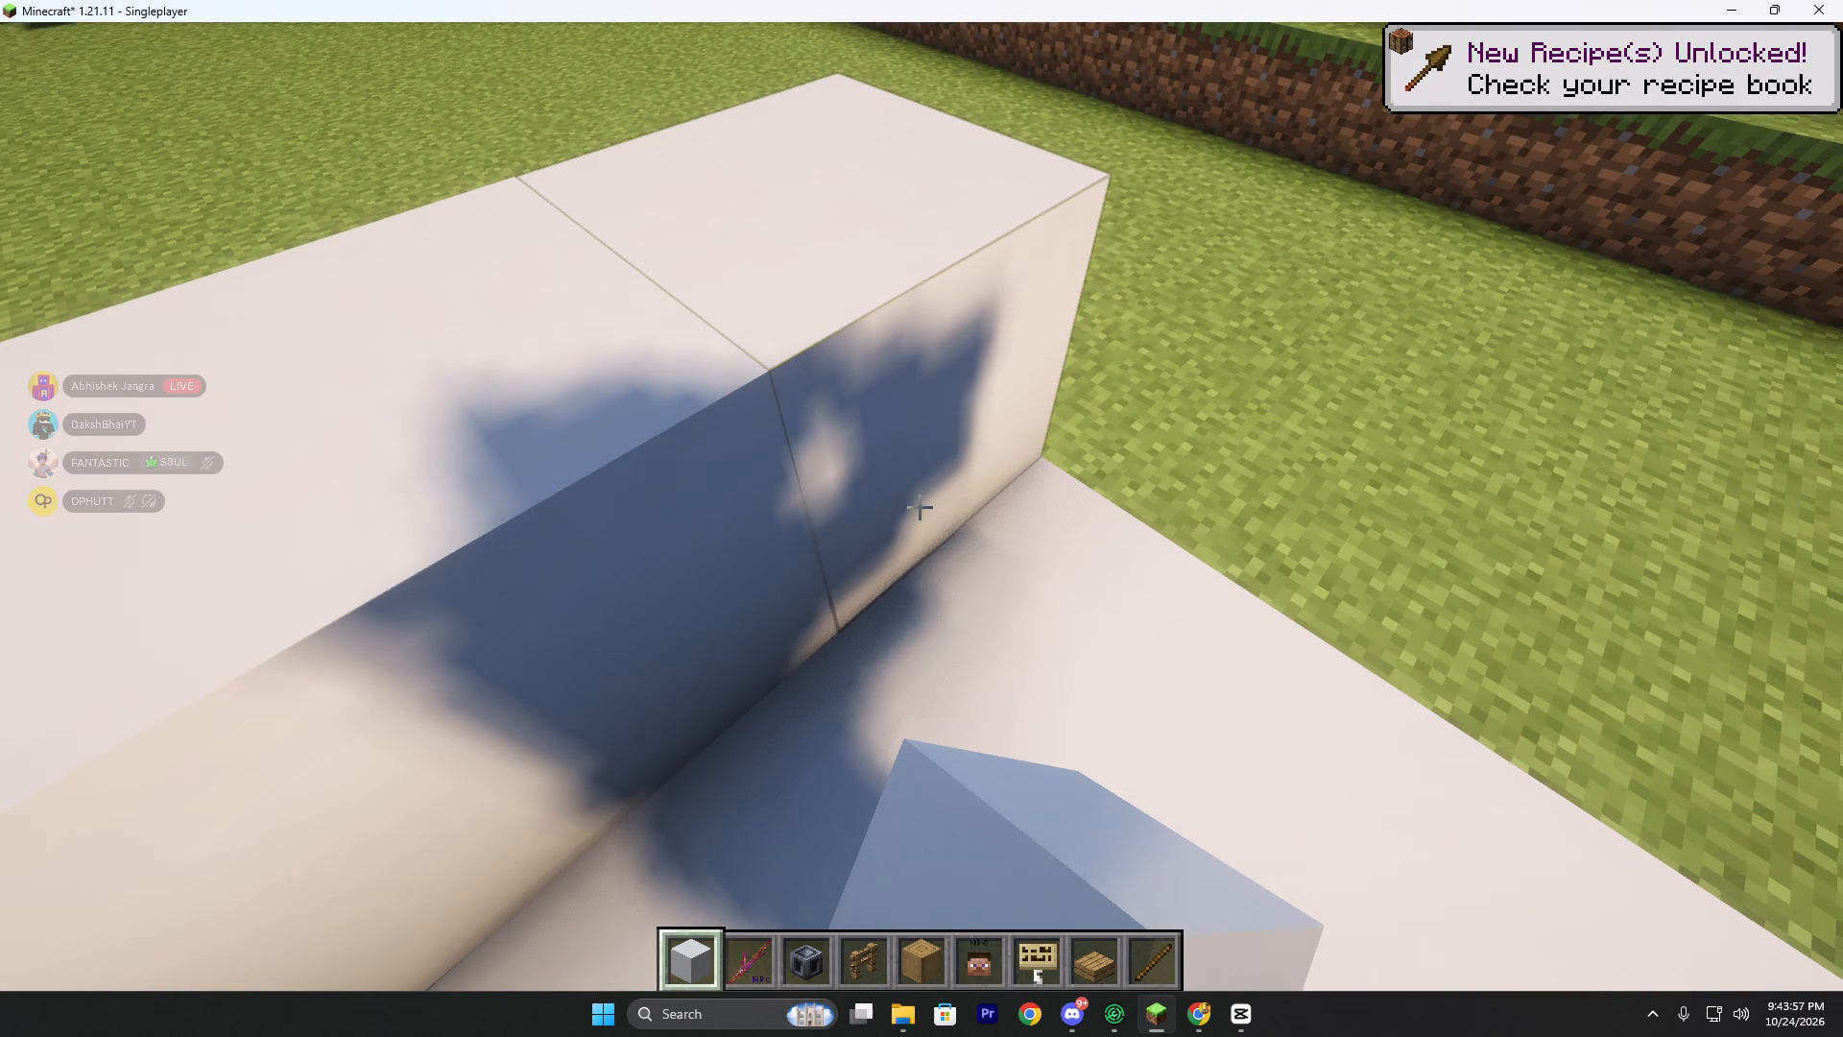
{"action": "key", "text": "a"}
{"action": "key", "text": "w"}
{"action": "right_click", "coordinate": [921, 506]}
{"action": "right_click", "coordinate": [923, 509]}
{"action": "key", "text": "space"}
{"action": "right_click", "coordinate": [921, 506]}
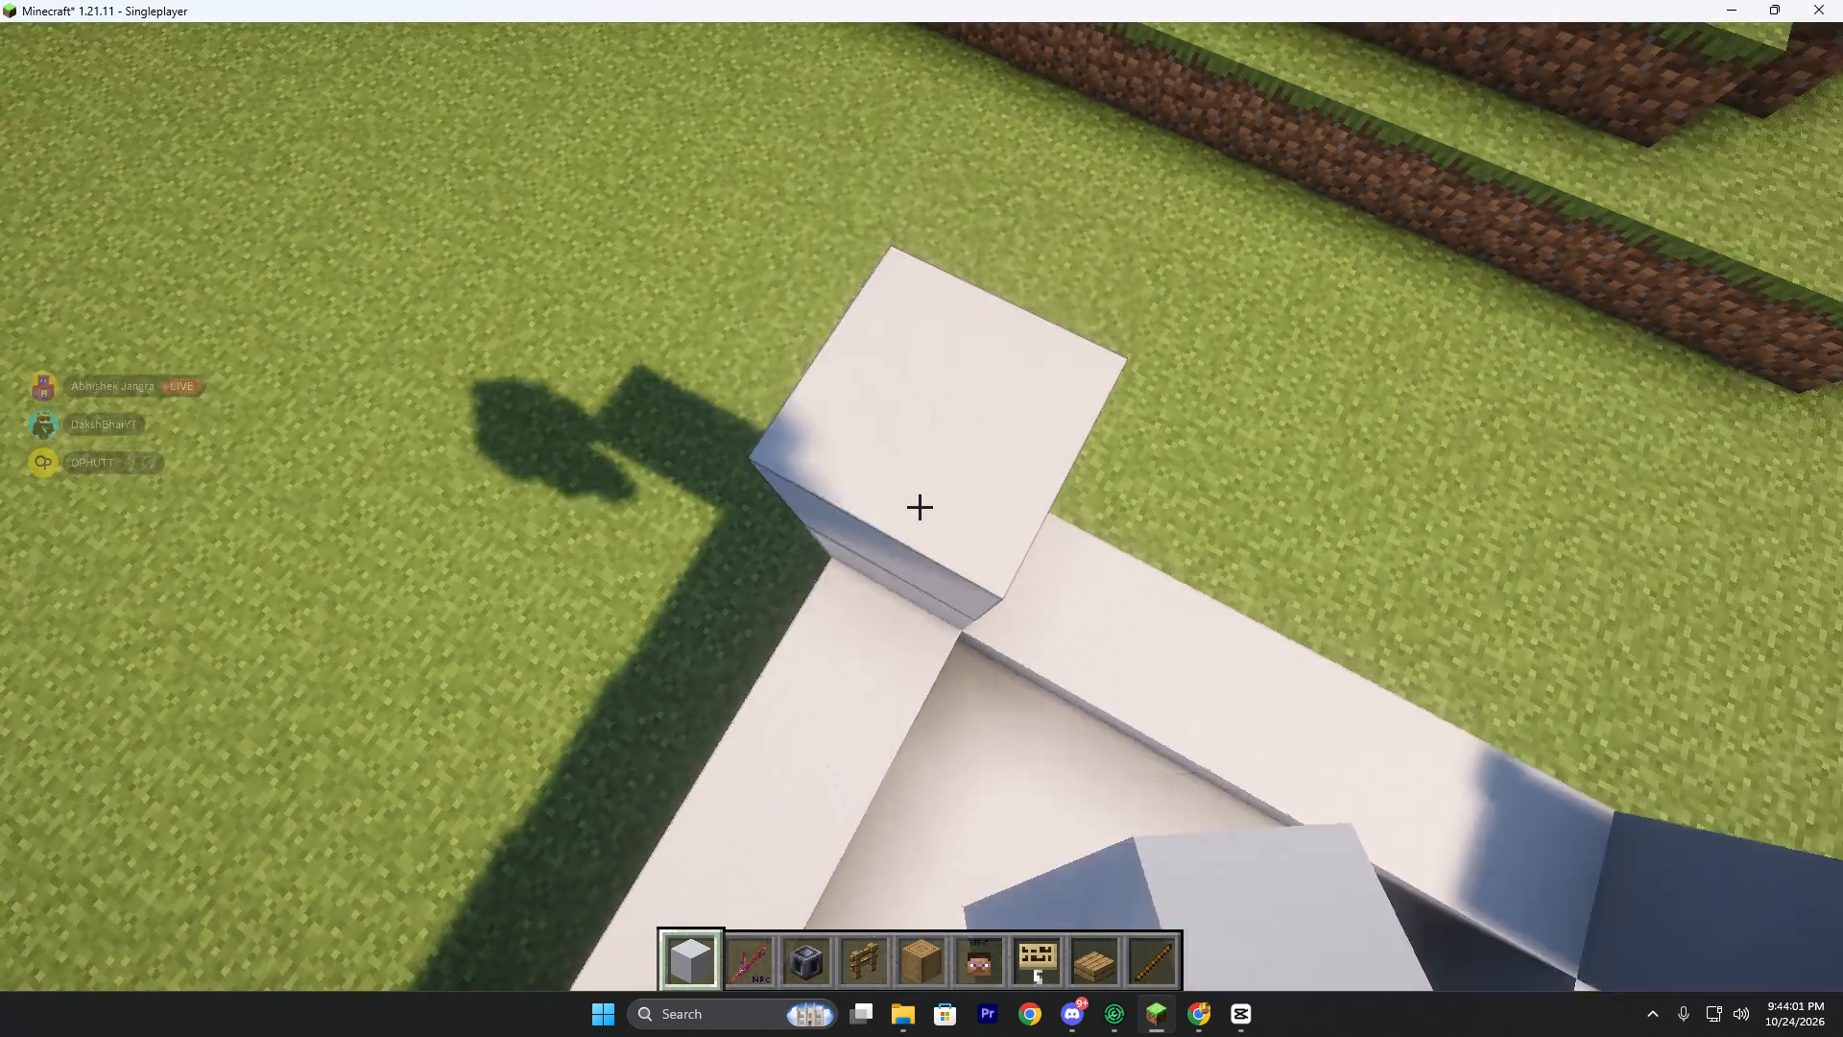
{"action": "right_click", "coordinate": [929, 510]}
Equip the Stick, toggle Litematica's Area Selection Mode, and try to mark the single raised corner block.
{"action": "key", "text": "d"}
{"action": "scroll", "coordinate": [921, 506], "scroll_direction": "down", "scroll_amount": 8}
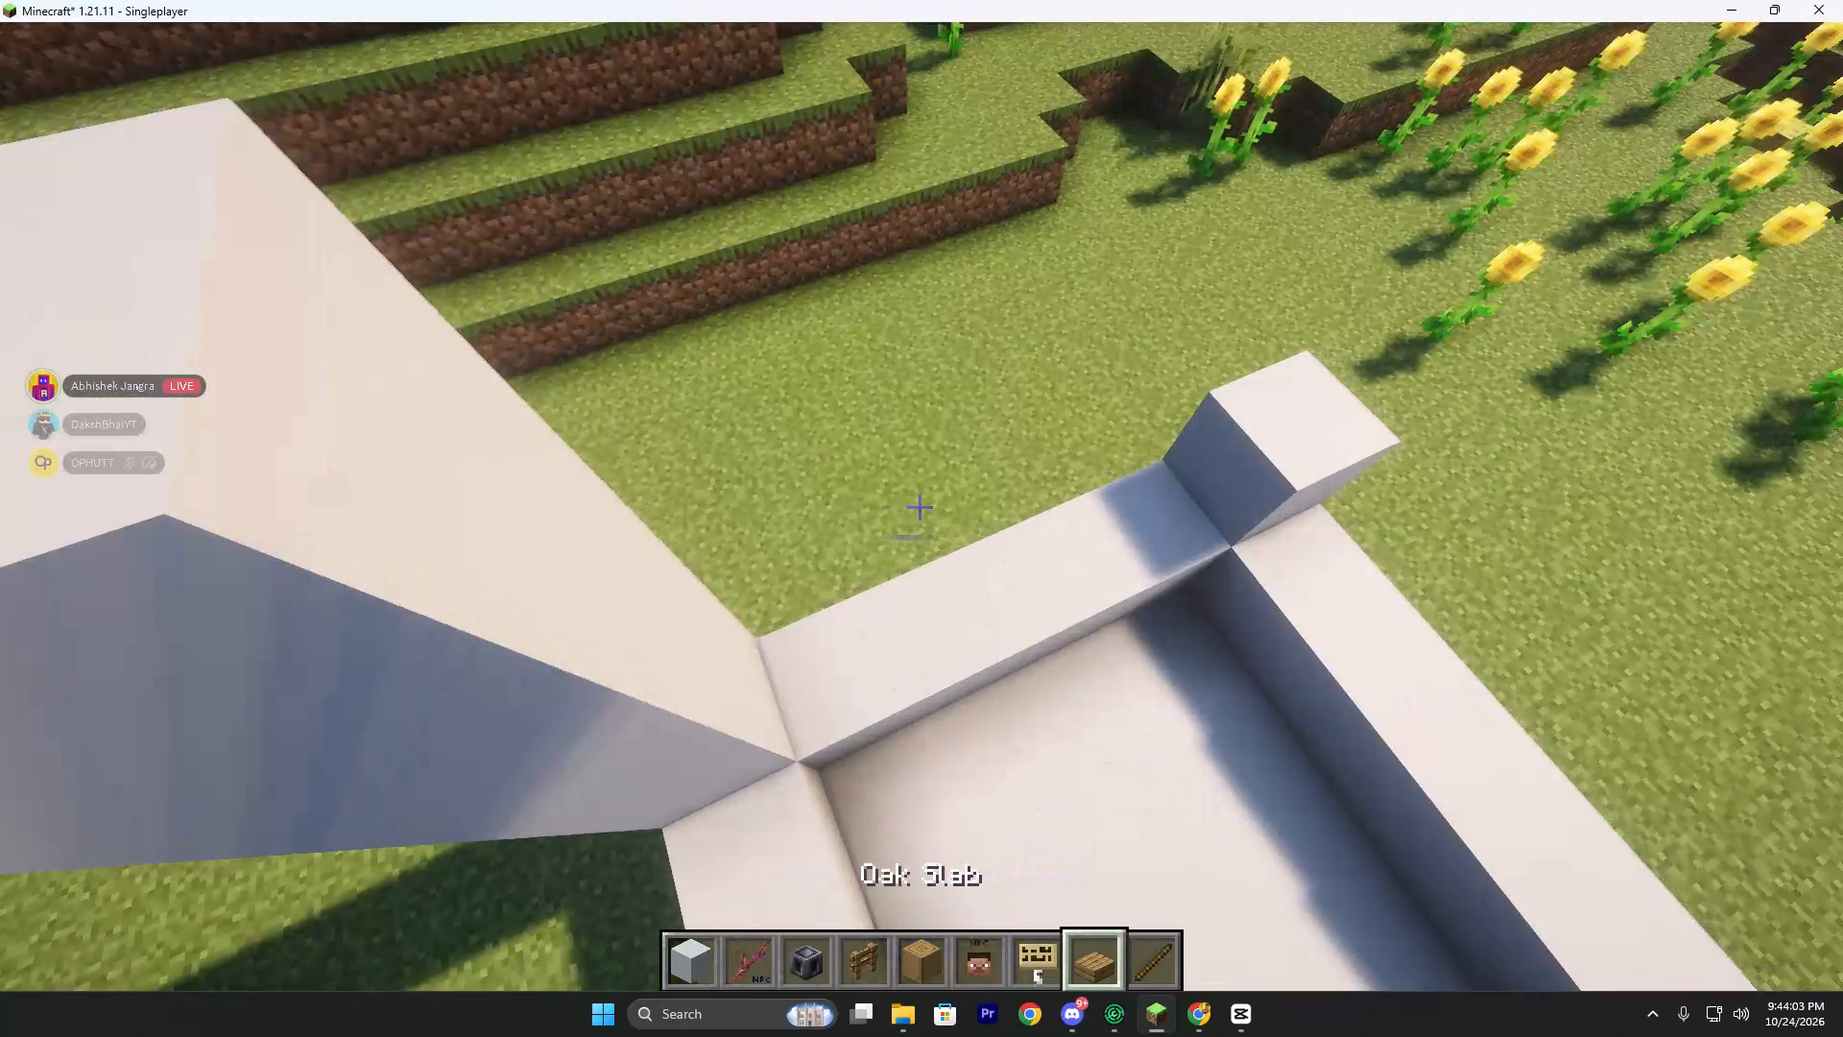
{"action": "key", "text": "m"}
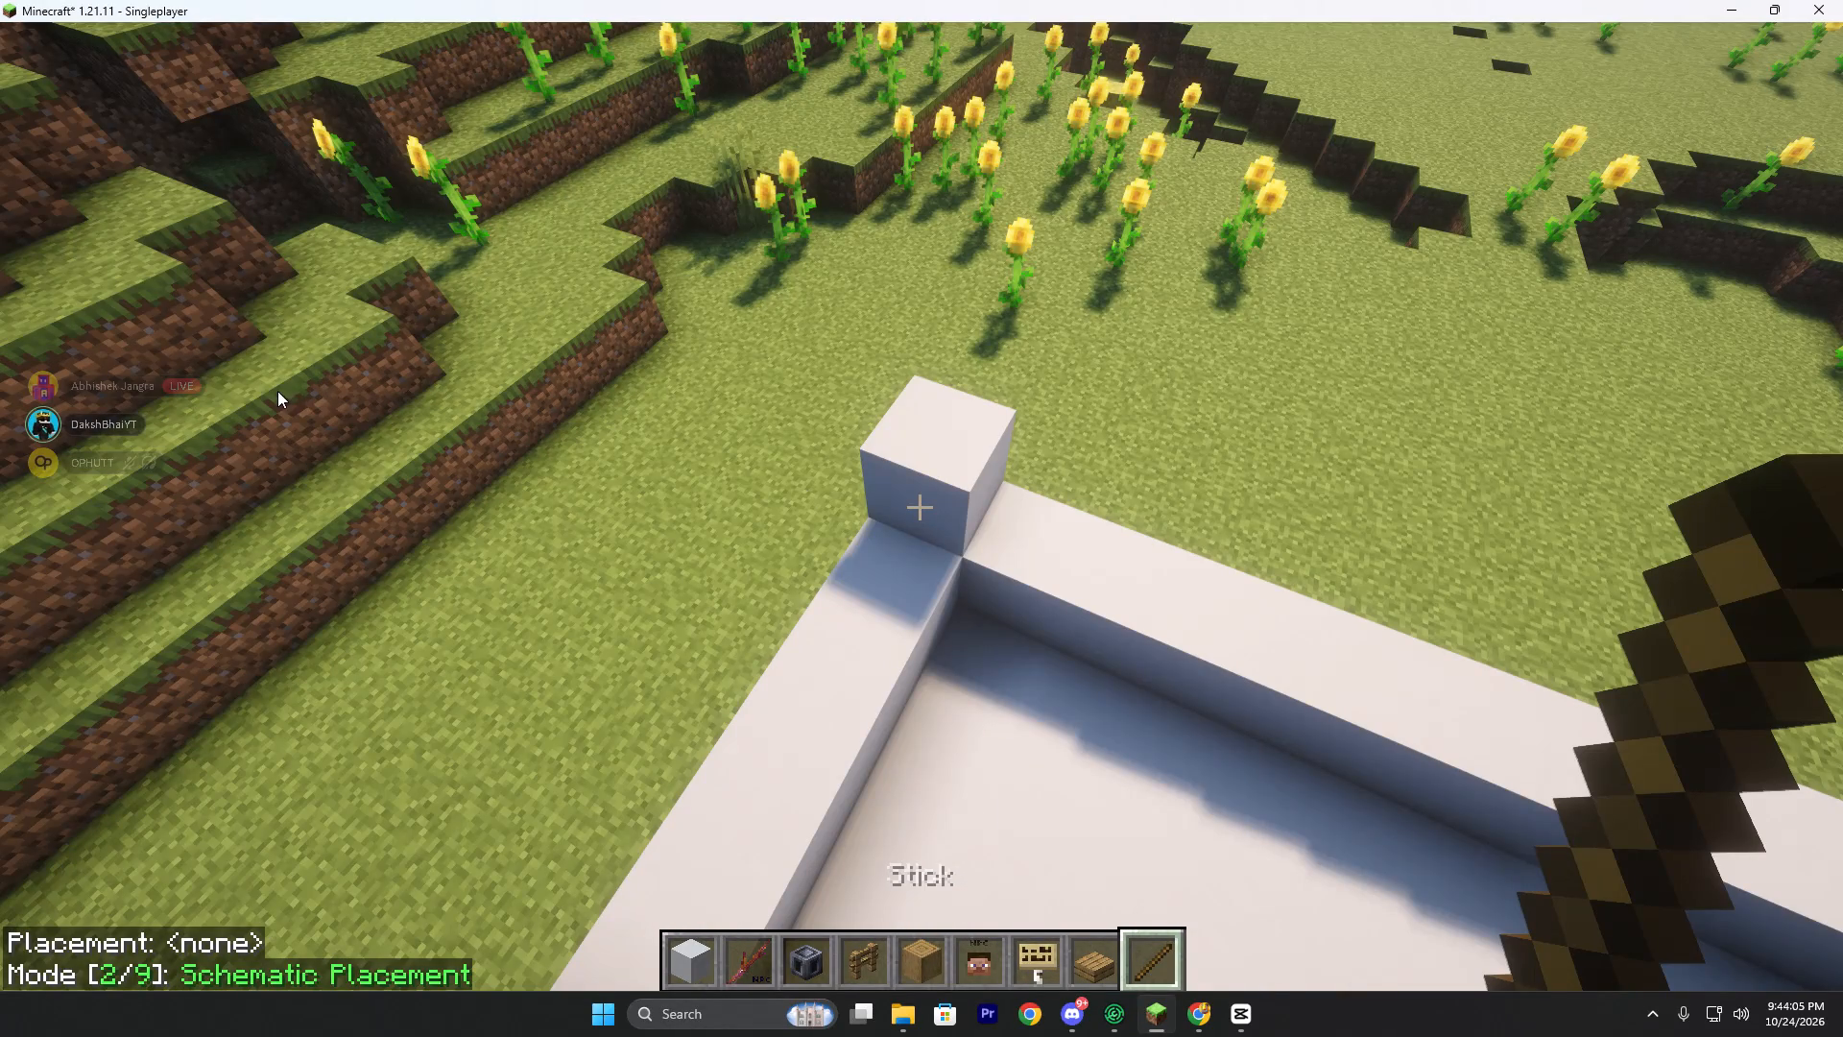
{"action": "left_click", "coordinate": [289, 505]}
{"action": "key", "text": "Escape"}
{"action": "left_click", "coordinate": [921, 506]}
{"action": "left_click", "coordinate": [921, 506]}
{"action": "key", "text": "w"}
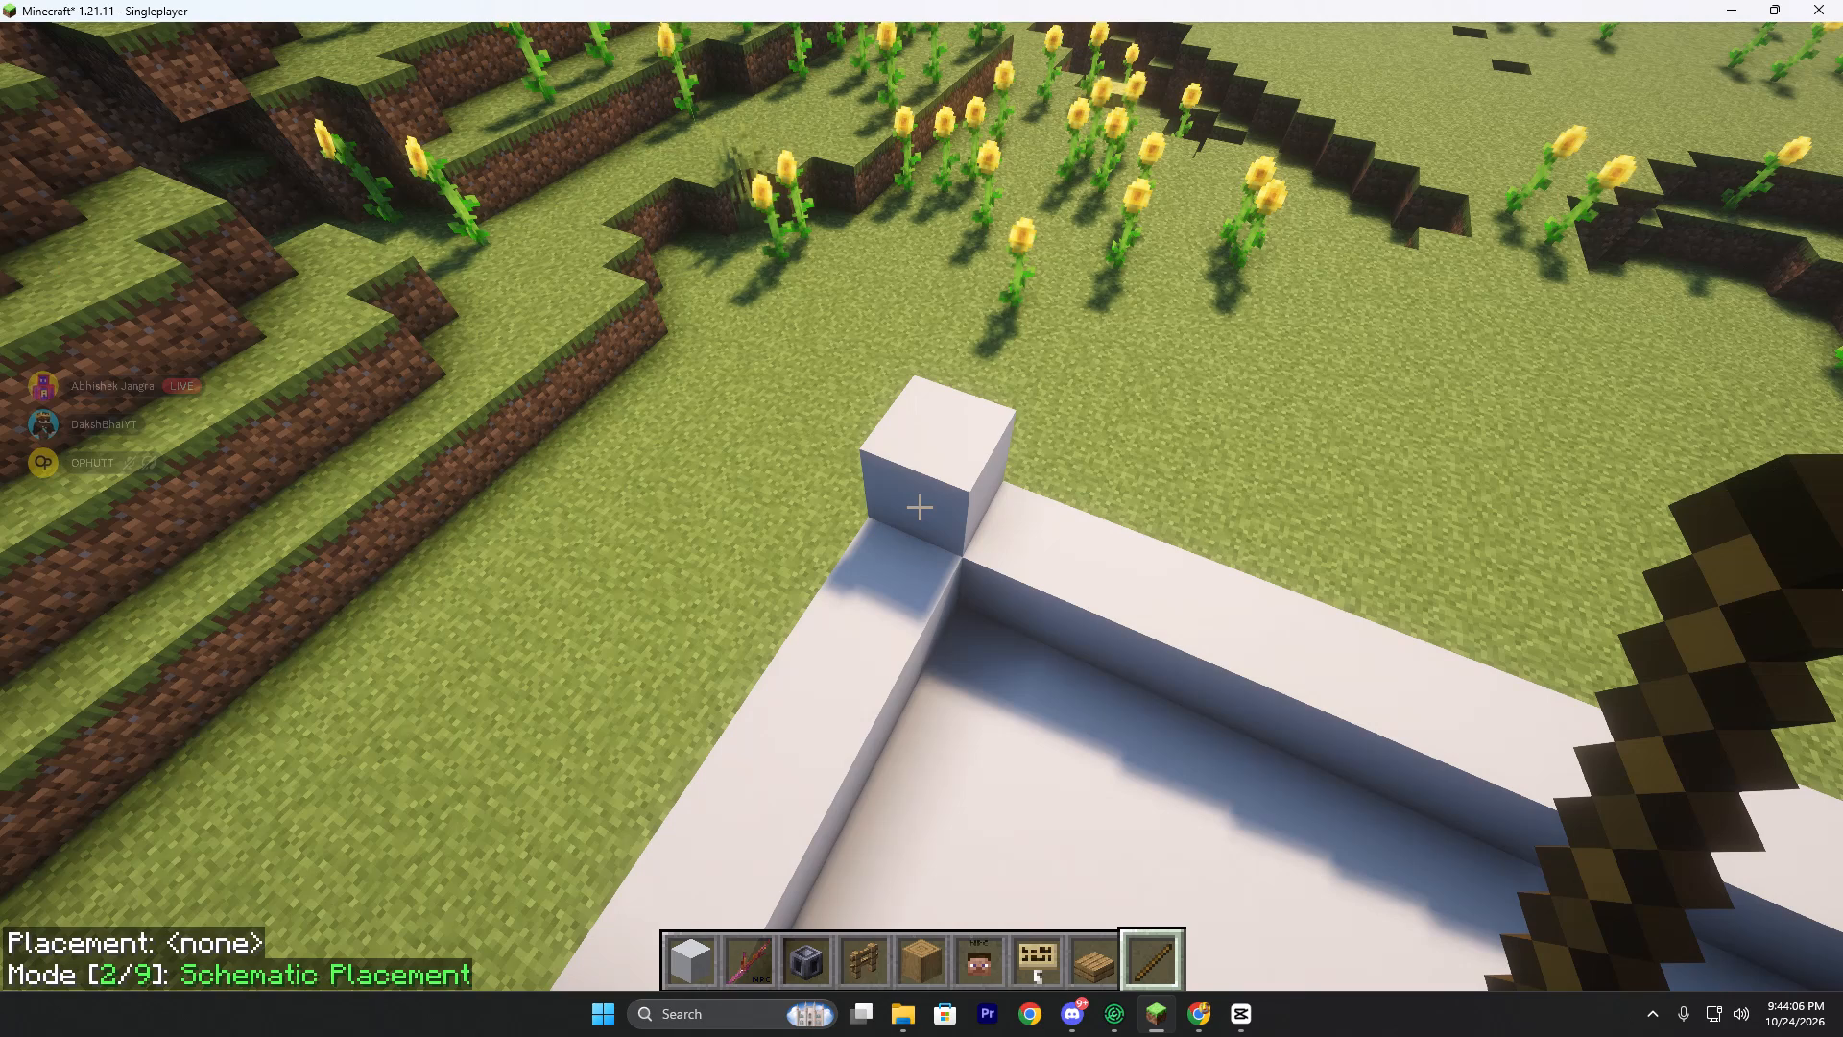
{"action": "double_click", "coordinate": [921, 507]}
{"action": "key", "text": "m"}
{"action": "left_click", "coordinate": [345, 513]}
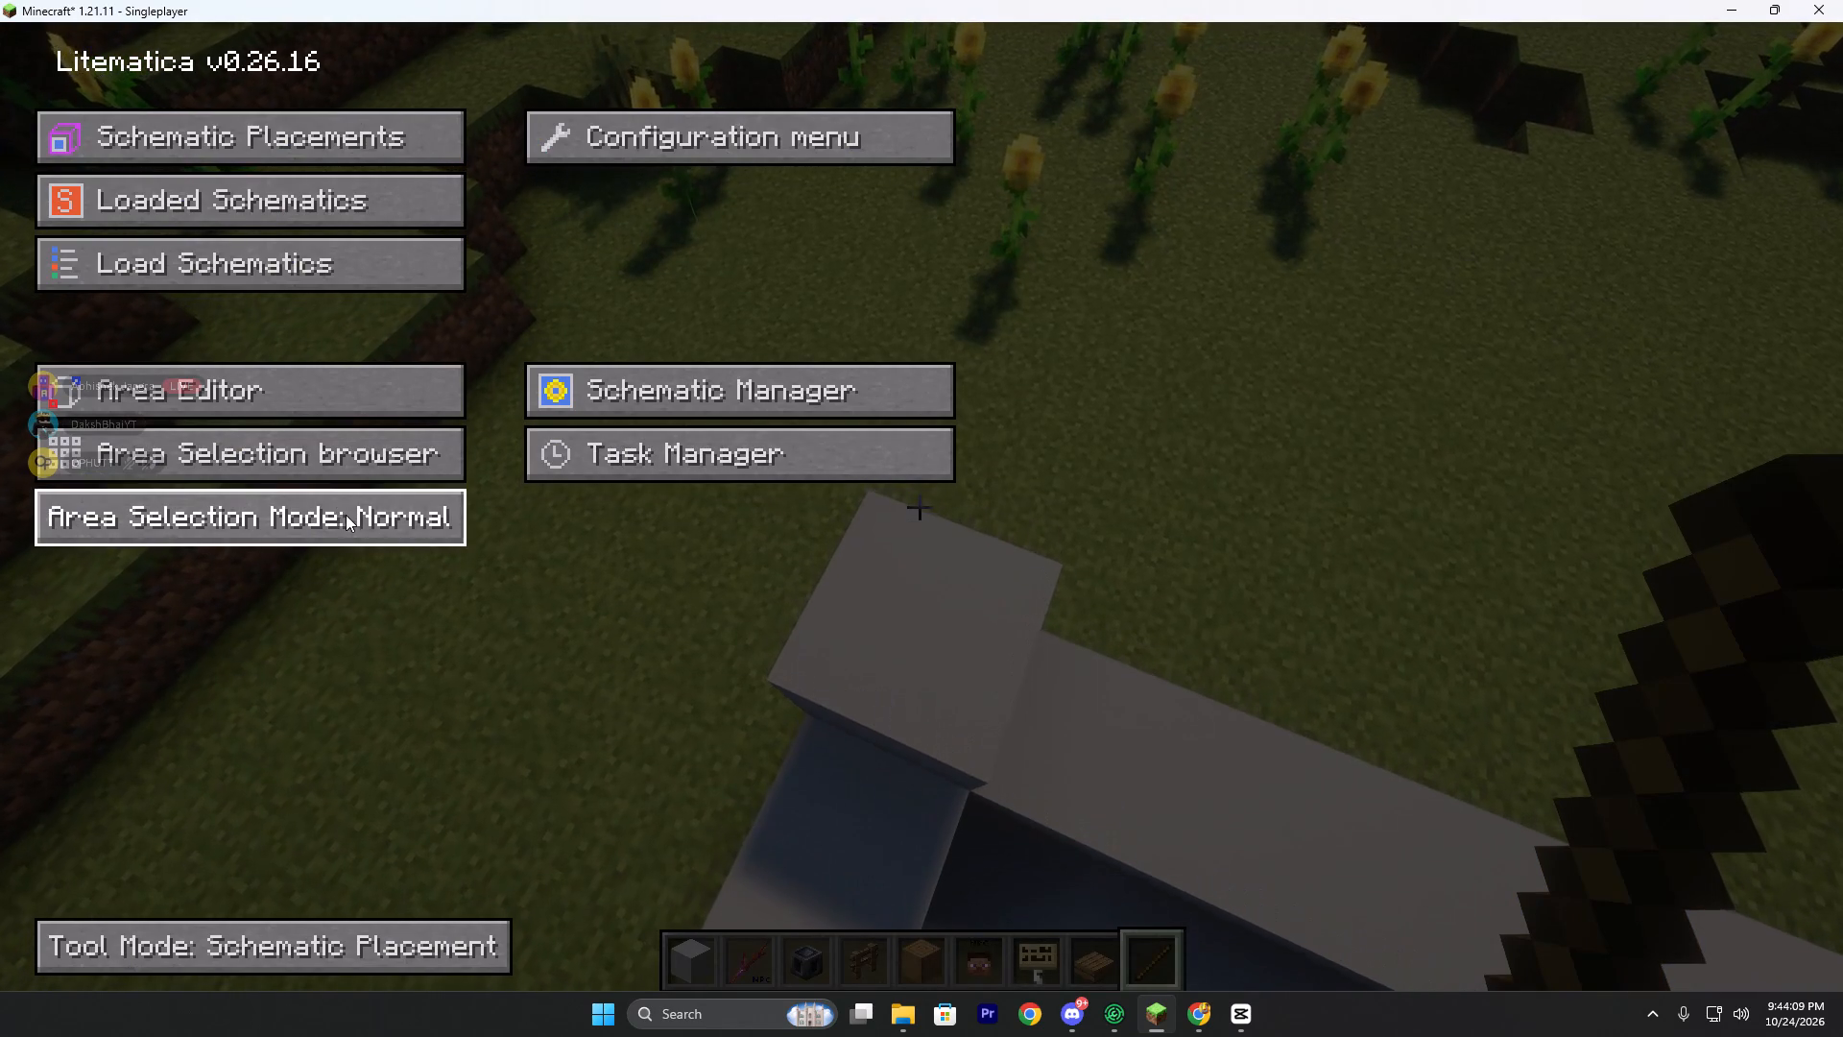
{"action": "key", "text": "Escape"}
{"action": "left_click", "coordinate": [921, 506]}
{"action": "left_click", "coordinate": [921, 506]}
{"action": "key", "text": "s"}
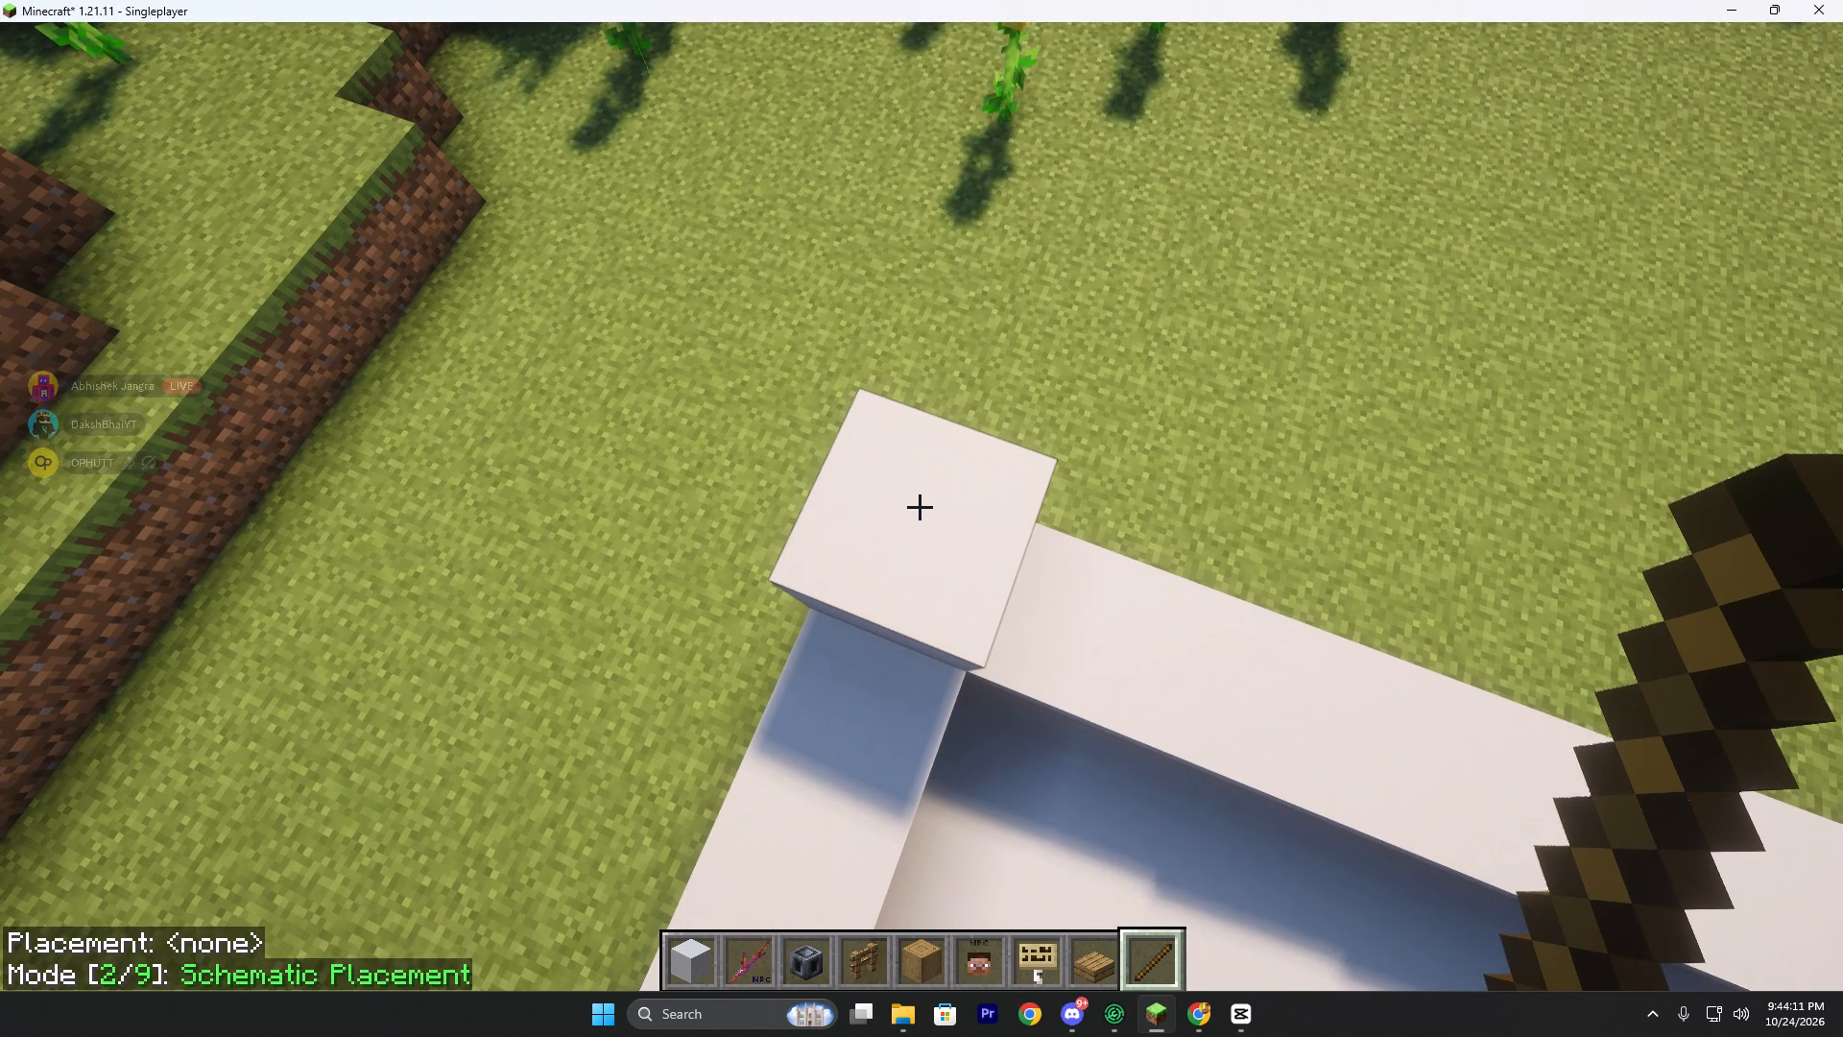
Switch the Litematica tool mode from Schematic Placement to Fill.
{"action": "scroll", "coordinate": [921, 506], "scroll_direction": "down", "scroll_amount": 6, "text": "ctrl"}
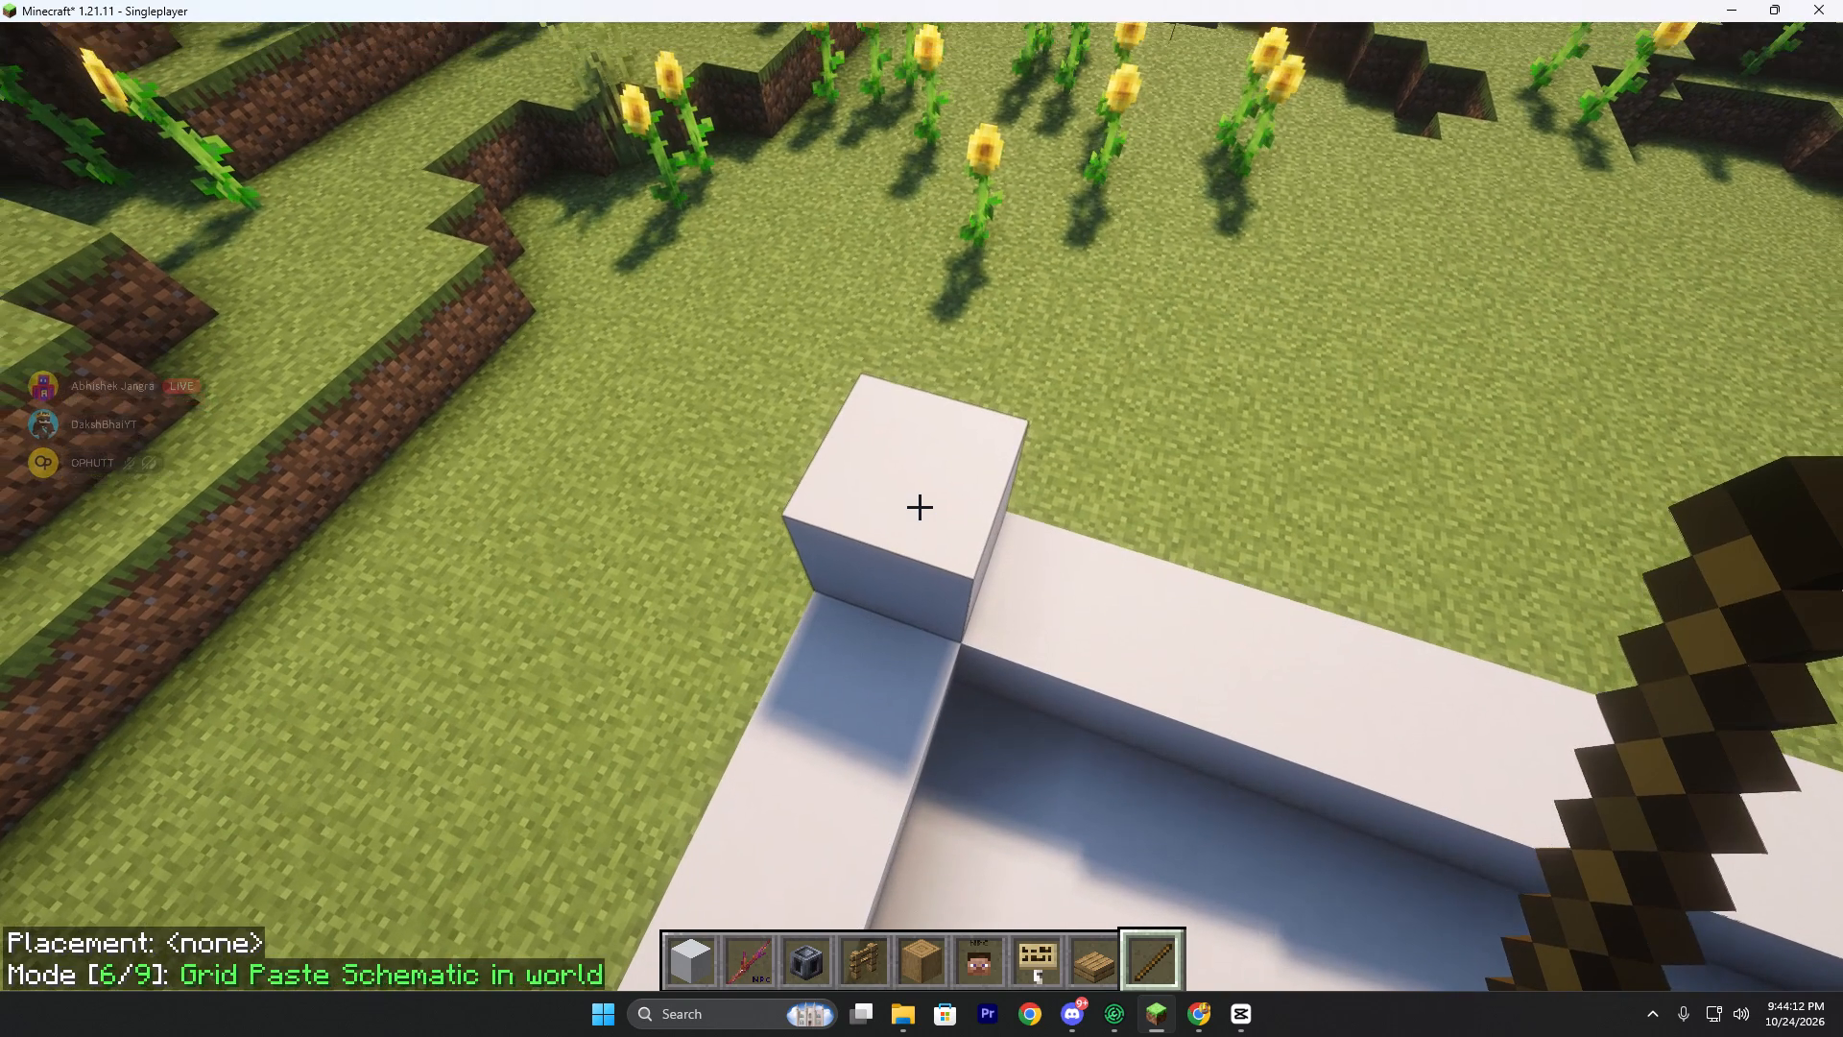
{"action": "scroll", "coordinate": [921, 505], "scroll_direction": "down", "scroll_amount": 4, "text": "ctrl"}
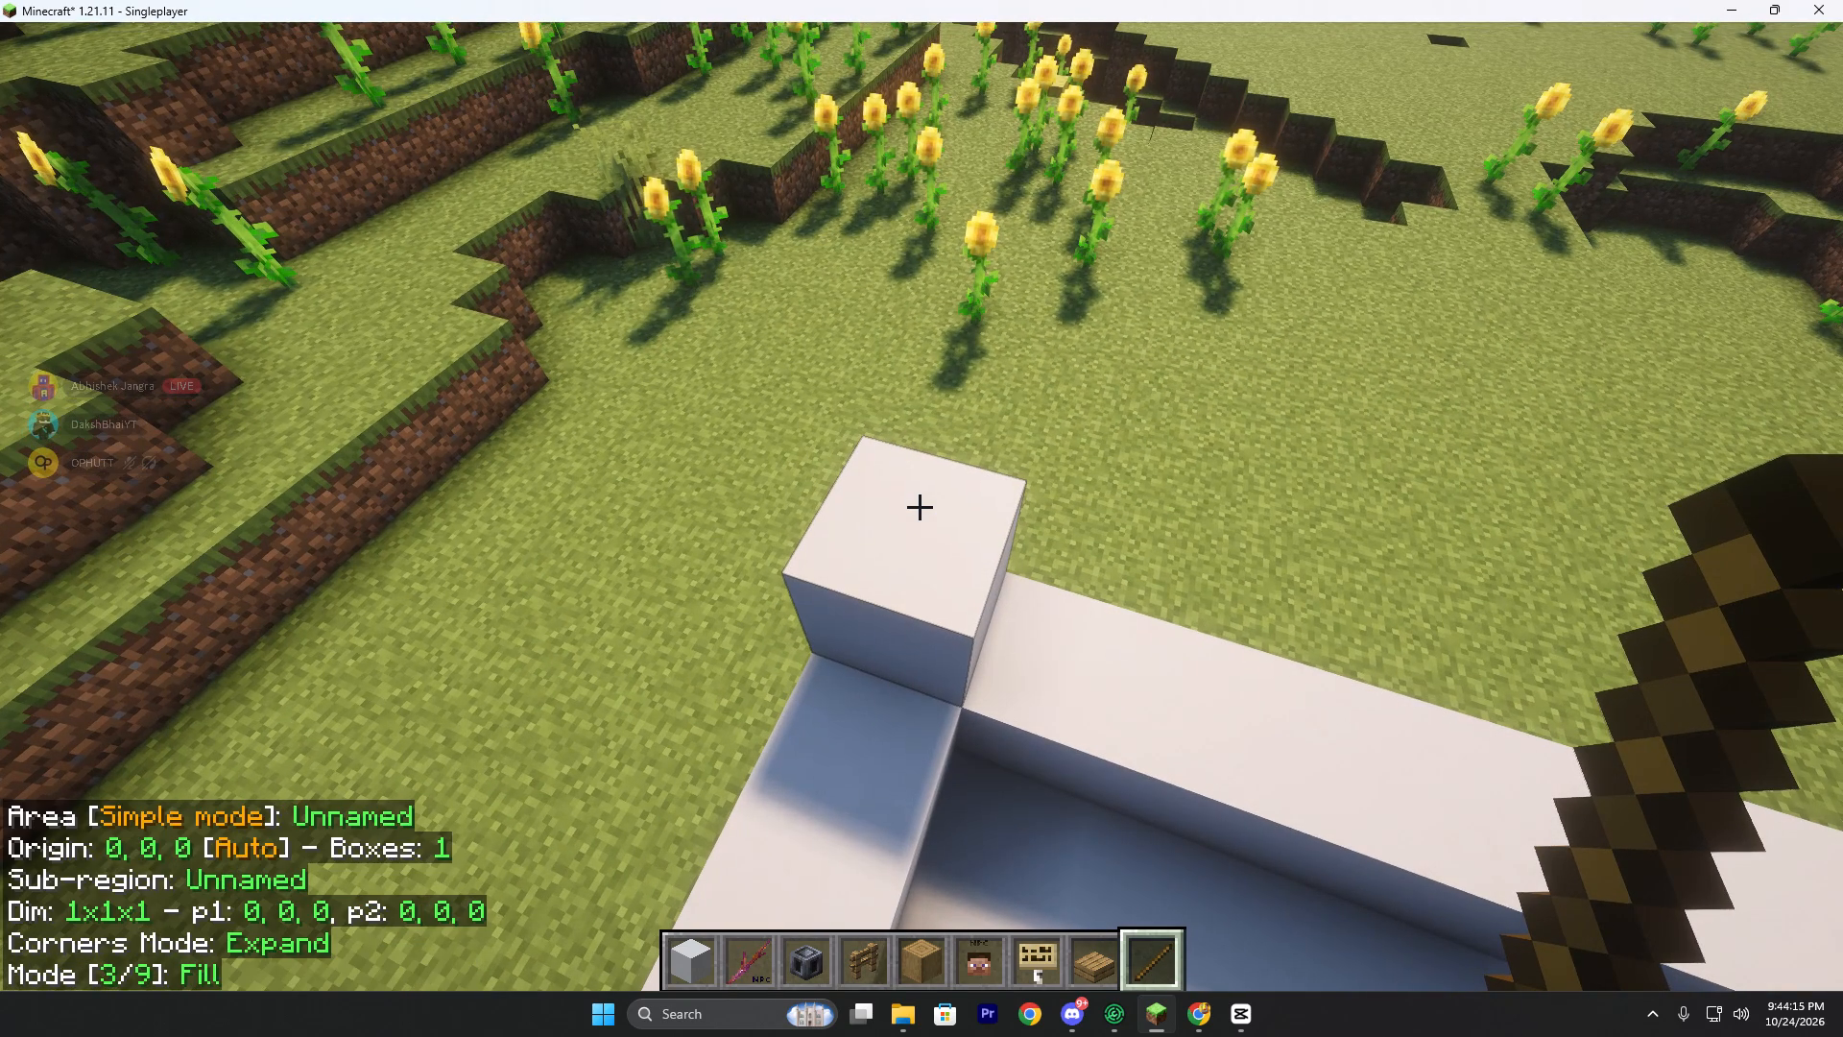
Fill a 6x4x1 White Concrete wall across the platform's short end, from the single corner block to the pillar's top.
{"action": "left_click", "coordinate": [921, 506], "text": "ctrl"}
{"action": "left_click_drag", "start_coordinate": [926, 538], "coordinate": [921, 506]}
{"action": "left_click", "coordinate": [921, 506]}
{"action": "left_click", "coordinate": [921, 506]}
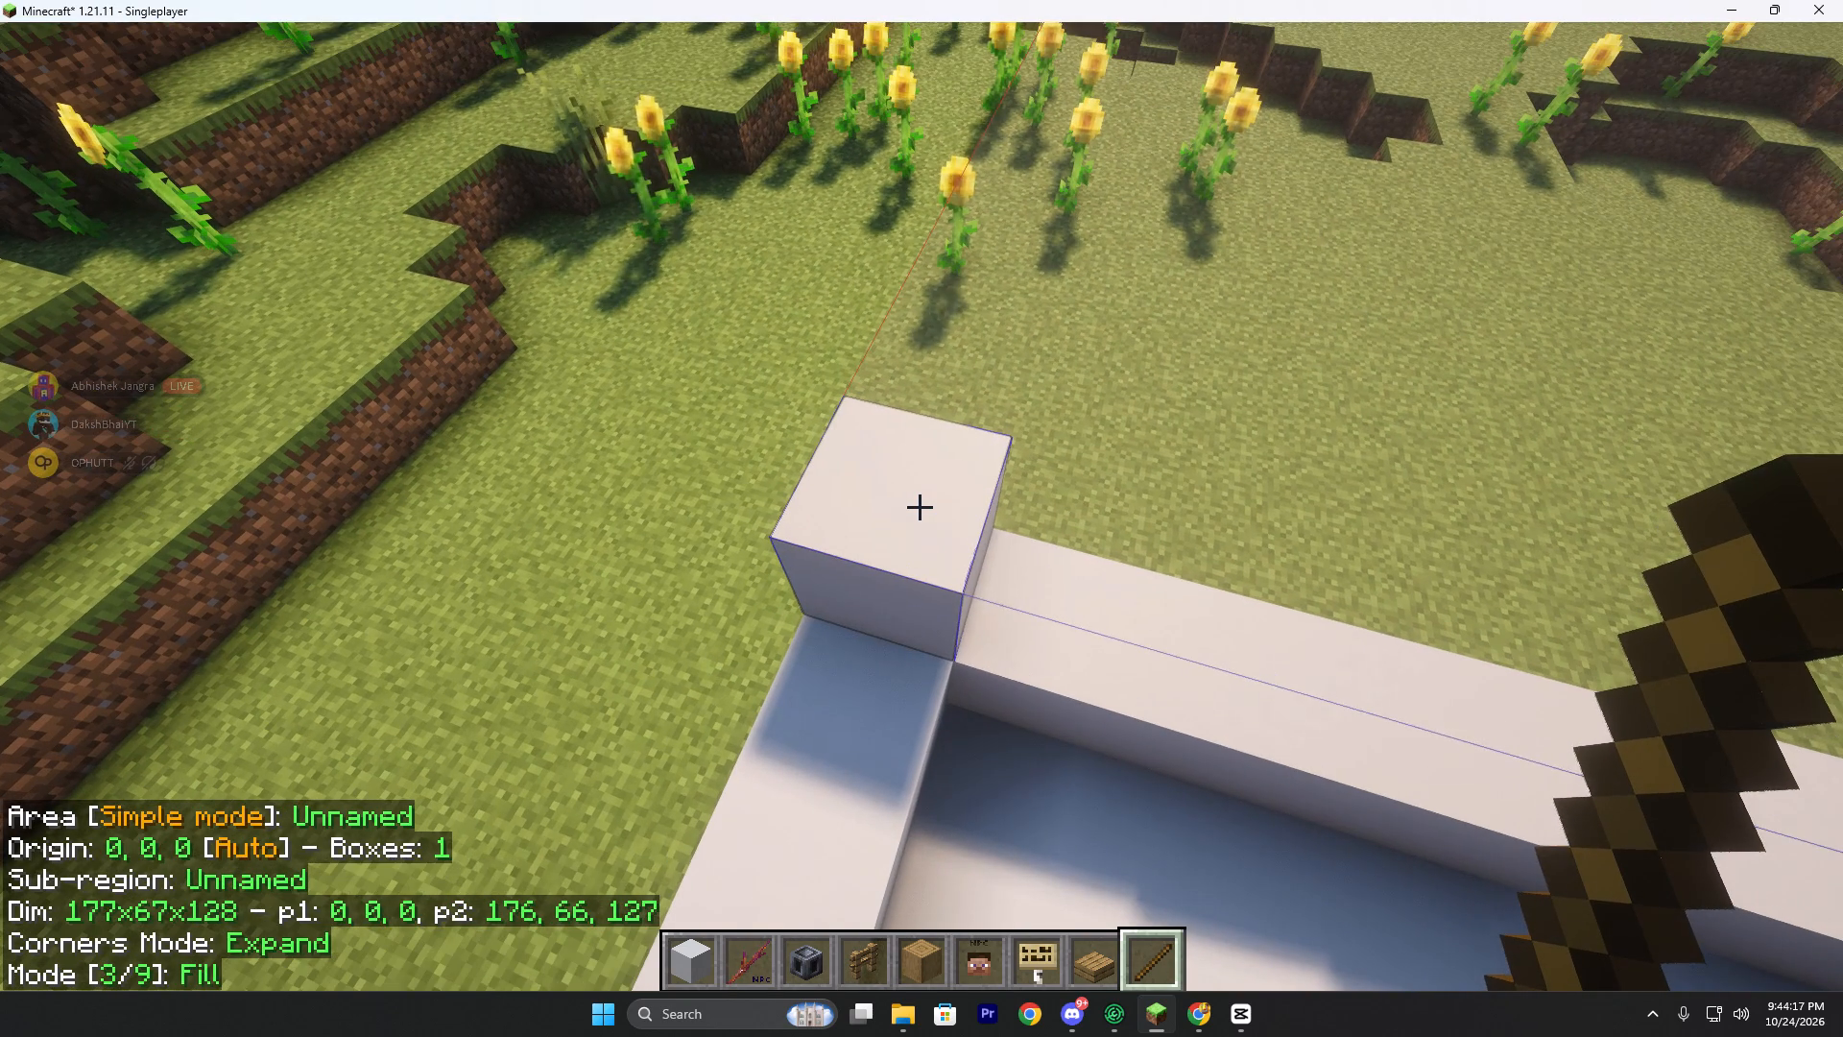
{"action": "right_click", "coordinate": [921, 506]}
{"action": "left_click", "coordinate": [921, 506]}
{"action": "left_click", "coordinate": [921, 506]}
{"action": "key", "text": "a"}
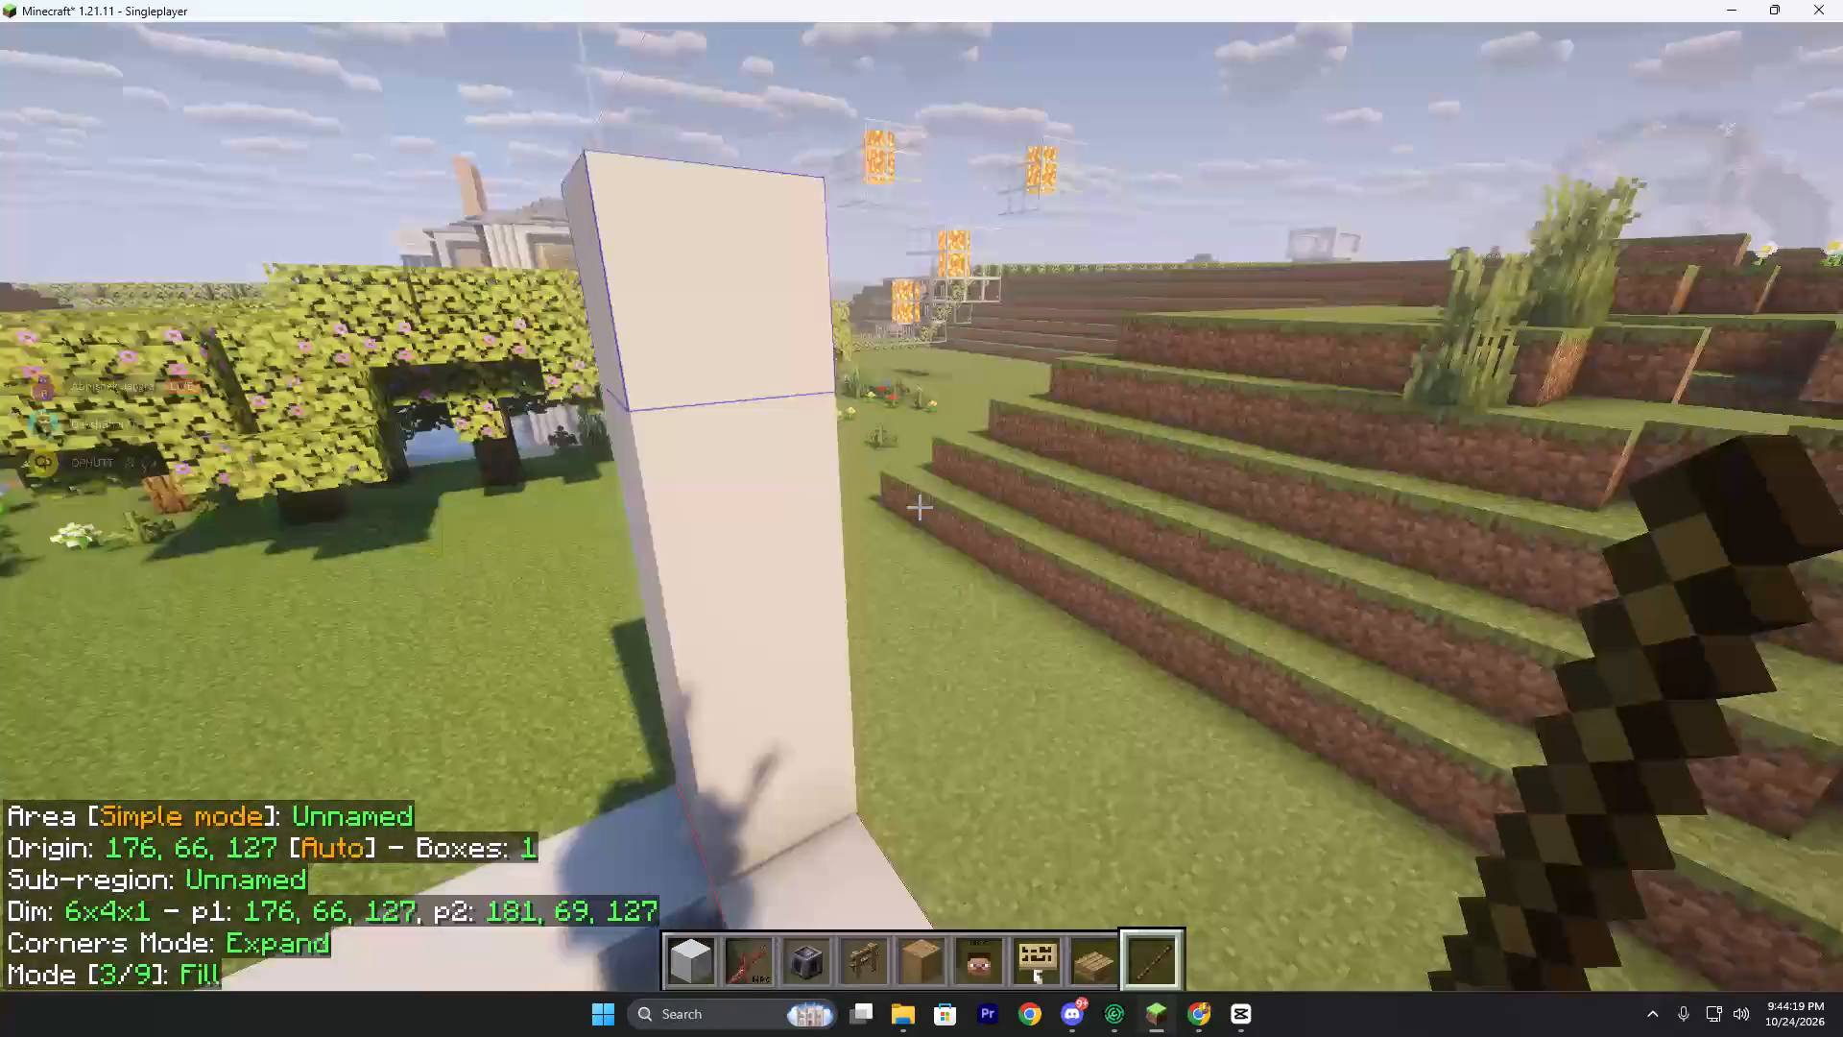
{"action": "middle_click", "coordinate": [921, 506]}
{"action": "middle_click", "coordinate": [921, 506], "text": "alt"}
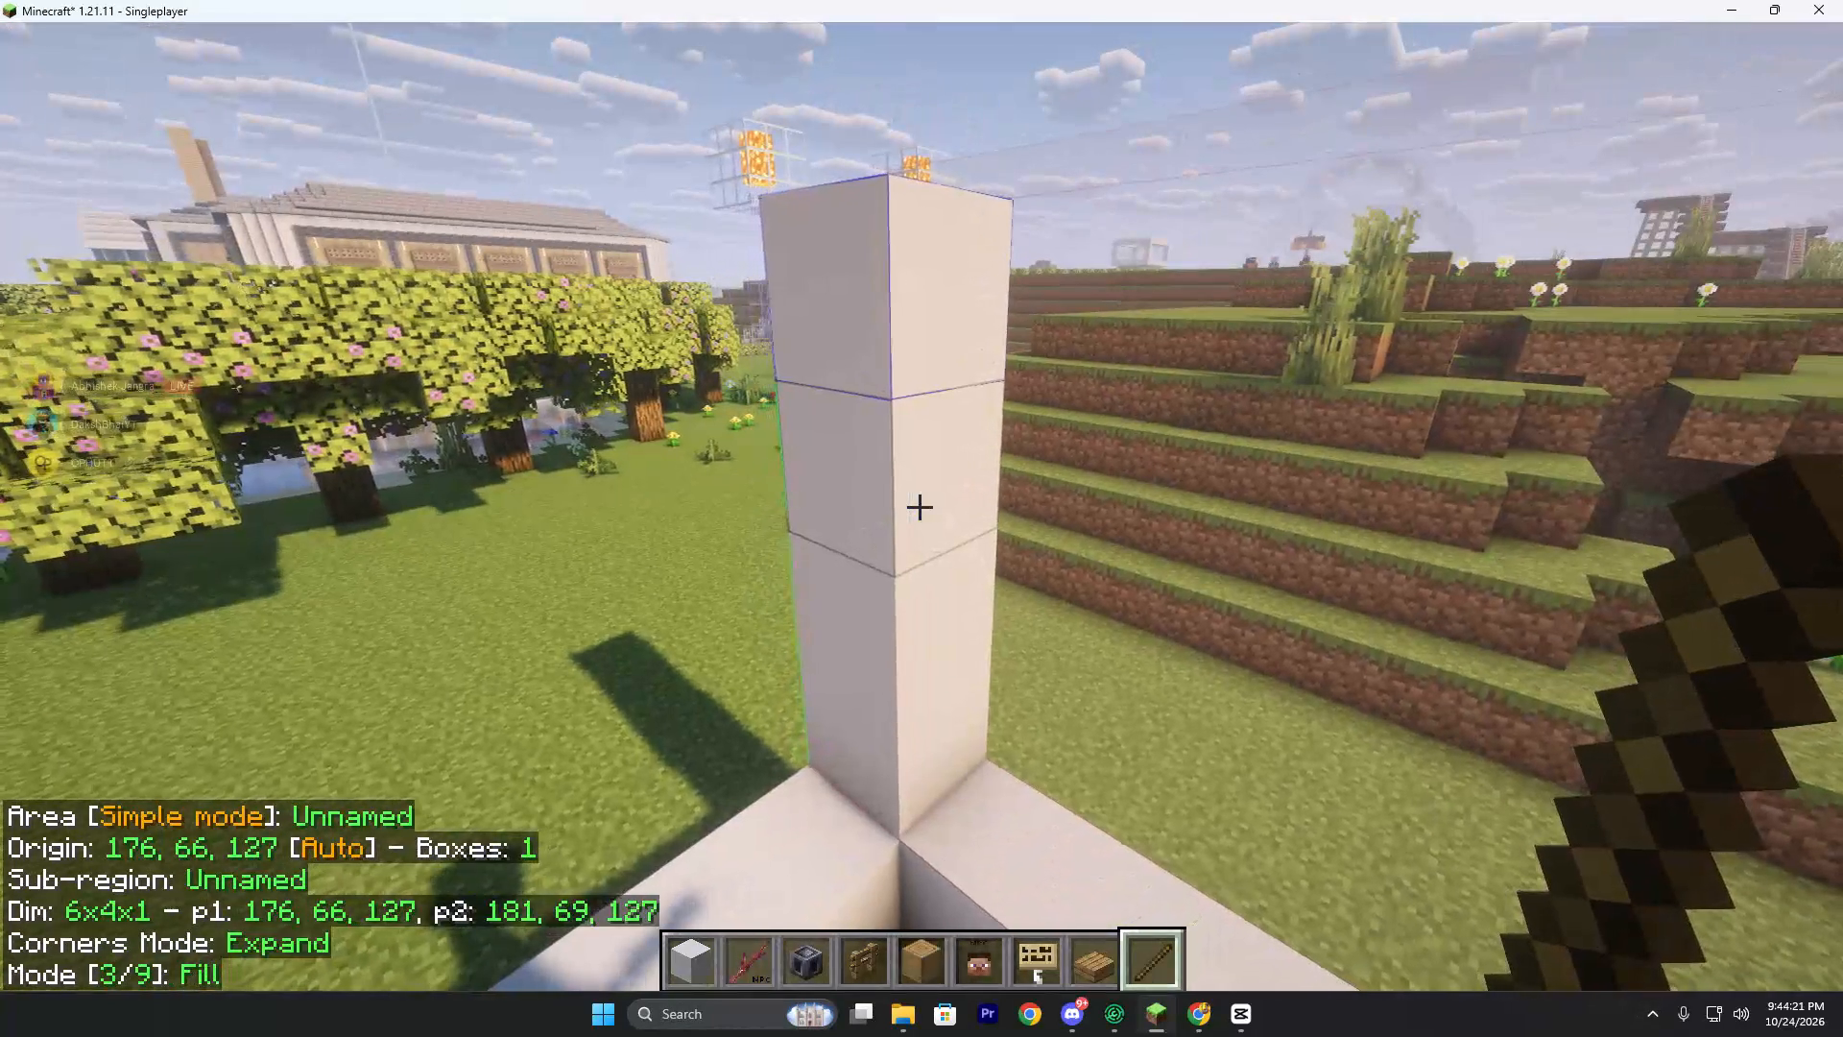
{"action": "middle_click", "coordinate": [921, 506]}
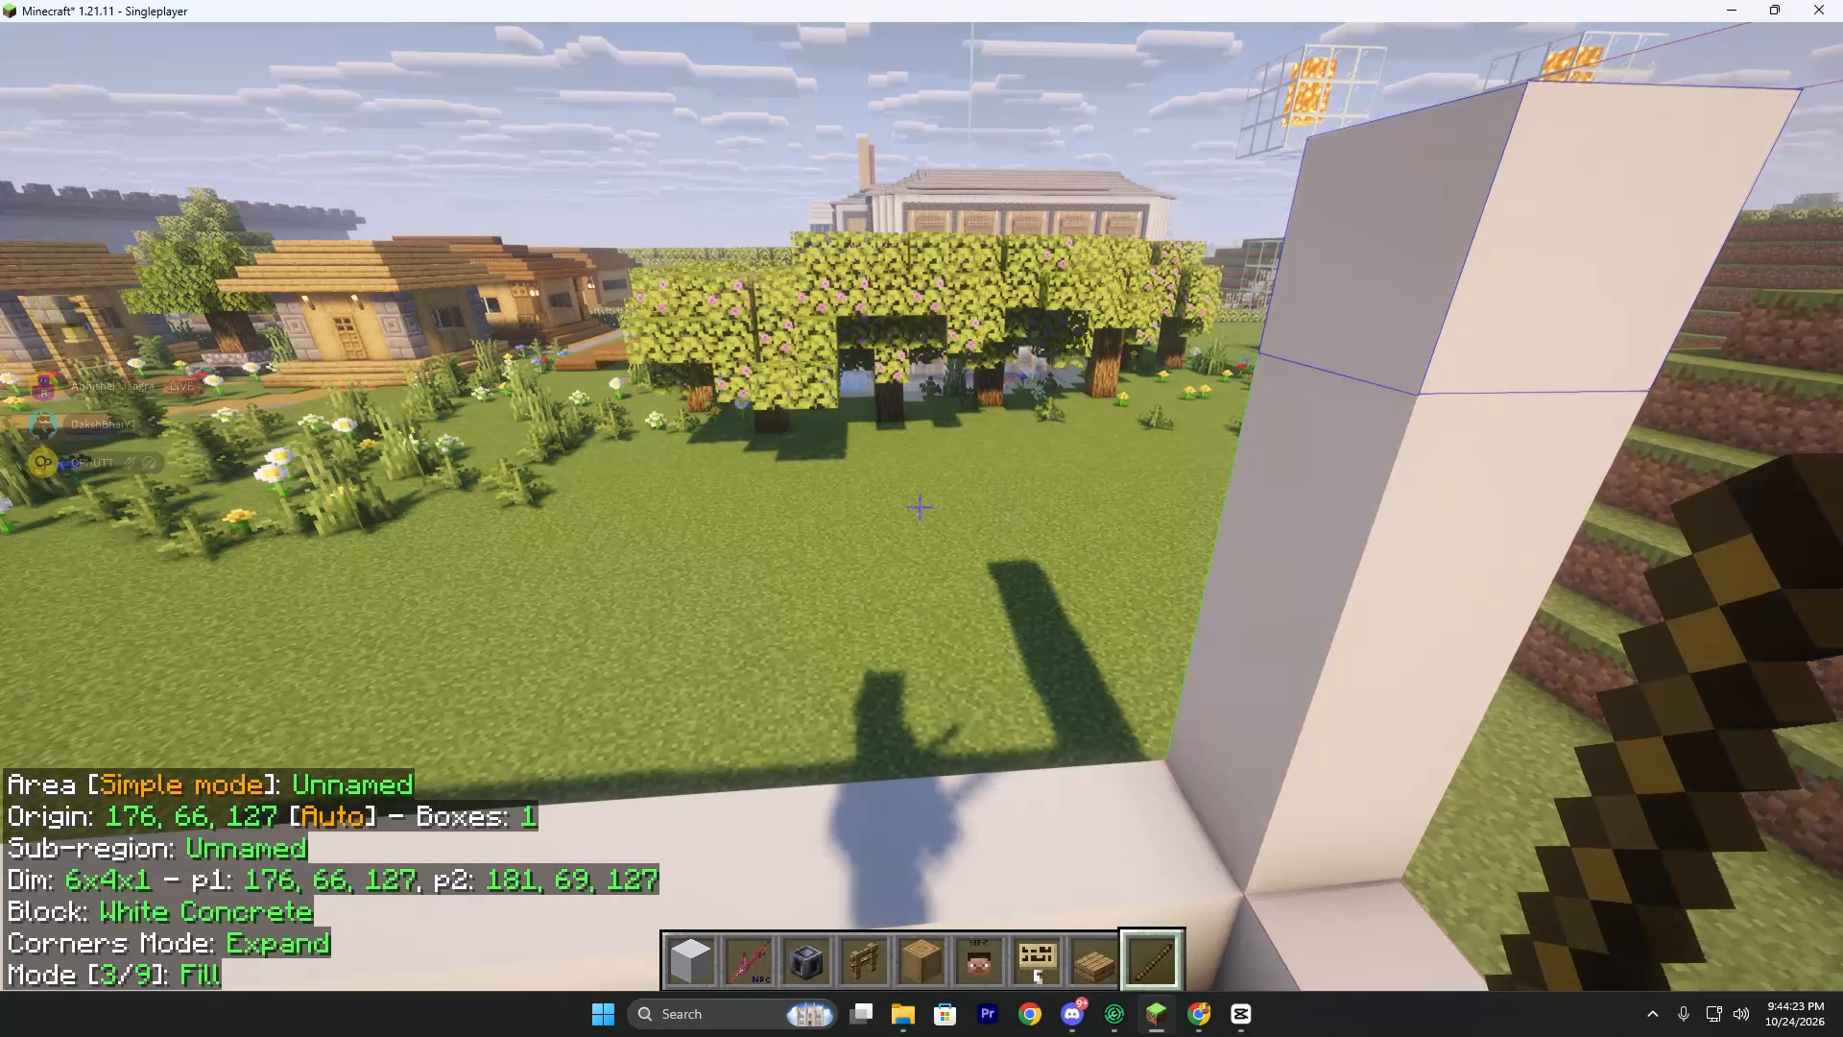
{"action": "key", "text": "bracketright"}
Fill a 1x5x10 White Concrete wall along the long edge, from 181, 69, 127 to 181, 65, 118.
{"action": "key", "text": "a"}
{"action": "left_click", "coordinate": [921, 506]}
{"action": "right_click", "coordinate": [921, 506]}
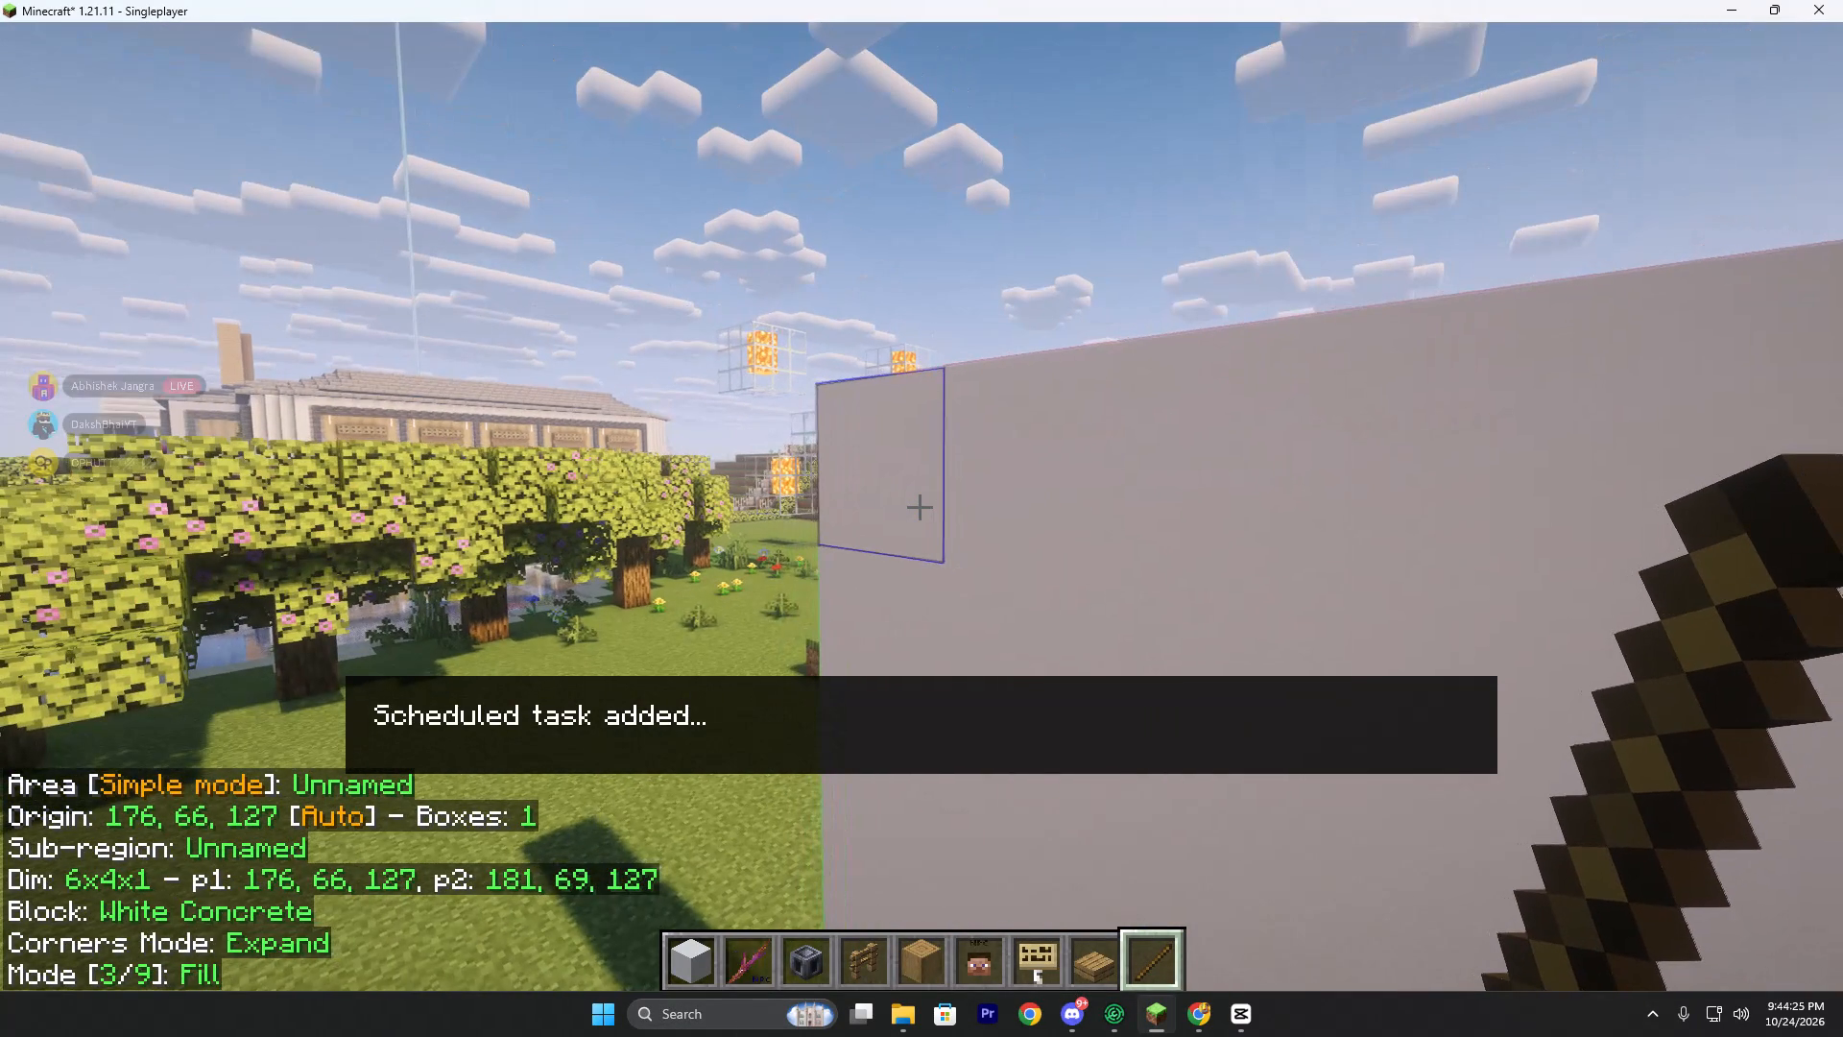
{"action": "left_click", "coordinate": [921, 506]}
{"action": "key", "text": "w"}
{"action": "left_click", "coordinate": [921, 506]}
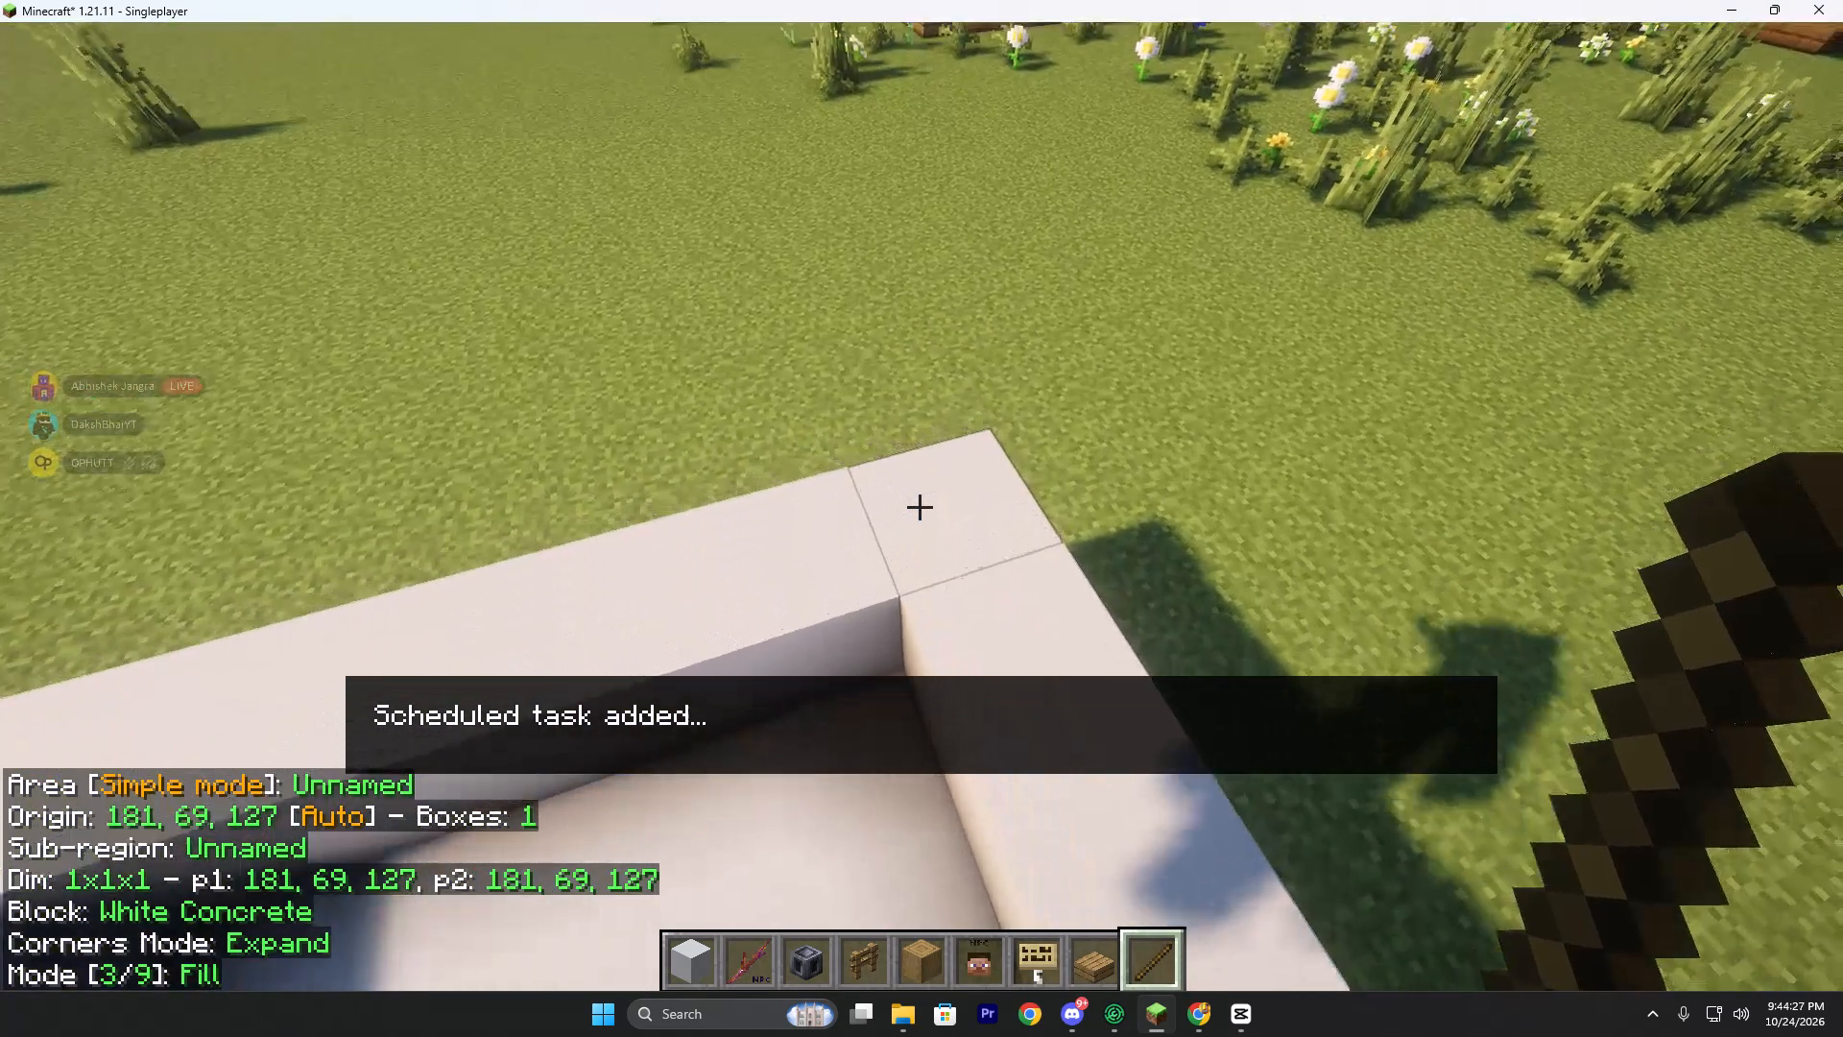
{"action": "key", "text": "bracketright"}
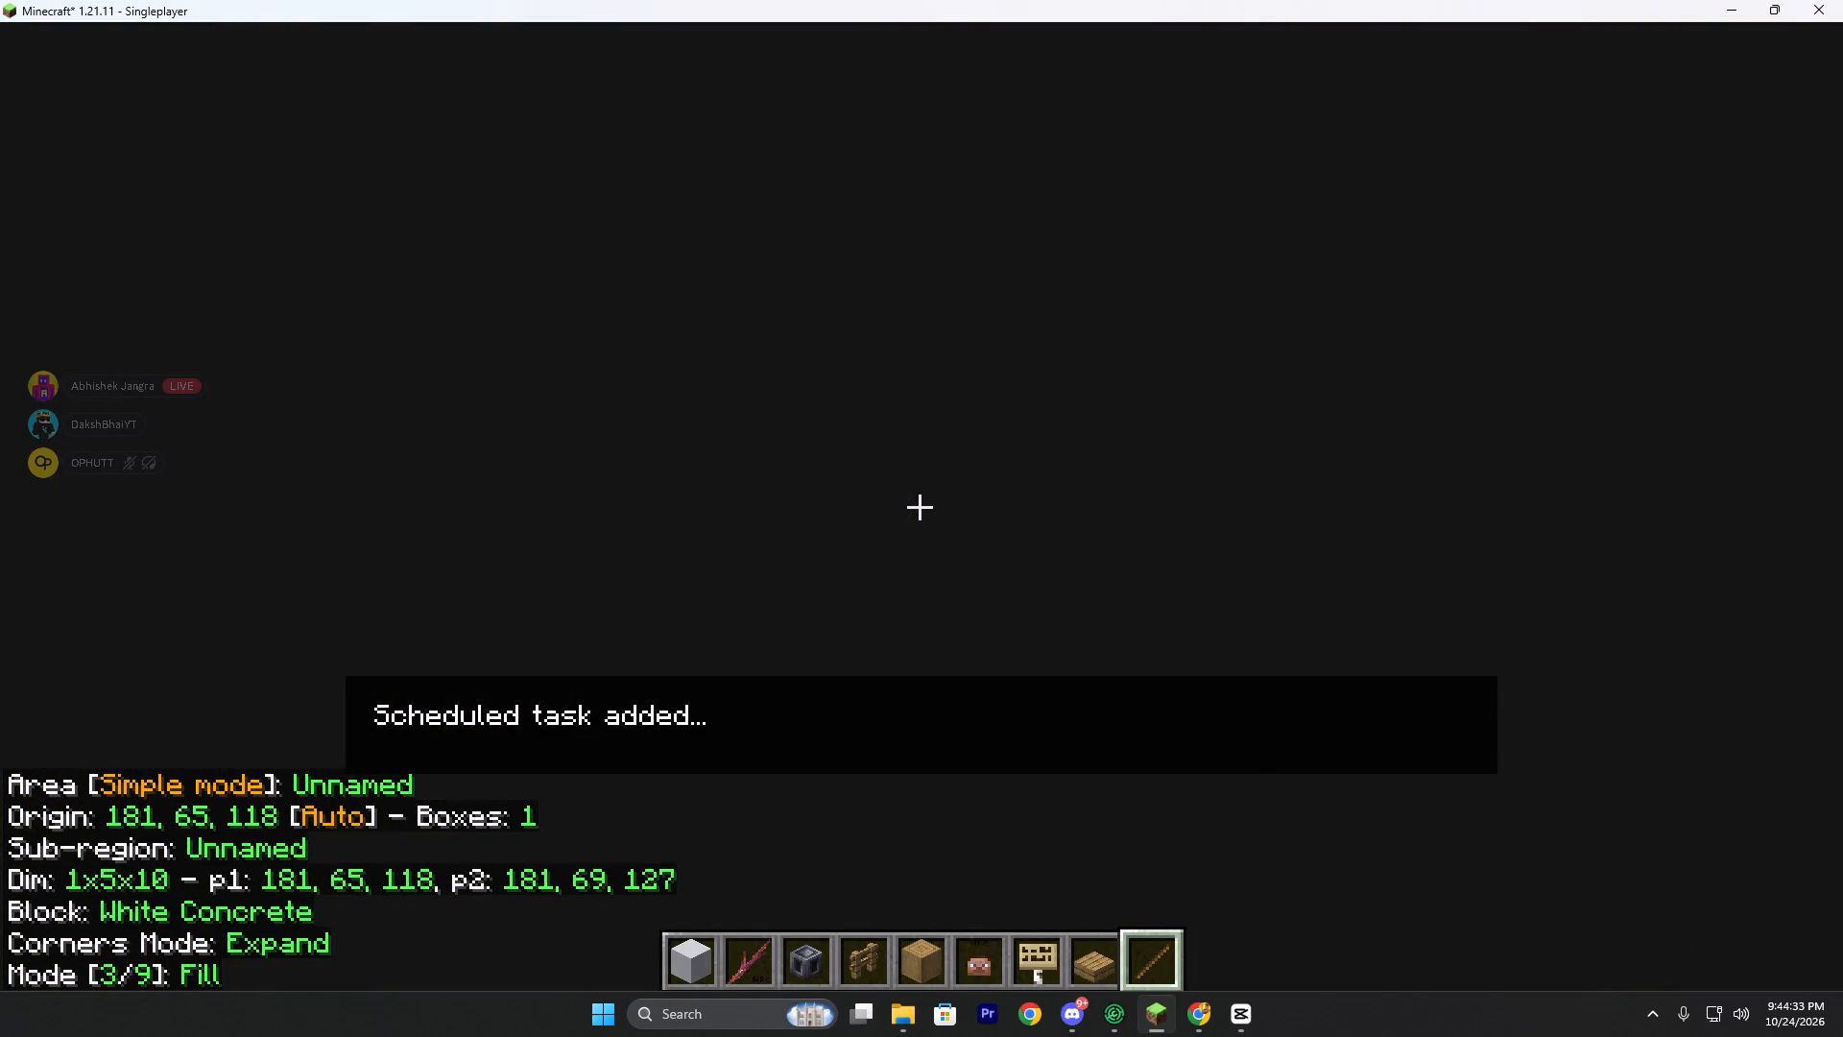
Switch to Spectator Mode and move out of the filled long wall.
{"action": "key", "text": "F3"}
{"action": "key", "text": "F4"}
{"action": "key", "text": "F4"}
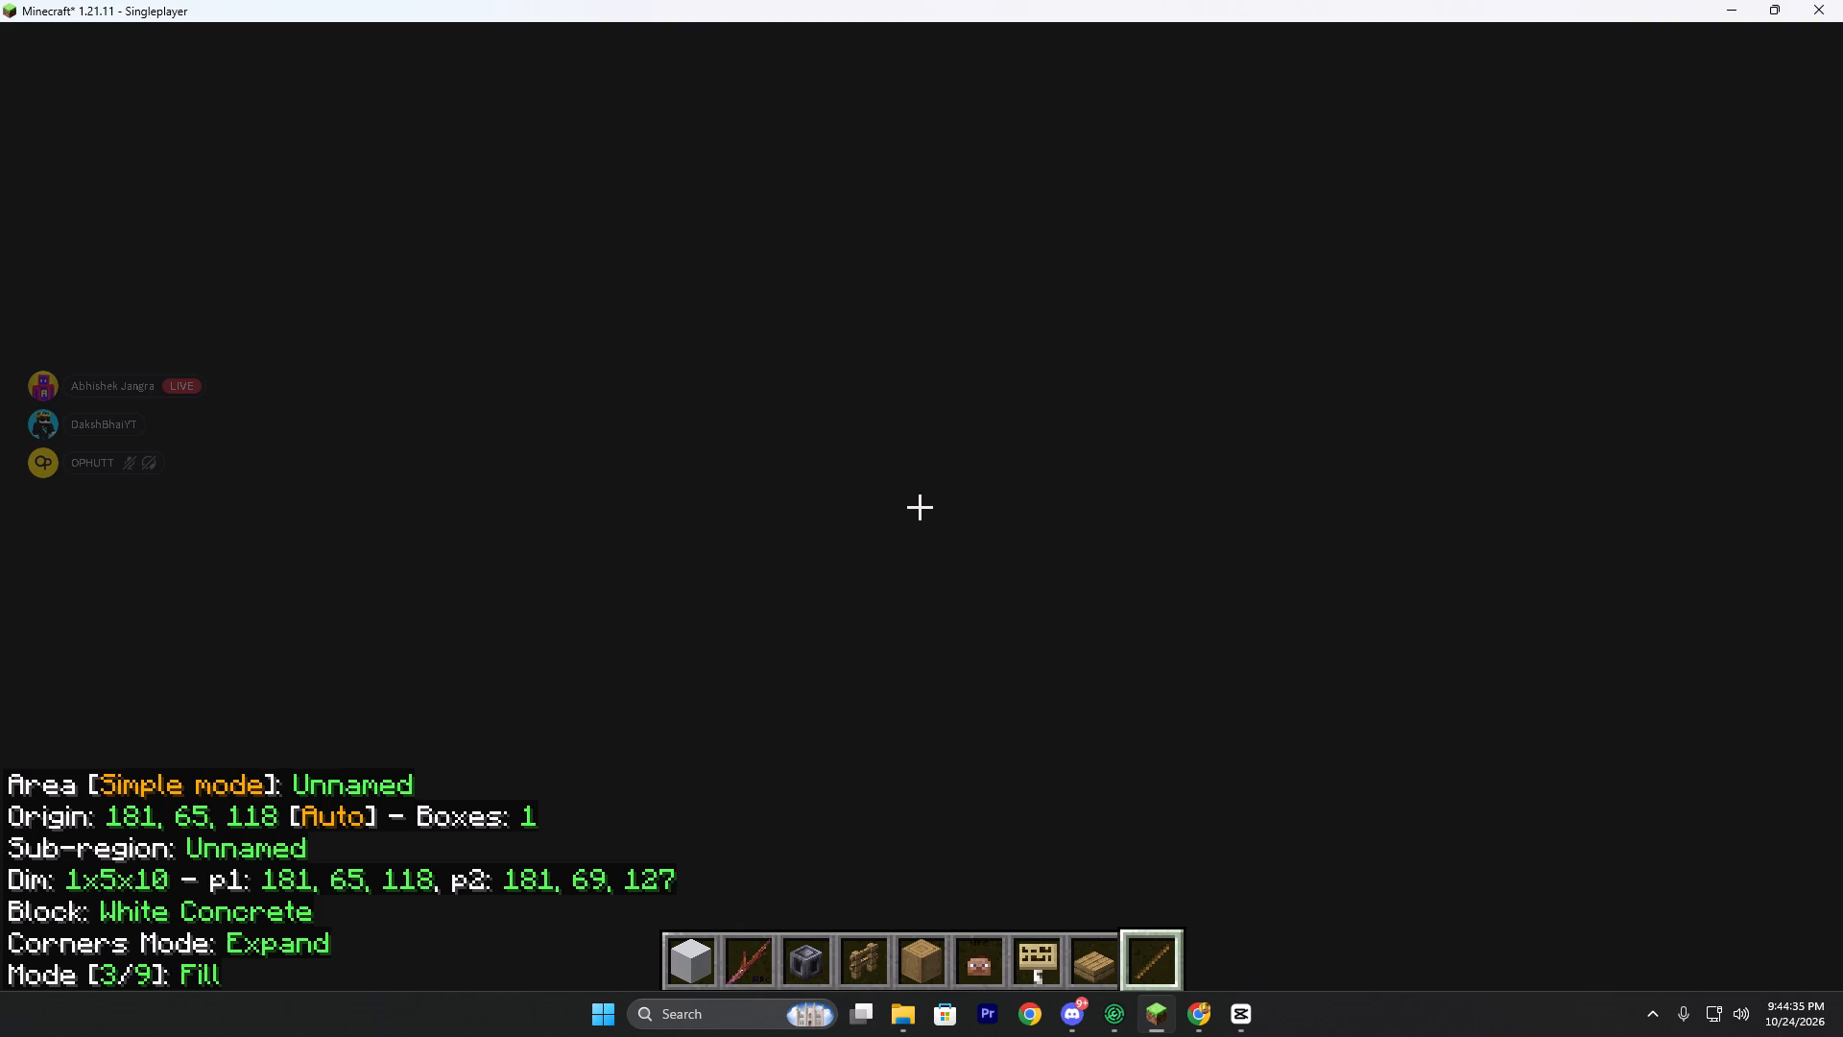
{"action": "key", "text": "F4"}
{"action": "key", "text": "F4"}
{"action": "key", "text": "F4"}
{"action": "key", "text": "F4"}
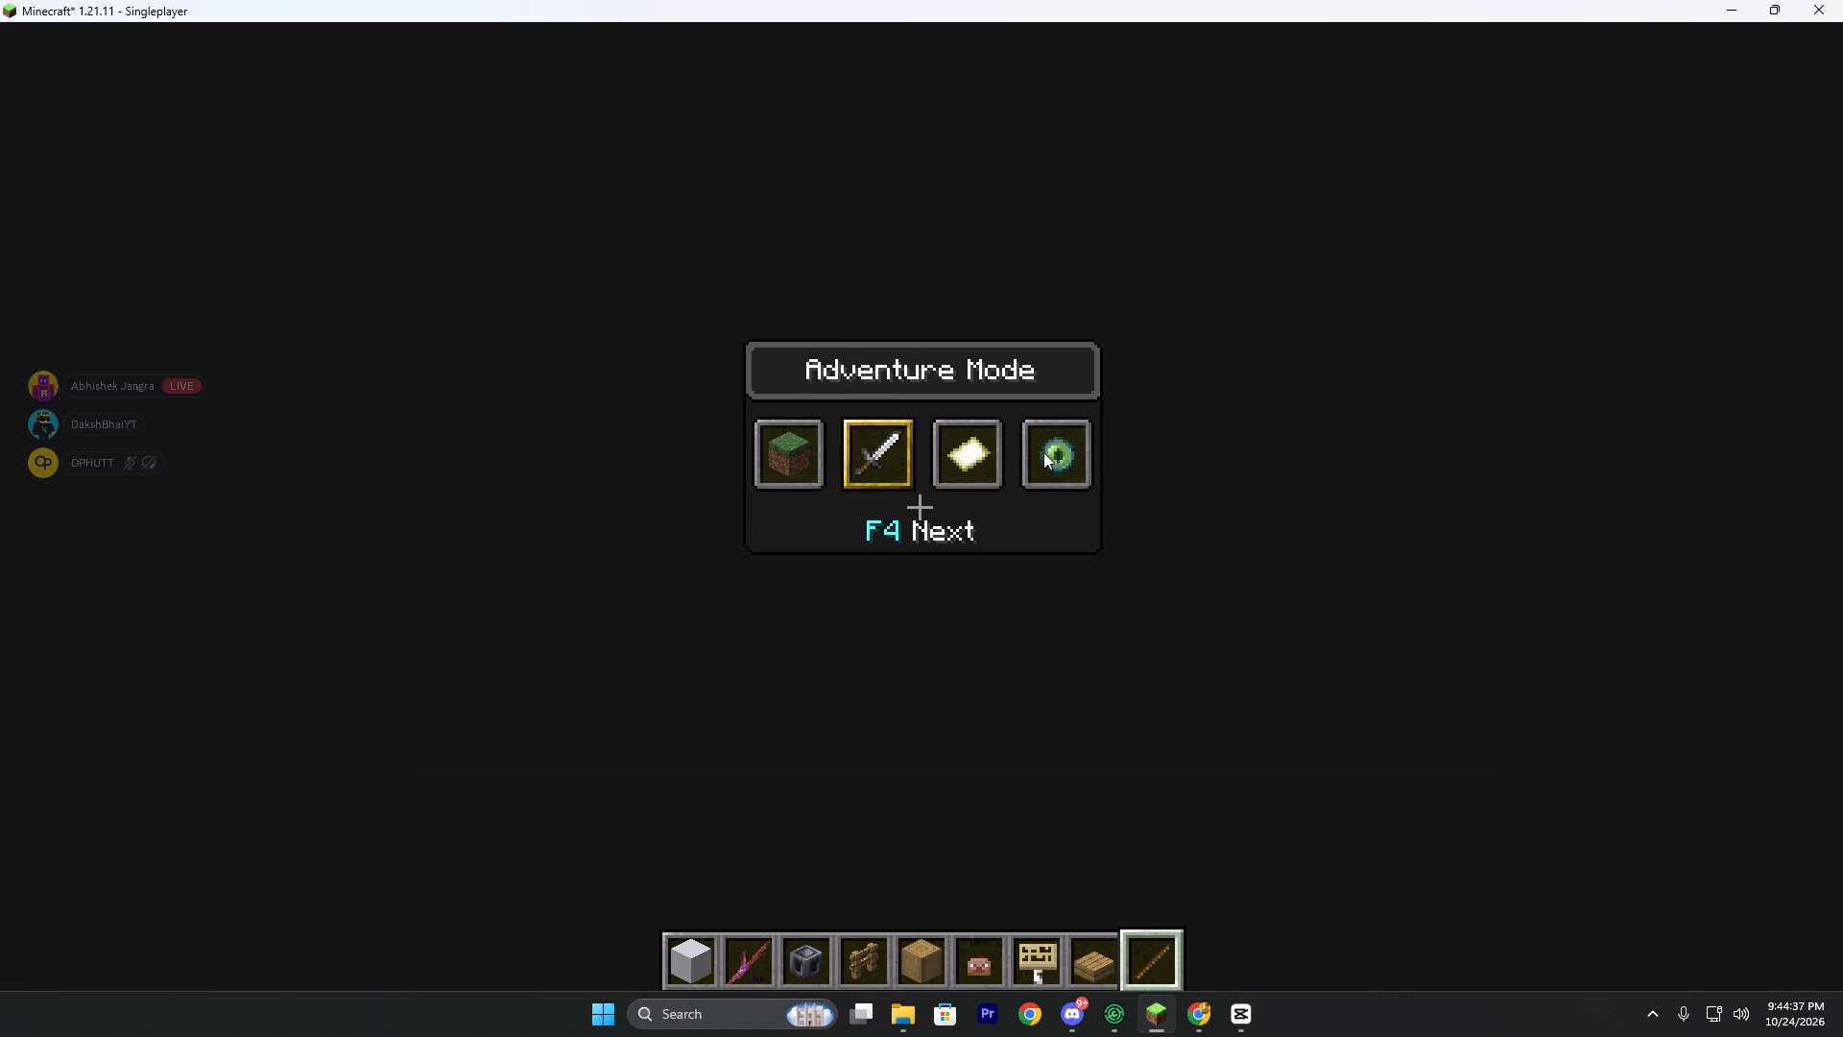
{"action": "key", "text": "F4"}
{"action": "key", "text": "d"}
{"action": "key", "text": "s"}
{"action": "key", "text": "e"}
{"action": "key", "text": "e"}
{"action": "key", "text": "e"}
{"action": "key", "text": "e"}
{"action": "key", "text": "e"}
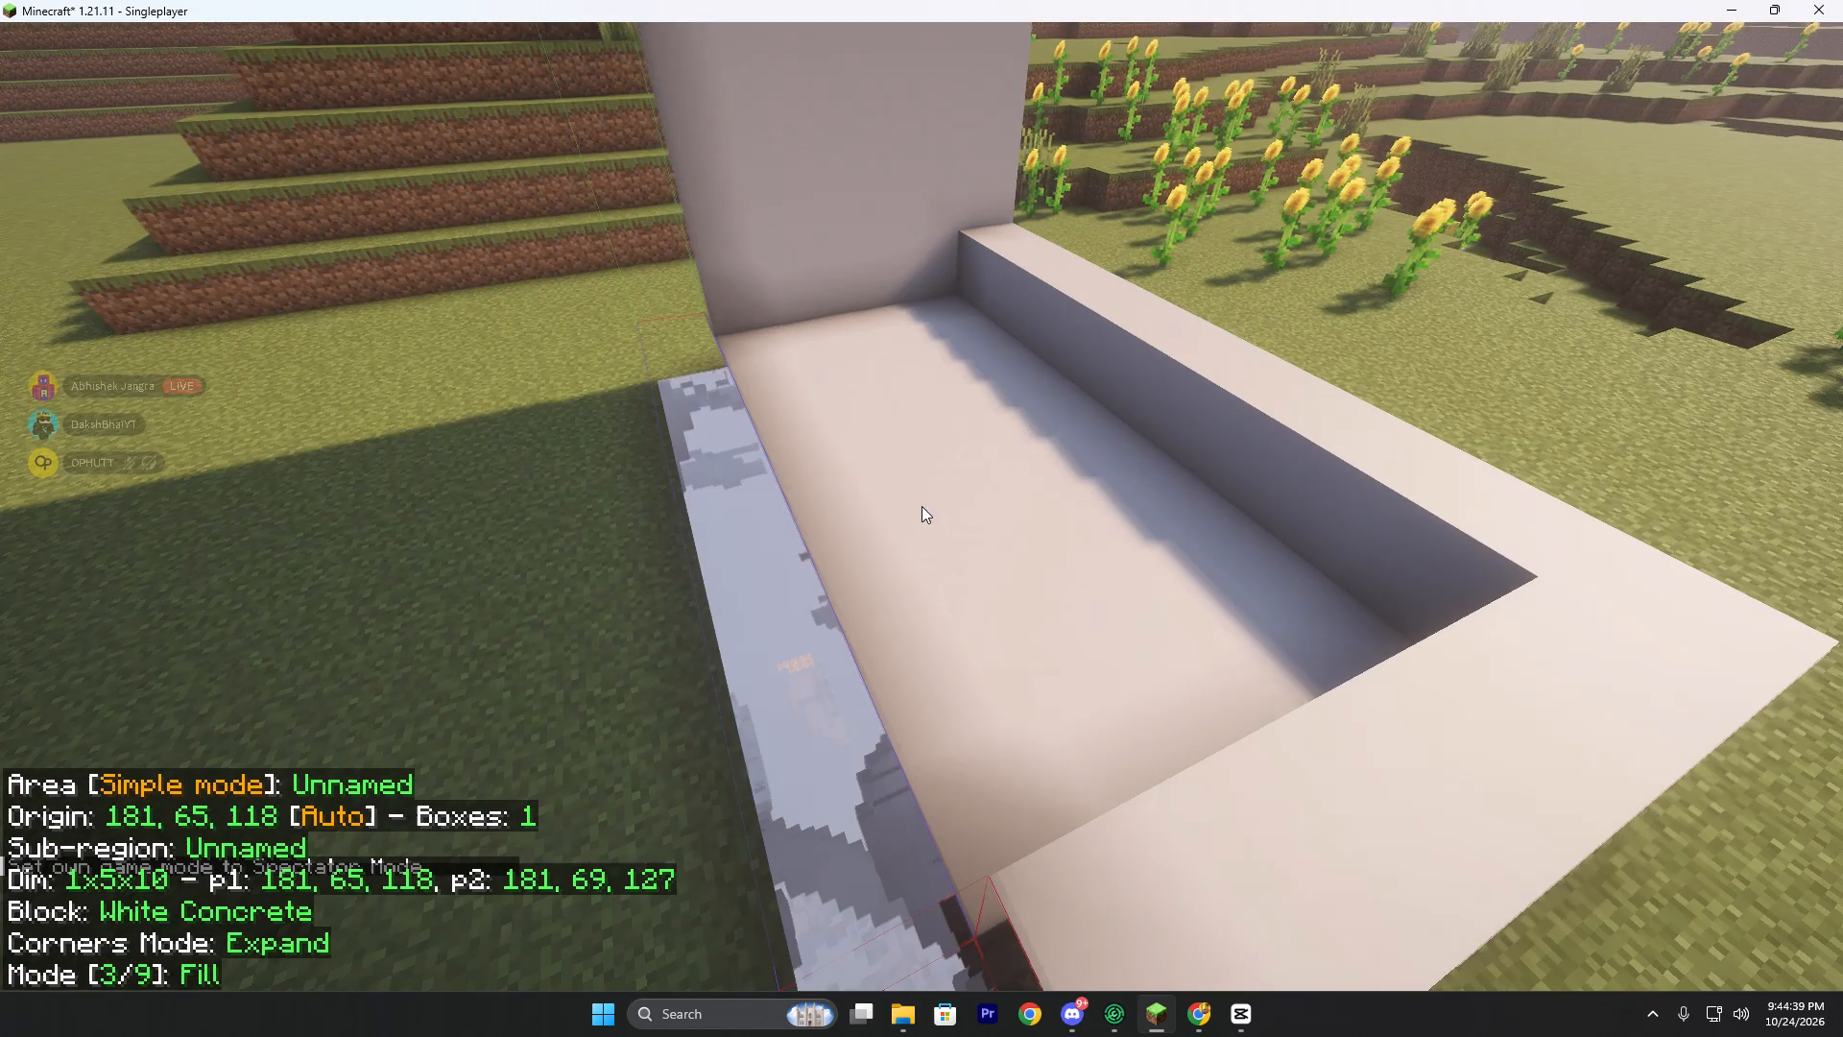
{"action": "key", "text": "w"}
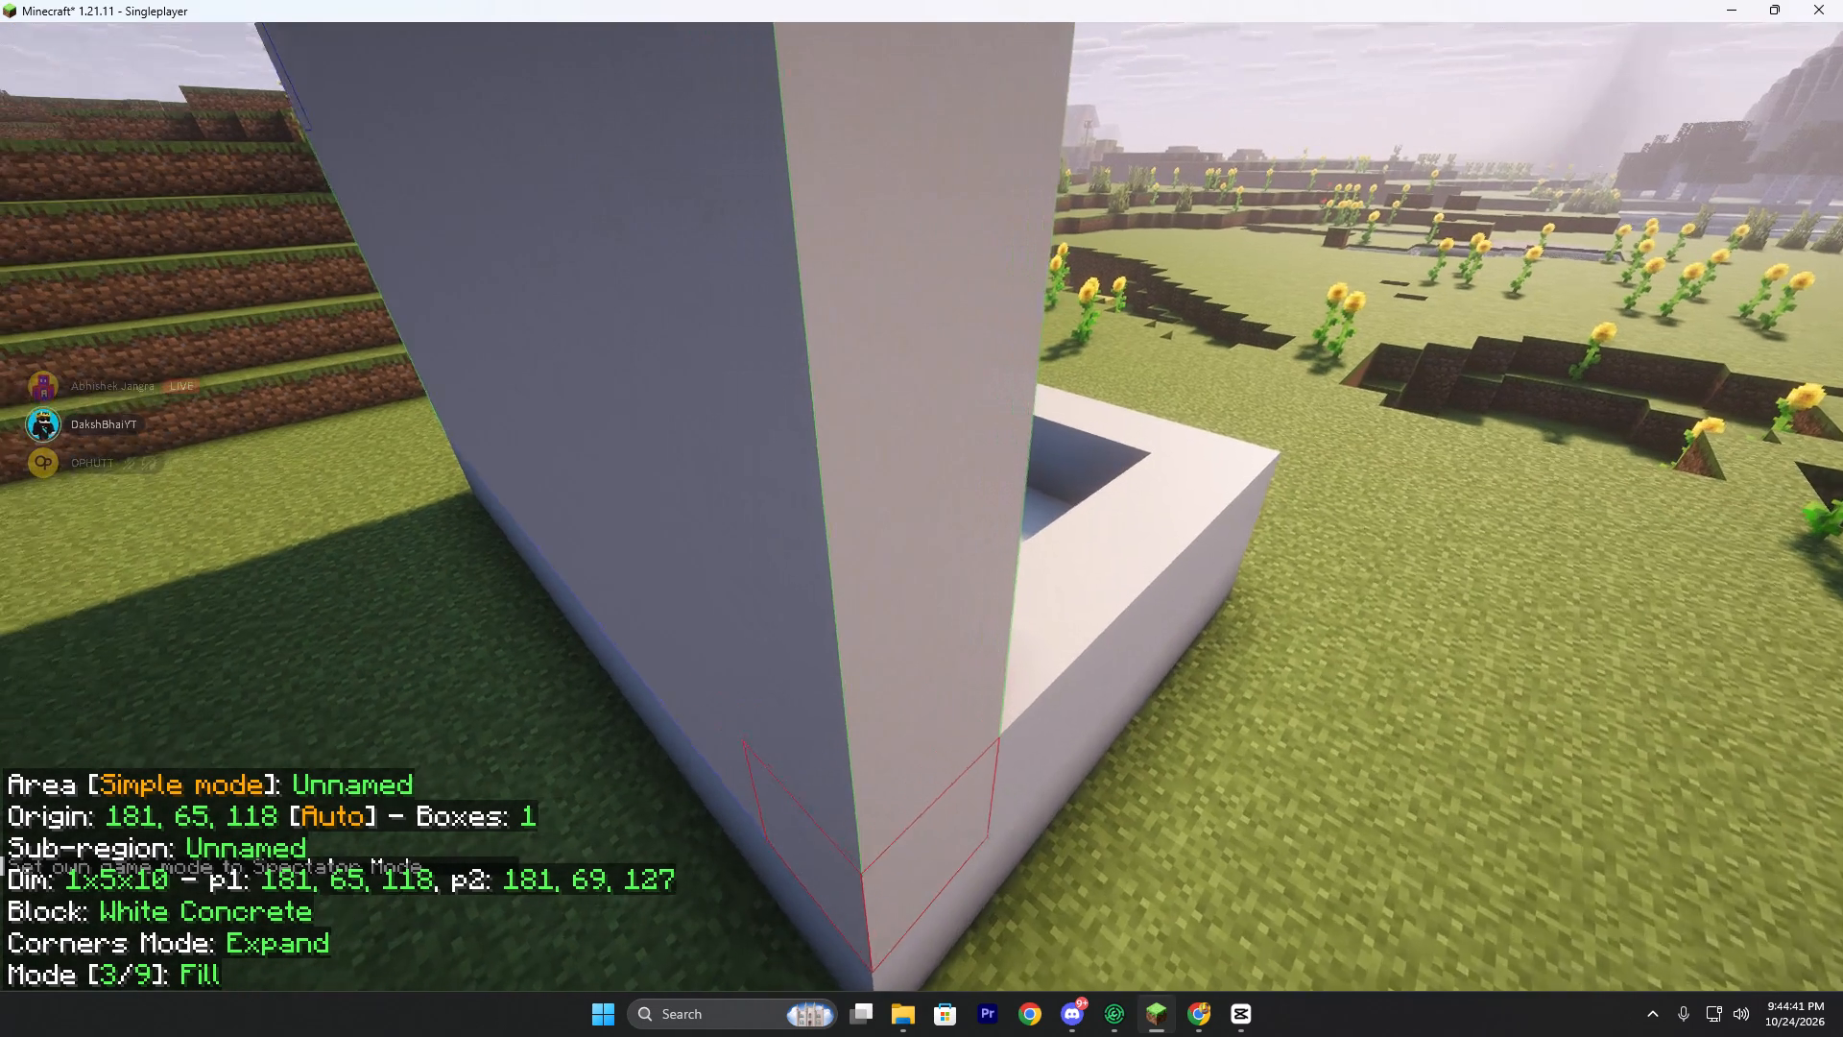
{"action": "type", "text": "ws"}
Switch the game mode back to Creative.
{"action": "key", "text": "F3"}
{"action": "key", "text": "F4"}
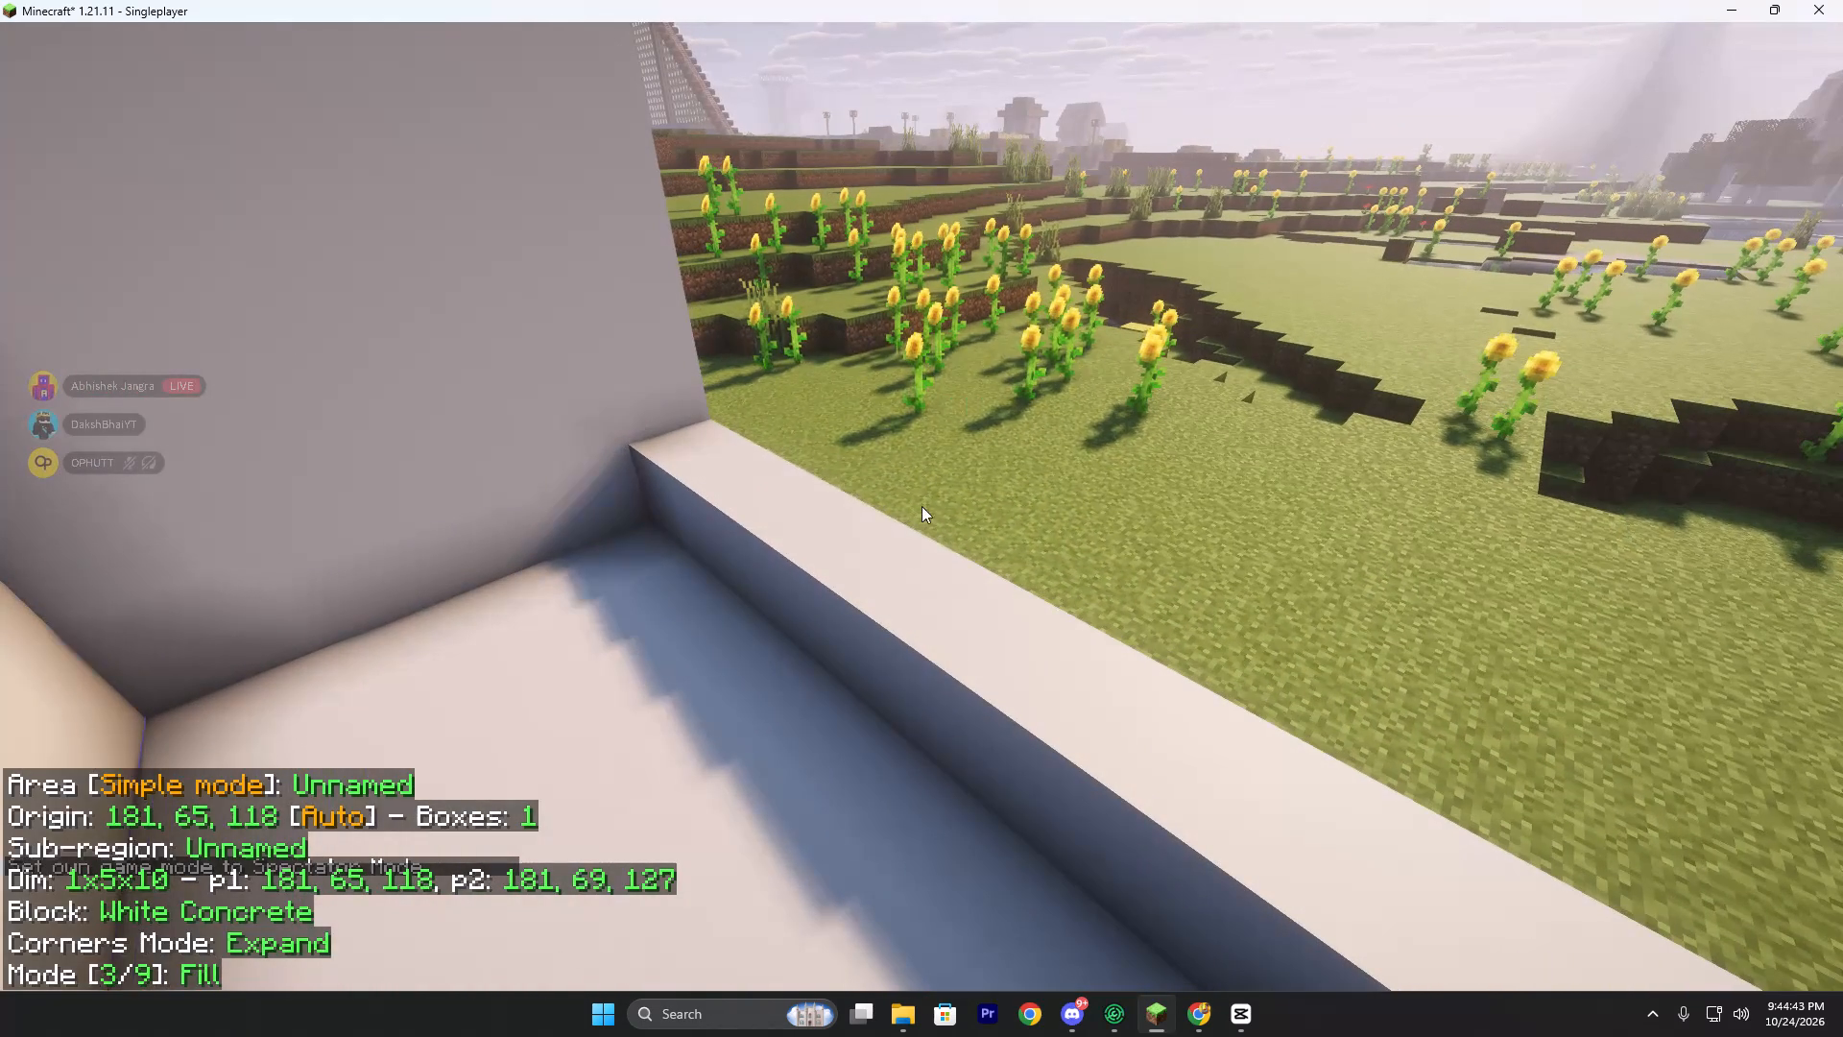
Fill a matching 1x5x10 White Concrete wall along the opposite long edge, from 176, 69, 127 to 176, 65, 118.
{"action": "key", "text": "w"}
{"action": "key", "text": "w"}
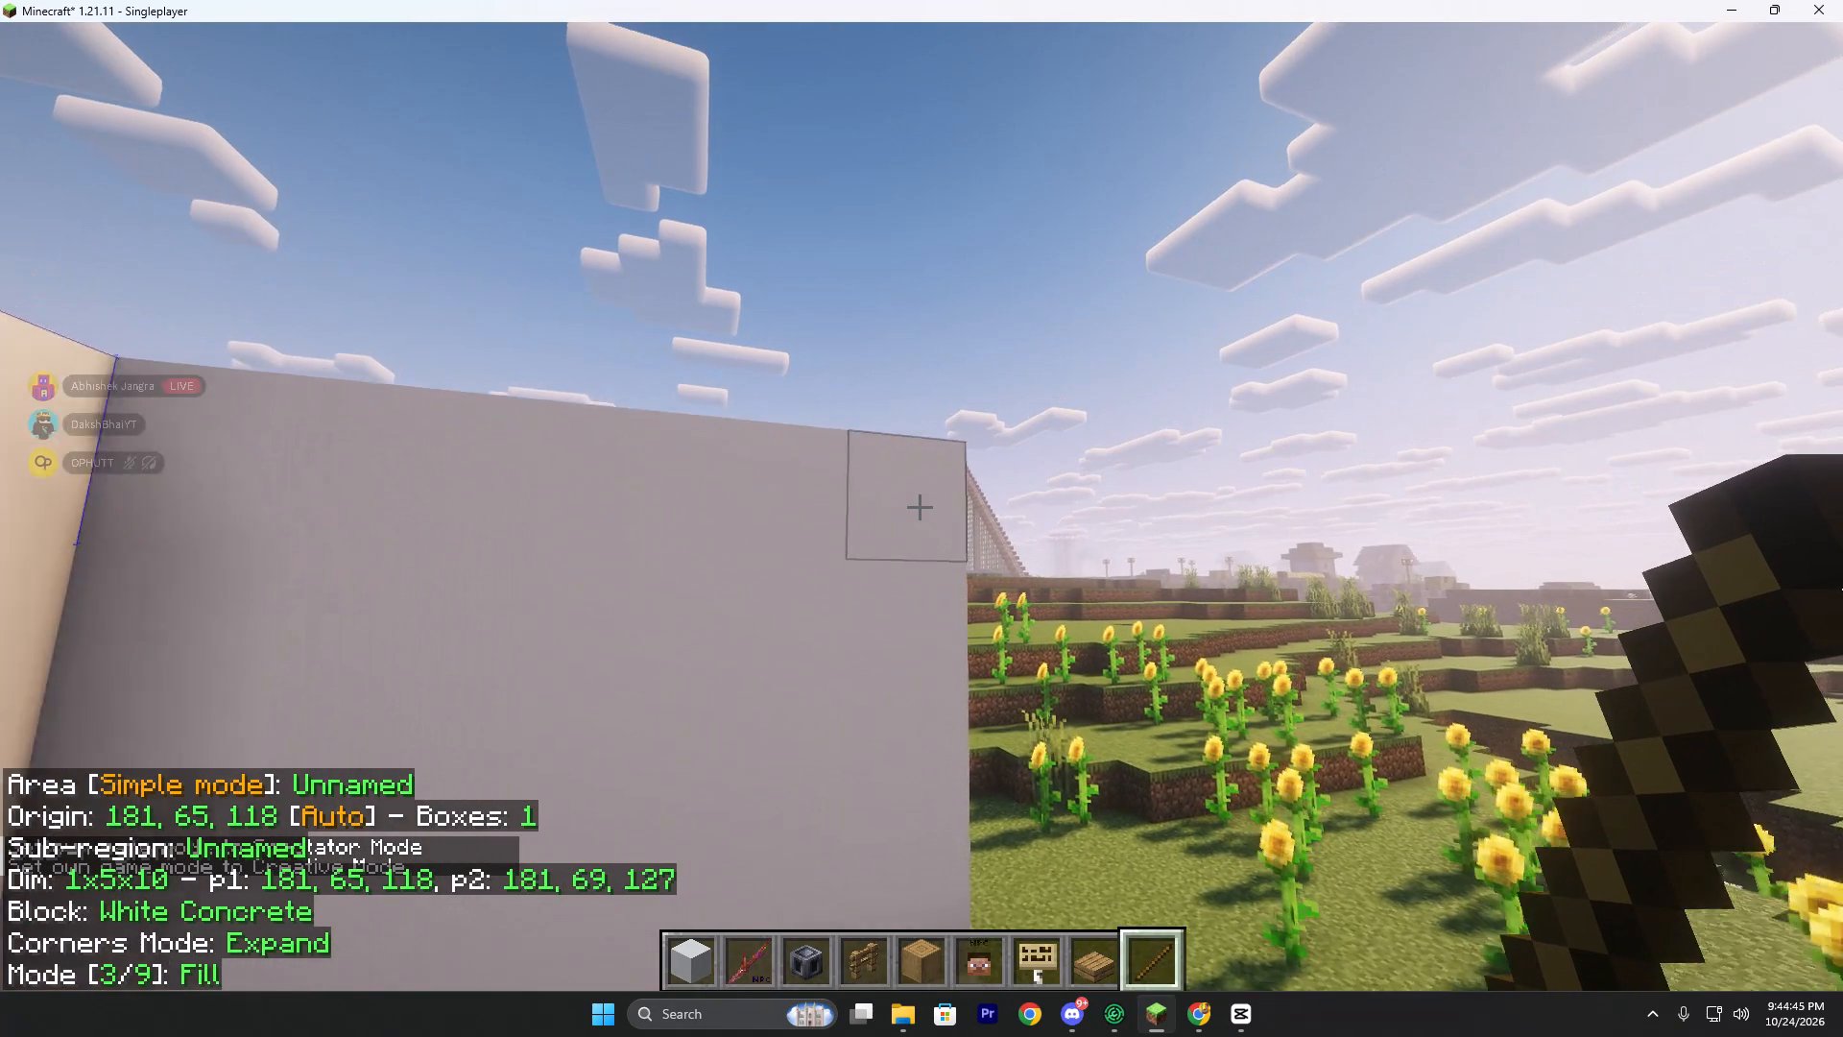
{"action": "left_click", "coordinate": [921, 506]}
{"action": "right_click", "coordinate": [921, 506]}
{"action": "left_click", "coordinate": [921, 506]}
{"action": "key", "text": "w"}
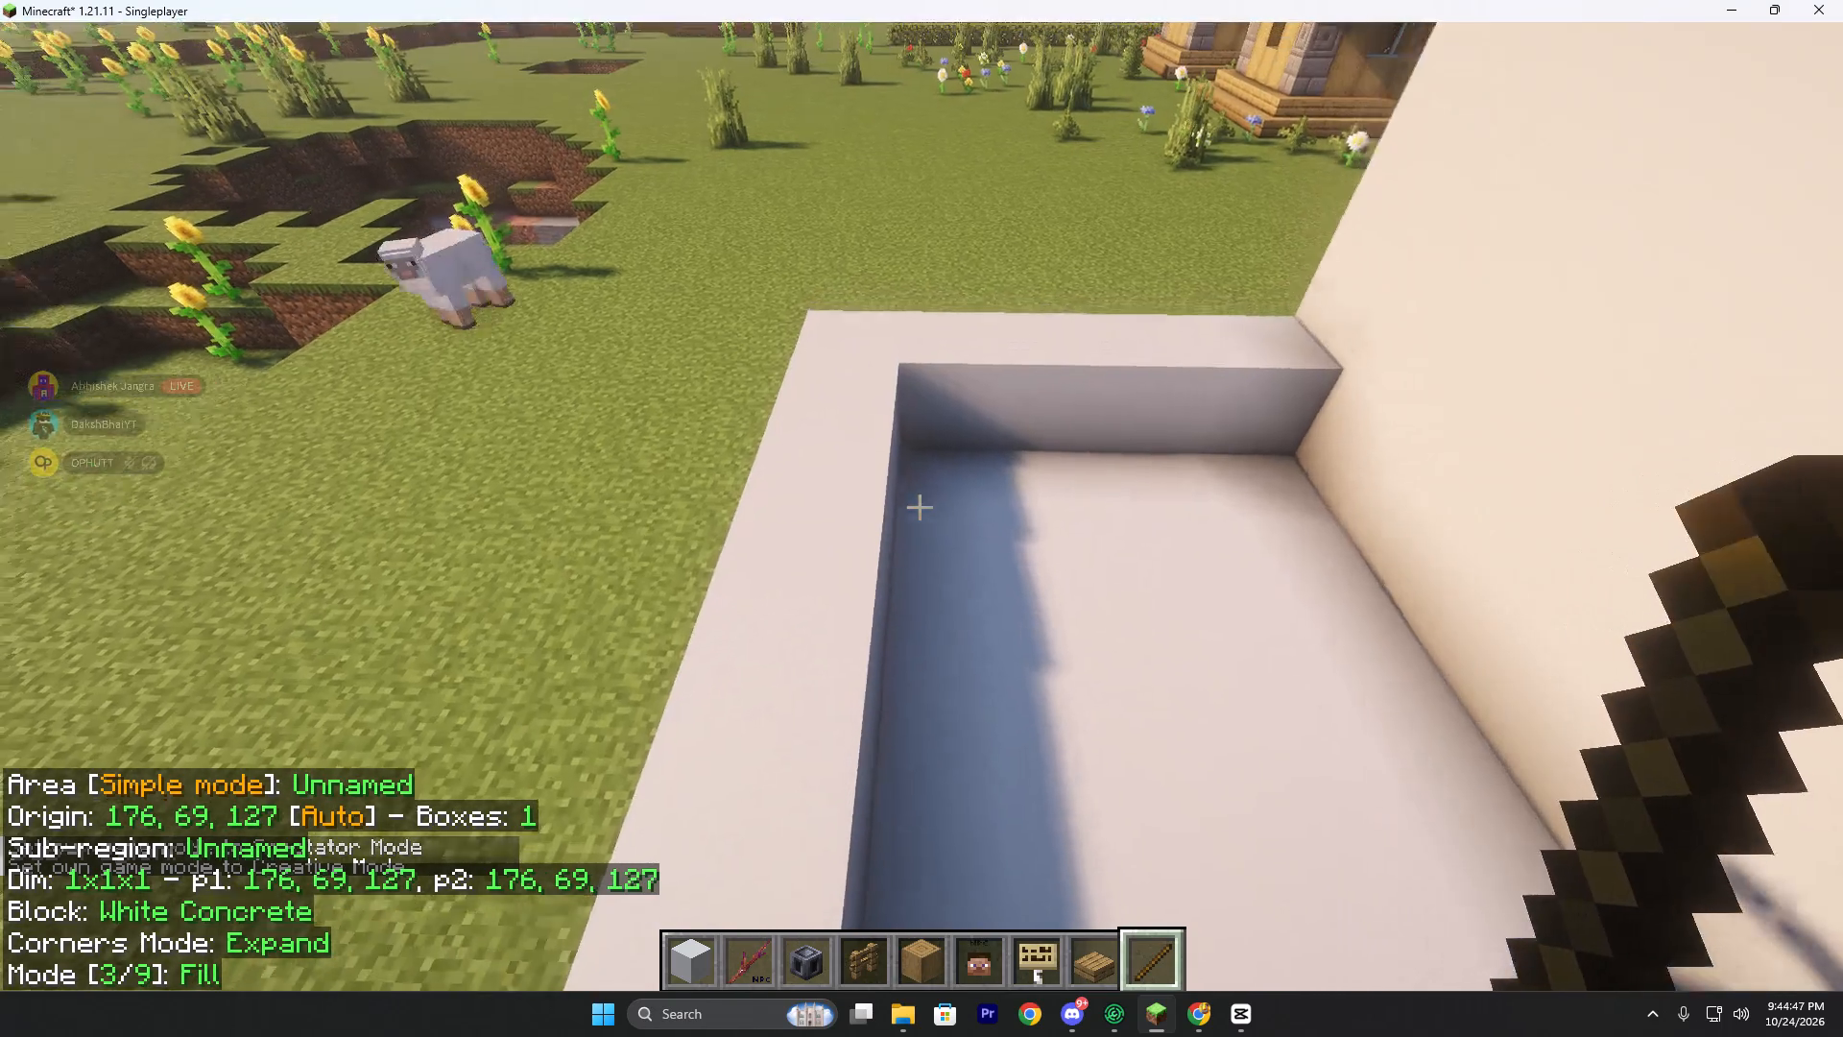
{"action": "left_click", "coordinate": [921, 506]}
{"action": "key", "text": "bracketright"}
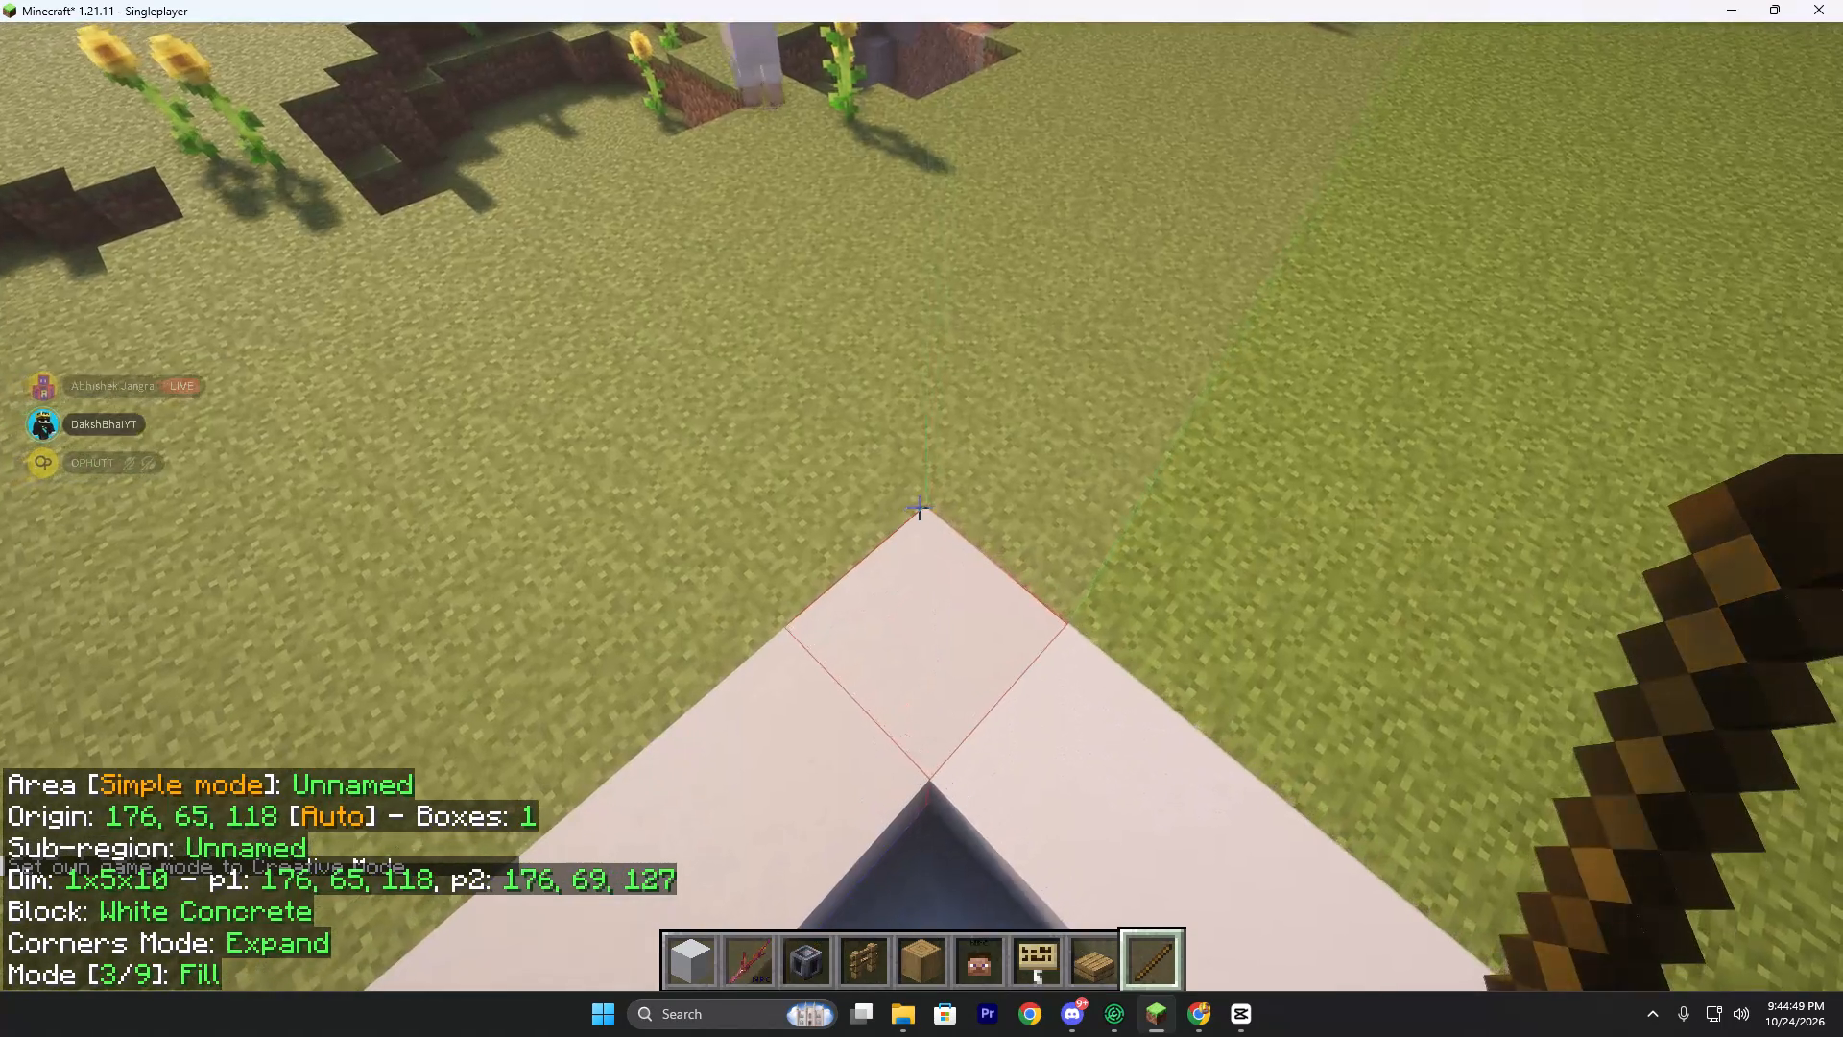
Fill a 5x5x1 White Concrete wall across the open short end, from 176, 65, 118 to 180, 69, 118.
{"action": "key", "text": "d"}
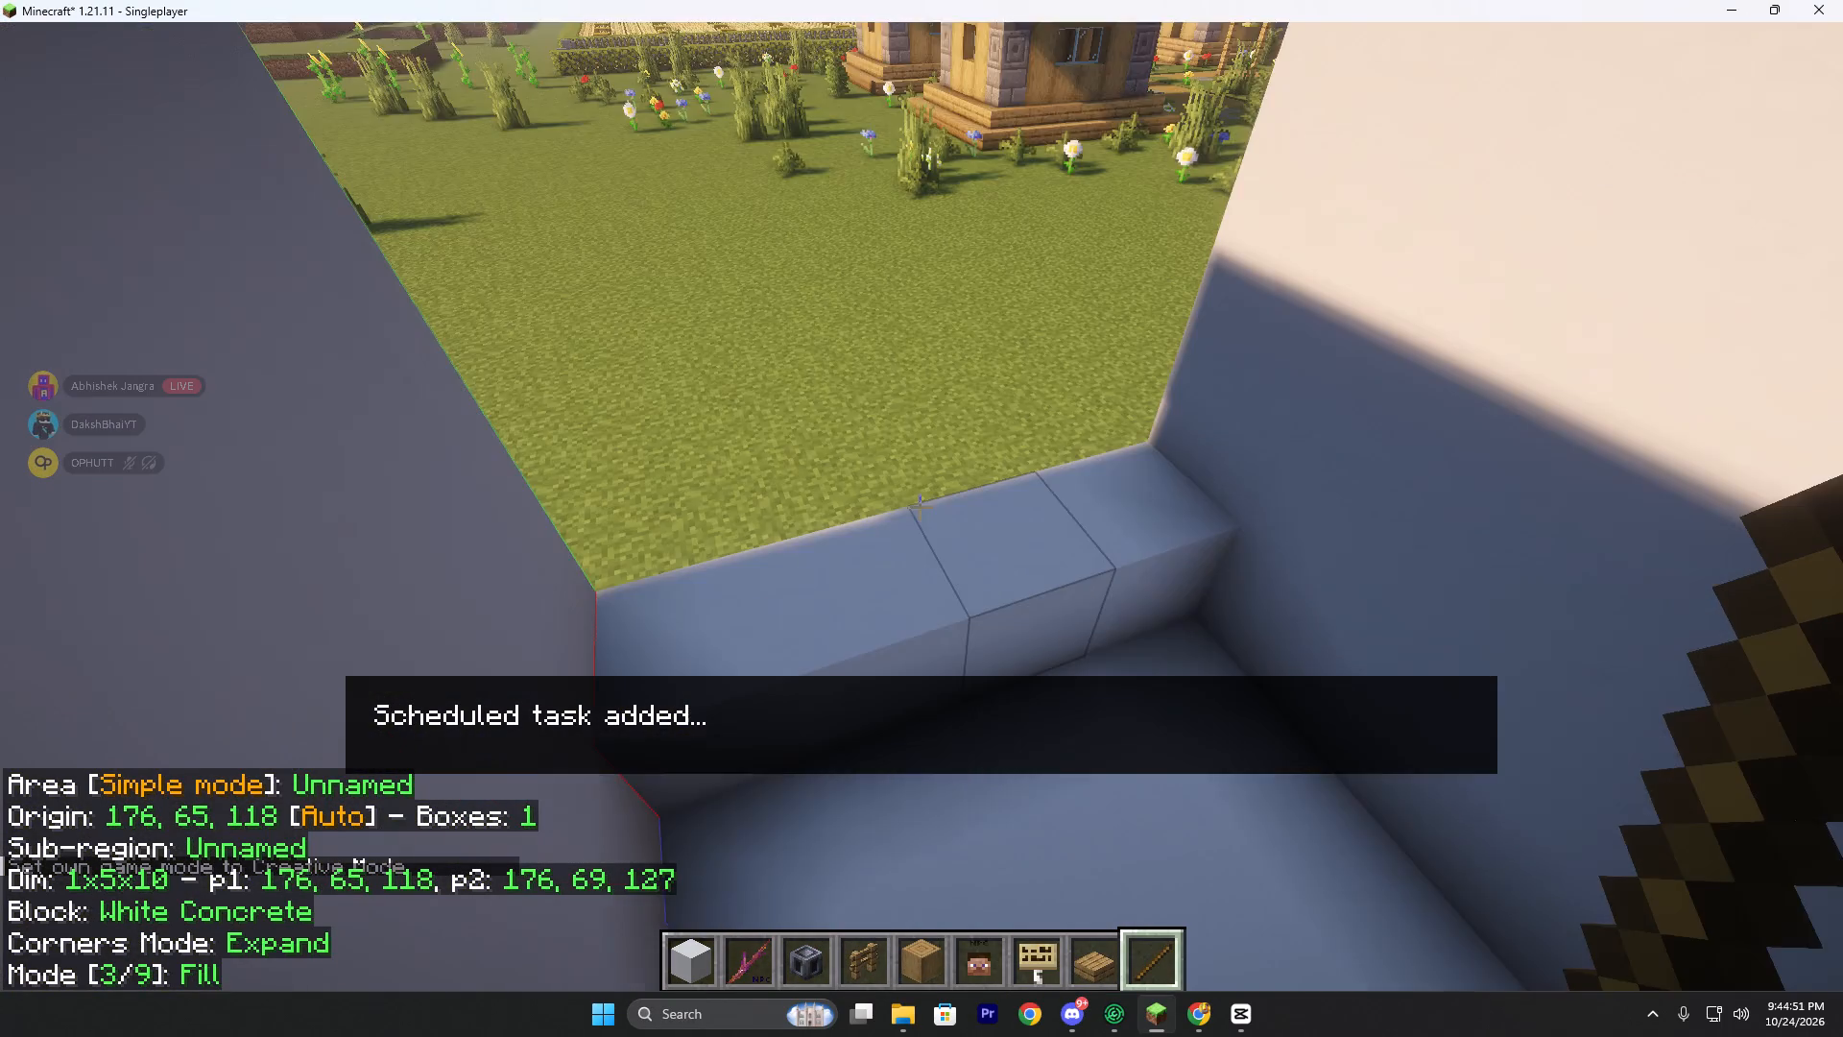
{"action": "left_click", "coordinate": [921, 506]}
{"action": "right_click", "coordinate": [921, 506]}
{"action": "left_click", "coordinate": [921, 506]}
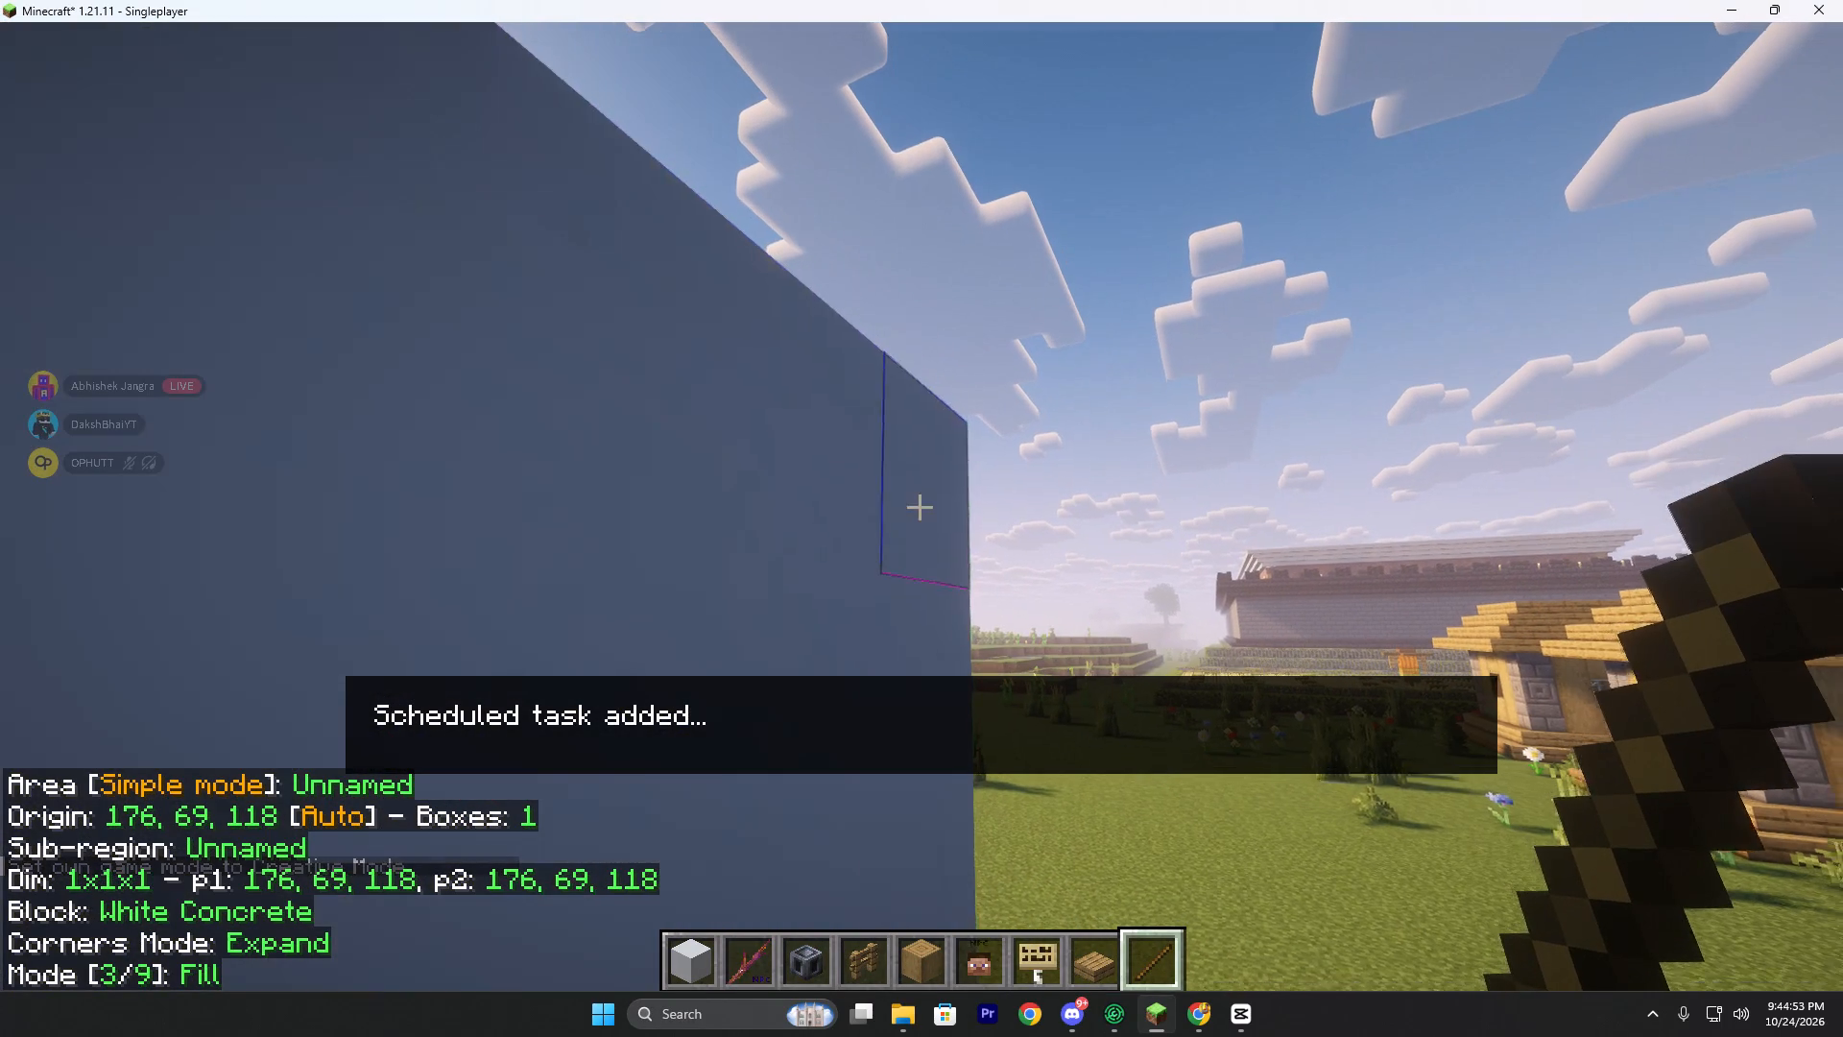
{"action": "key", "text": "w"}
{"action": "left_click", "coordinate": [921, 506]}
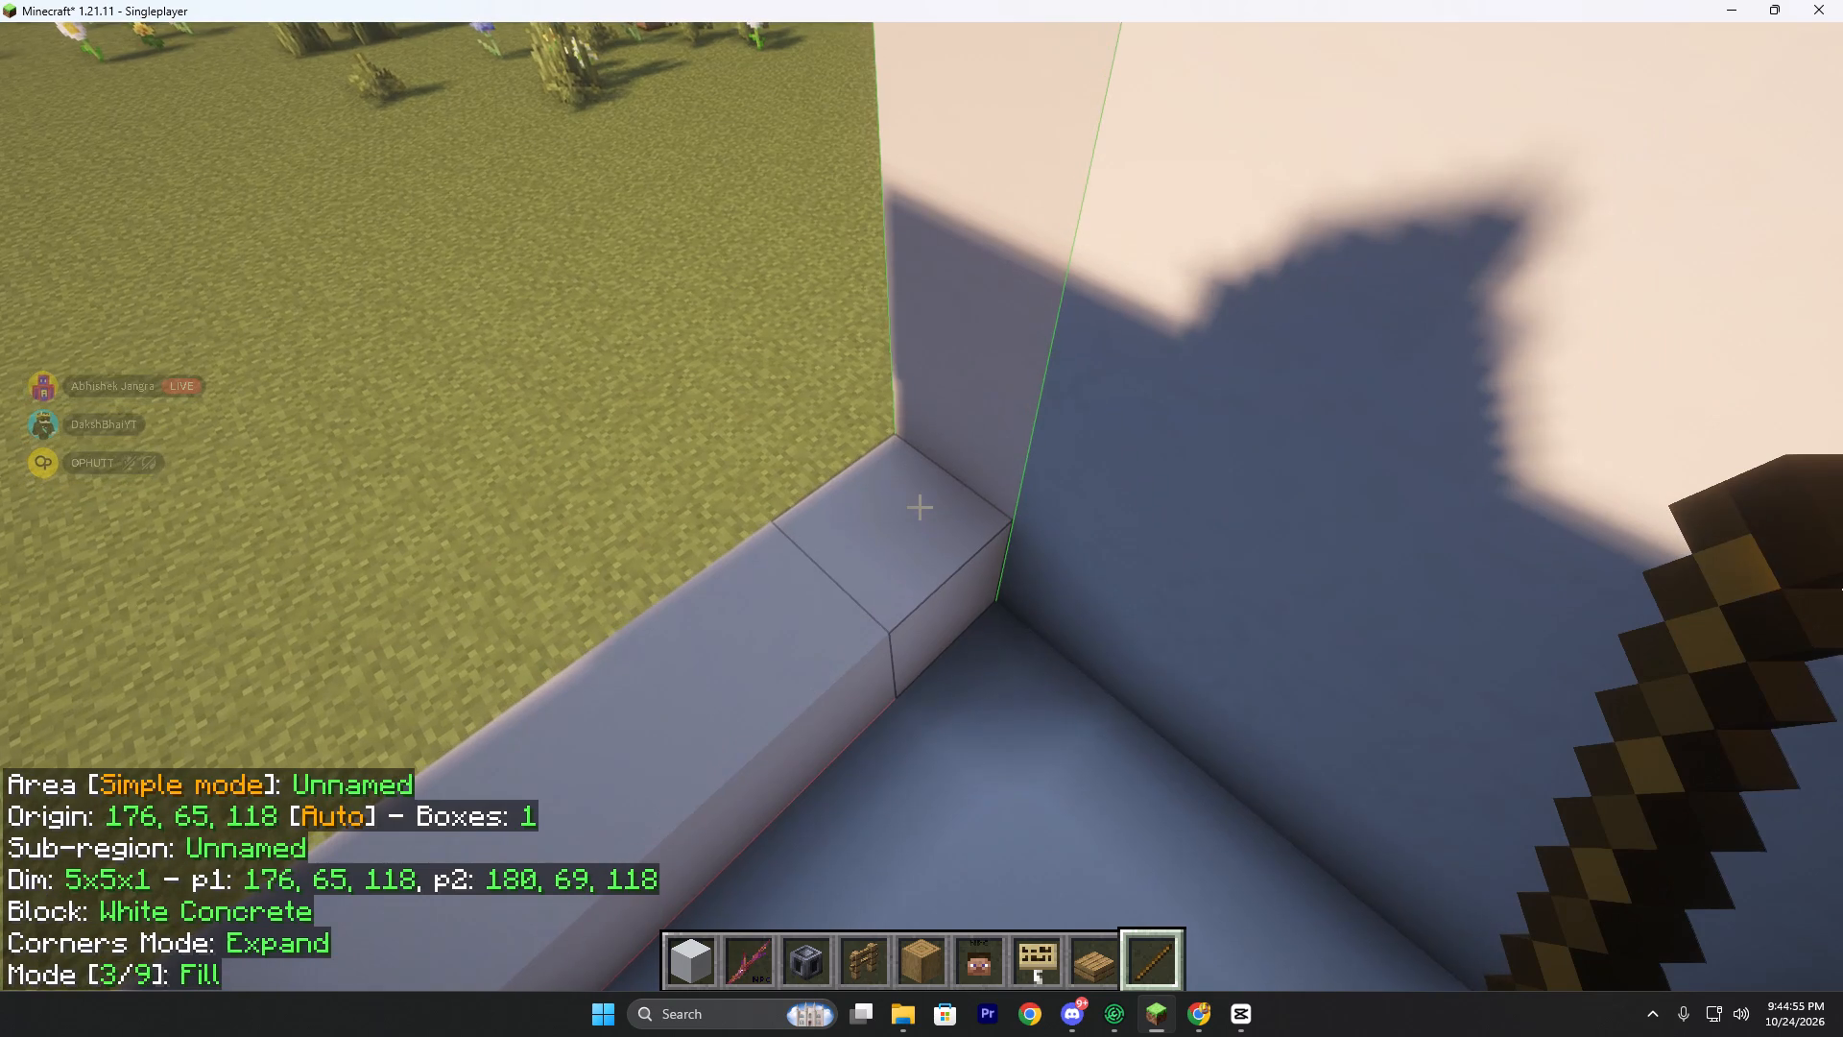
{"action": "key", "text": "bracketright"}
Fill a 5x1x9 White Concrete roof between the walls, from 176, 69, 119 to 180, 69, 127.
{"action": "key", "text": "space"}
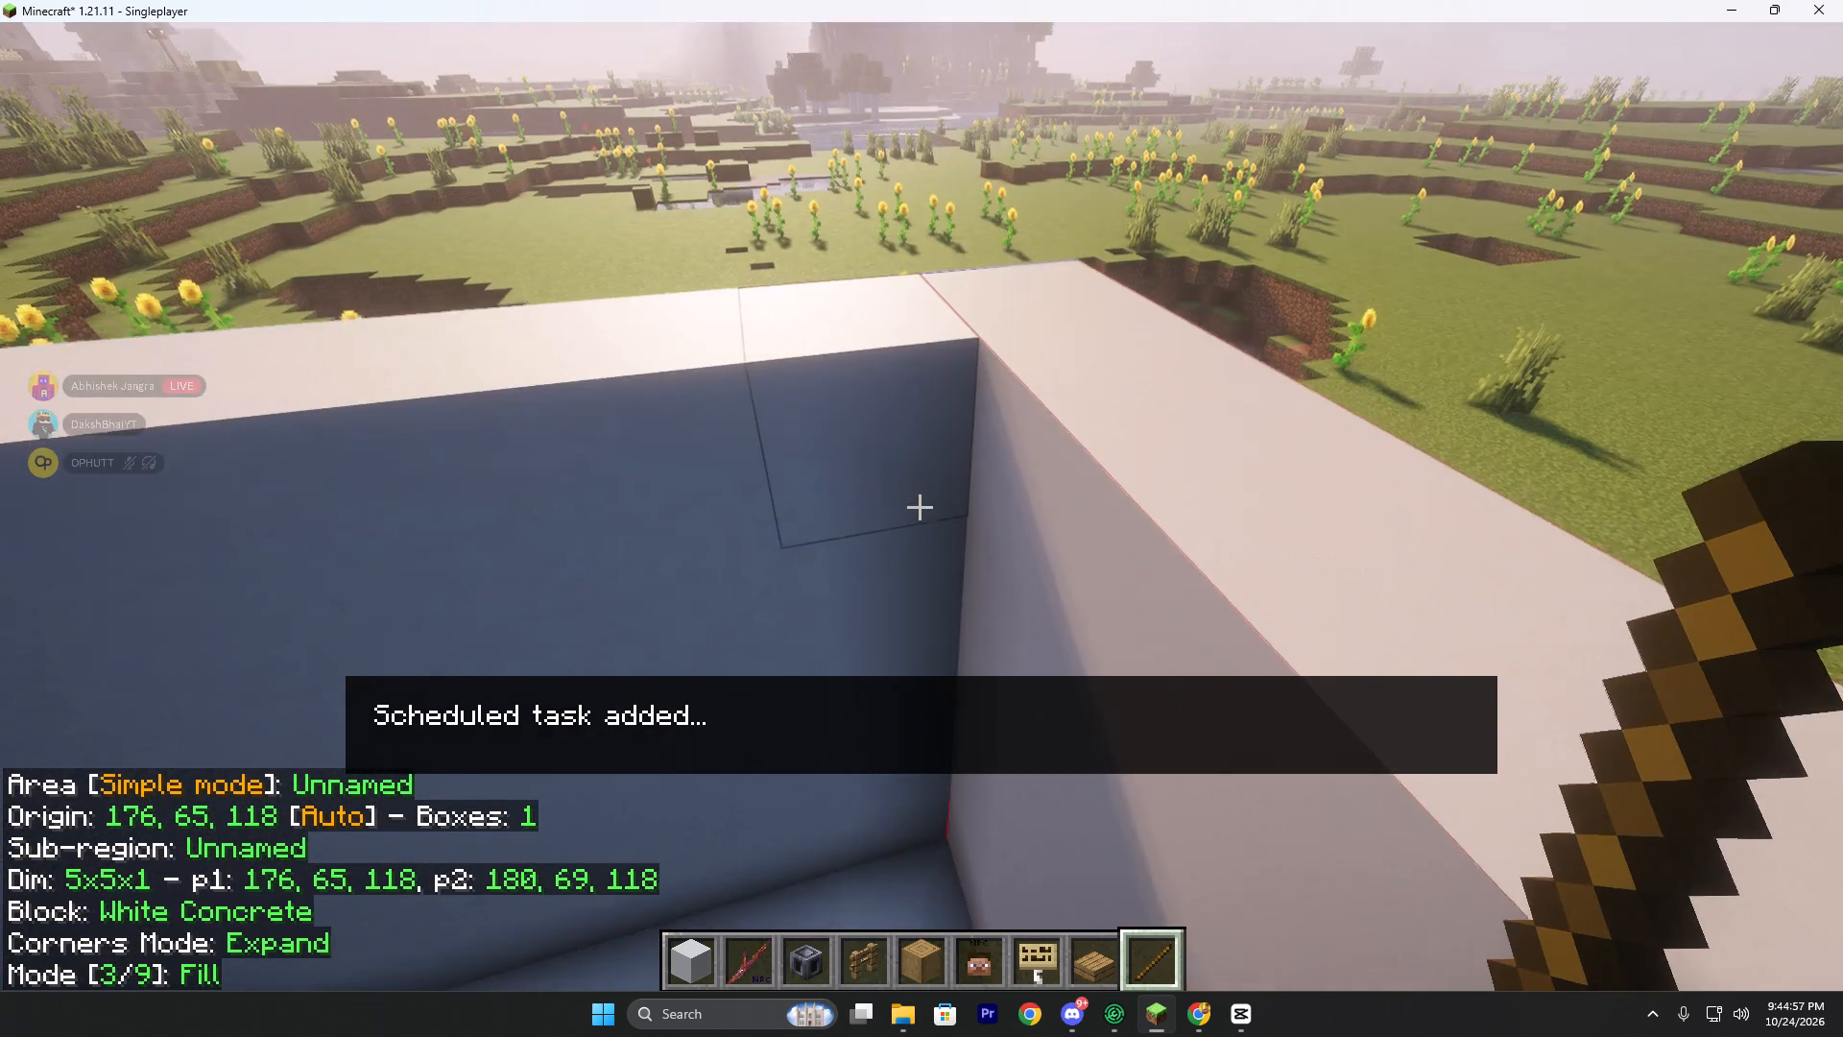
{"action": "left_click", "coordinate": [921, 506]}
{"action": "right_click", "coordinate": [922, 506]}
{"action": "left_click", "coordinate": [921, 506]}
{"action": "key", "text": "w"}
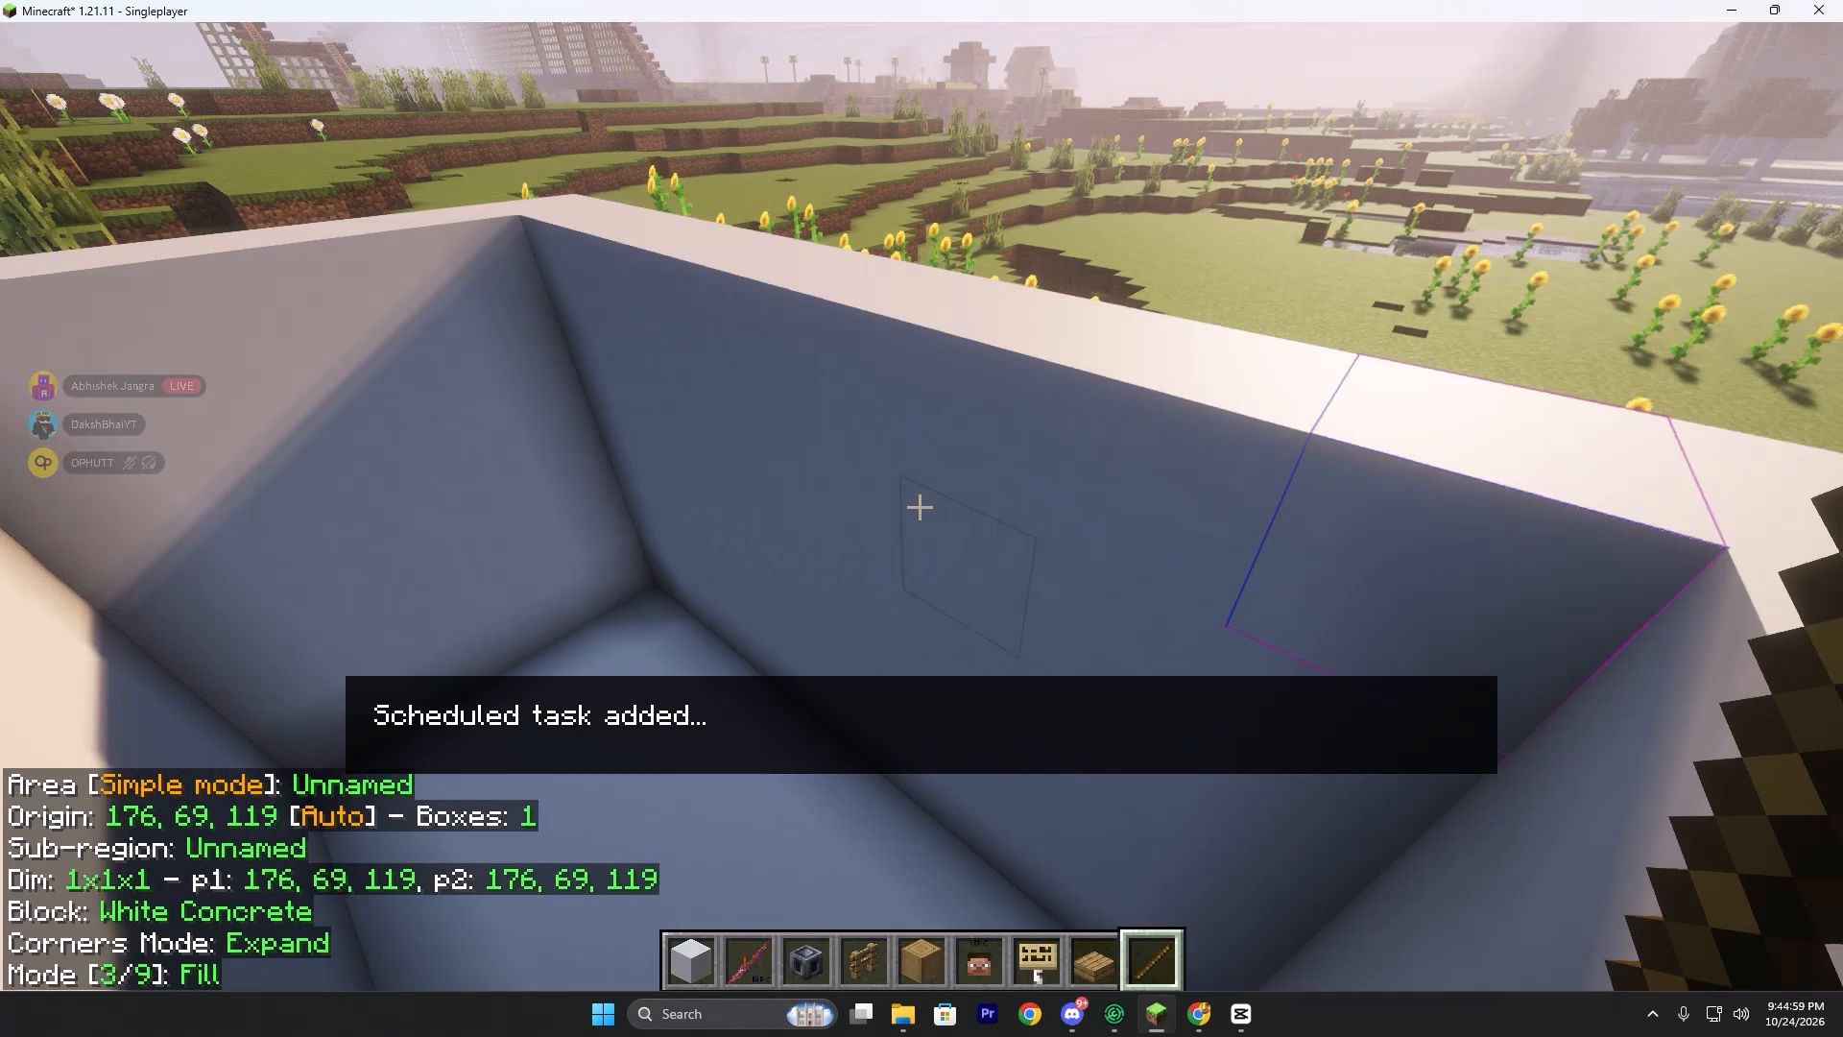
{"action": "left_click", "coordinate": [921, 506]}
{"action": "key", "text": "space"}
{"action": "key", "text": "space"}
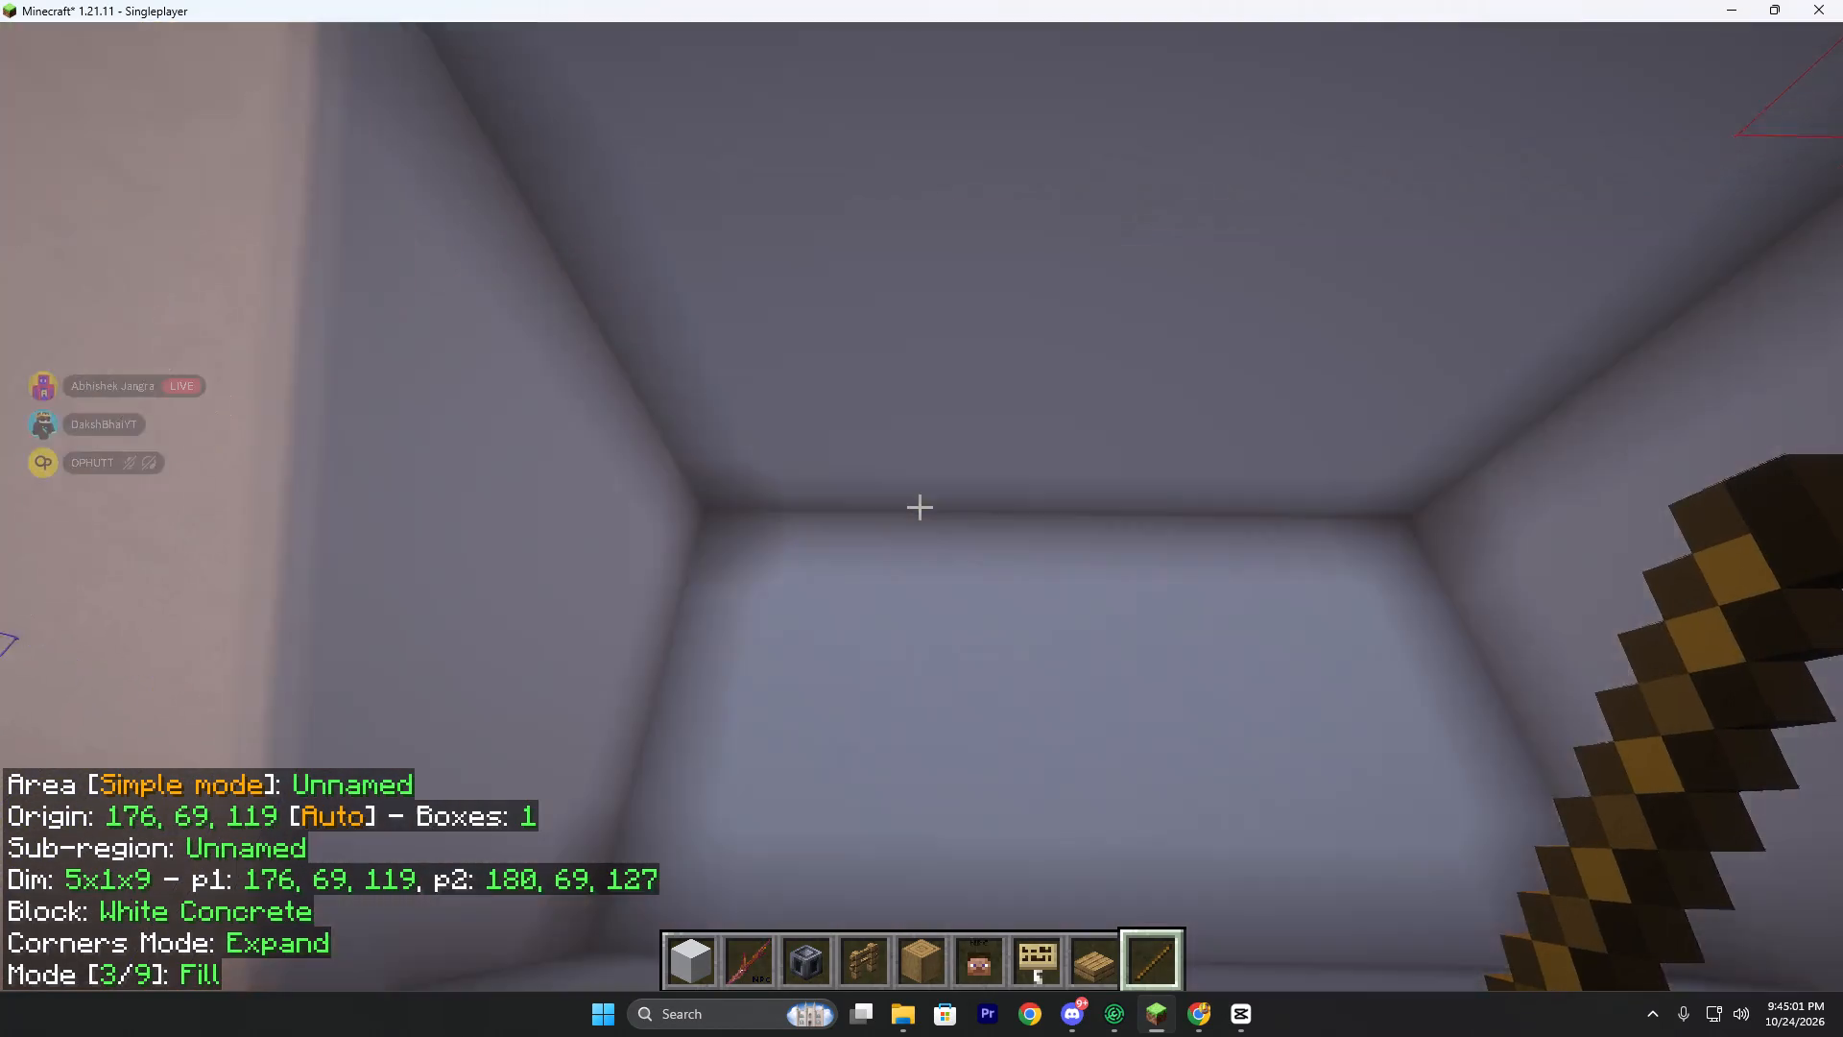
{"action": "key", "text": "bracketright"}
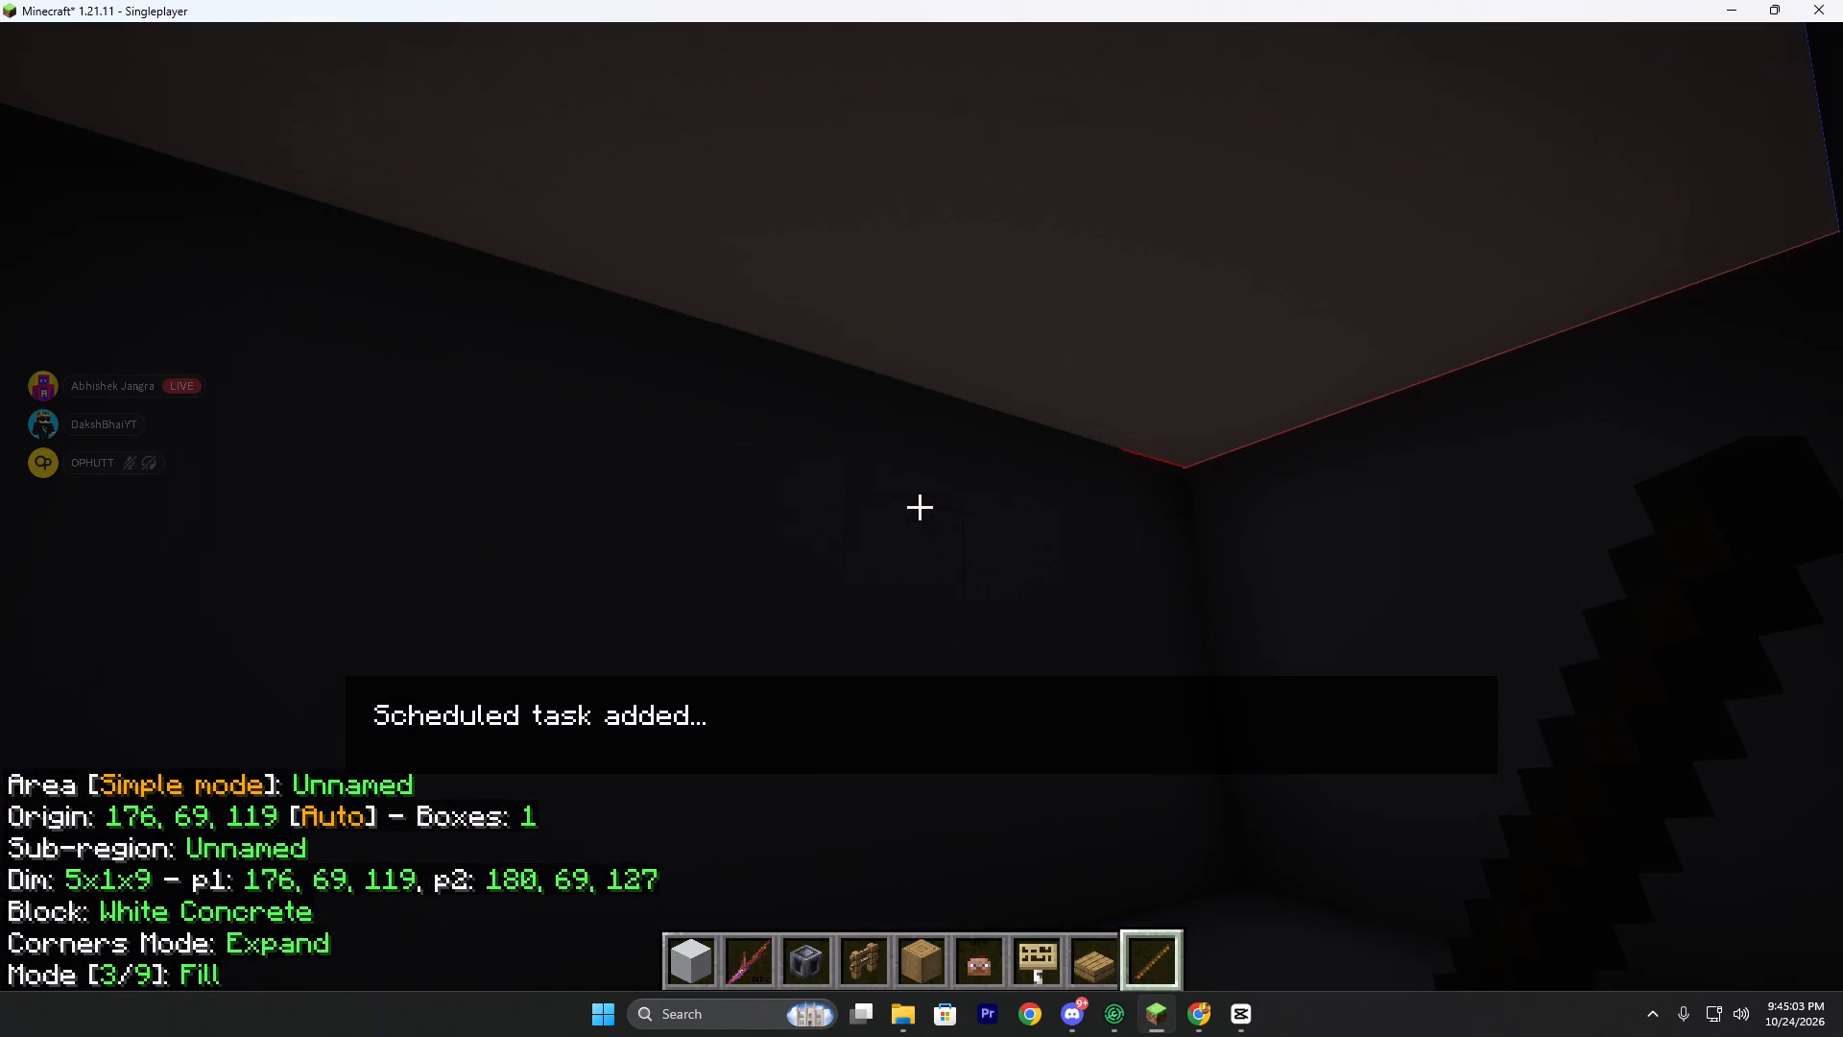
Walk through the enclosed White Concrete room to examine its interior, and pause the game.
{"action": "scroll", "coordinate": [921, 506], "scroll_direction": "down", "scroll_amount": 2}
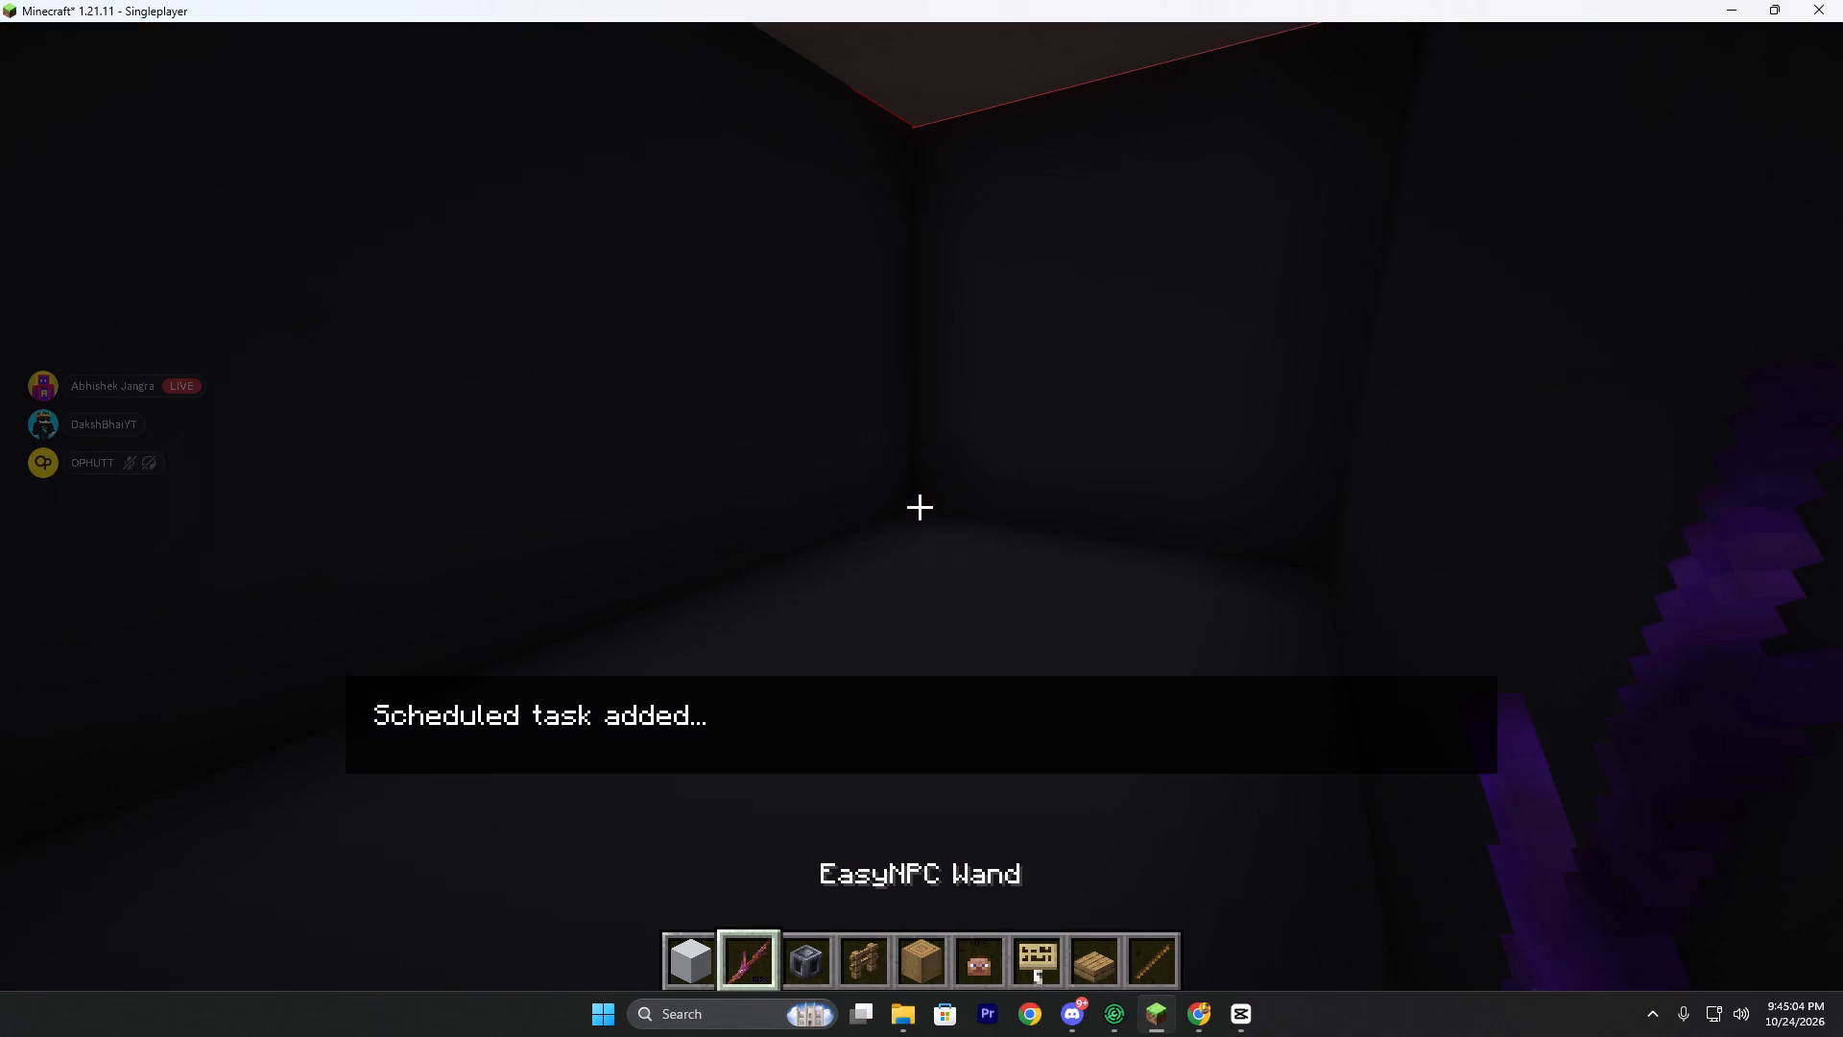
{"action": "key", "text": "a"}
{"action": "scroll", "coordinate": [921, 506], "scroll_direction": "down", "scroll_amount": 3}
{"action": "key", "text": "w"}
{"action": "key", "text": "w"}
{"action": "key", "text": "w"}
{"action": "key", "text": "w"}
{"action": "key", "text": "w"}
{"action": "key", "text": "w"}
{"action": "key", "text": "w"}
{"action": "key", "text": "w"}
{"action": "key", "text": "w"}
{"action": "key", "text": "w"}
{"action": "key", "text": "w"}
{"action": "key", "text": "w"}
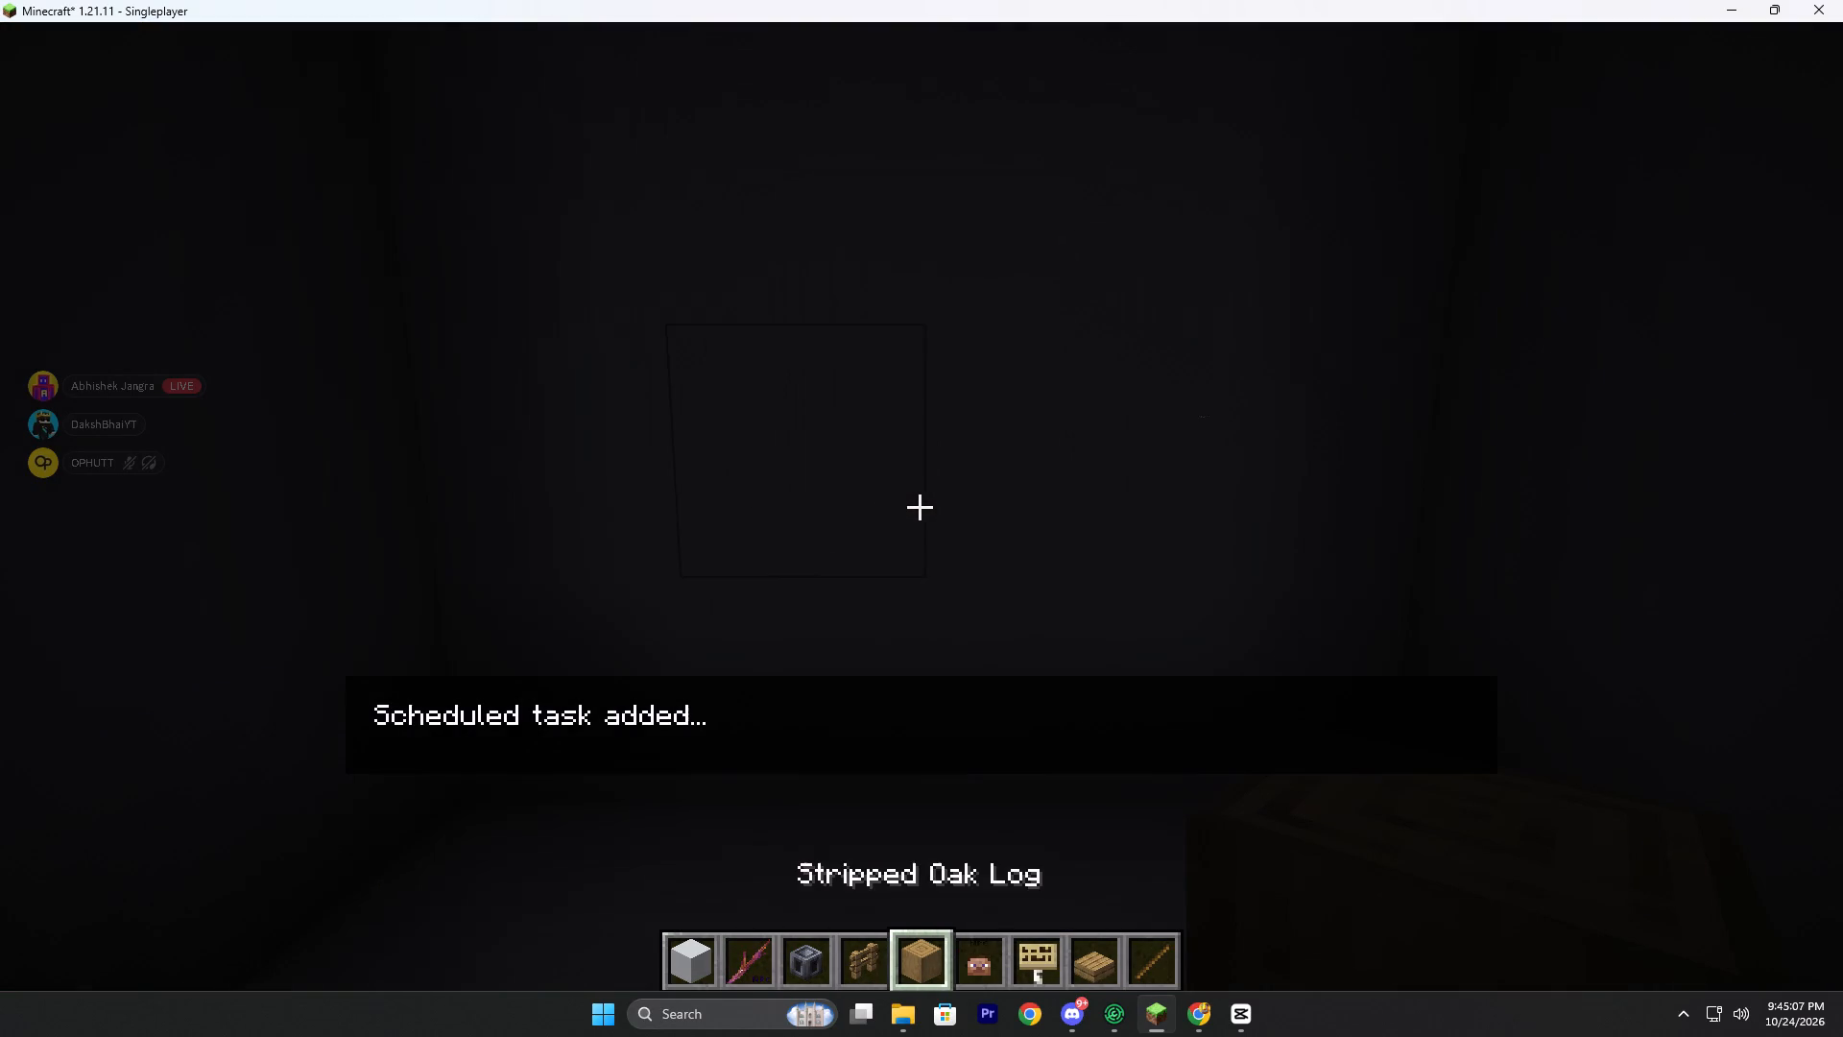
{"action": "key", "text": "Escape"}
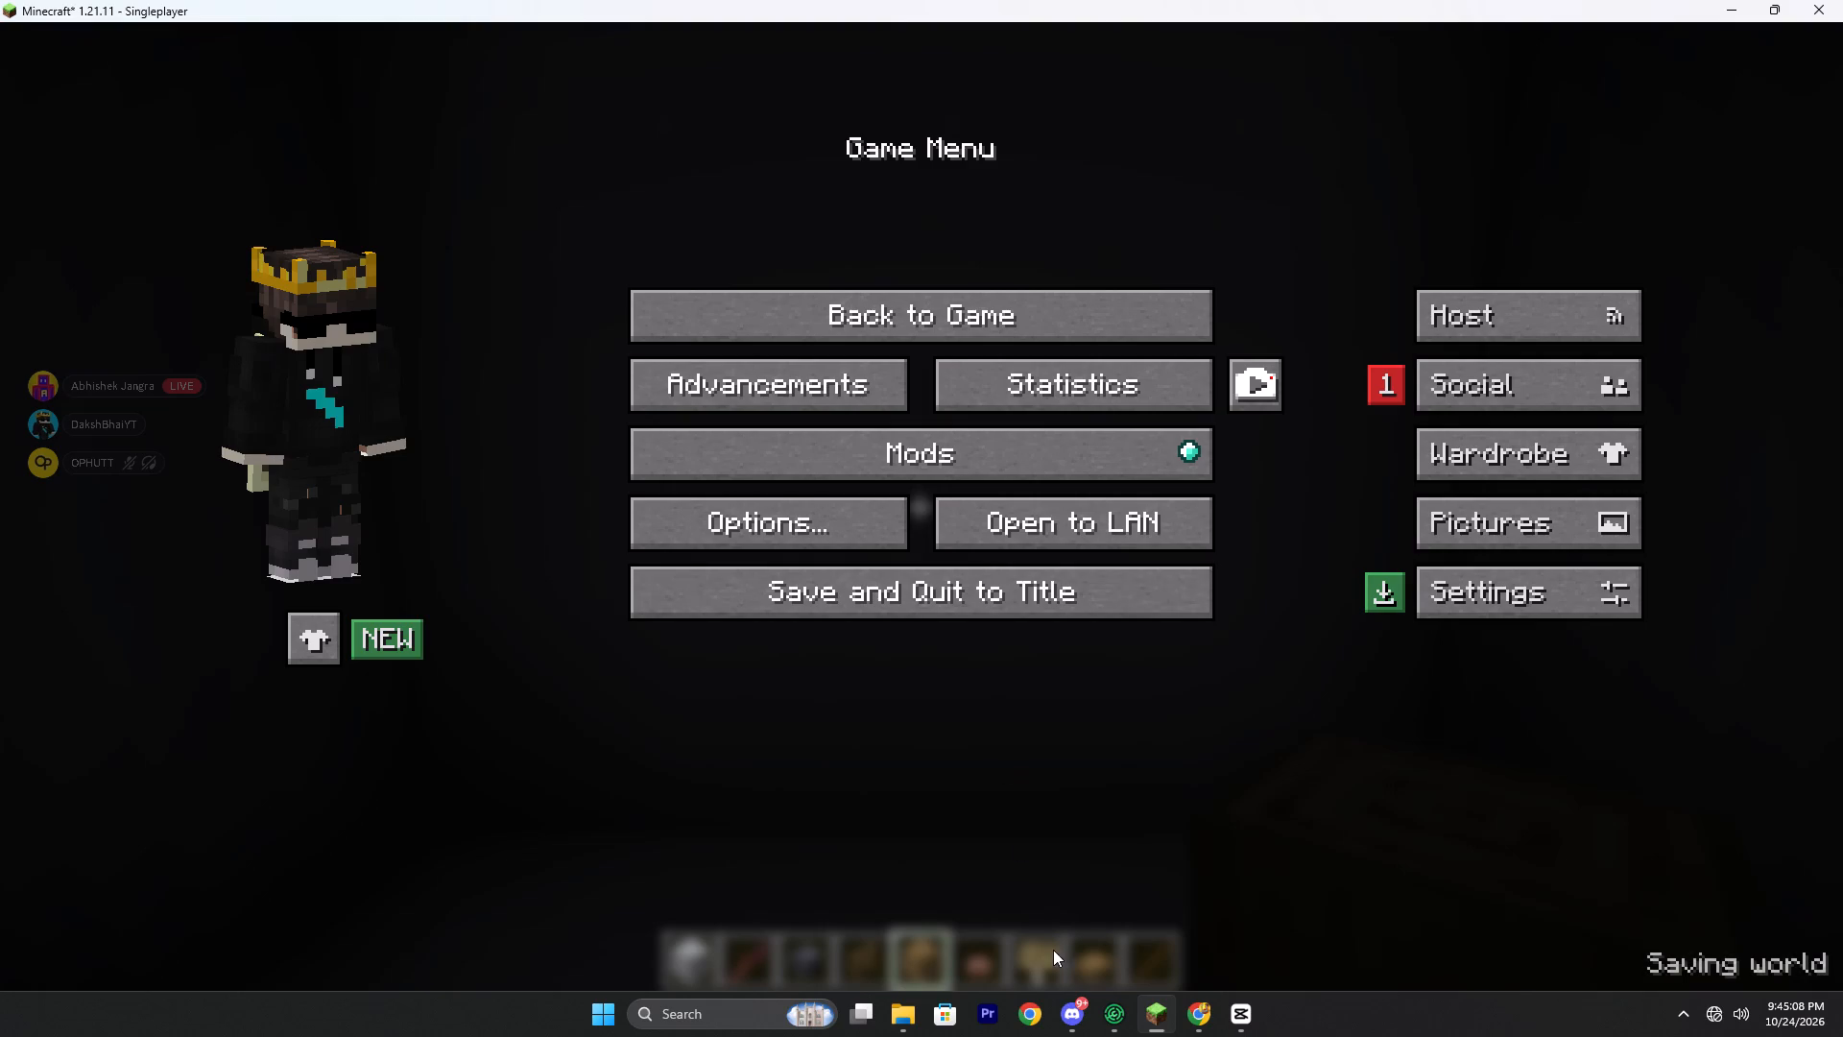
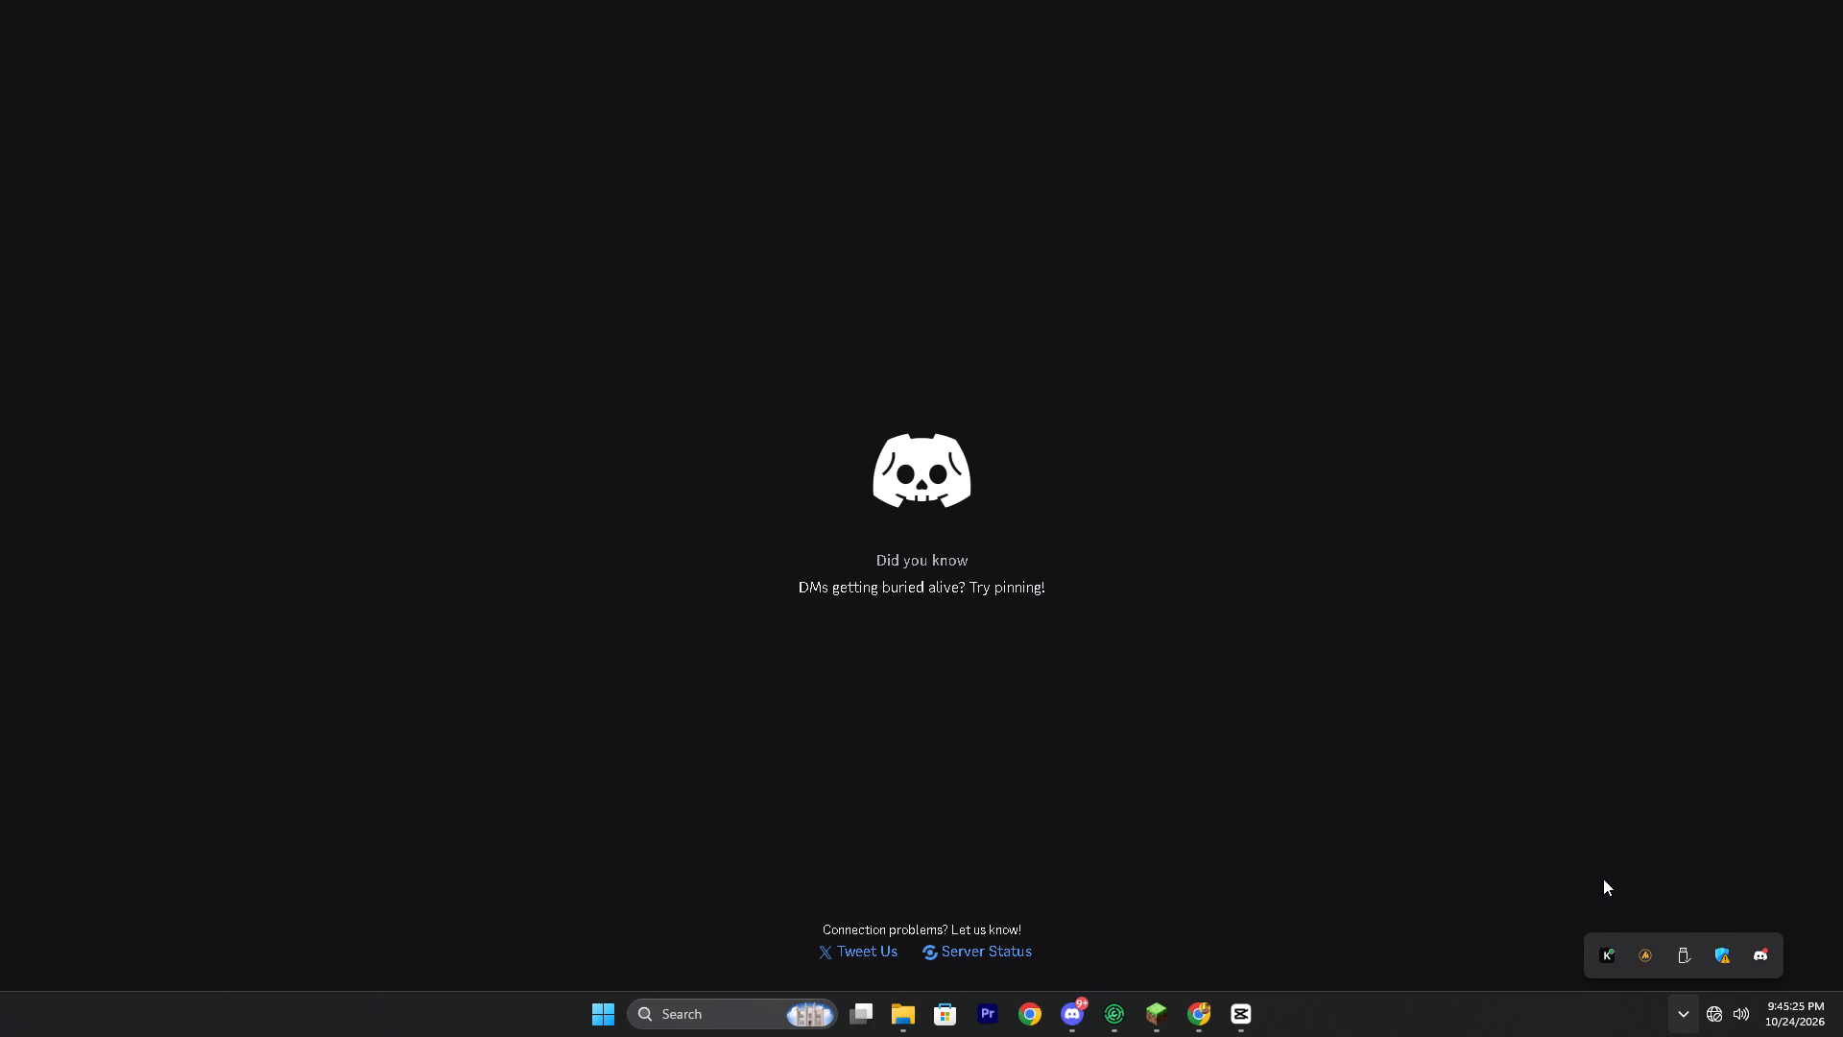
Switch to CapCut, play the voice-over around the timeline gap, and cut away the start of the clip following it up to about 00:01:56.
{"action": "left_click", "coordinate": [1224, 1036]}
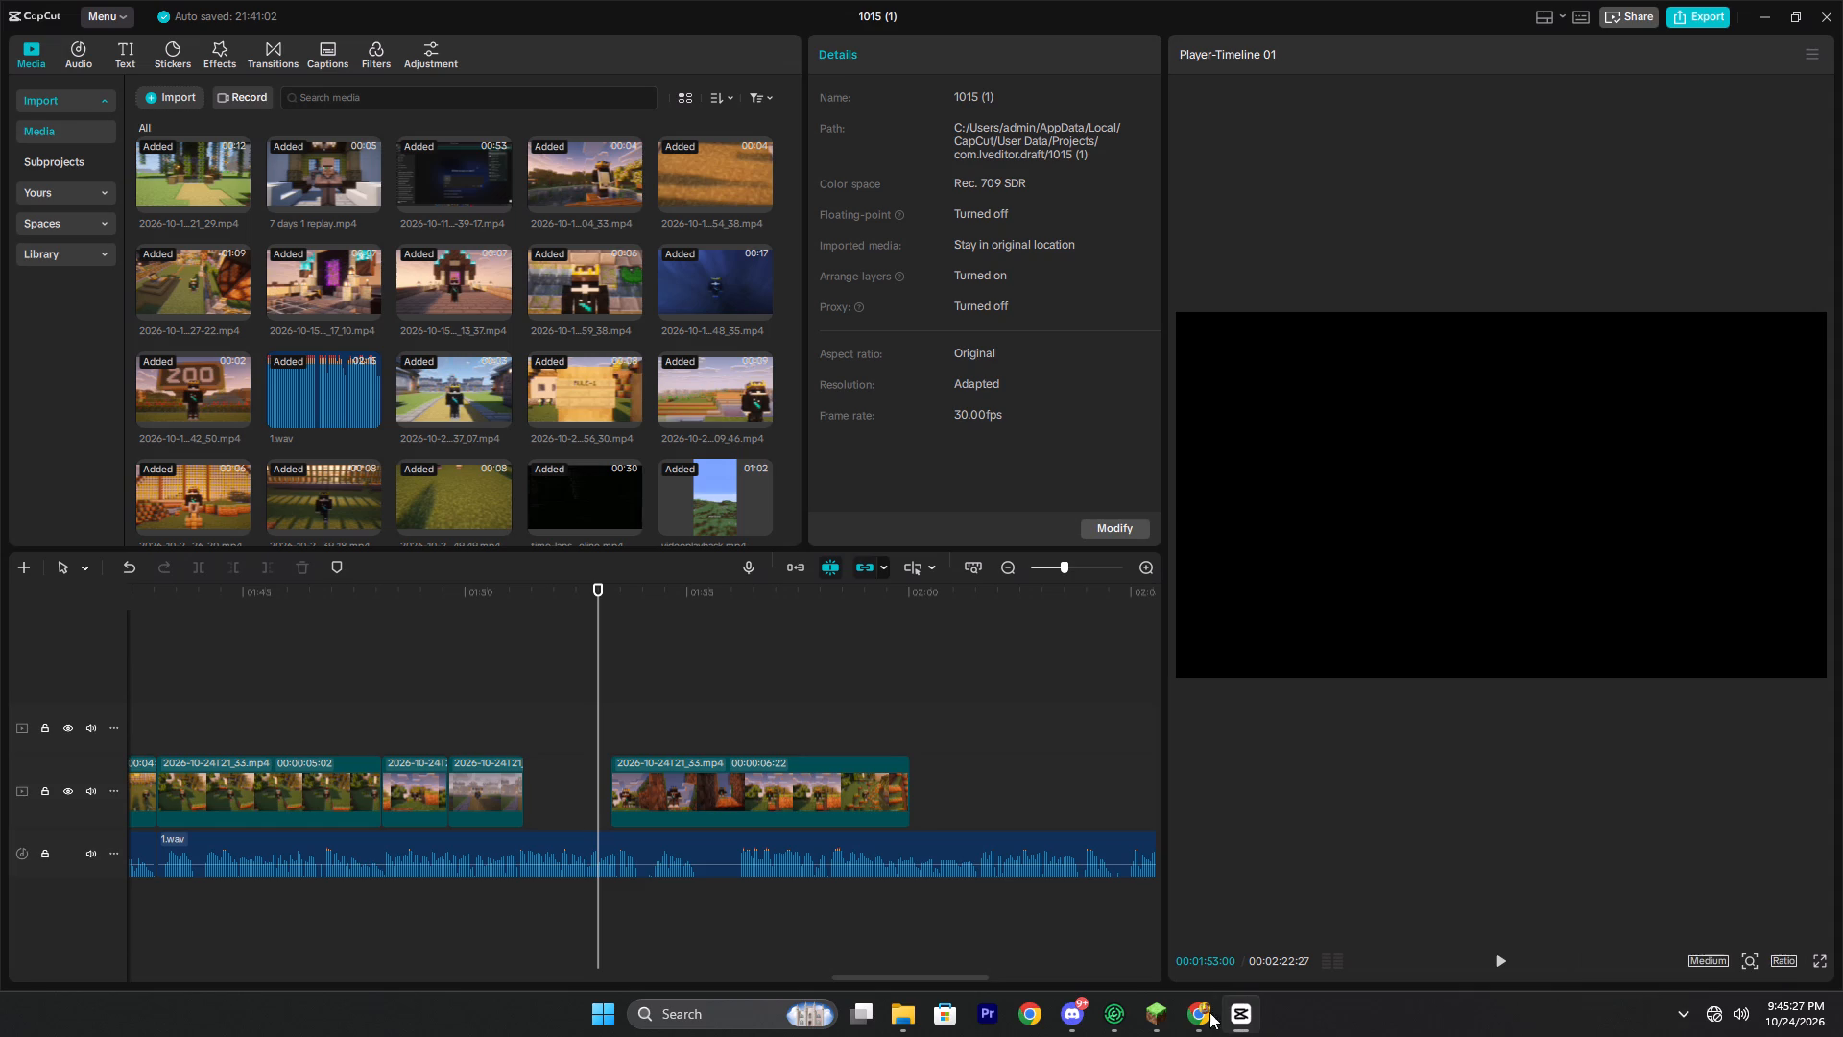
{"action": "left_click", "coordinate": [524, 739]}
{"action": "key", "text": "space"}
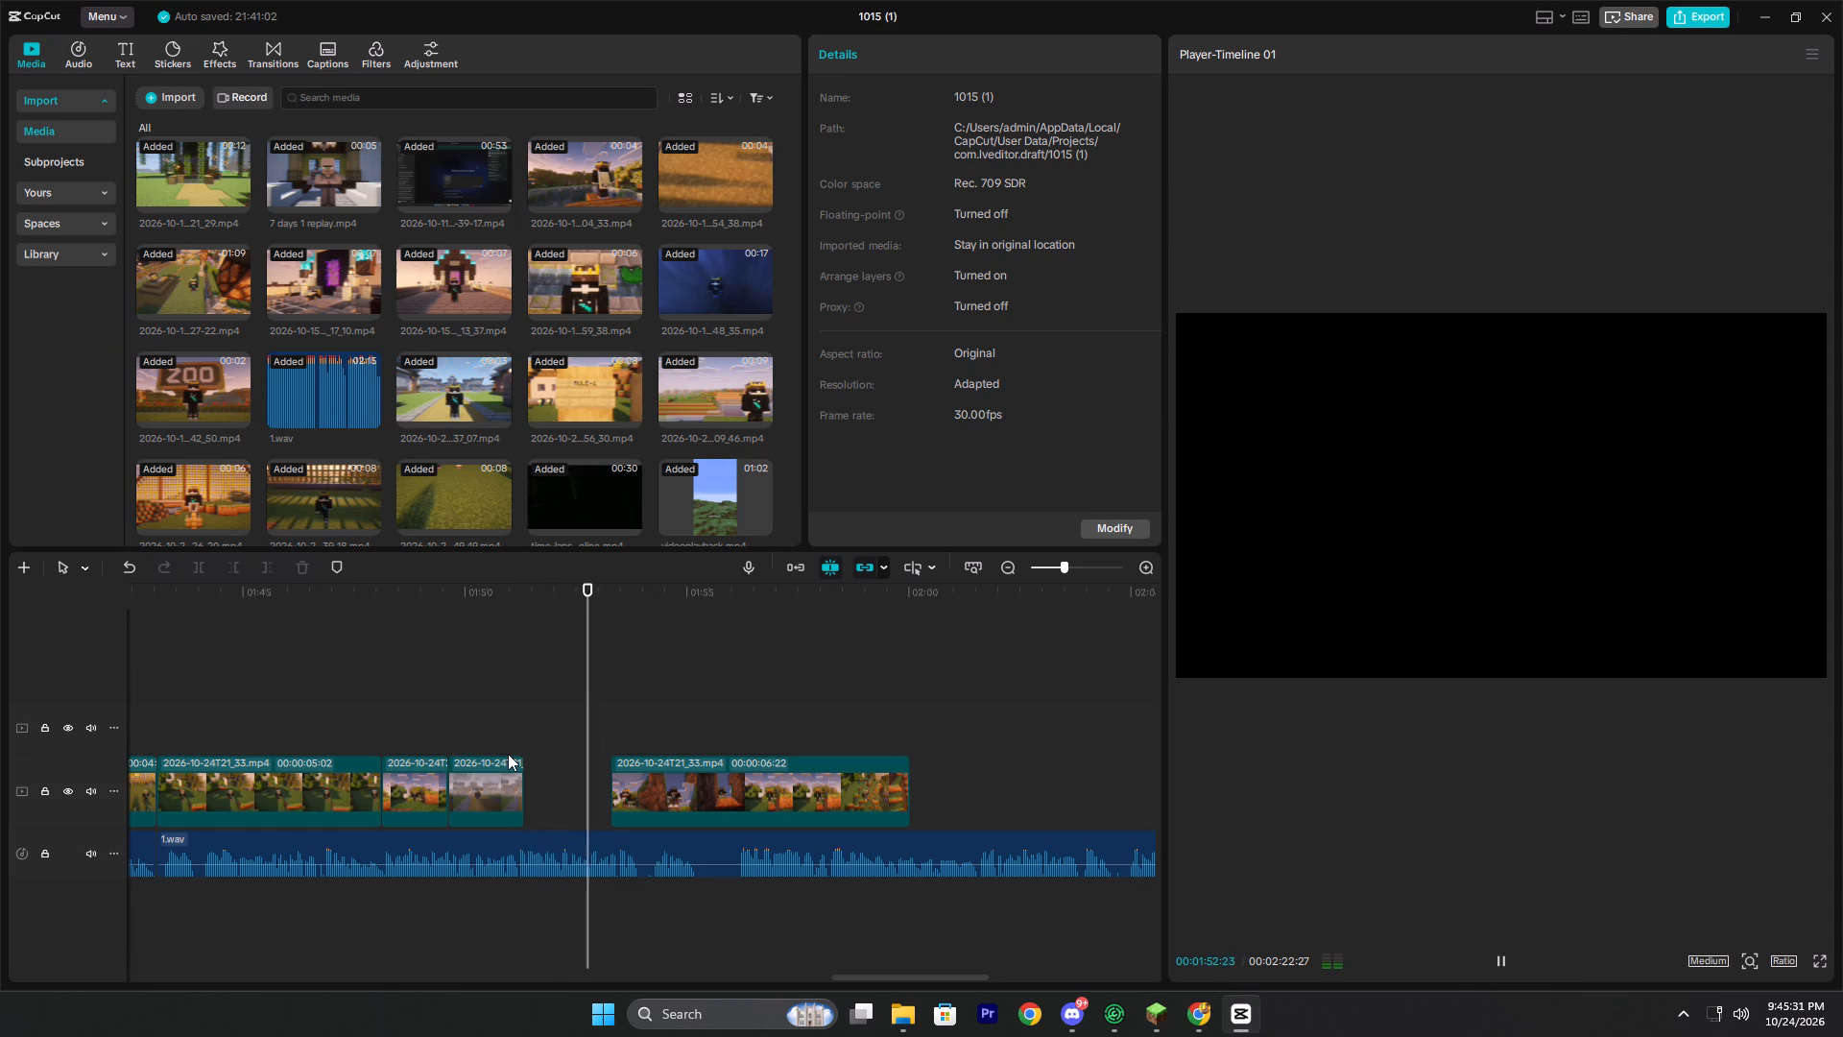
{"action": "key", "text": "space"}
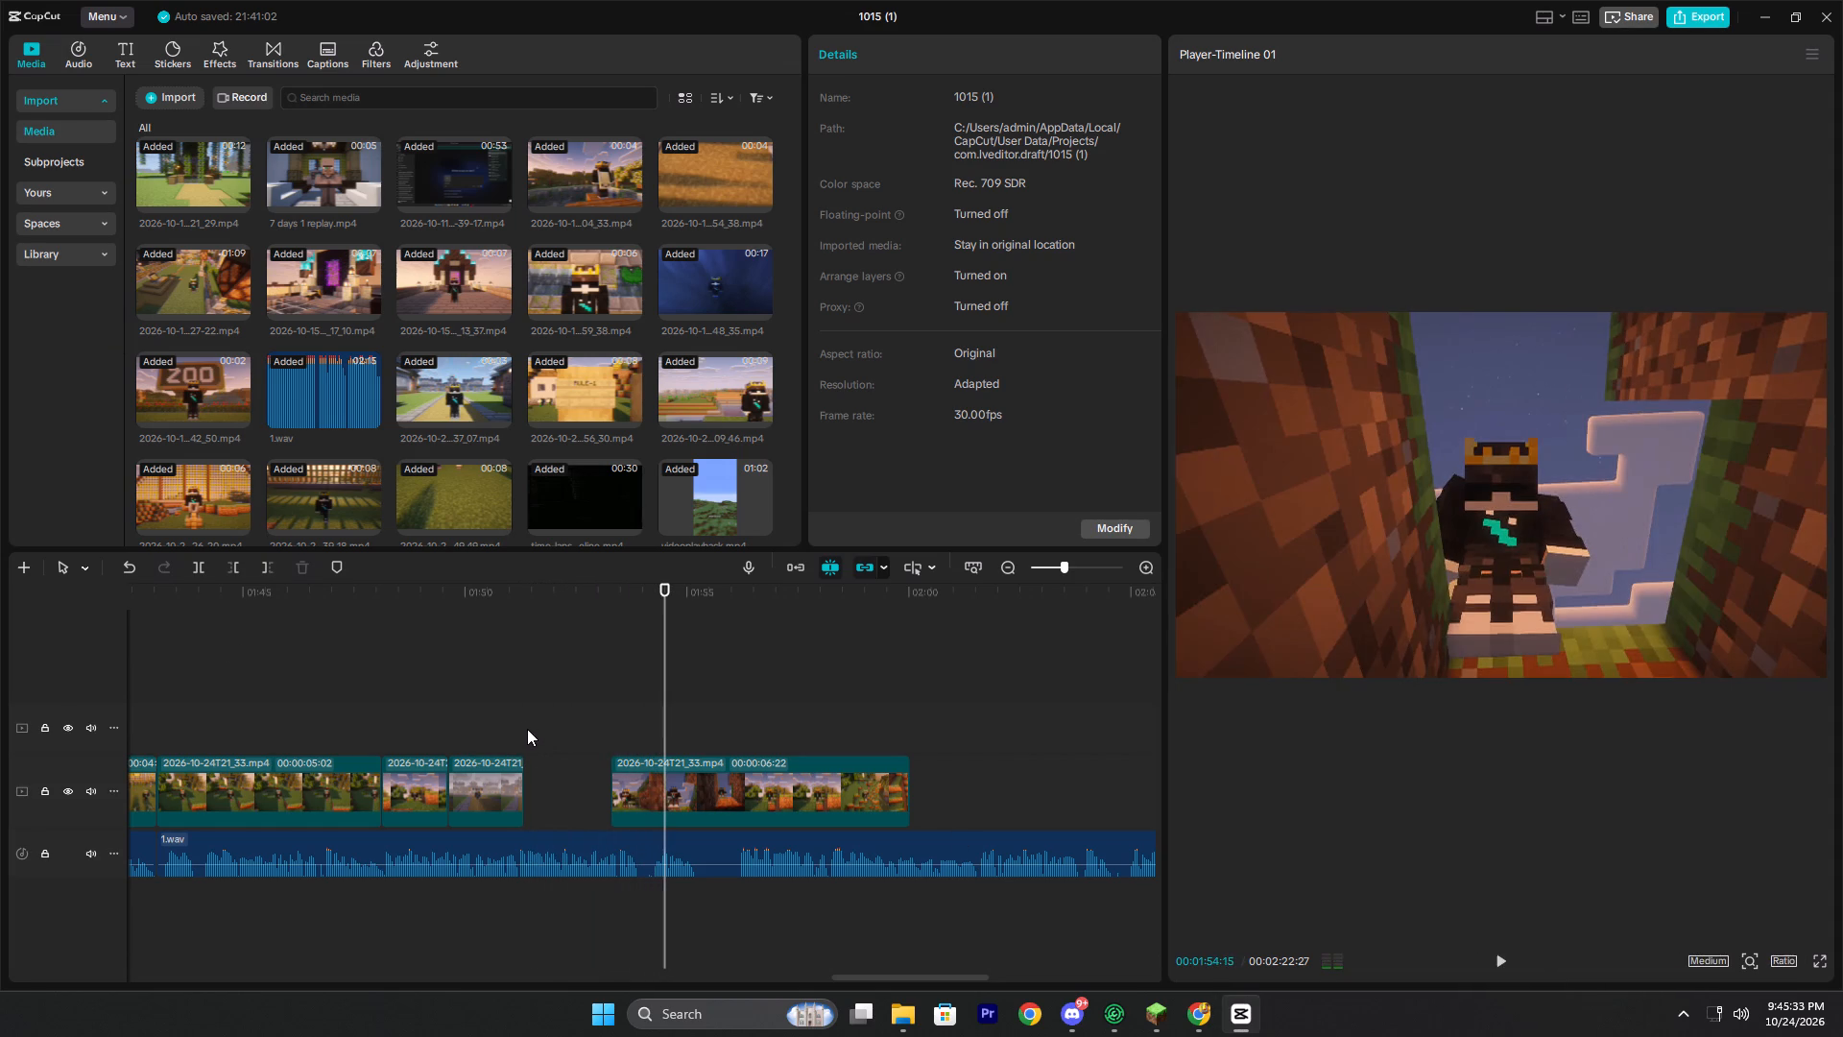
{"action": "left_click", "coordinate": [527, 729]}
{"action": "key", "text": "space"}
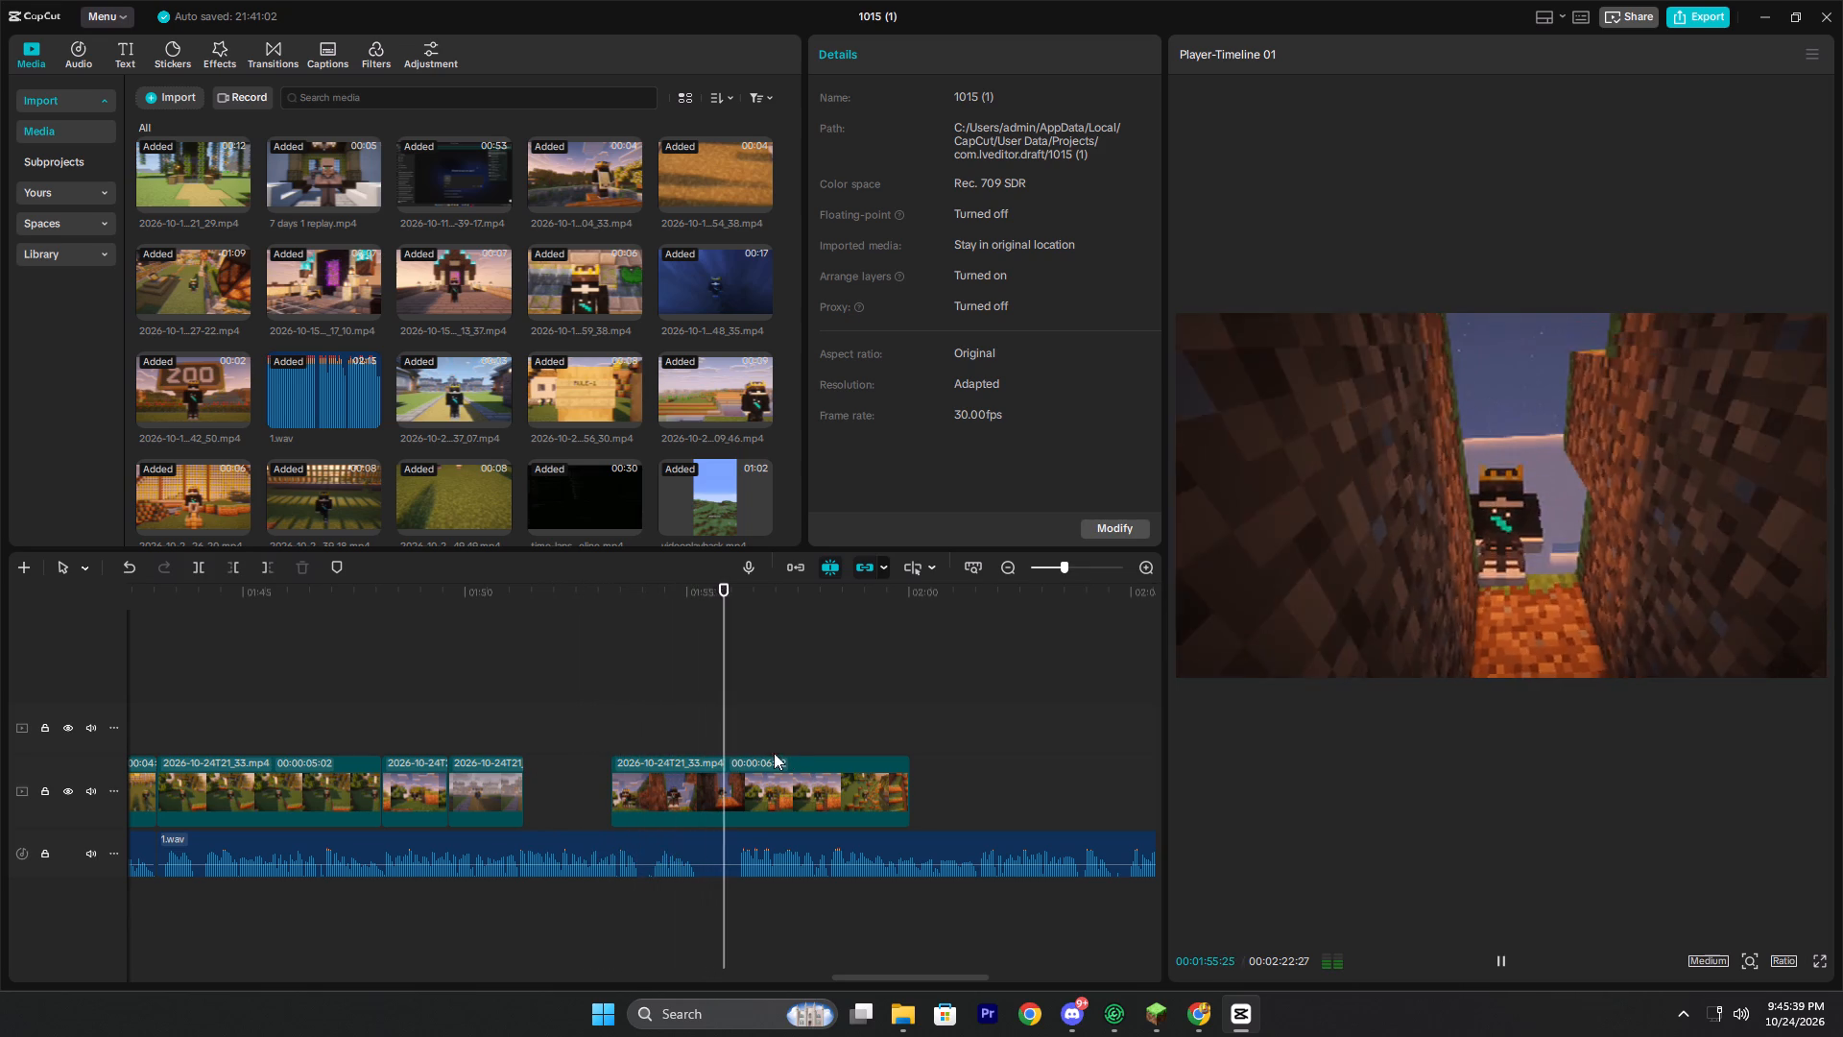
{"action": "key", "text": "space"}
{"action": "key", "text": "q"}
{"action": "key", "text": "space"}
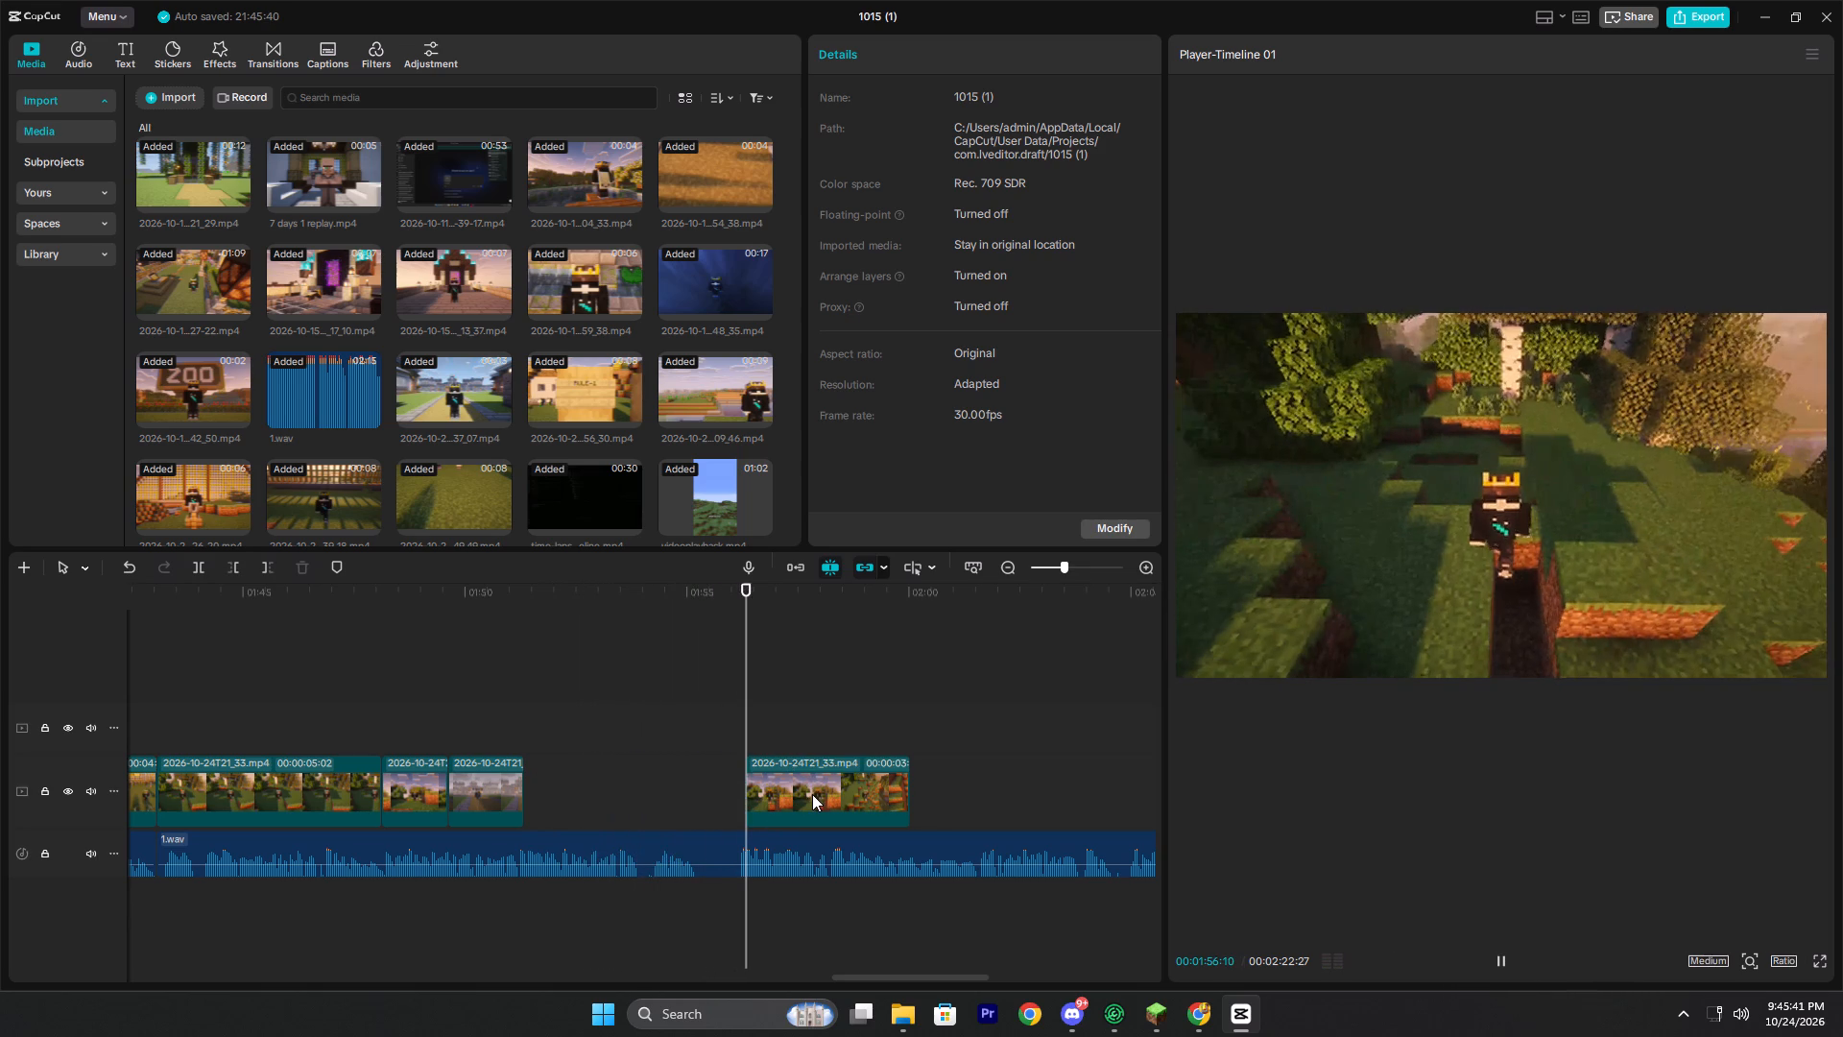
{"action": "key", "text": "space"}
Move the shortened clip after the gap earlier on its track so it starts at about 00:01:54.
{"action": "left_click", "coordinate": [859, 796]}
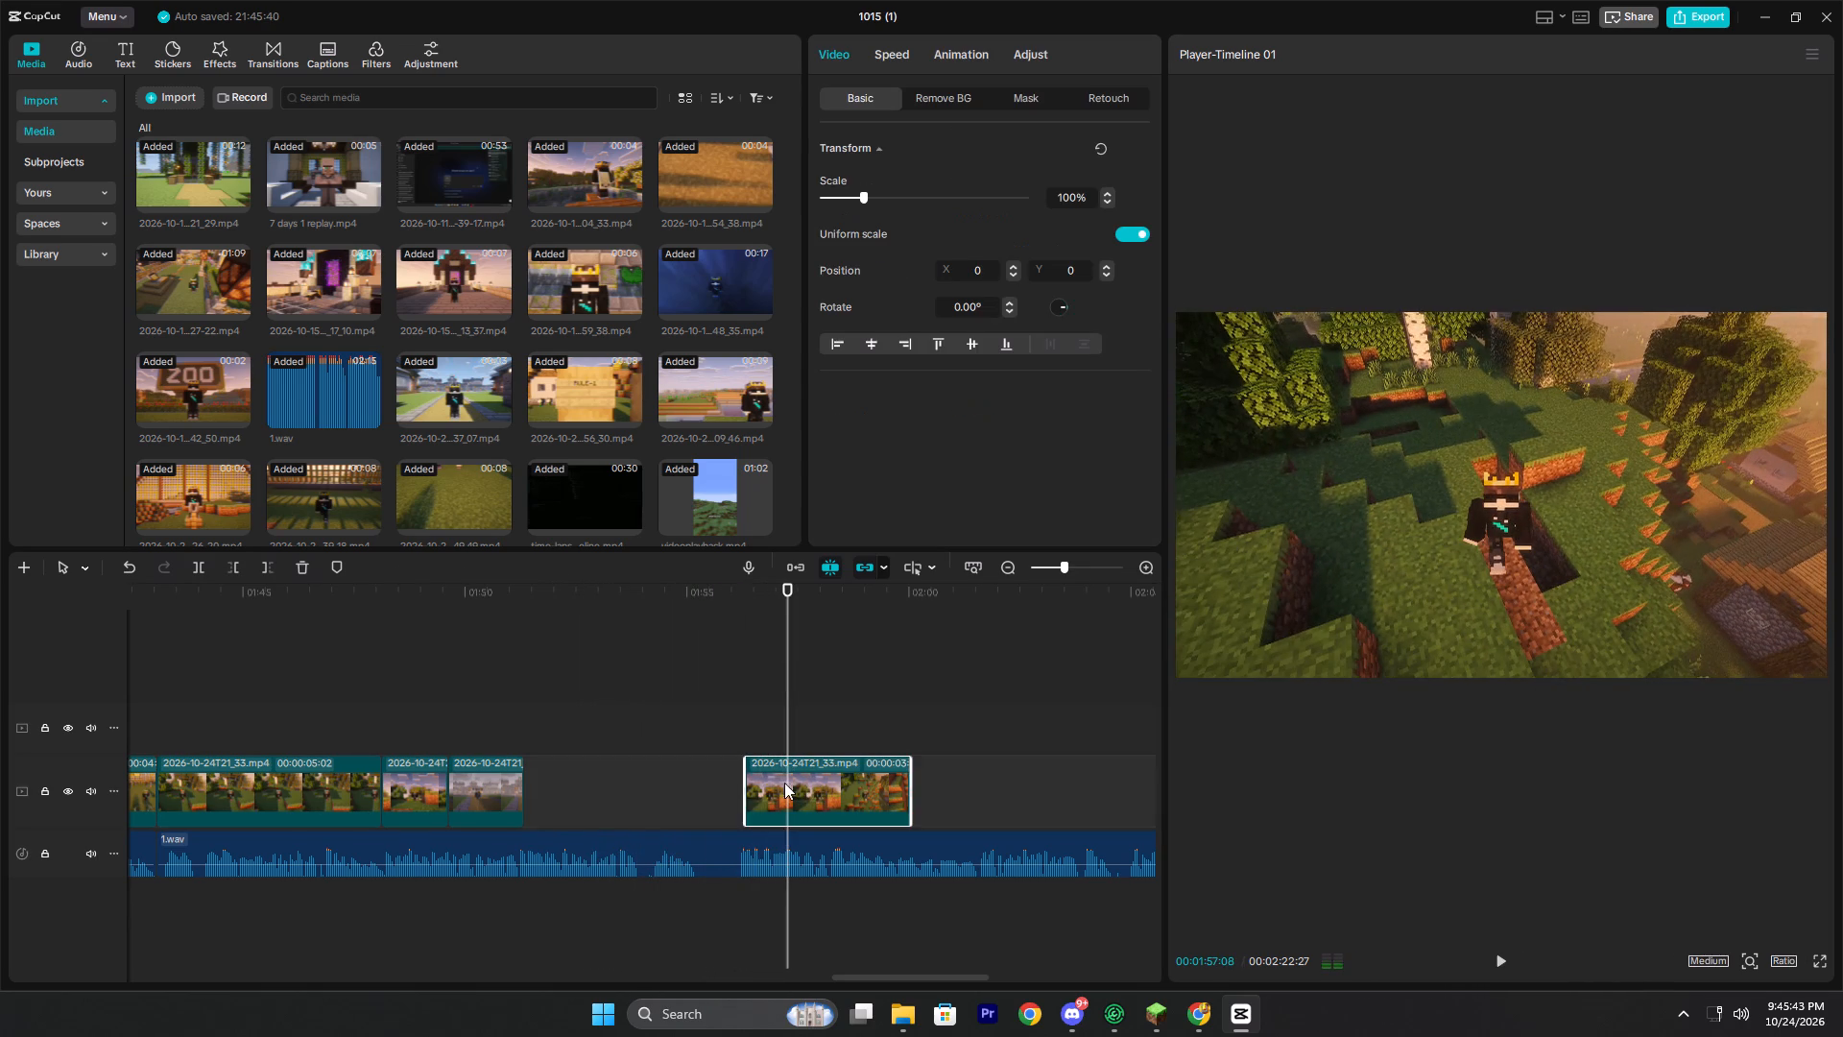
{"action": "left_click_drag", "start_coordinate": [784, 783], "coordinate": [676, 794]}
Play the moved clip from its start and trim off everything after 00:01:55:06.
{"action": "left_click", "coordinate": [638, 716]}
{"action": "key", "text": "space"}
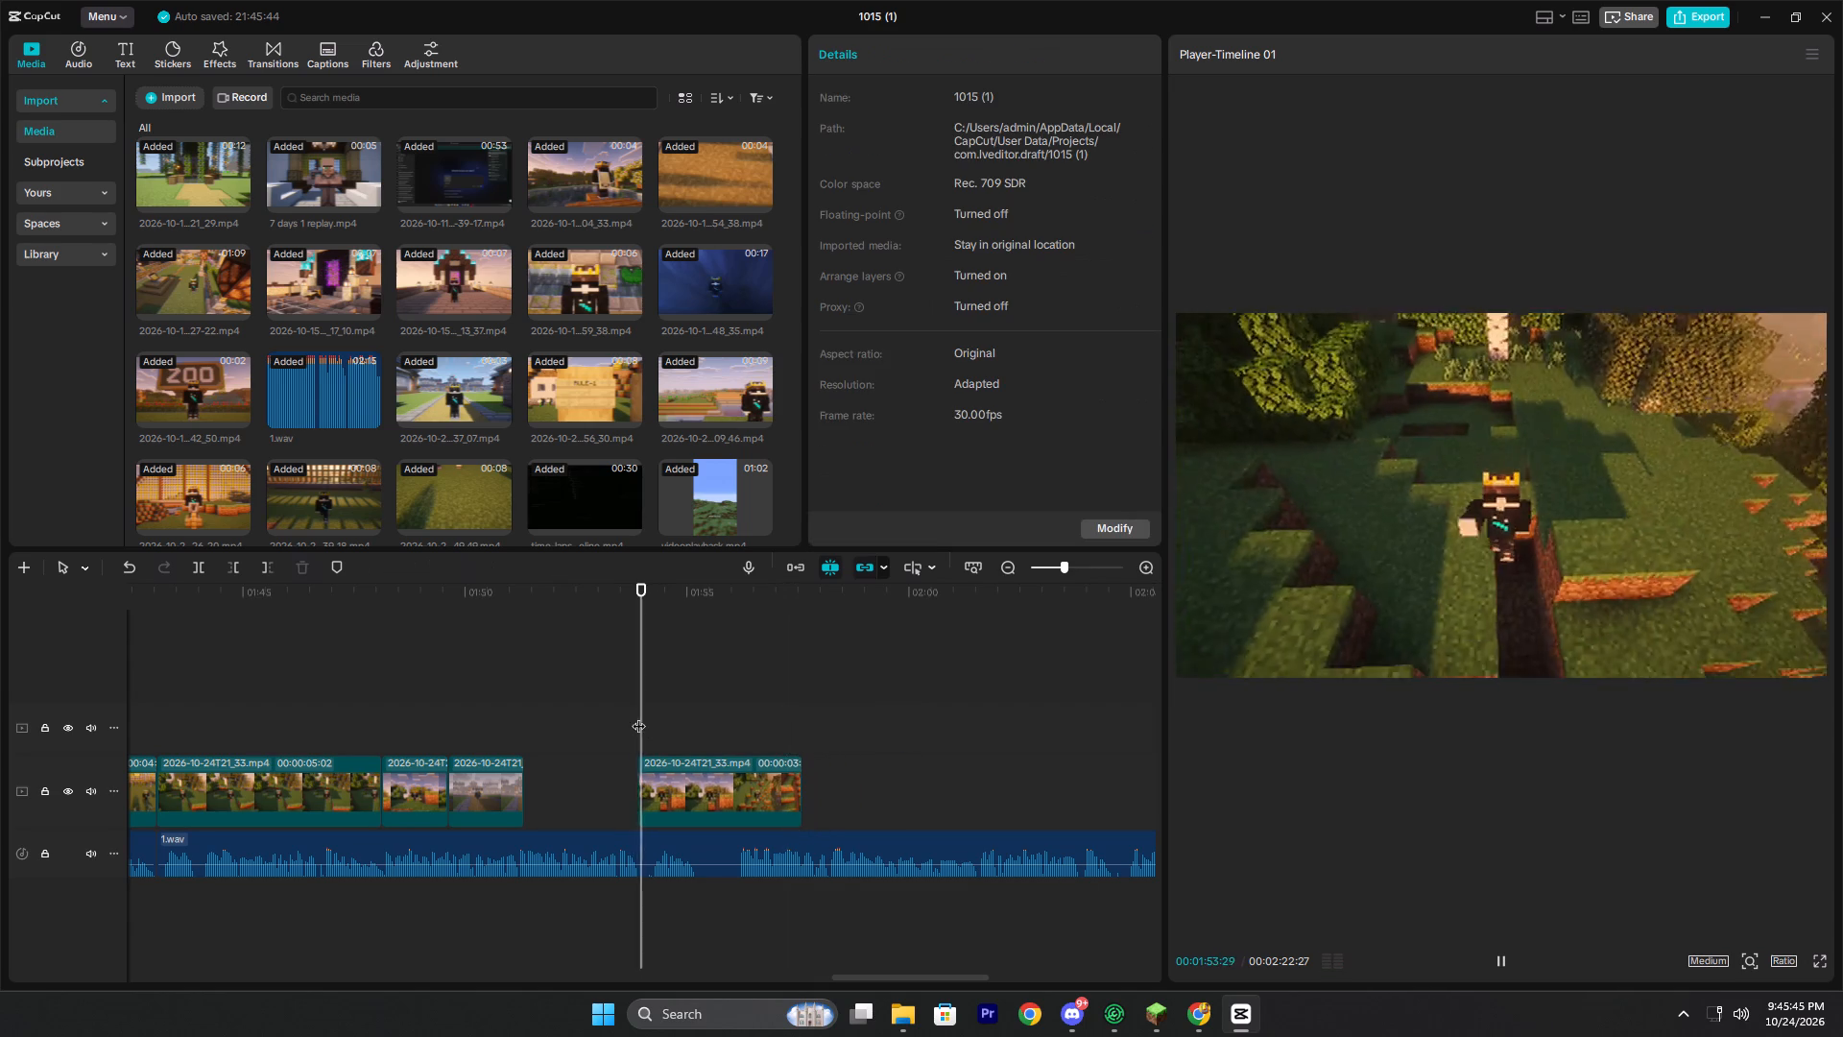
{"action": "key", "text": "space"}
{"action": "left_click", "coordinate": [725, 792]}
{"action": "key", "text": "w"}
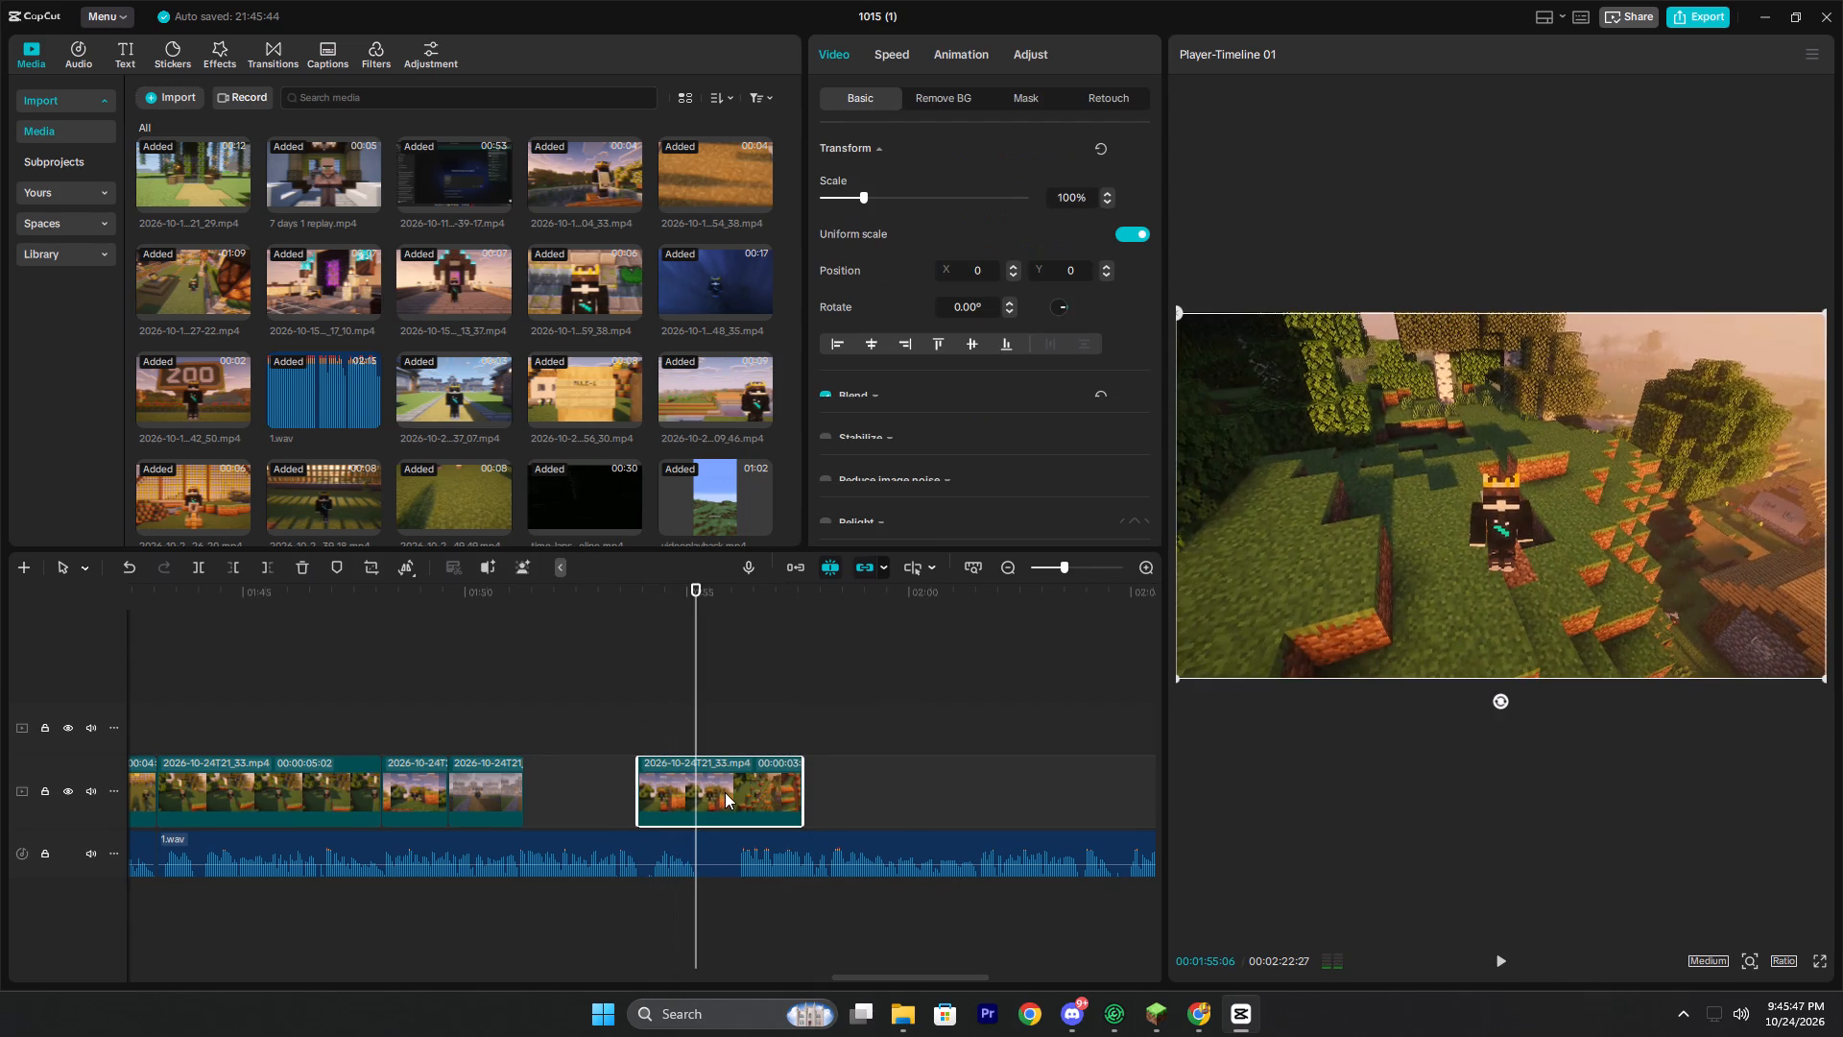
Play back the voice-over from the clips before the gap through the trimmed clip to check what footage the gap needs.
{"action": "key", "text": "space"}
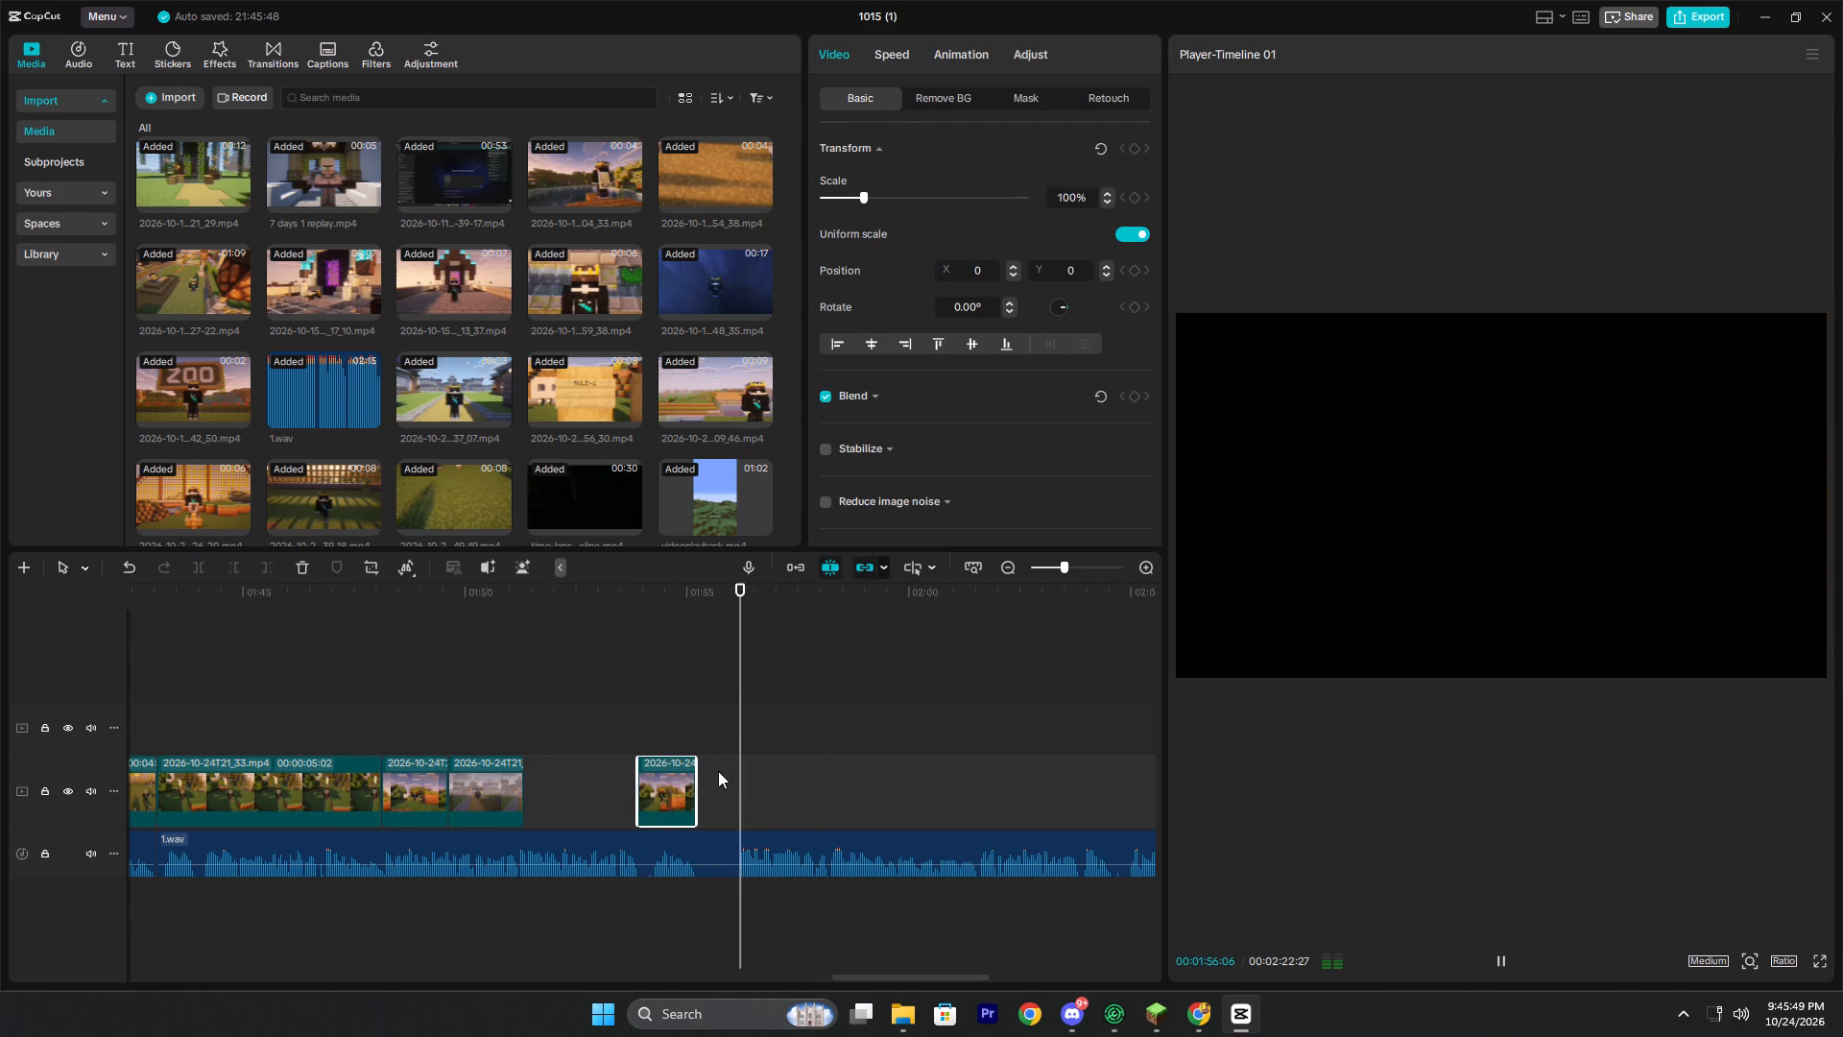
{"action": "key", "text": "space"}
{"action": "left_click", "coordinate": [497, 705]}
{"action": "left_click", "coordinate": [509, 702]}
{"action": "key", "text": "space"}
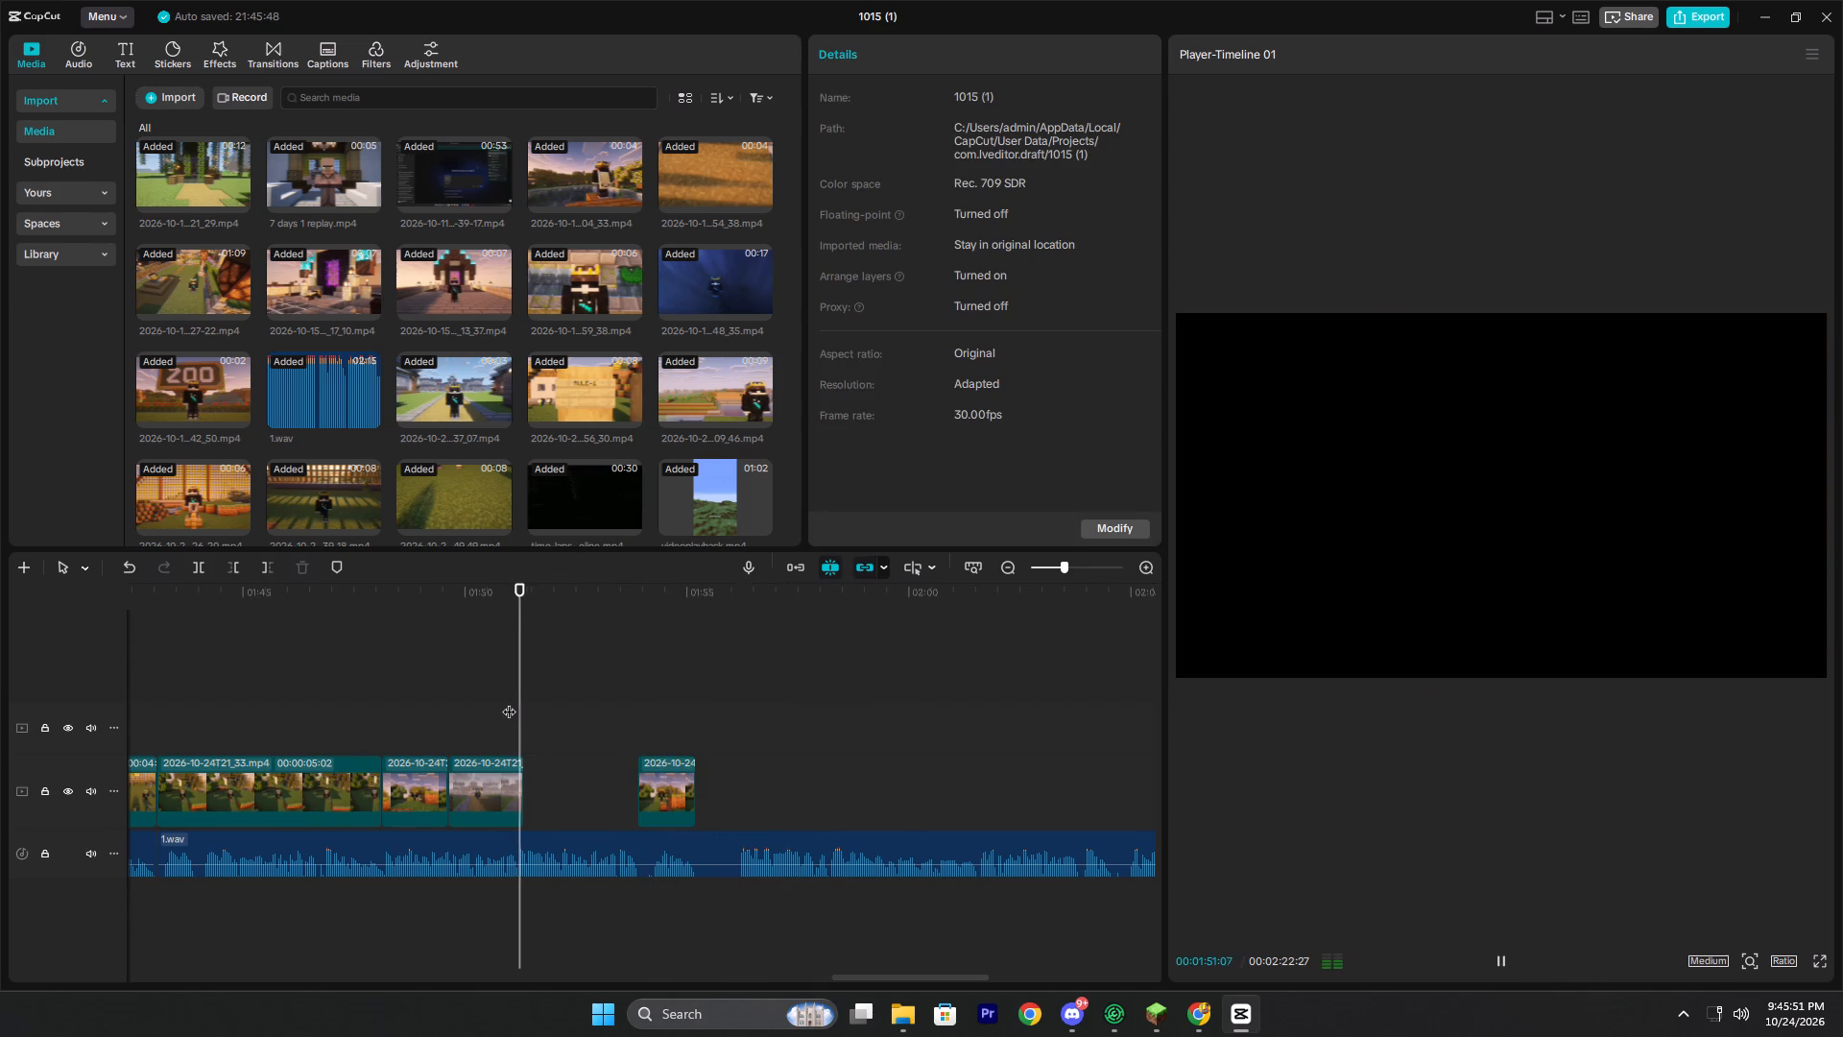
{"action": "key", "text": "space"}
{"action": "left_click", "coordinate": [447, 697]}
{"action": "key", "text": "space"}
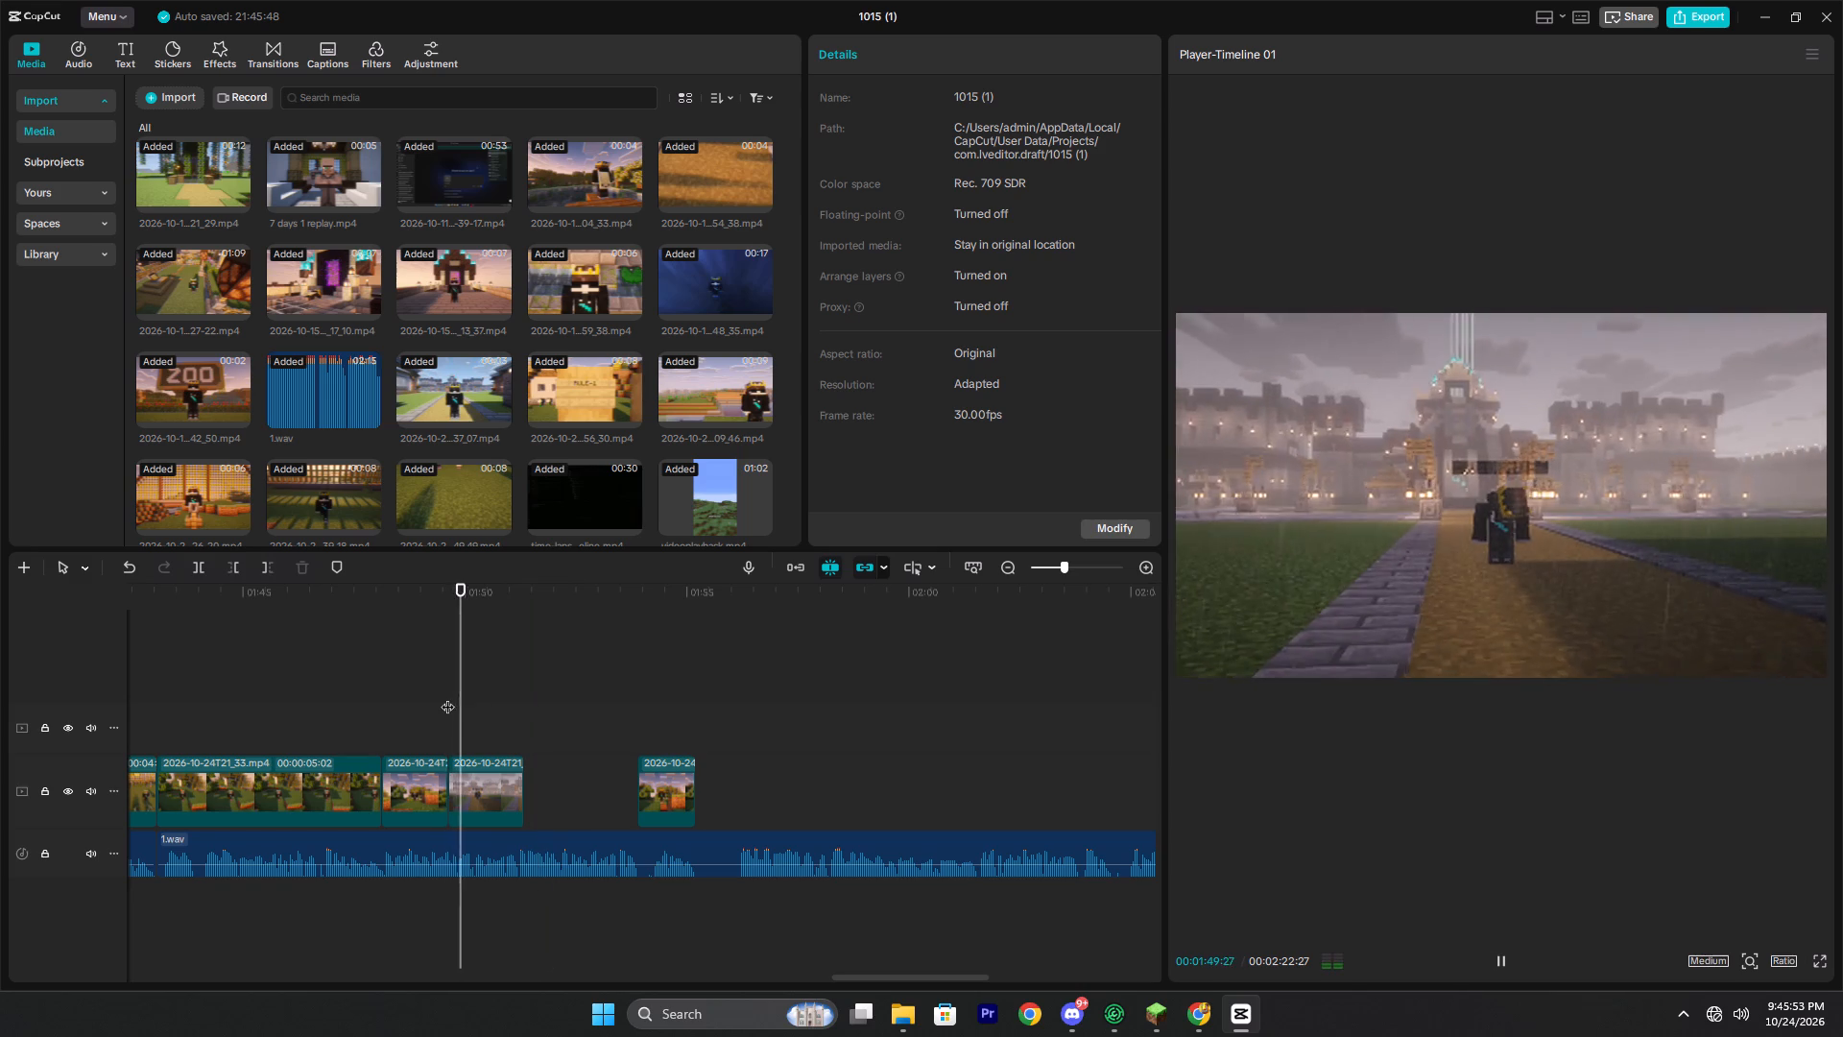
{"action": "key", "text": "space"}
{"action": "key", "text": "space"}
{"action": "key", "text": "space"}
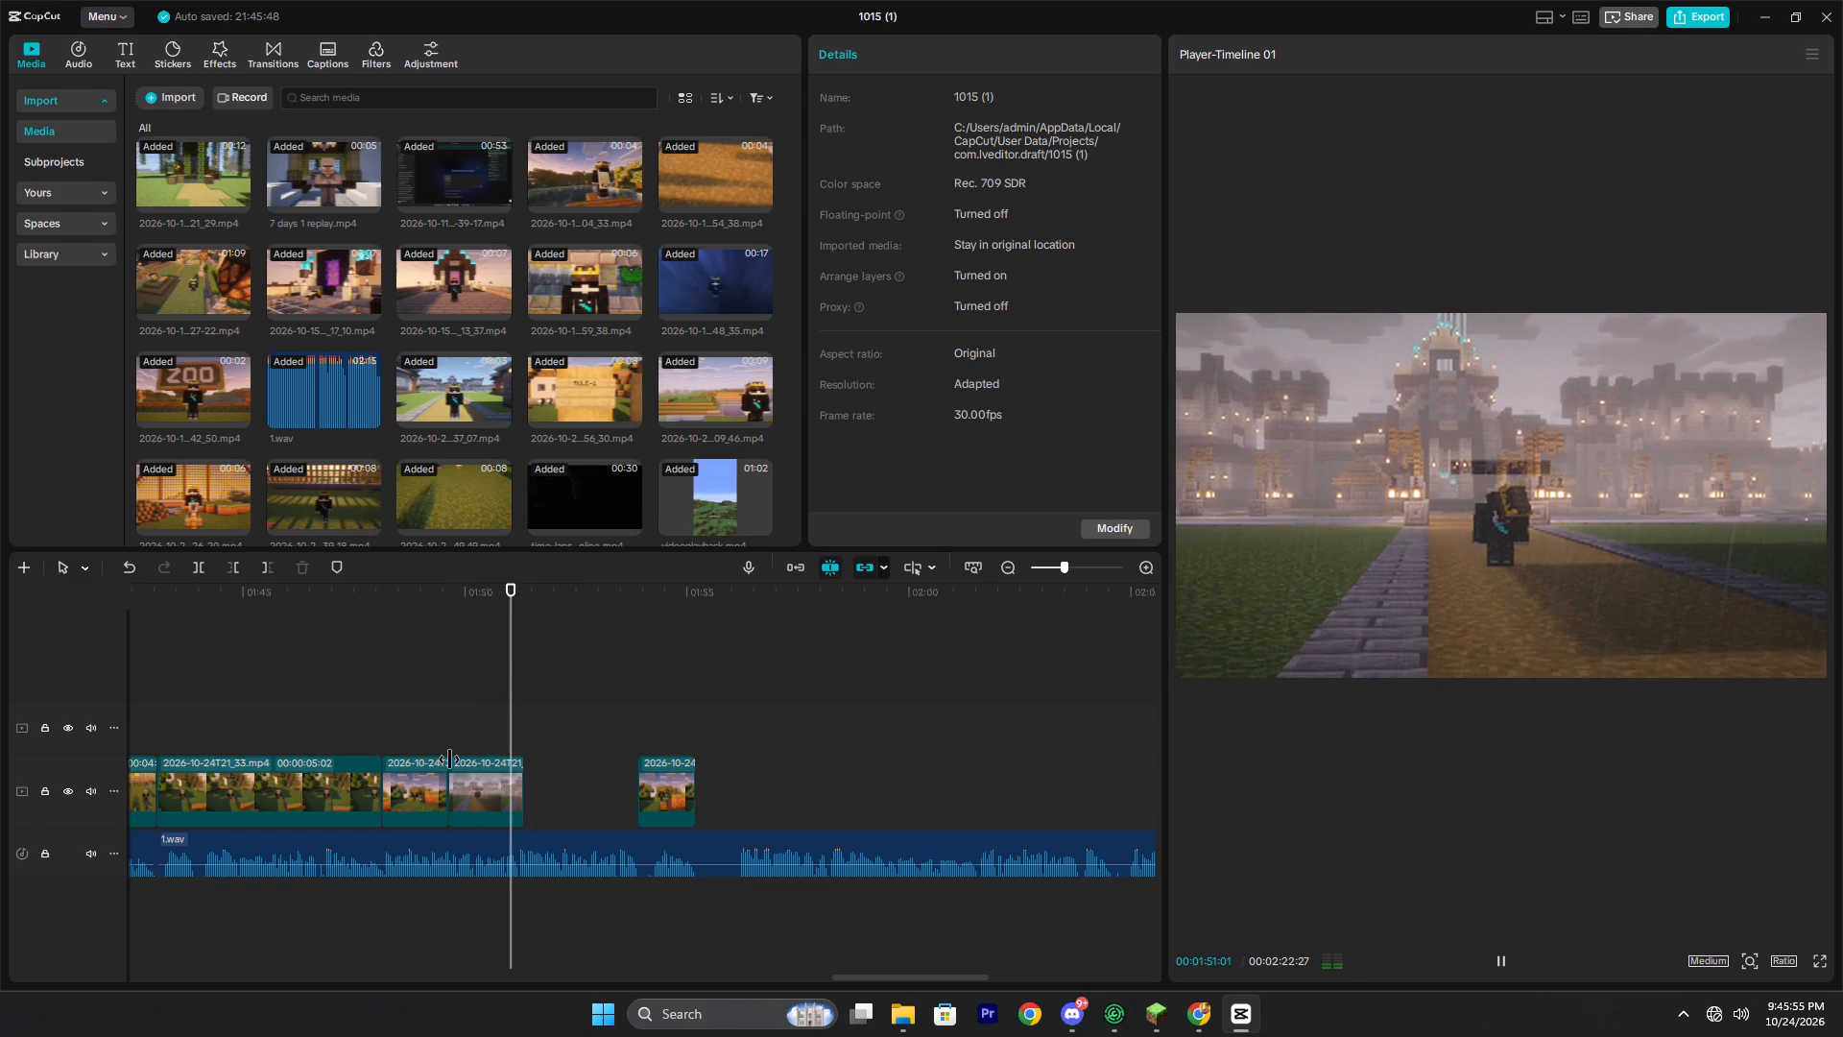
{"action": "left_click", "coordinate": [399, 688]}
{"action": "key", "text": "space"}
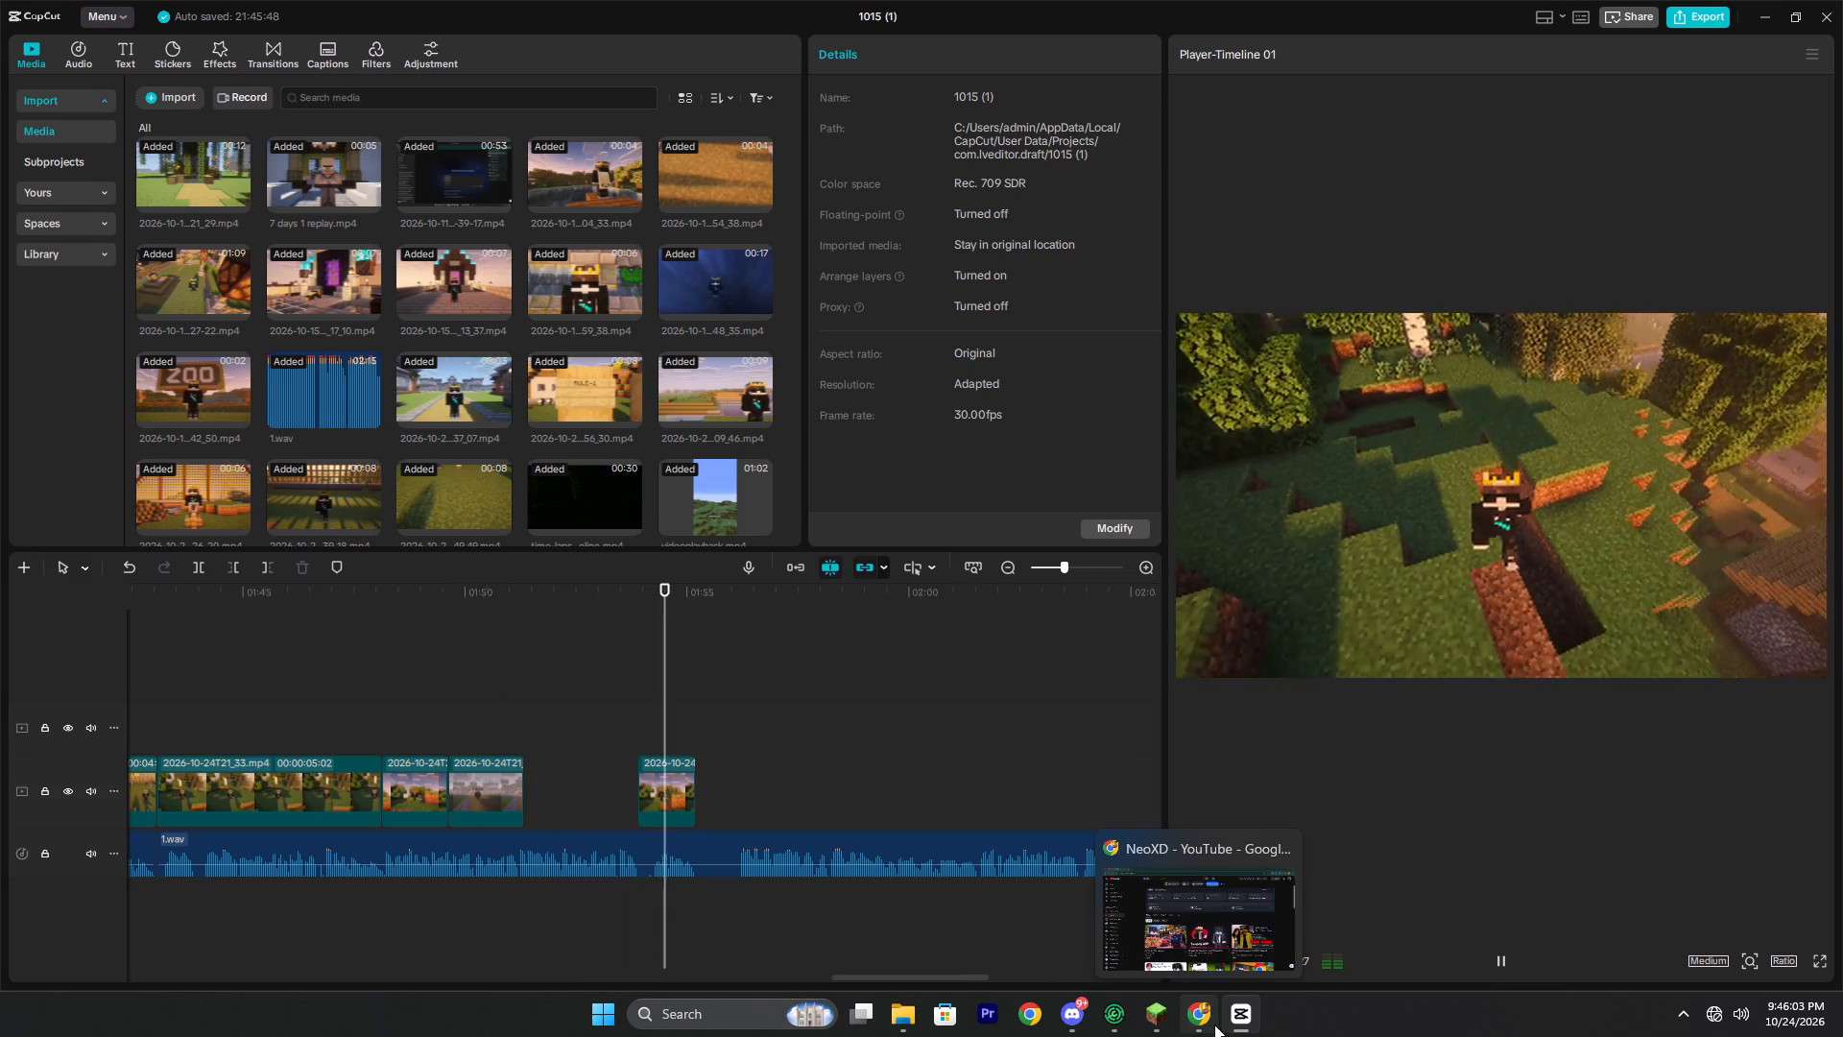
{"action": "key", "text": "space"}
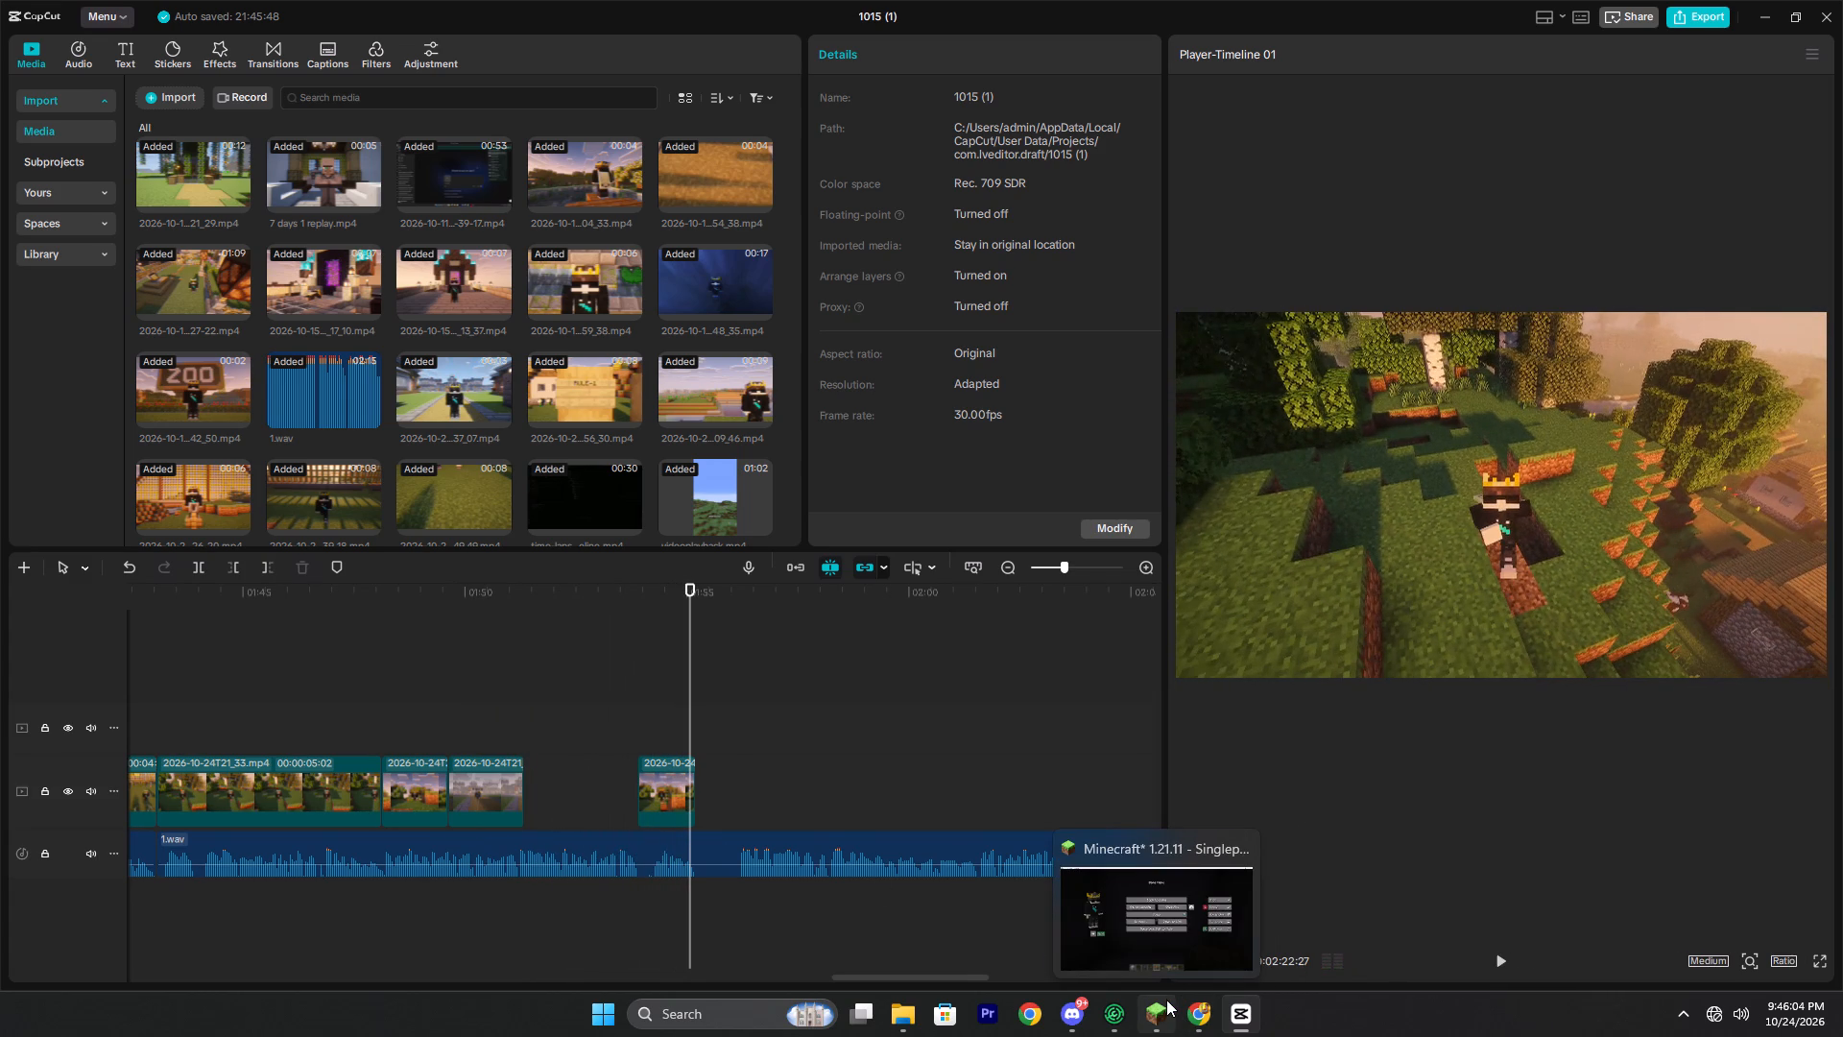
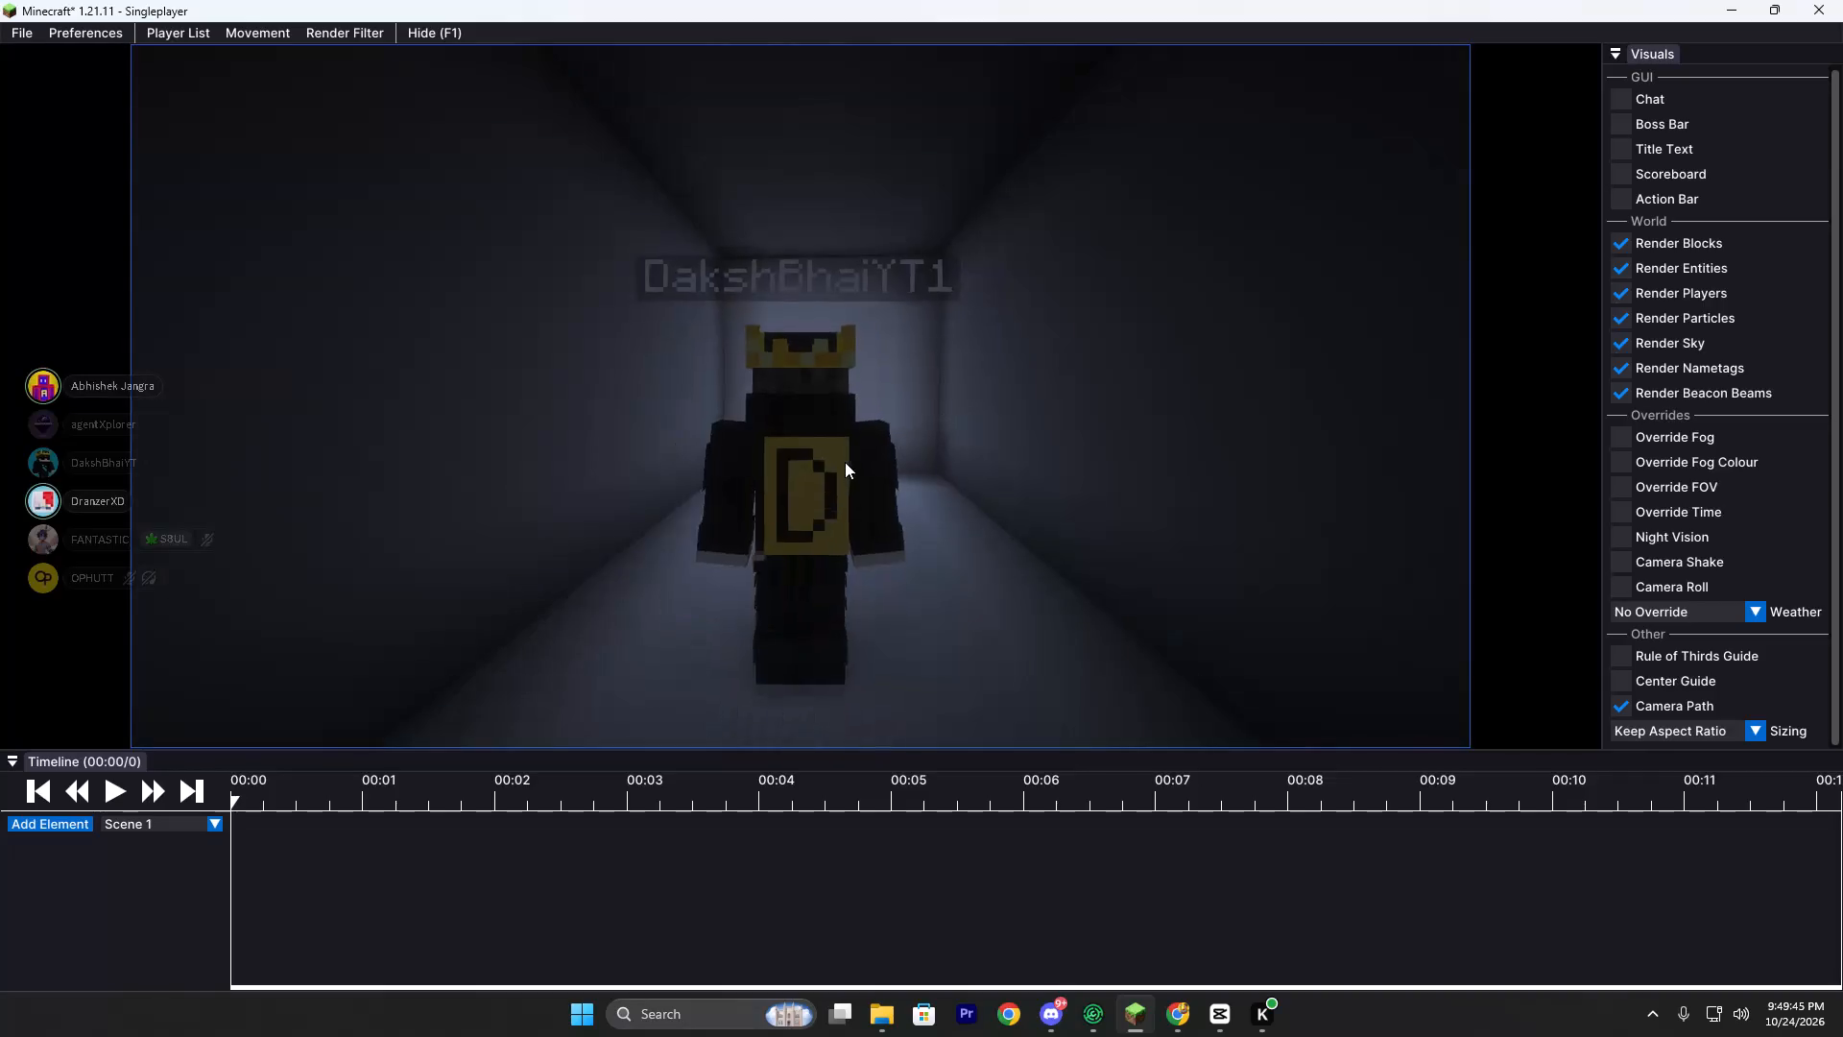
Fly the replay camera out of the white concrete room and around its doorway to examine angles for a shot.
{"action": "right_click_drag", "start_coordinate": [920, 520], "coordinate": [1842, 580]}
{"action": "key", "text": "w"}
{"action": "key", "text": "w"}
{"action": "left_click_drag", "start_coordinate": [859, 520], "coordinate": [1538, 506]}
{"action": "key", "text": "s"}
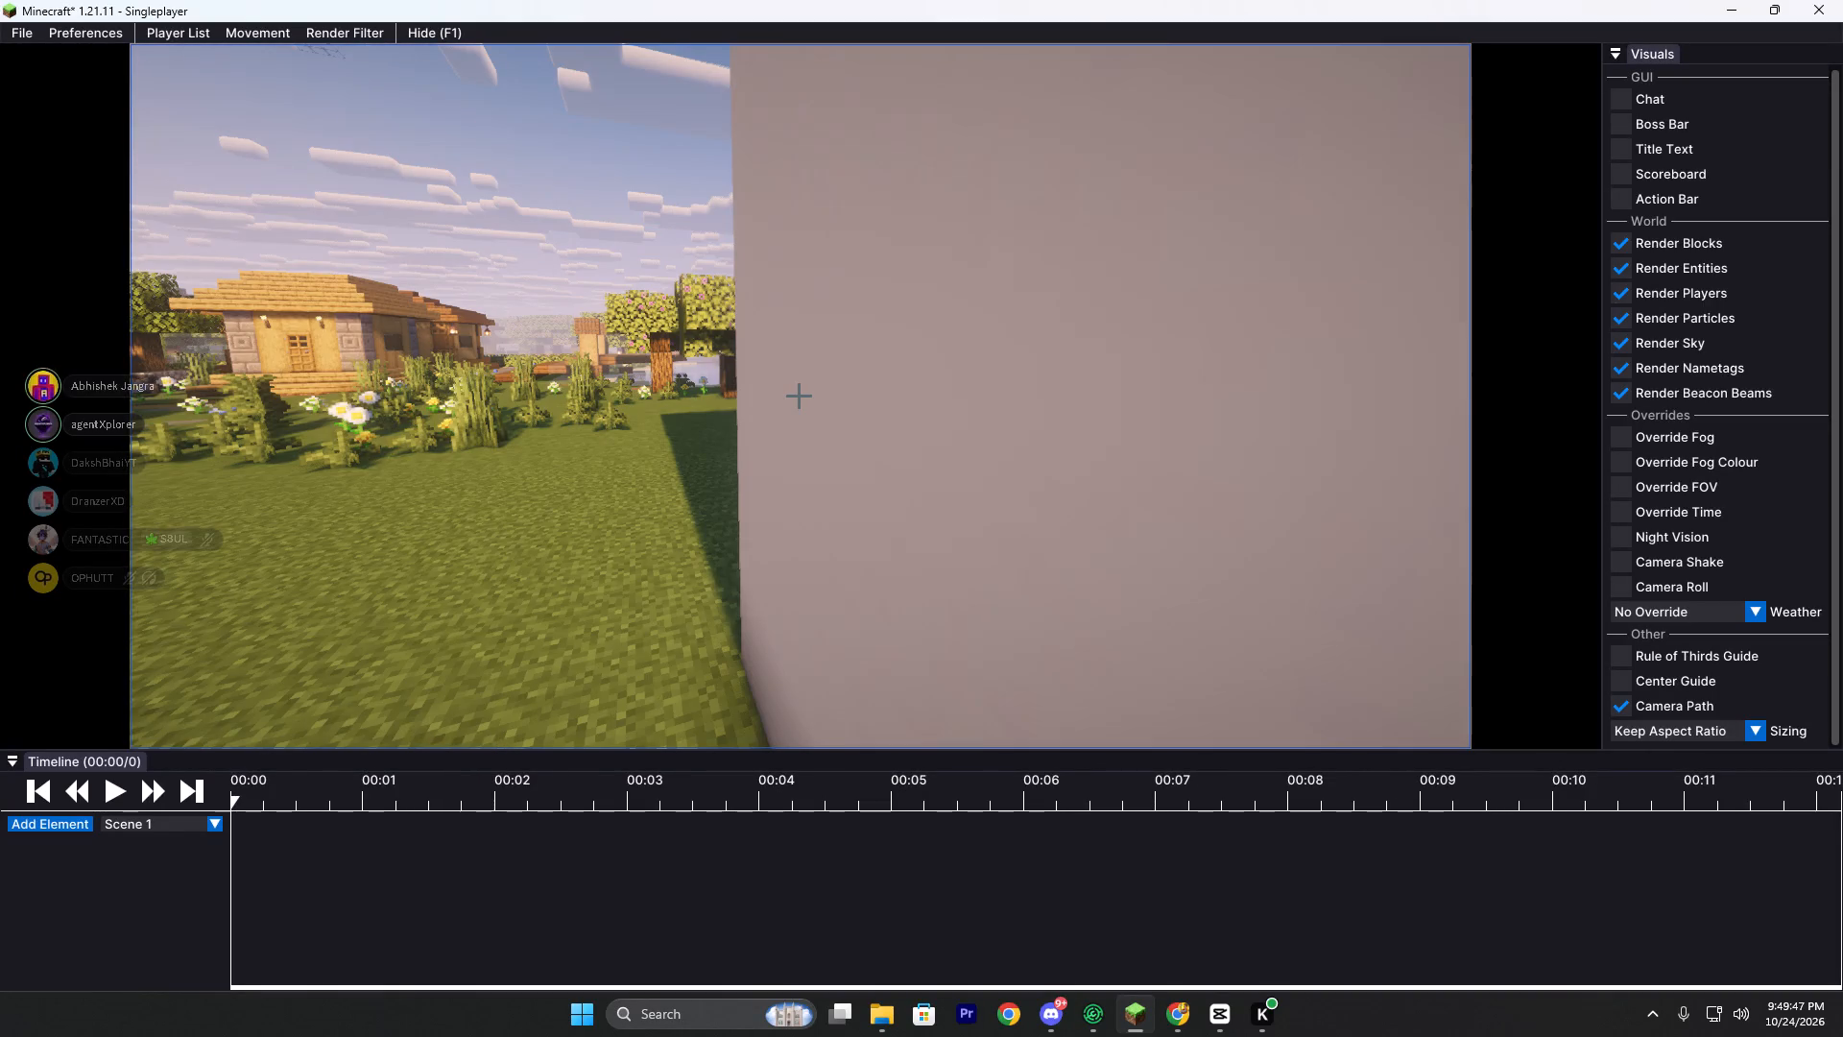
{"action": "left_click_drag", "start_coordinate": [1538, 506], "coordinate": [920, 506]}
{"action": "key", "text": "s"}
{"action": "type", "text": "wd"}
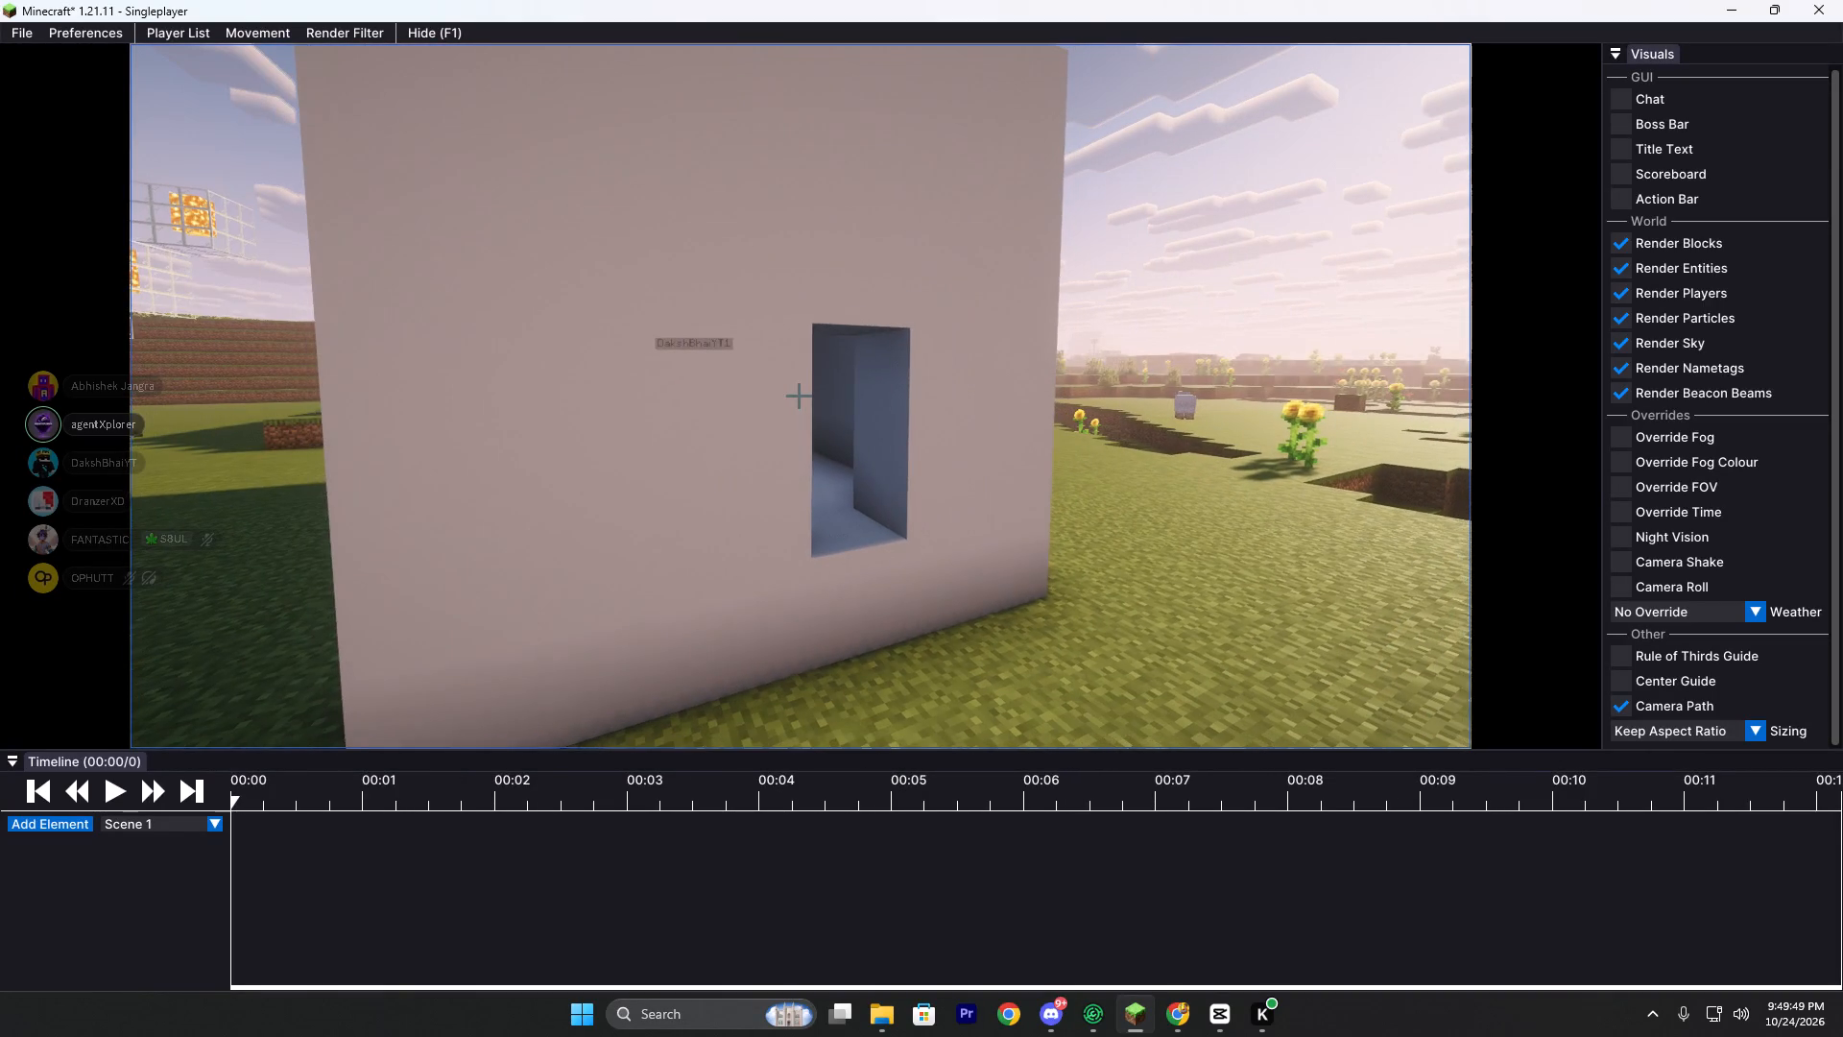
{"action": "left_click_drag", "start_coordinate": [920, 506], "coordinate": [921, 506]}
{"action": "key", "text": "w"}
{"action": "key", "text": "s"}
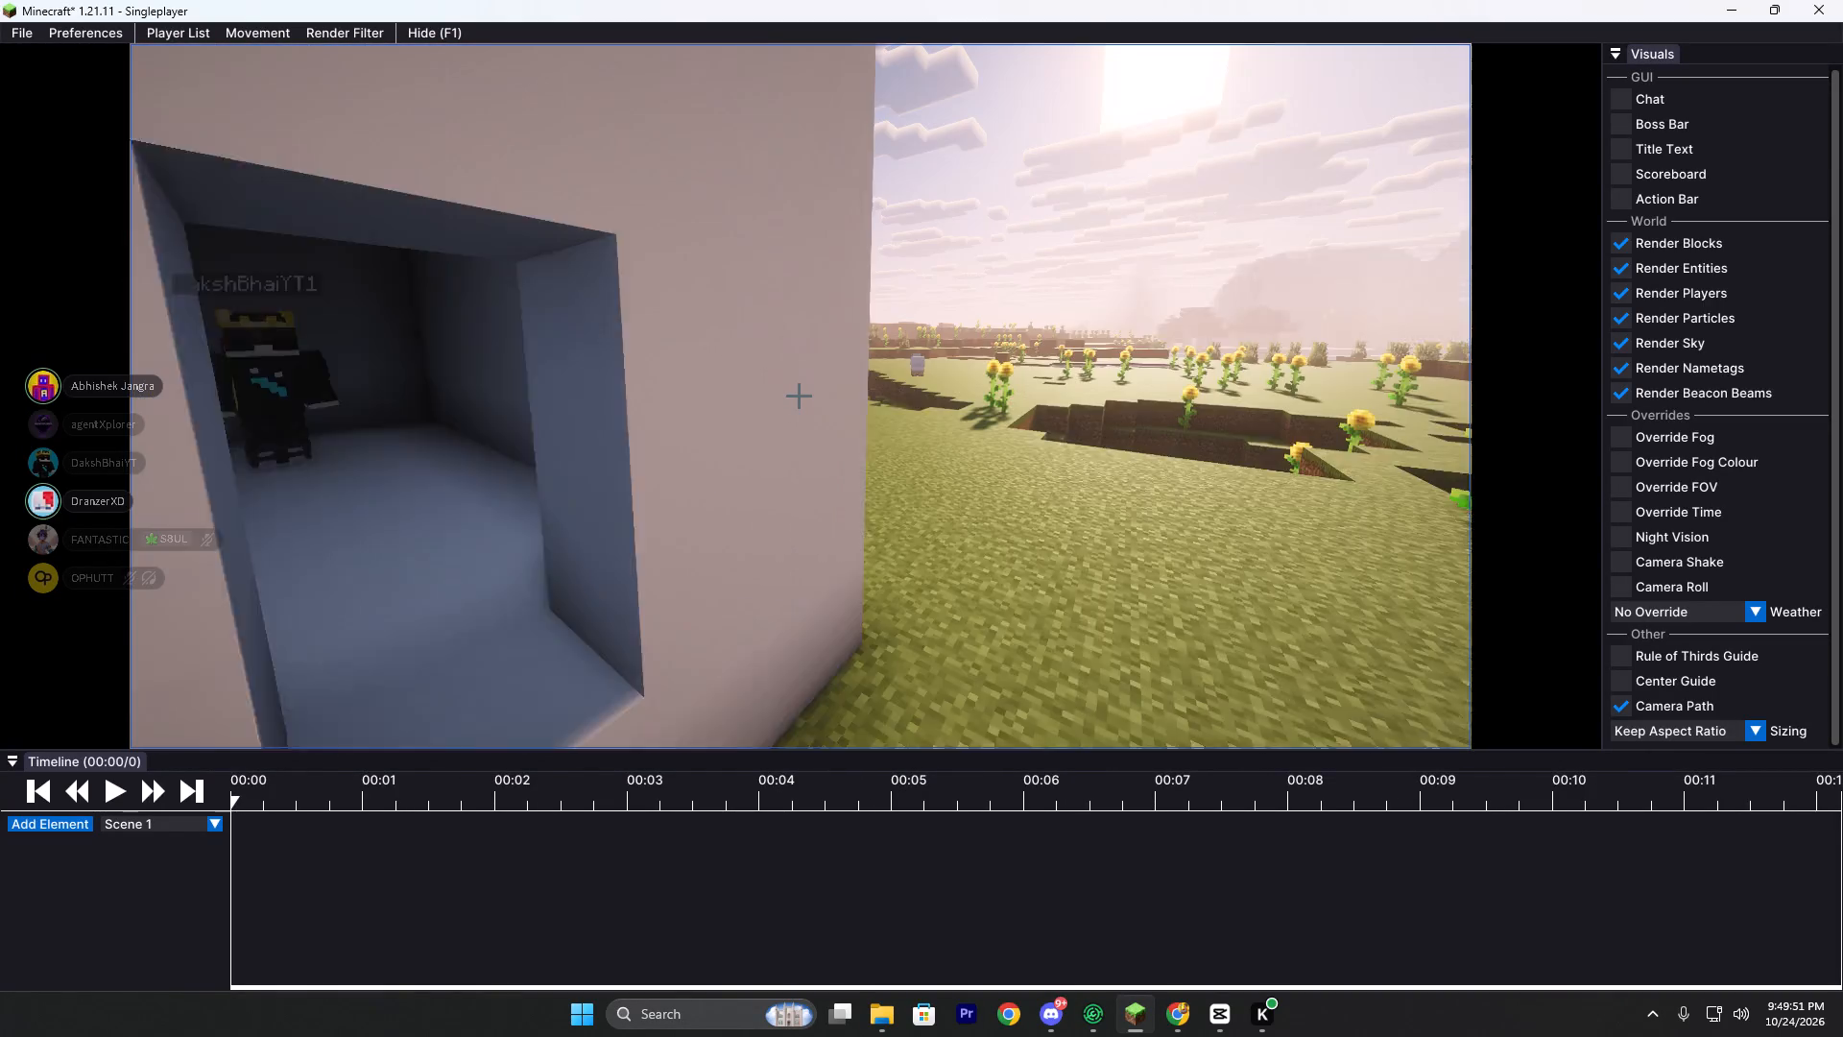
{"action": "left_click_drag", "start_coordinate": [921, 506], "coordinate": [916, 510]}
{"action": "key", "text": "w"}
{"action": "key", "text": "w"}
{"action": "key", "text": "w"}
{"action": "key", "text": "w"}
{"action": "key", "text": "w"}
{"action": "key", "text": "w"}
{"action": "key", "text": "space"}
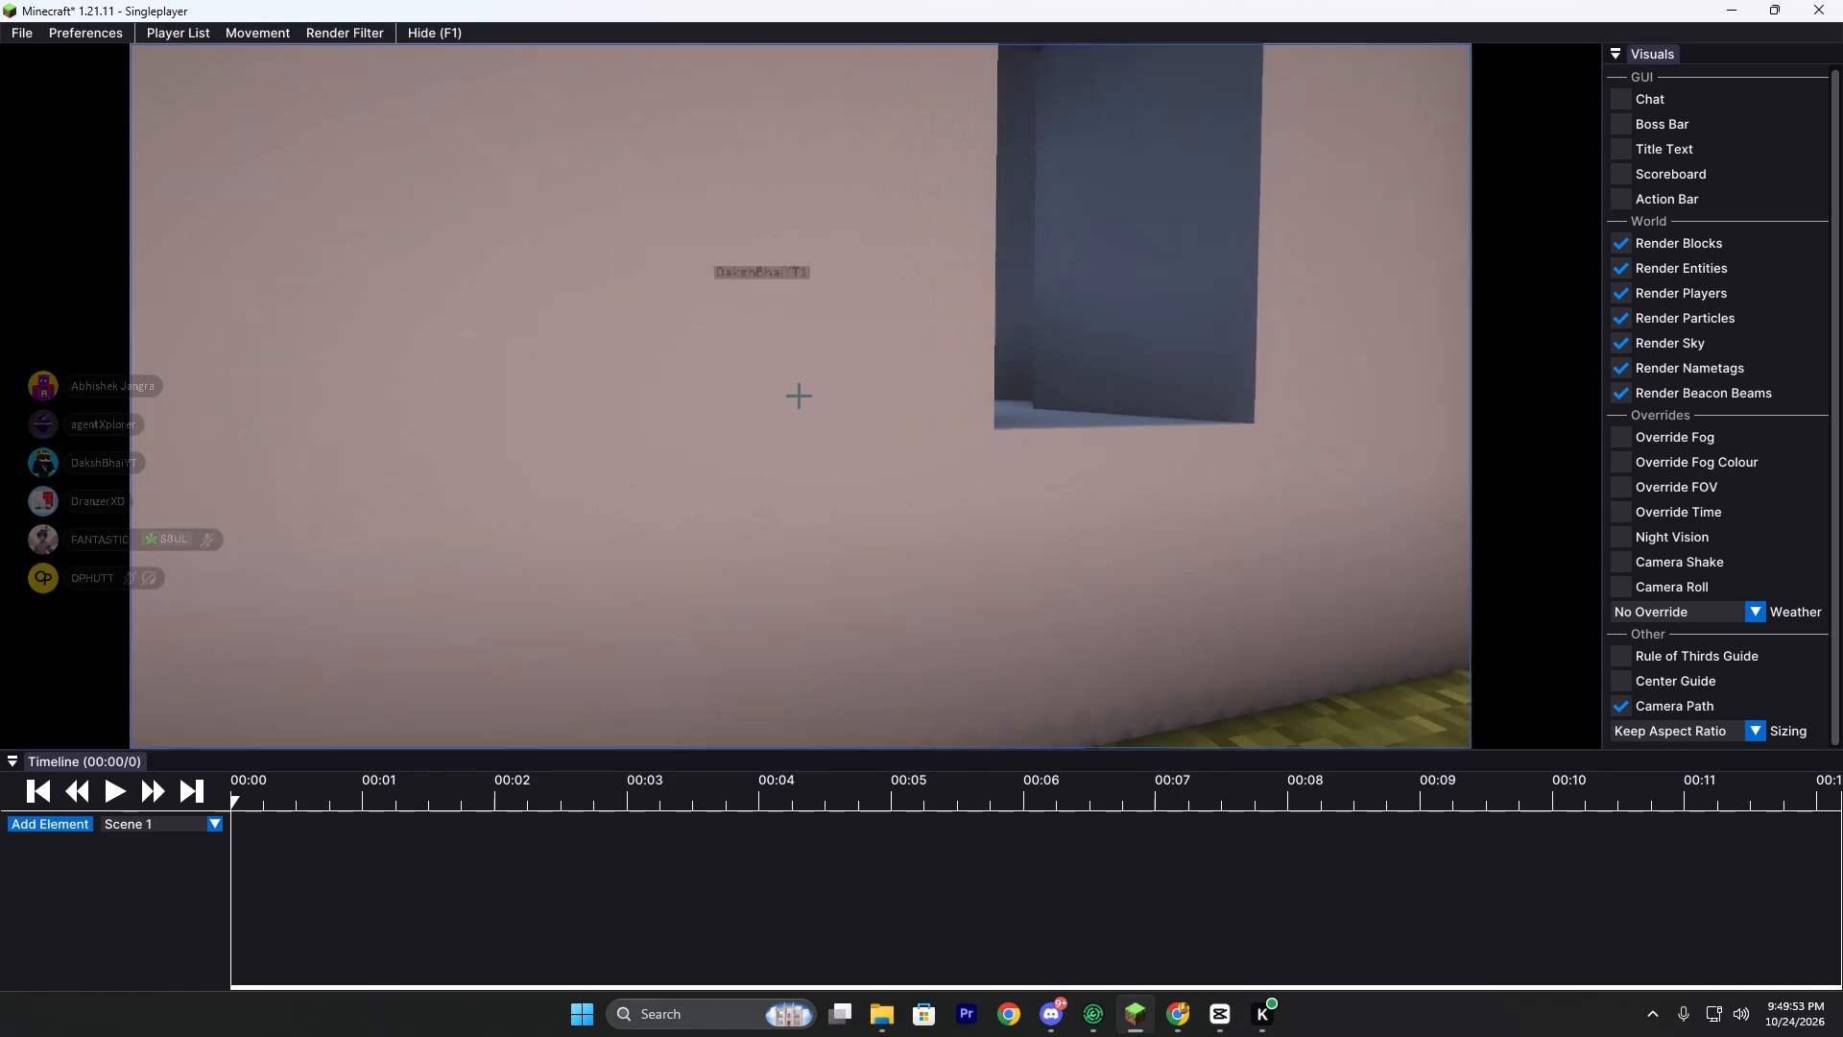
Bring the camera back inside the room and turn off the nametag of the player standing there.
{"action": "left_click_drag", "start_coordinate": [916, 510], "coordinate": [923, 506]}
{"action": "key", "text": "a"}
{"action": "key", "text": "space"}
{"action": "key", "text": "d"}
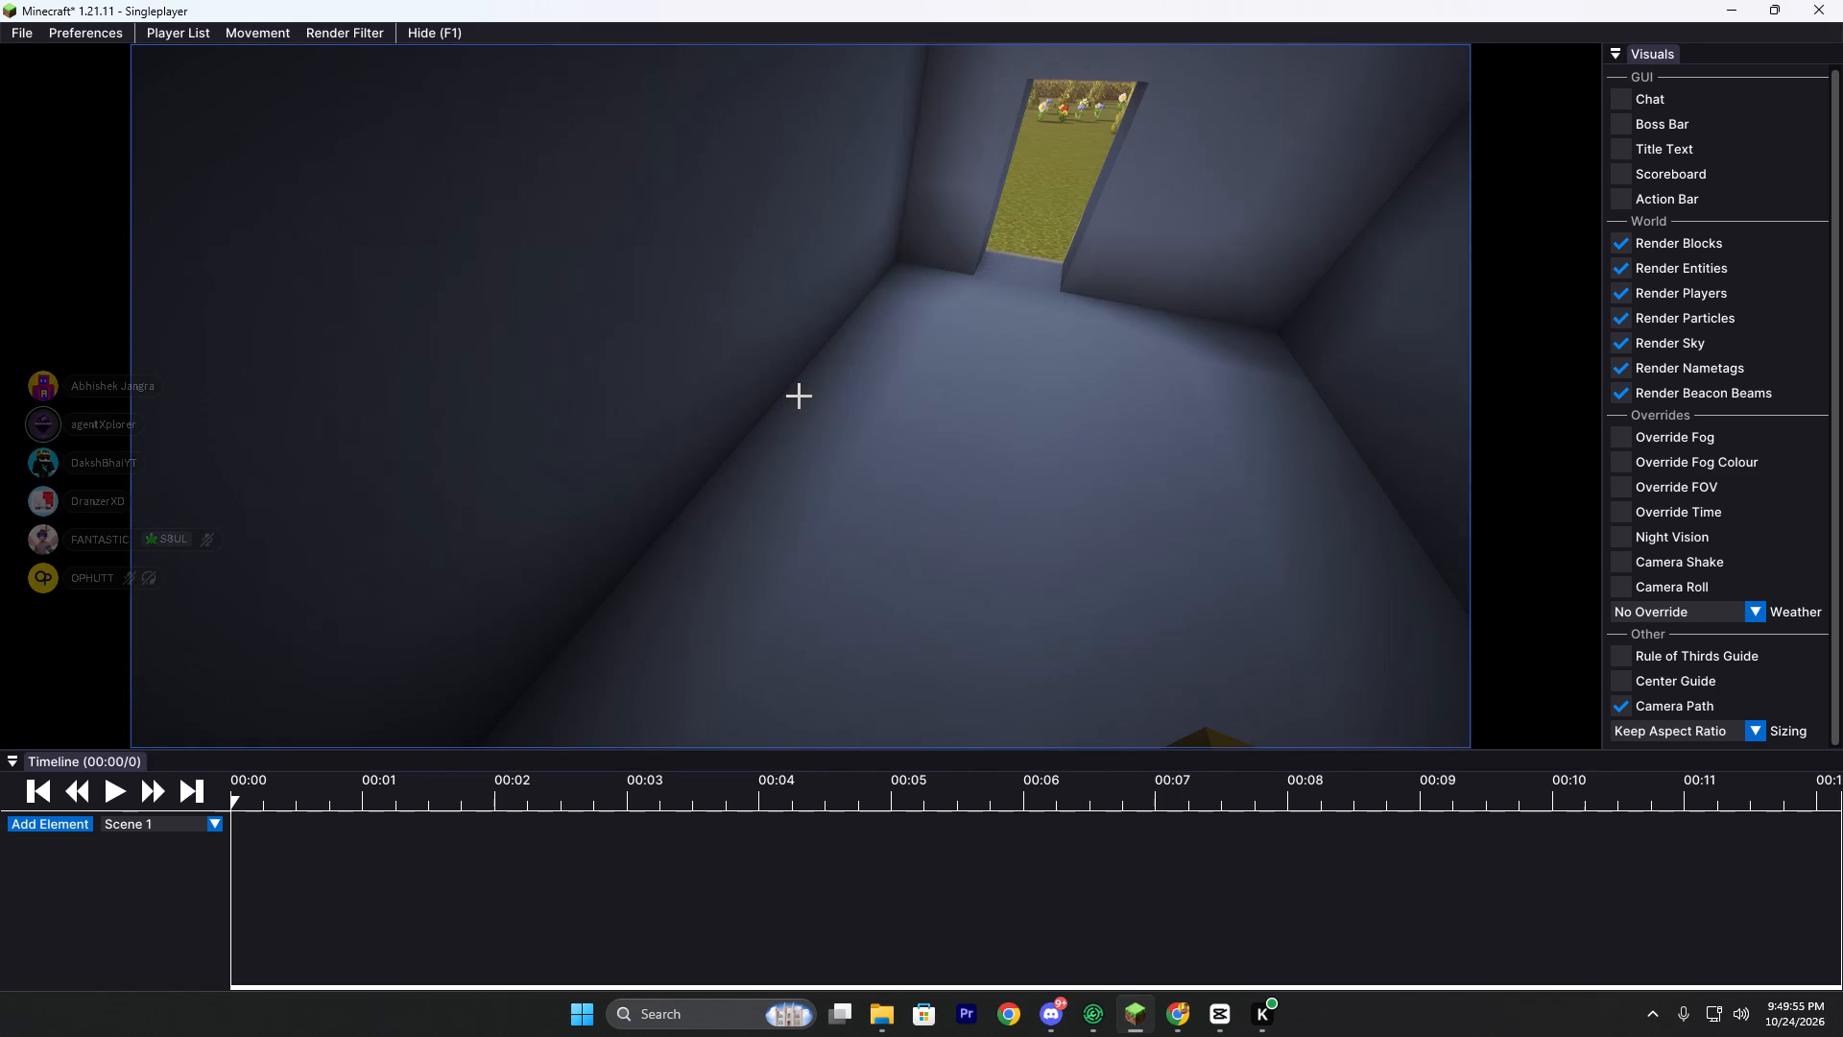
{"action": "left_click_drag", "start_coordinate": [923, 506], "coordinate": [922, 505]}
{"action": "right_click", "coordinate": [804, 390]}
{"action": "left_click", "coordinate": [826, 498]}
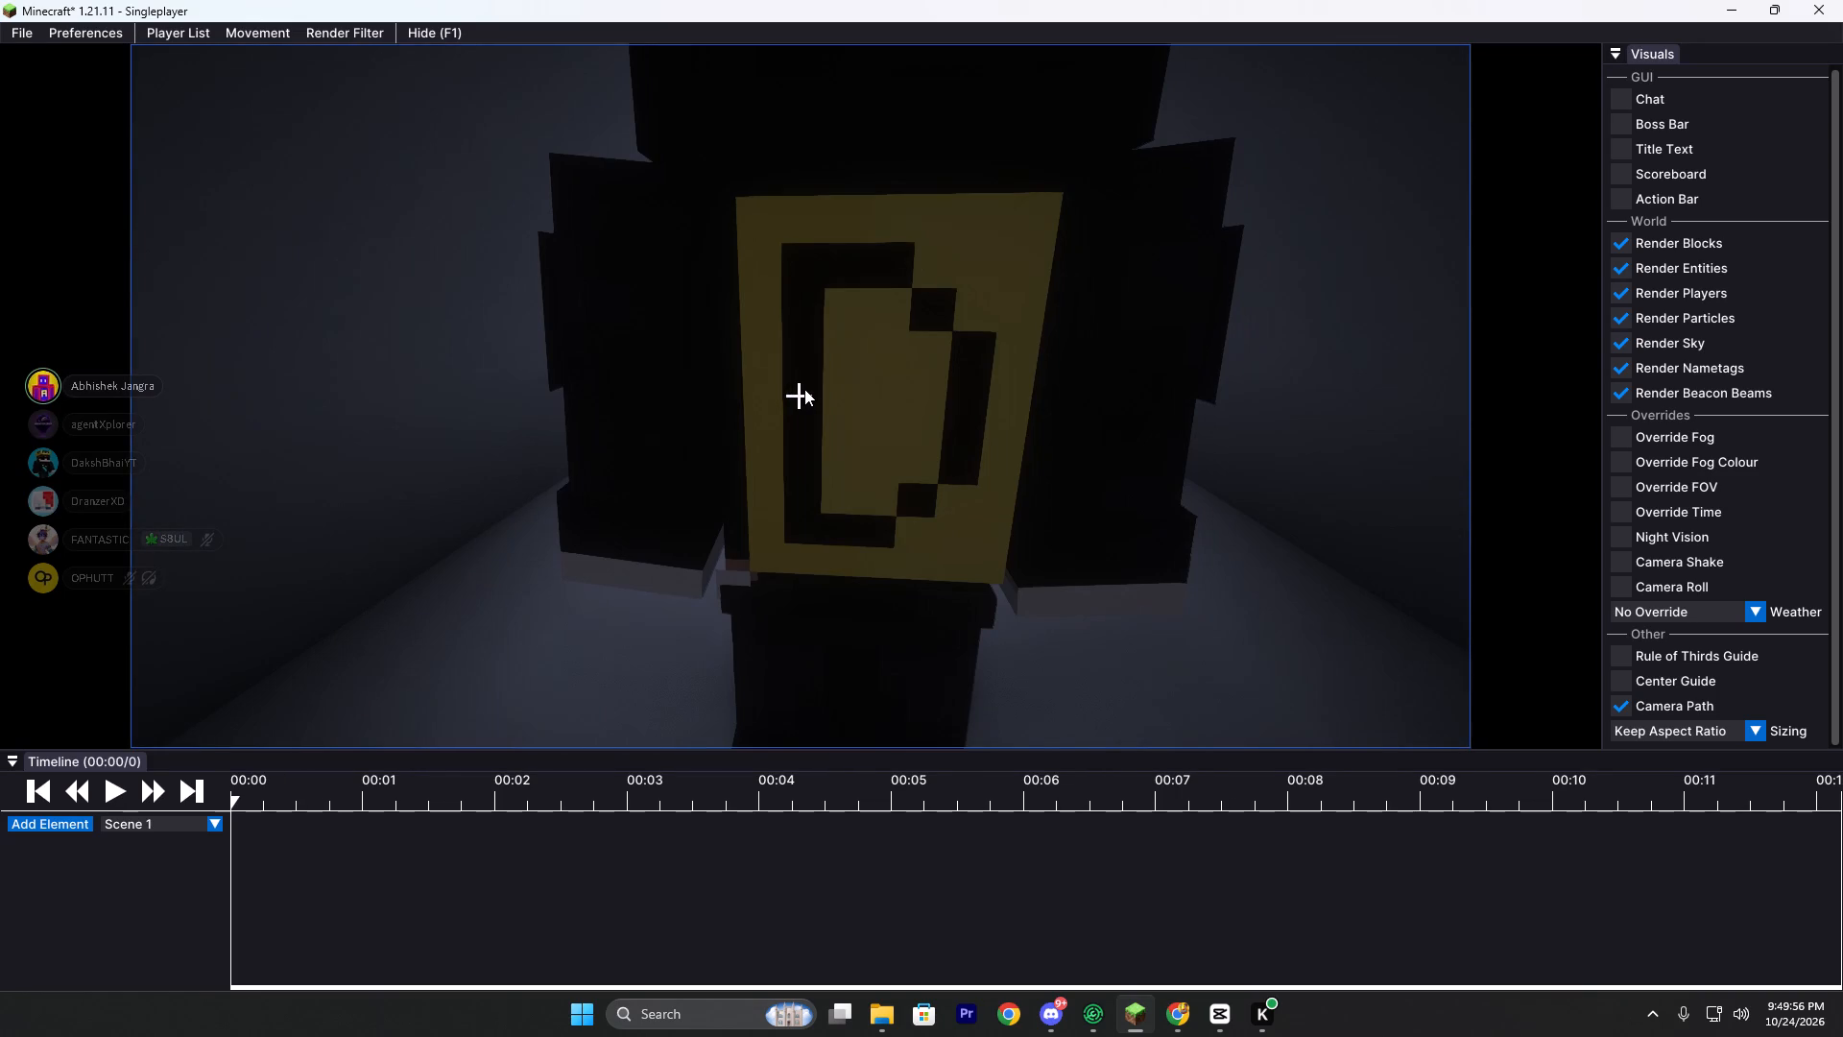
{"action": "left_click", "coordinate": [717, 534]}
Turn on the Night Vision override to brighten the room's interior.
{"action": "key", "text": "w"}
{"action": "key", "text": "s"}
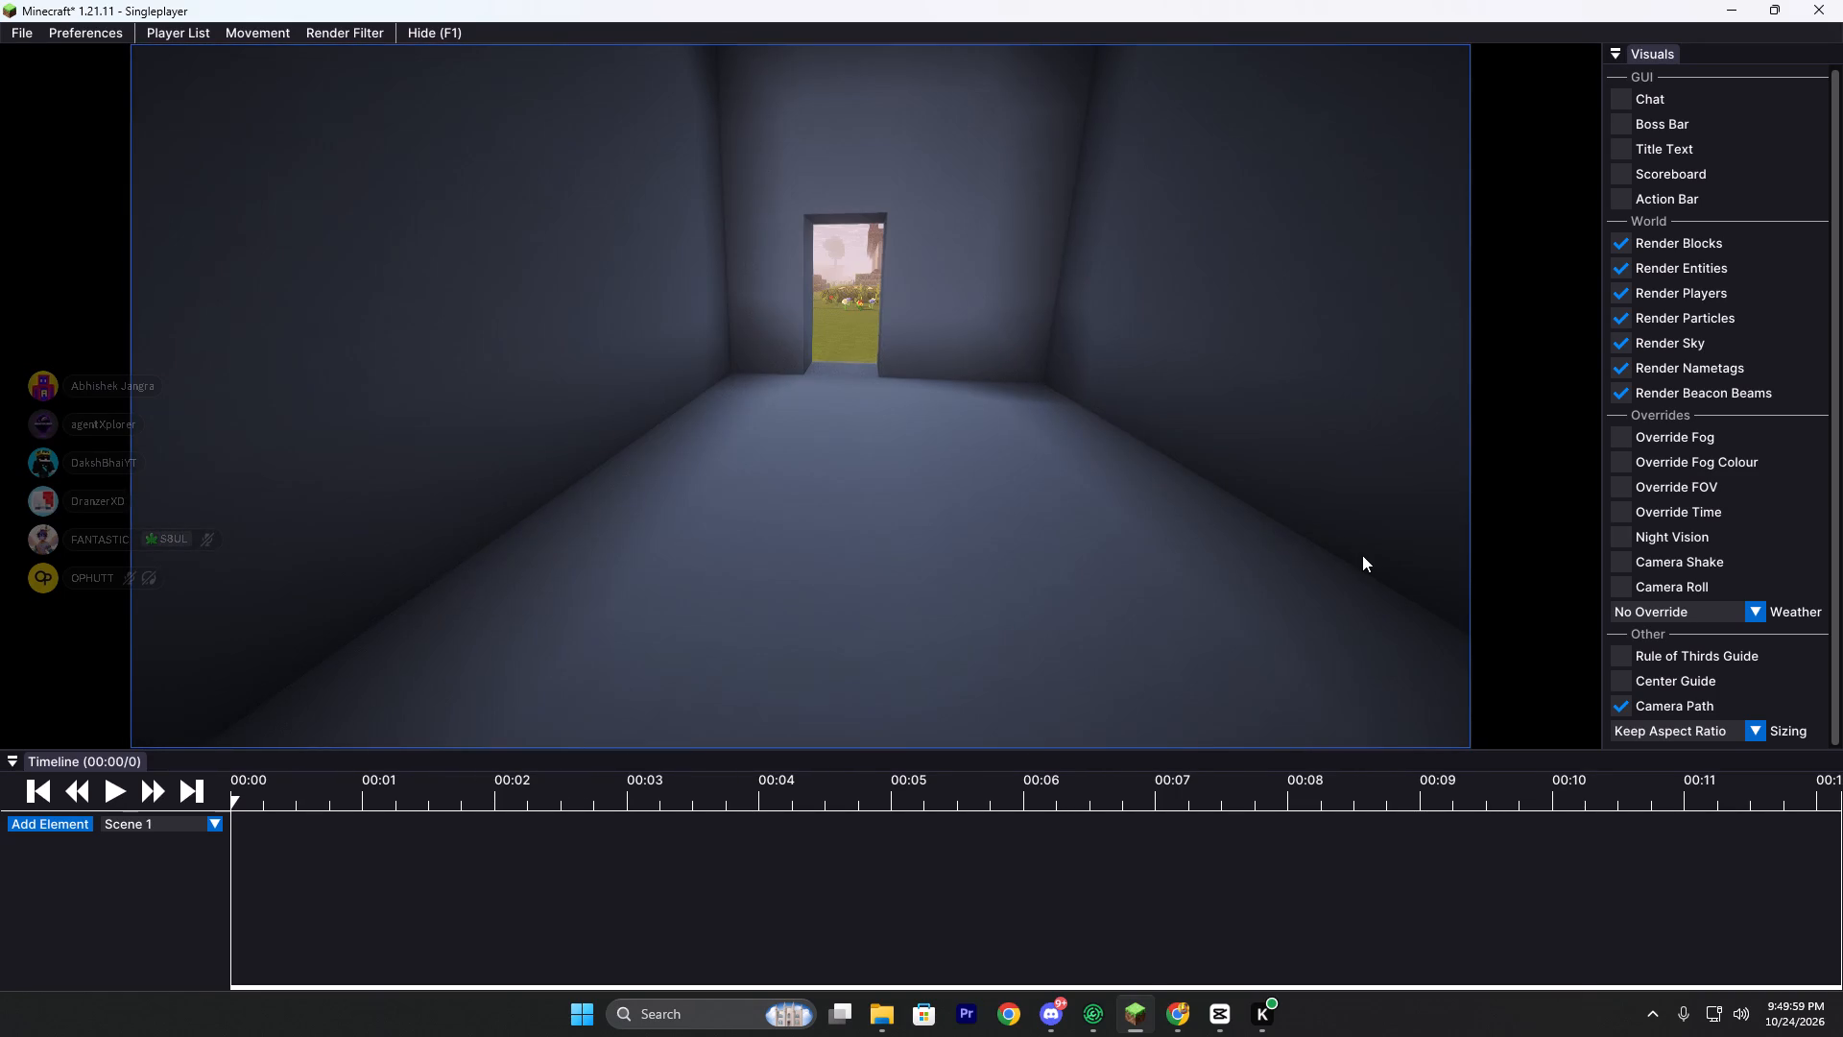
{"action": "left_click", "coordinate": [1624, 541]}
Place the camera inside the room behind the player and play the replay up to tick 96, at about 00:04.
{"action": "key", "text": "w"}
{"action": "left_click_drag", "start_coordinate": [876, 567], "coordinate": [921, 505]}
{"action": "key", "text": "s"}
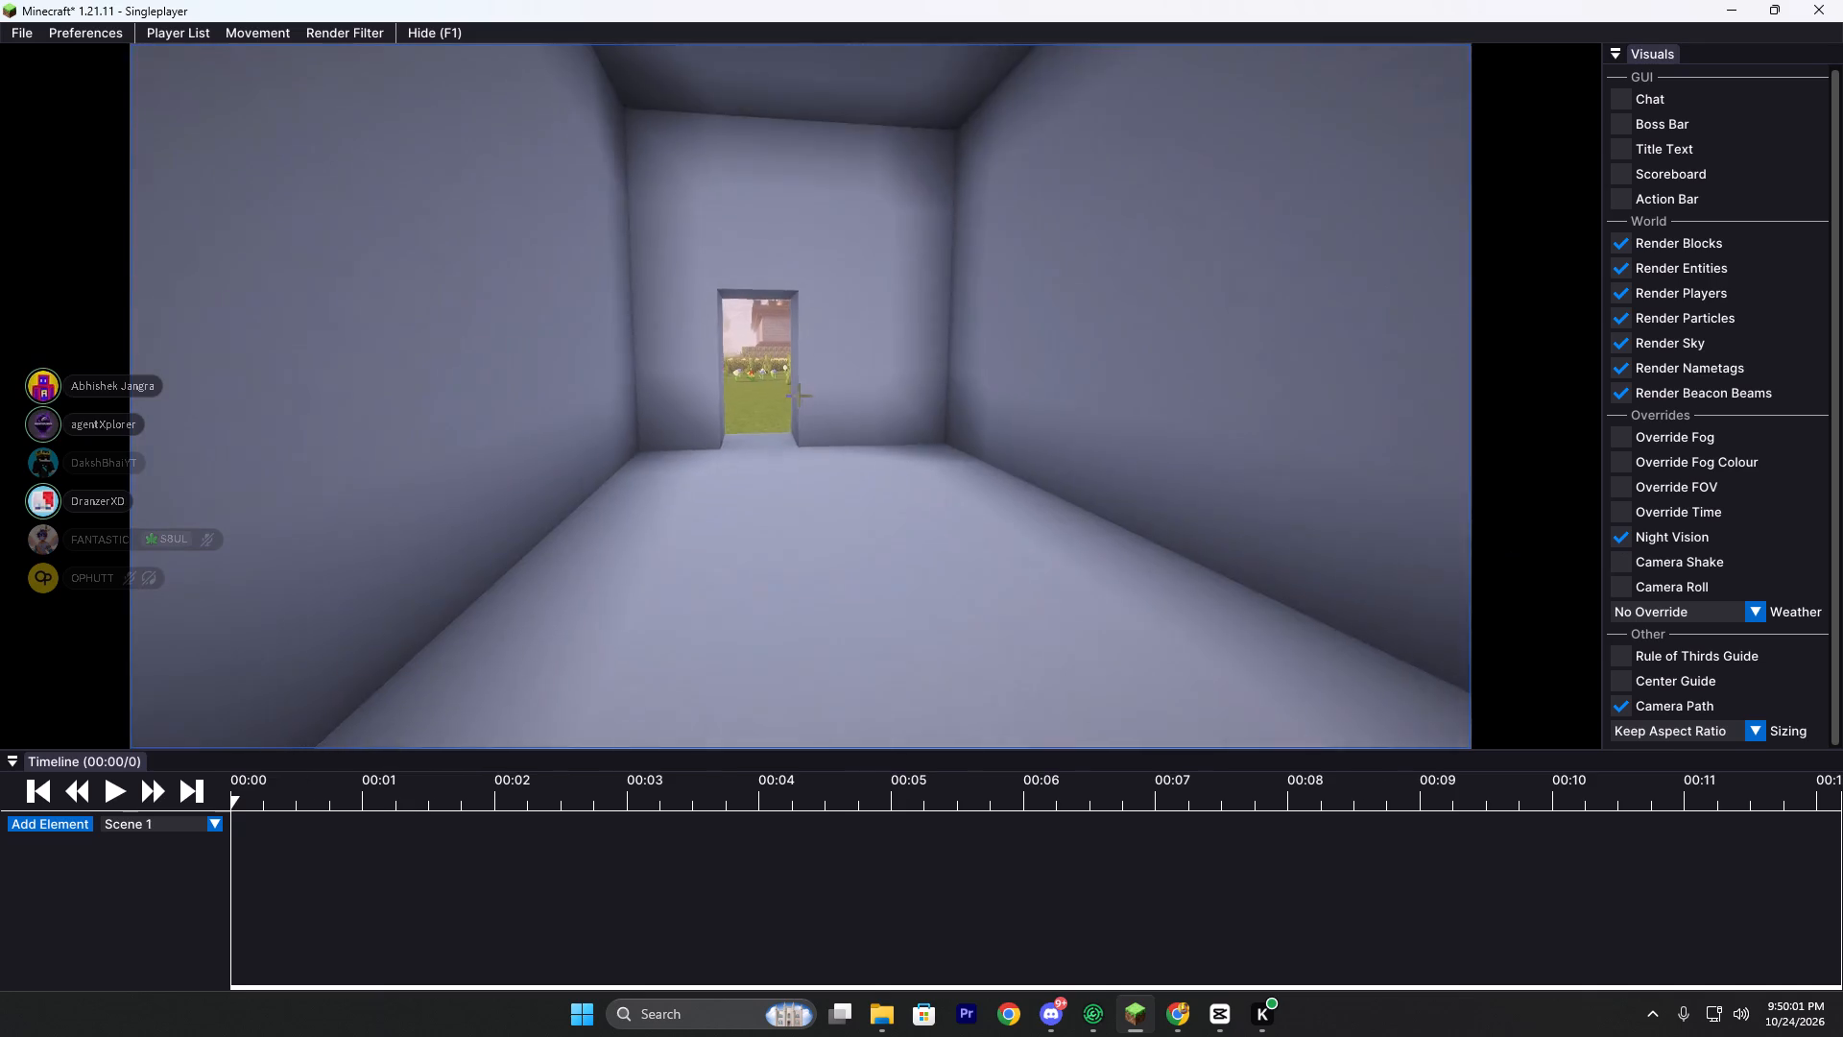
{"action": "left_click_drag", "start_coordinate": [921, 505], "coordinate": [921, 506]}
{"action": "key", "text": "w"}
{"action": "key", "text": "d"}
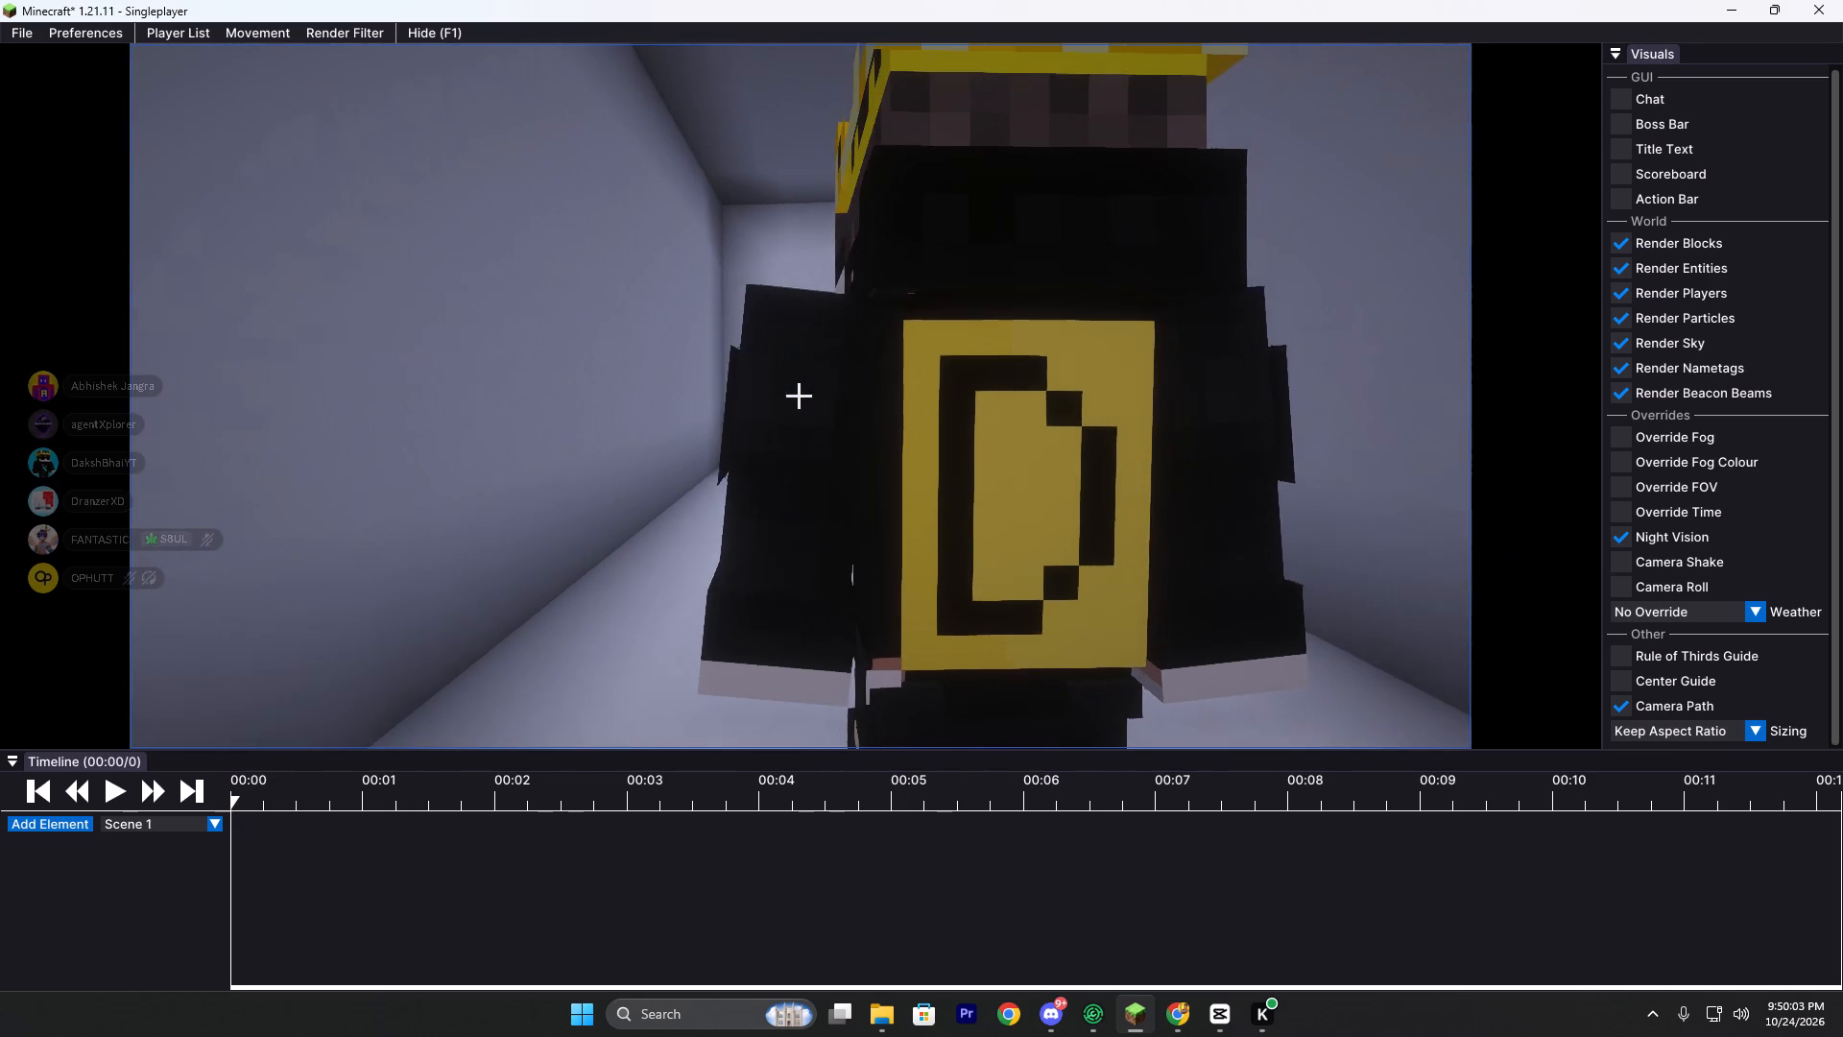
{"action": "left_click_drag", "start_coordinate": [921, 506], "coordinate": [921, 506]}
{"action": "left_click", "coordinate": [111, 789]}
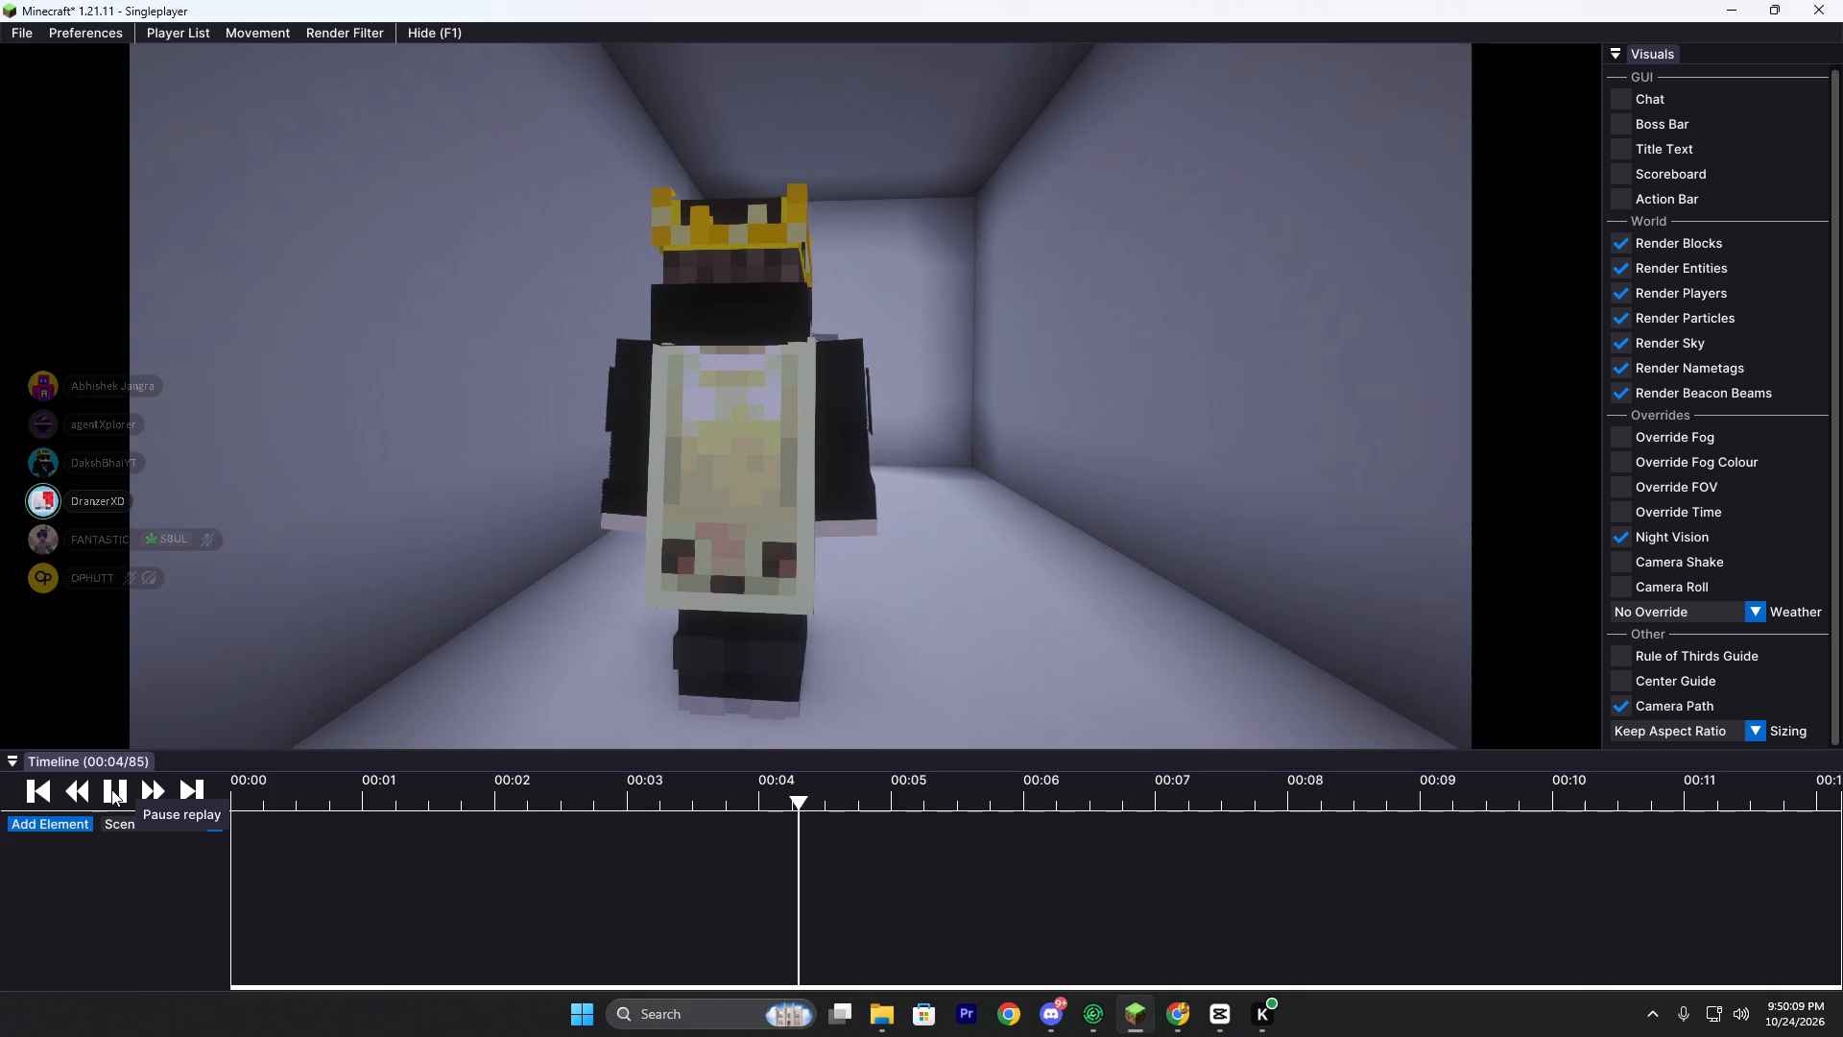
{"action": "left_click", "coordinate": [111, 789]}
Aim the camera at the player with Look At and frame them centrally from behind, facing the far wall.
{"action": "key", "text": "a"}
{"action": "key", "text": "w"}
{"action": "key", "text": "d"}
{"action": "key", "text": "a"}
{"action": "left_click_drag", "start_coordinate": [882, 547], "coordinate": [871, 555]}
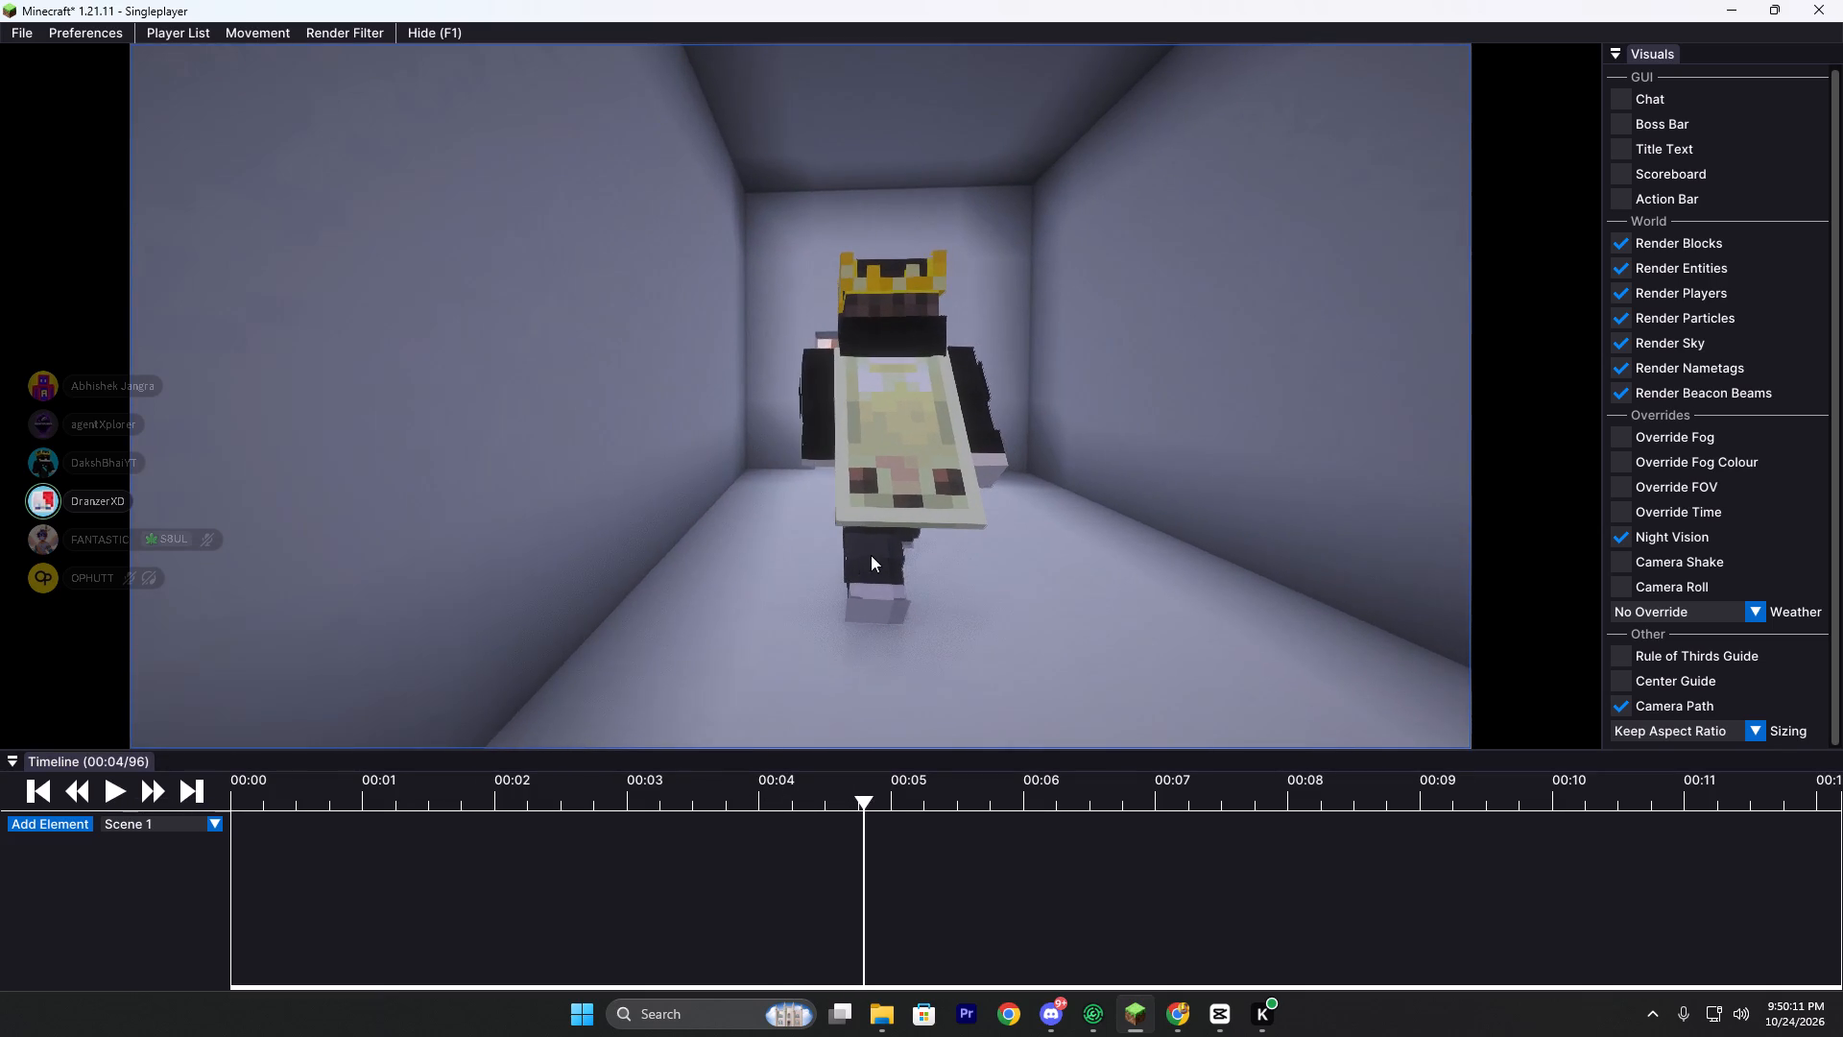
{"action": "left_click_drag", "start_coordinate": [871, 555], "coordinate": [921, 506]}
{"action": "type", "text": "da"}
{"action": "right_click", "coordinate": [801, 396]}
{"action": "left_click", "coordinate": [828, 443]}
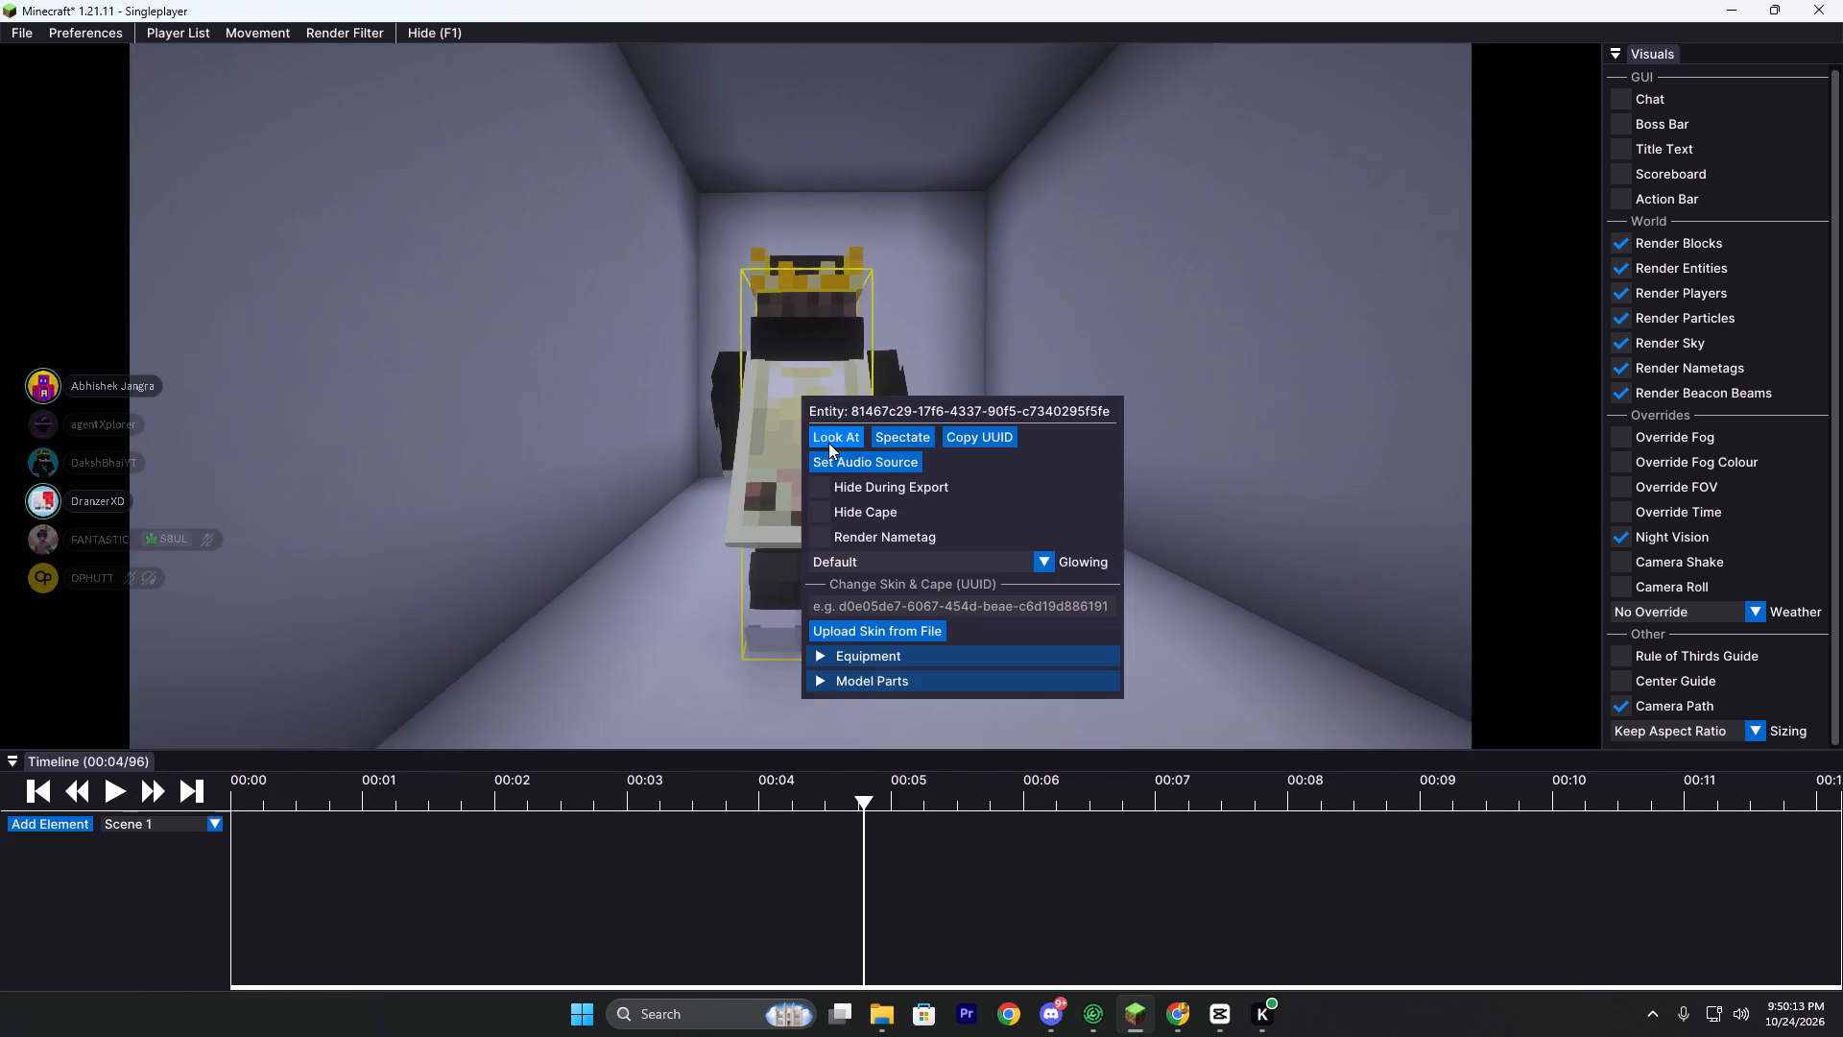
{"action": "left_click", "coordinate": [825, 360]}
{"action": "left_click_drag", "start_coordinate": [809, 515], "coordinate": [921, 508]}
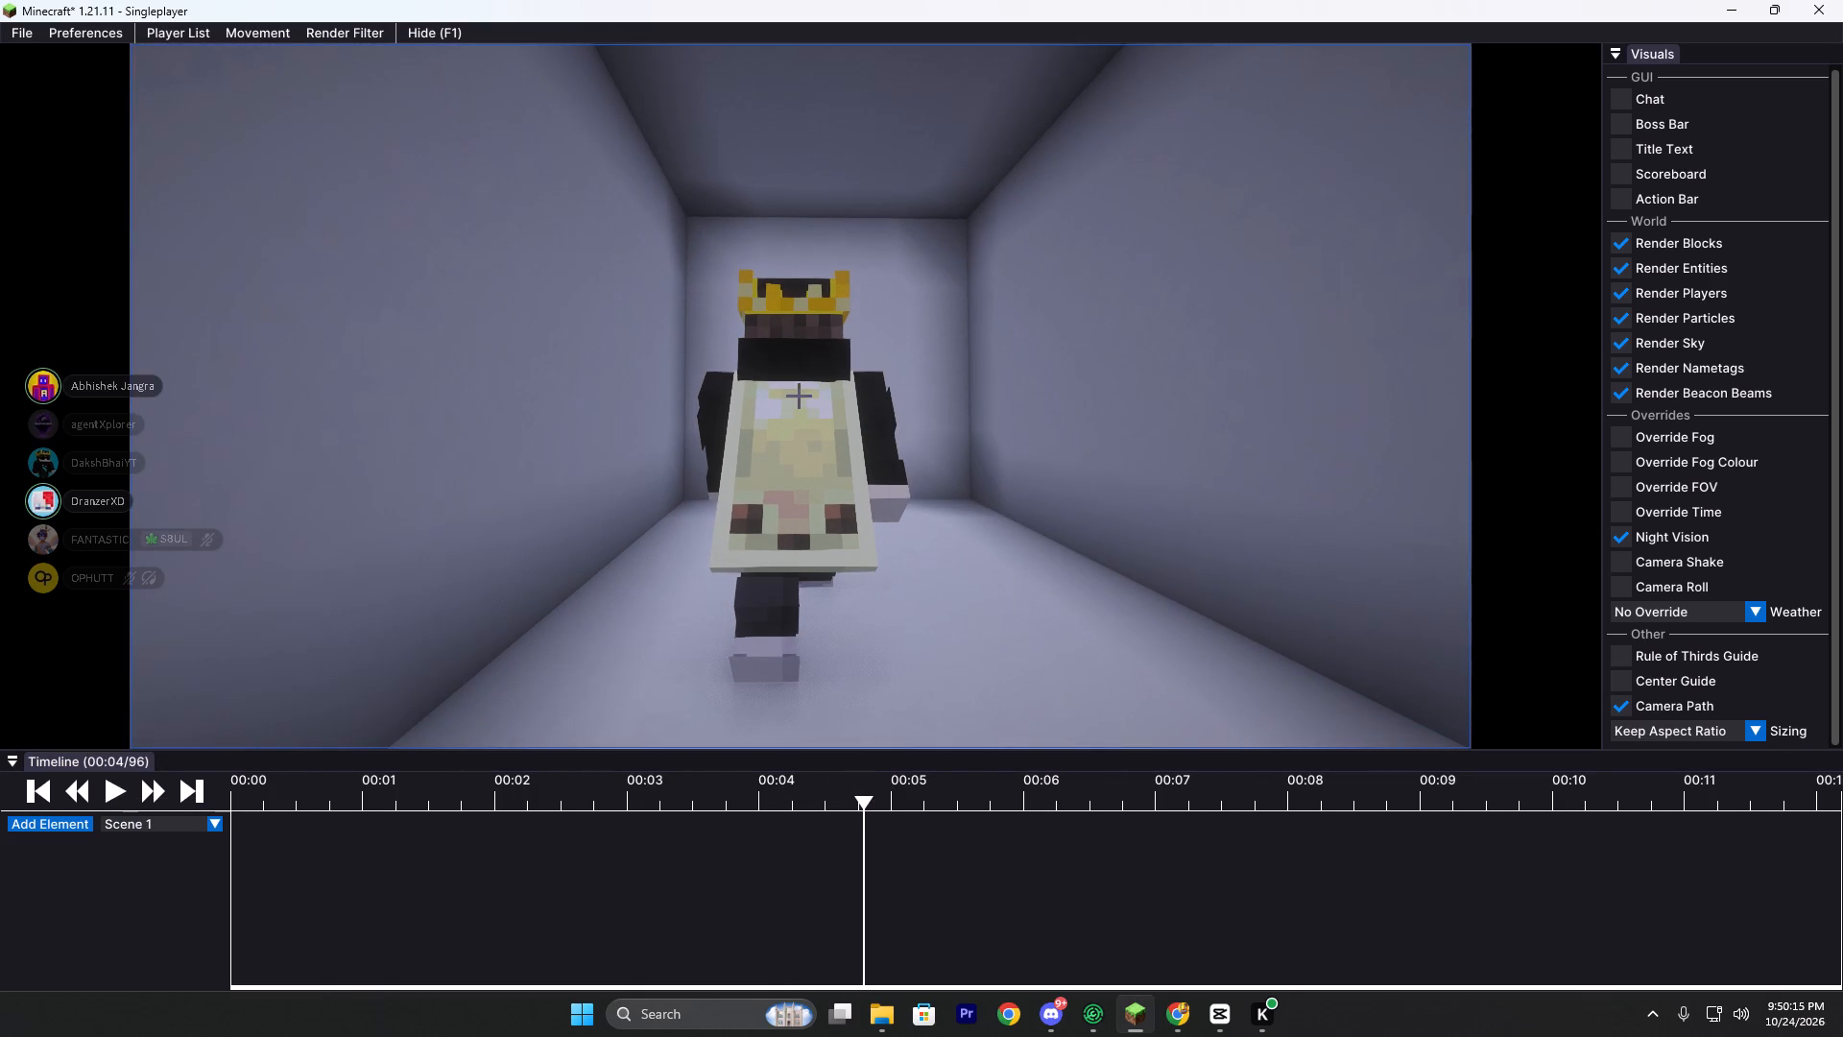
{"action": "left_click_drag", "start_coordinate": [921, 508], "coordinate": [921, 506]}
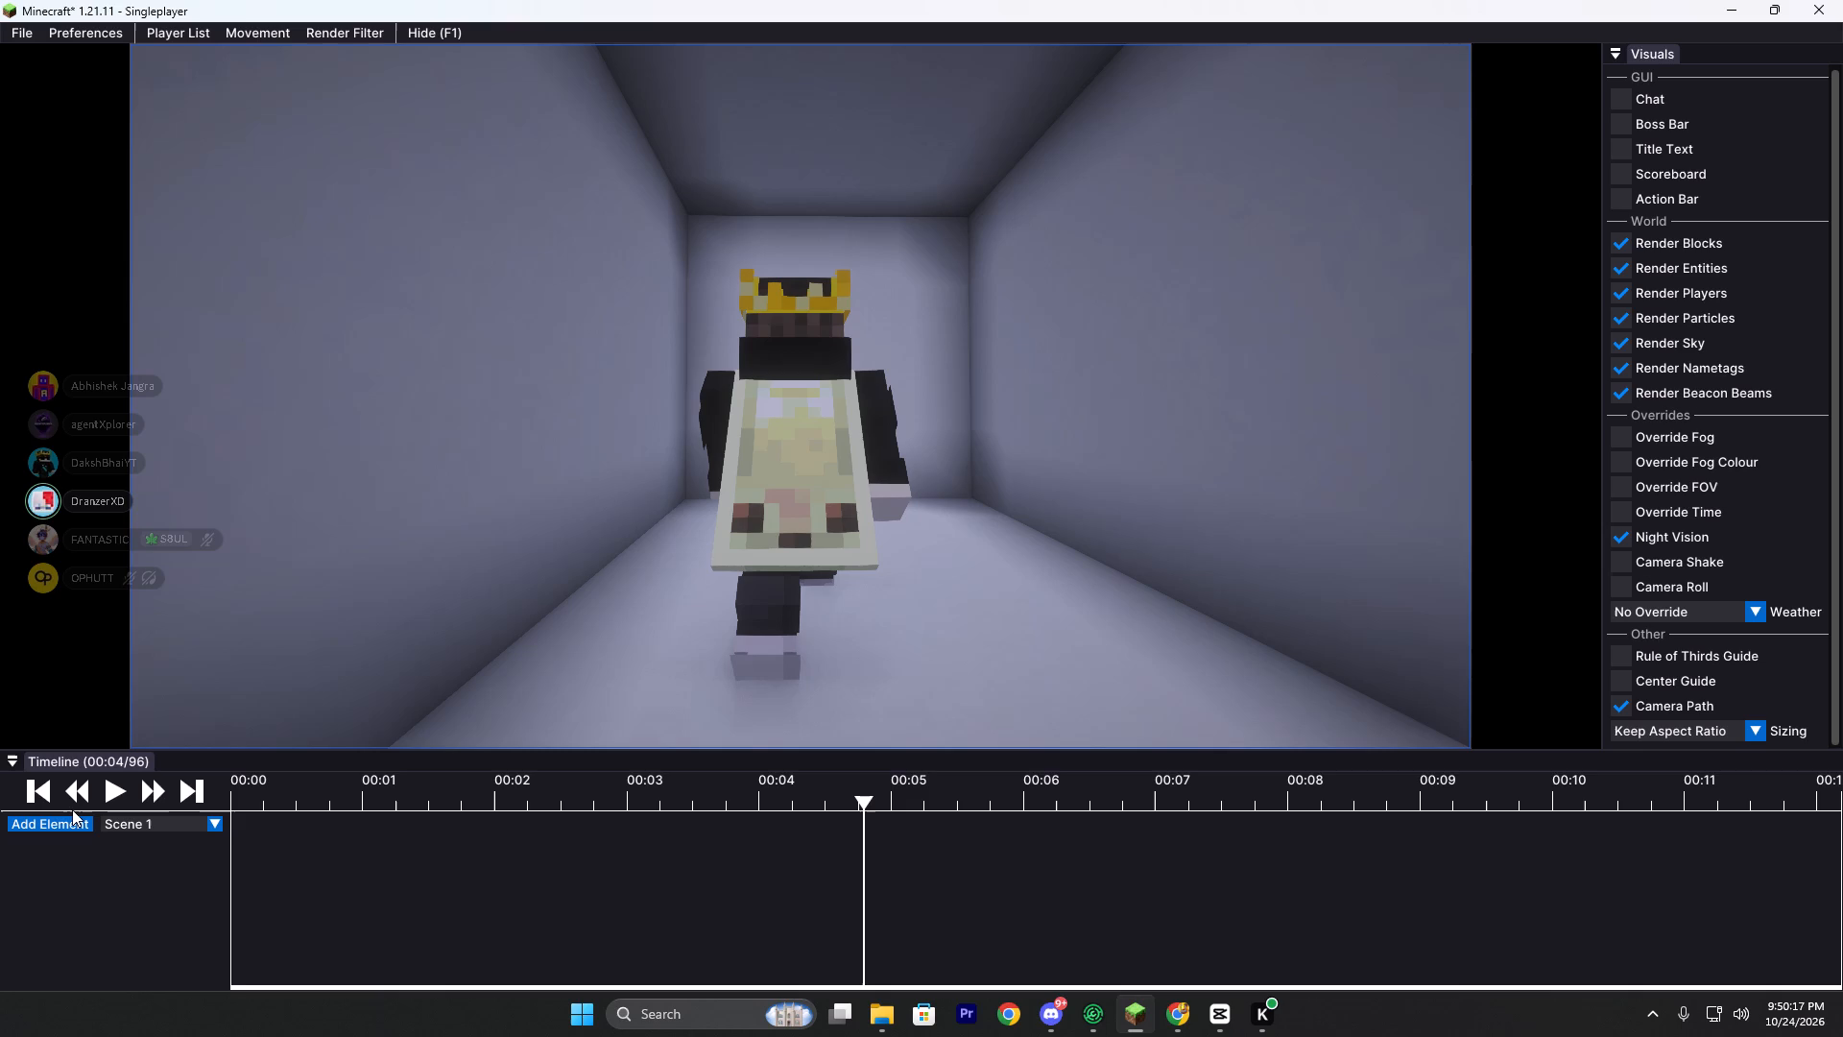
Mark the export start point on the replay timeline at tick 96.
{"action": "key", "text": "i"}
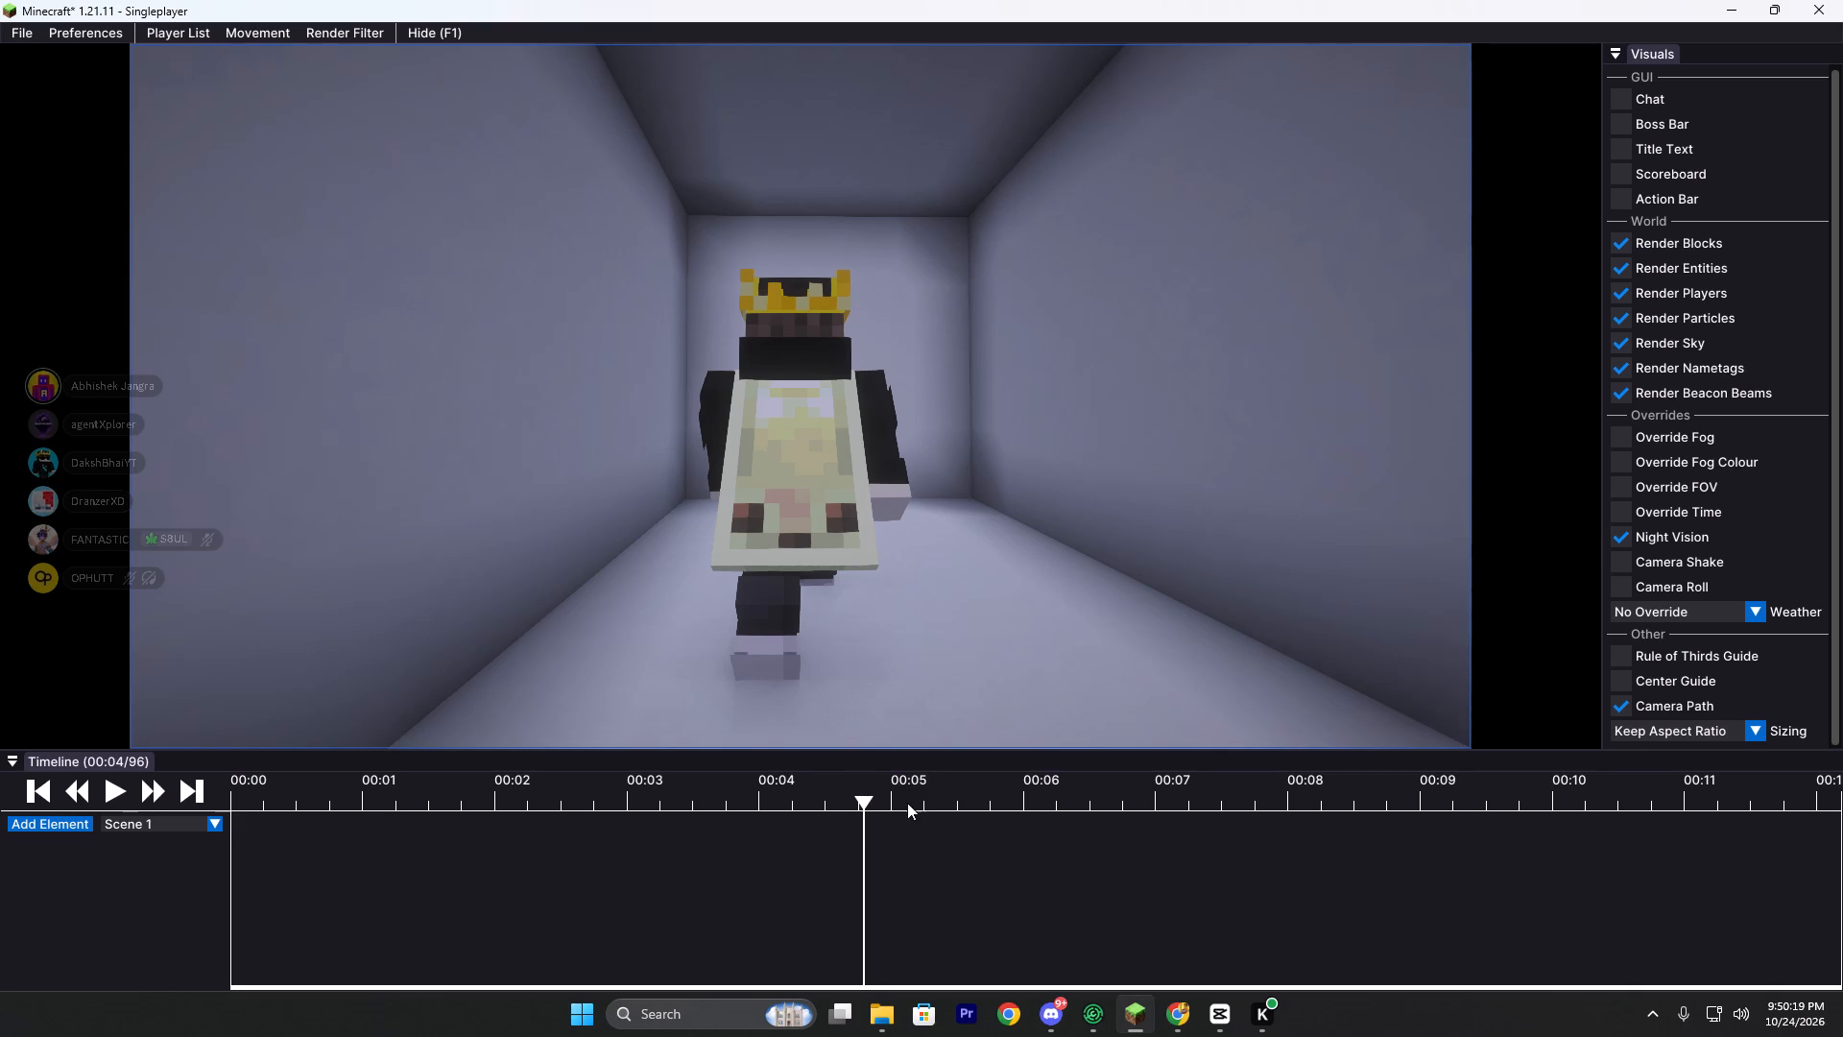
{"action": "key", "text": "Escape"}
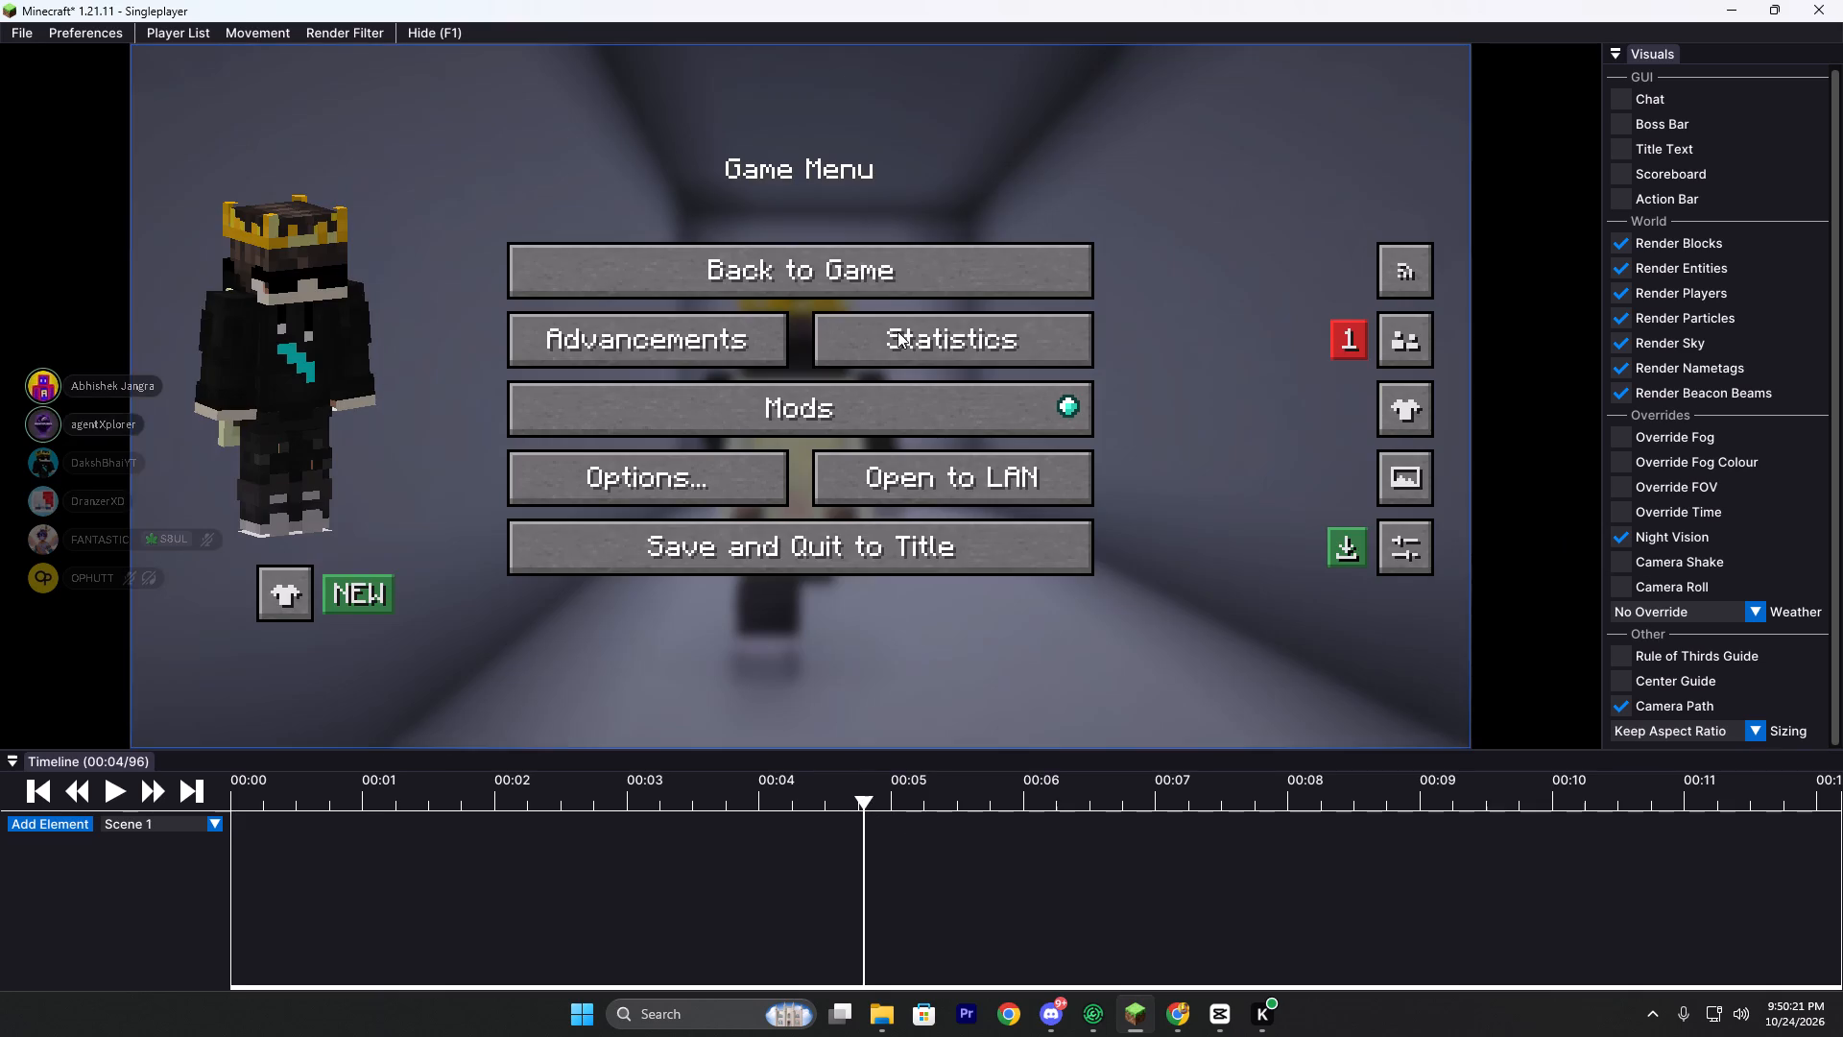
{"action": "left_click", "coordinate": [867, 802]}
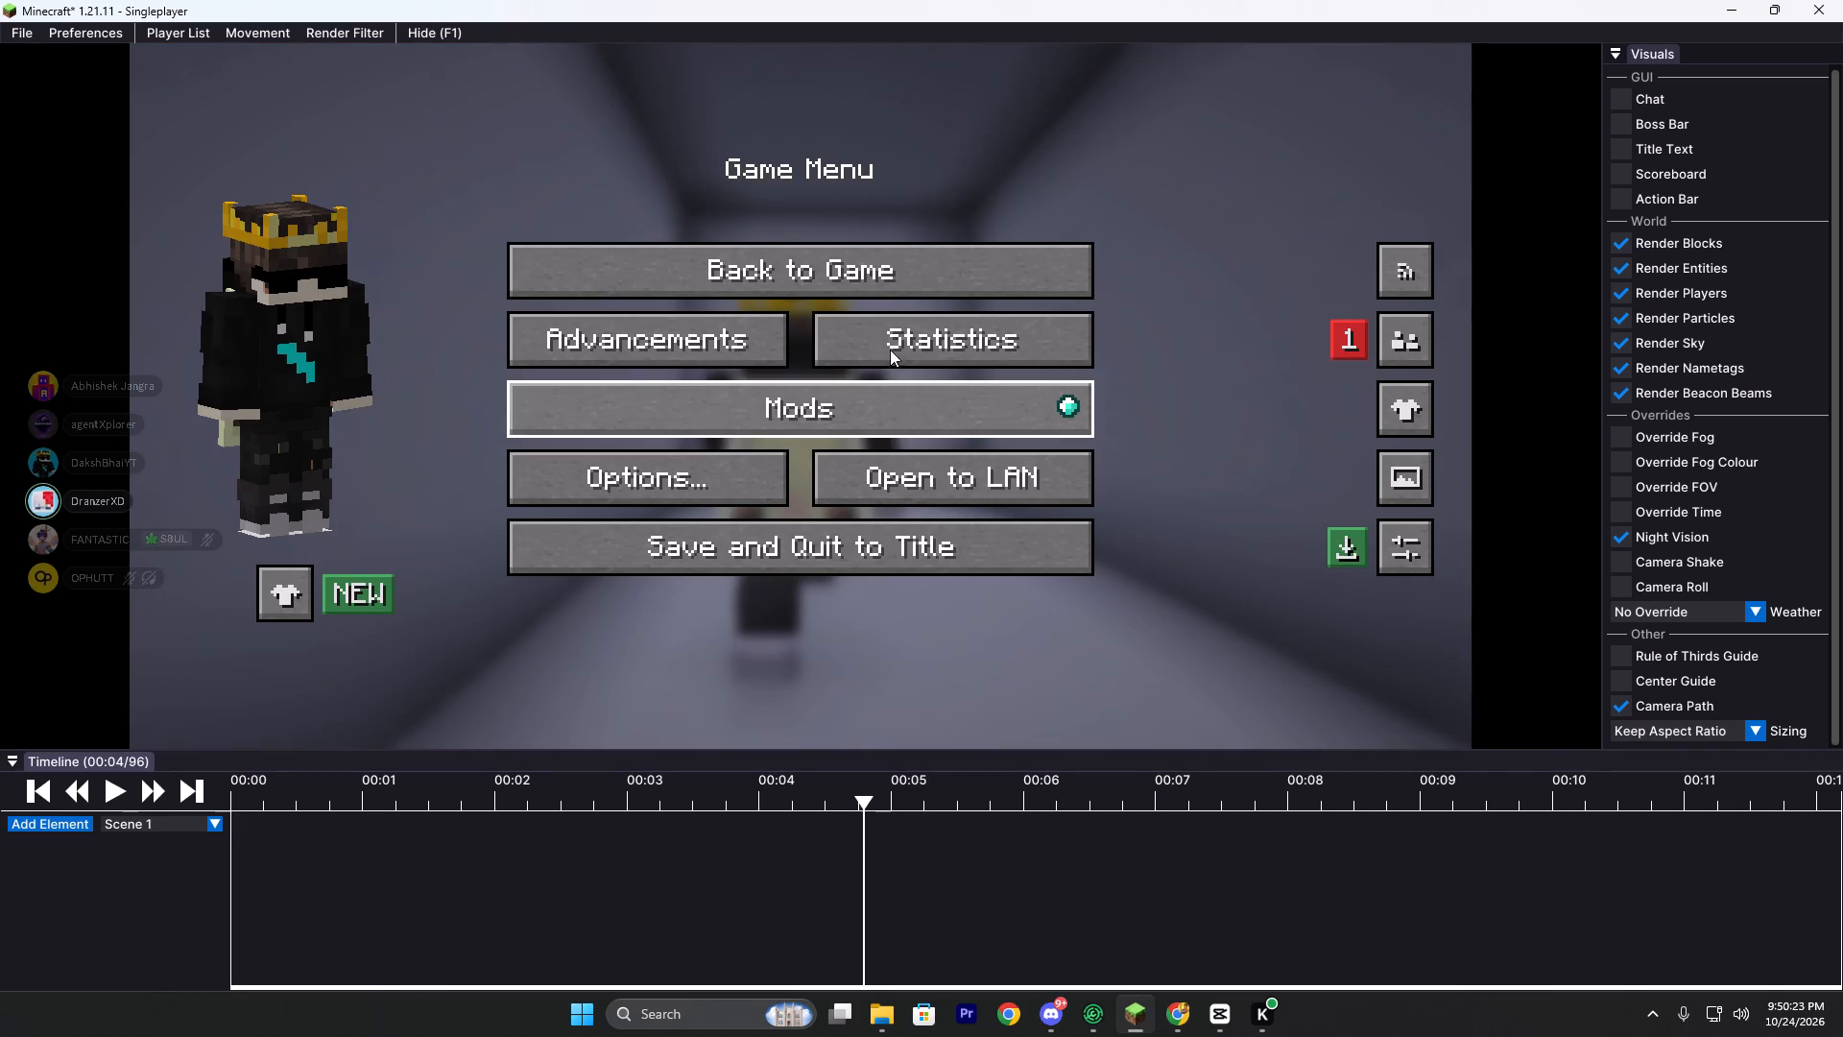
{"action": "left_click", "coordinate": [876, 294]}
{"action": "double_click", "coordinate": [863, 797]}
{"action": "key", "text": "i"}
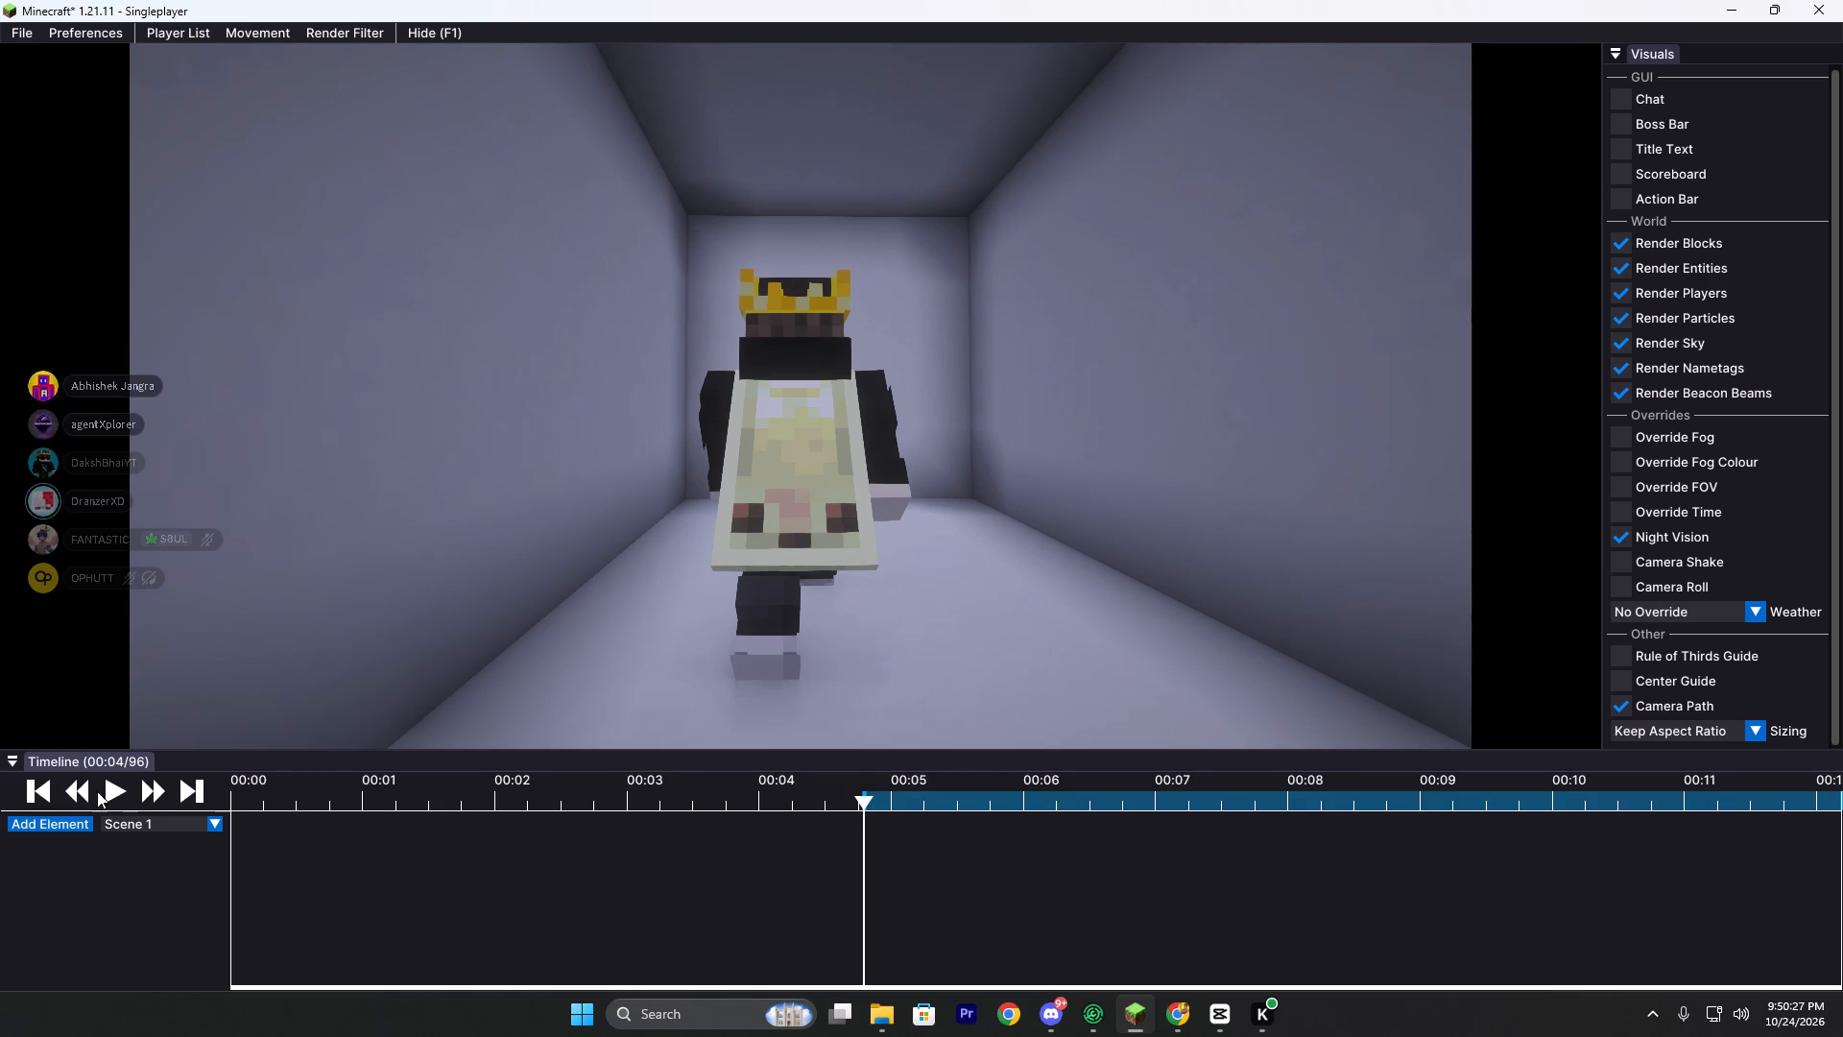
Add an FOV element to the timeline and give it a keyframe of 80 at tick 96.
{"action": "left_click", "coordinate": [57, 830]}
{"action": "left_click", "coordinate": [88, 875]}
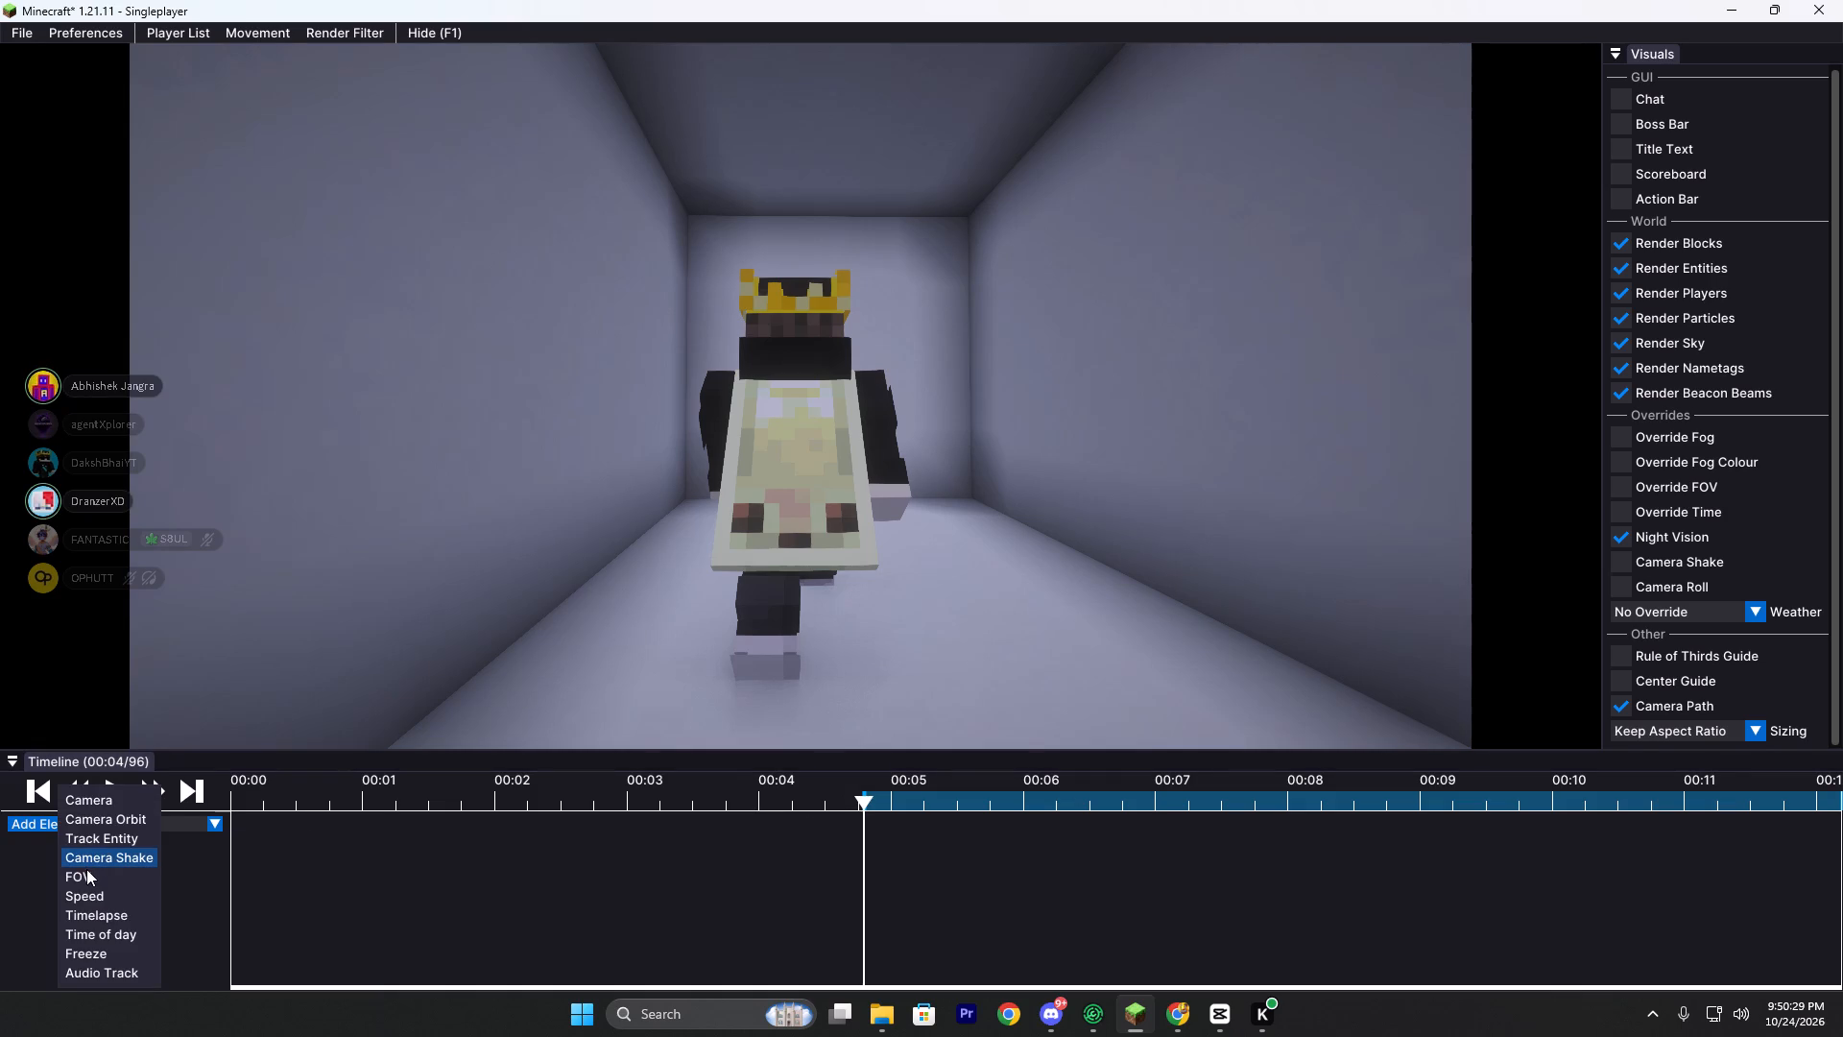
{"action": "left_click", "coordinate": [212, 821]}
{"action": "left_click", "coordinate": [230, 863]}
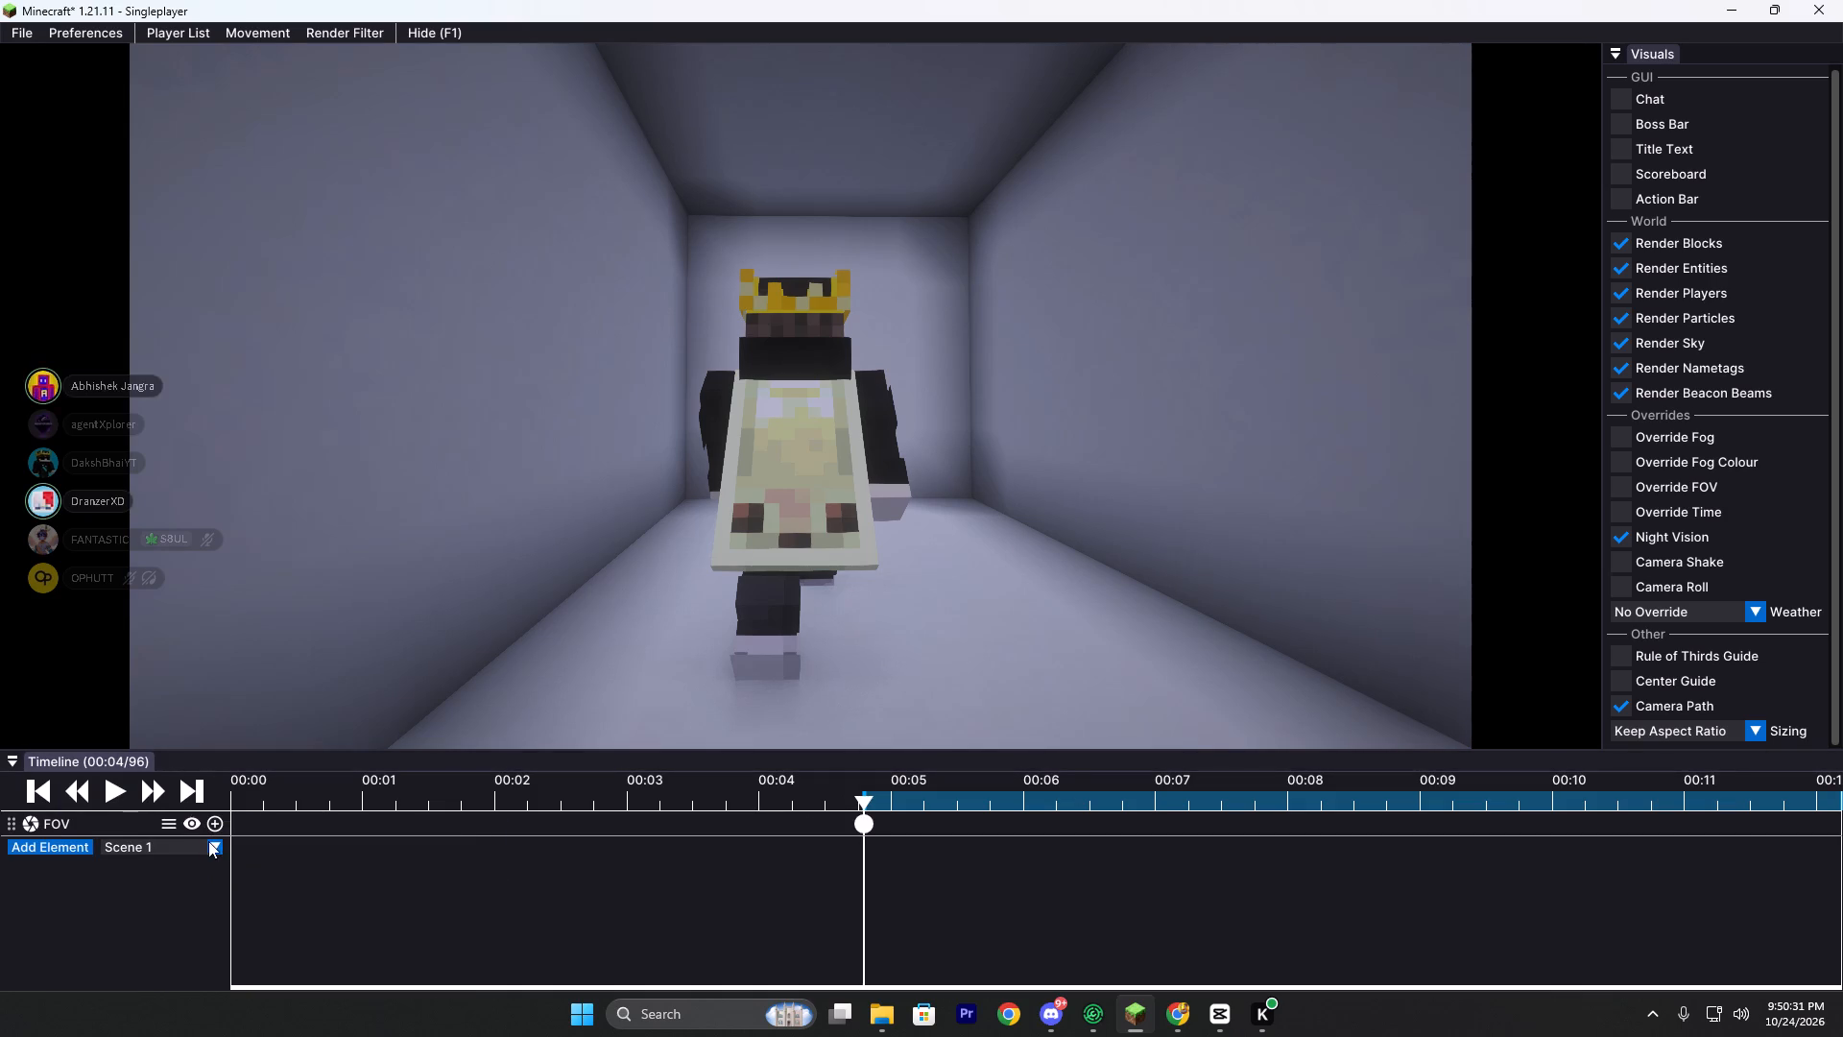
Play the replay on to tick 191 and add an FOV keyframe of 58.2 there.
{"action": "left_click", "coordinate": [106, 790]}
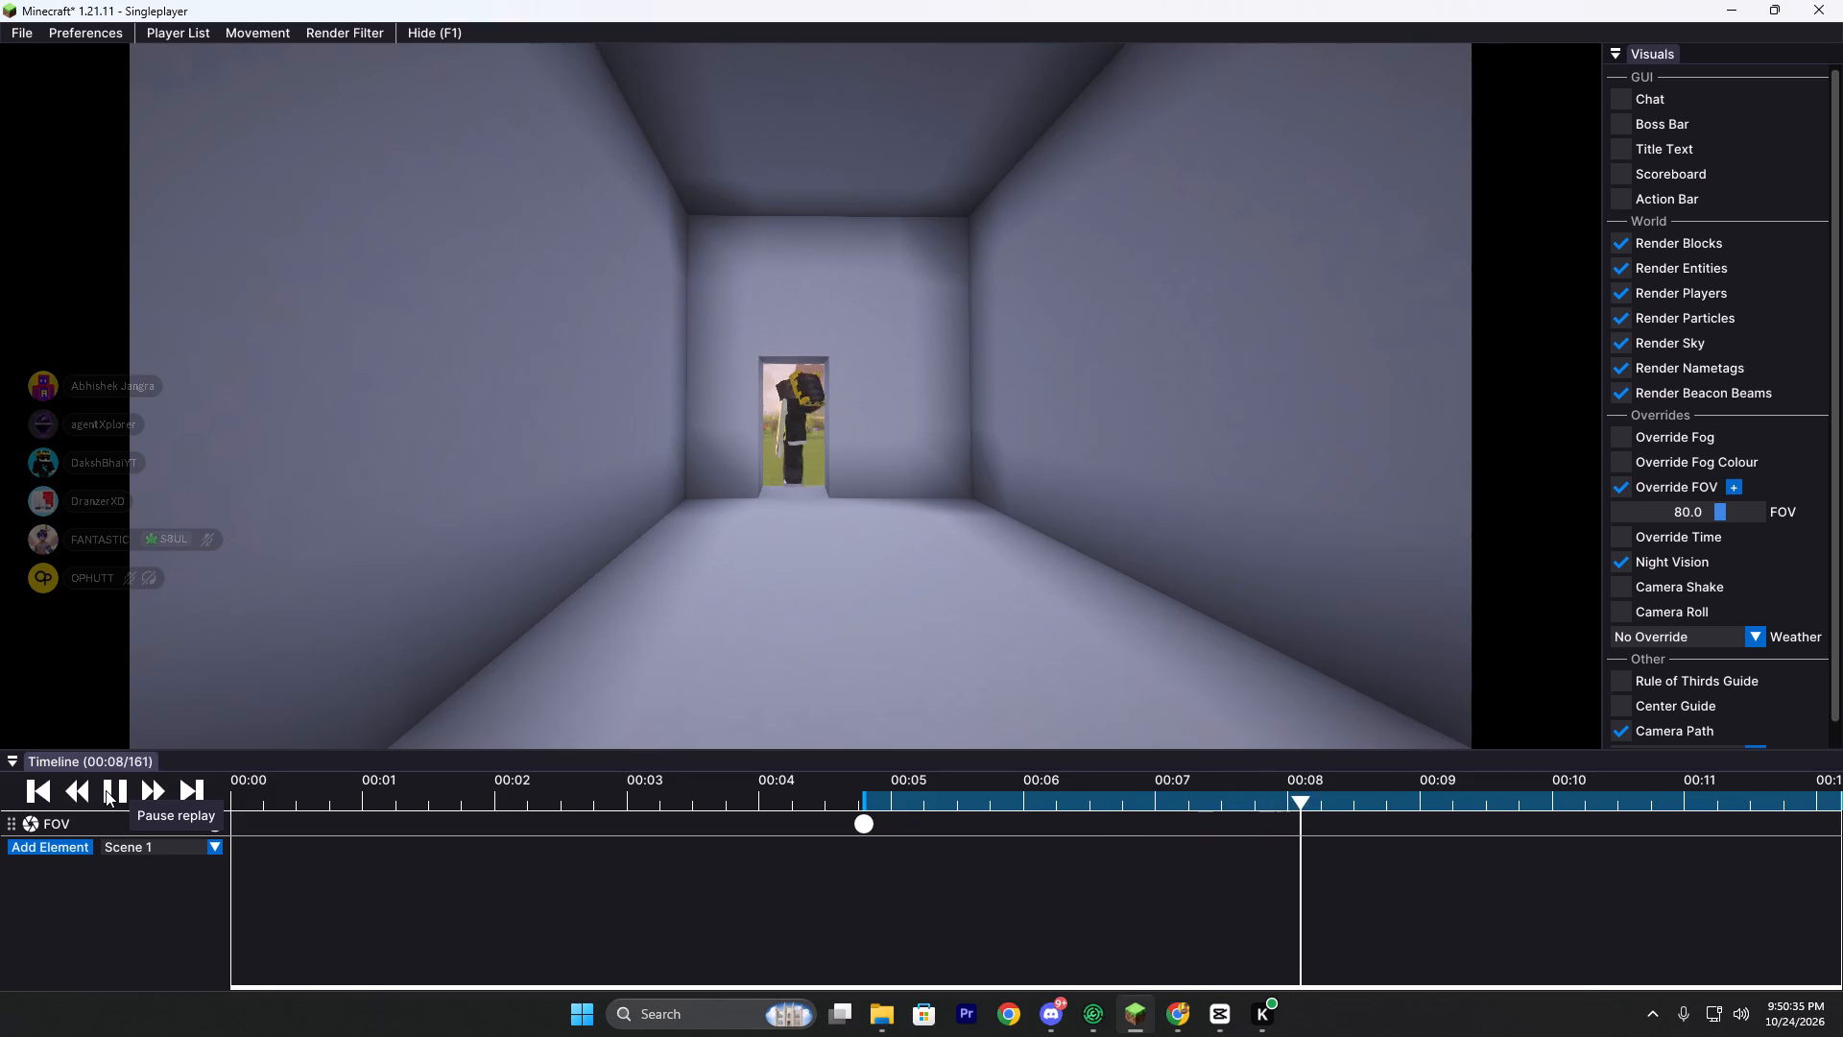
{"action": "left_click", "coordinate": [106, 790]}
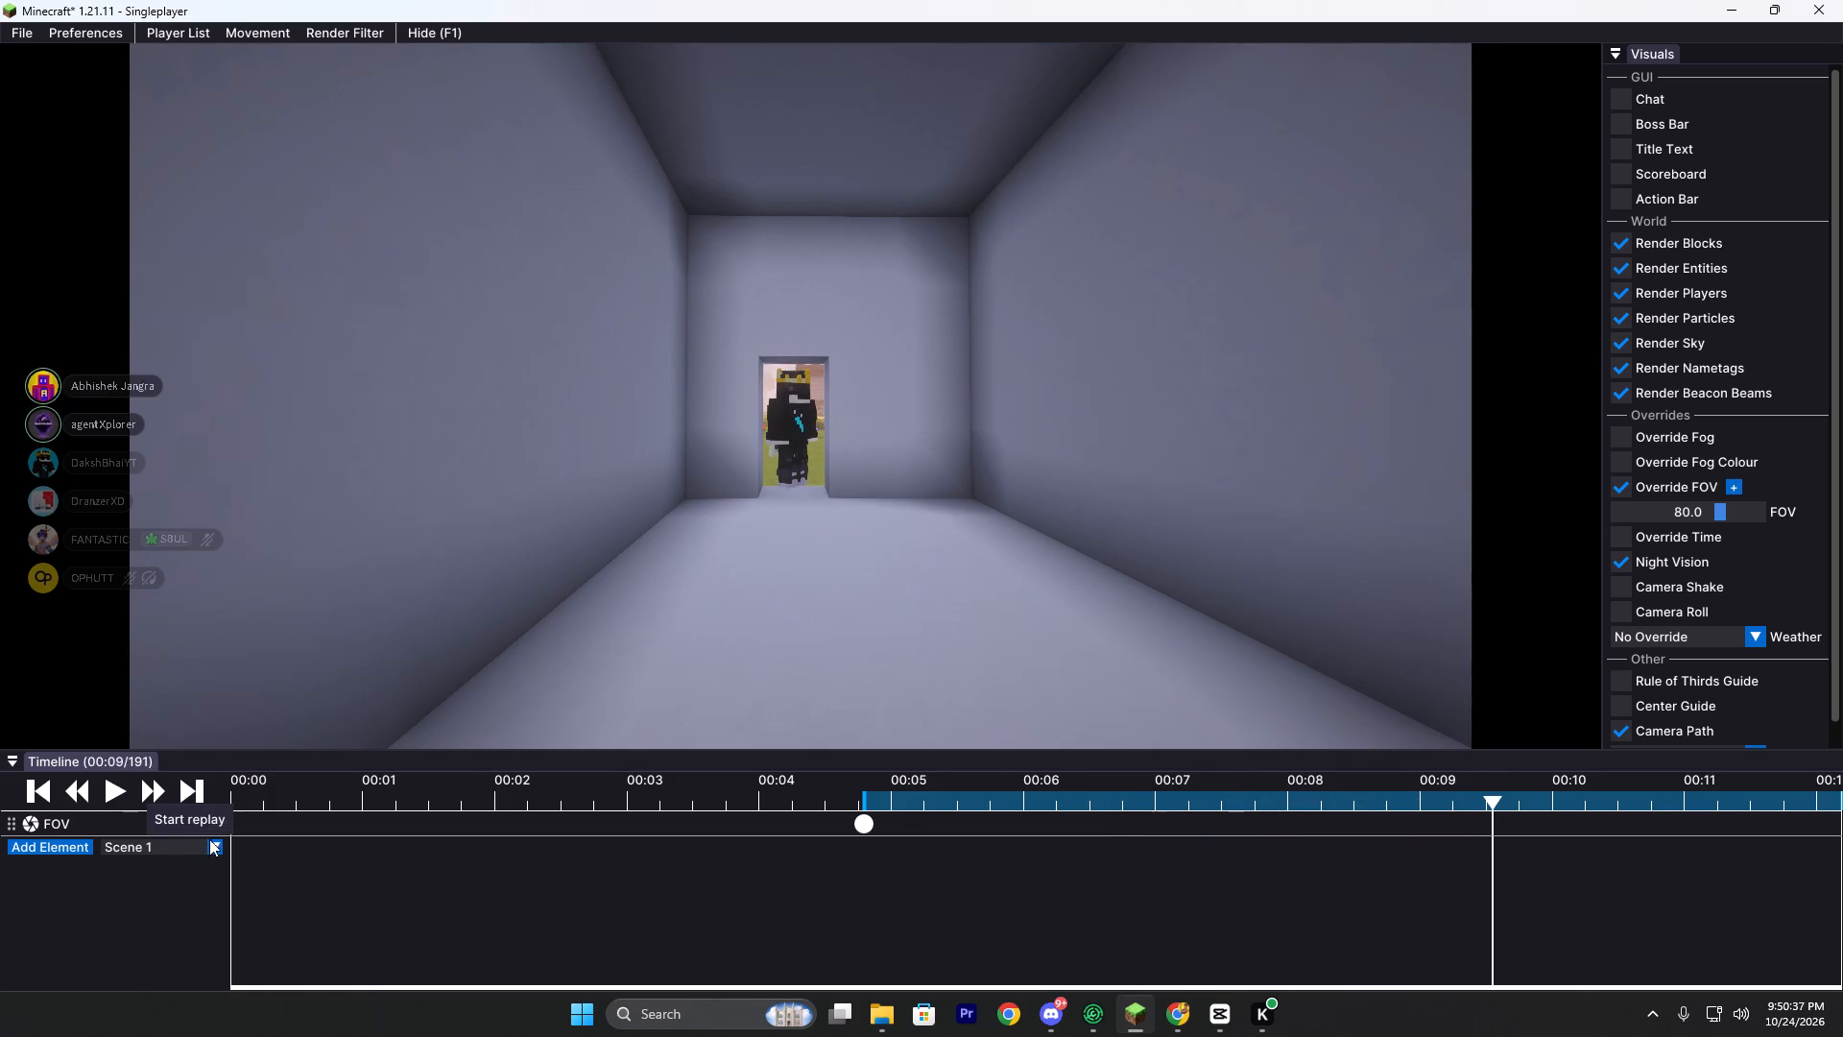
{"action": "left_click", "coordinate": [217, 827]}
{"action": "left_click_drag", "start_coordinate": [399, 849], "coordinate": [388, 849]}
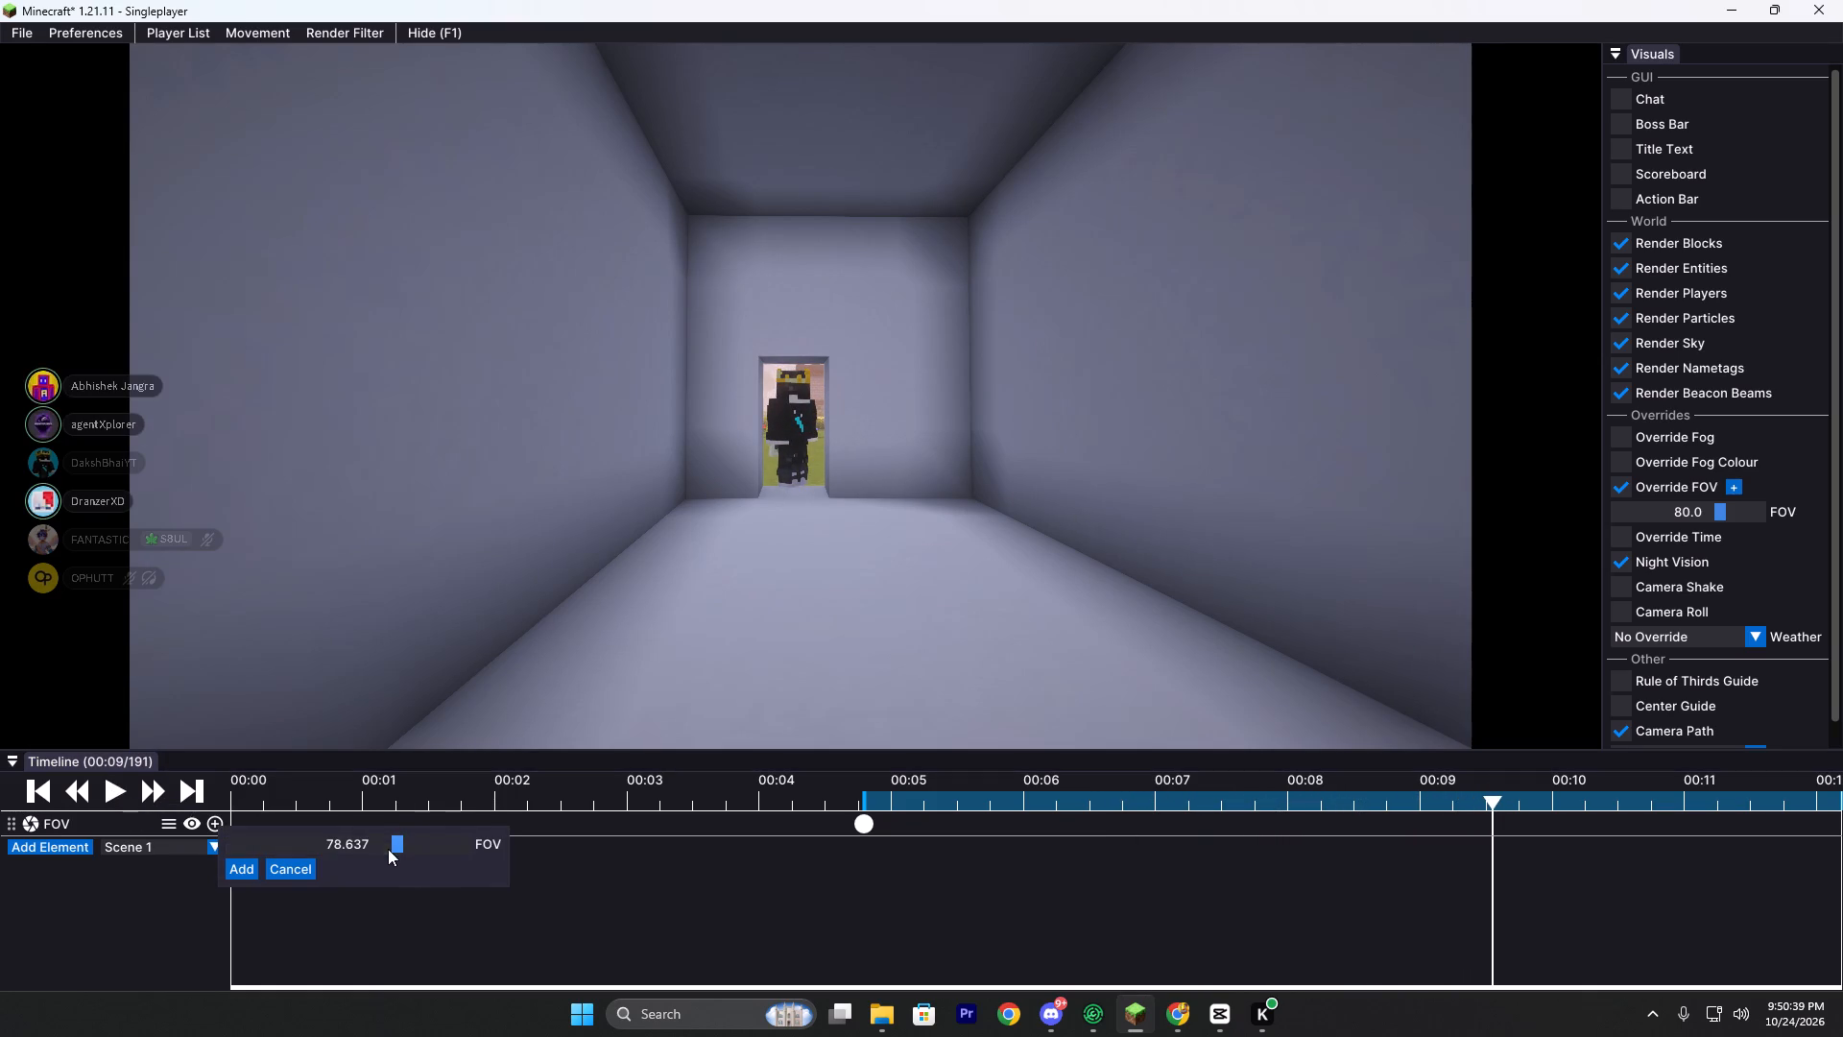
{"action": "left_click_drag", "start_coordinate": [388, 849], "coordinate": [353, 847]}
{"action": "left_click", "coordinate": [243, 873]}
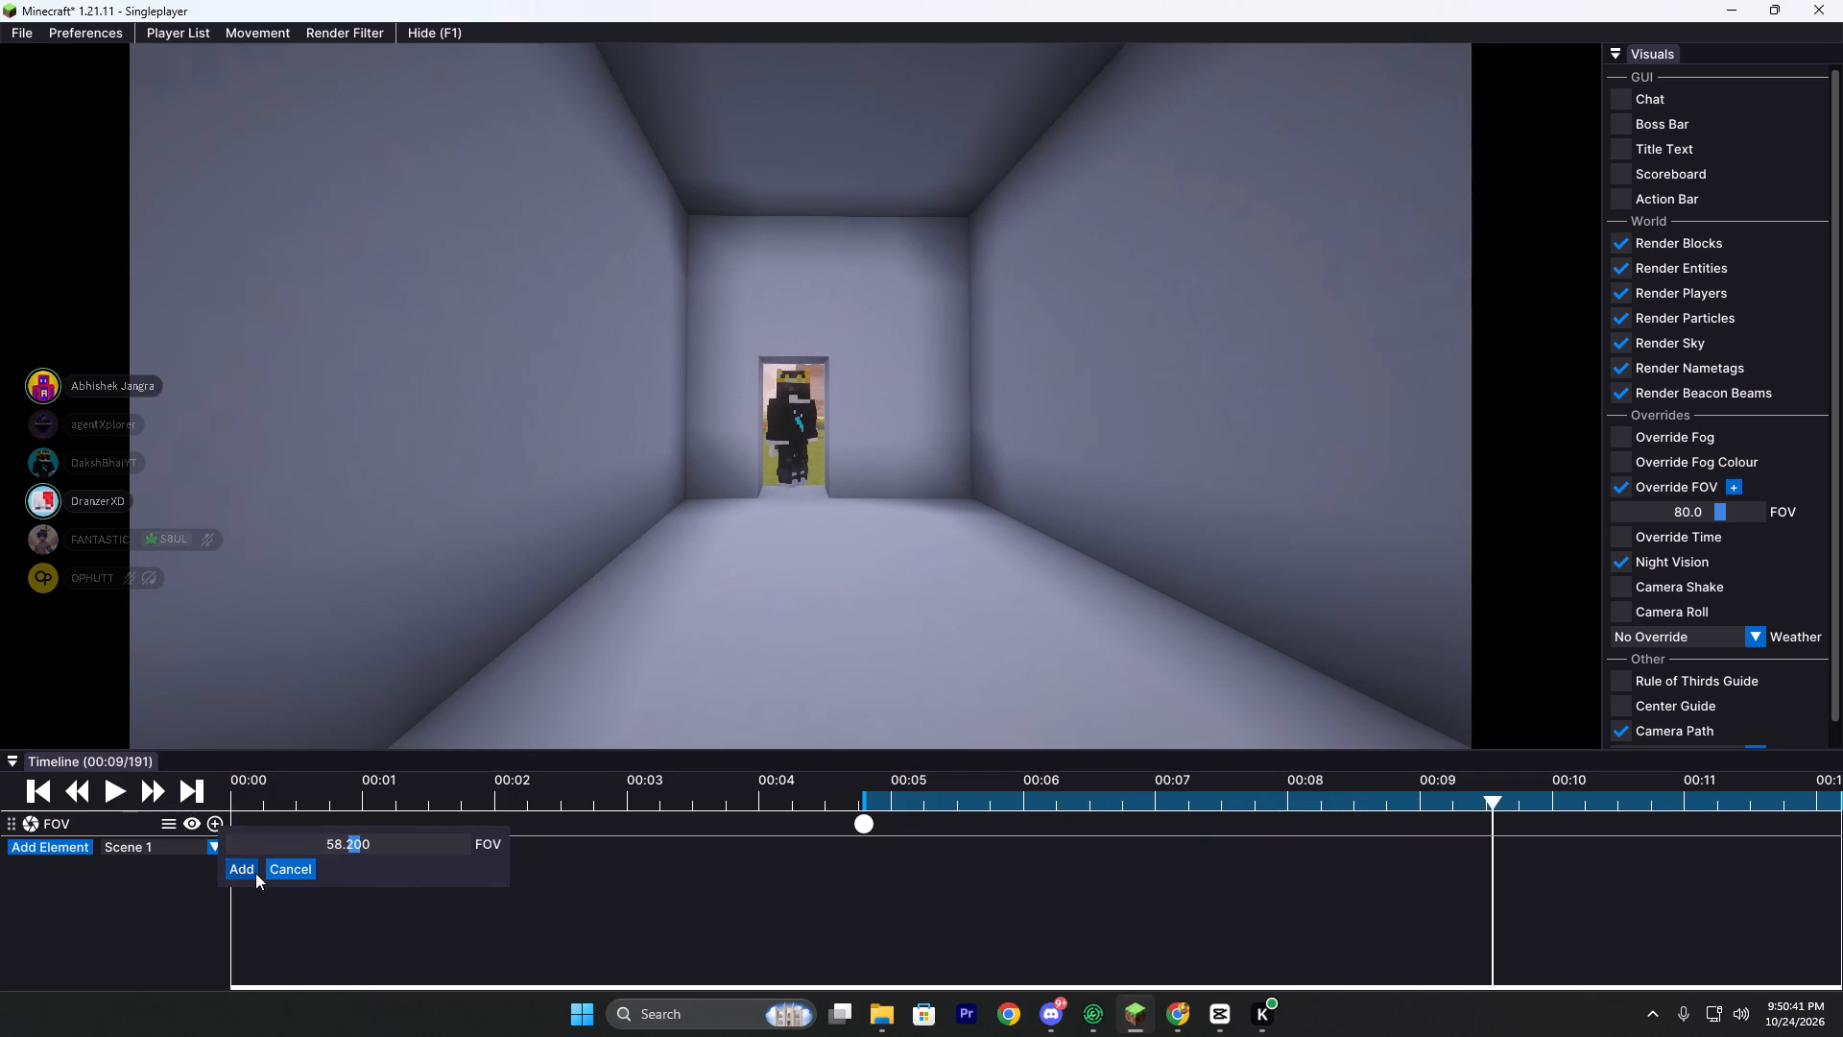
{"action": "left_click", "coordinate": [242, 864]}
Play the replay from tick 96 to about 00:11 to check the FOV zoom towards the doorway.
{"action": "left_click", "coordinate": [860, 781]}
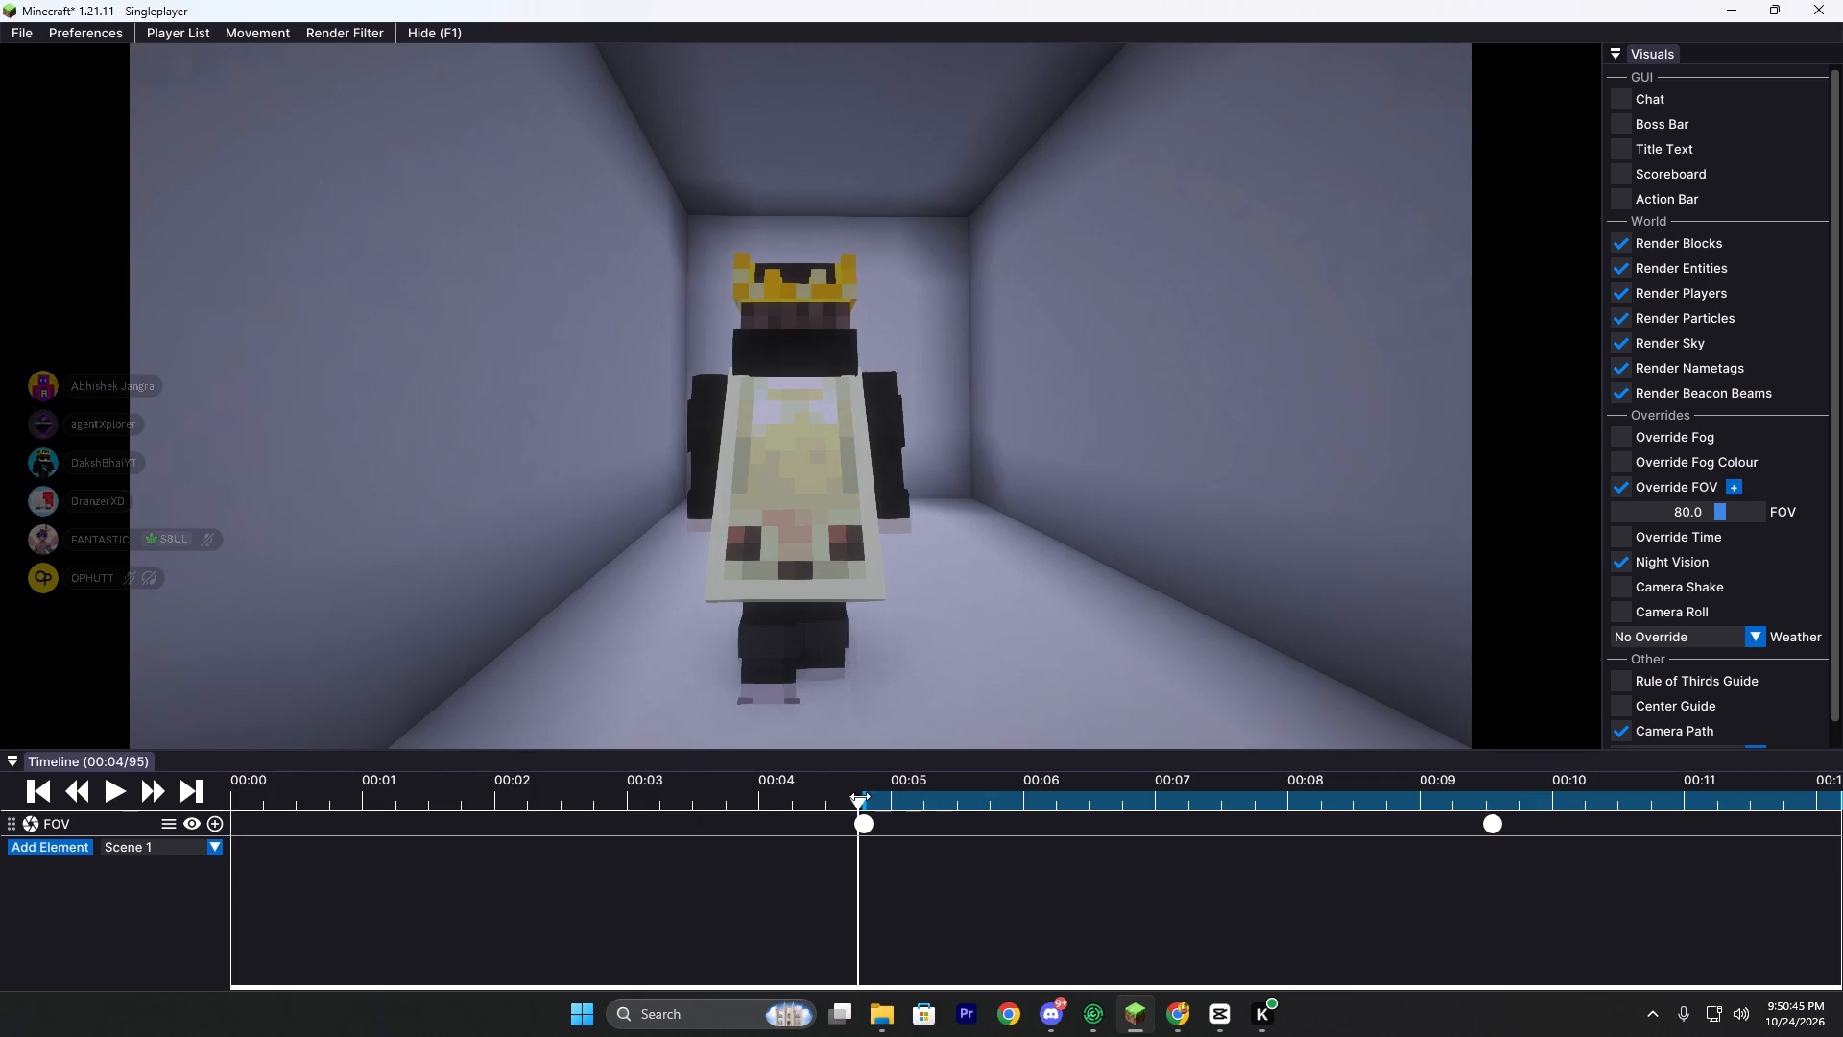
{"action": "left_click_drag", "start_coordinate": [853, 801], "coordinate": [864, 806]}
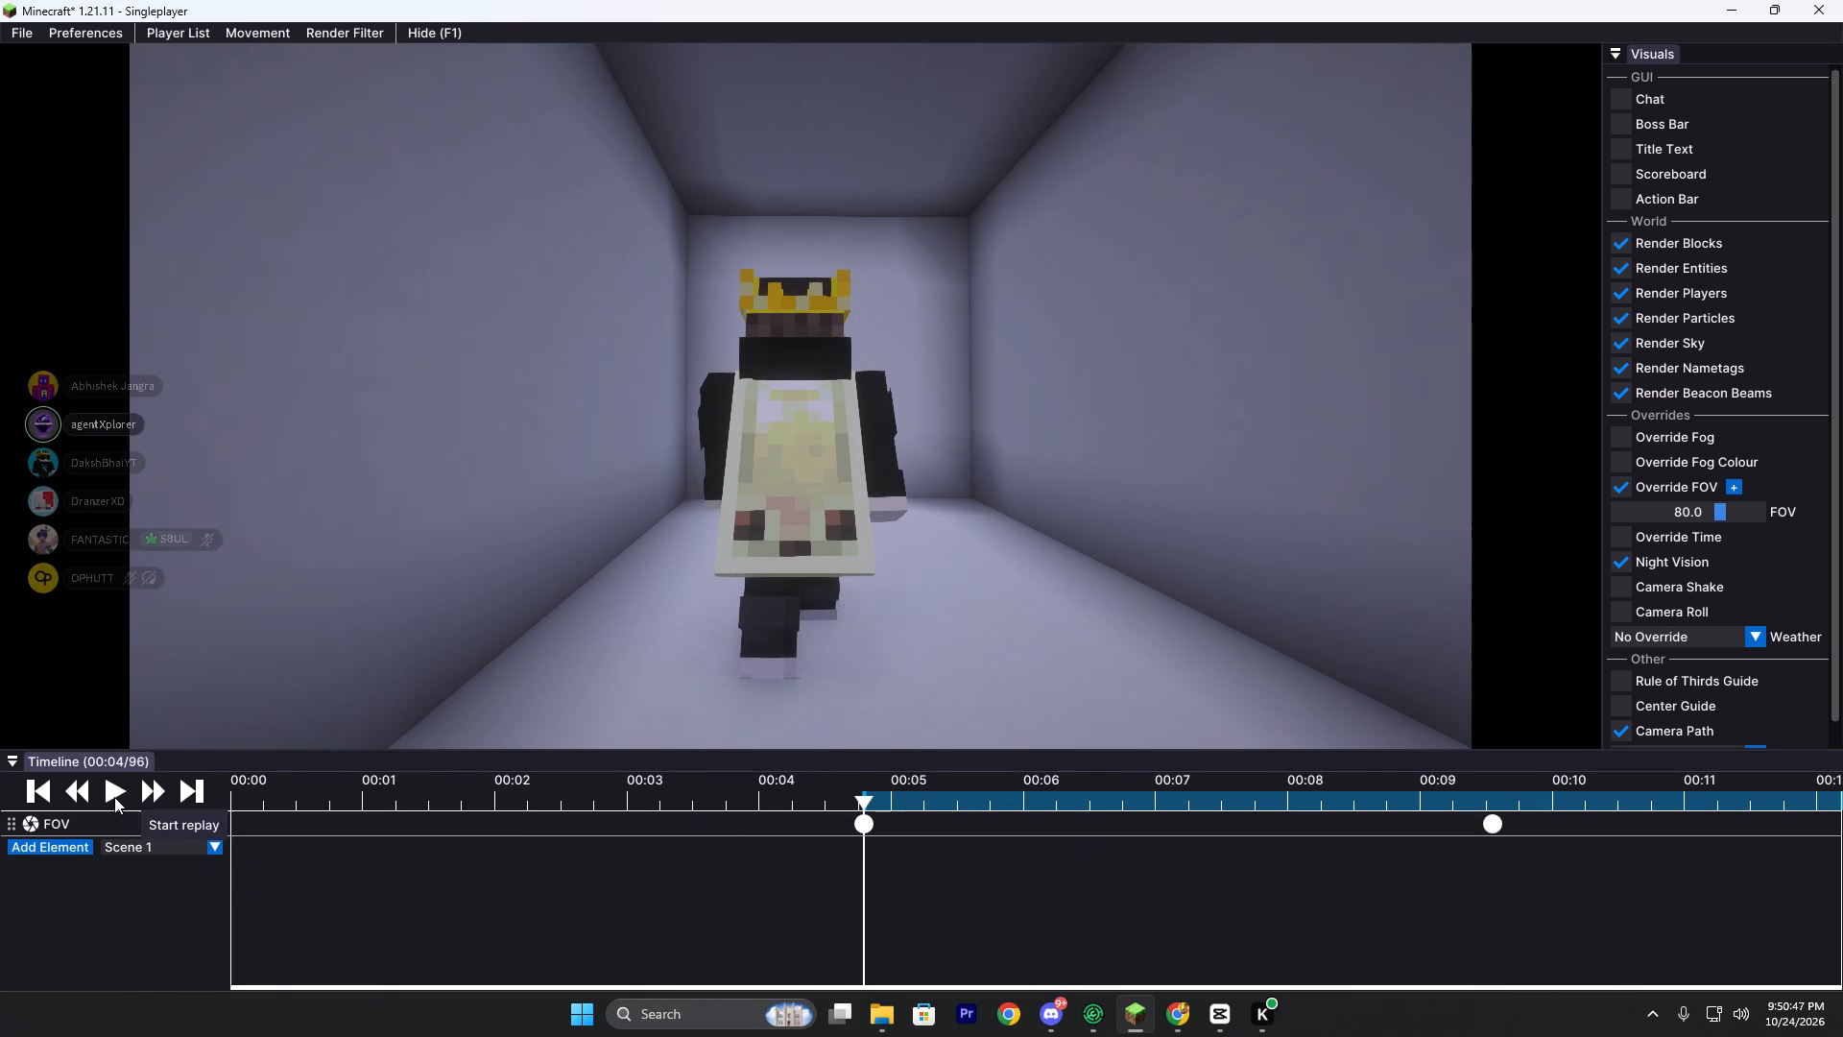
{"action": "left_click", "coordinate": [114, 797]}
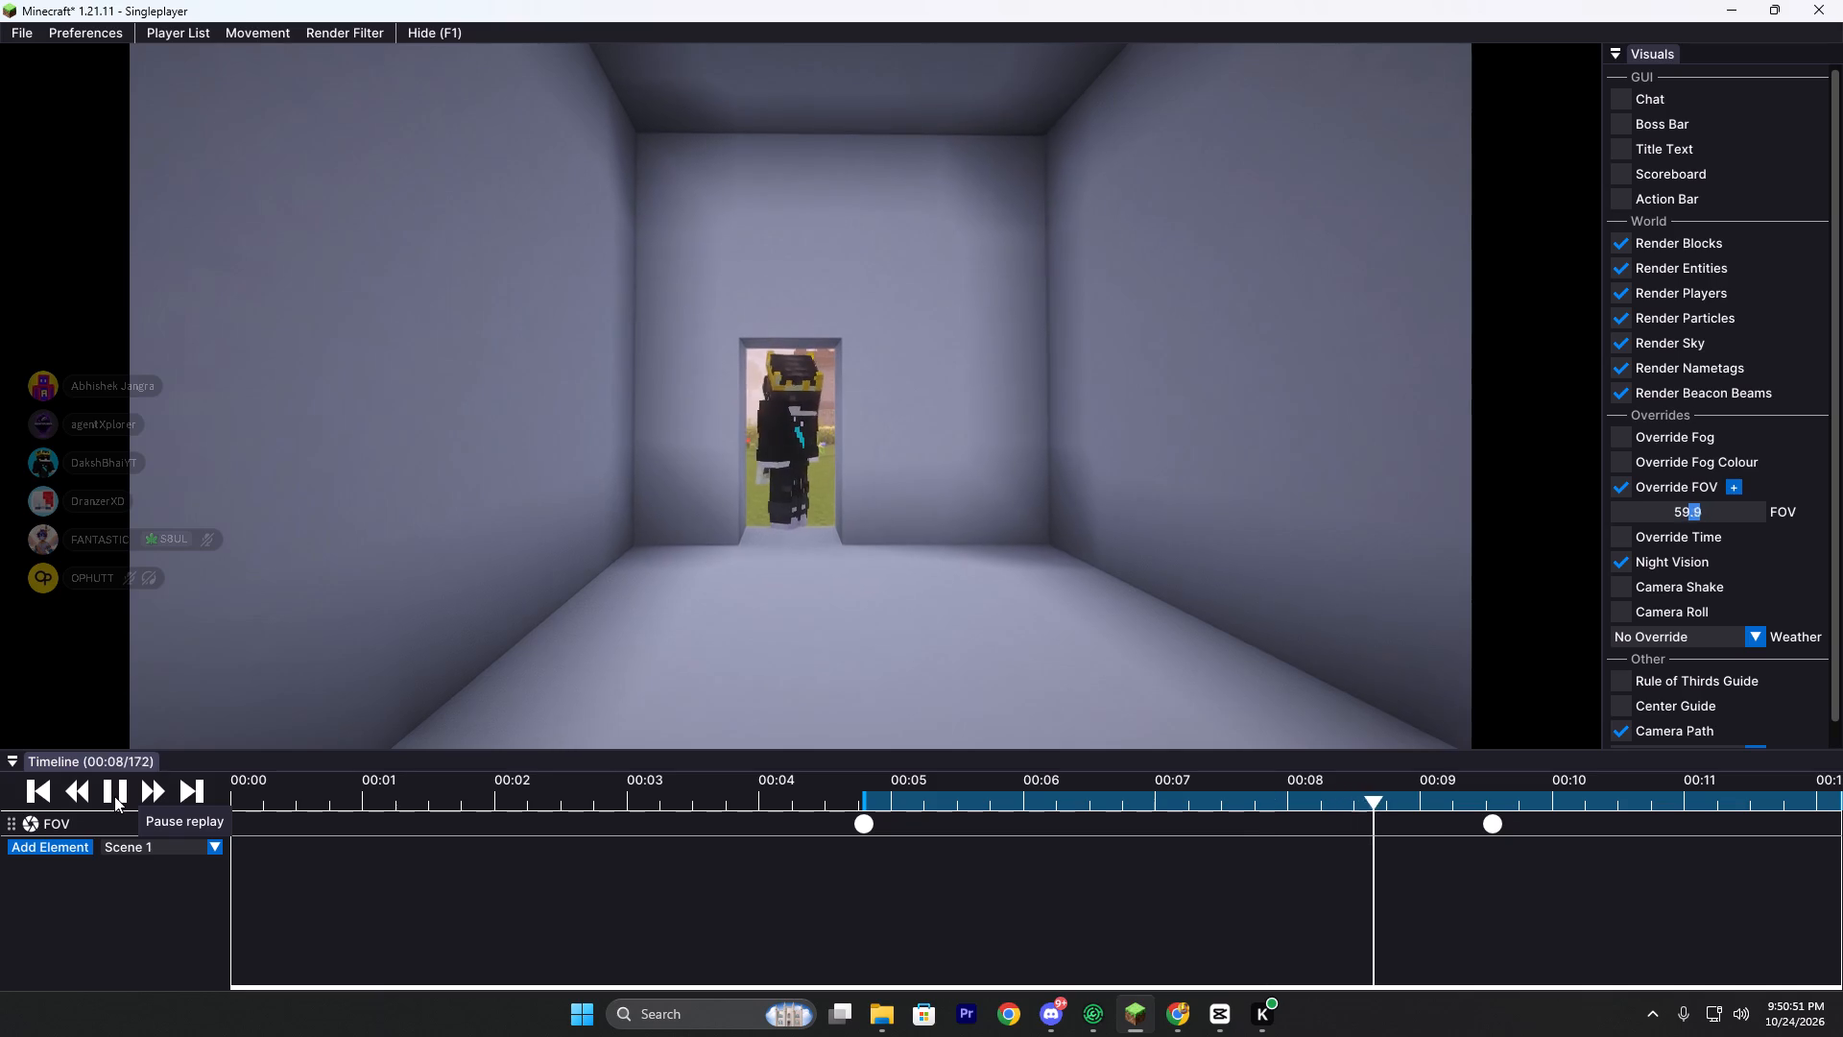
{"action": "left_click", "coordinate": [114, 795]}
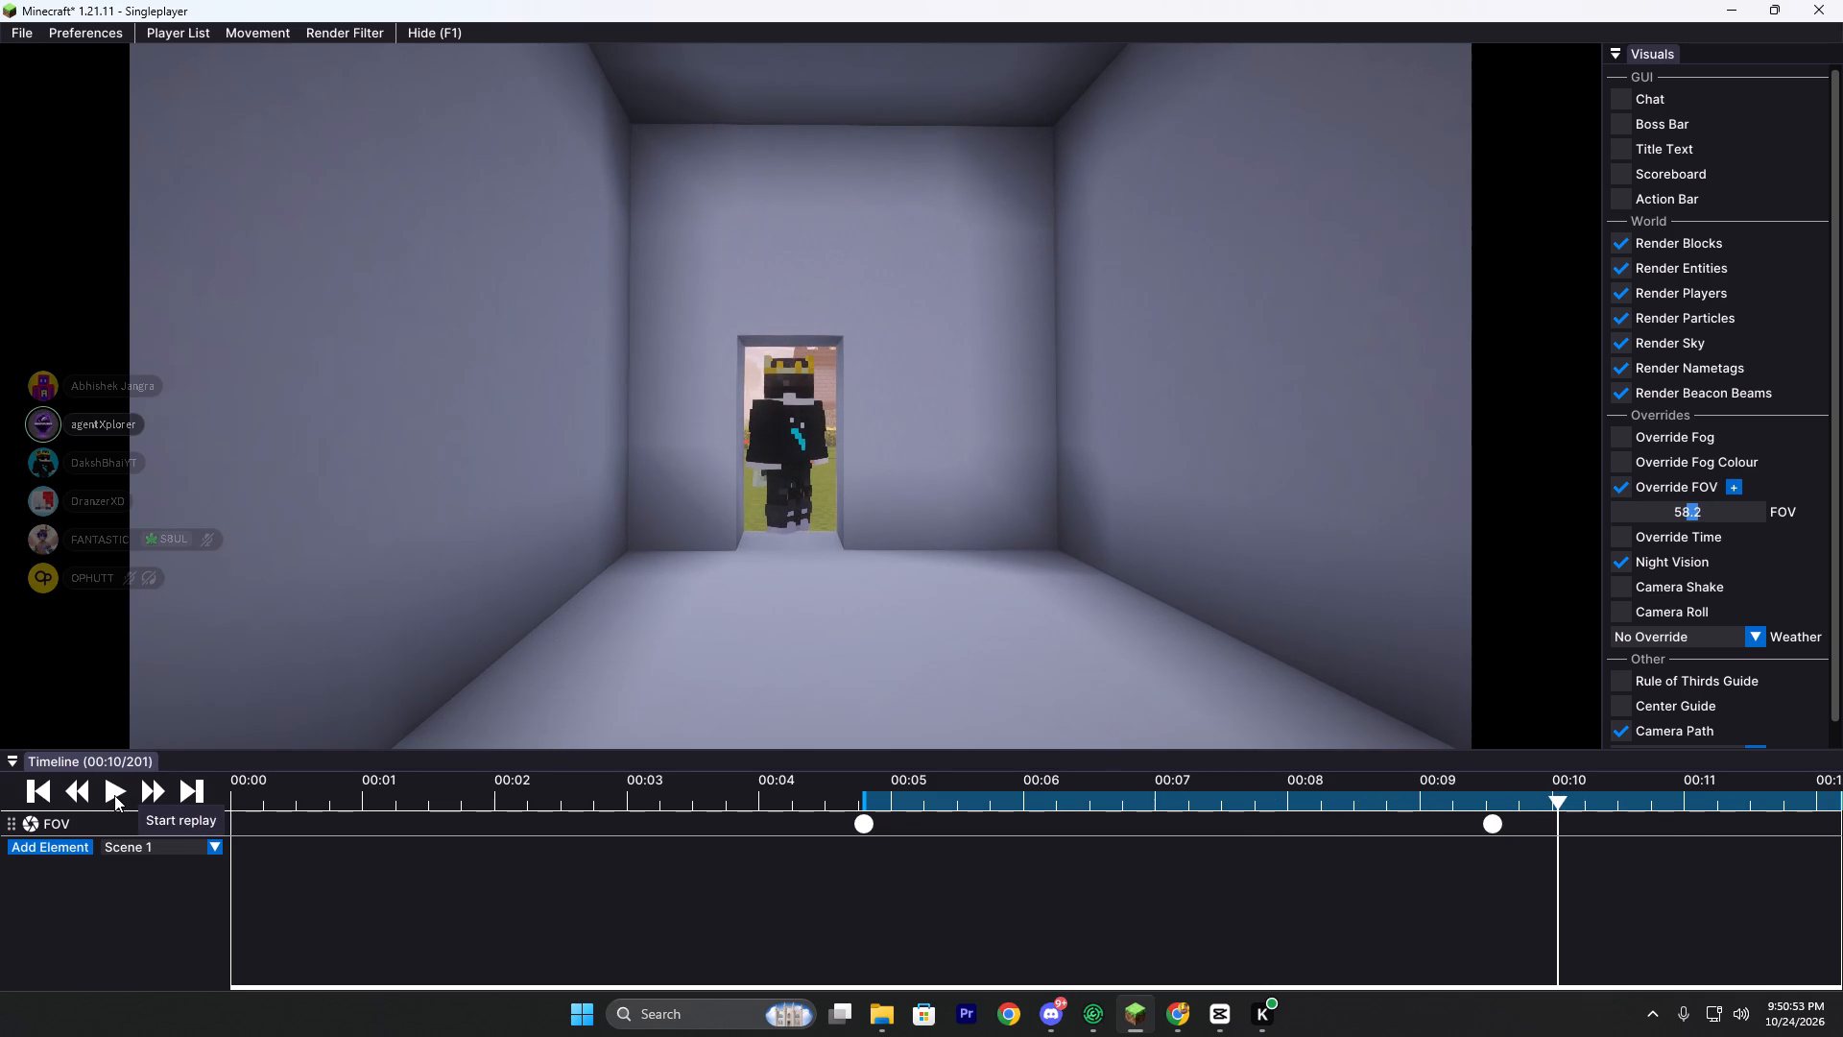
{"action": "left_click", "coordinate": [114, 795]}
{"action": "left_click", "coordinate": [114, 795]}
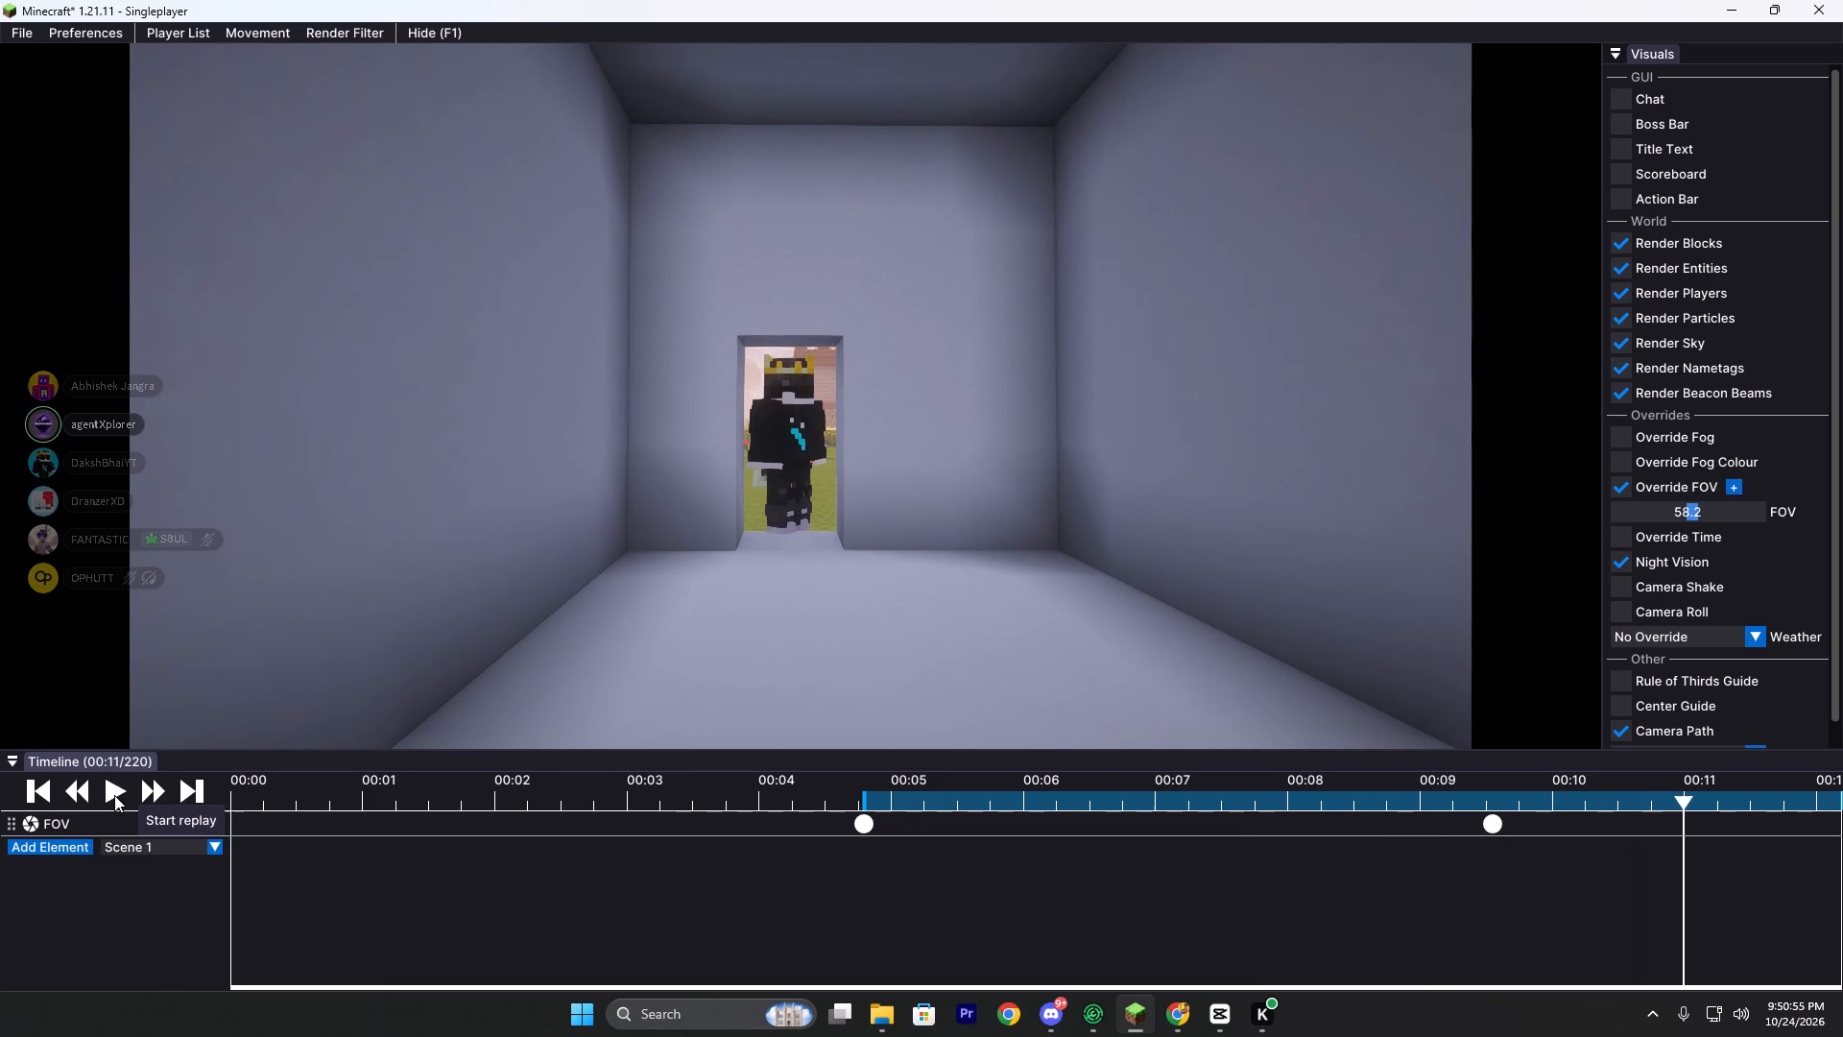
Export ticks 96 to 244 as a 1920 × 1080, 60 fps MP4 video with H264 encoding.
{"action": "left_click", "coordinate": [7, 27]}
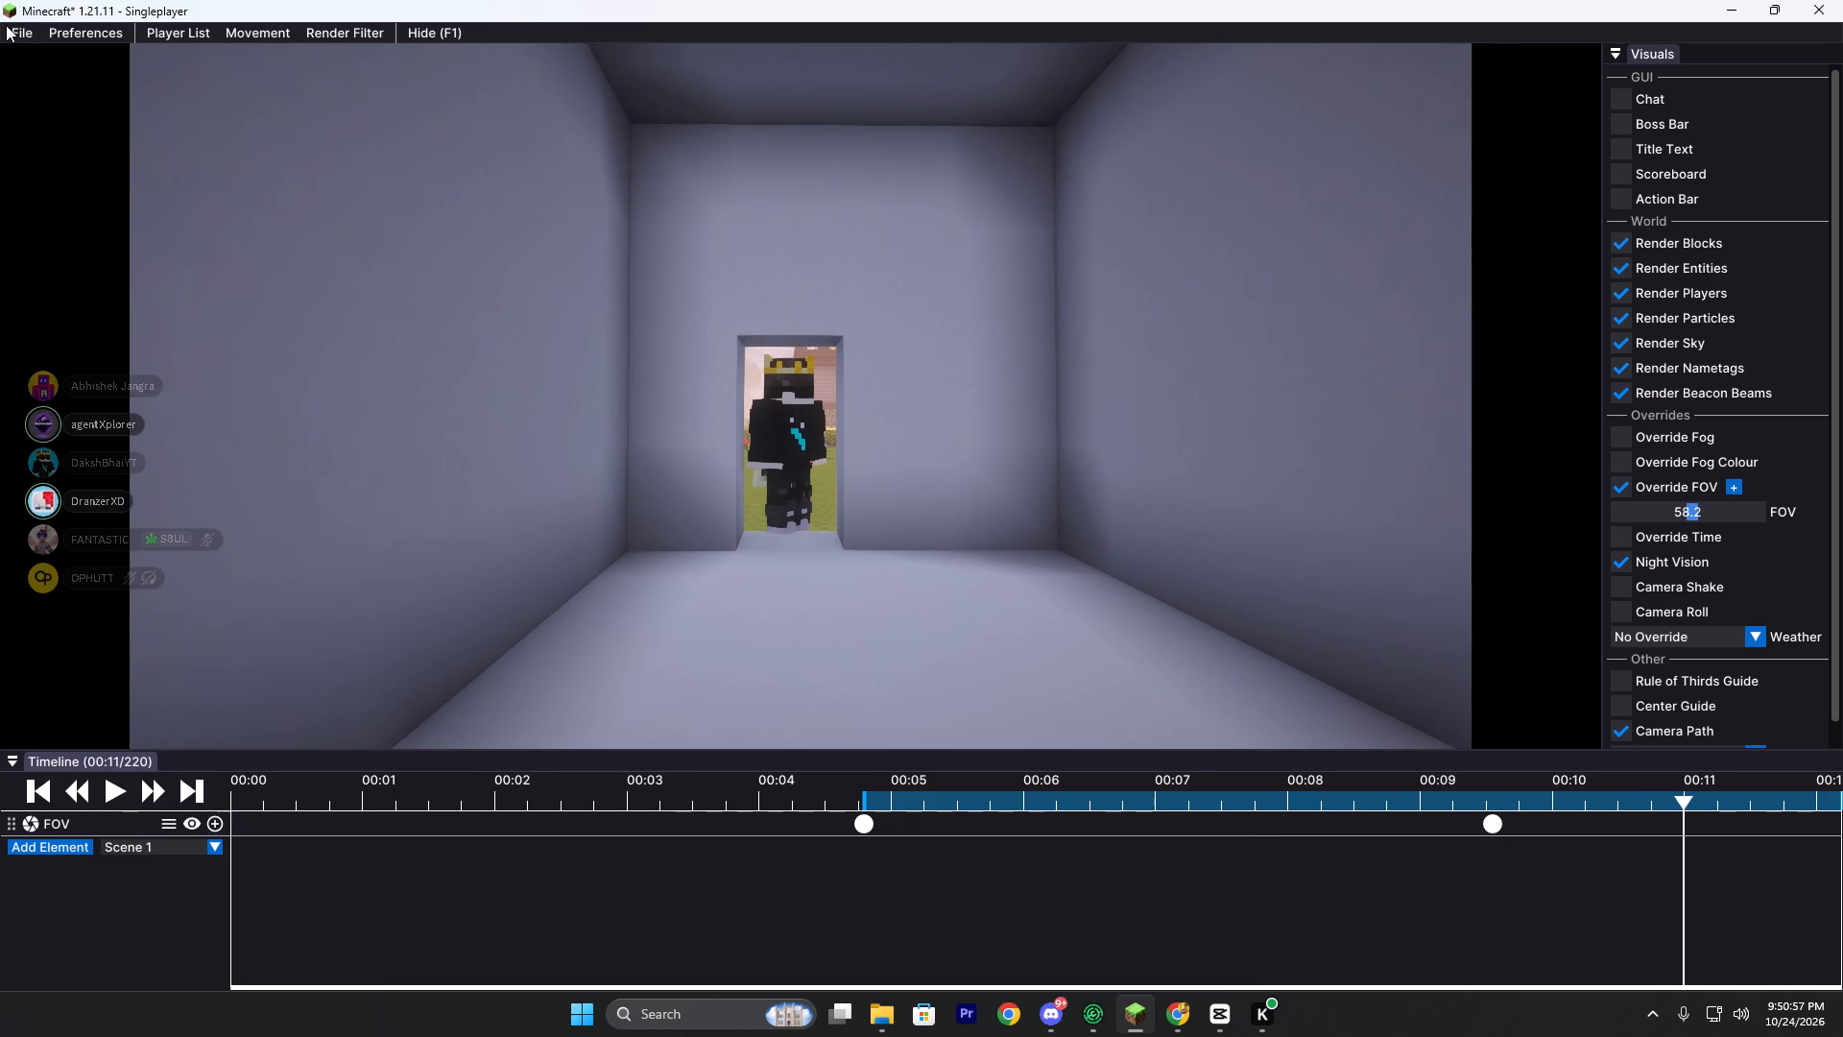
{"action": "left_click", "coordinate": [45, 65]}
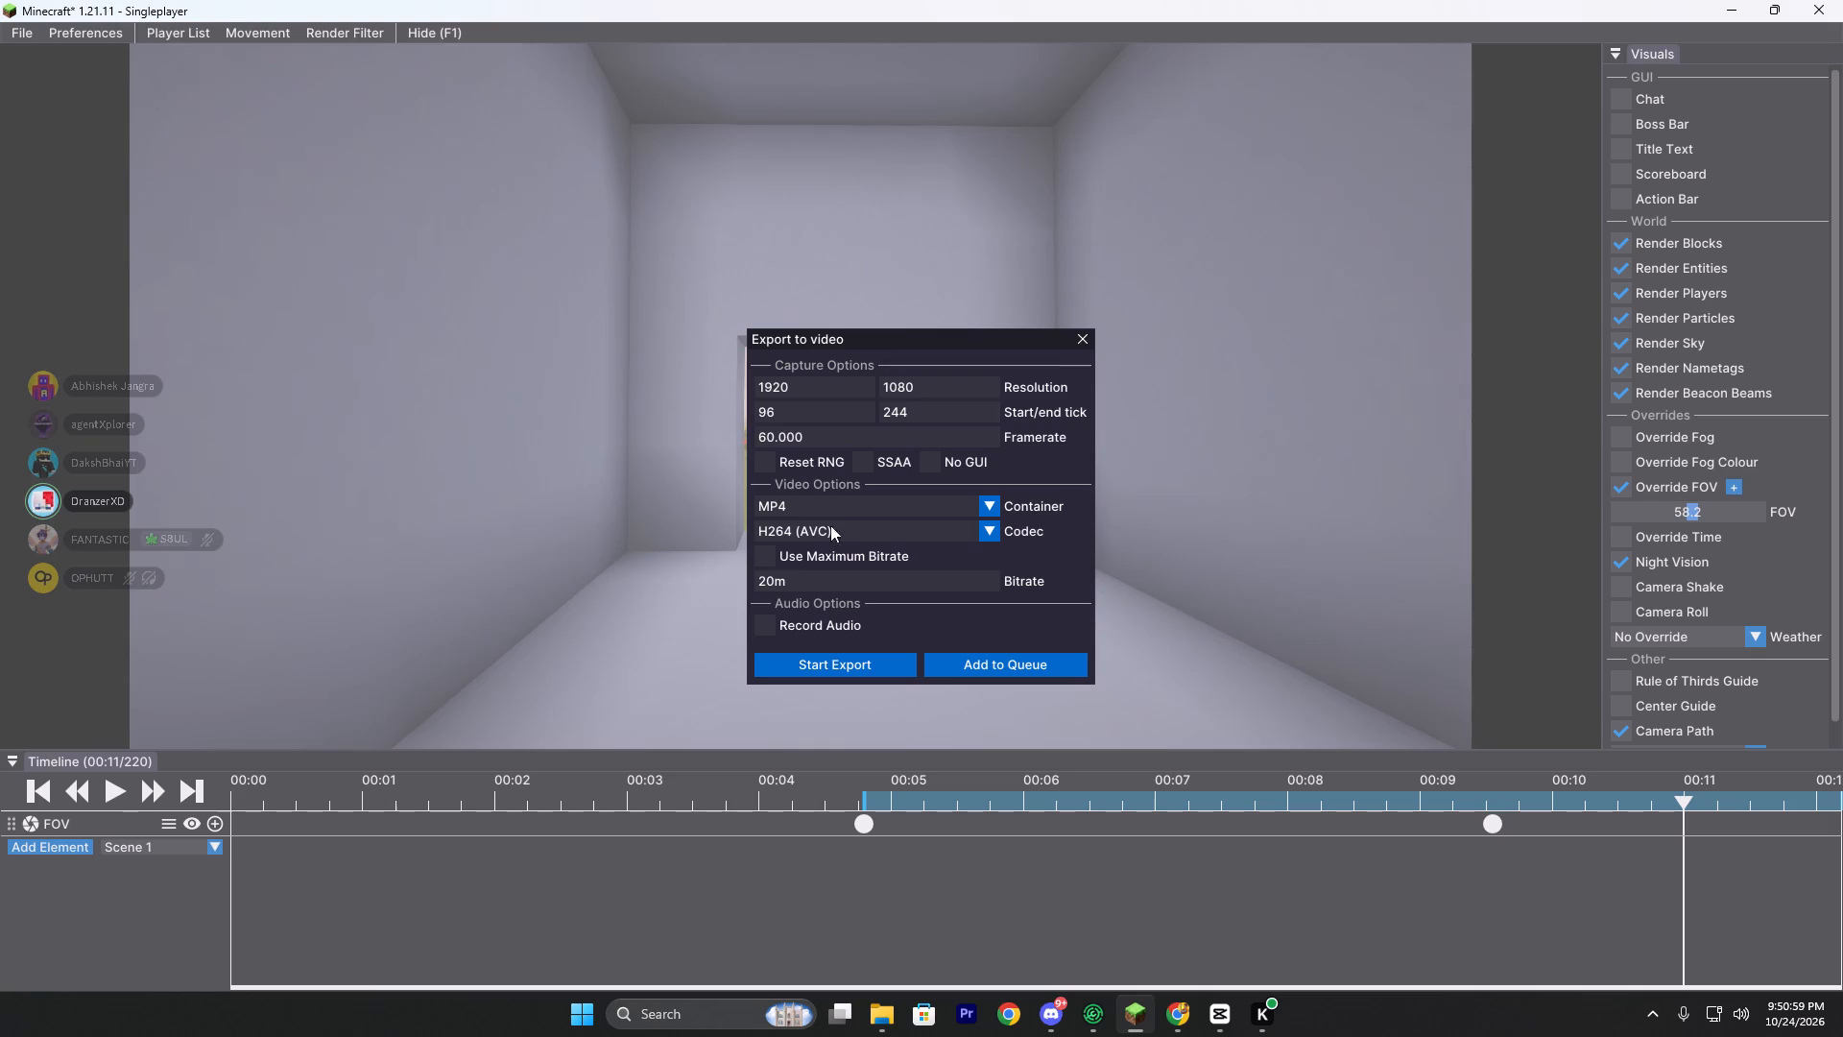
{"action": "left_click", "coordinate": [822, 663]}
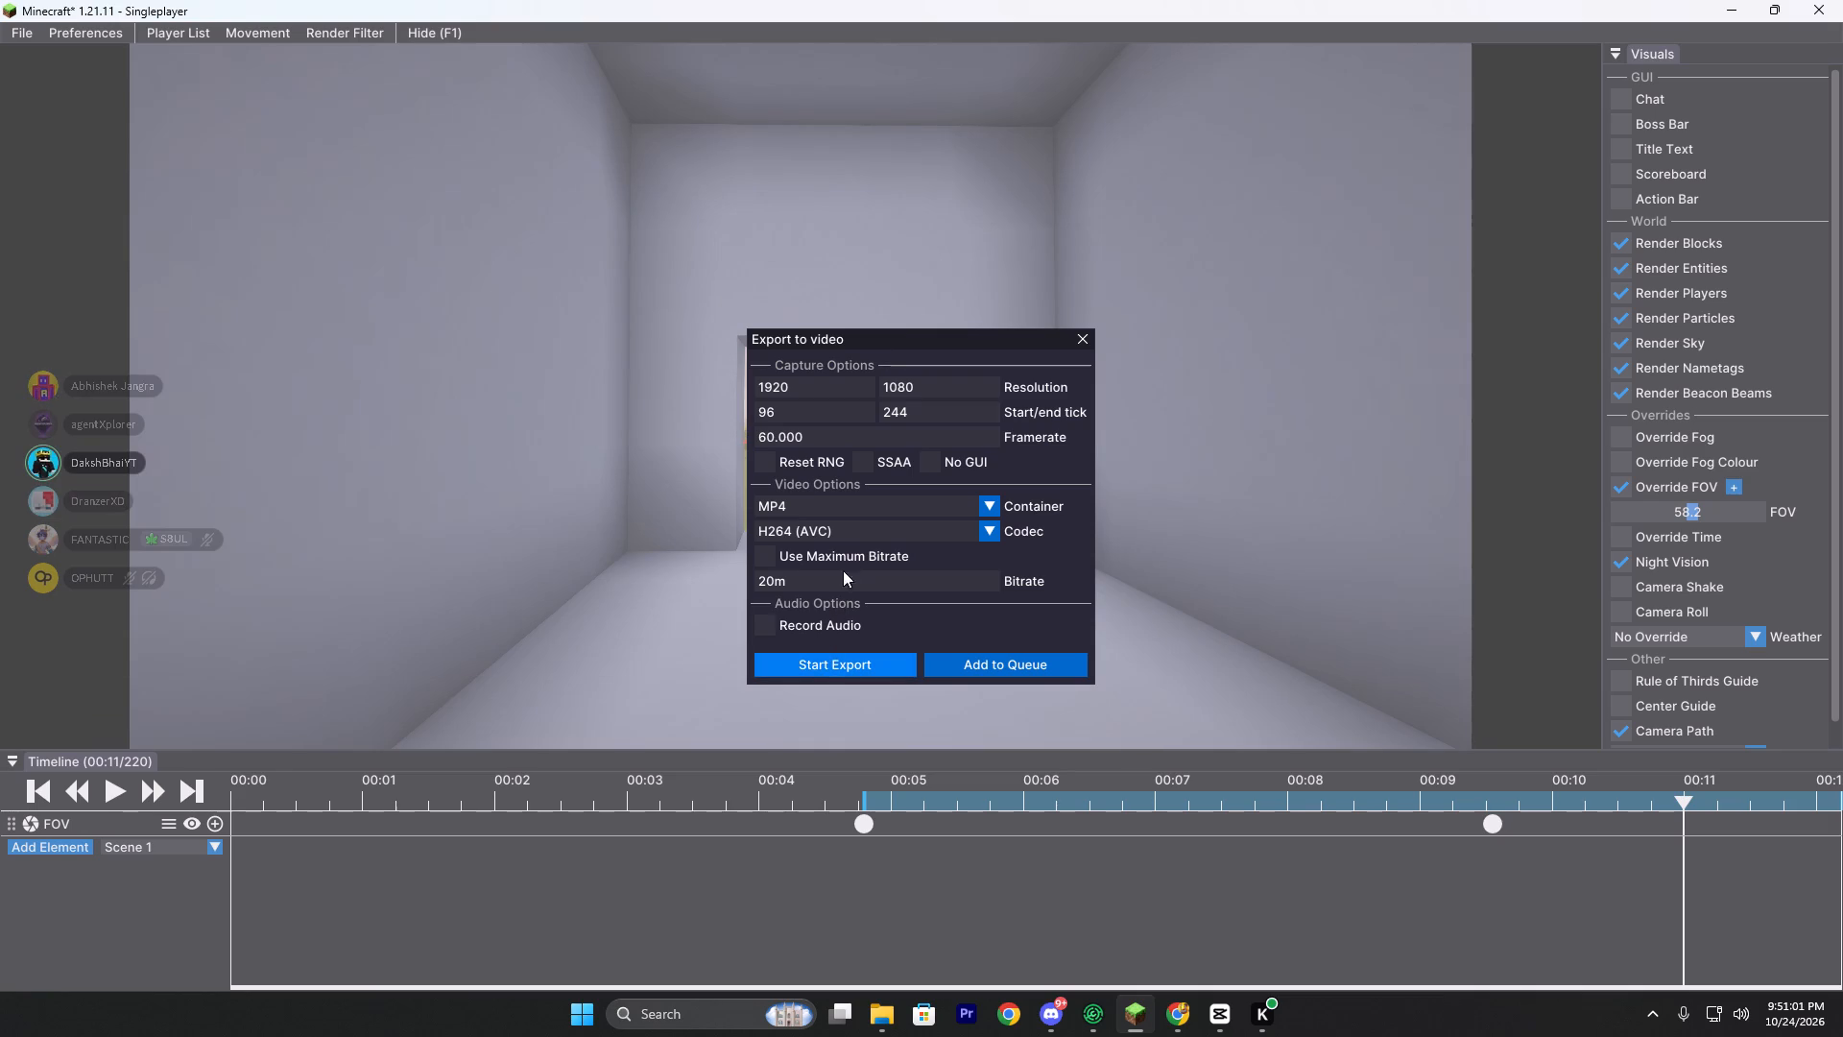
{"action": "left_click", "coordinate": [780, 504]}
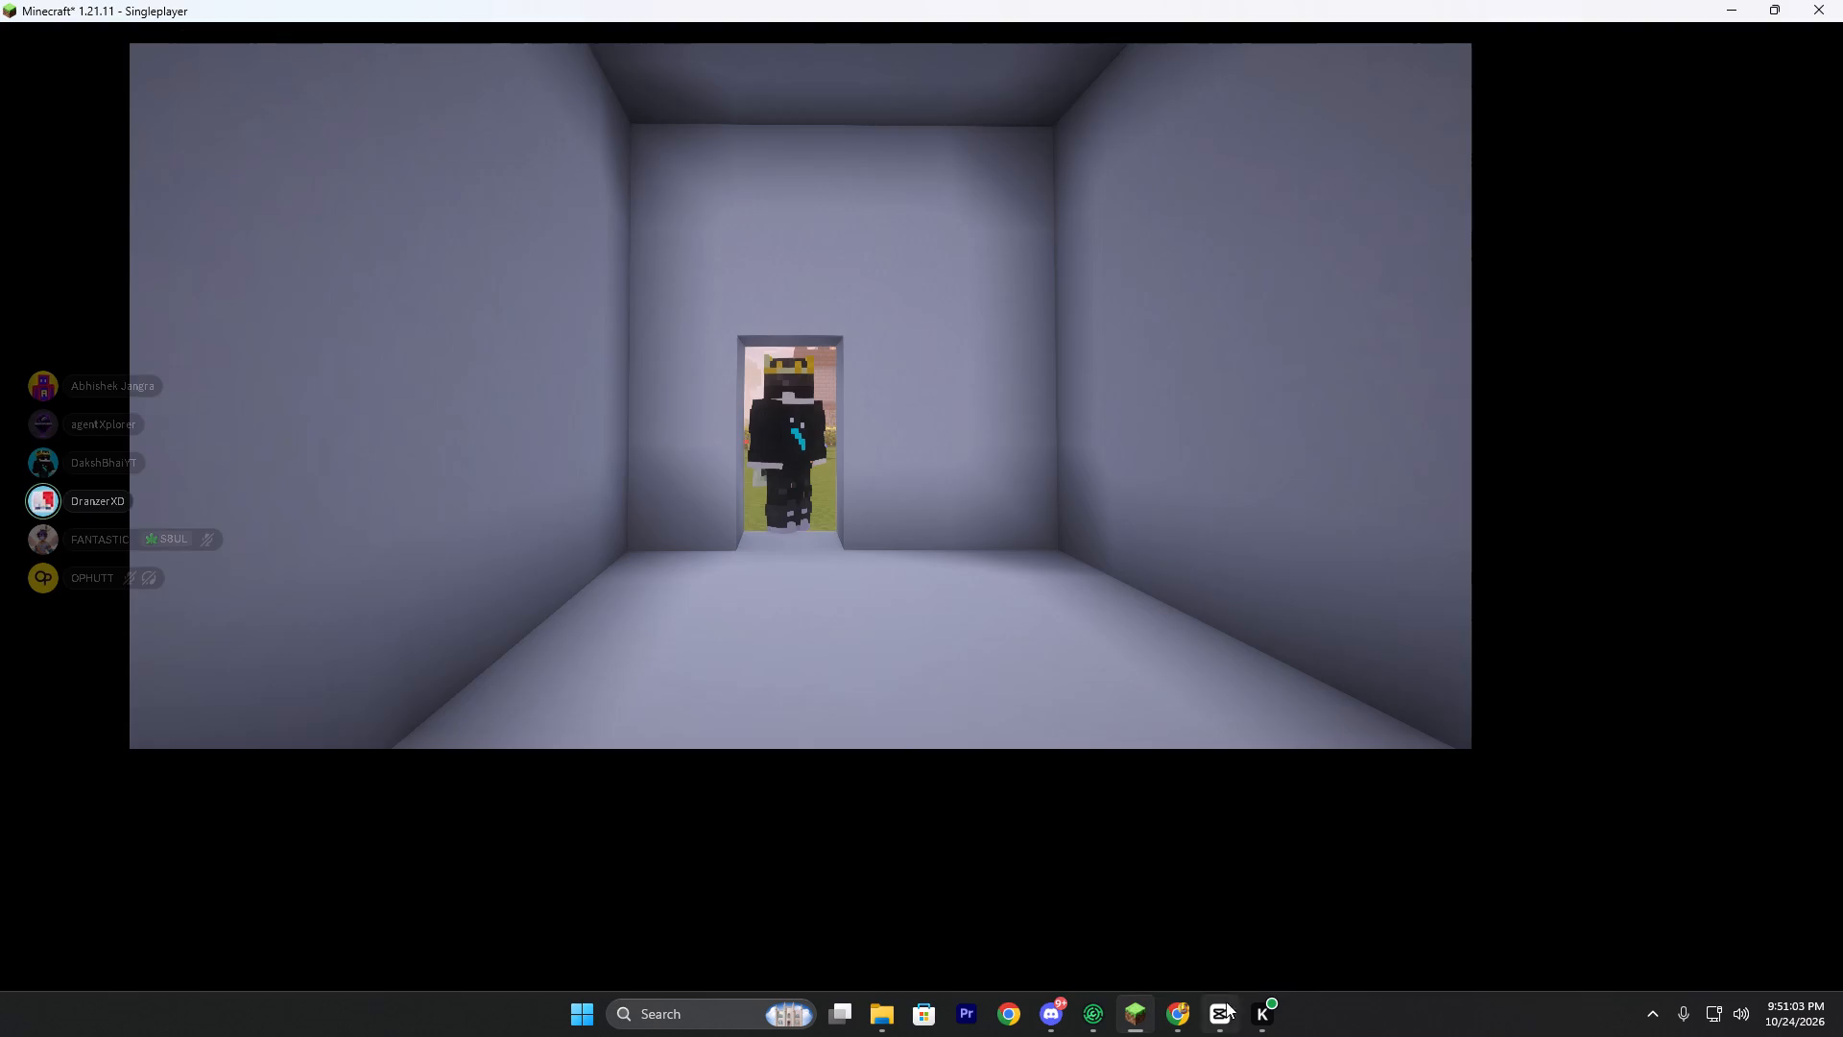
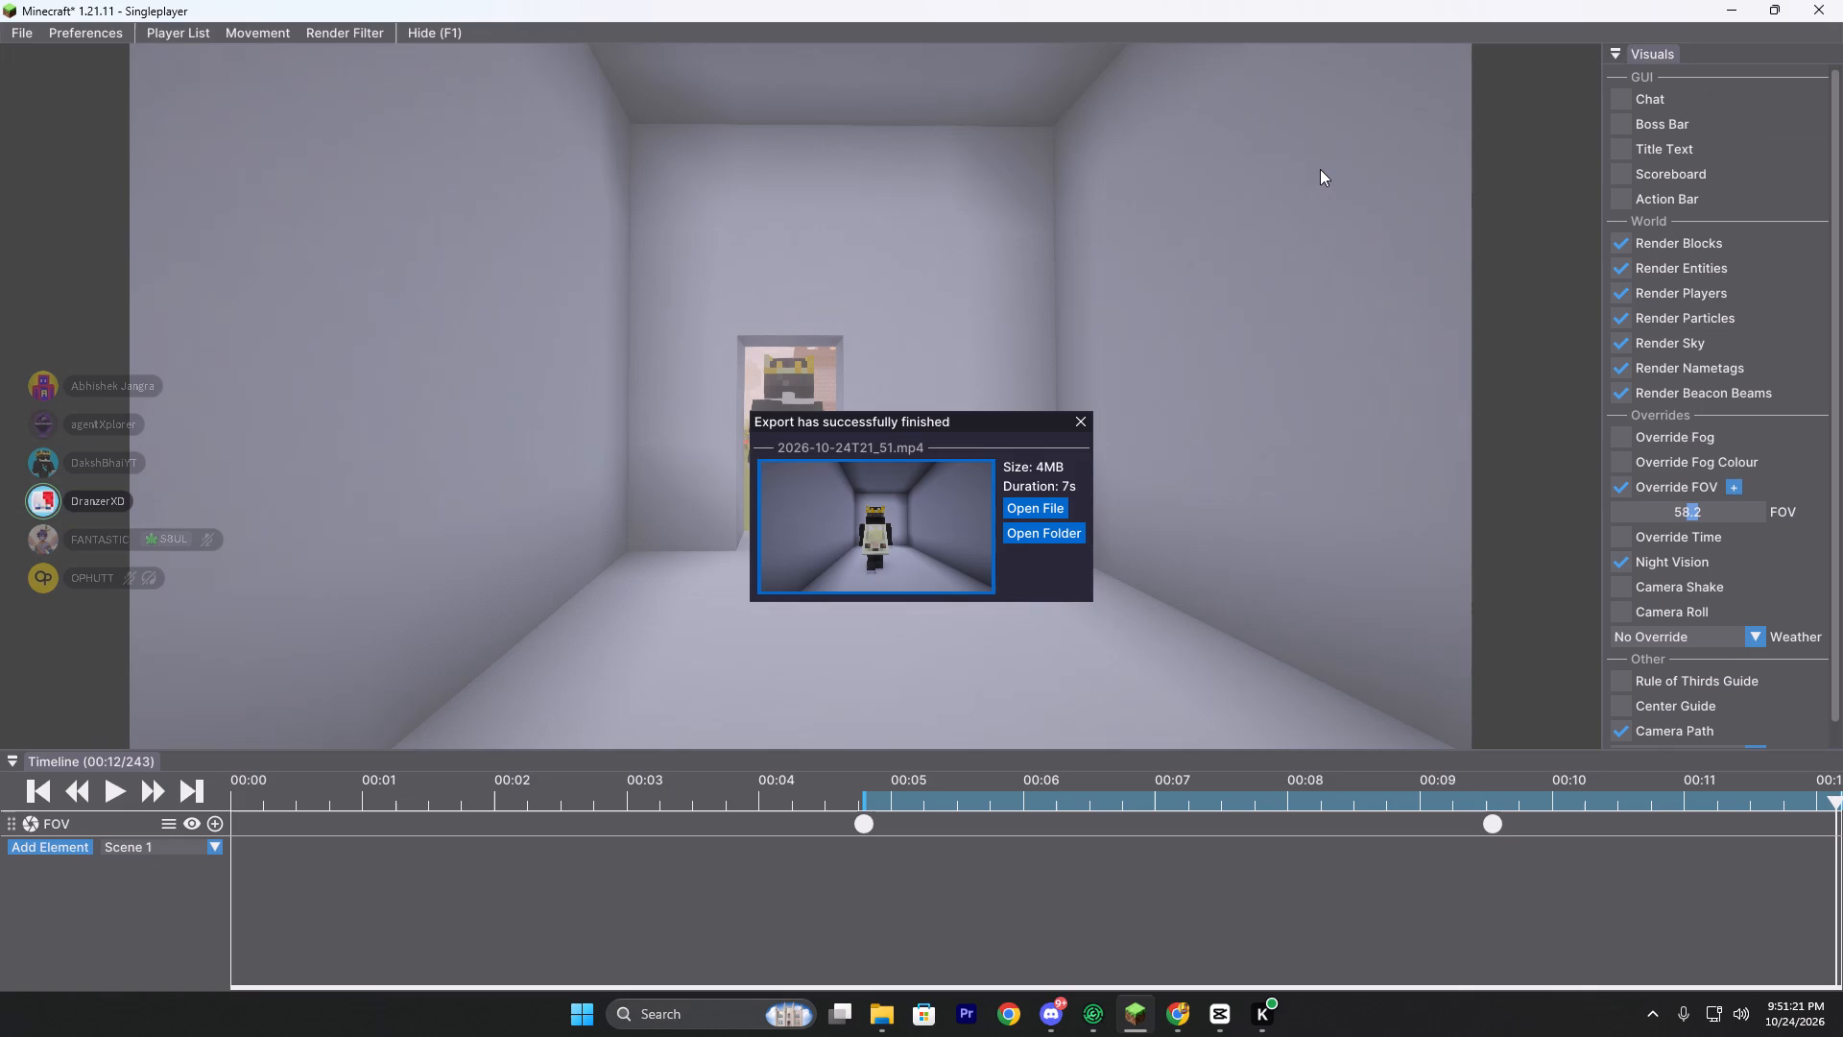
Switch to CapCut and place 2026-10-24T21_51.mp4 from the Videos folder above the main track, starting where the gap begins.
{"action": "left_click", "coordinate": [1083, 418]}
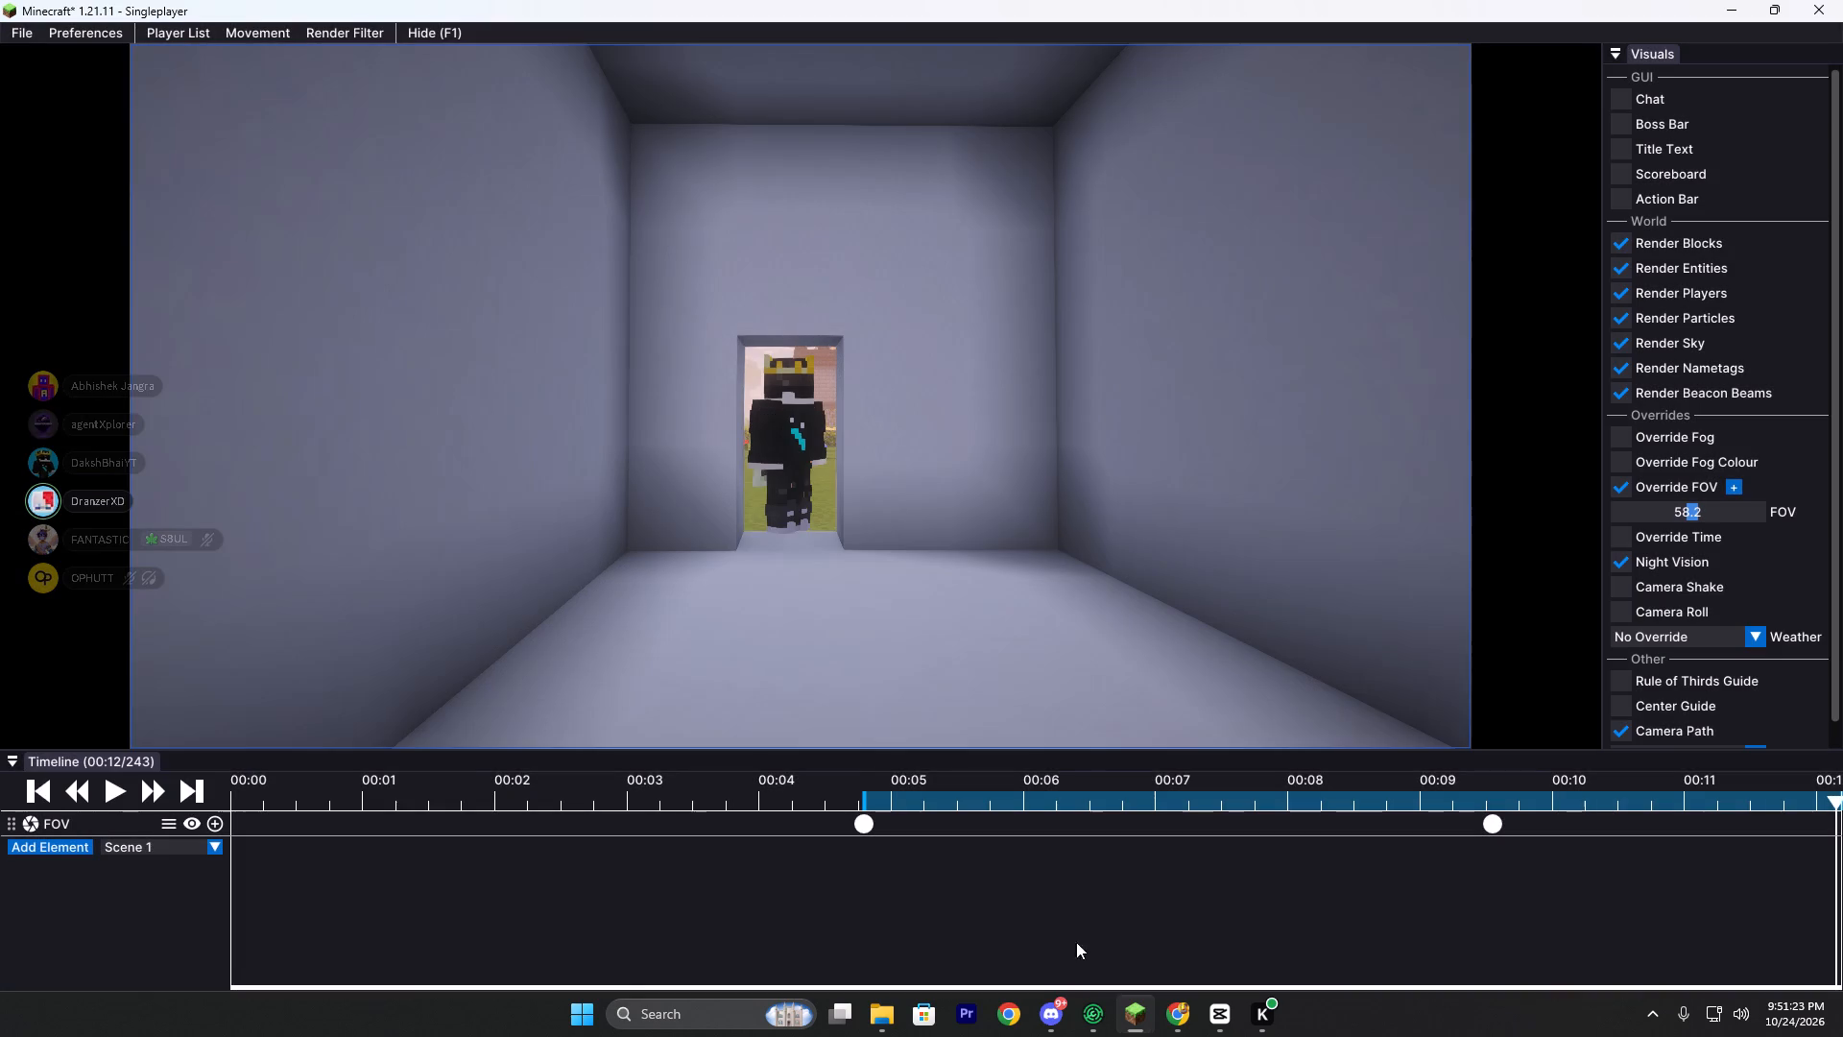
{"action": "left_click", "coordinate": [1213, 1002]}
{"action": "left_click", "coordinate": [889, 1019]}
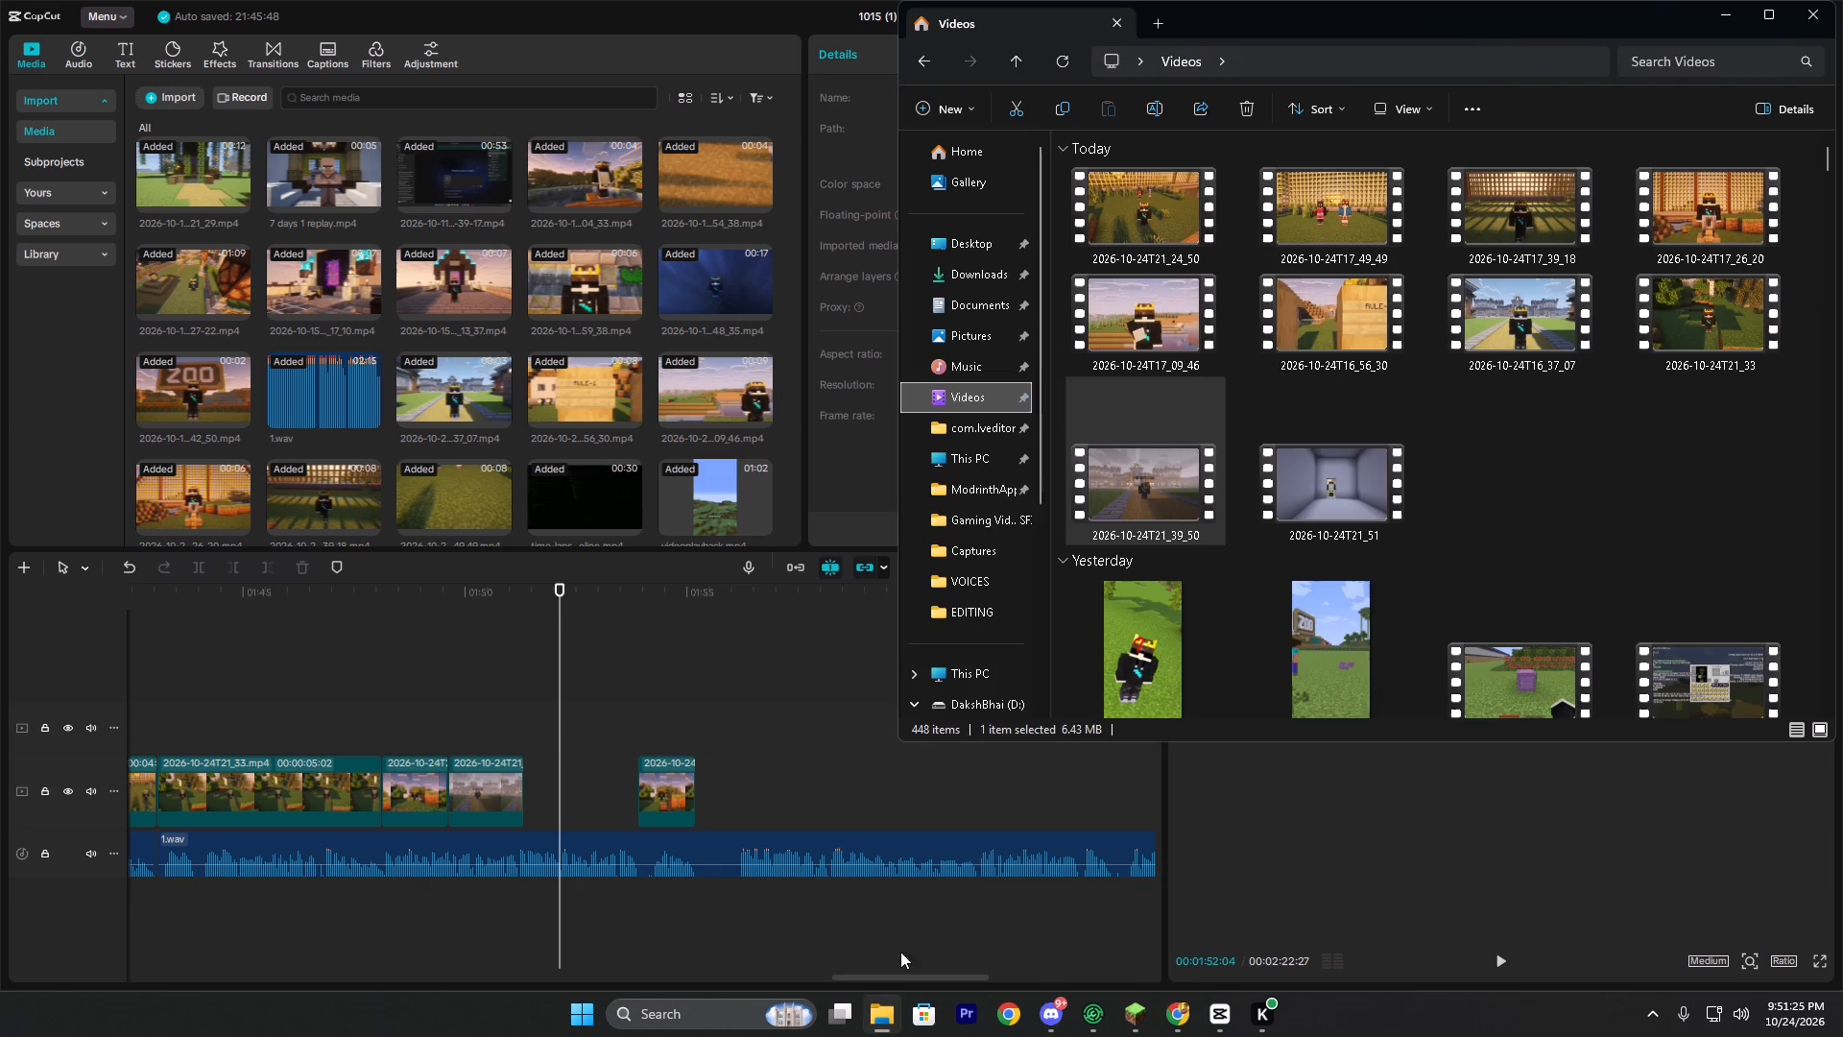
{"action": "left_click_drag", "start_coordinate": [1298, 482], "coordinate": [662, 737]}
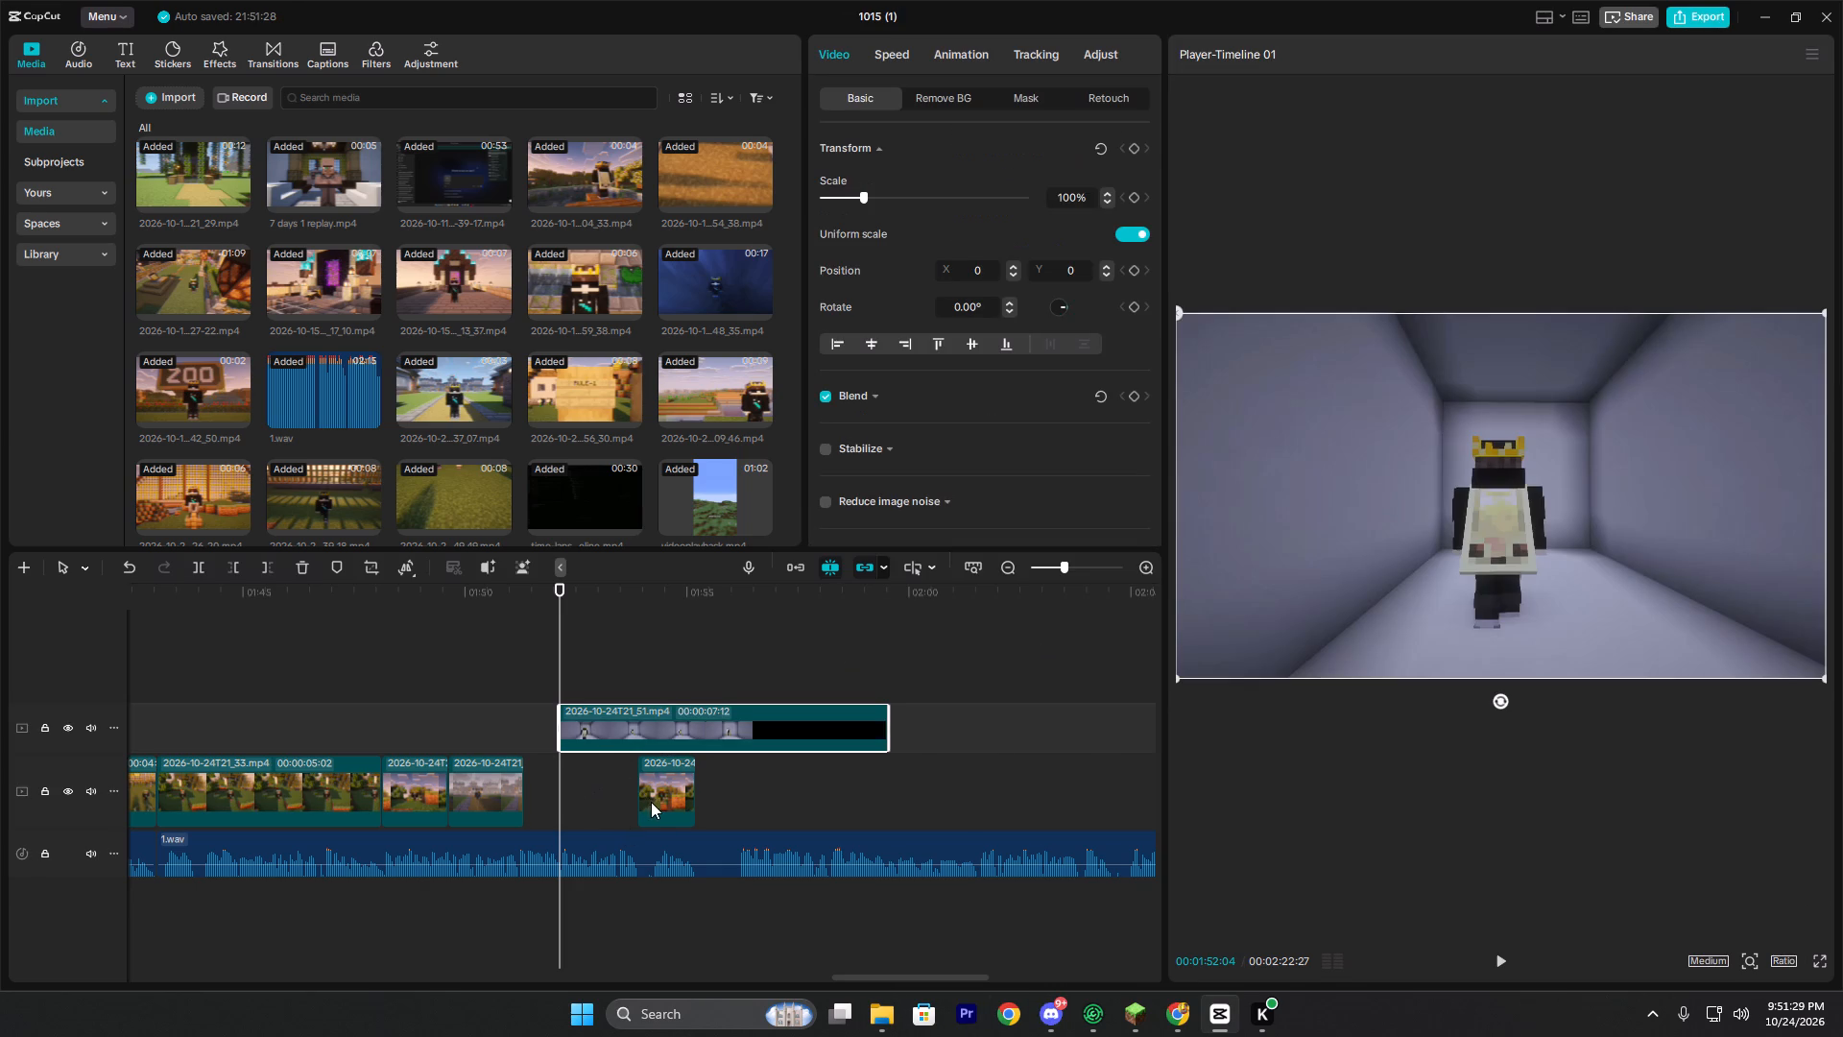
{"action": "left_click_drag", "start_coordinate": [591, 726], "coordinate": [560, 735]}
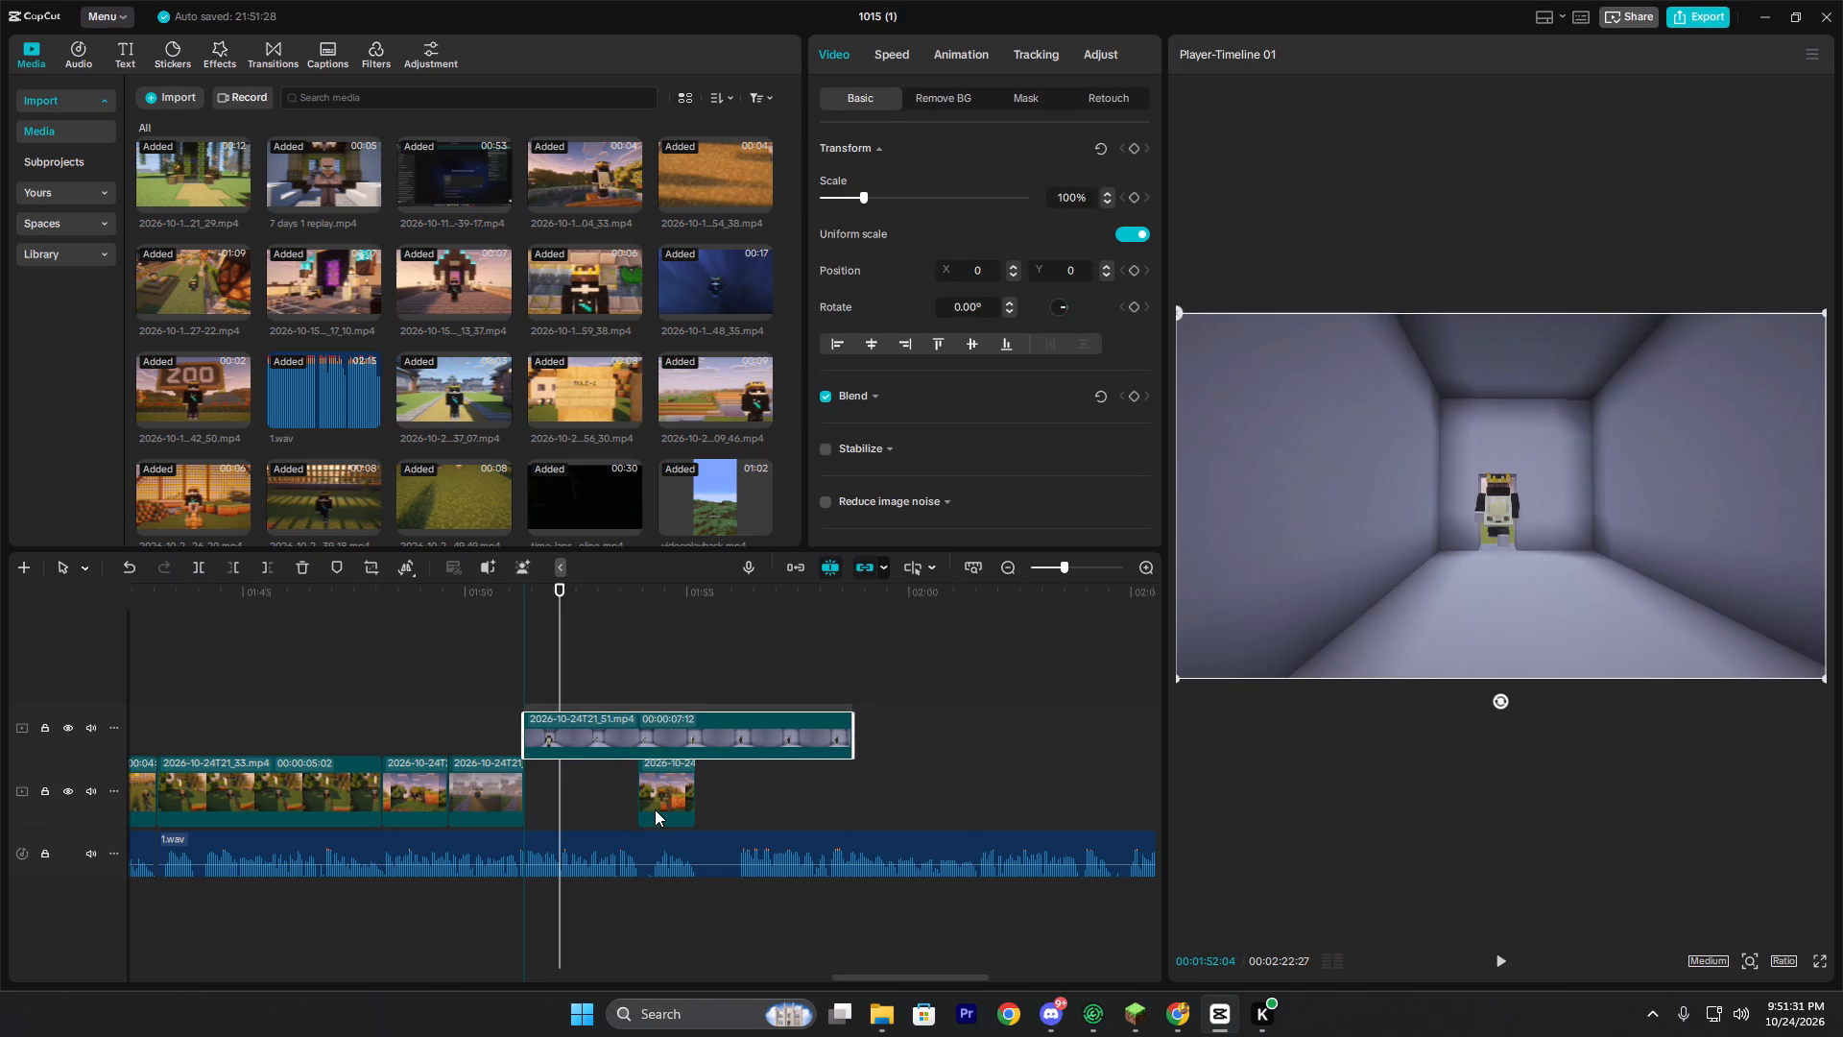
Delete the short clip after the gap and move the white room clip down onto the main track.
{"action": "left_click", "coordinate": [655, 809]}
{"action": "key", "text": "BackSpace"}
{"action": "left_click", "coordinate": [609, 737]}
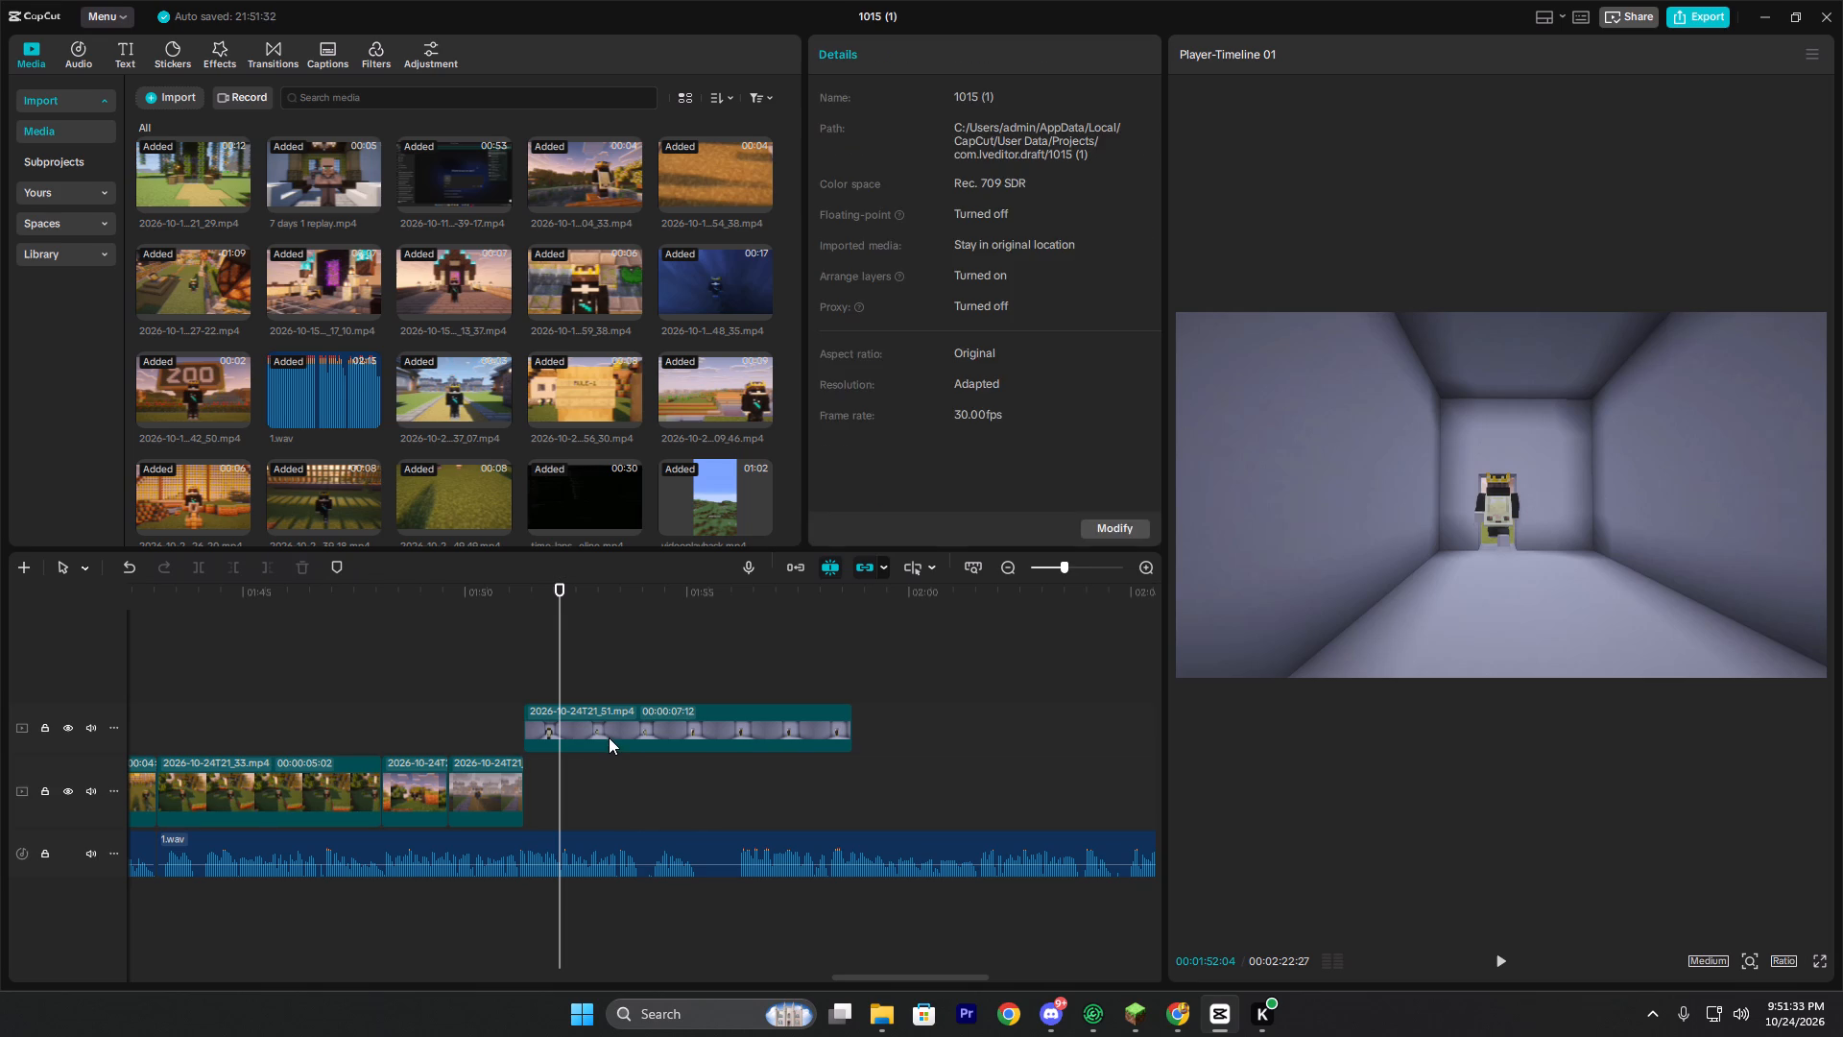
{"action": "left_click_drag", "start_coordinate": [605, 722], "coordinate": [606, 795]}
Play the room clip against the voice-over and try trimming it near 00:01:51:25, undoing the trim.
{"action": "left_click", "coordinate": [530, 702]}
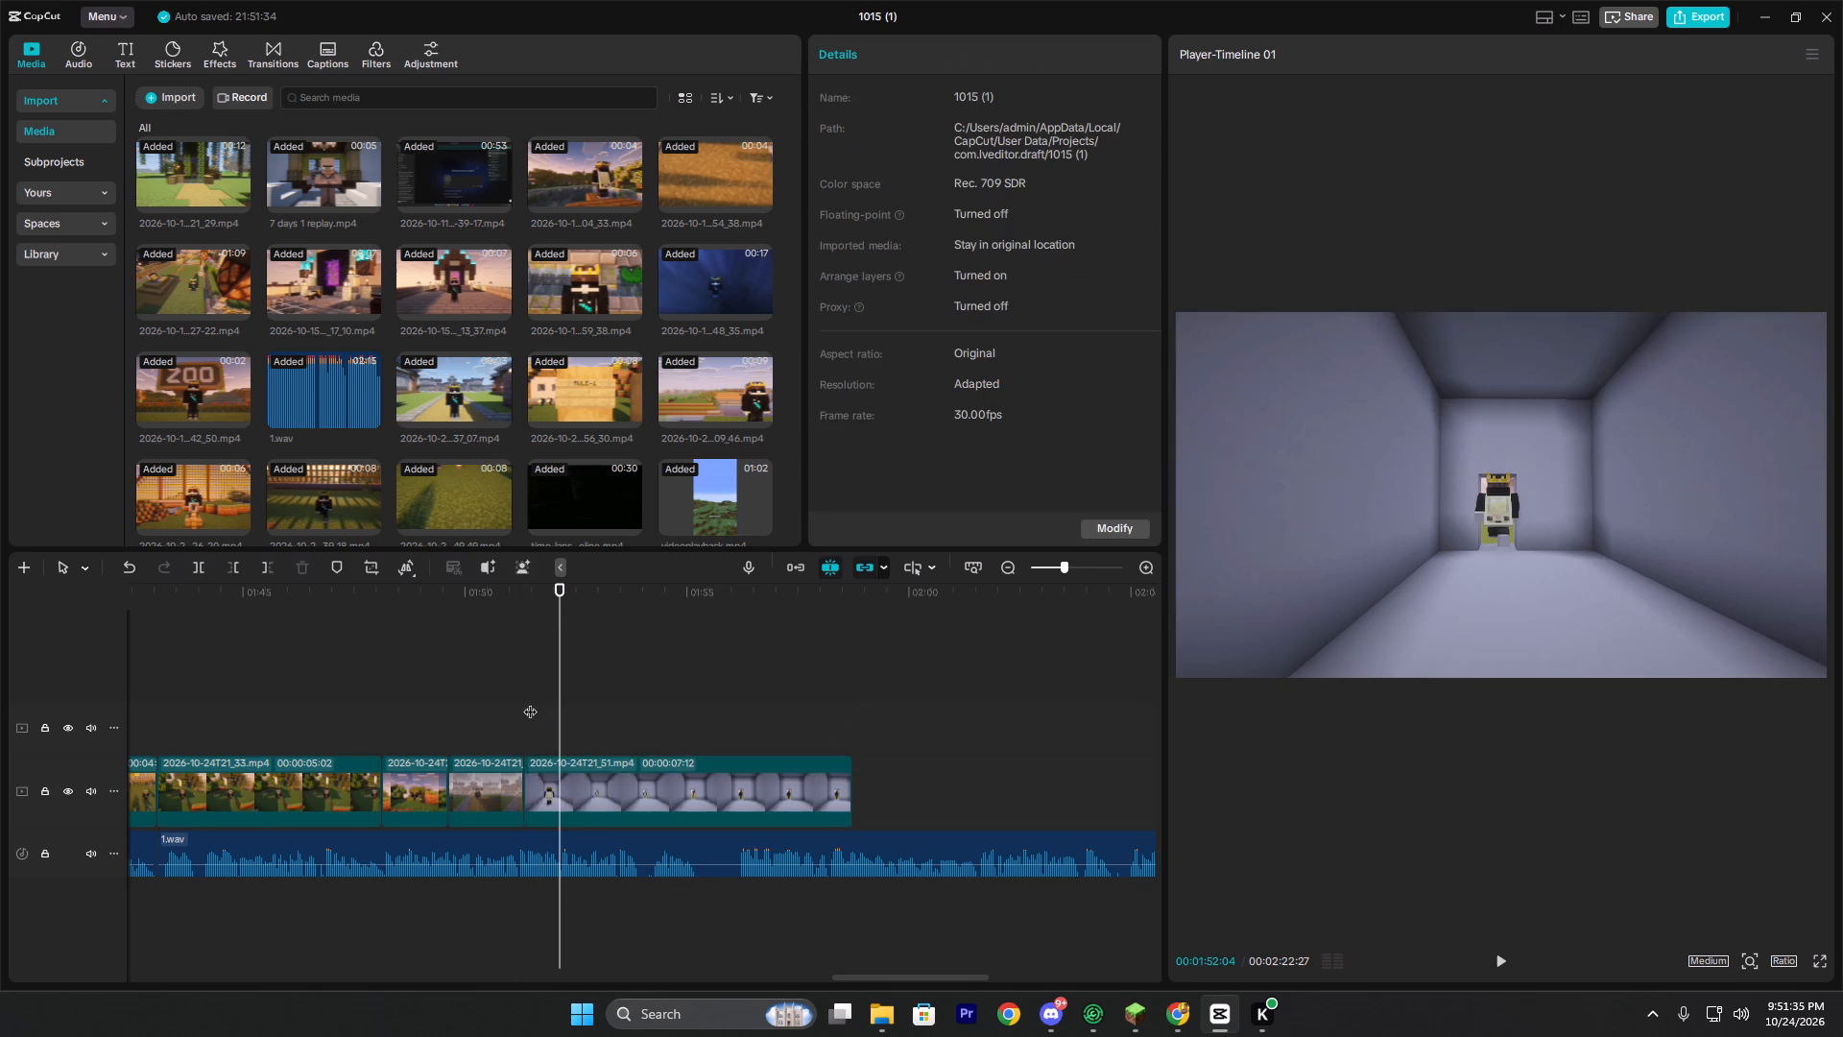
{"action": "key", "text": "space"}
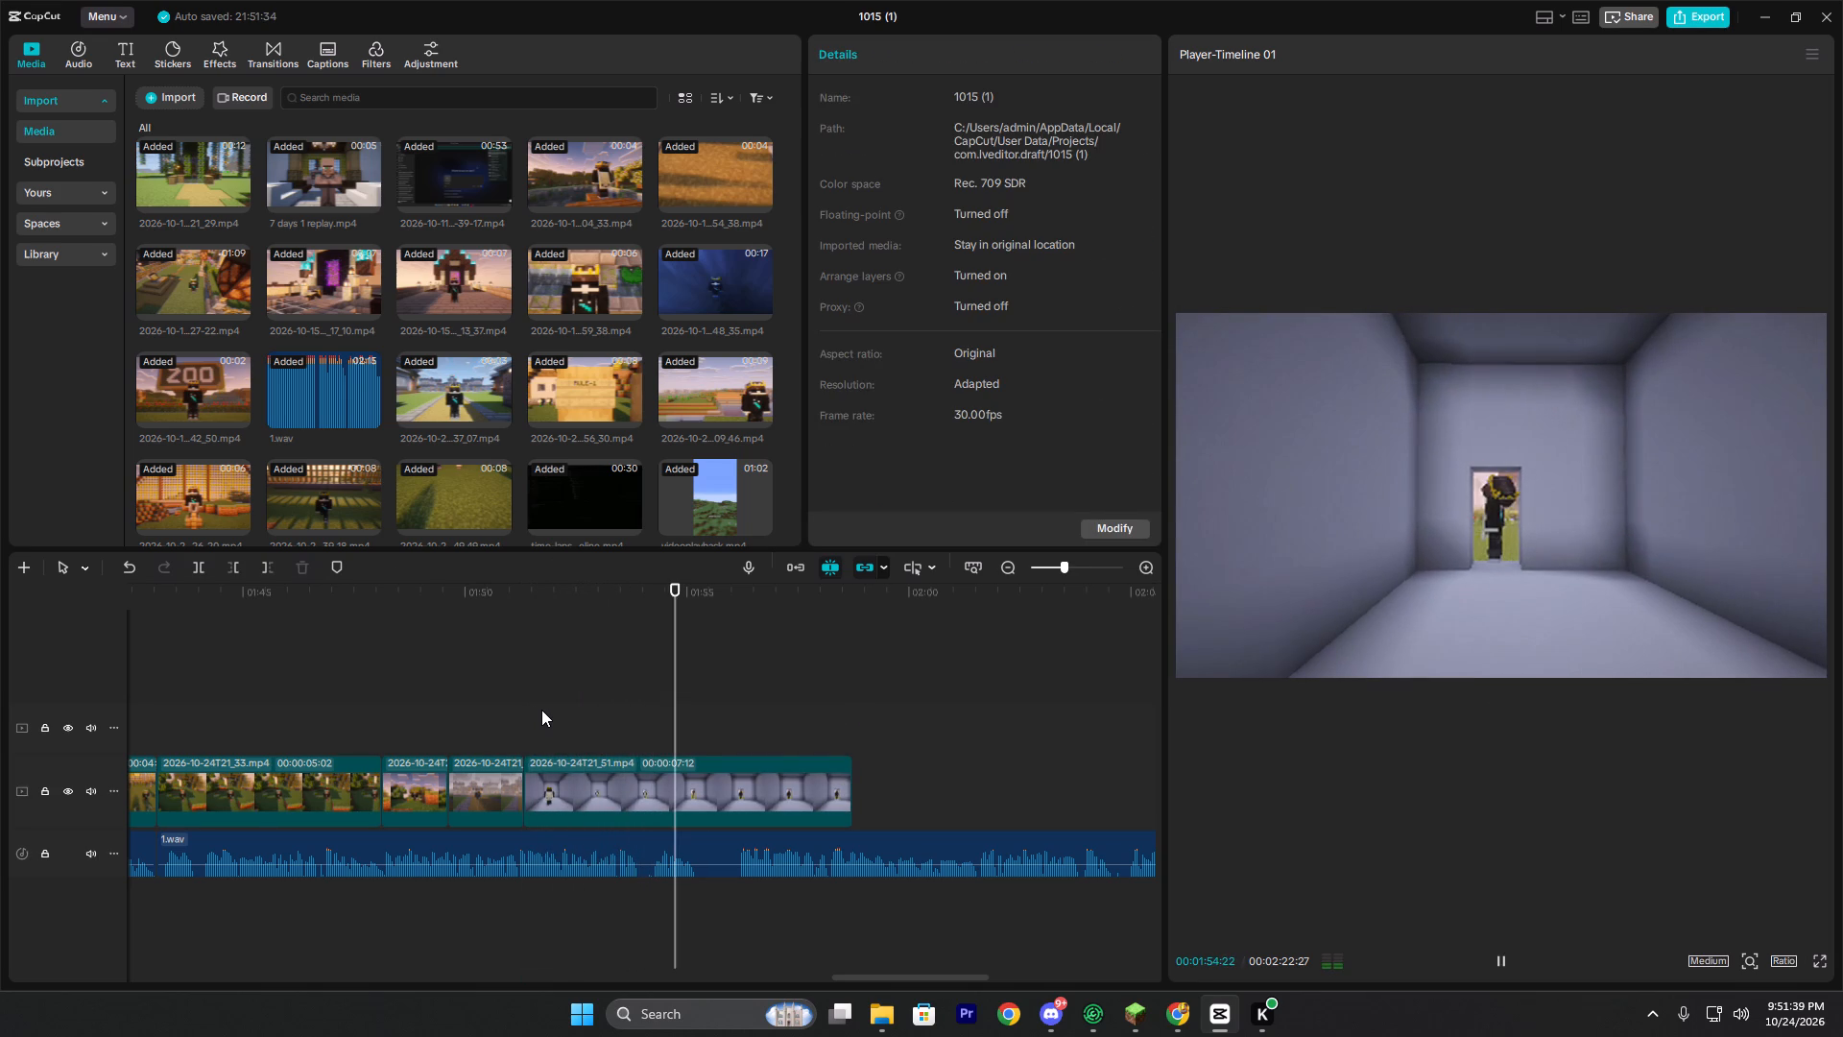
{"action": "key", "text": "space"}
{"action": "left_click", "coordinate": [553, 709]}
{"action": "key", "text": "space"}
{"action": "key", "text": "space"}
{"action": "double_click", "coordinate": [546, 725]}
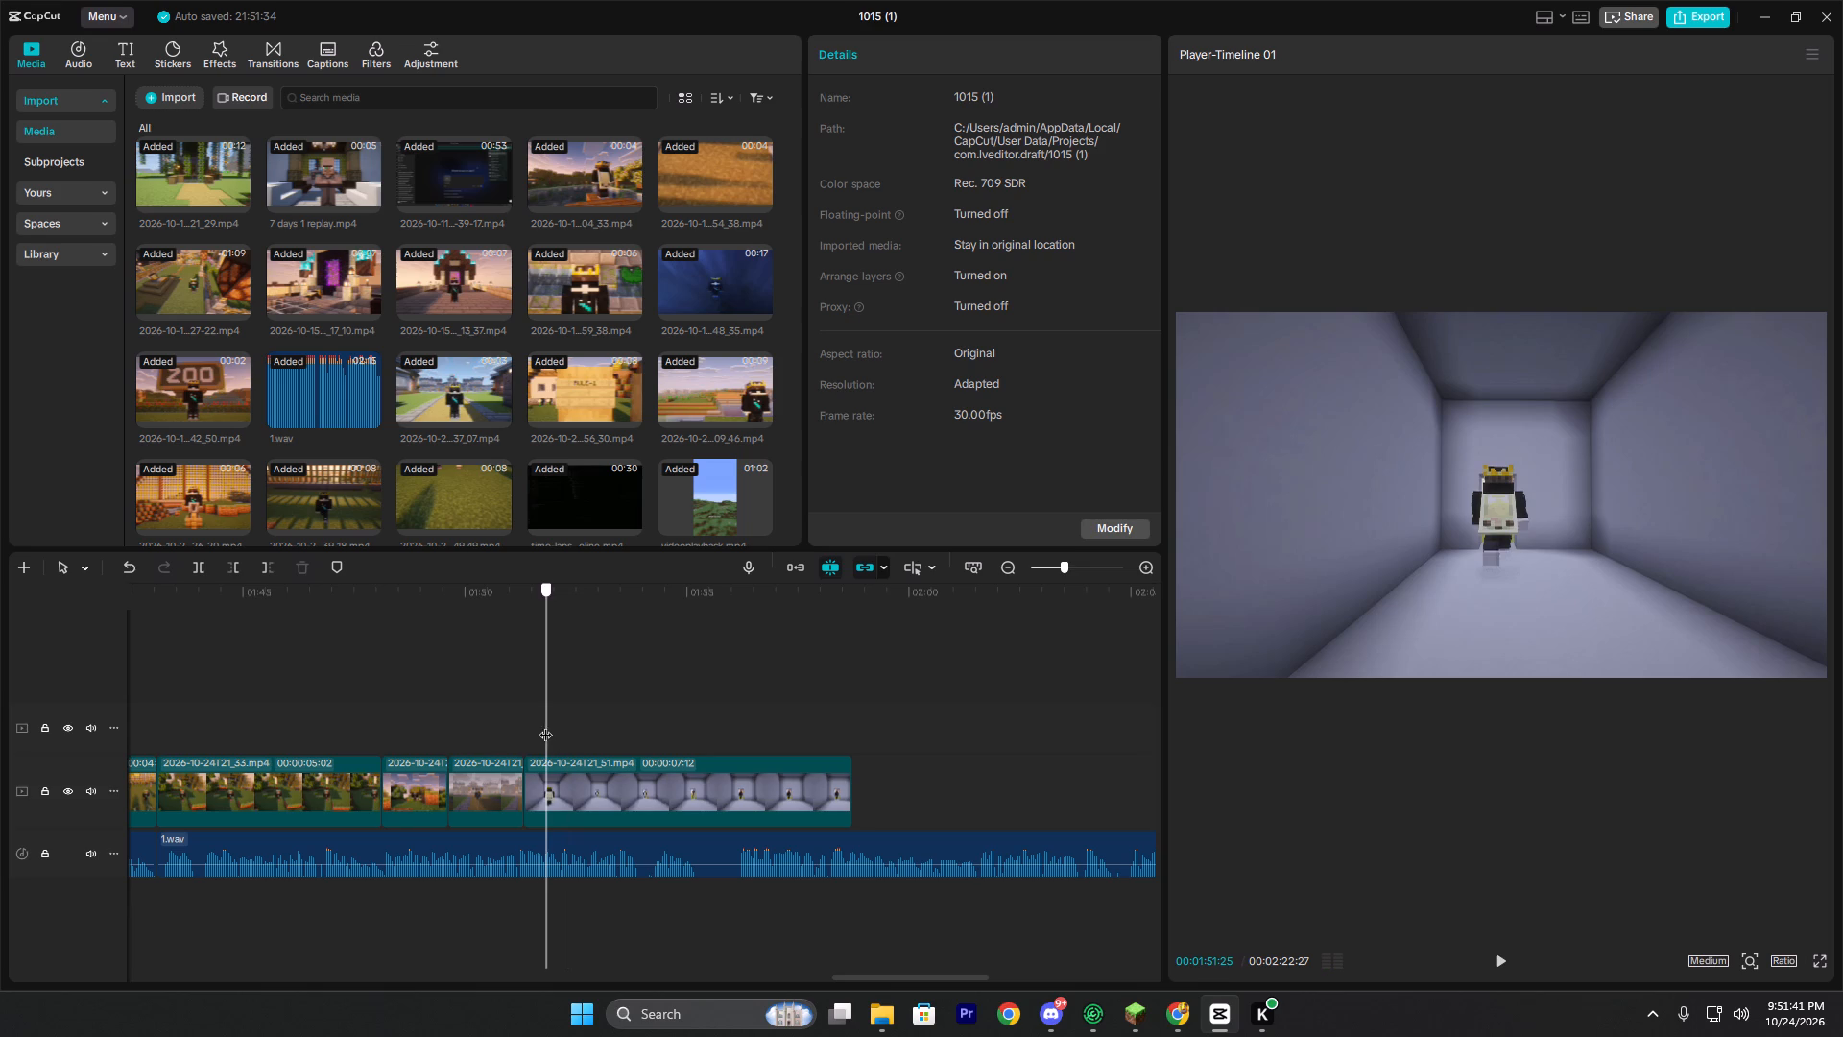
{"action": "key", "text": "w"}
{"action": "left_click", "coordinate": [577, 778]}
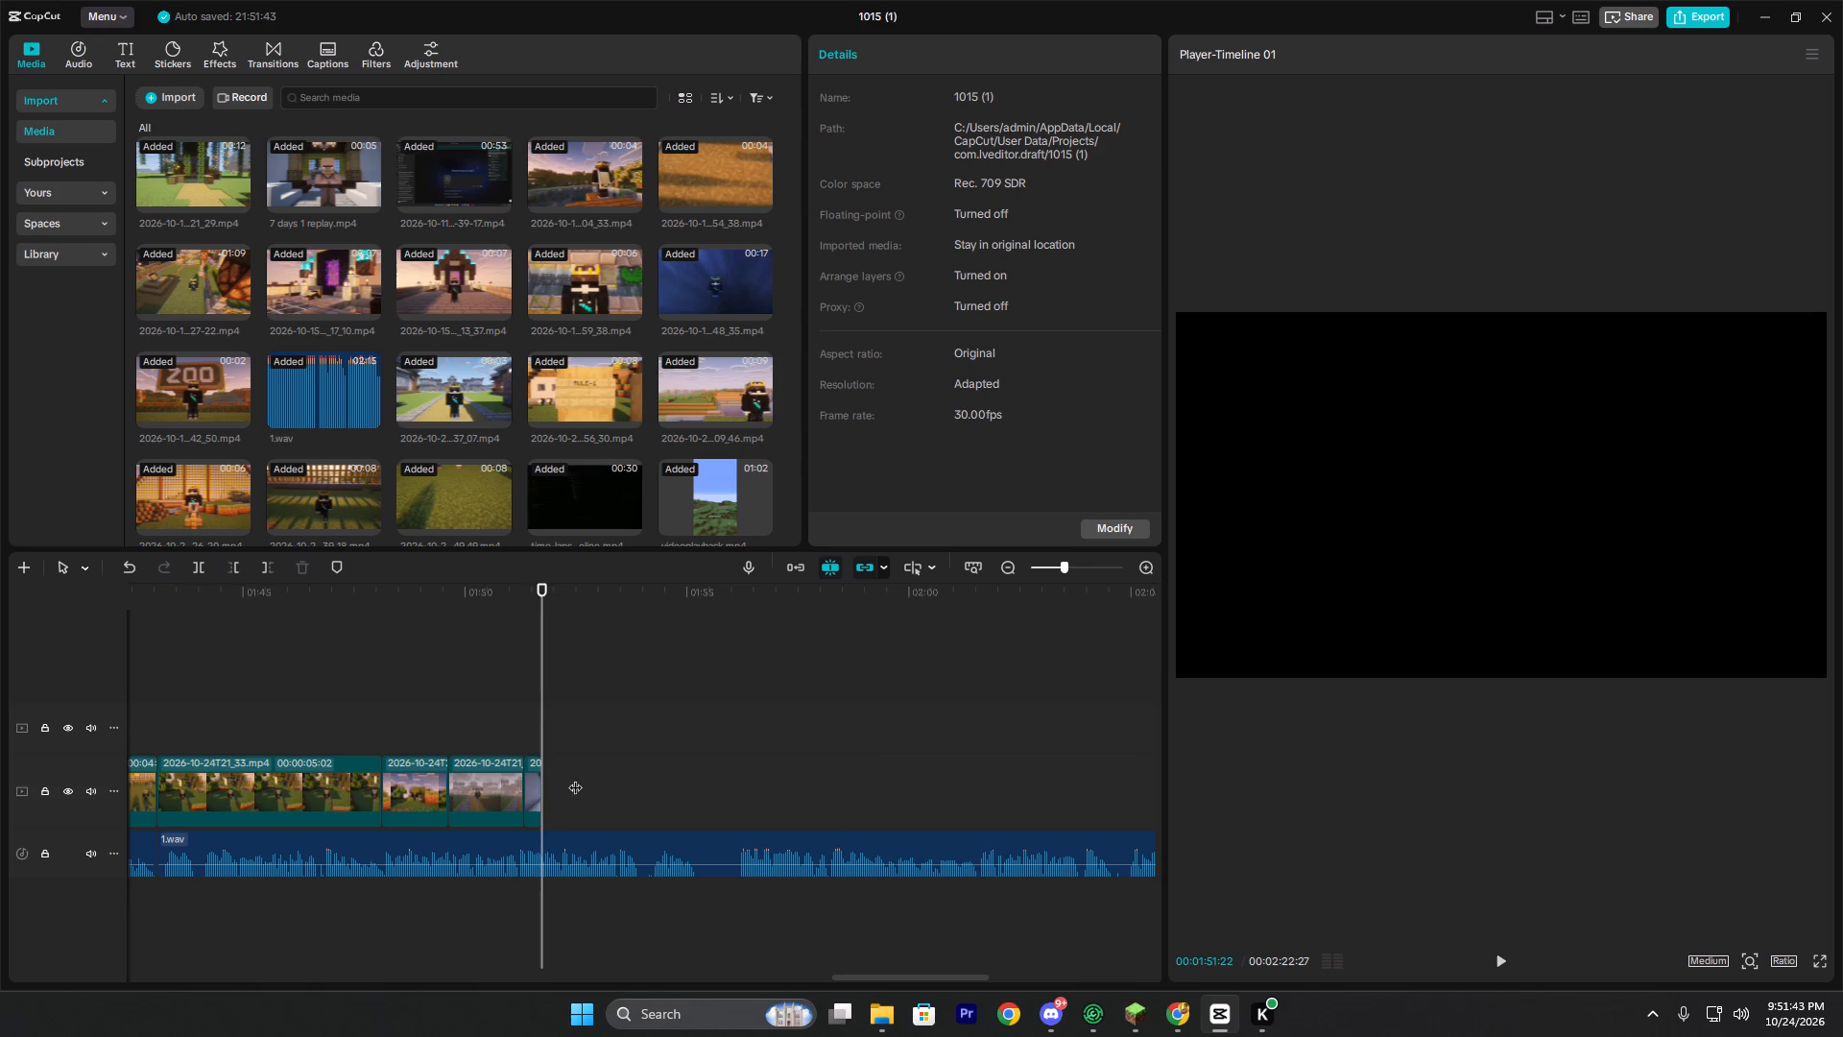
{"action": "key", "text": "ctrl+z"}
Trim the room clip's beginning up to 00:01:51:27 and slide the clip back against the preceding one.
{"action": "left_click", "coordinate": [549, 723]}
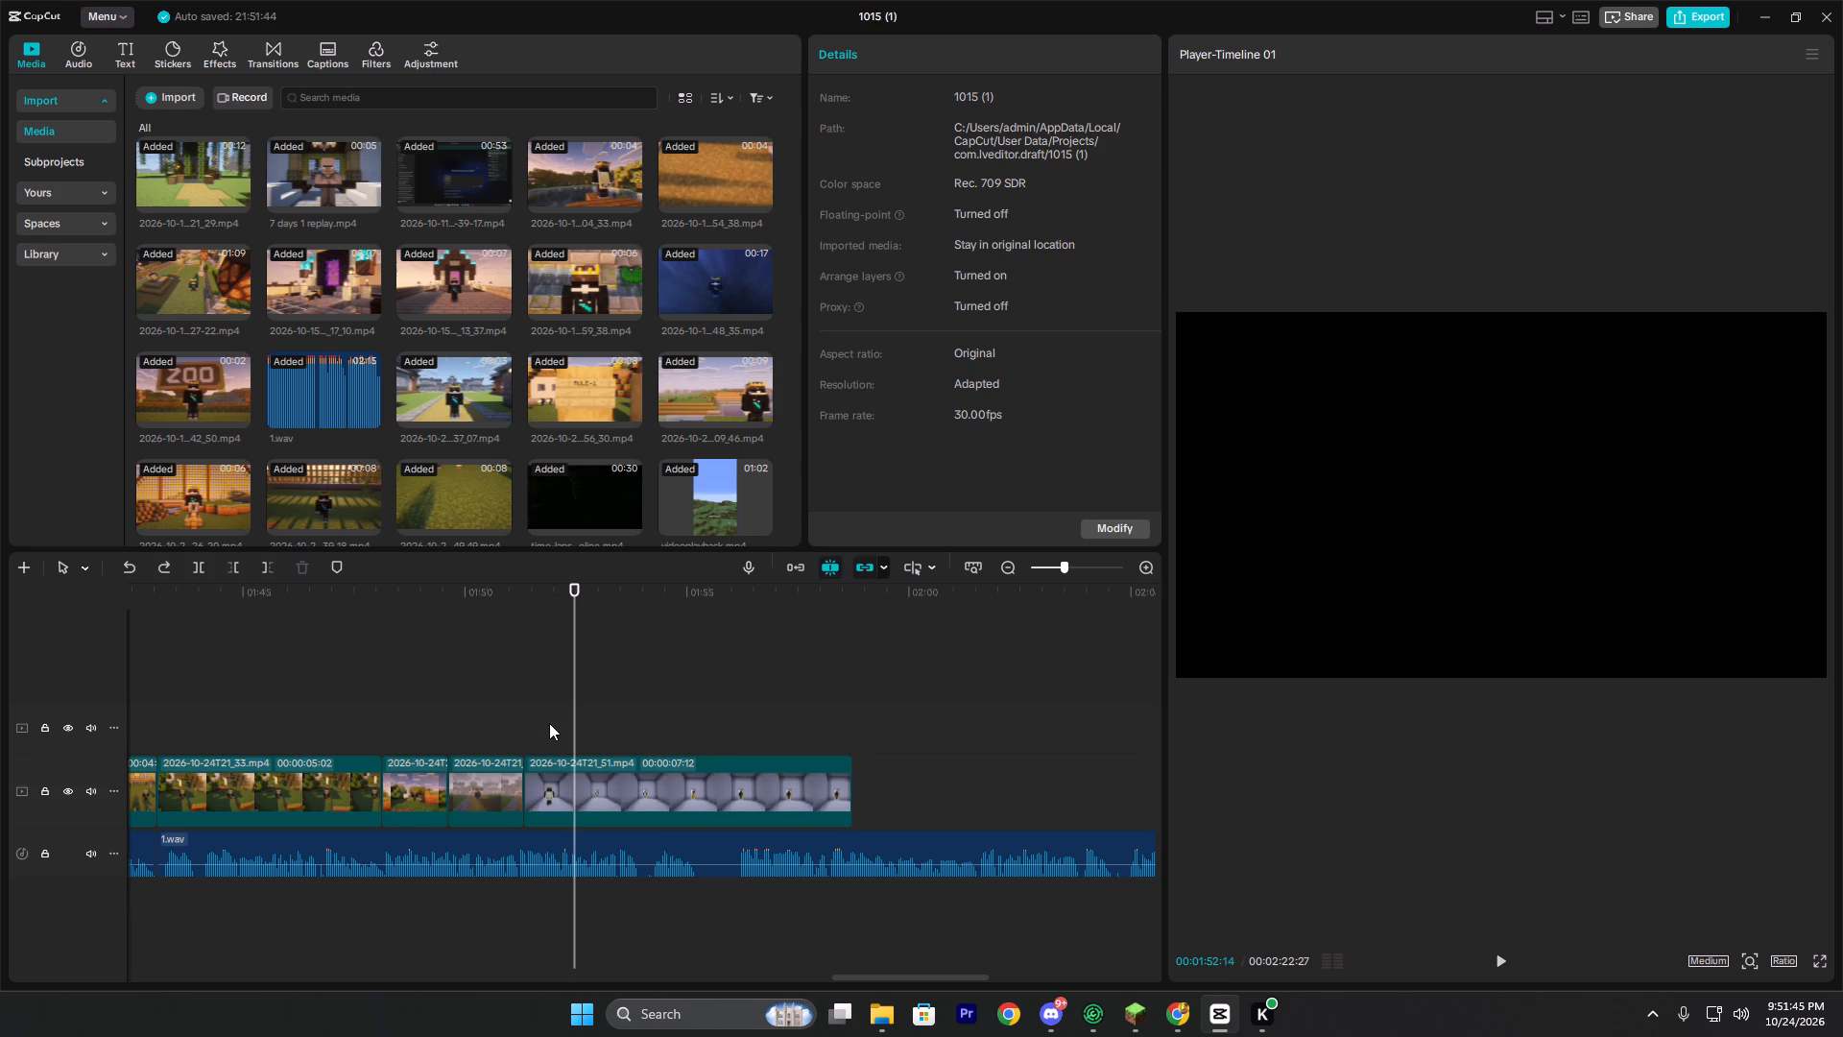
{"action": "key", "text": "q"}
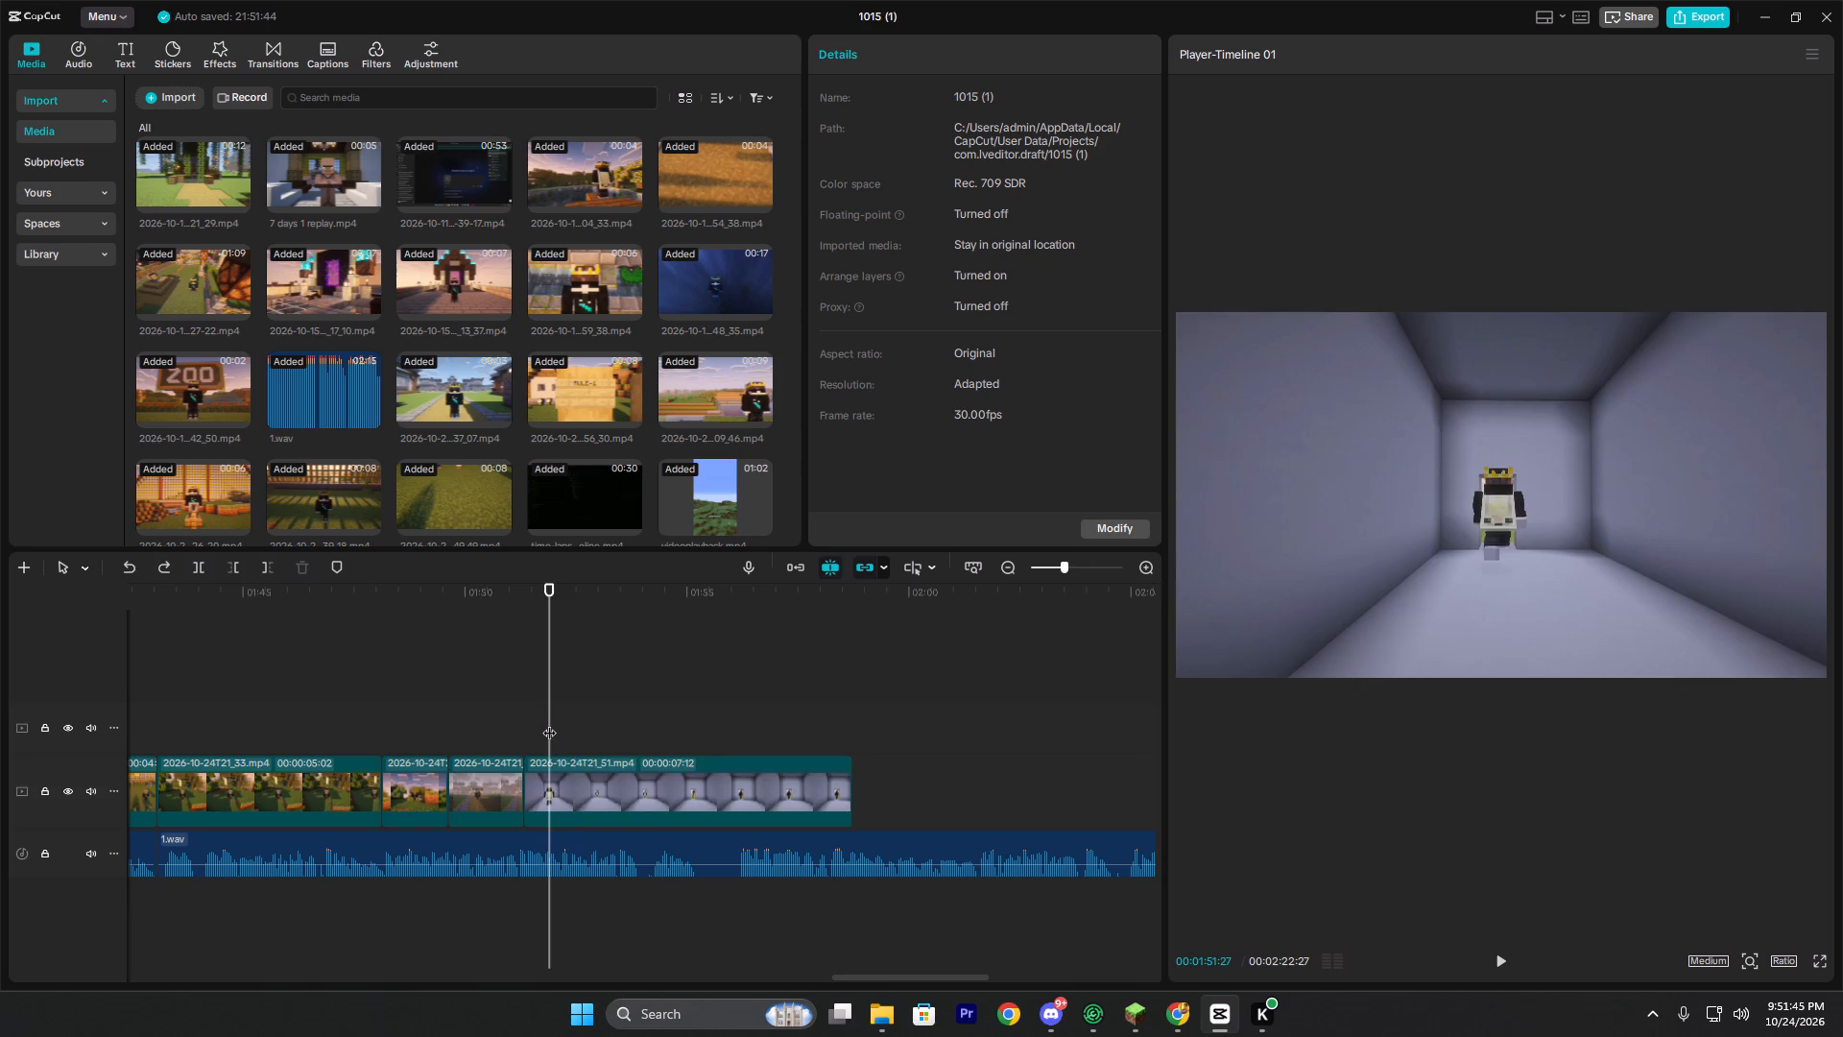
{"action": "left_click_drag", "start_coordinate": [586, 791], "coordinate": [563, 791]}
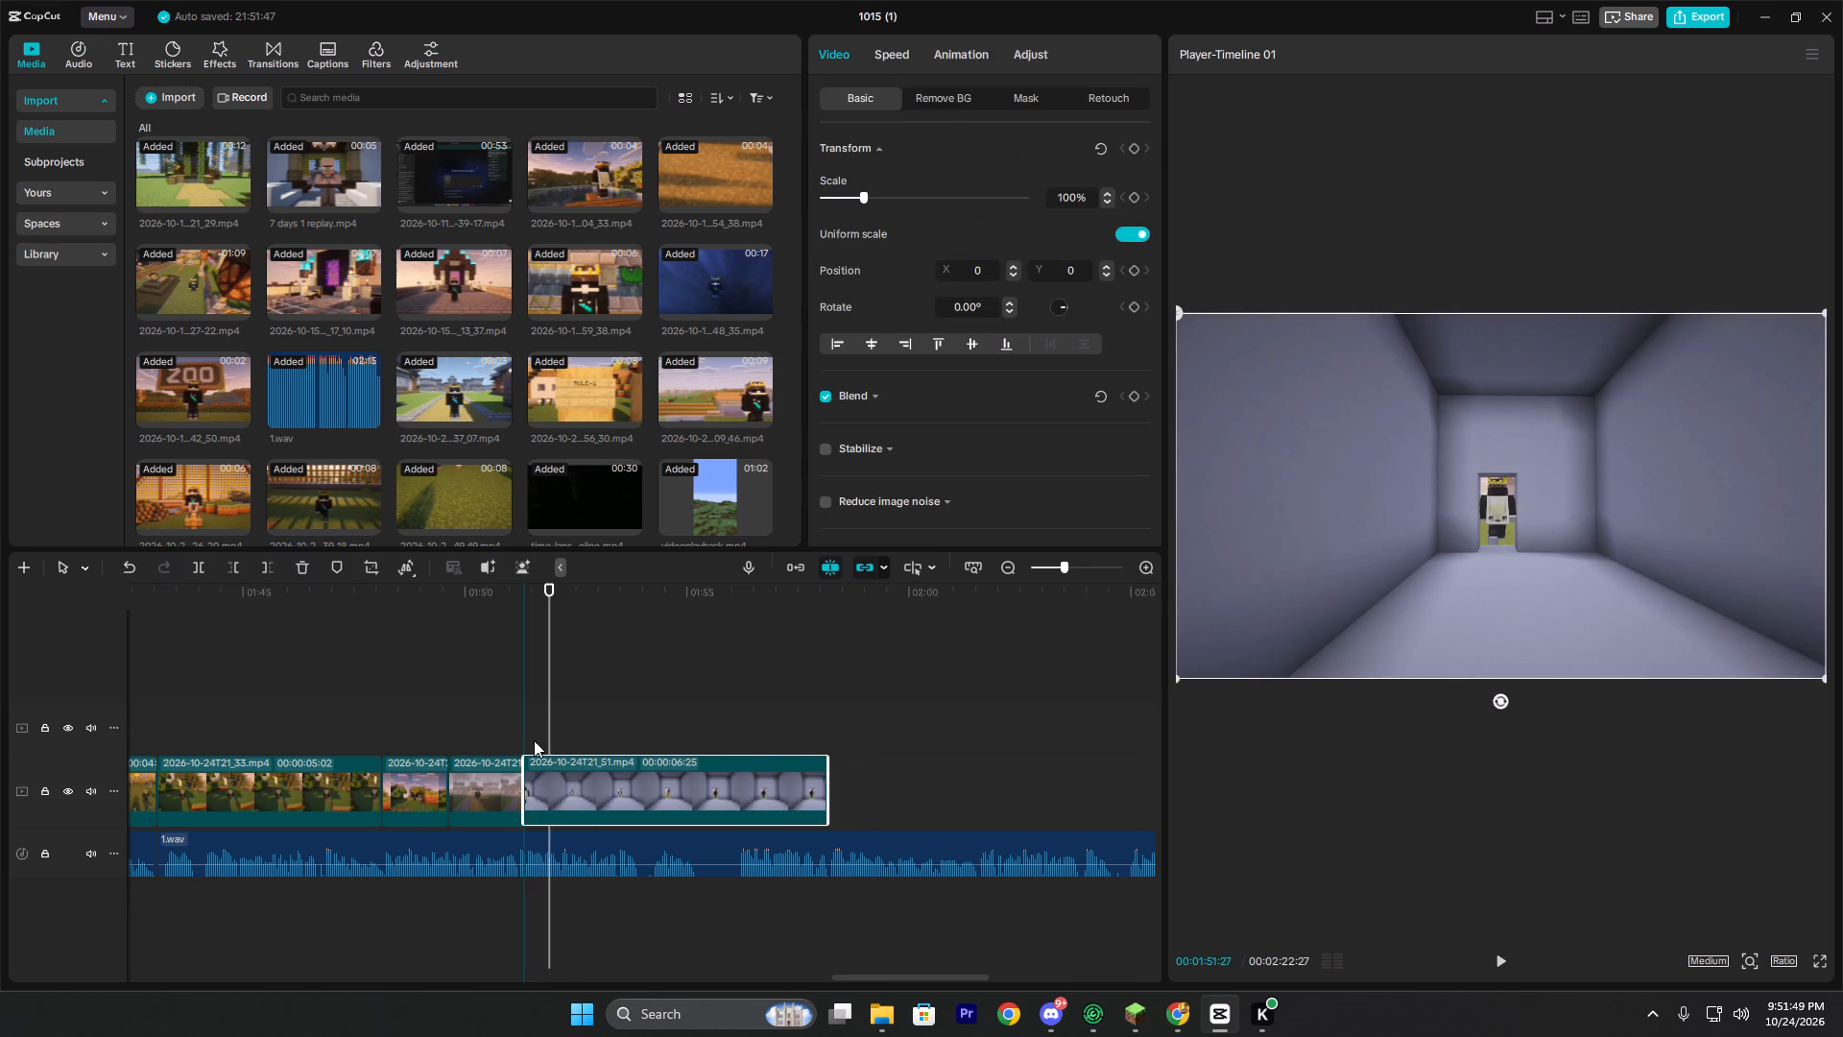
Play the room clip against the voice-over and trim off its end after 00:01:55:09.
{"action": "double_click", "coordinate": [530, 734]}
{"action": "key", "text": "space"}
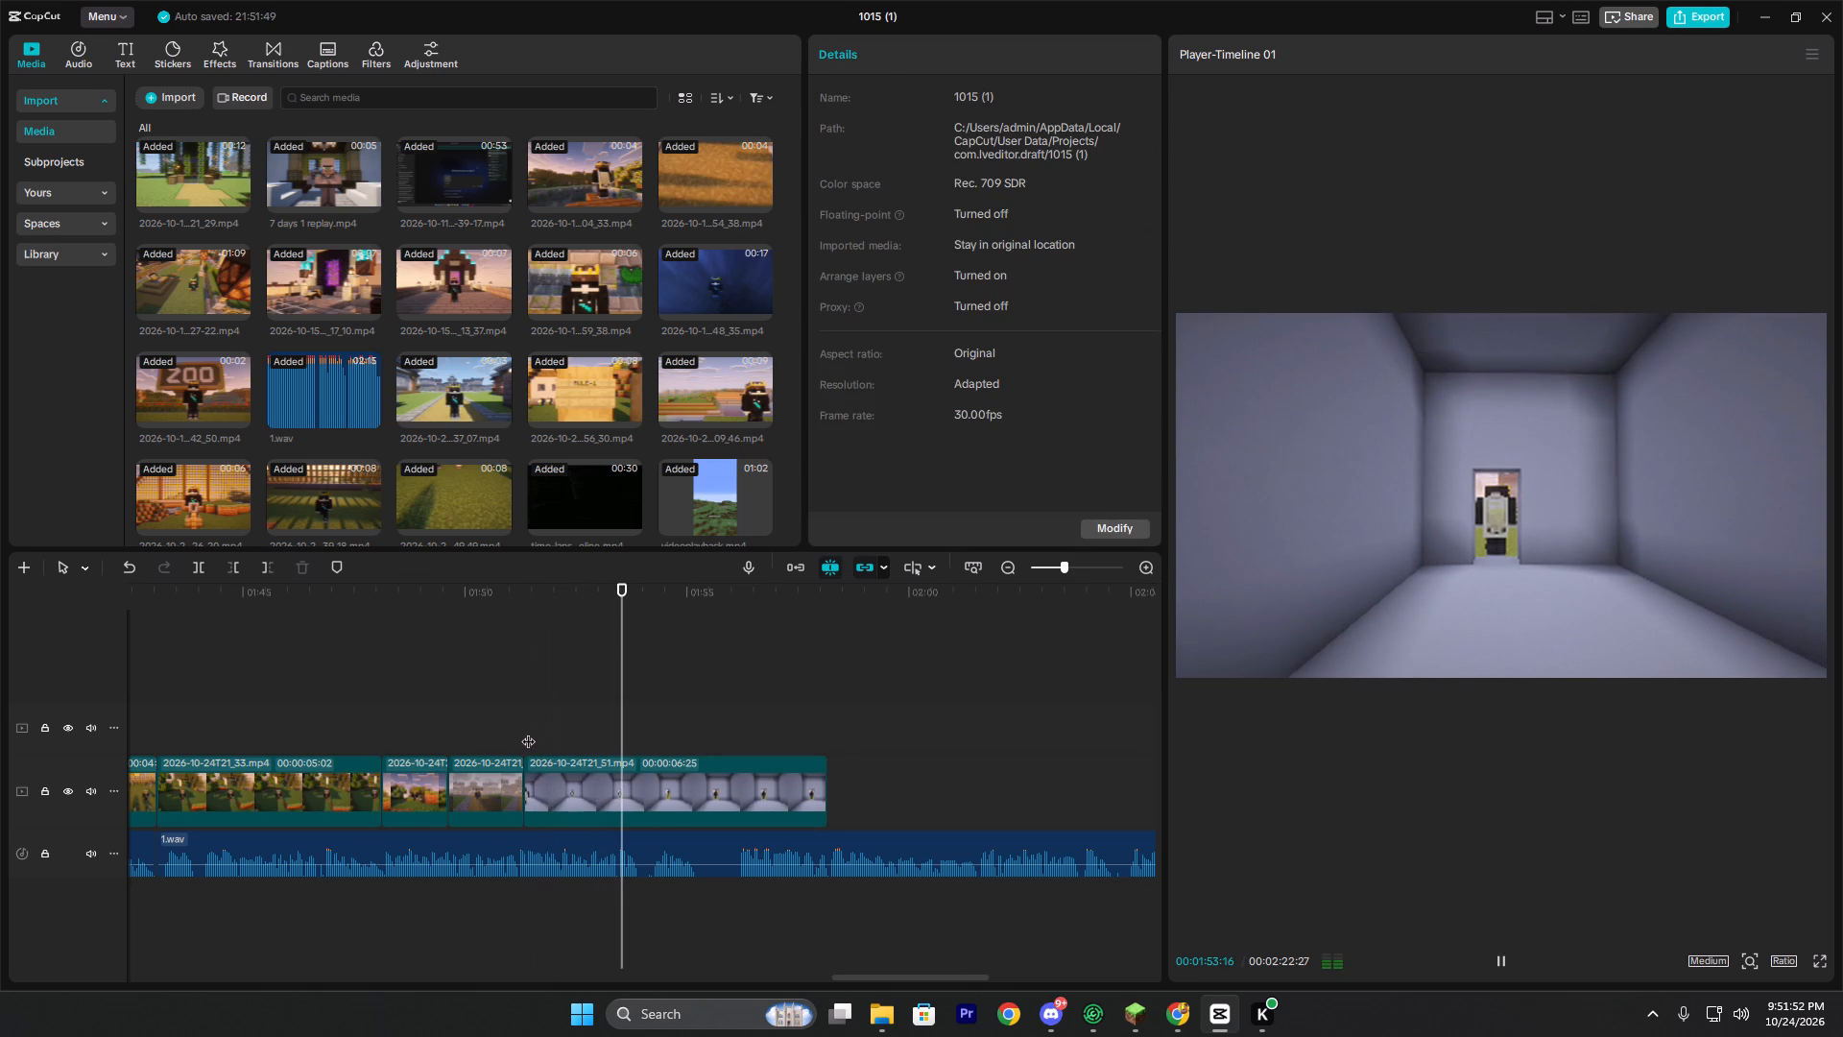
{"action": "key", "text": "space"}
{"action": "key", "text": "space"}
{"action": "key", "text": "space"}
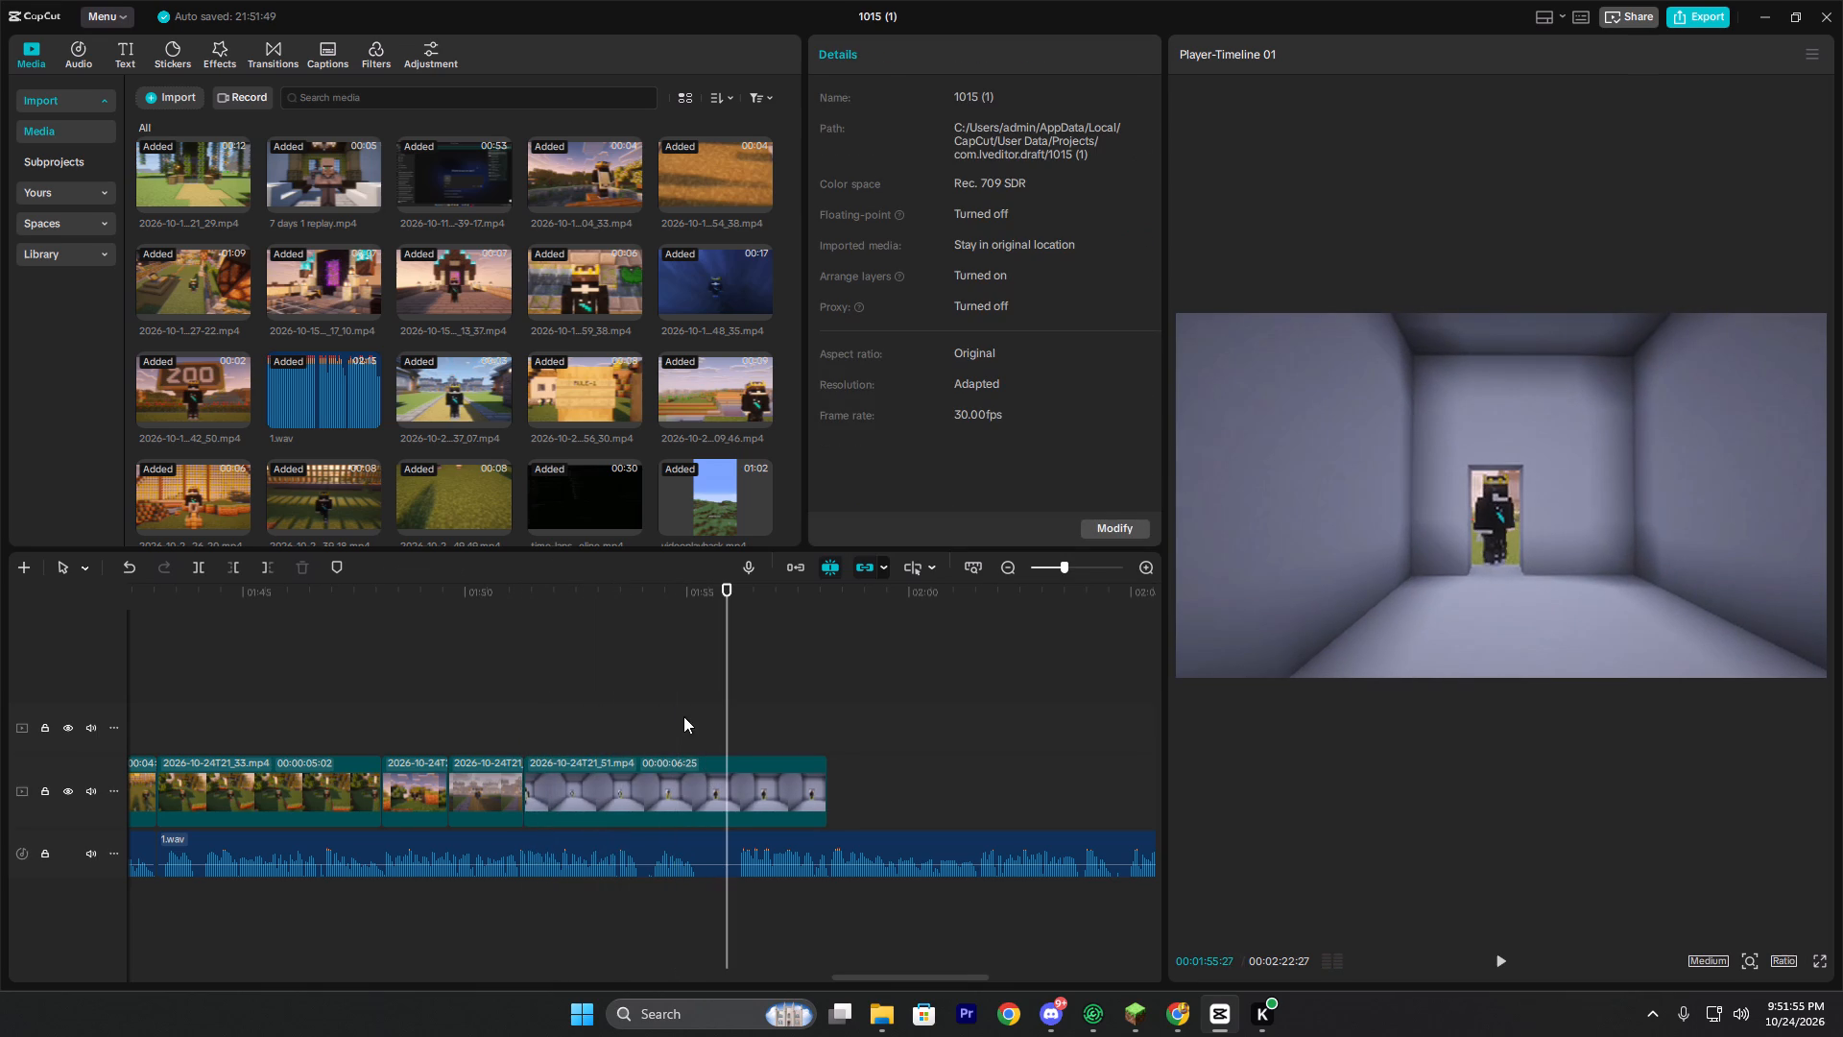
{"action": "key", "text": "space"}
{"action": "left_click", "coordinate": [661, 694]}
{"action": "key", "text": "space"}
{"action": "key", "text": "space"}
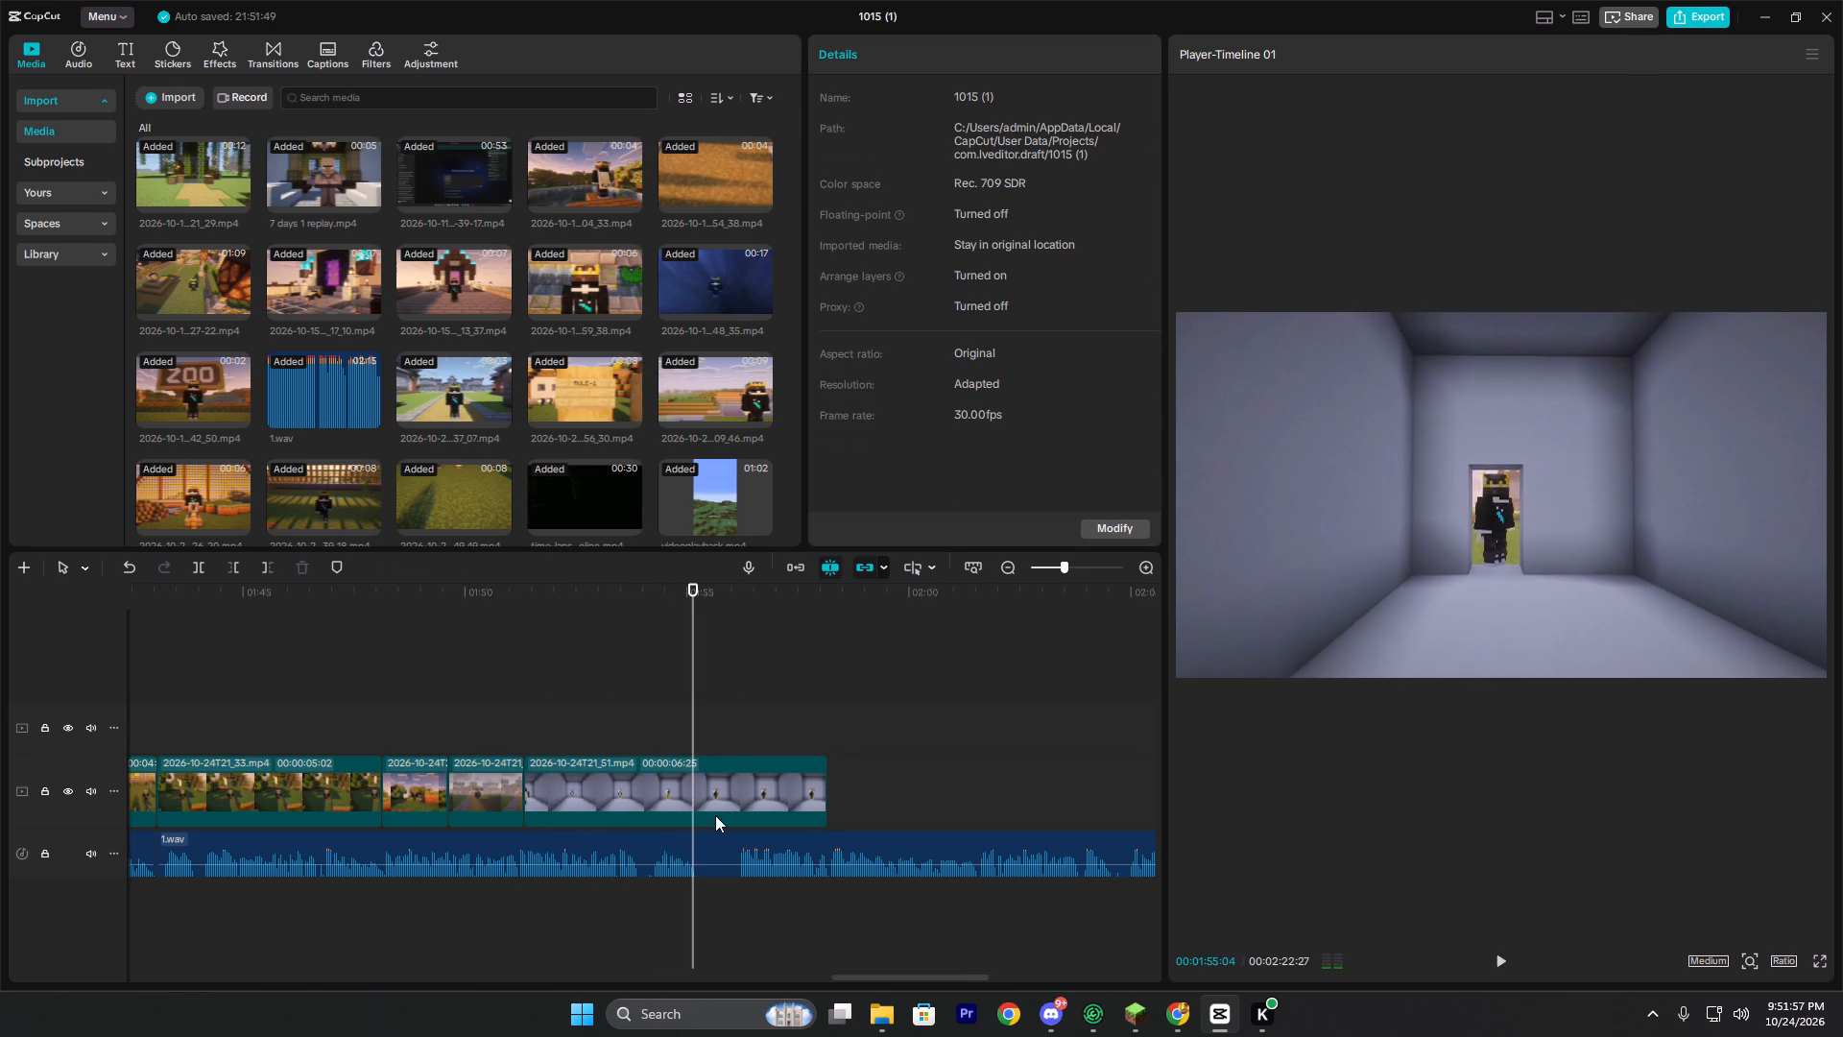
{"action": "key", "text": "space"}
{"action": "key", "text": "space"}
{"action": "left_click", "coordinate": [718, 807]}
{"action": "type", "text": "w"}
Play on past the room clip and split the 1.wav voice-over at the clip's end, 00:01:55:09.
{"action": "key", "text": "space"}
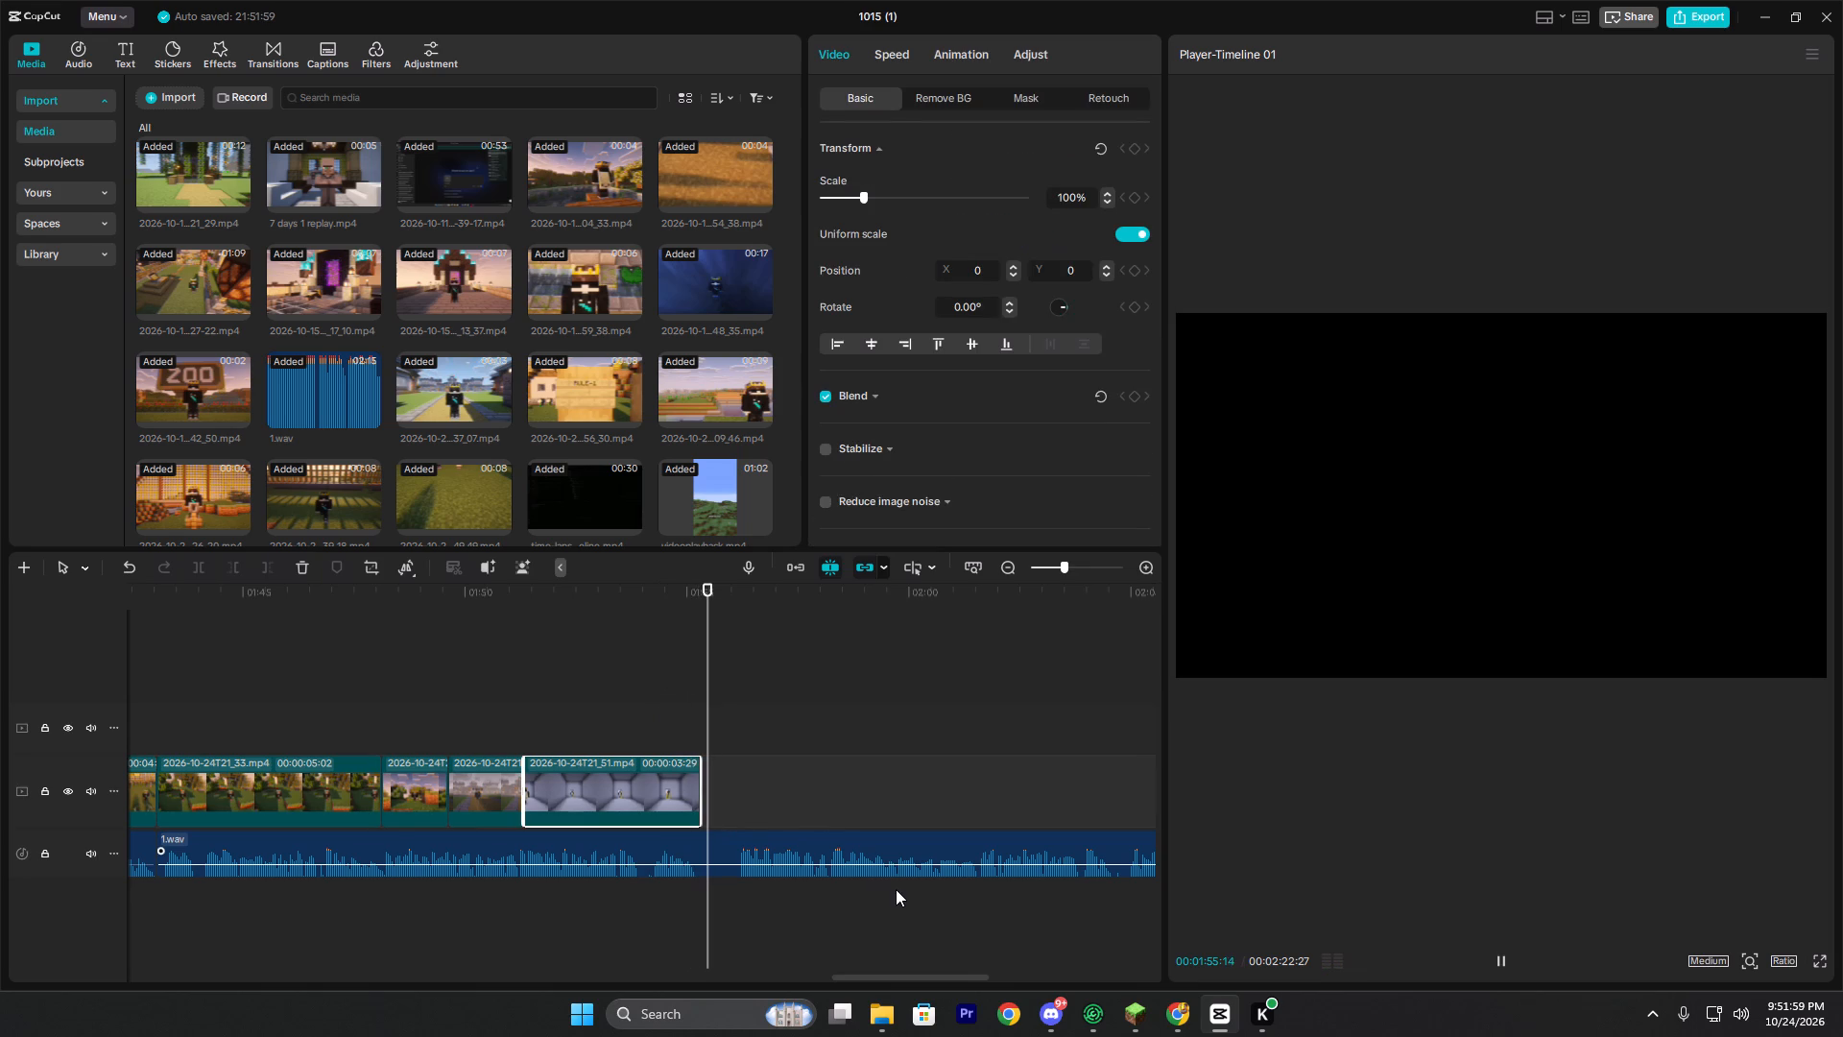
{"action": "key", "text": "space"}
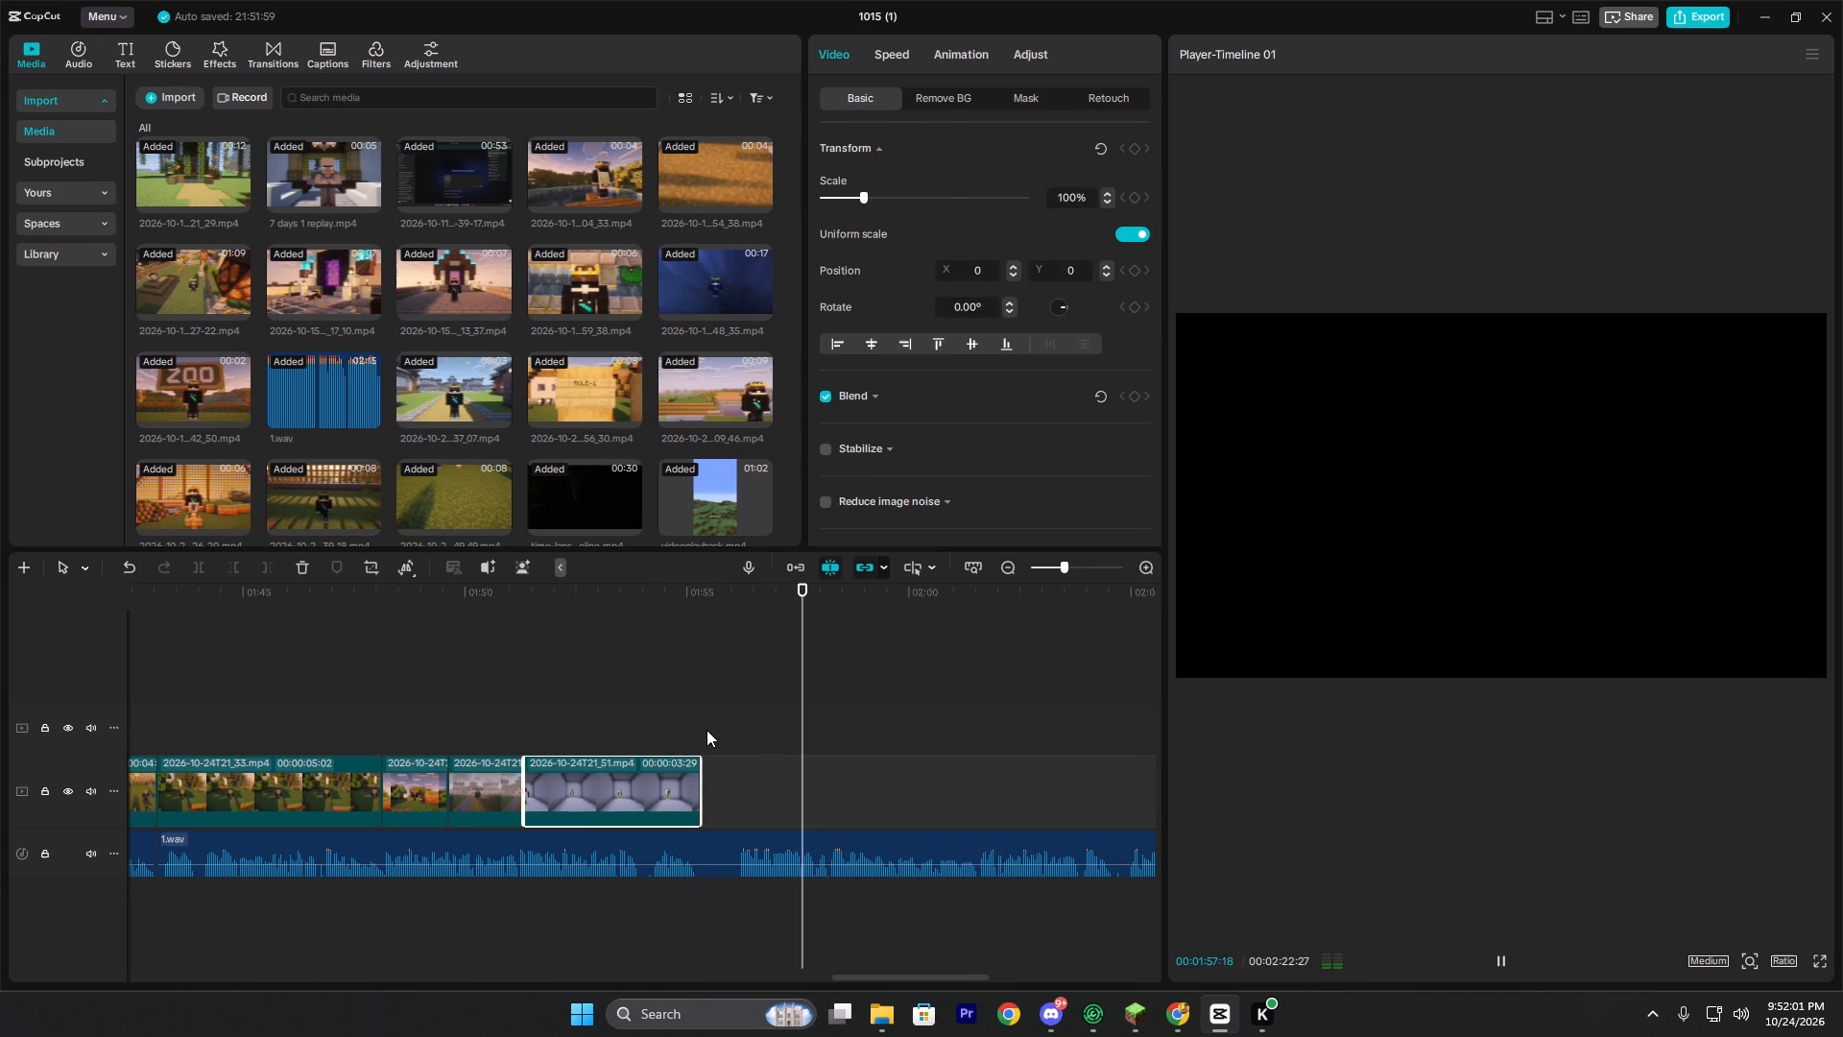
{"action": "left_click", "coordinate": [706, 730]}
{"action": "left_click", "coordinate": [706, 730]}
{"action": "left_click", "coordinate": [728, 844]}
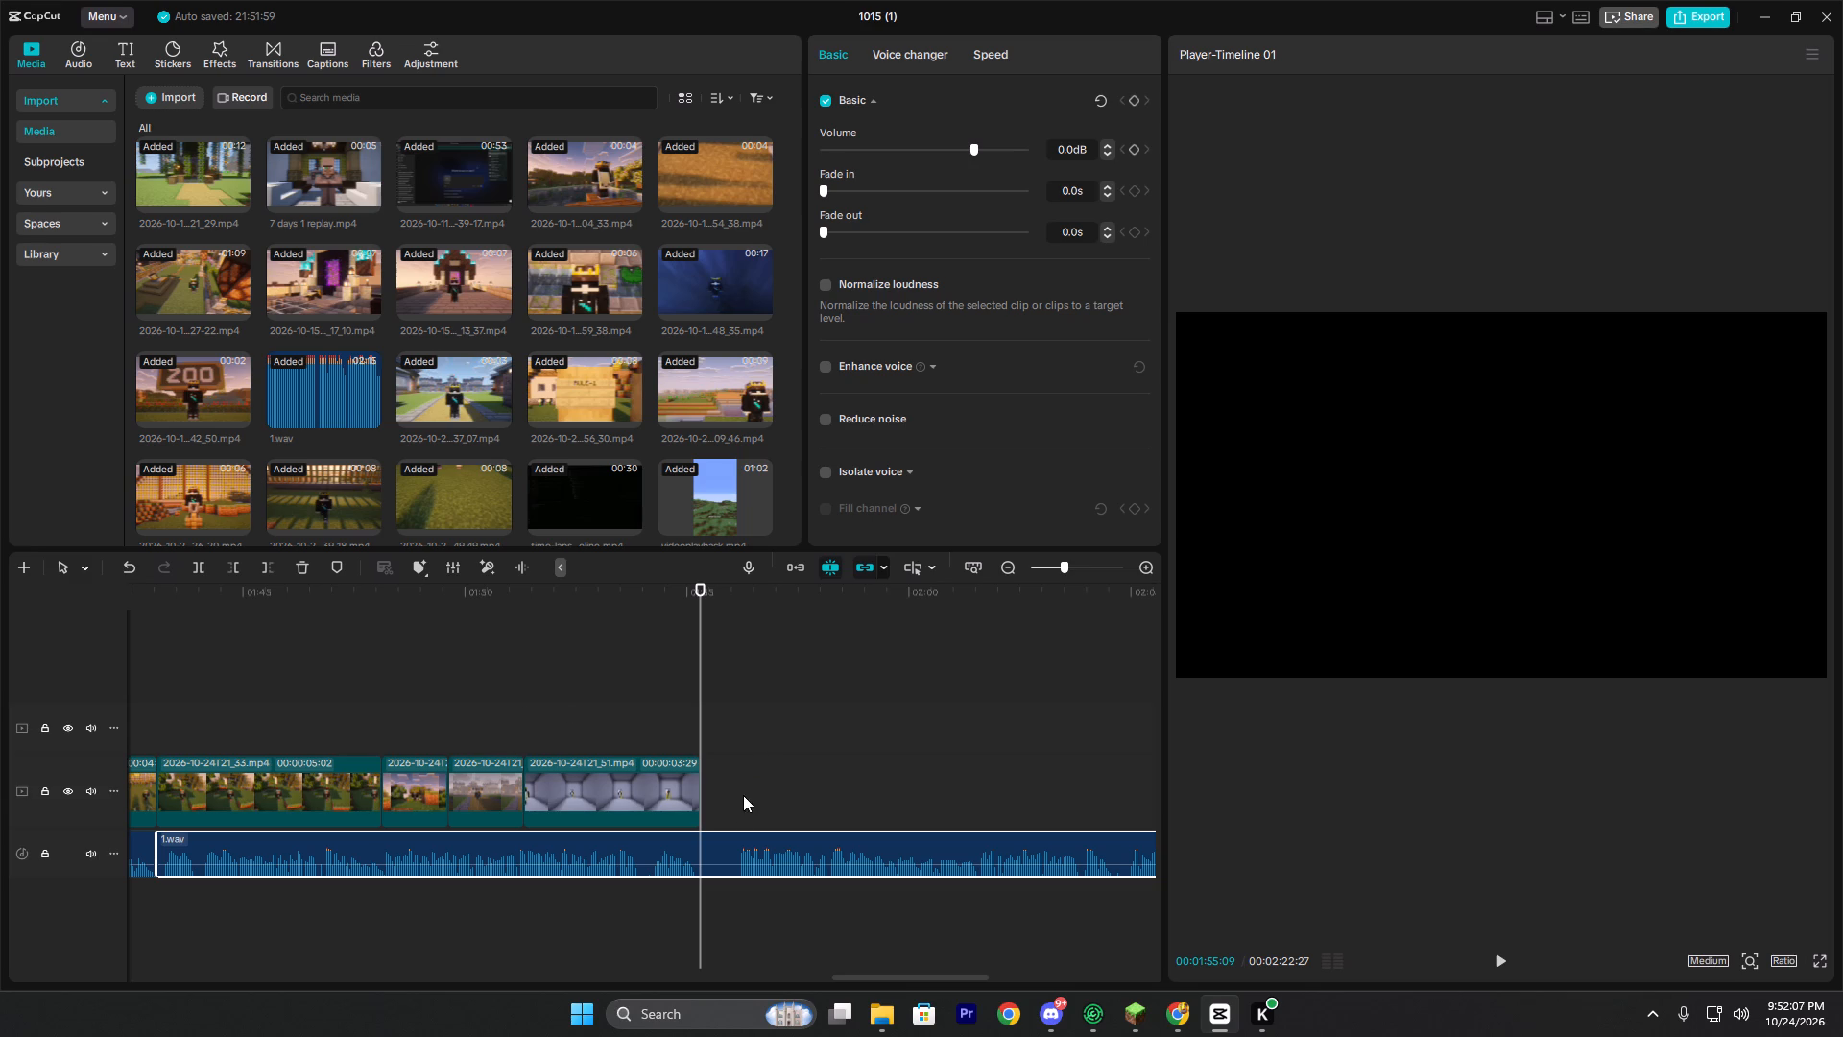
{"action": "key", "text": "ctrl+b"}
Find the 0.6X-speed ZOO sign clip just before 00:57 on the main track and copy it.
{"action": "left_click", "coordinate": [337, 694]}
{"action": "left_click_drag", "start_coordinate": [337, 694], "coordinate": [781, 869]}
{"action": "left_click_drag", "start_coordinate": [781, 869], "coordinate": [268, 700]}
{"action": "double_click", "coordinate": [259, 700]}
{"action": "left_click_drag", "start_coordinate": [259, 700], "coordinate": [284, 729]}
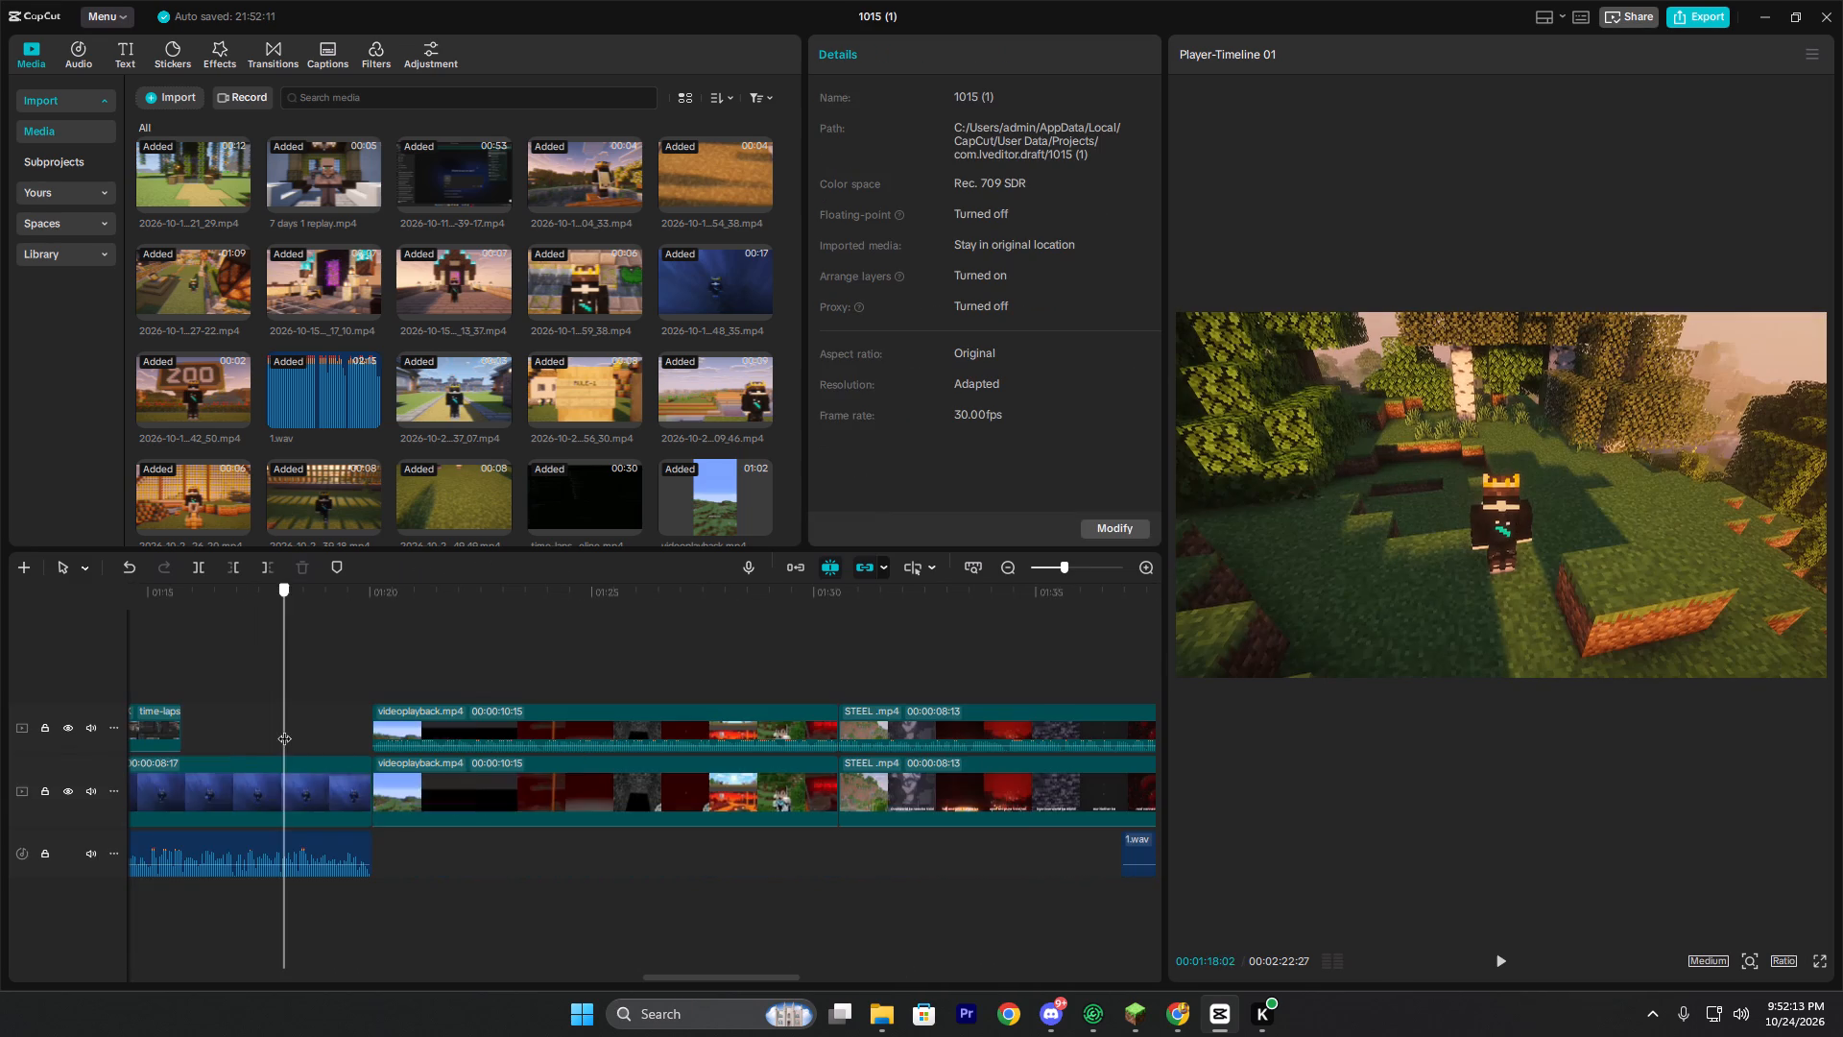
{"action": "left_click_drag", "start_coordinate": [284, 729], "coordinate": [303, 751]}
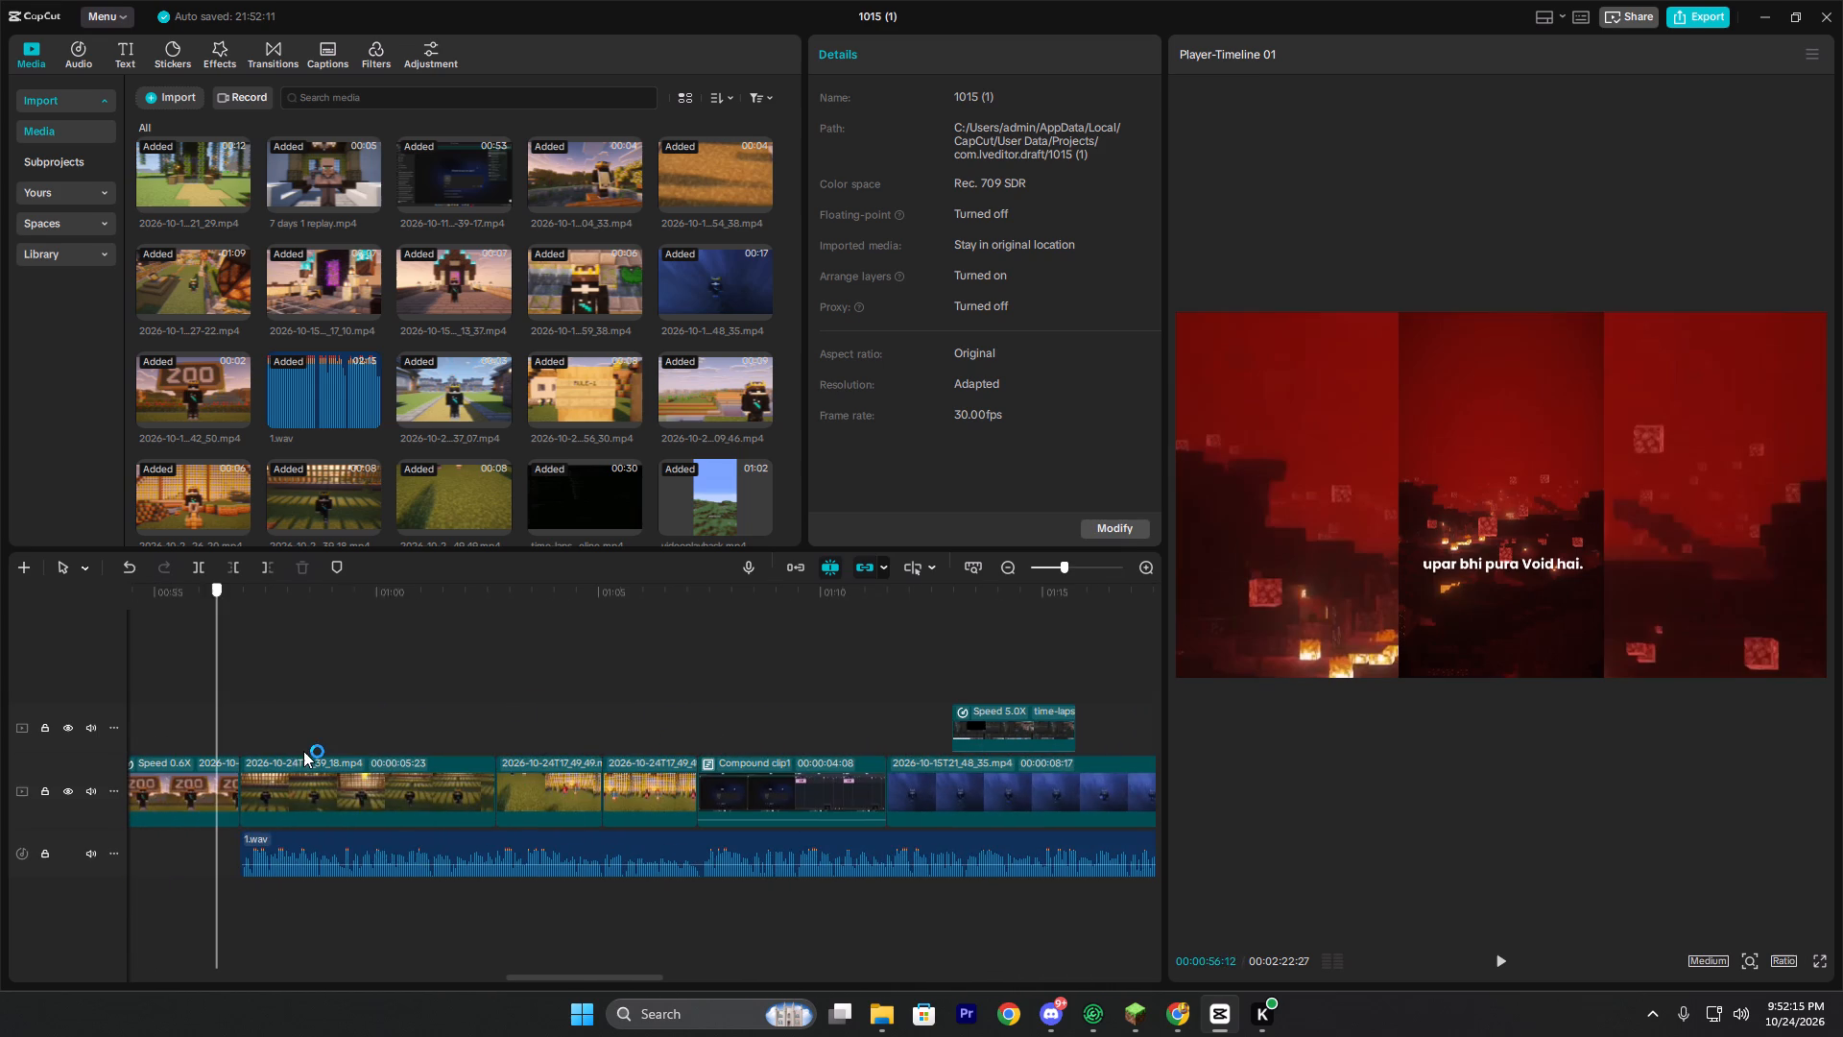
{"action": "left_click_drag", "start_coordinate": [303, 751], "coordinate": [223, 772]}
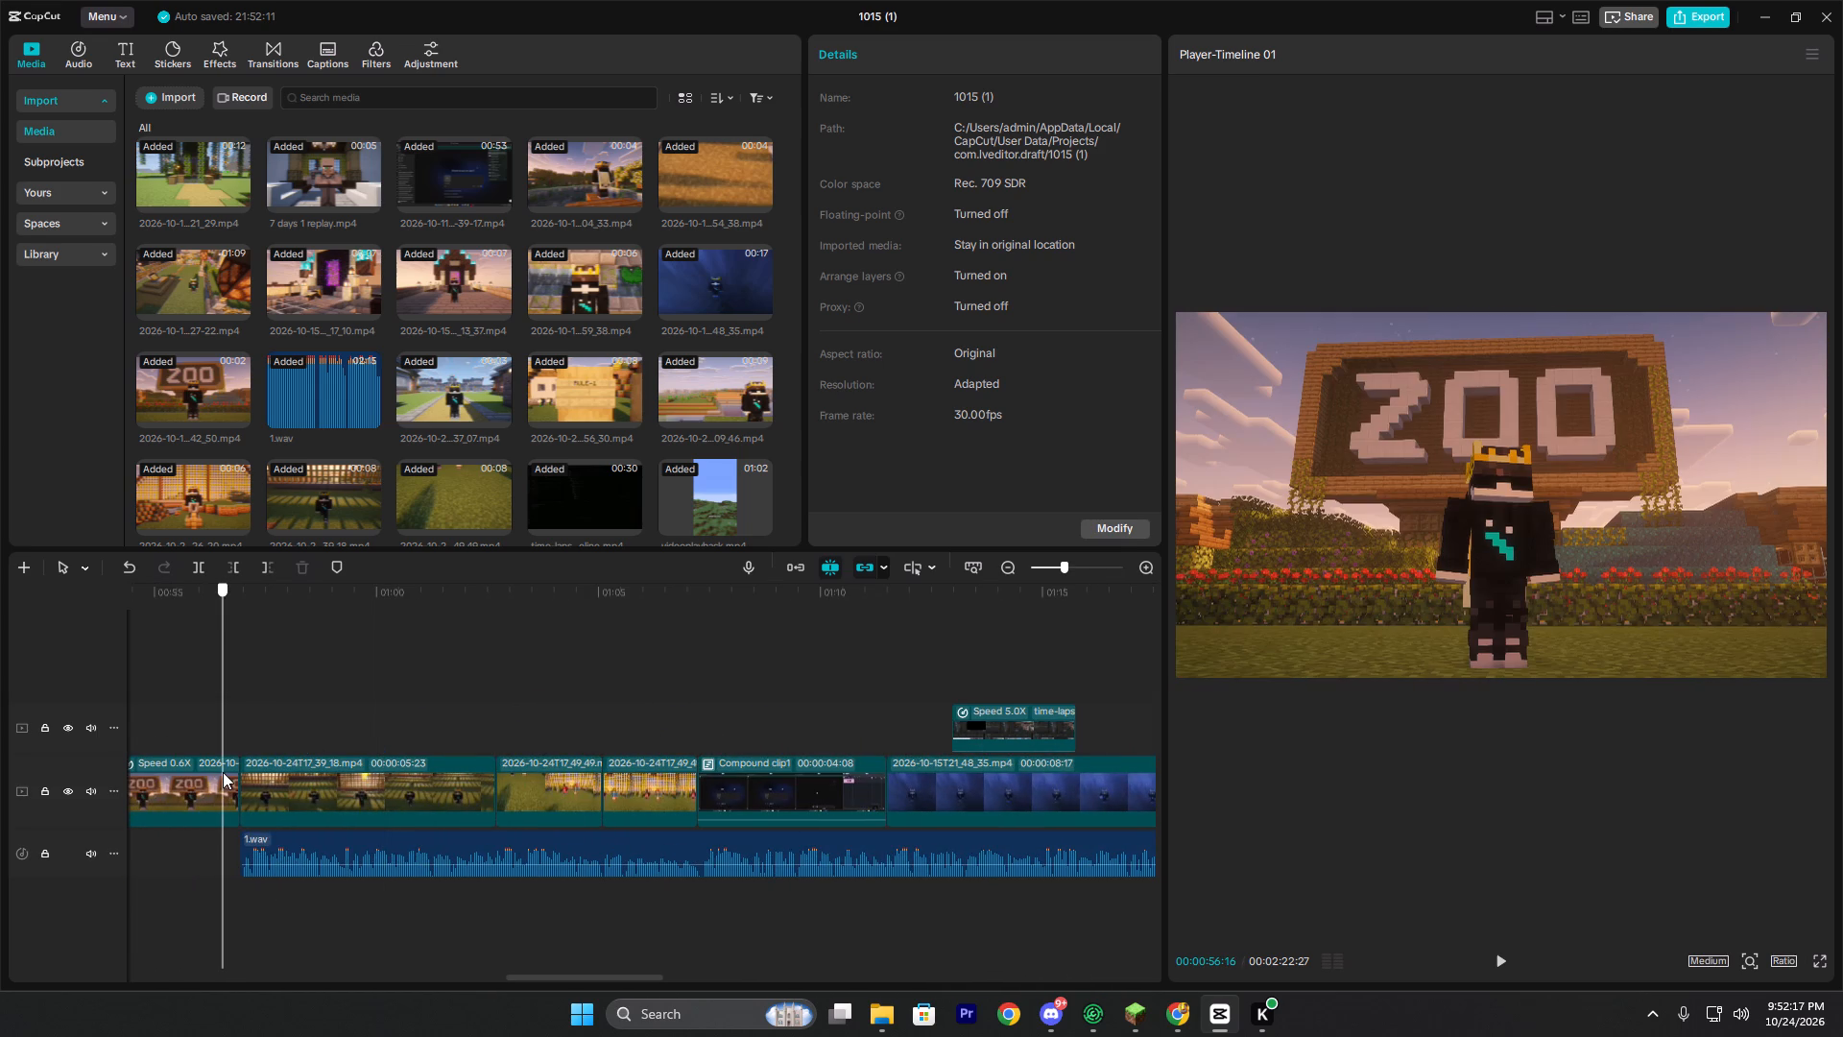
{"action": "left_click_drag", "start_coordinate": [223, 772], "coordinate": [312, 745]}
{"action": "left_click", "coordinate": [356, 787]}
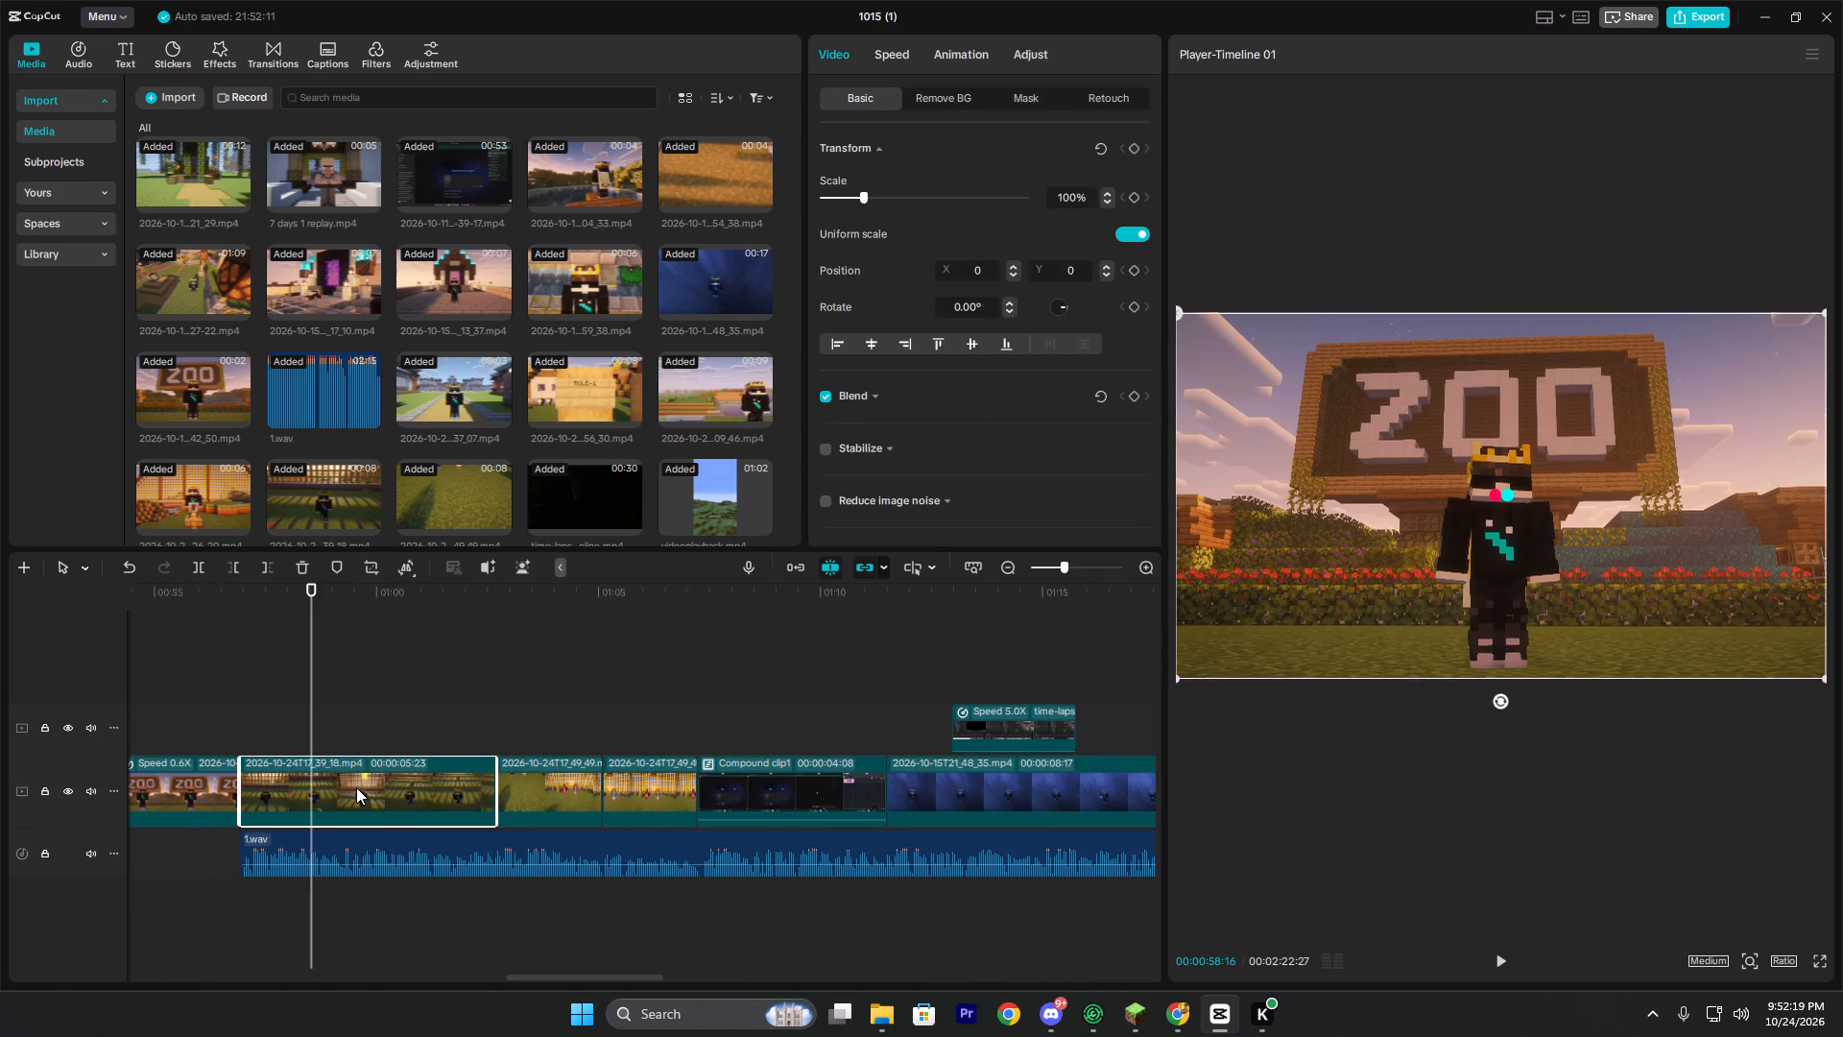
{"action": "key", "text": "space"}
{"action": "key", "text": "space"}
{"action": "key", "text": "space"}
{"action": "left_click", "coordinate": [204, 773]}
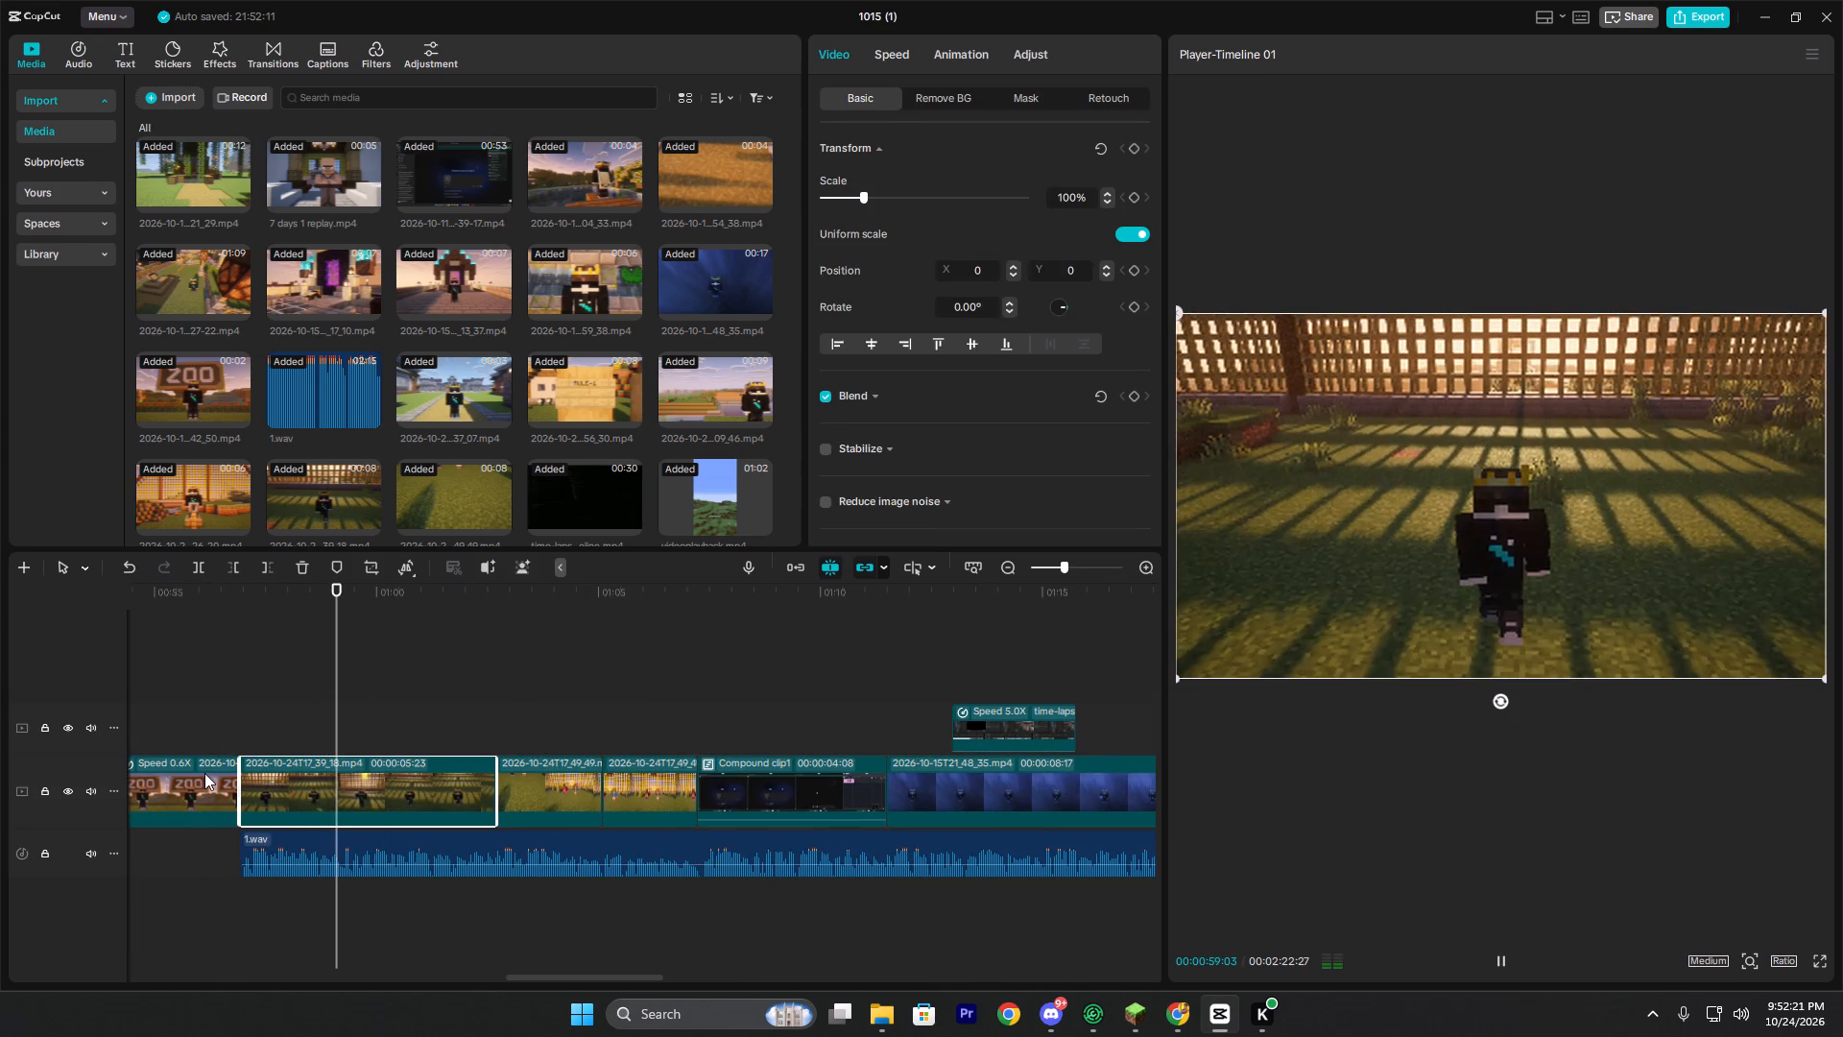
{"action": "key", "text": "ctrl+c"}
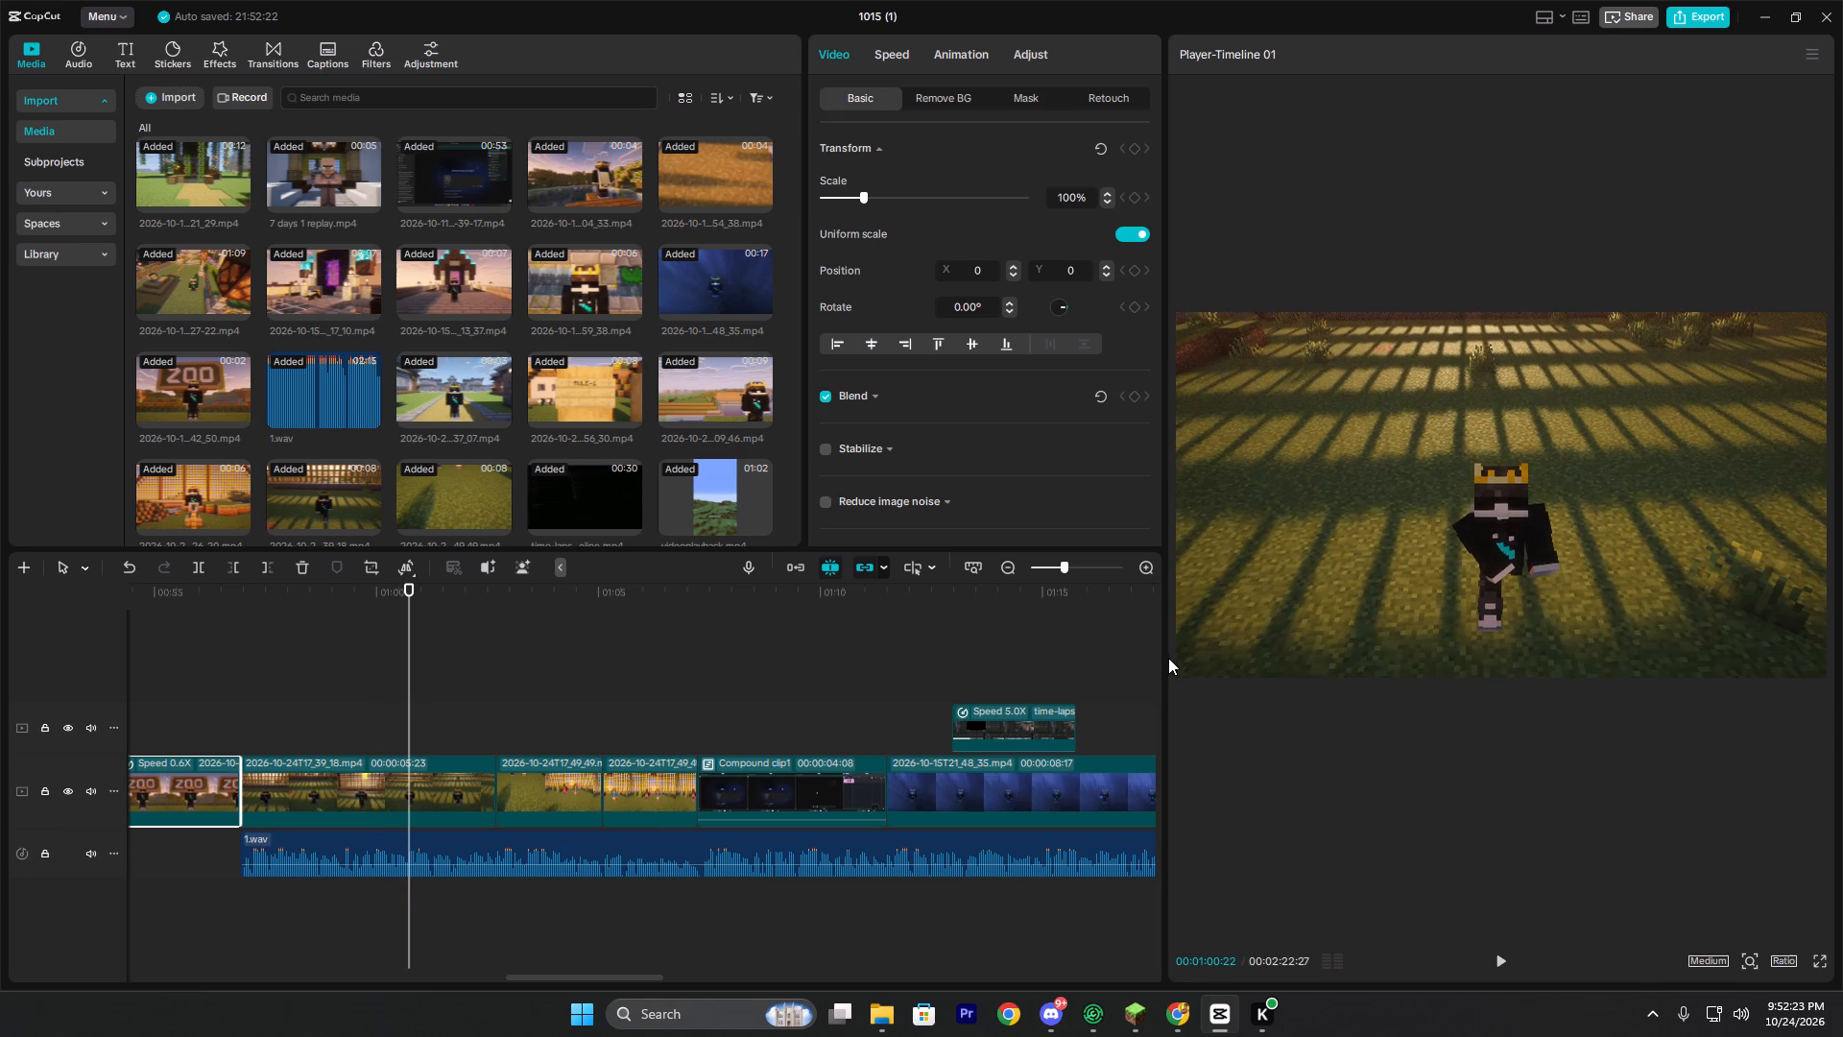
Paste the ZOO sign clip on the main track at 00:01:55:09, directly after the room clip.
{"action": "left_click", "coordinate": [1111, 714]}
{"action": "left_click_drag", "start_coordinate": [1111, 714], "coordinate": [1054, 789]}
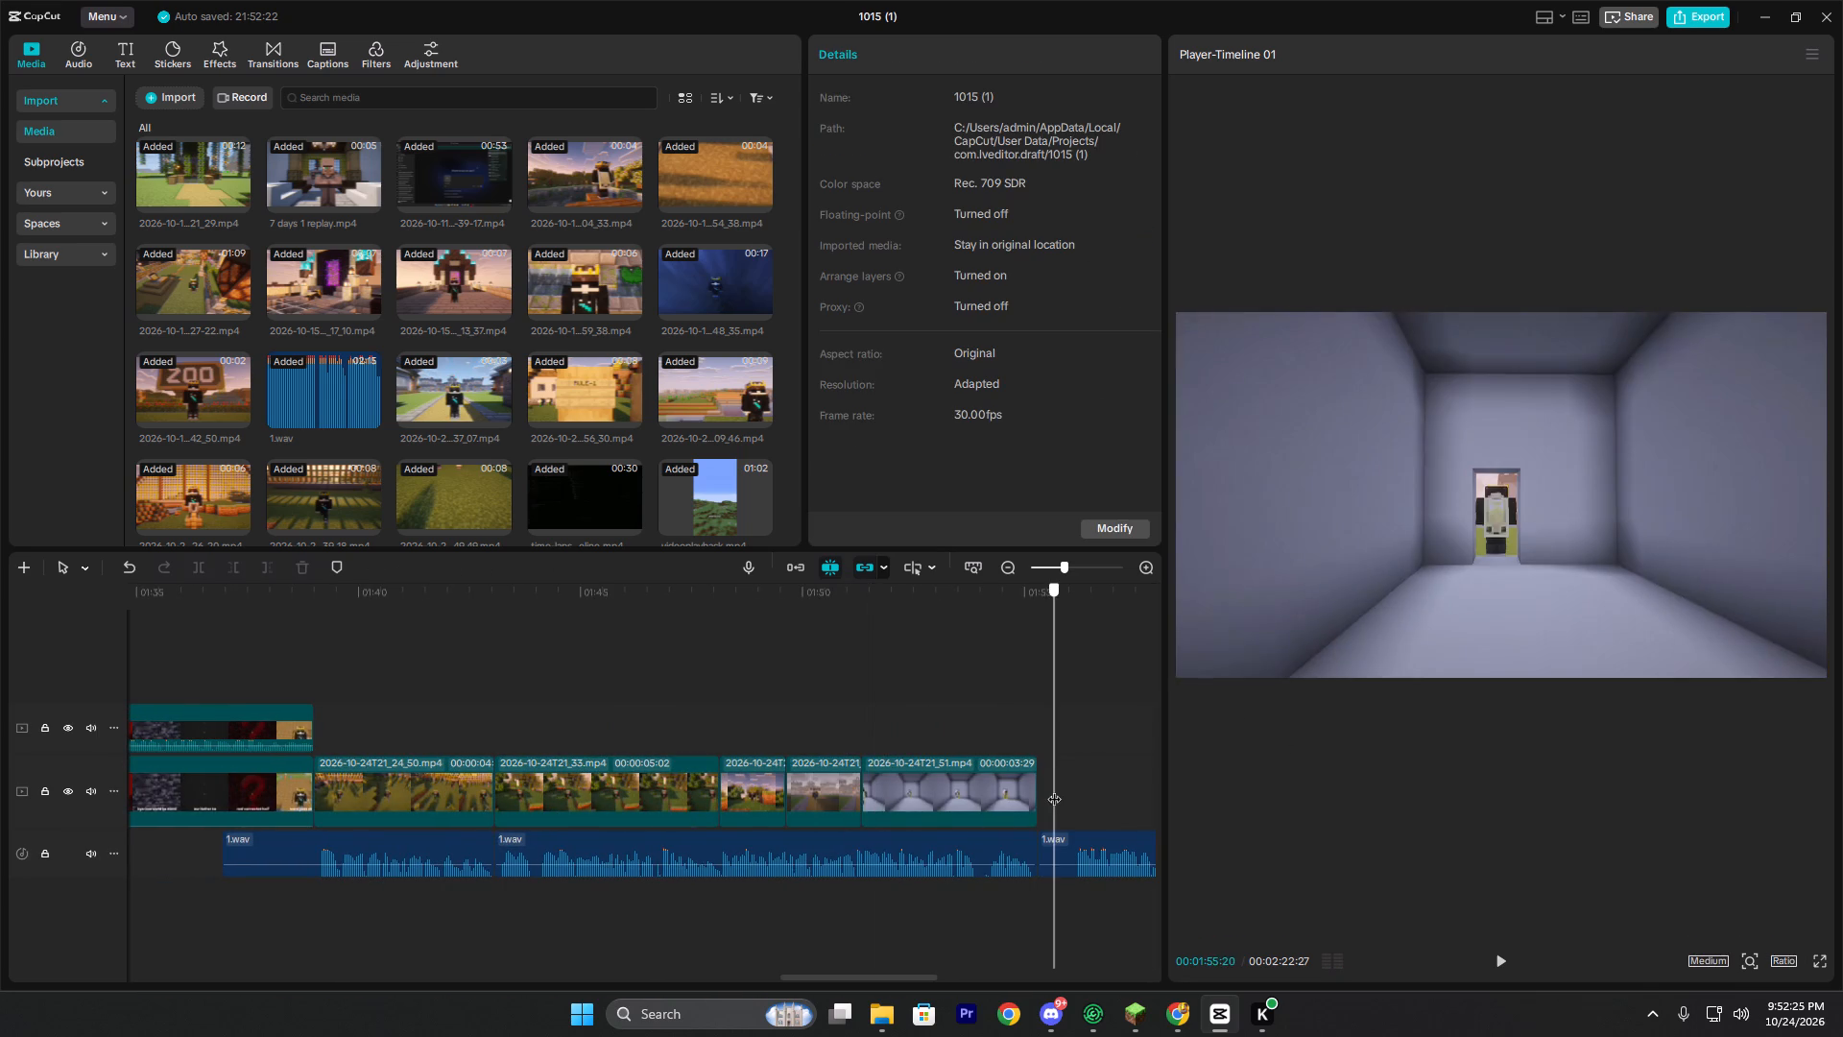
{"action": "left_click_drag", "start_coordinate": [1054, 789], "coordinate": [1033, 809]}
{"action": "key", "text": "ctrl+v"}
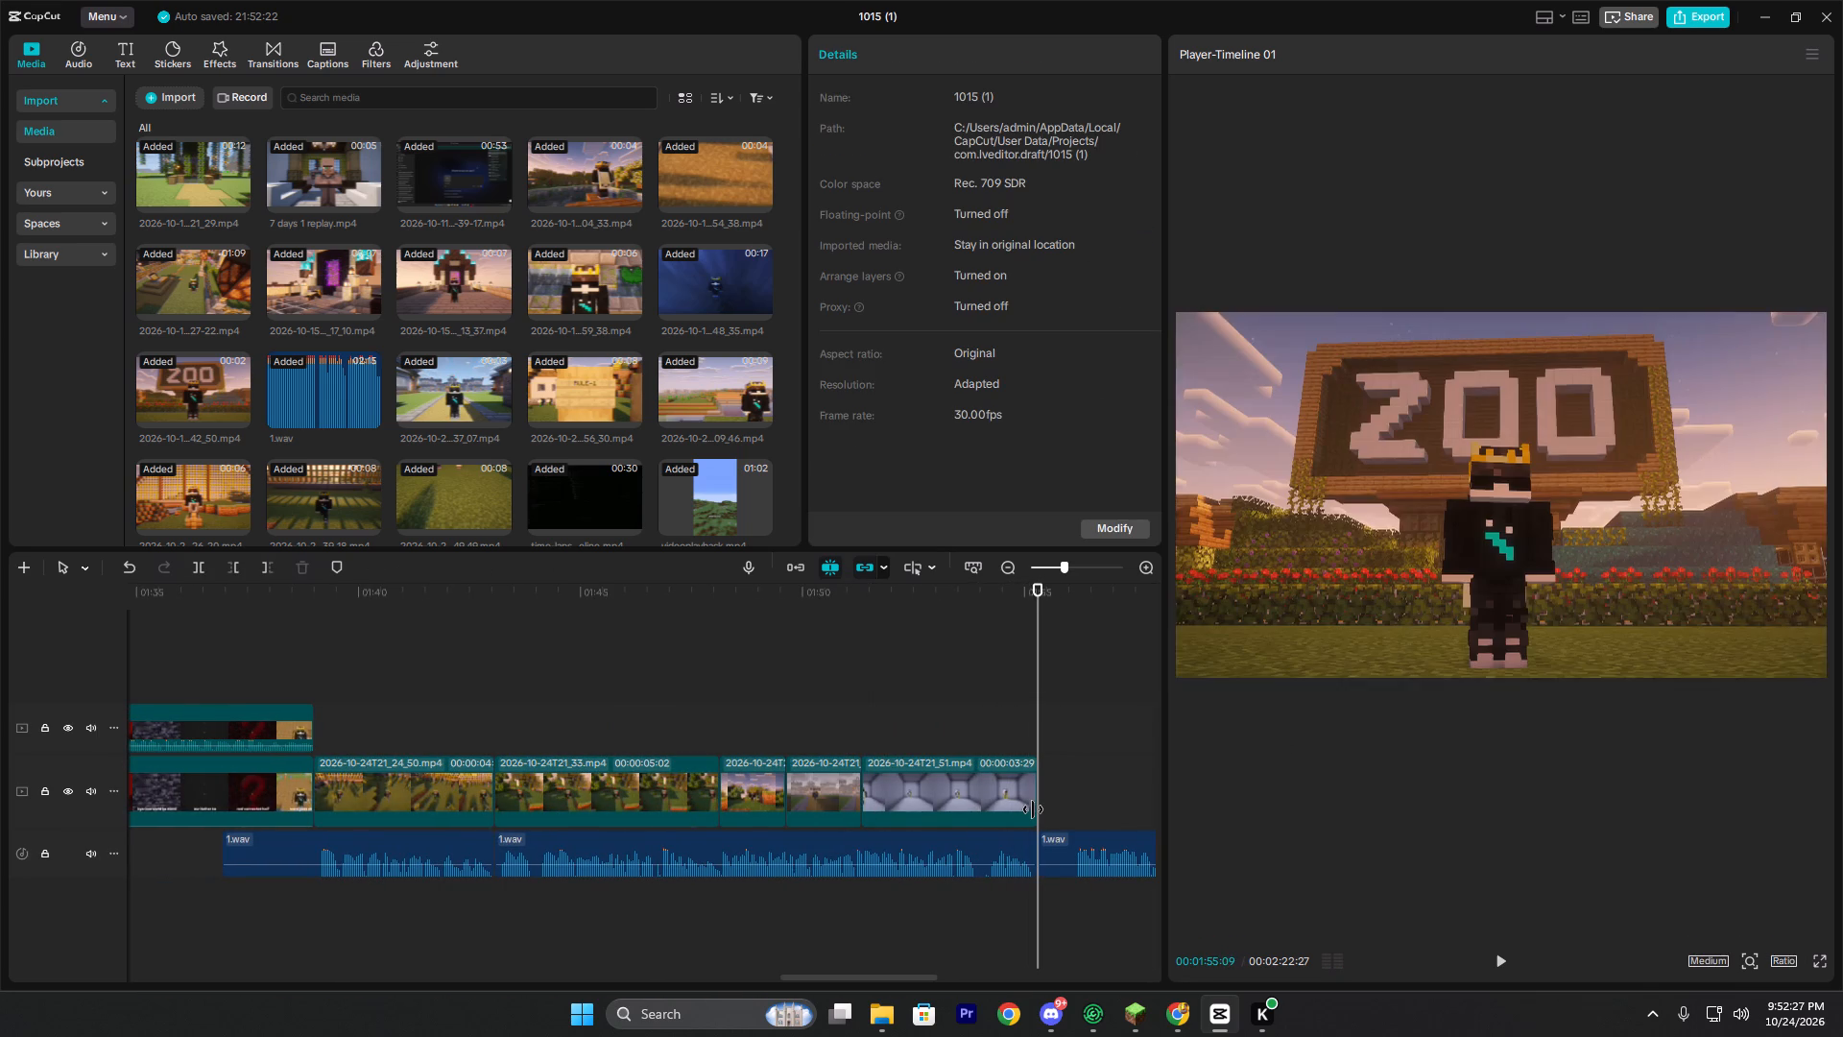
Move the voice-over part after the split later so it starts at about 01:57, under the pasted ZOO clip.
{"action": "left_click", "coordinate": [1100, 856]}
{"action": "left_click_drag", "start_coordinate": [1081, 852], "coordinate": [1018, 875]}
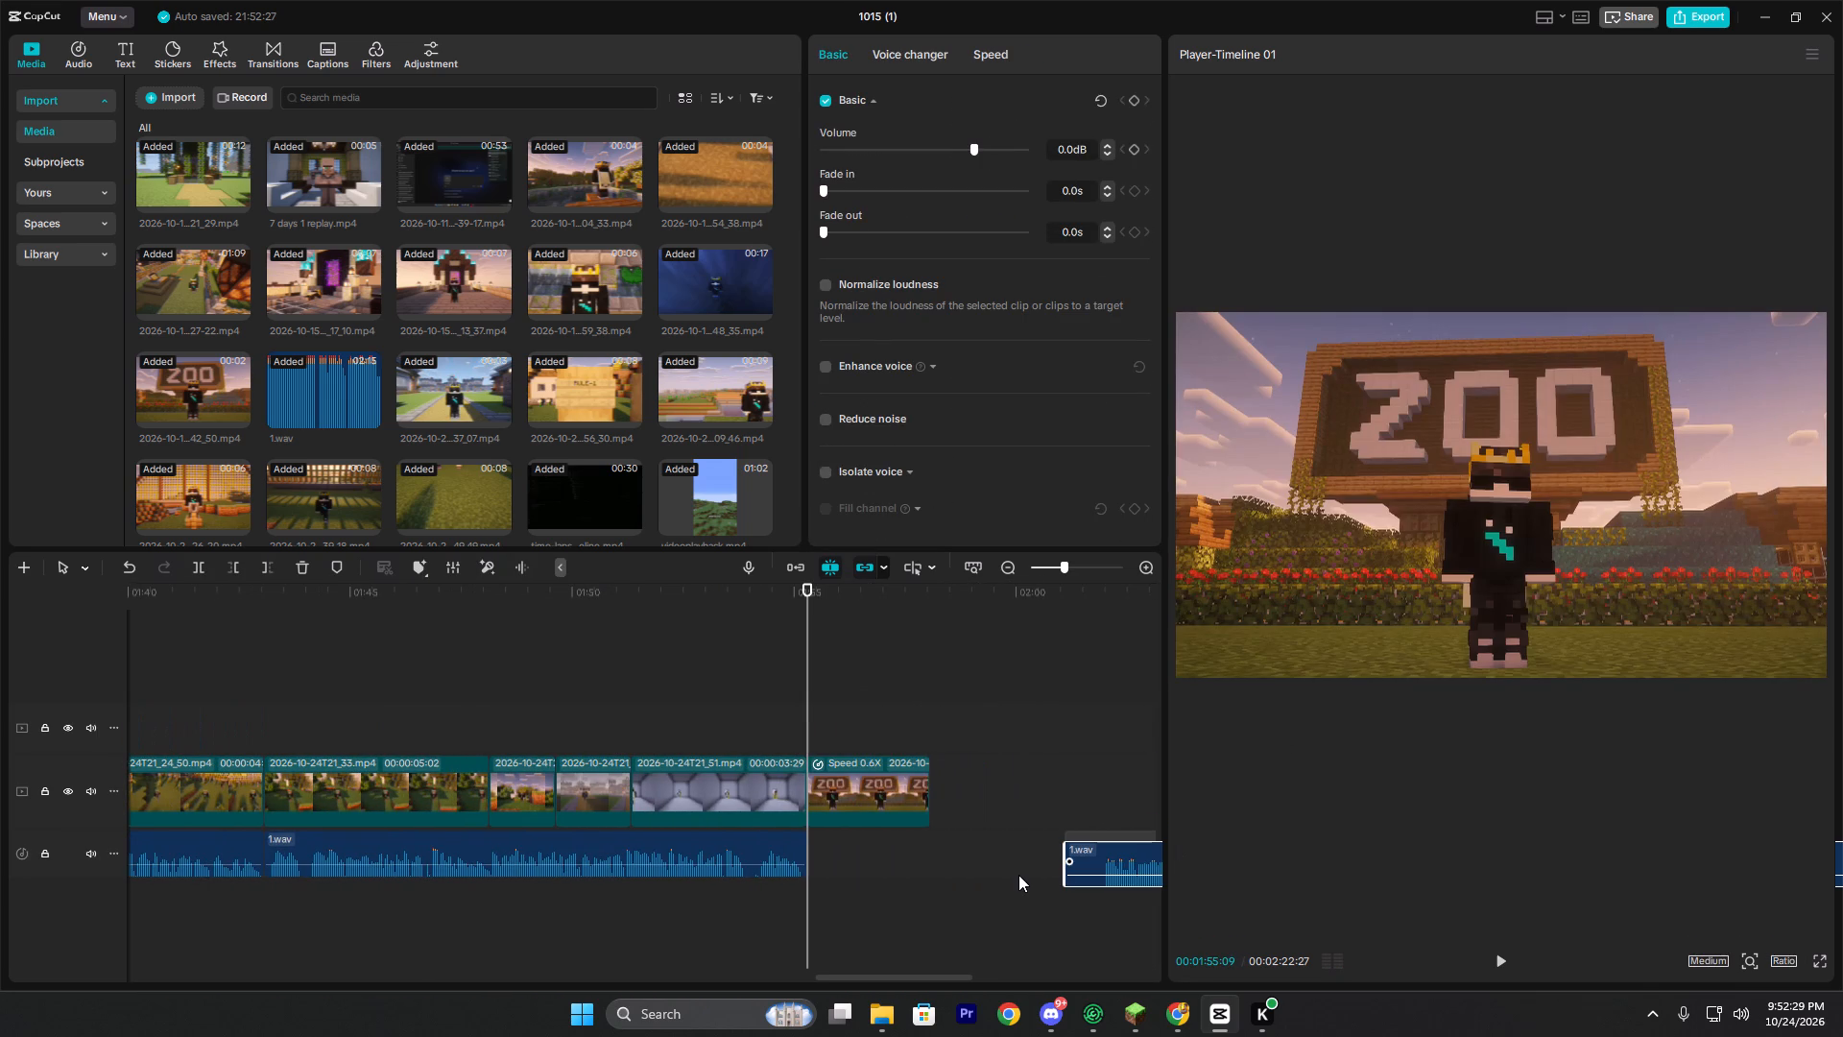
{"action": "left_click_drag", "start_coordinate": [1018, 875], "coordinate": [947, 866]}
{"action": "left_click", "coordinate": [896, 709]}
{"action": "key", "text": "space"}
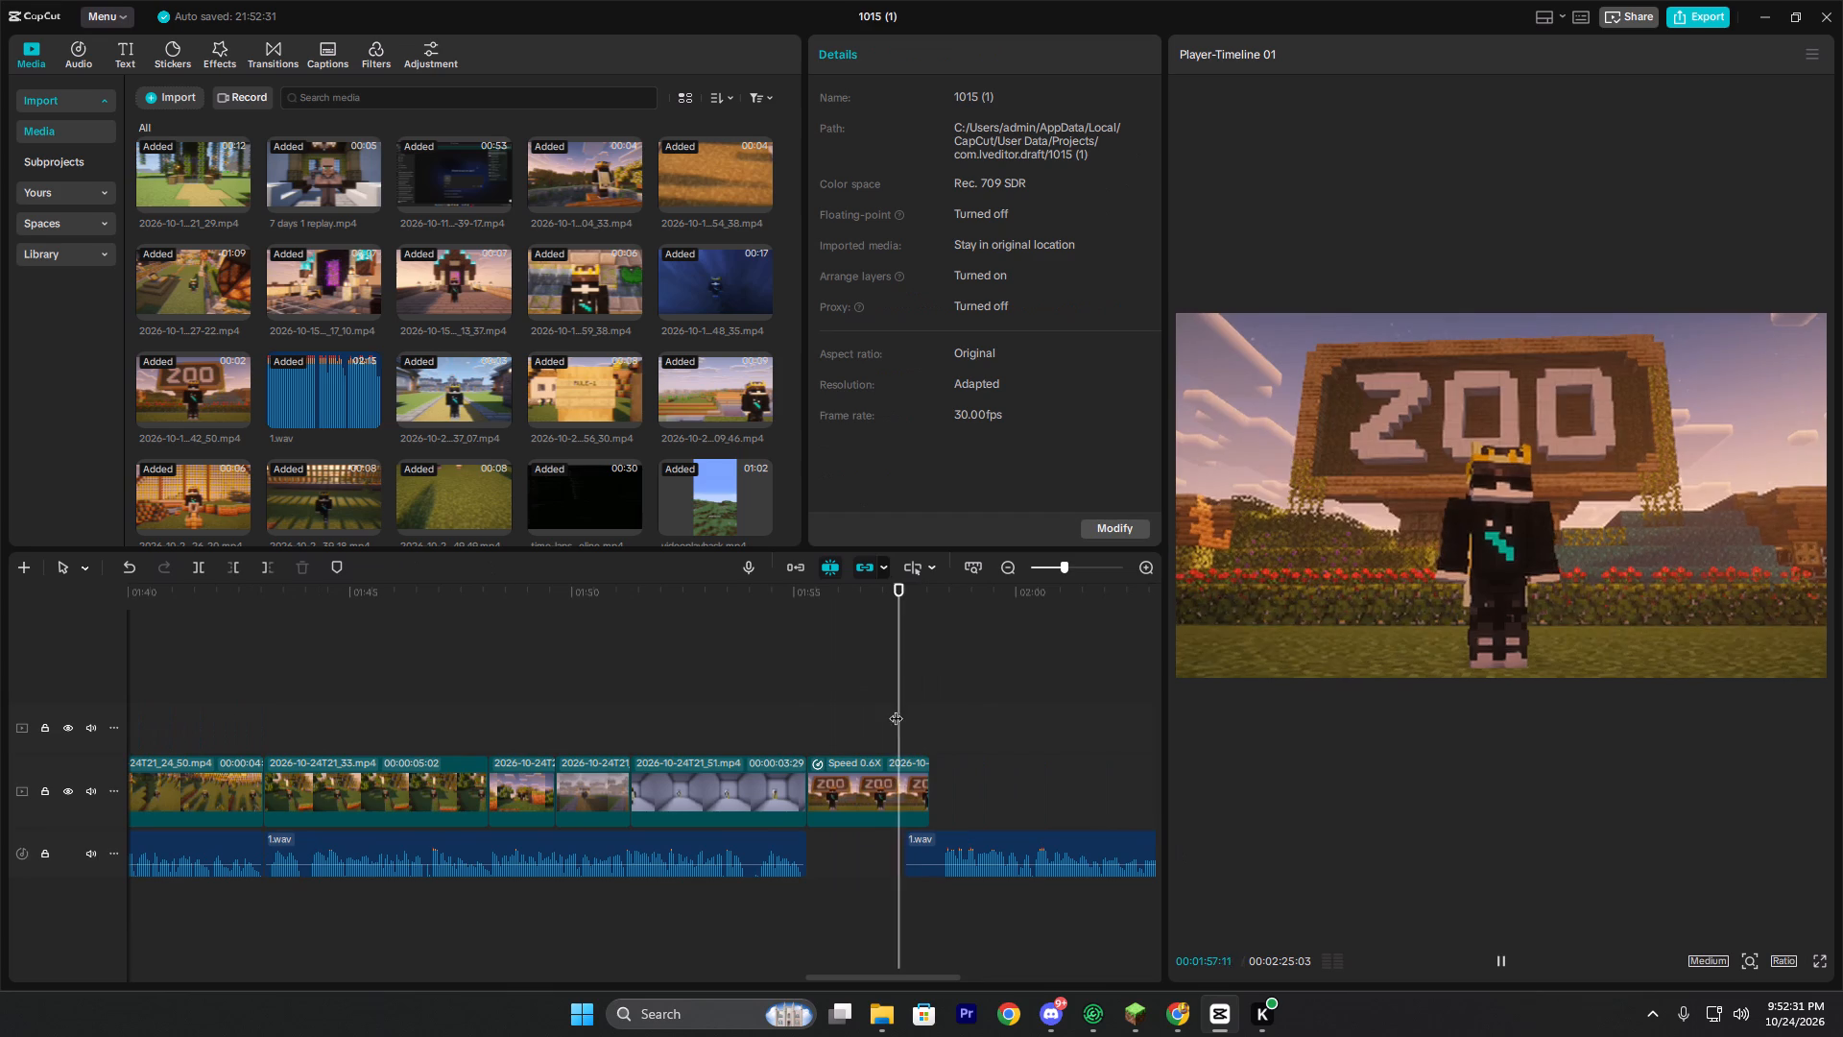
{"action": "key", "text": "space"}
{"action": "left_click", "coordinate": [988, 838]}
{"action": "left_click_drag", "start_coordinate": [970, 838], "coordinate": [950, 839]}
Play the end of the pasted ZOO clip to check the shifted voice-over's timing.
{"action": "left_click", "coordinate": [904, 707]}
{"action": "key", "text": "space"}
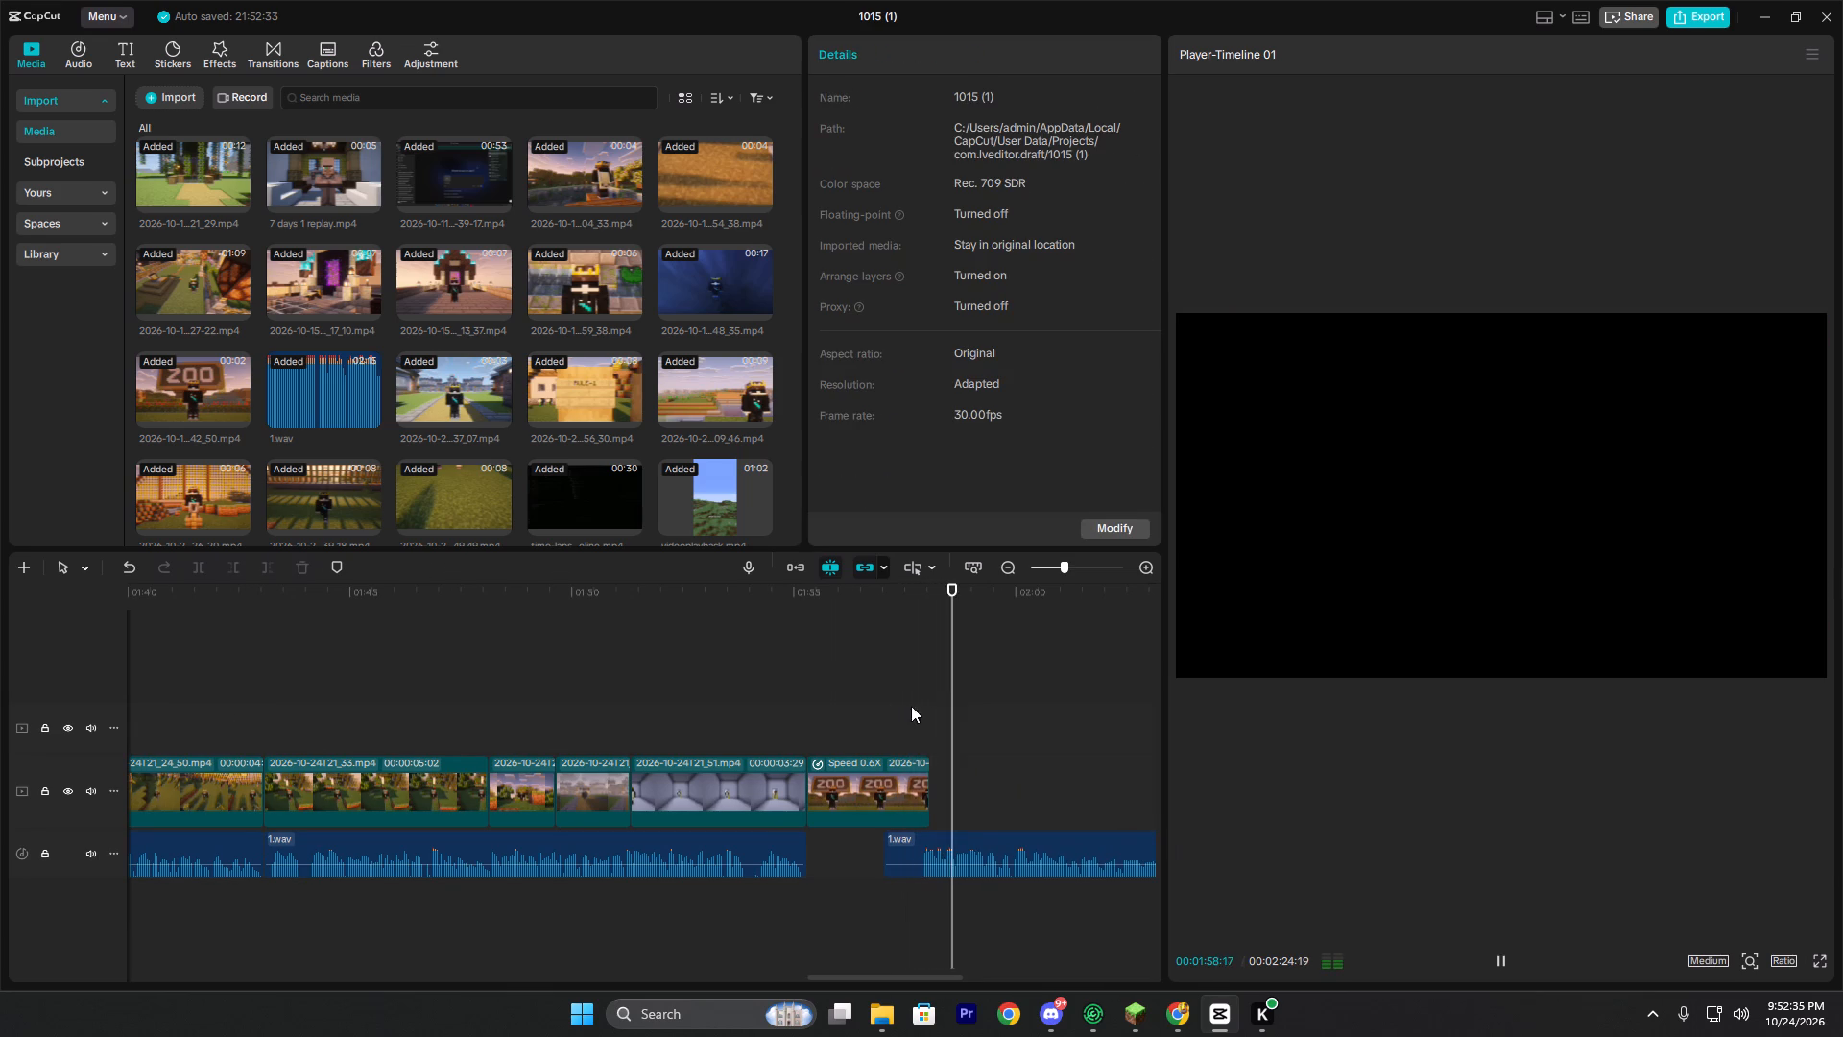
{"action": "key", "text": "space"}
{"action": "left_click", "coordinate": [922, 707]}
{"action": "key", "text": "space"}
{"action": "key", "text": "space"}
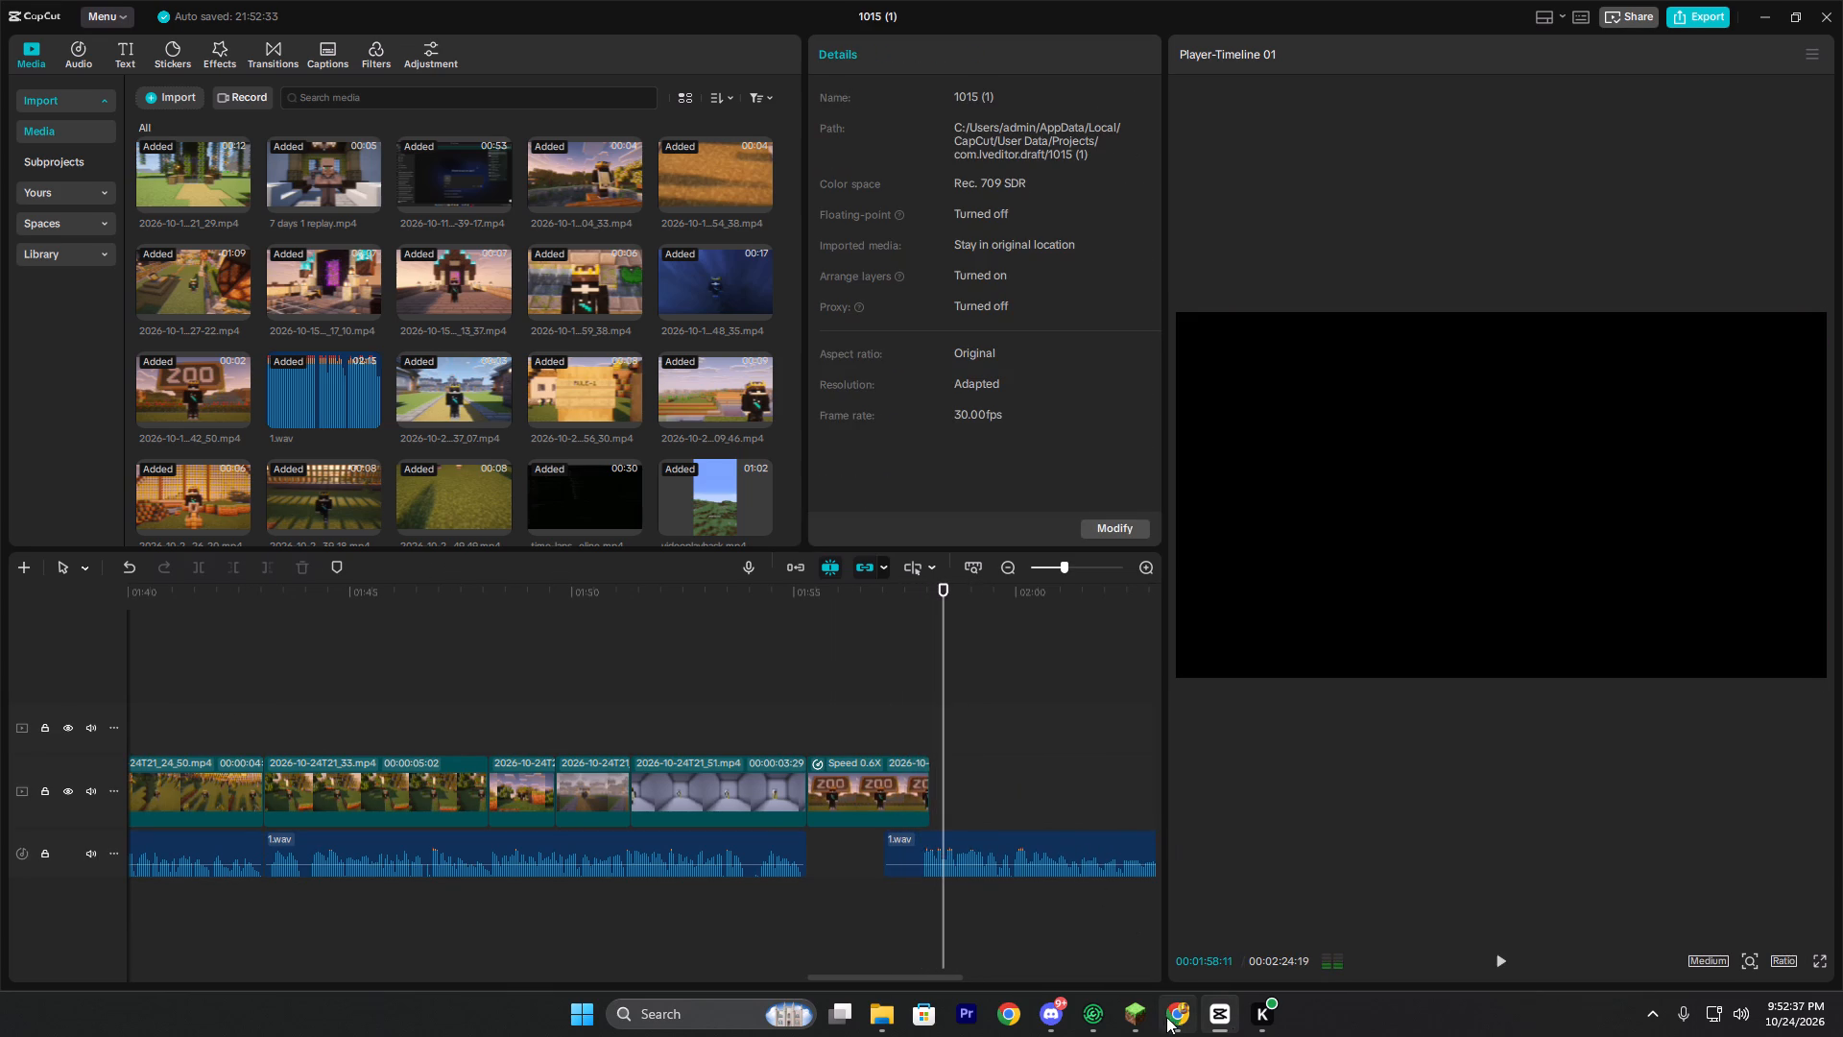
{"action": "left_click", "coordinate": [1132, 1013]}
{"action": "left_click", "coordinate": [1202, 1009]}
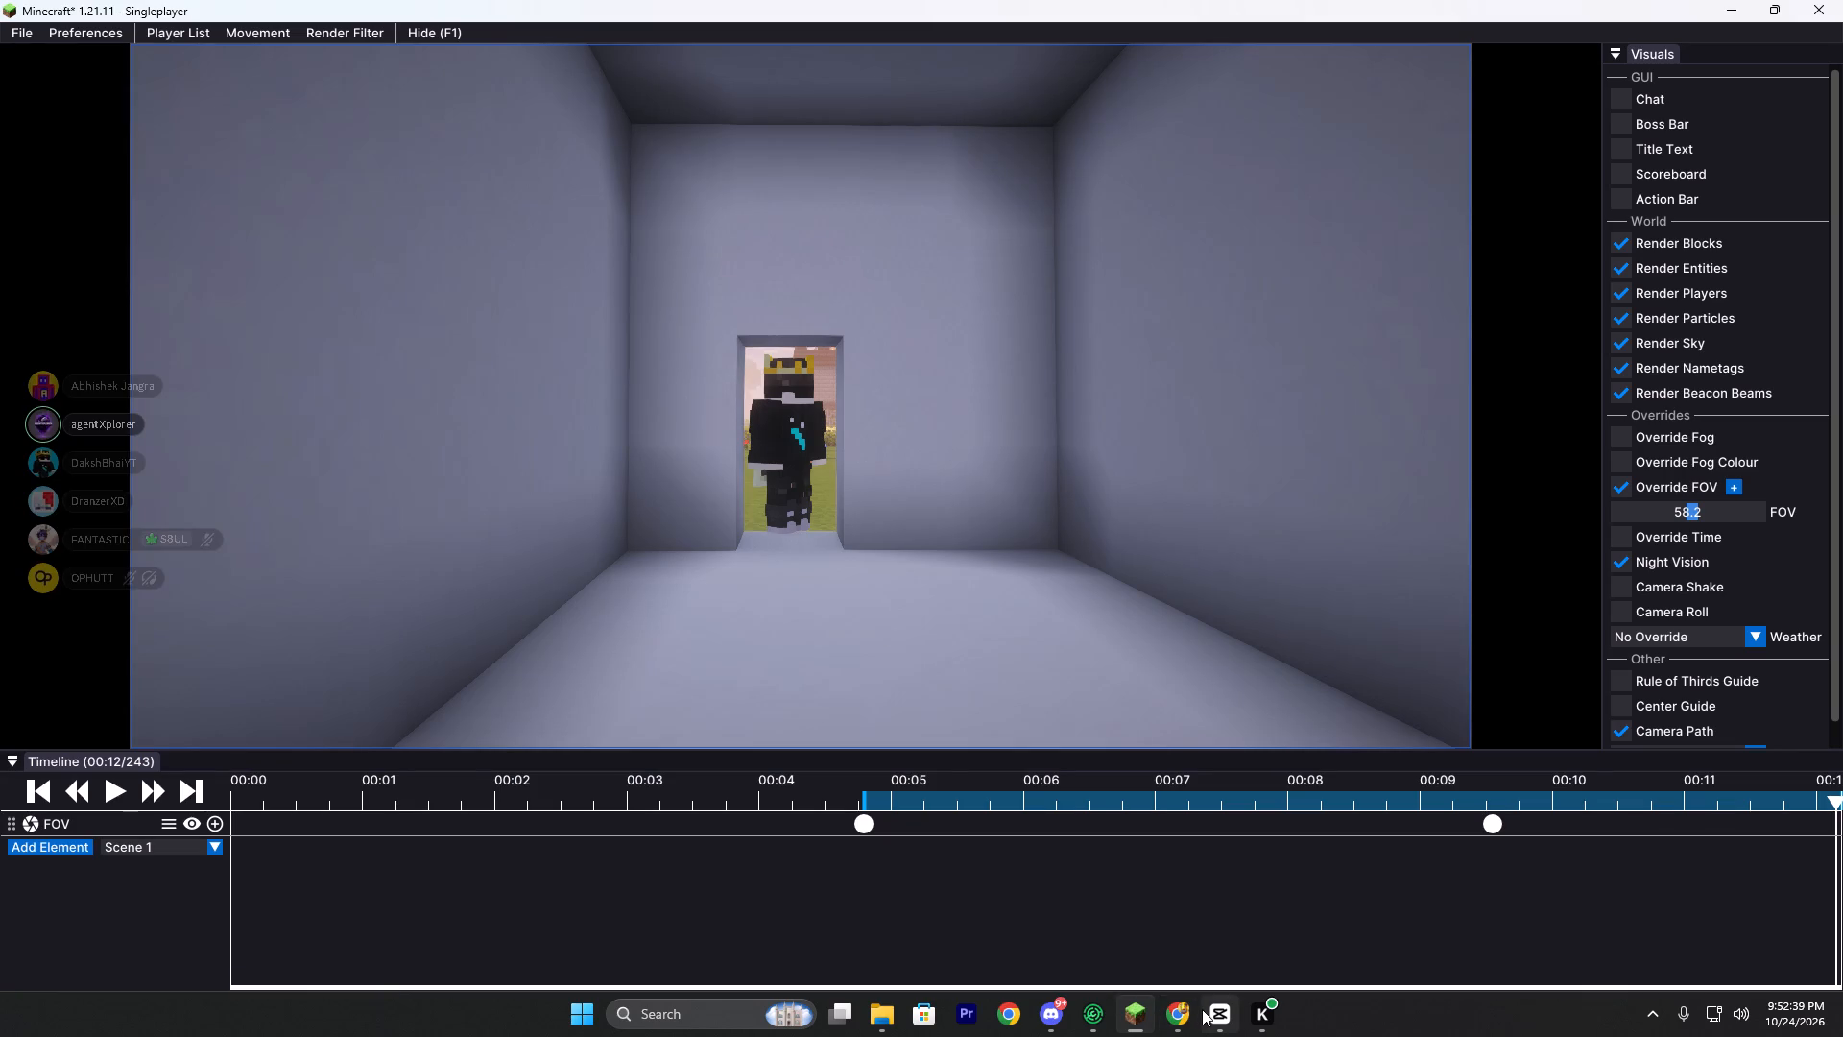
Preview the imported clips and place 2026-10-24T17_26_20.mp4, the golden cage shot, on the main track directly after the pasted ZOO clip.
{"action": "left_click", "coordinate": [461, 400]}
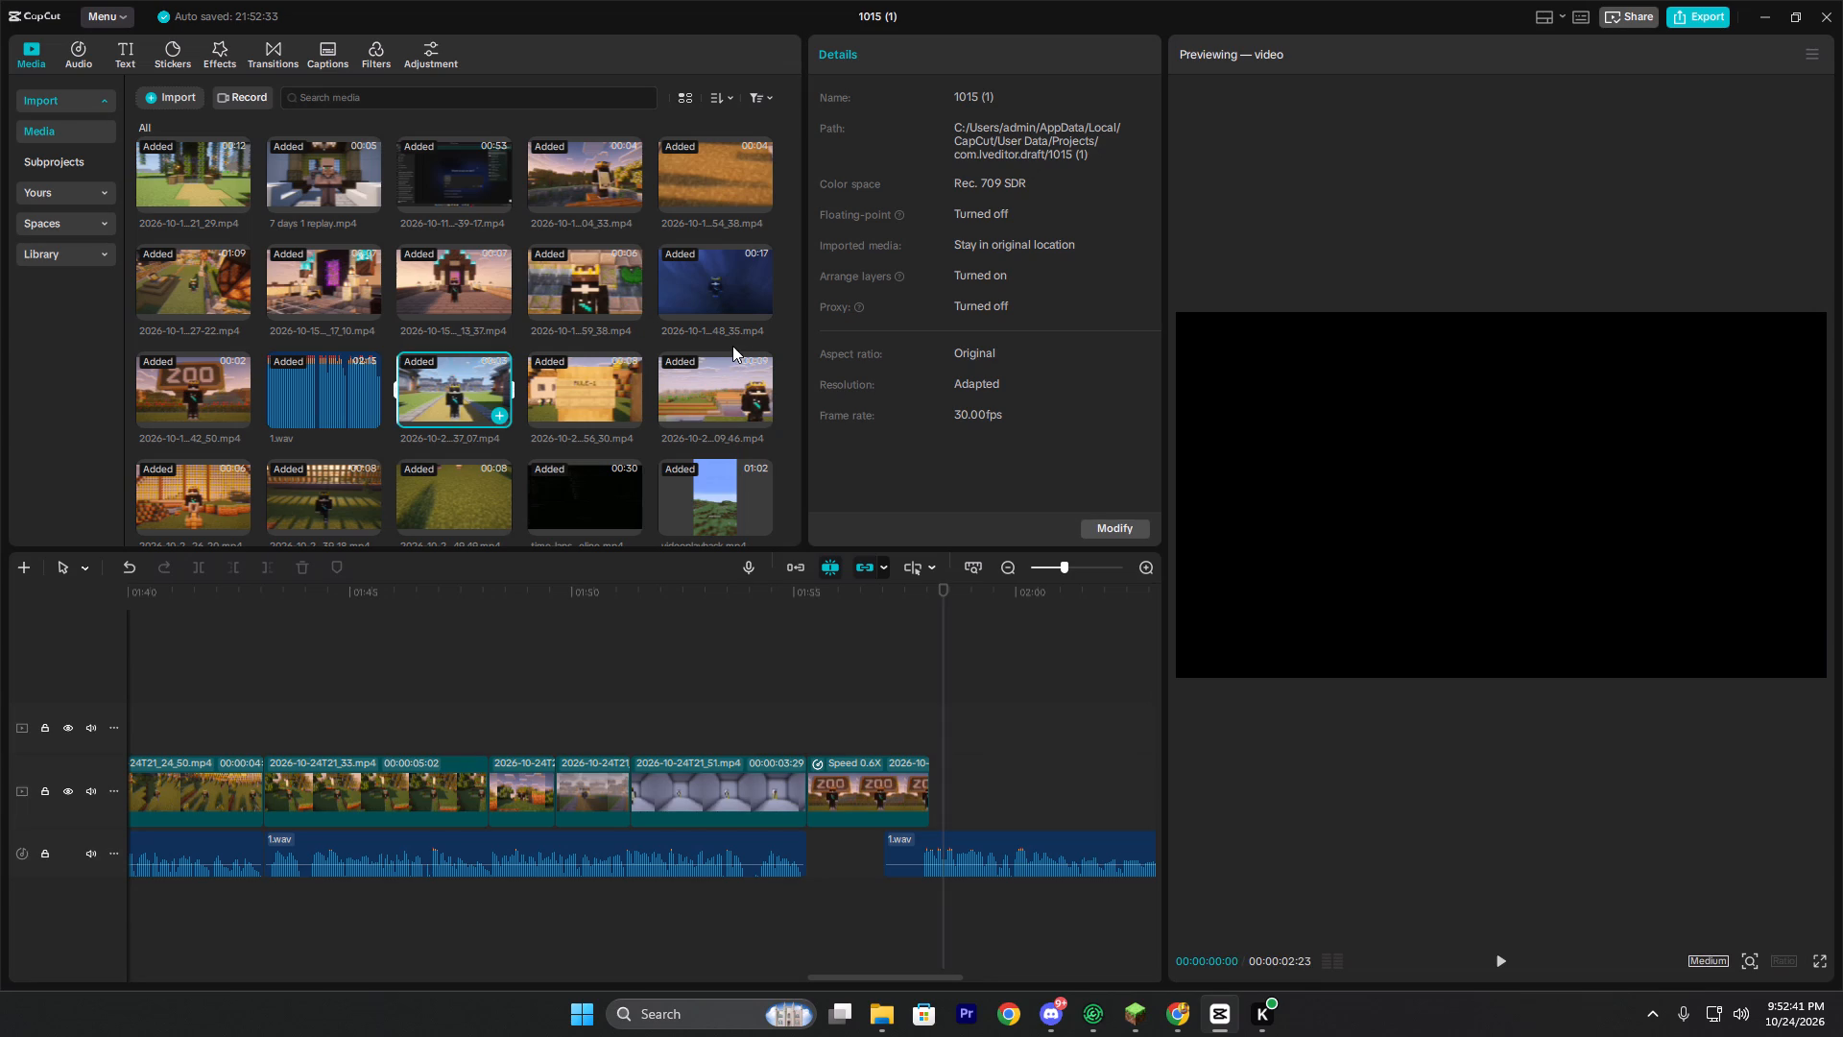
{"action": "left_click", "coordinate": [695, 276]}
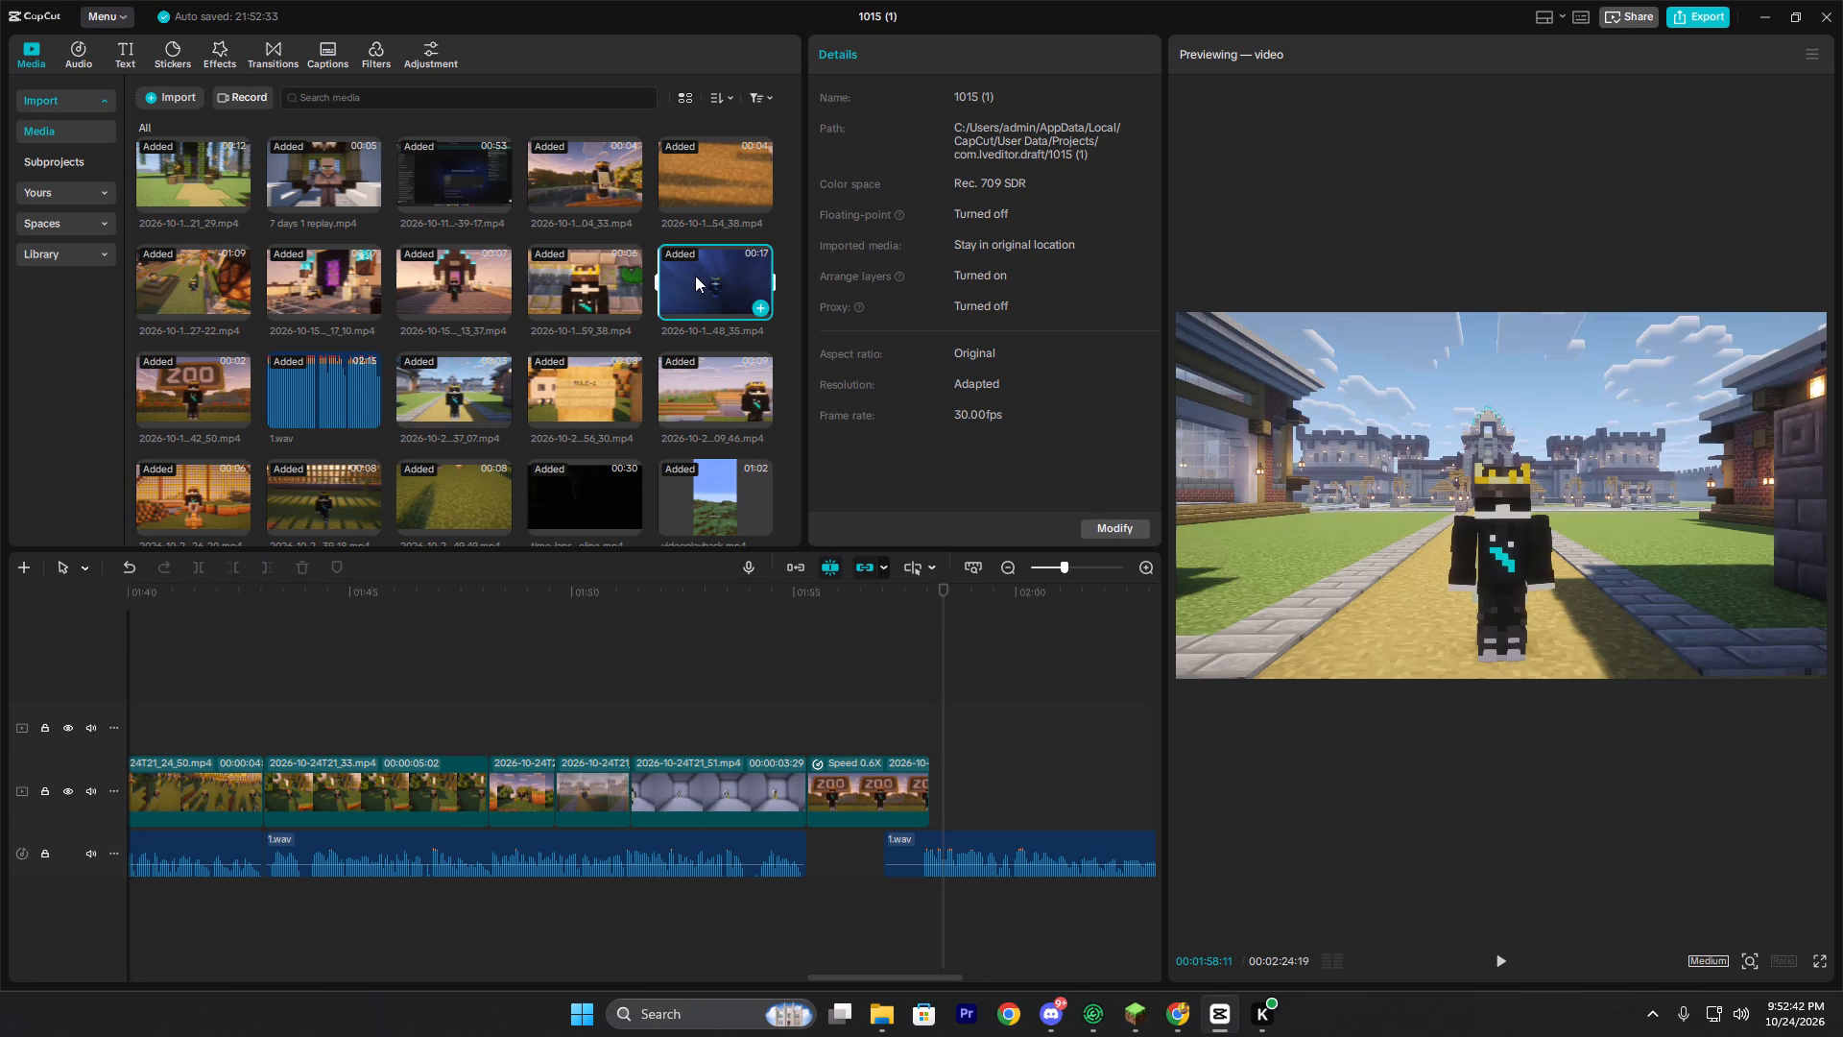
{"action": "scroll", "coordinate": [563, 310], "scroll_direction": "down", "scroll_amount": 5}
{"action": "left_click", "coordinate": [609, 469]}
{"action": "left_click", "coordinate": [445, 470]}
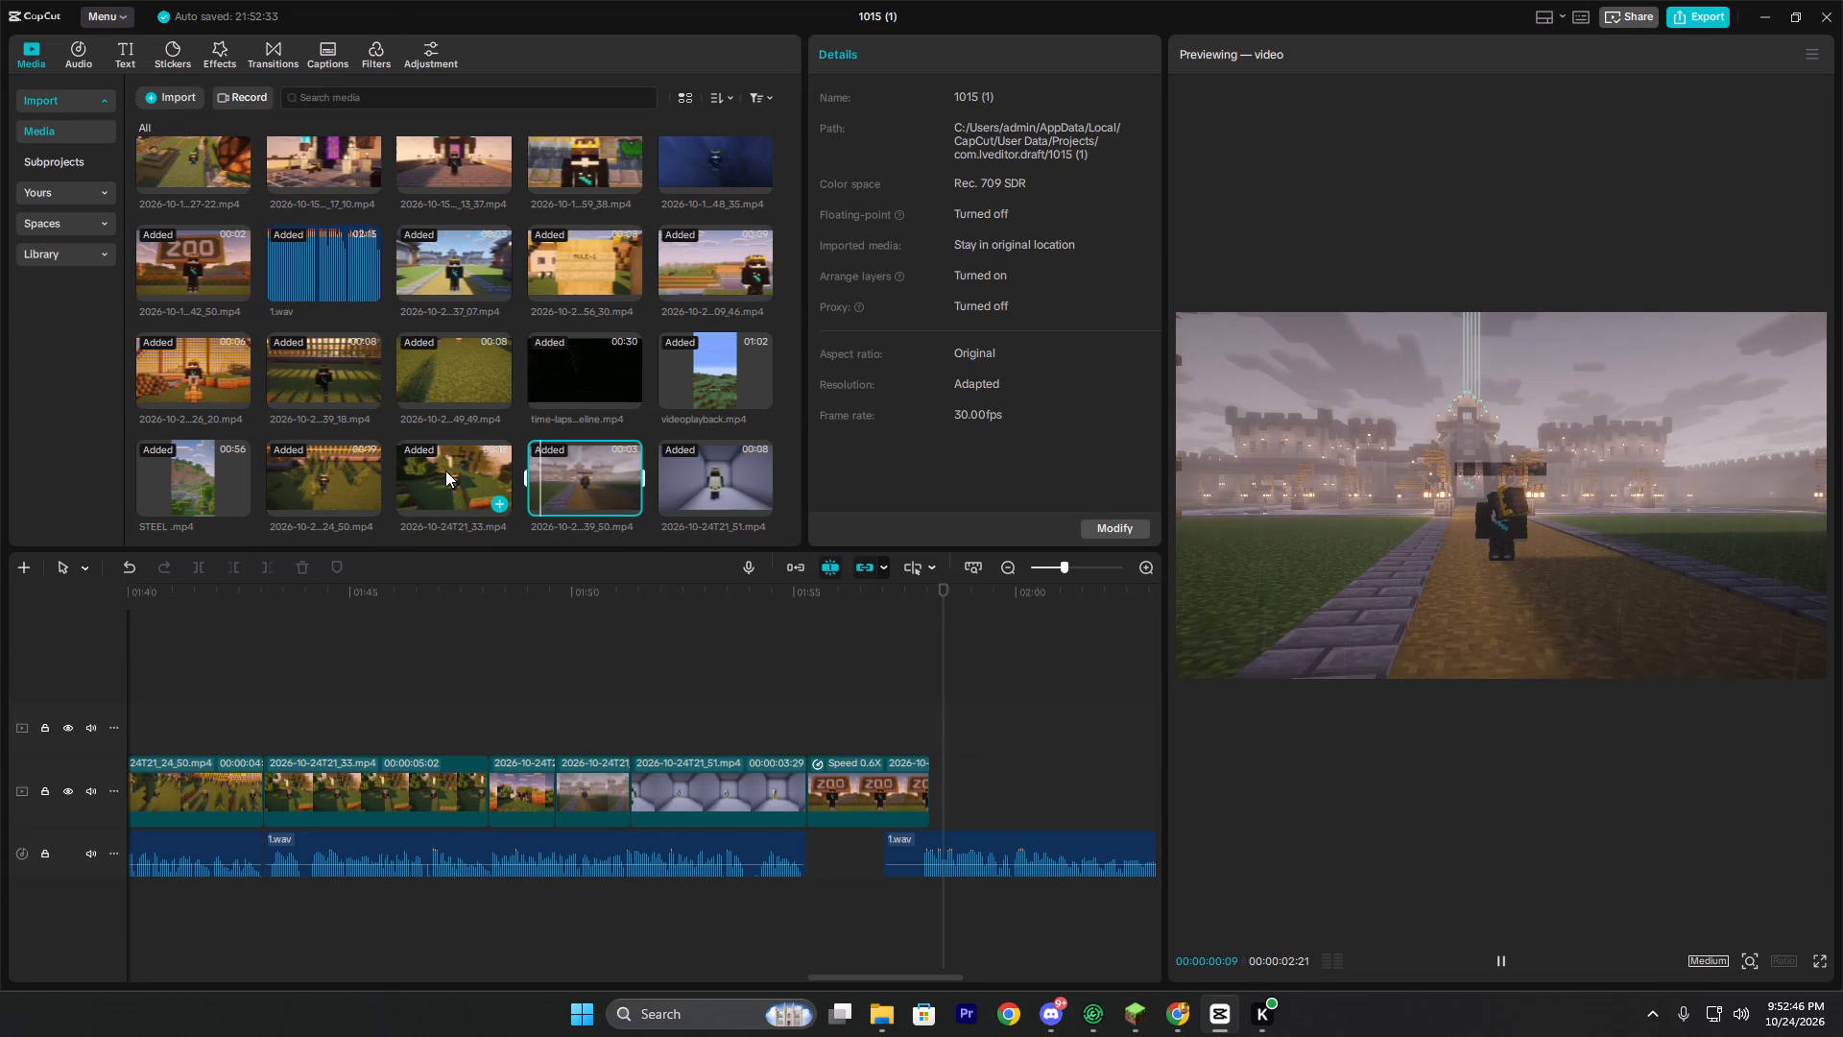
{"action": "left_click", "coordinate": [323, 470]}
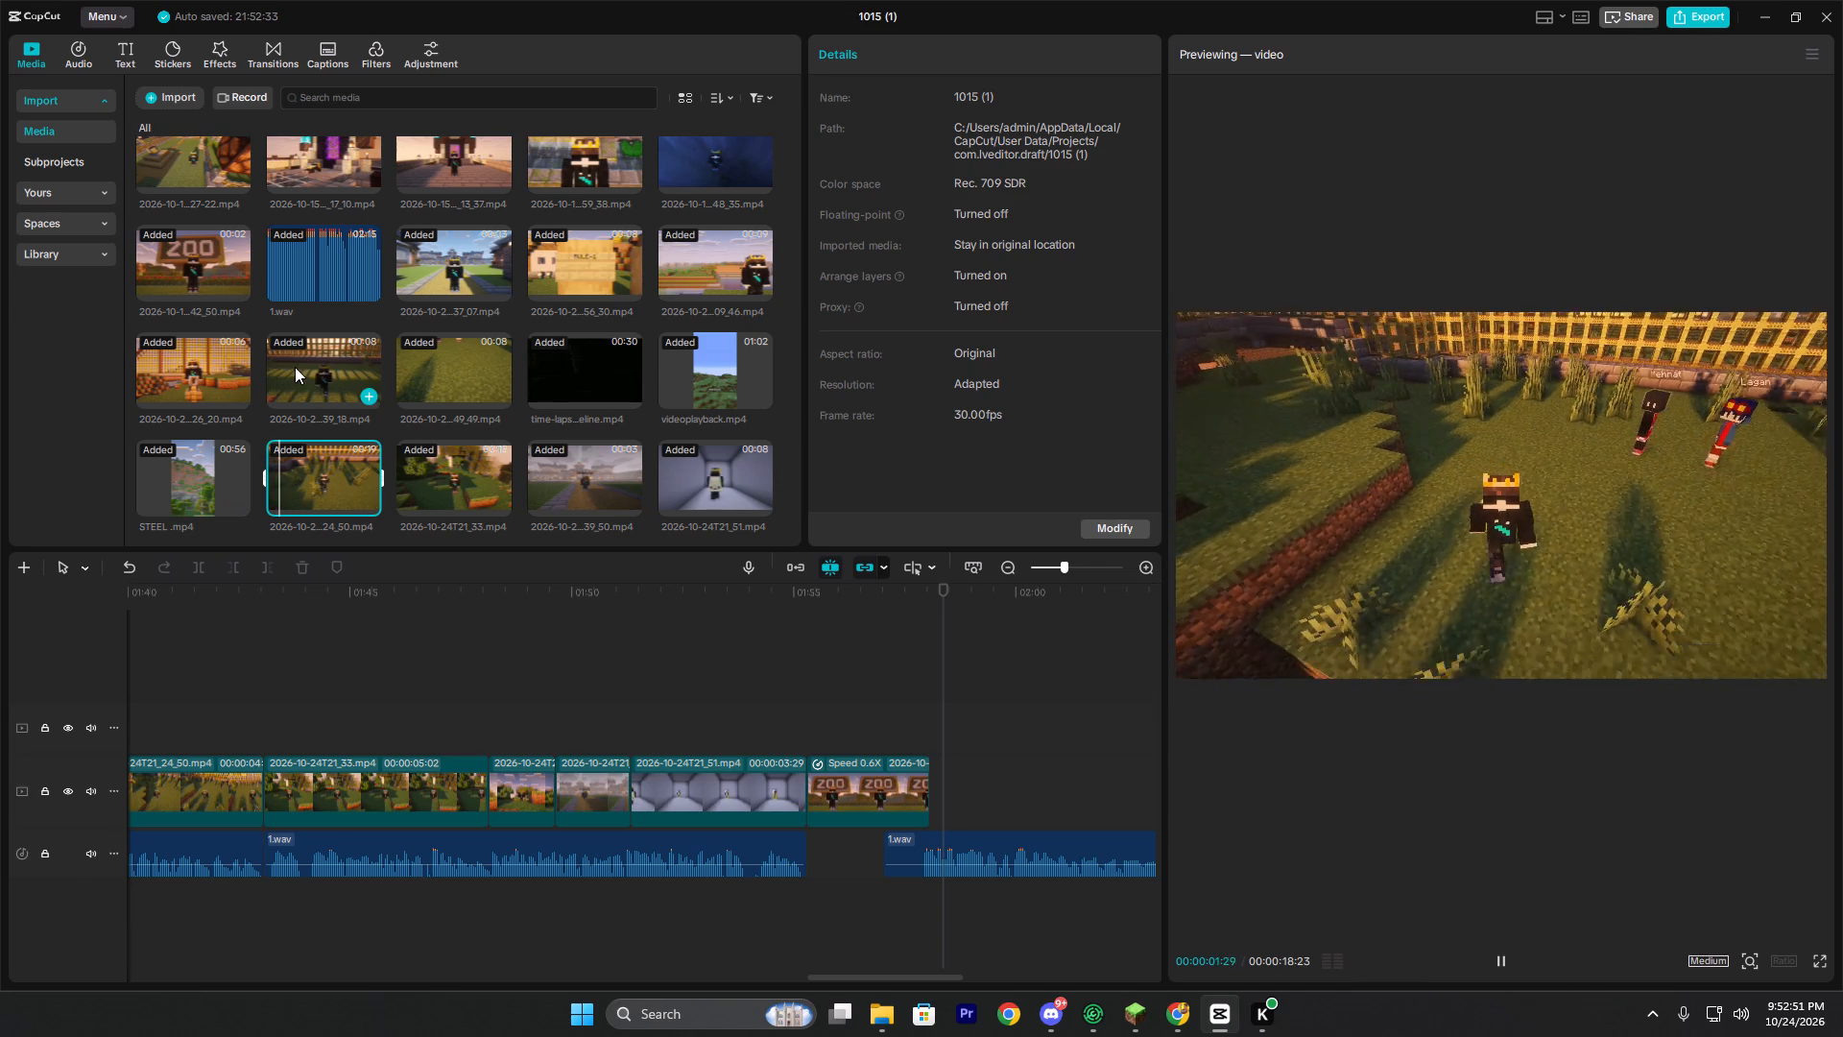
{"action": "left_click", "coordinate": [186, 366]}
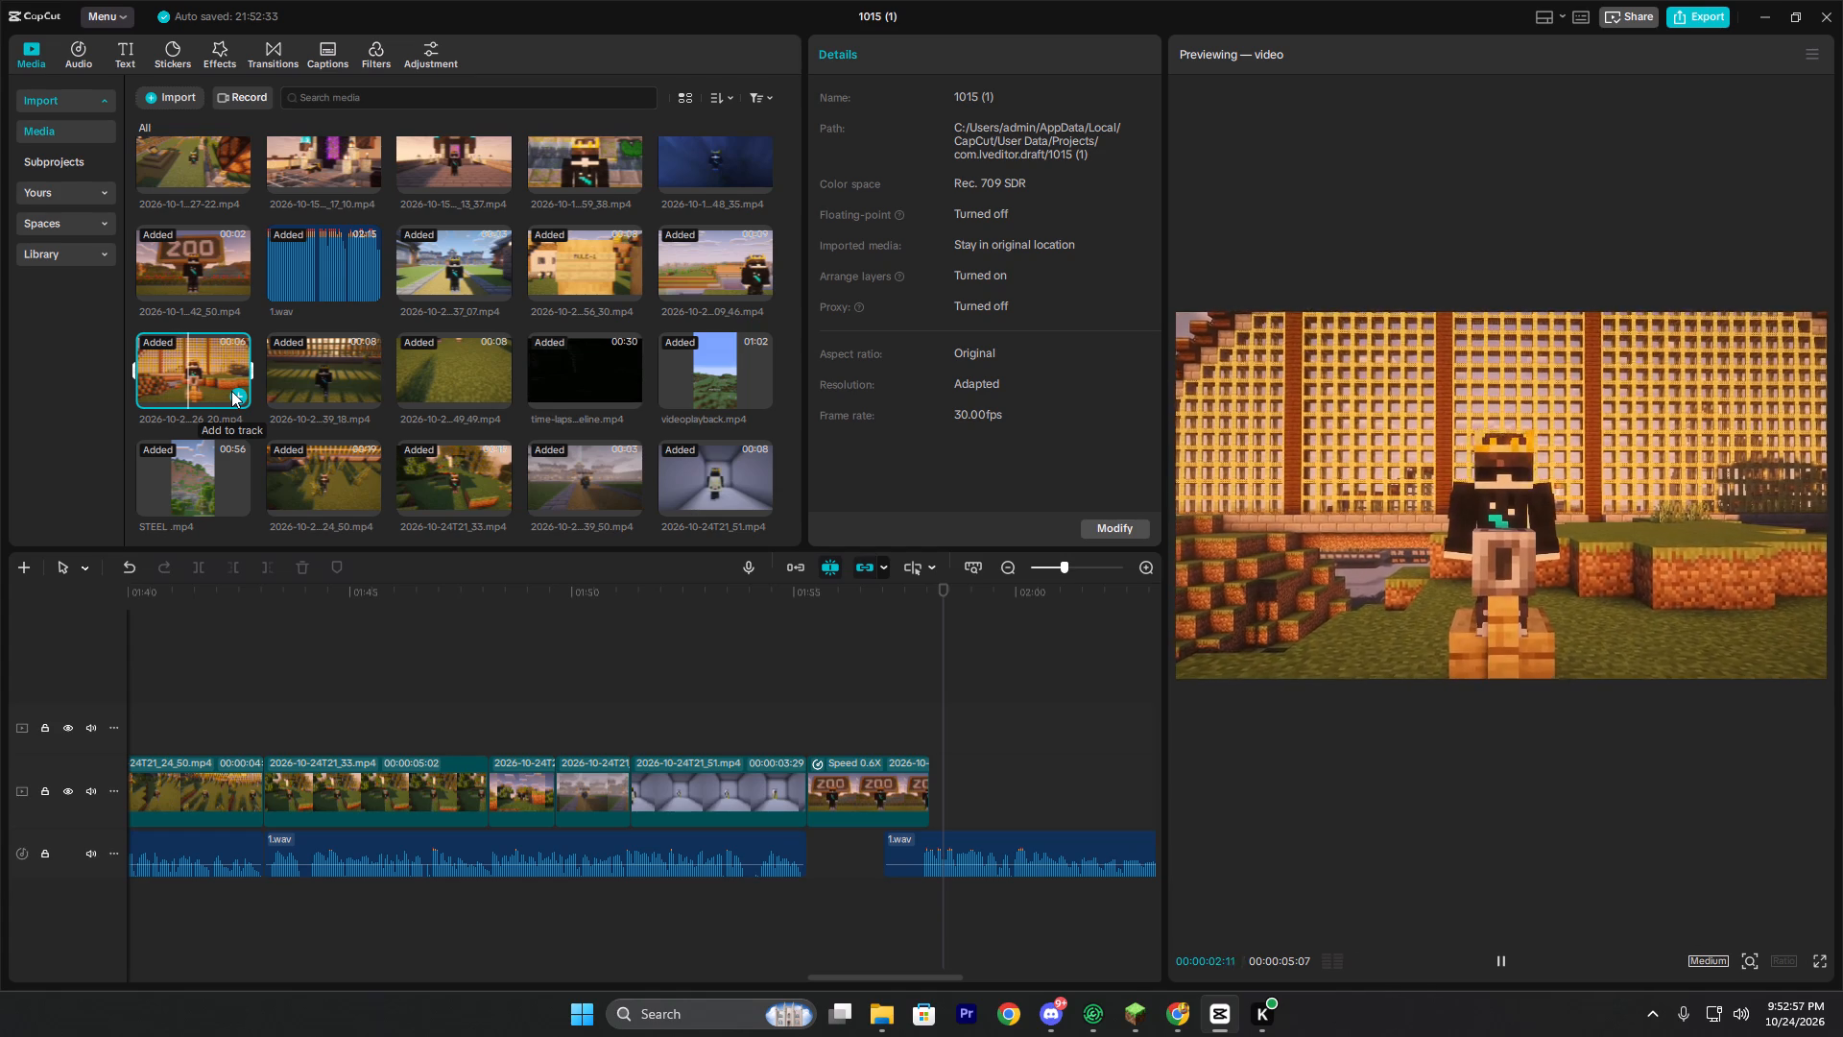
{"action": "left_click", "coordinate": [231, 391]}
{"action": "left_click_drag", "start_coordinate": [986, 782], "coordinate": [974, 781]}
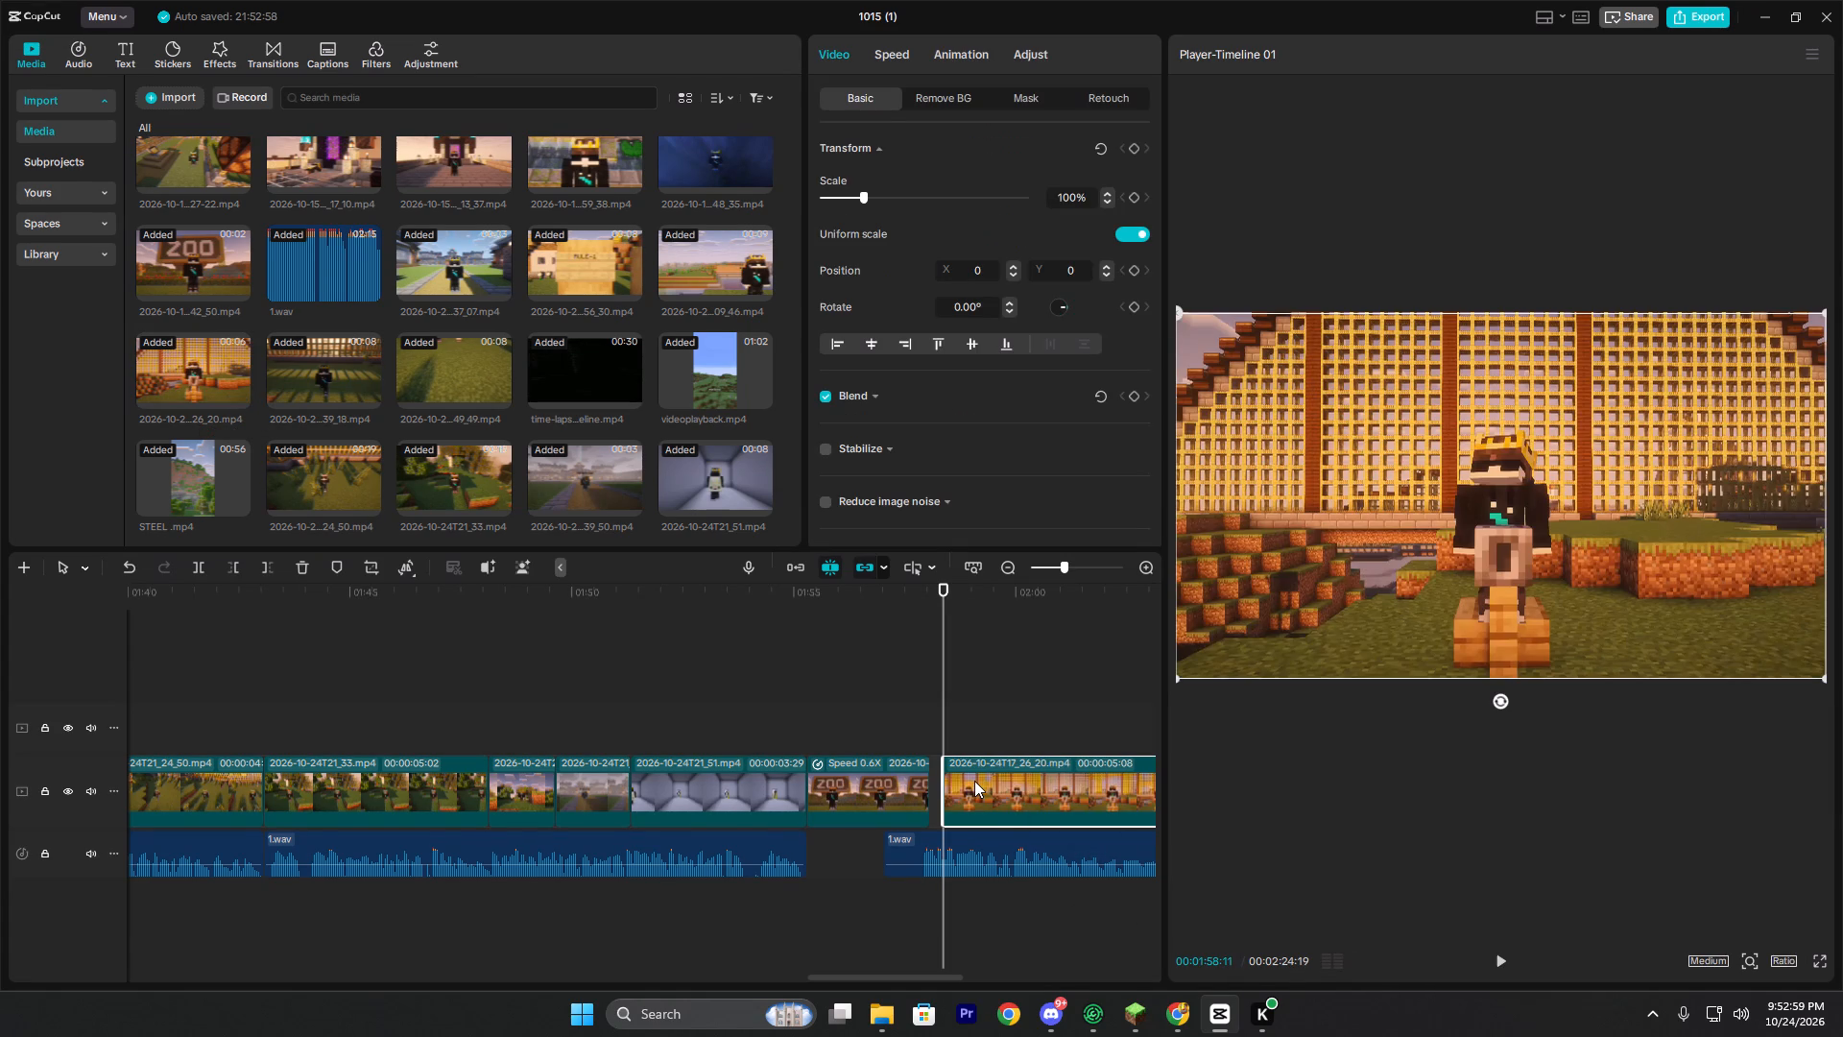
{"action": "left_click_drag", "start_coordinate": [974, 781], "coordinate": [972, 789]}
Play from the start of the golden cage clip past its end to check it against the voice-over.
{"action": "left_click", "coordinate": [927, 725]}
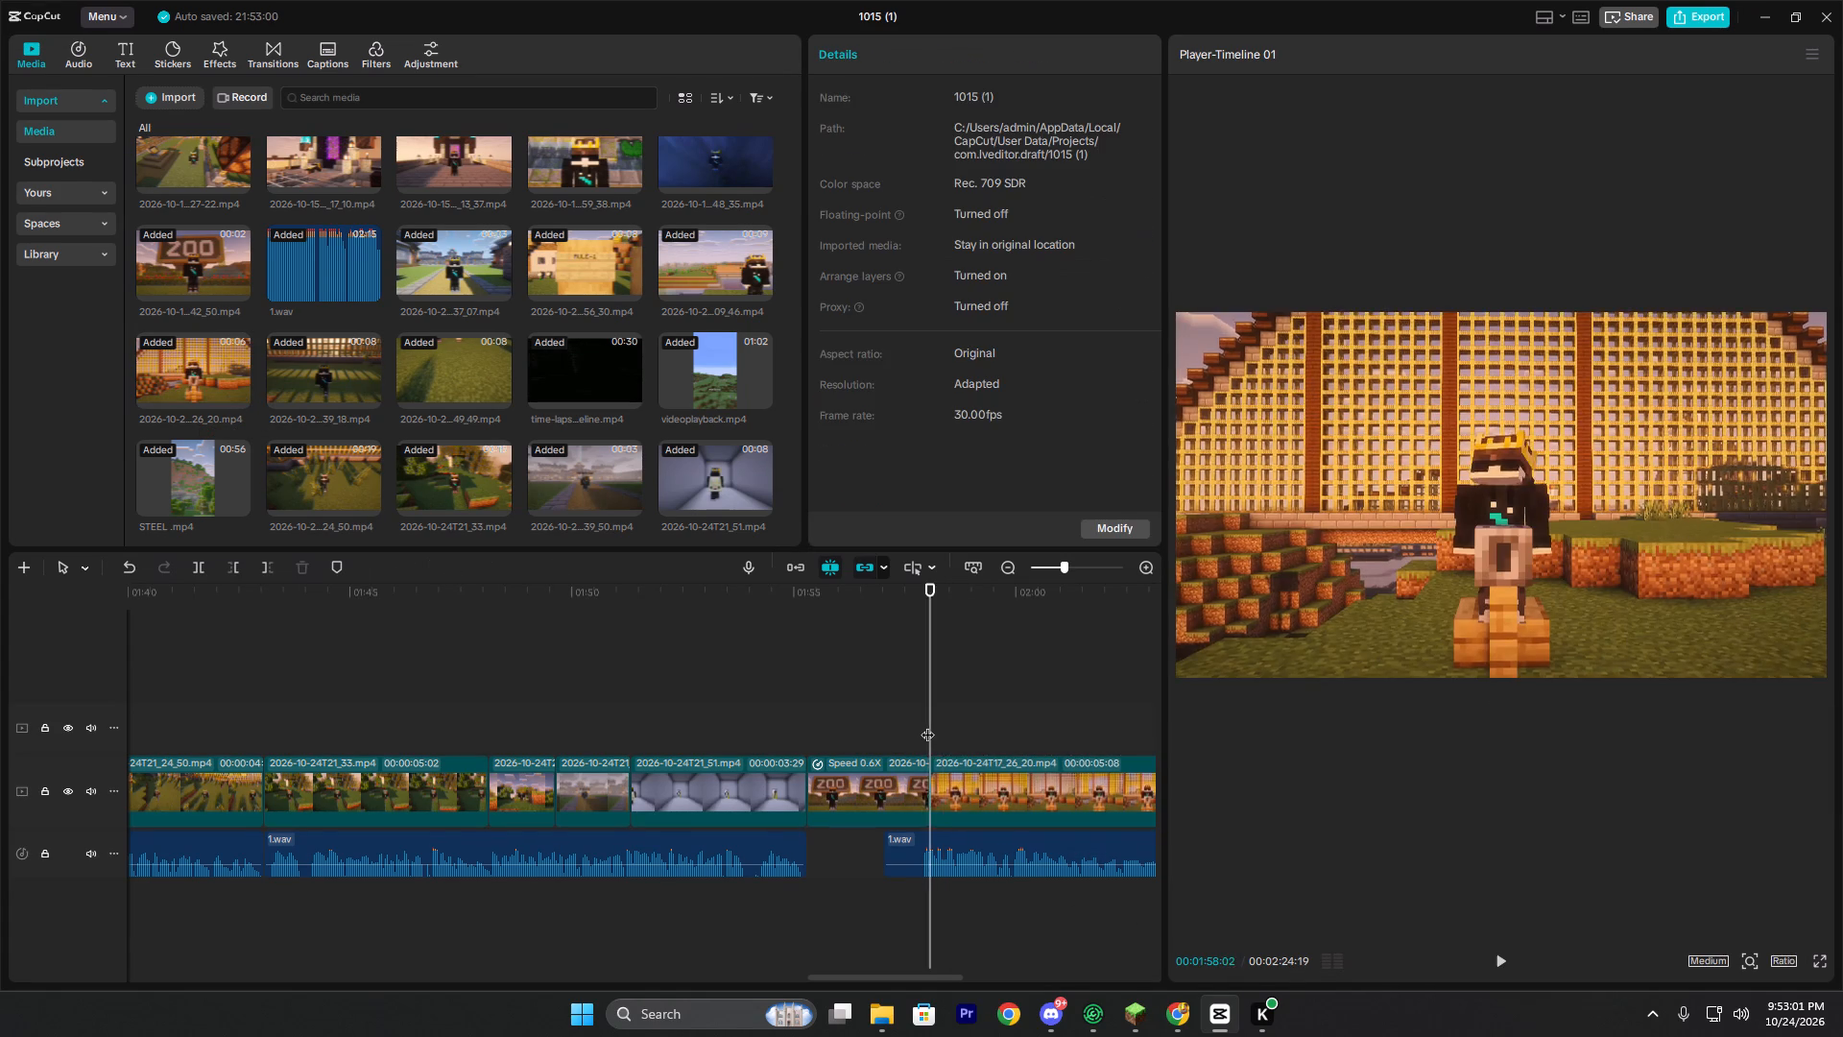
{"action": "key", "text": "space"}
{"action": "key", "text": "space"}
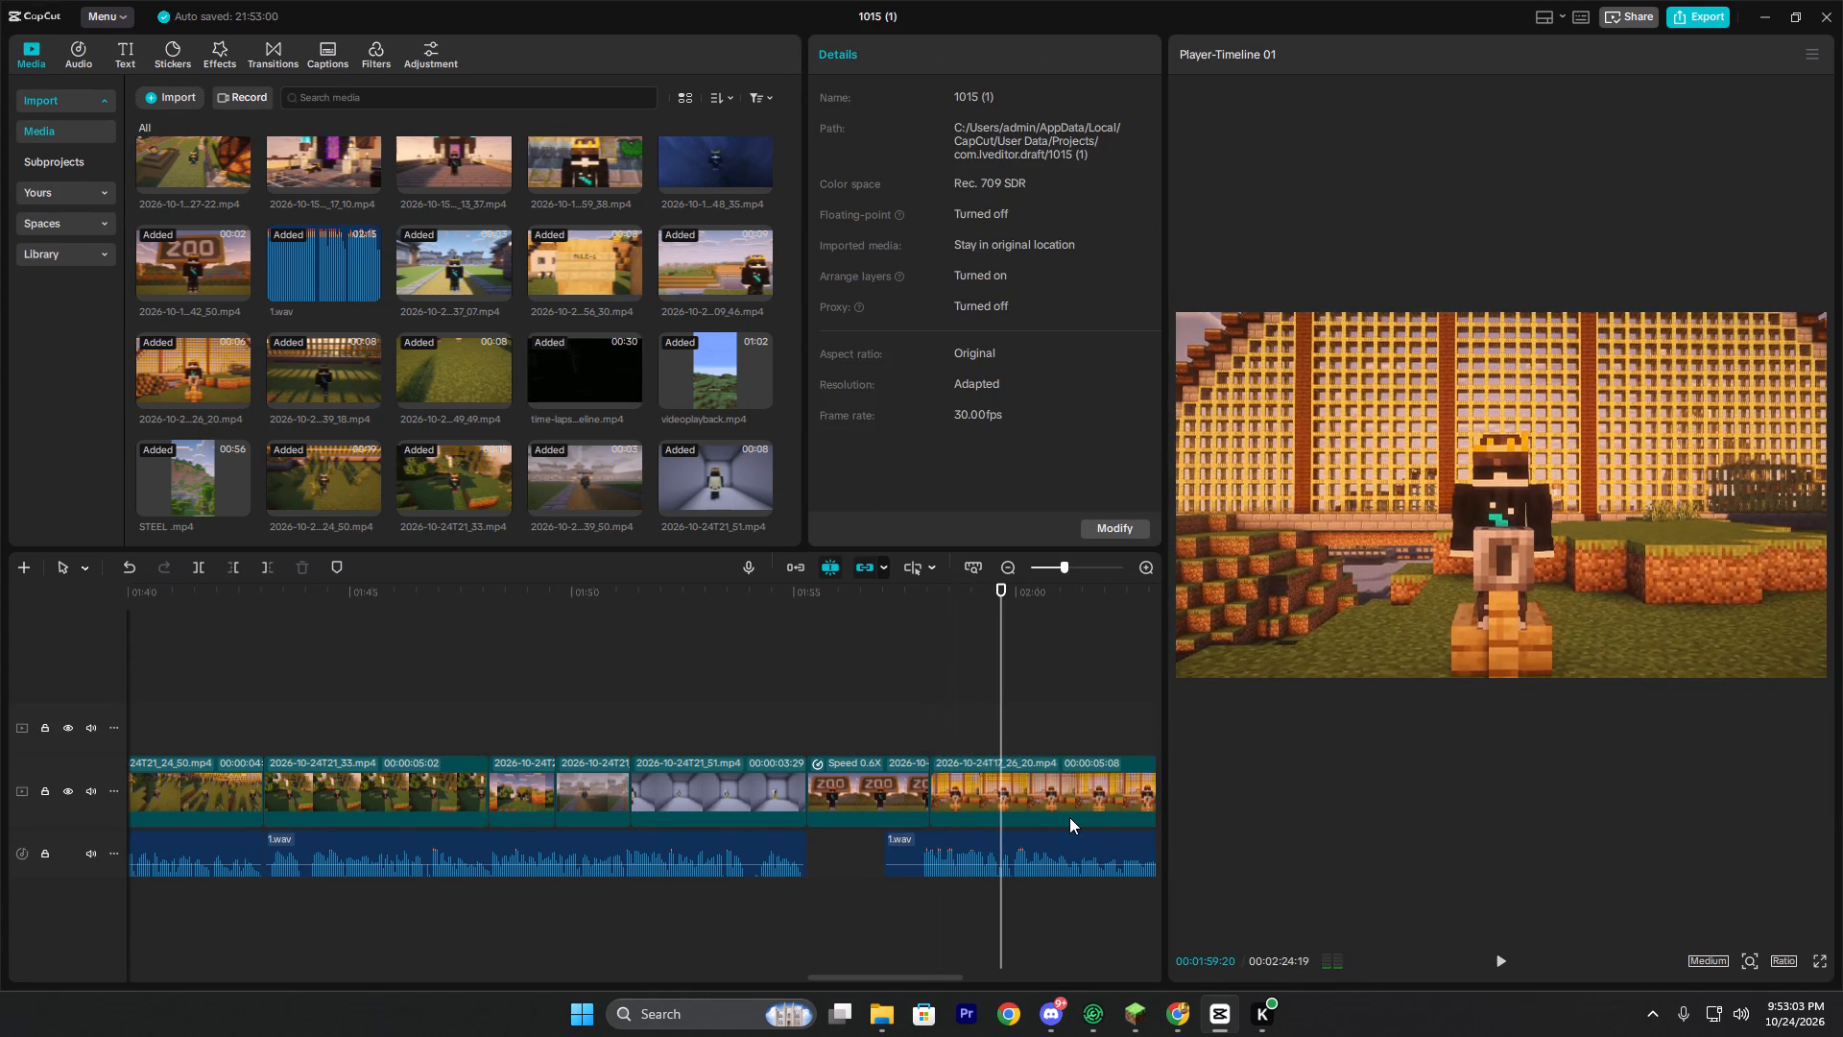
{"action": "key", "text": "space"}
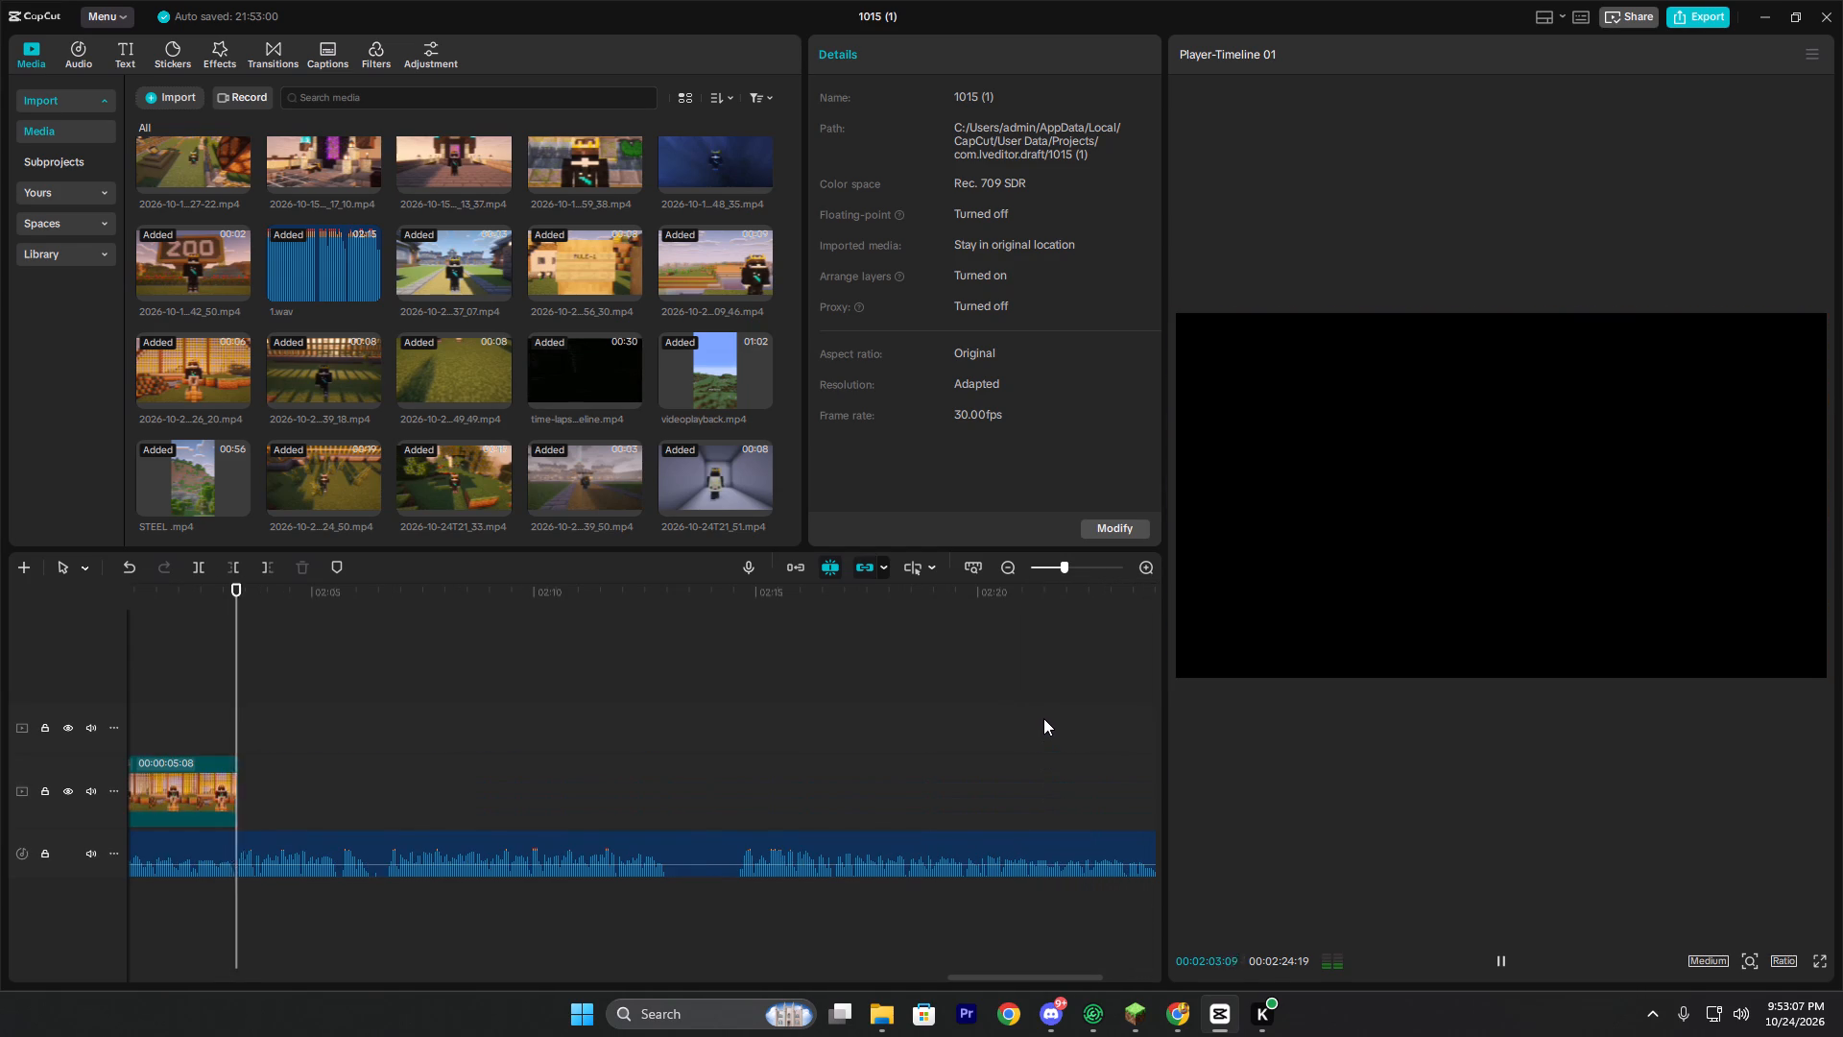
{"action": "key", "text": "space"}
{"action": "key", "text": "space"}
{"action": "key", "text": "space"}
{"action": "left_click", "coordinate": [218, 747]}
{"action": "left_click", "coordinate": [175, 731]}
{"action": "left_click_drag", "start_coordinate": [175, 731], "coordinate": [218, 747]}
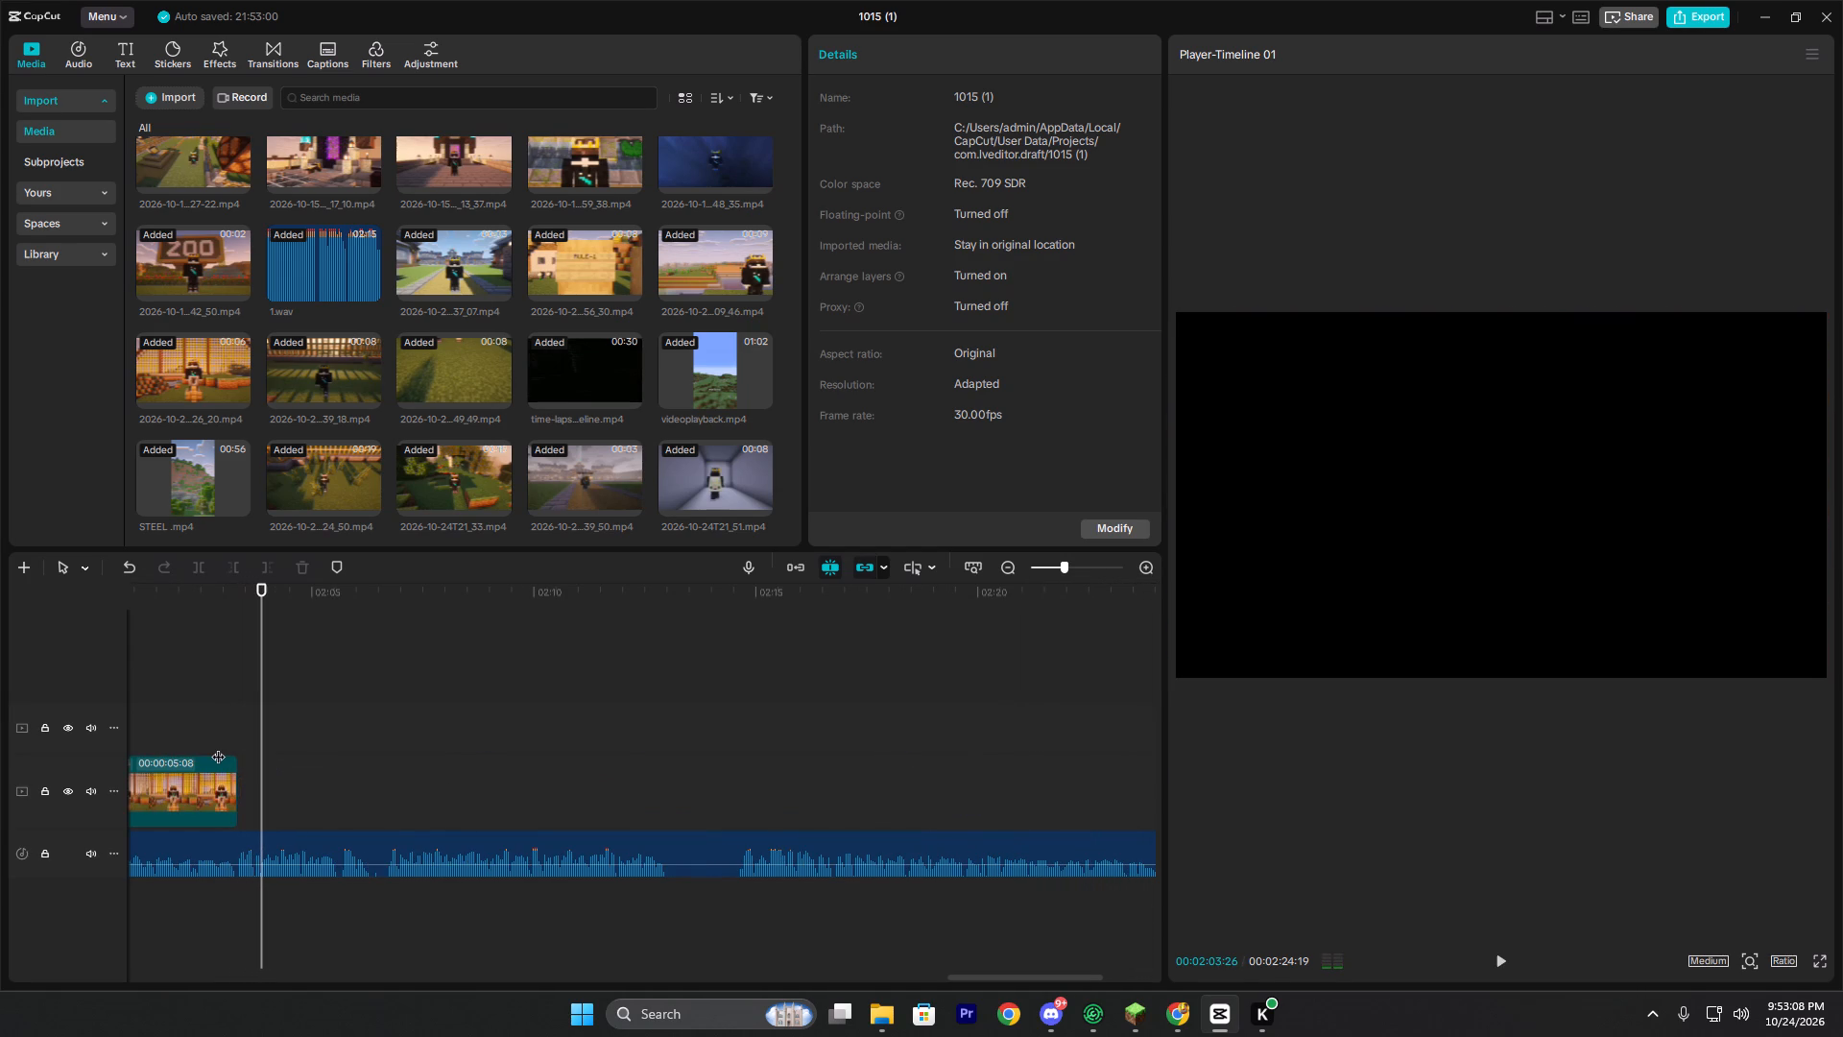
{"action": "left_click_drag", "start_coordinate": [218, 747], "coordinate": [345, 724]}
{"action": "key", "text": "space"}
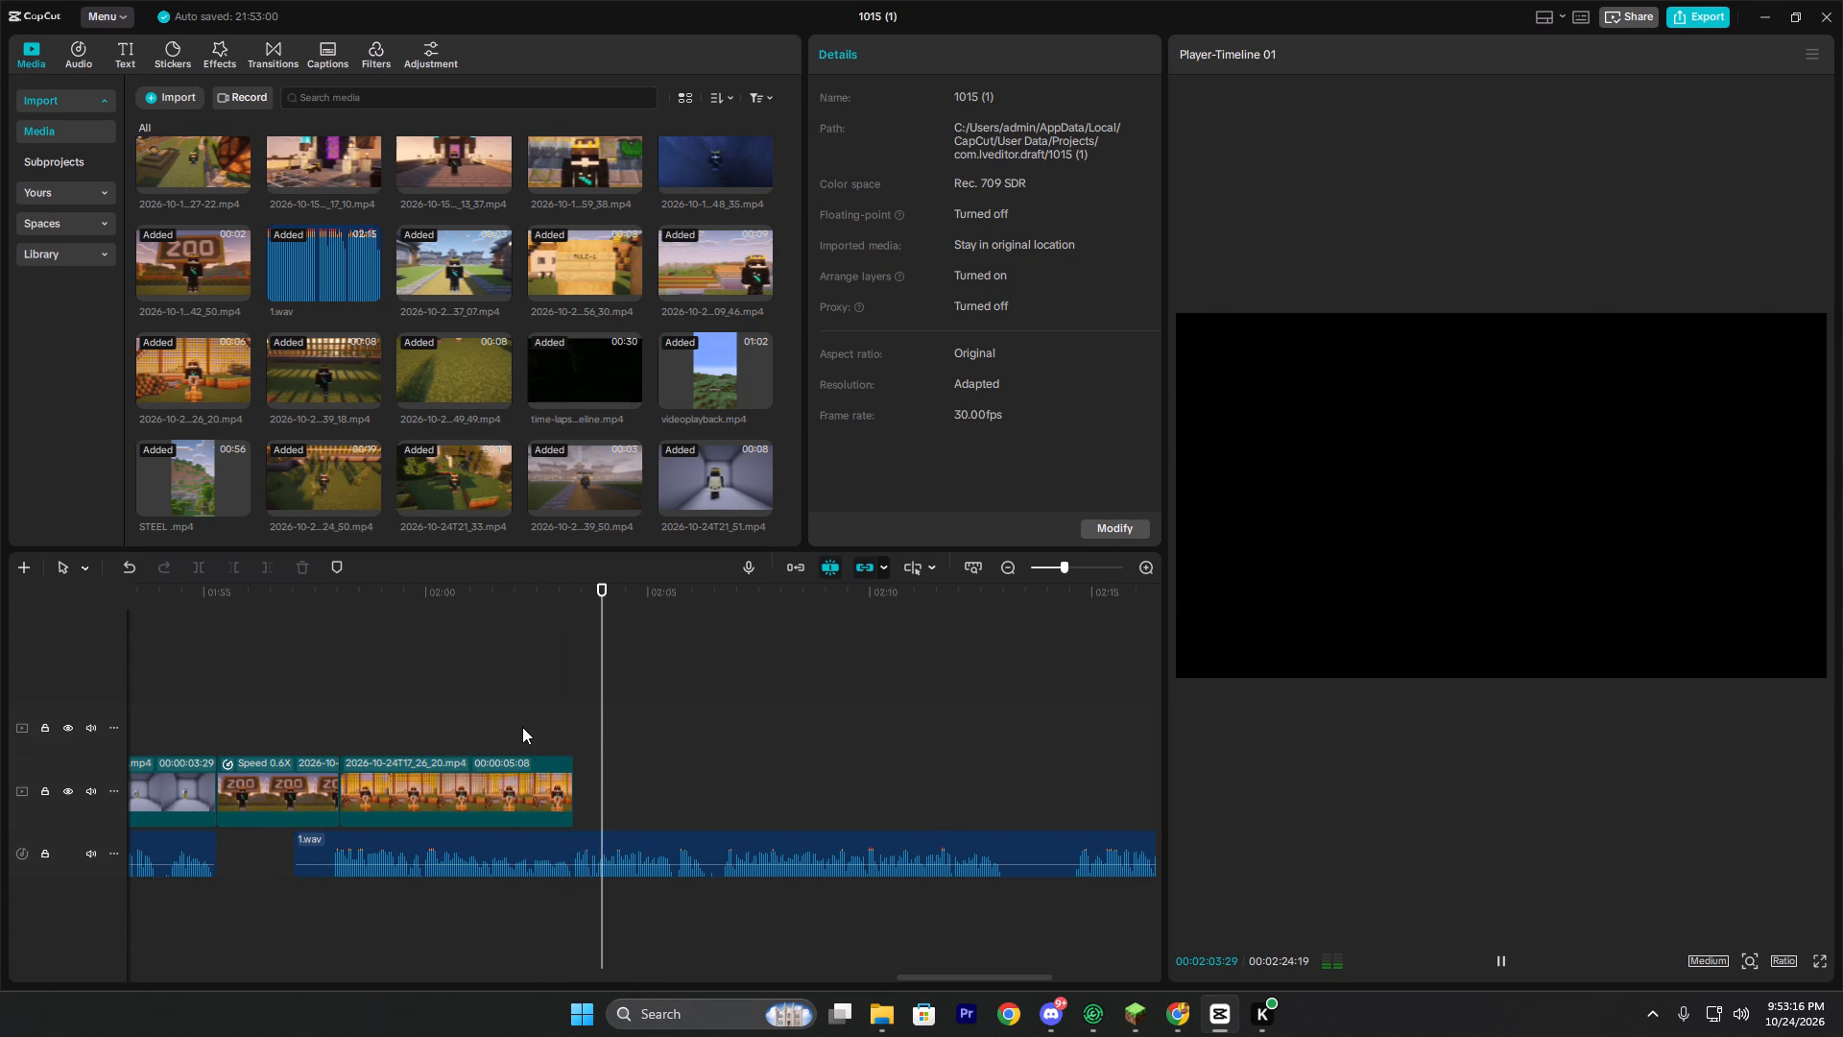
{"action": "key", "text": "space"}
{"action": "key", "text": "space"}
Add 2026-10-24T17_09_46.mp4, the lakeside character shot, to the main track at 00:02:03:10, directly after the golden cage clip.
{"action": "left_click", "coordinate": [574, 732]}
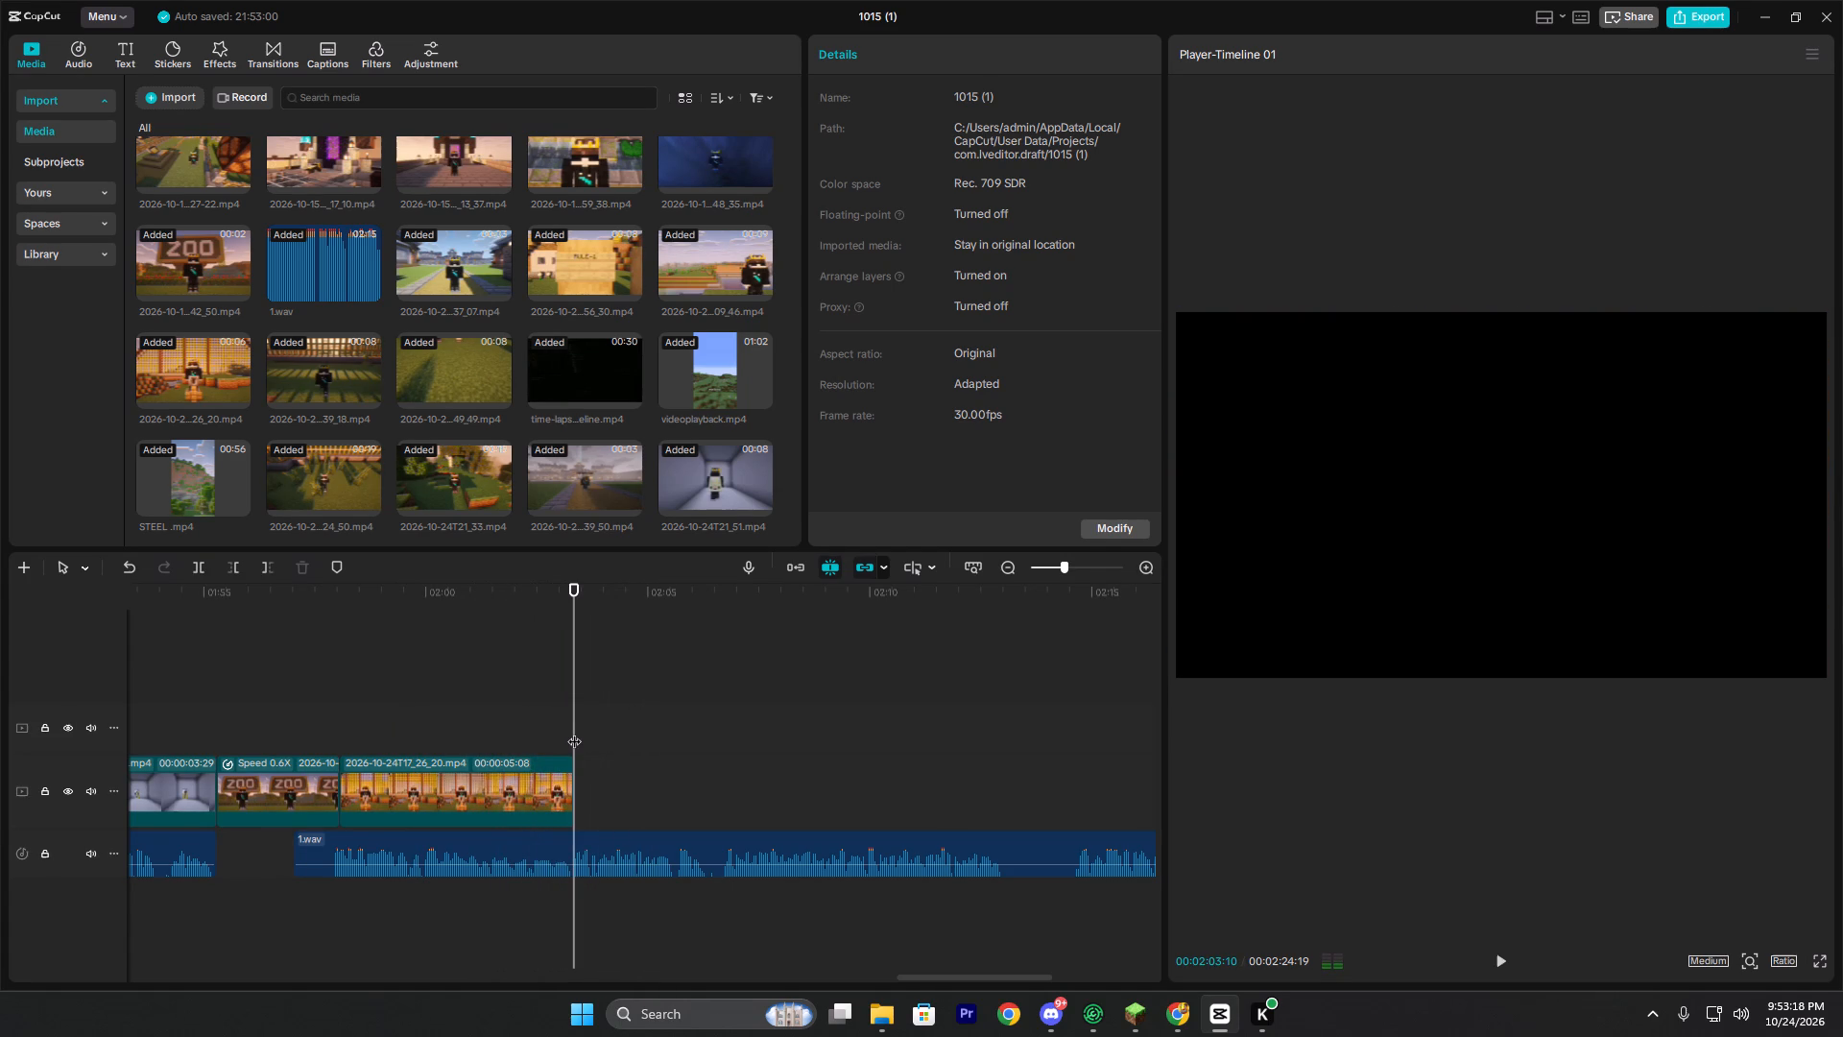
{"action": "left_click", "coordinate": [751, 267]}
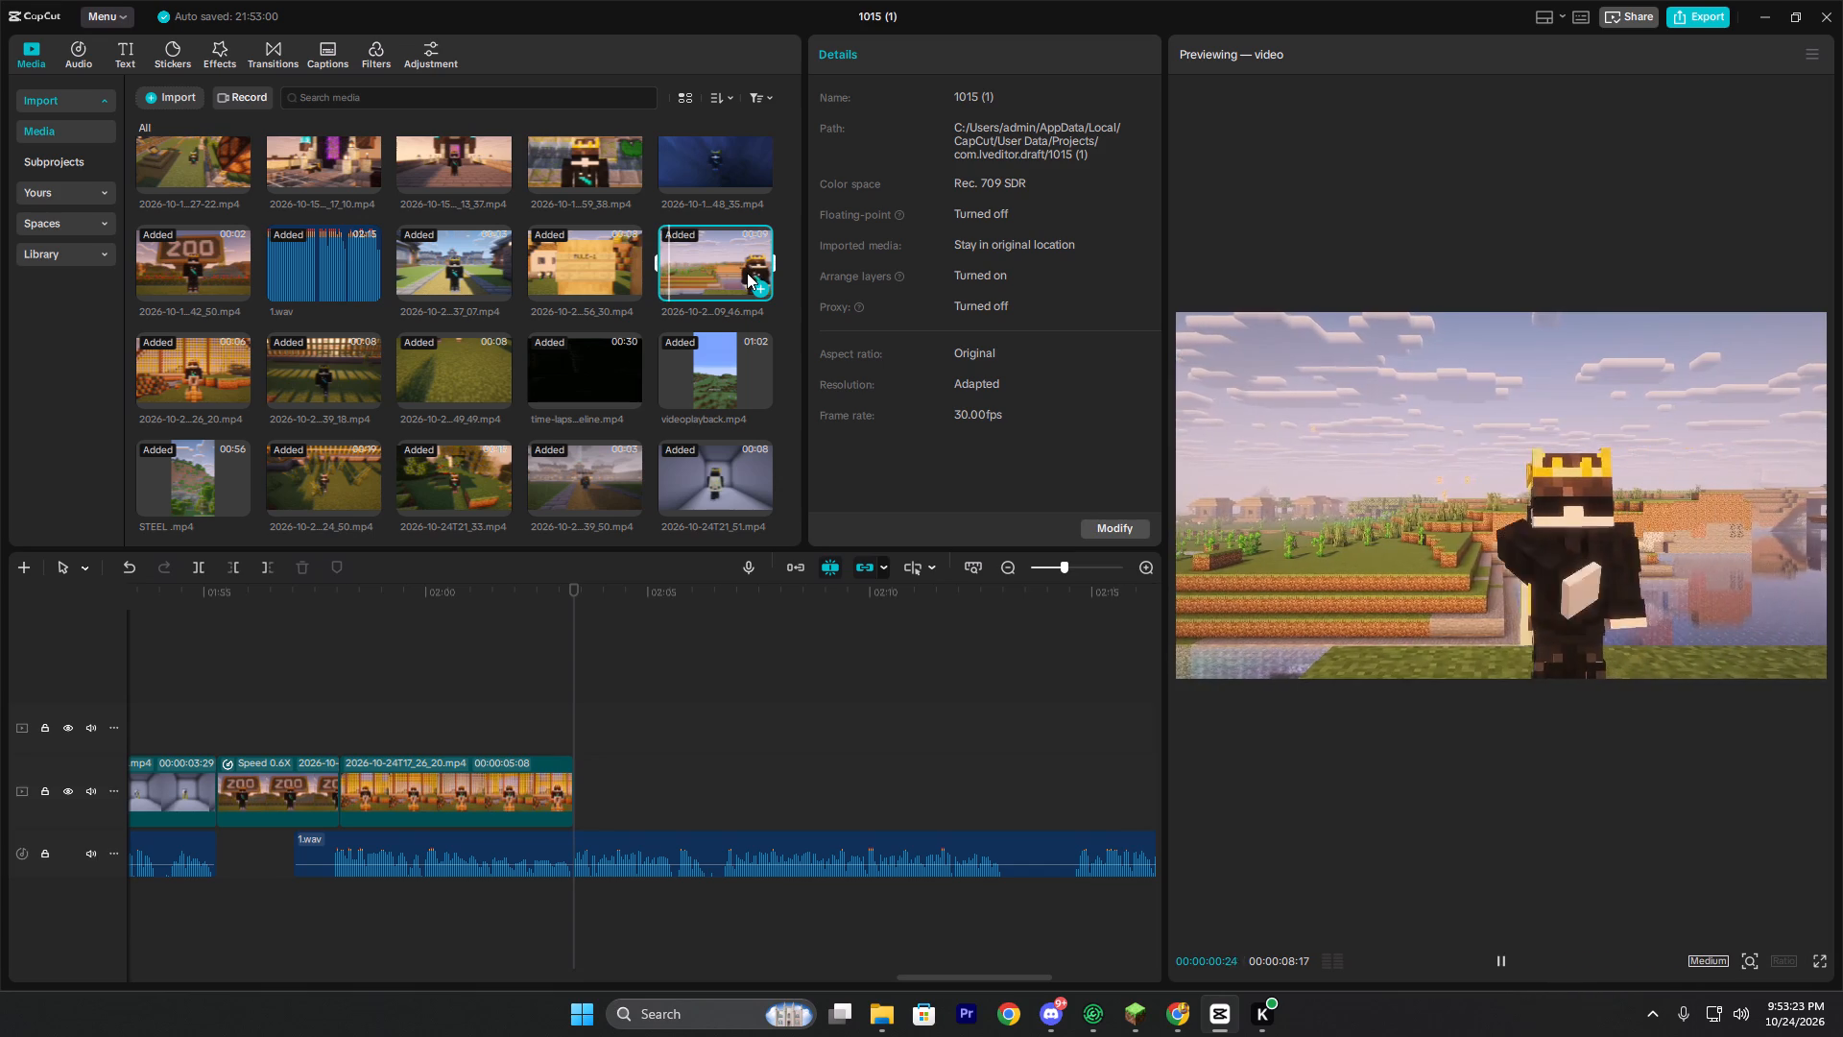
{"action": "left_click", "coordinate": [766, 283]}
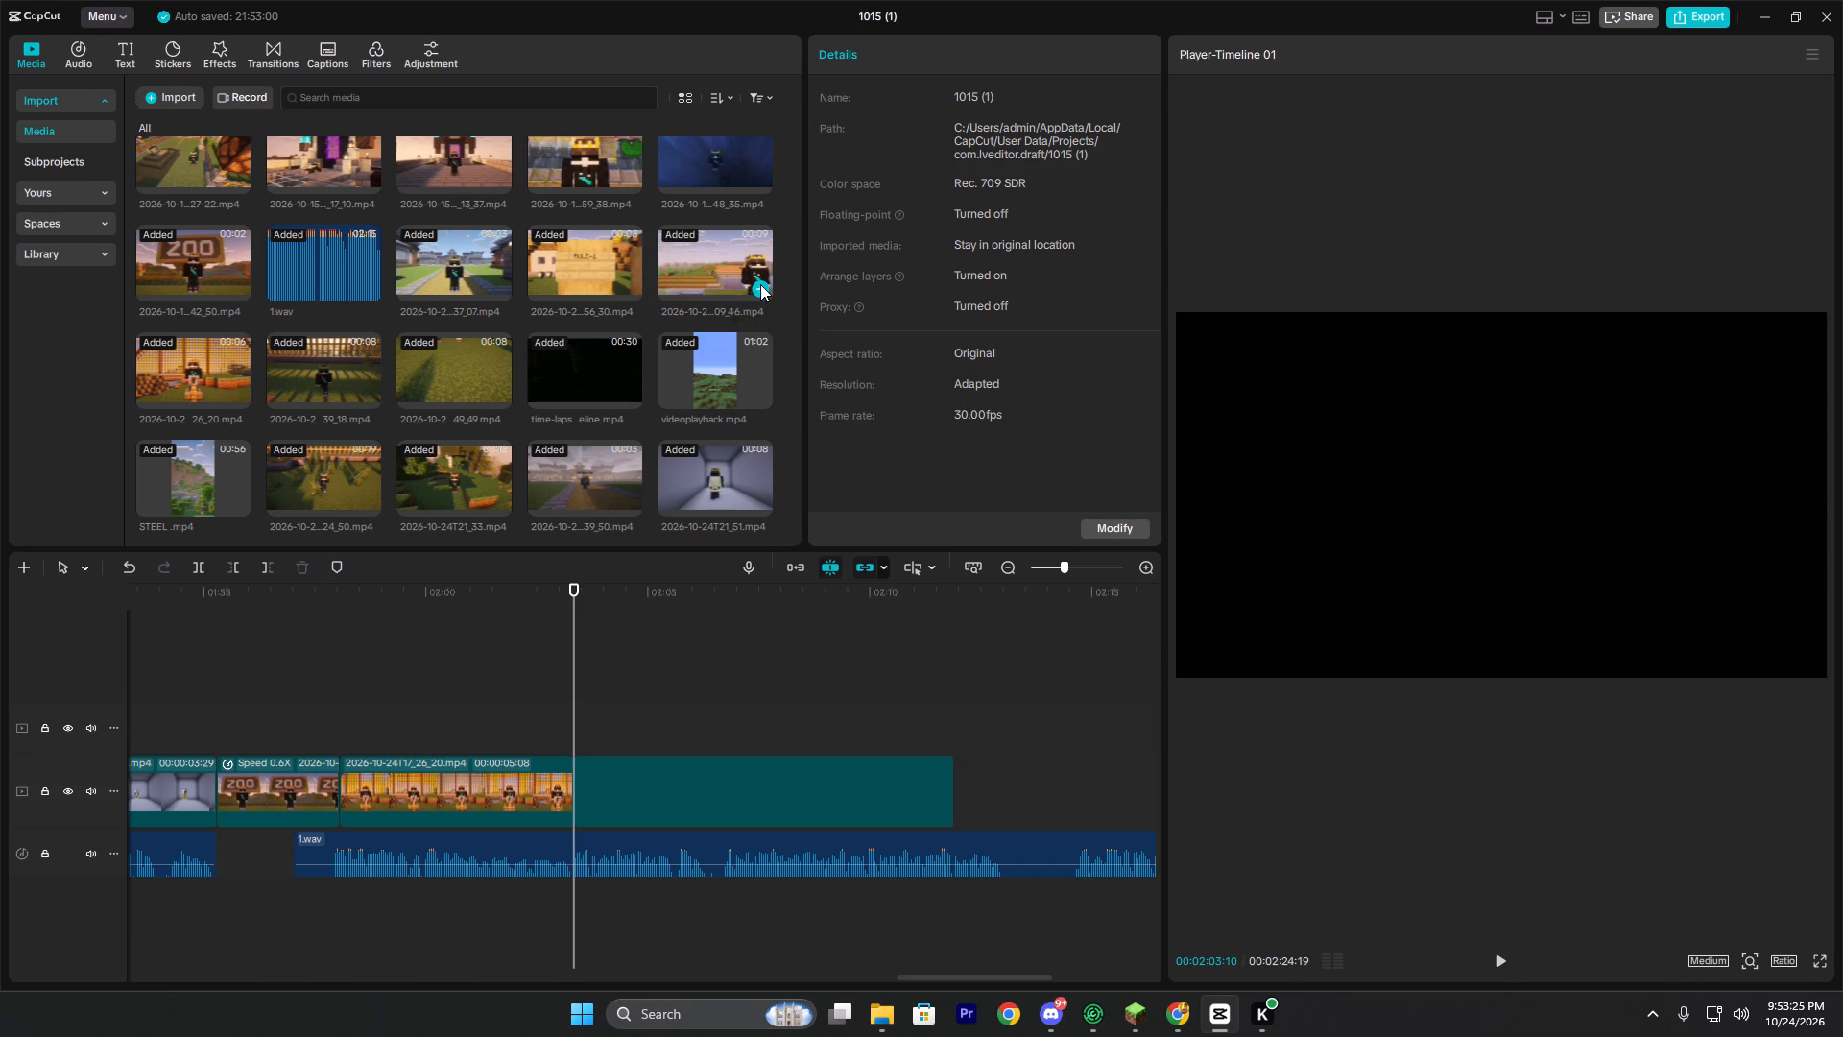
Play the lakeside clip against the voice-over and trim off everything after 00:02:06:15.
{"action": "left_click", "coordinate": [575, 706]}
{"action": "key", "text": "space"}
{"action": "key", "text": "space"}
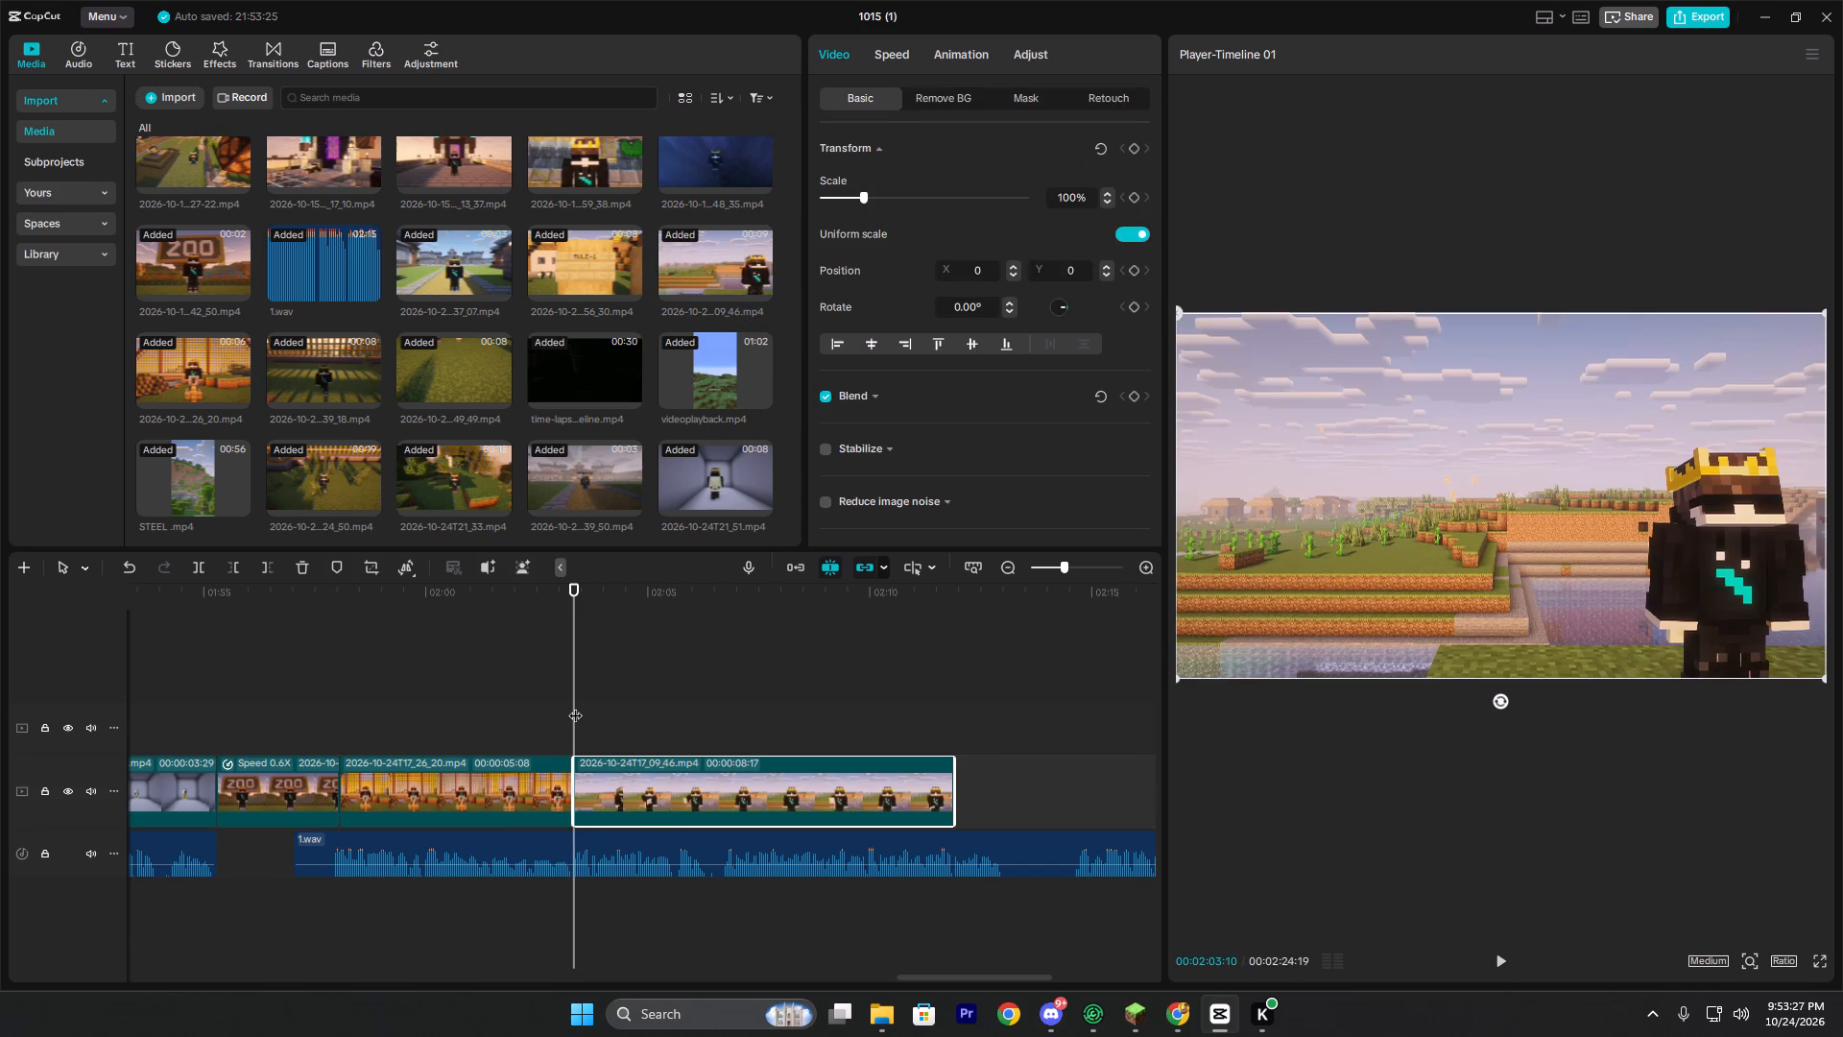
{"action": "left_click", "coordinate": [575, 706]}
{"action": "key", "text": "space"}
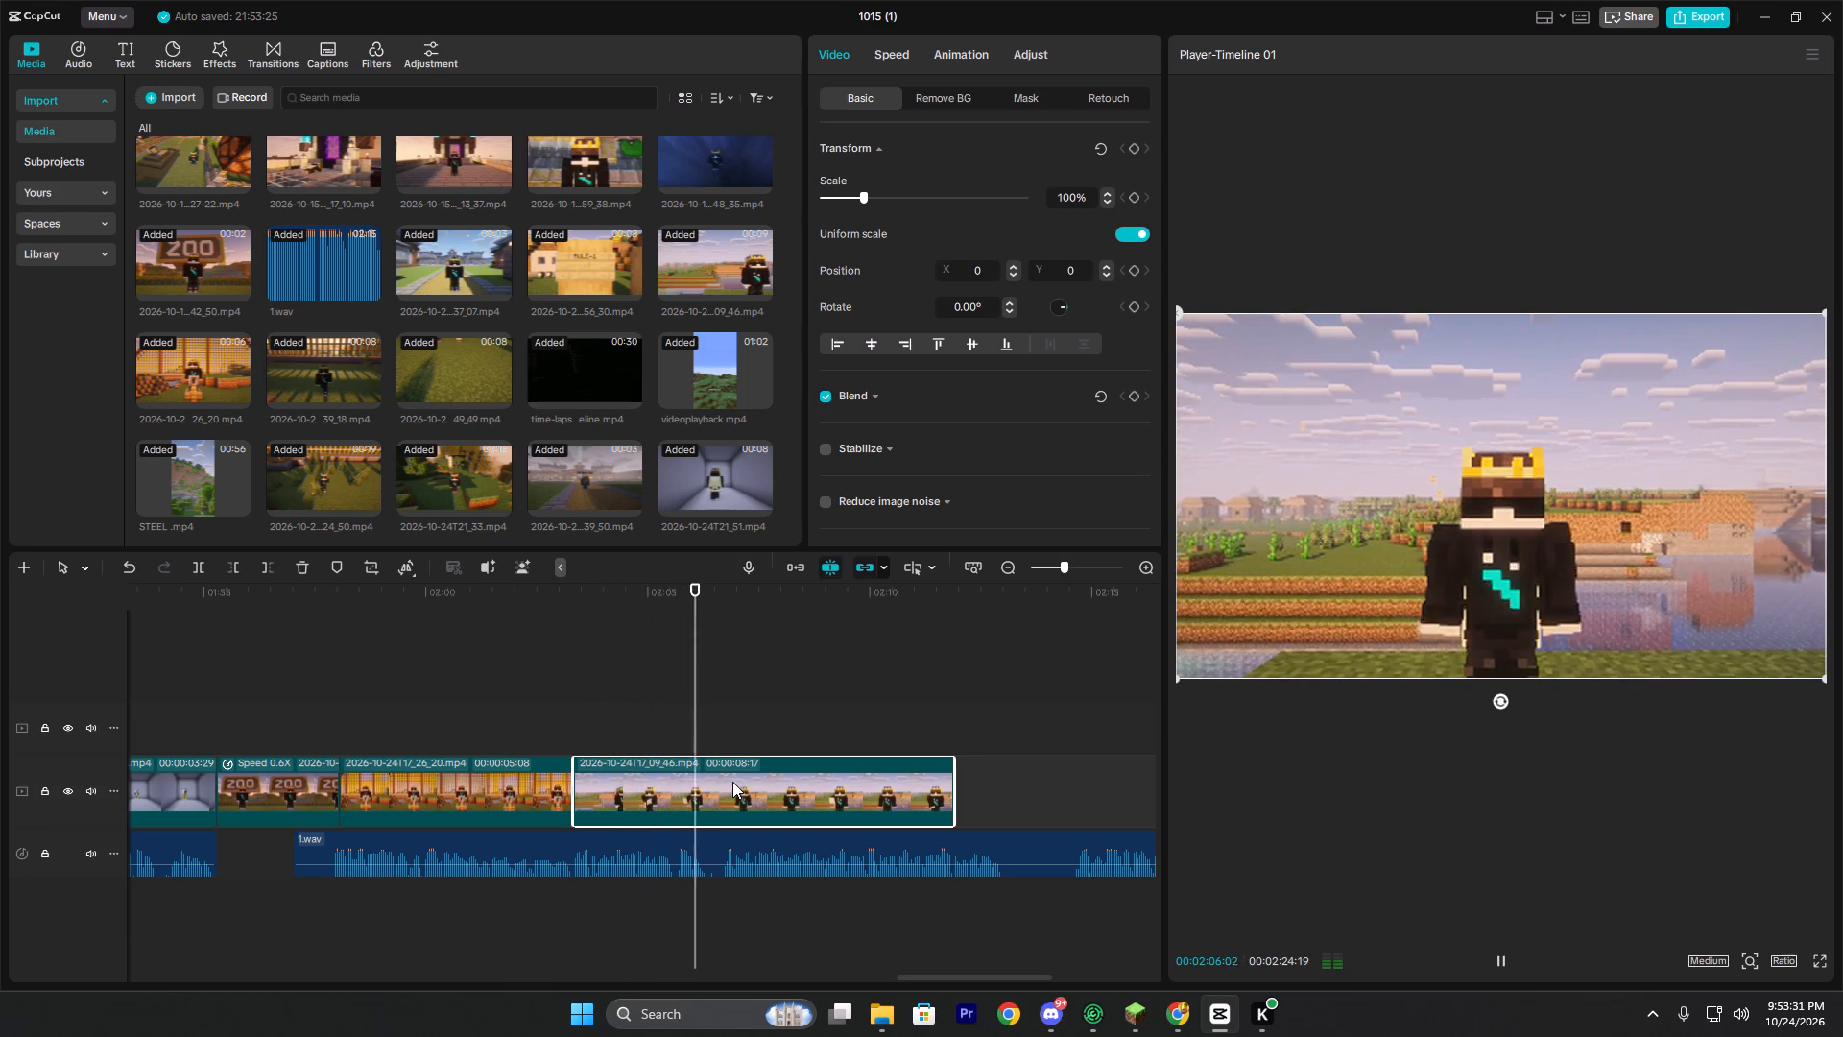
{"action": "key", "text": "space"}
{"action": "key", "text": "space"}
{"action": "key", "text": "space"}
{"action": "key", "text": "space"}
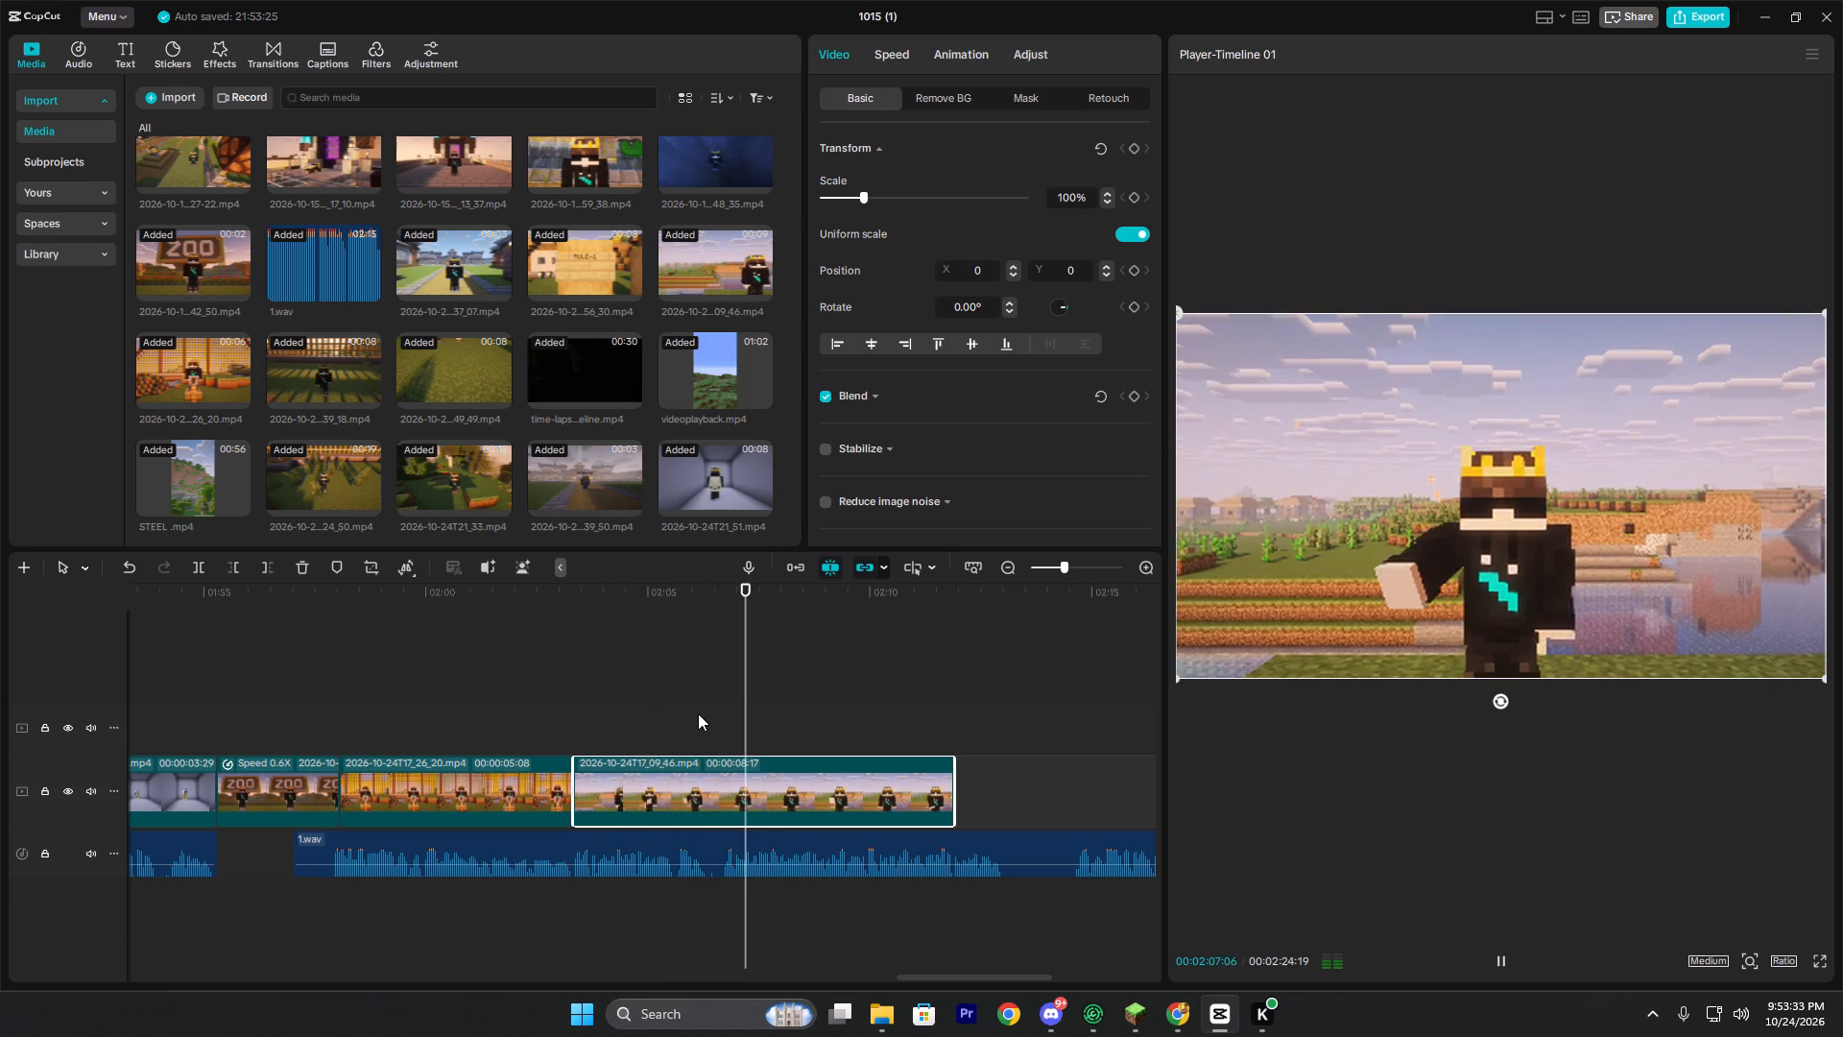
{"action": "left_click", "coordinate": [698, 713]}
{"action": "left_click_drag", "start_coordinate": [698, 713], "coordinate": [715, 713]}
{"action": "key", "text": "w"}
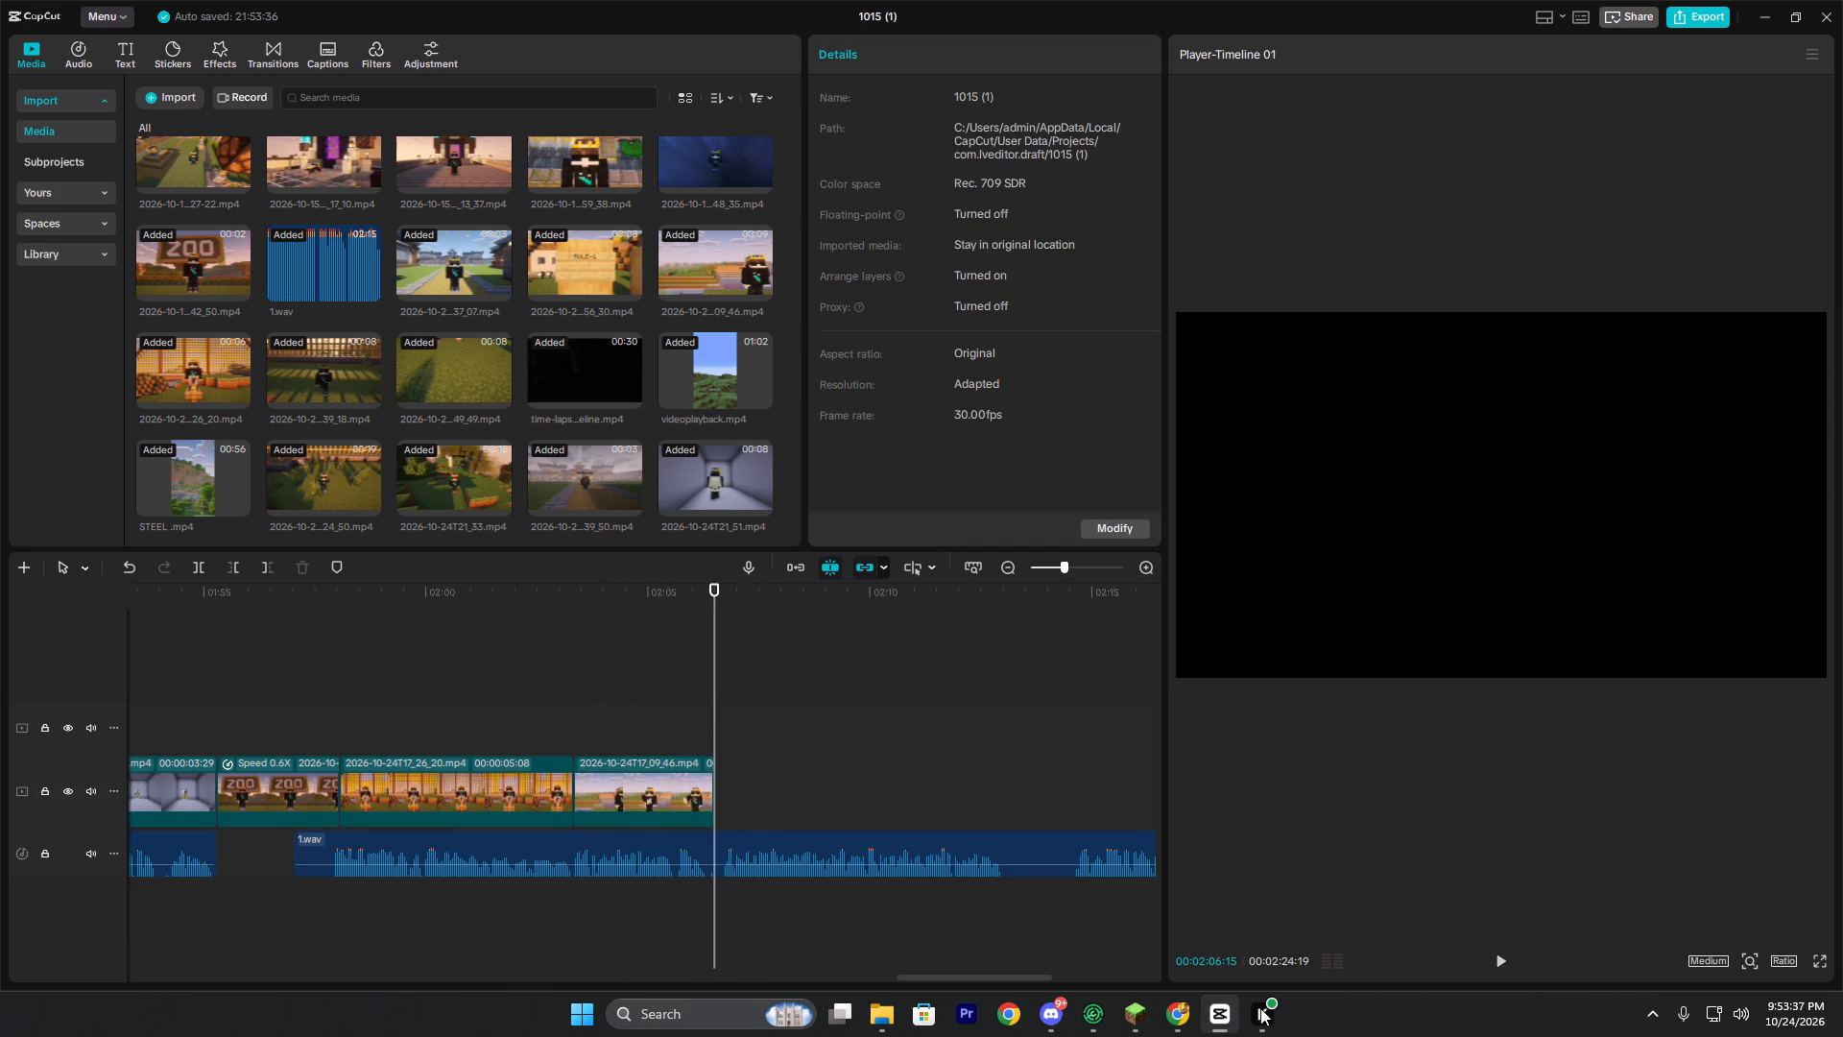
Play the voice-over from the trimmed lakeside clip's end to about 02:10 to hear which footage it needs.
{"action": "key", "text": "space"}
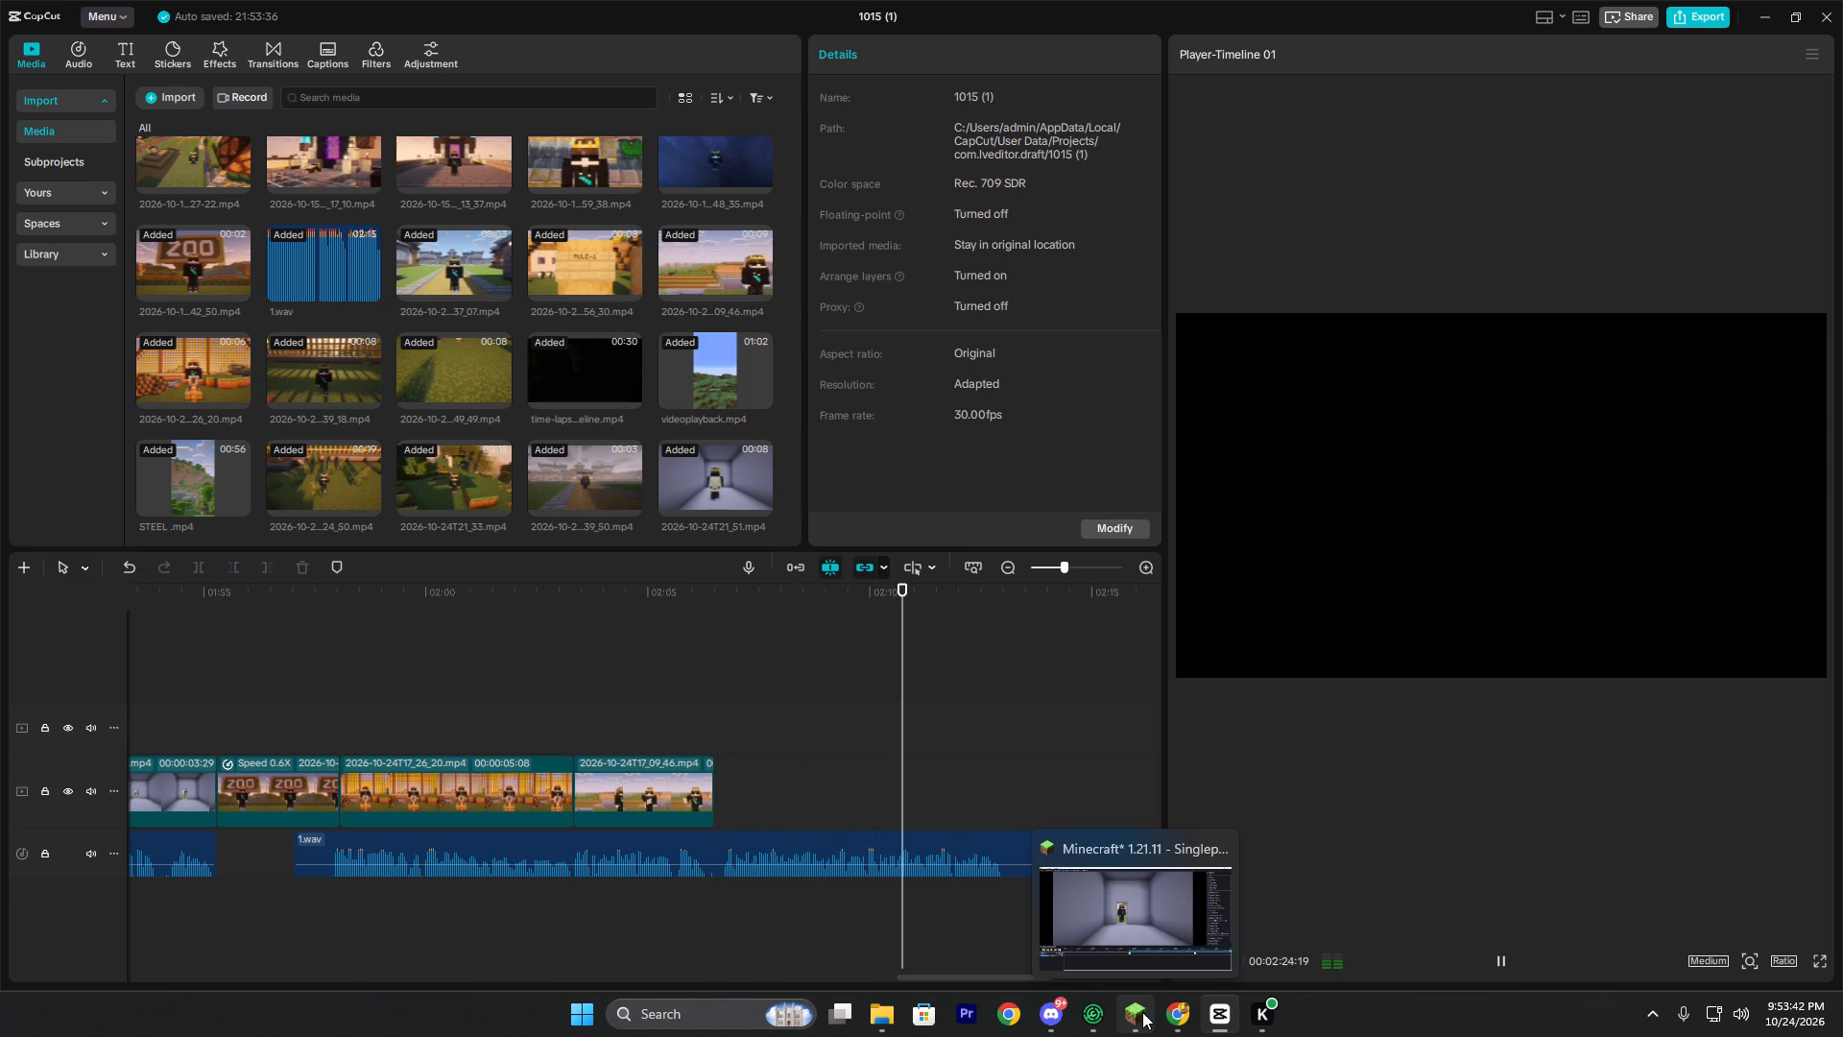
{"action": "key", "text": "space"}
Switch to Minecraft, leave the open replay and open the singleplayer world Techno Gamerz 20M SW.
{"action": "left_click", "coordinate": [1142, 1012]}
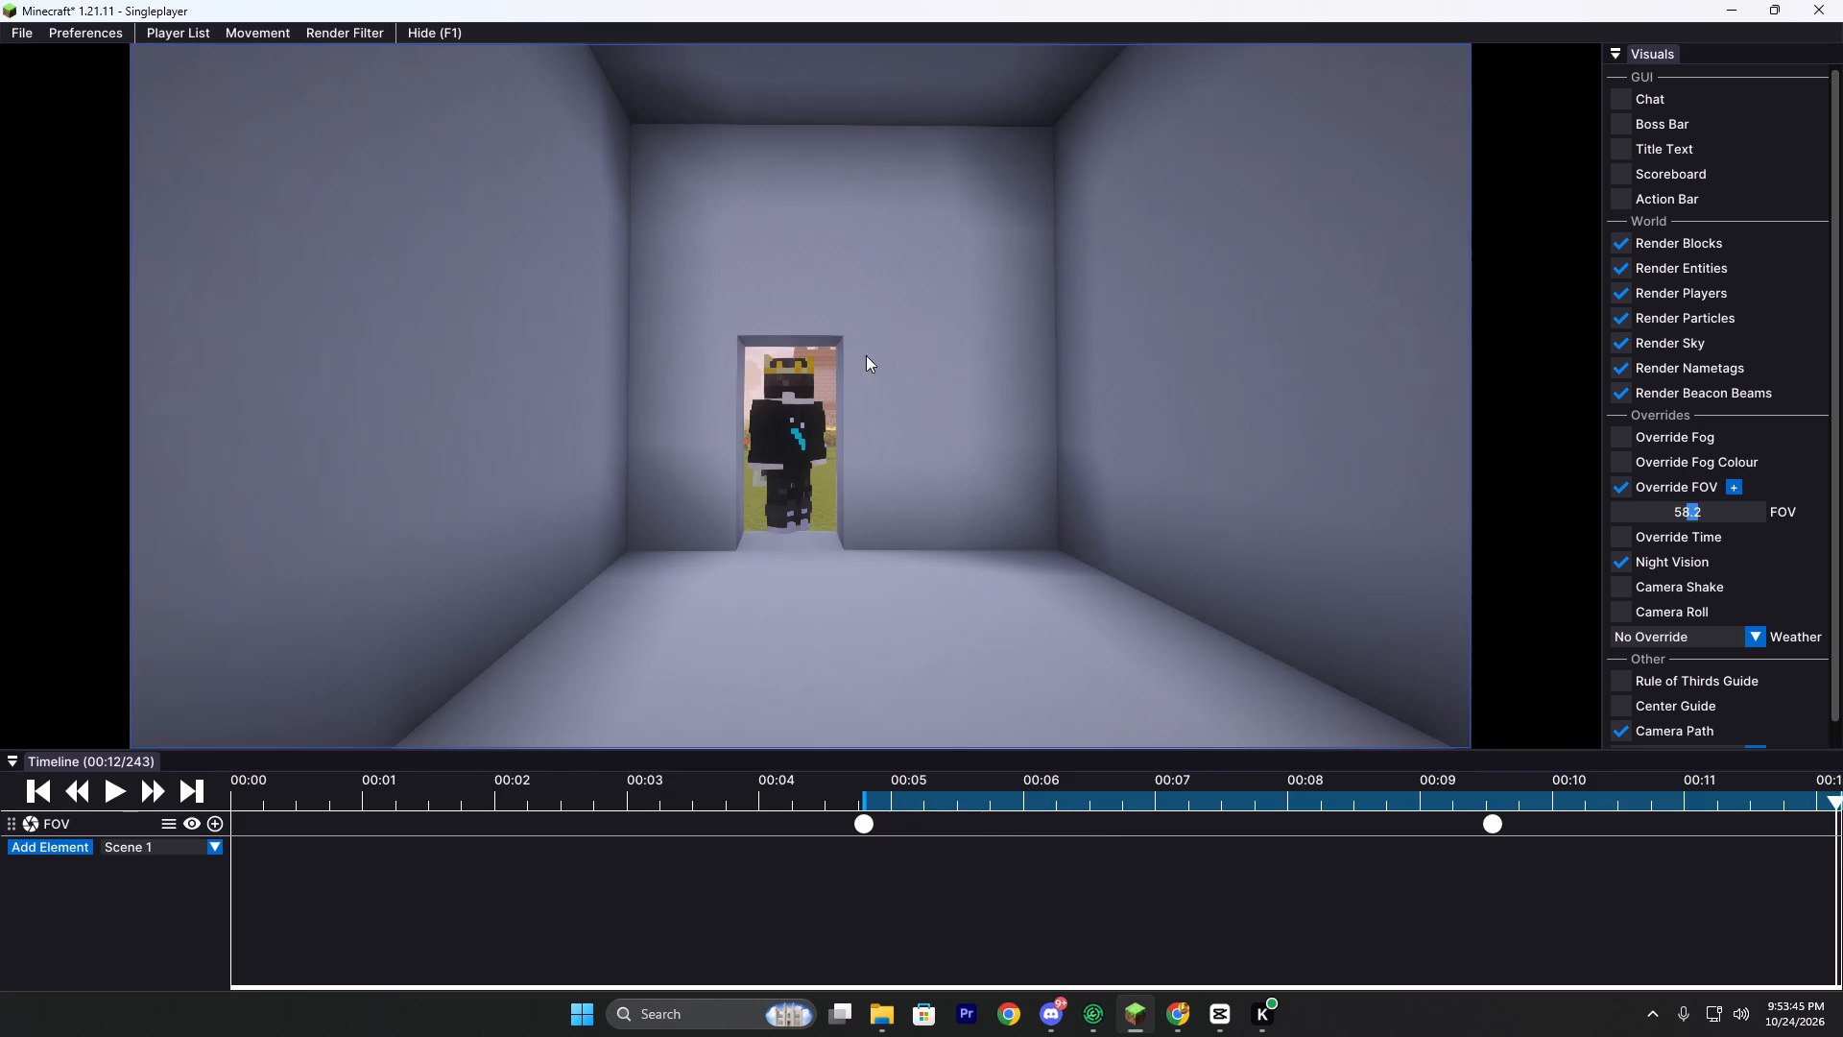
{"action": "key", "text": "Escape"}
{"action": "left_click", "coordinate": [832, 565]}
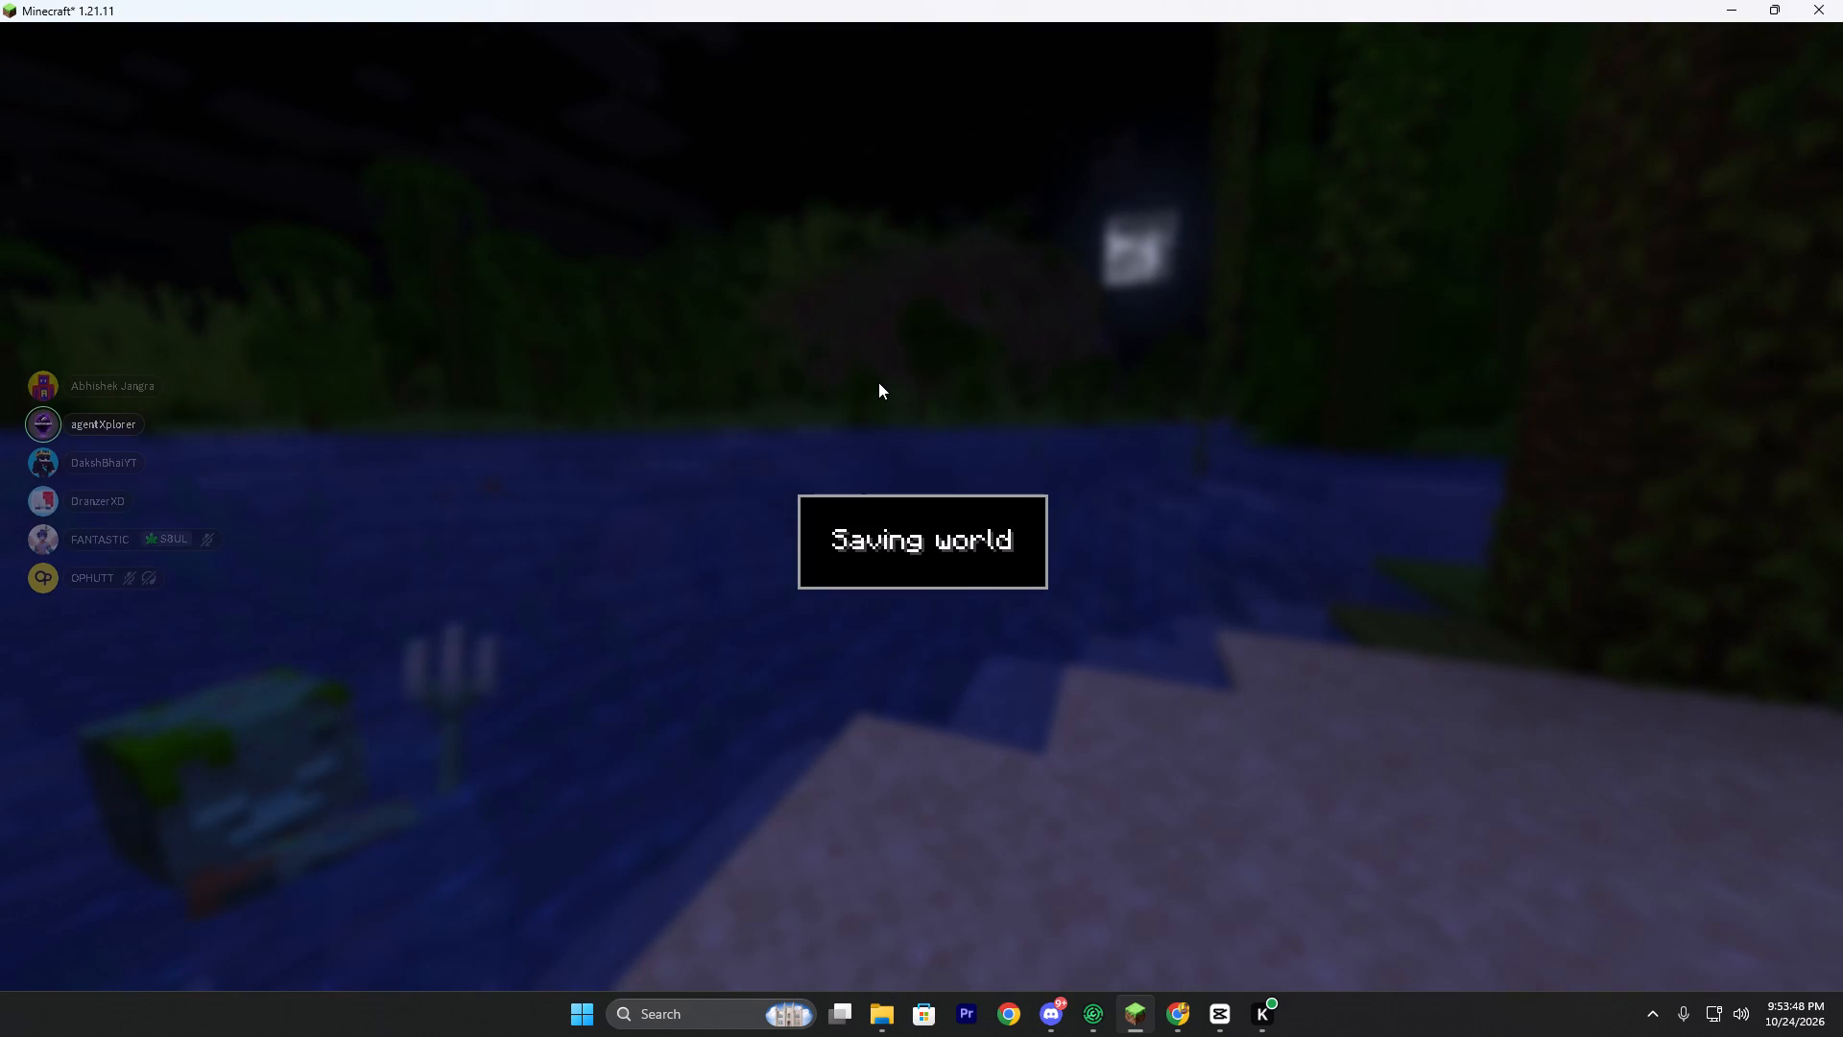
{"action": "left_click", "coordinate": [919, 394]}
{"action": "left_click", "coordinate": [591, 238]}
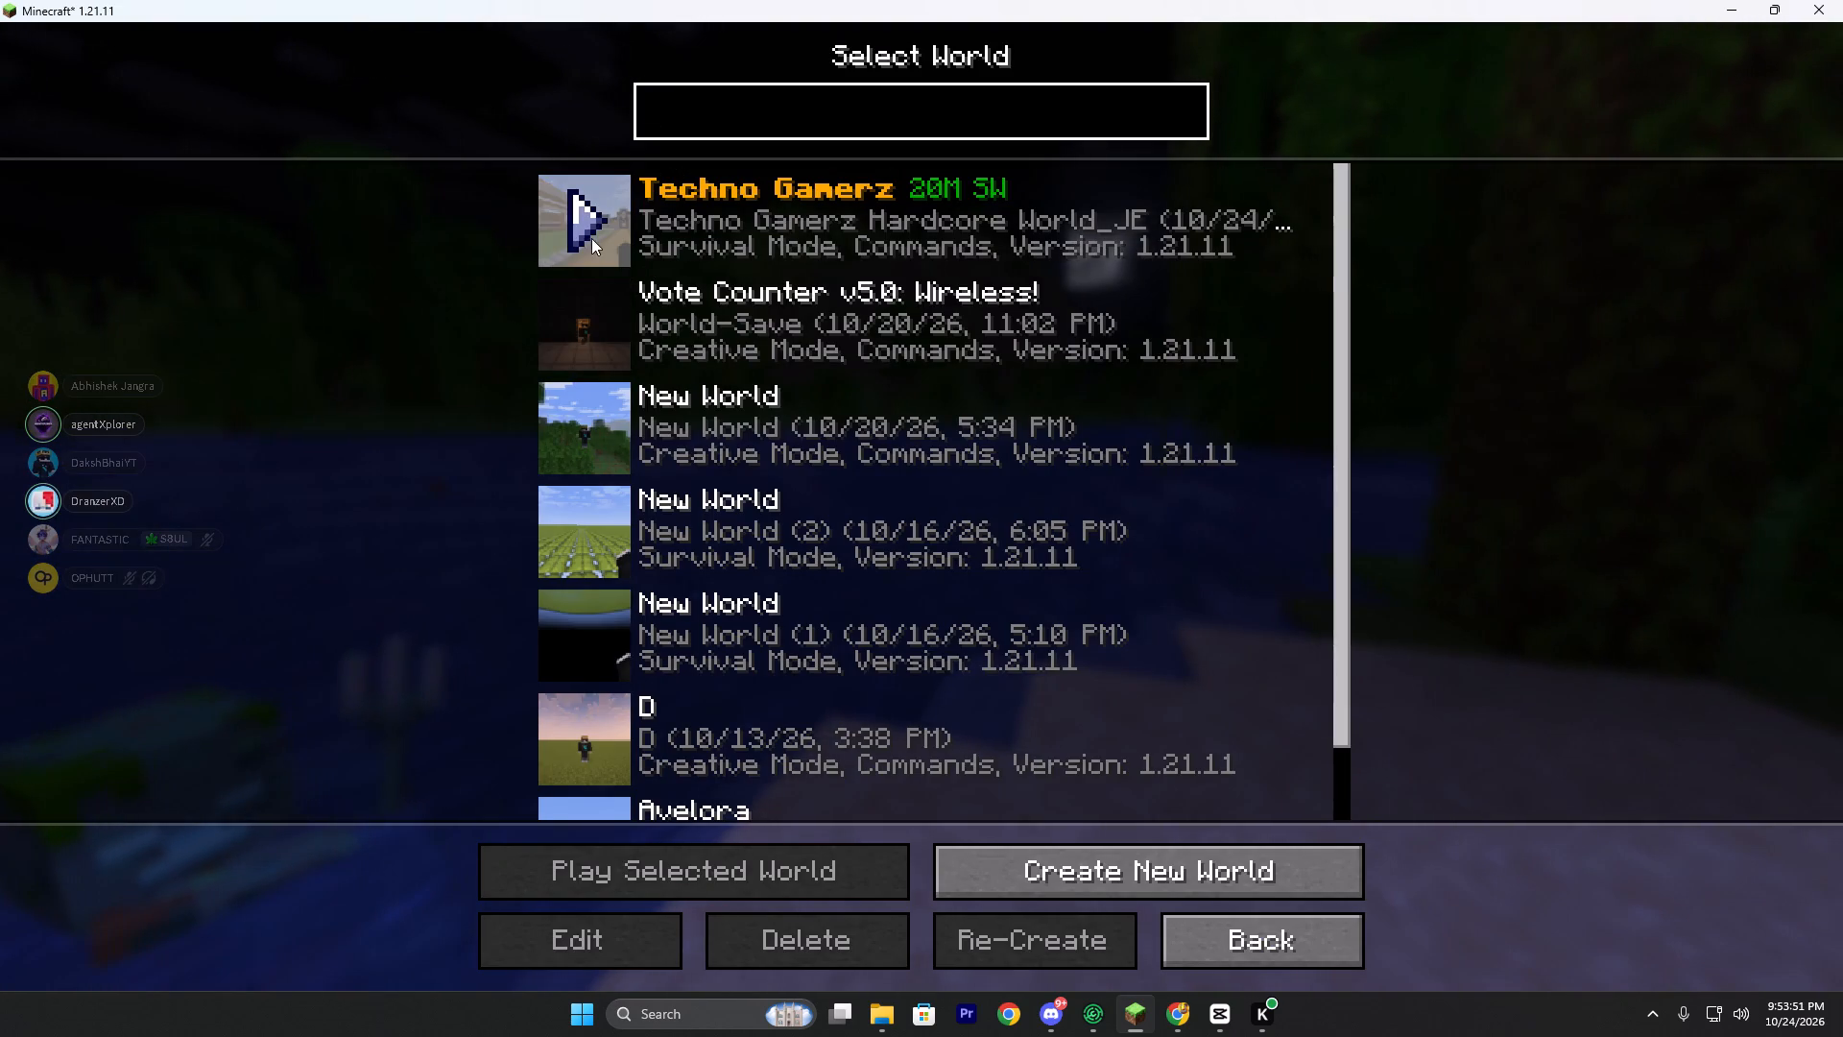
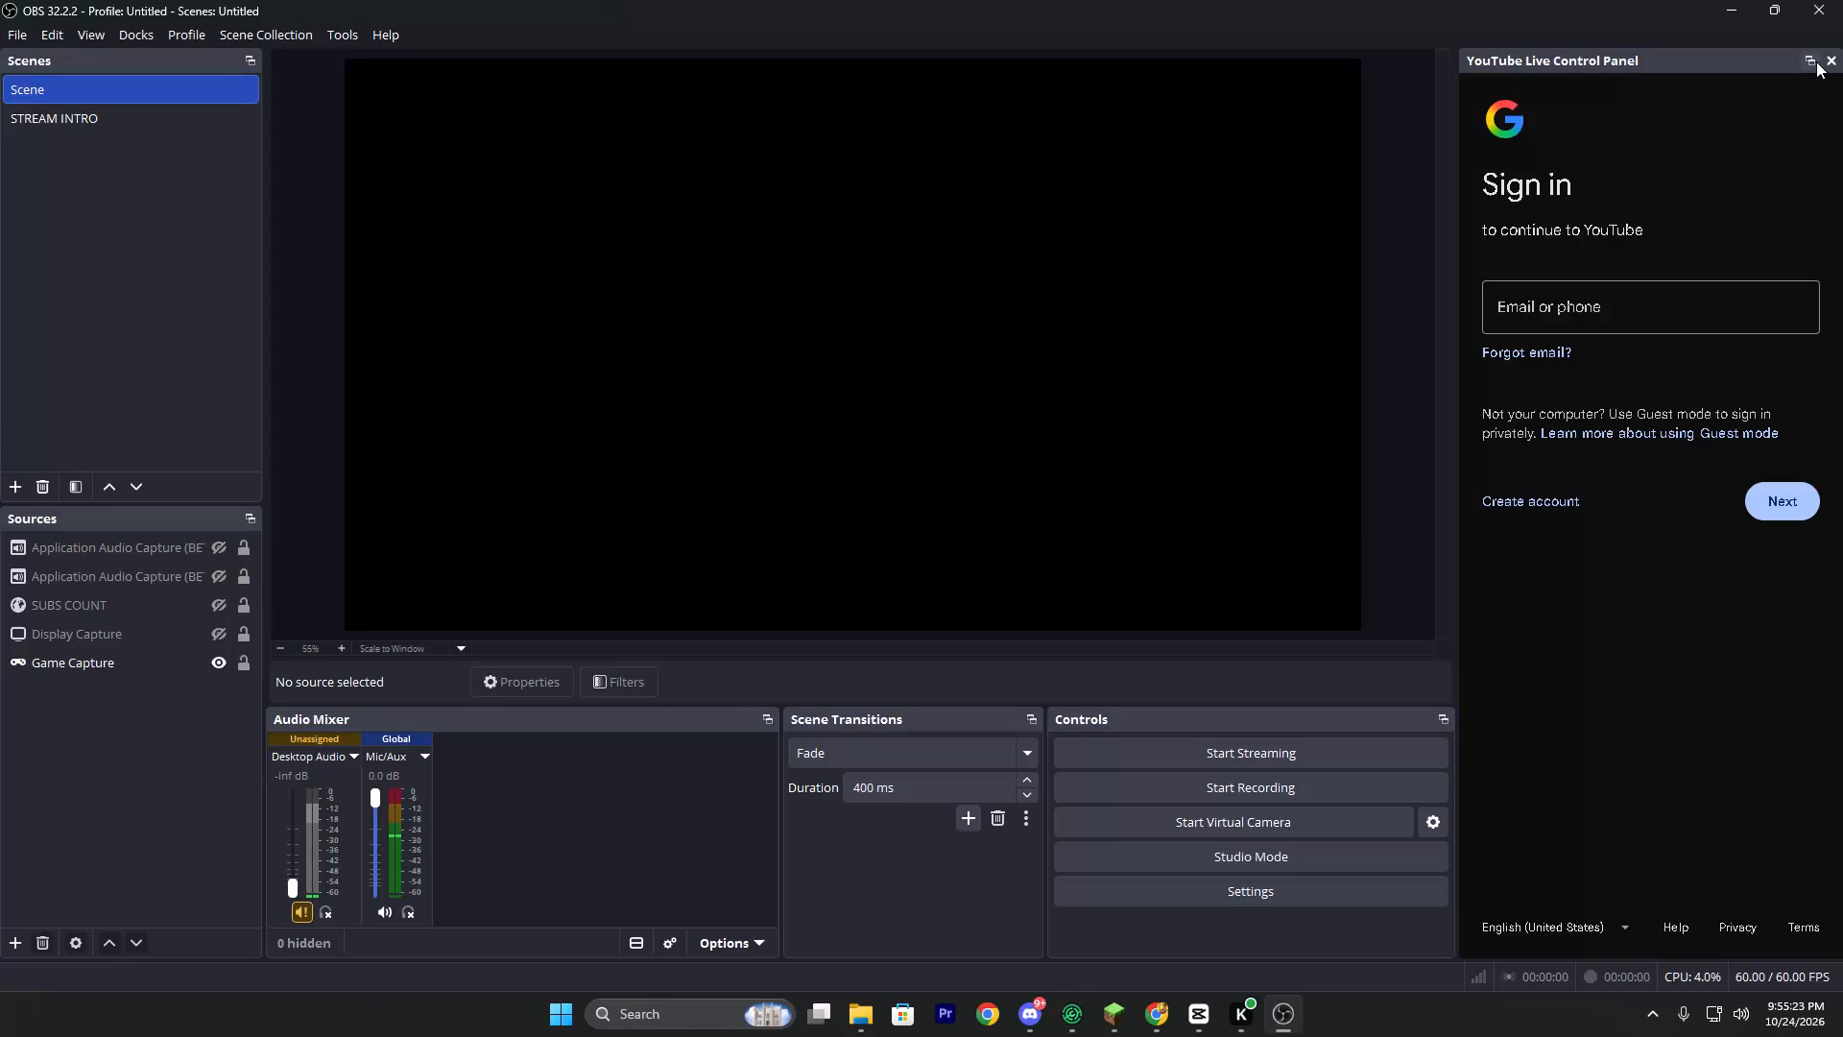
Close the YouTube Live Control Panel dock.
{"action": "left_click", "coordinate": [1836, 61]}
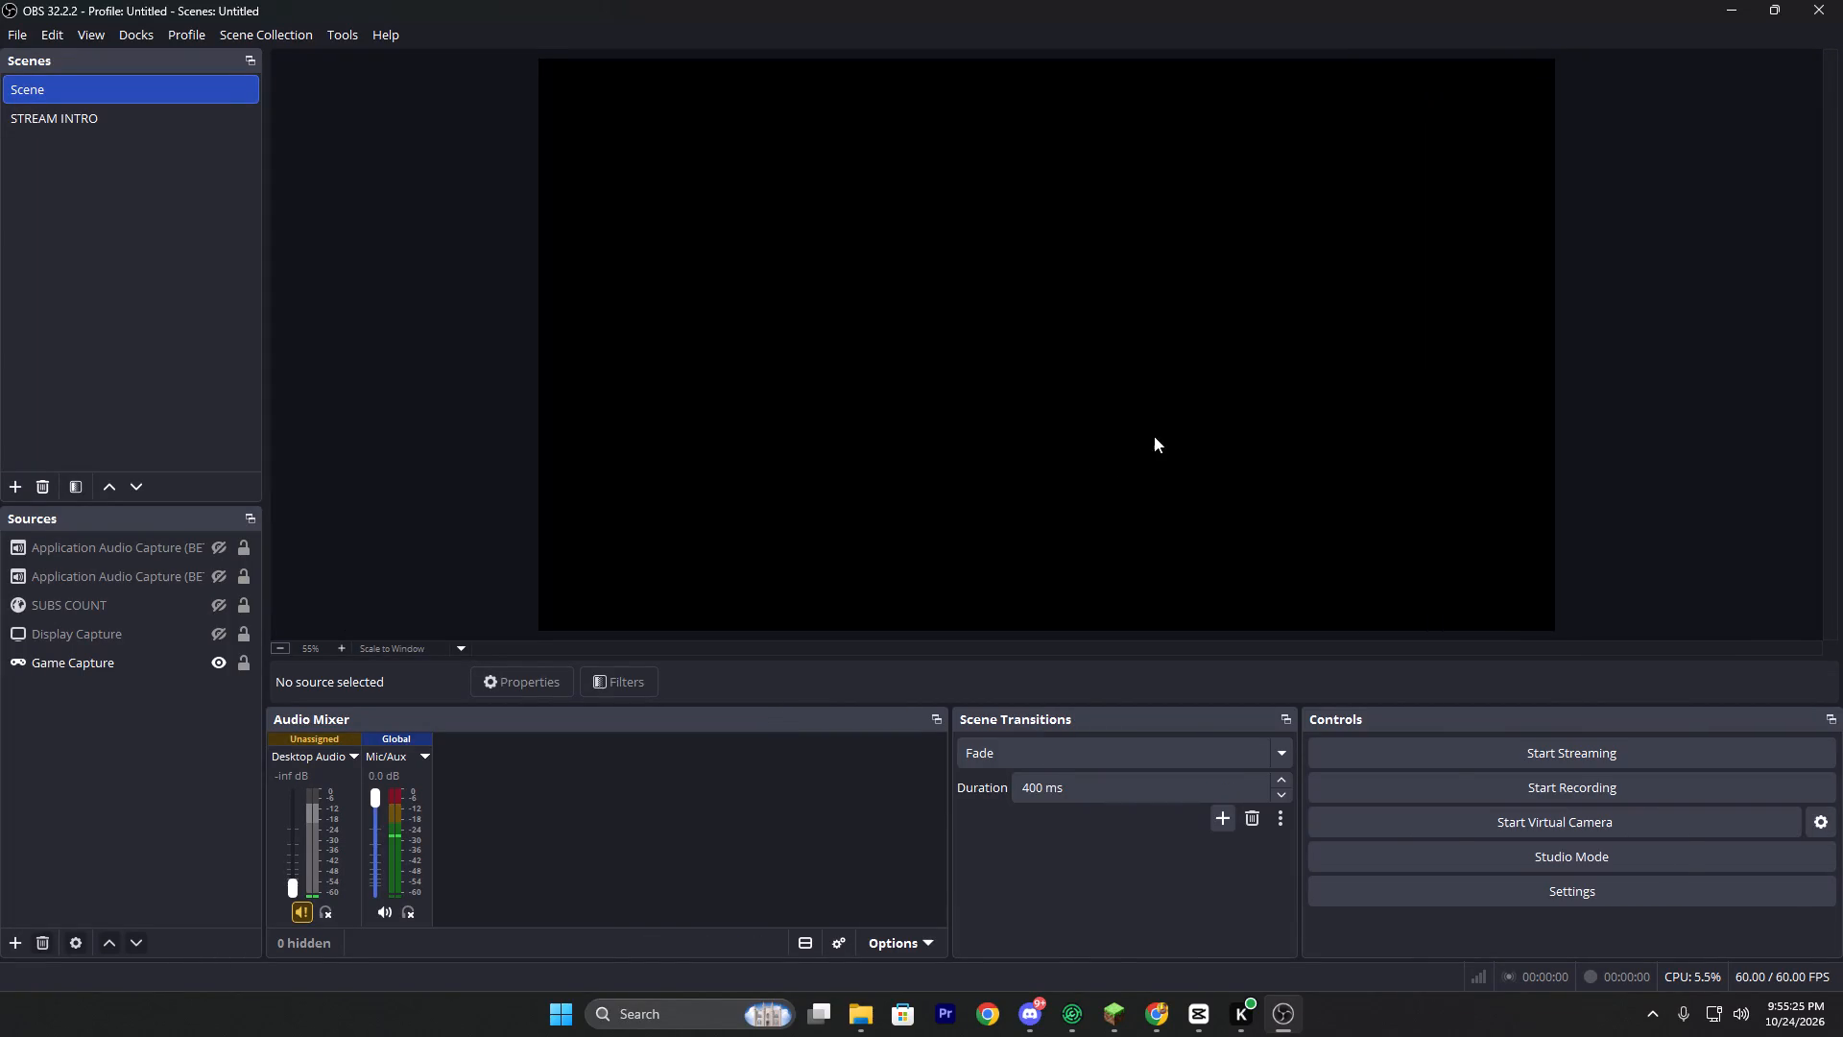
Select the Game Capture source, then switch to Minecraft, resume the world to look around the character and pause it again.
{"action": "left_click", "coordinate": [72, 663]}
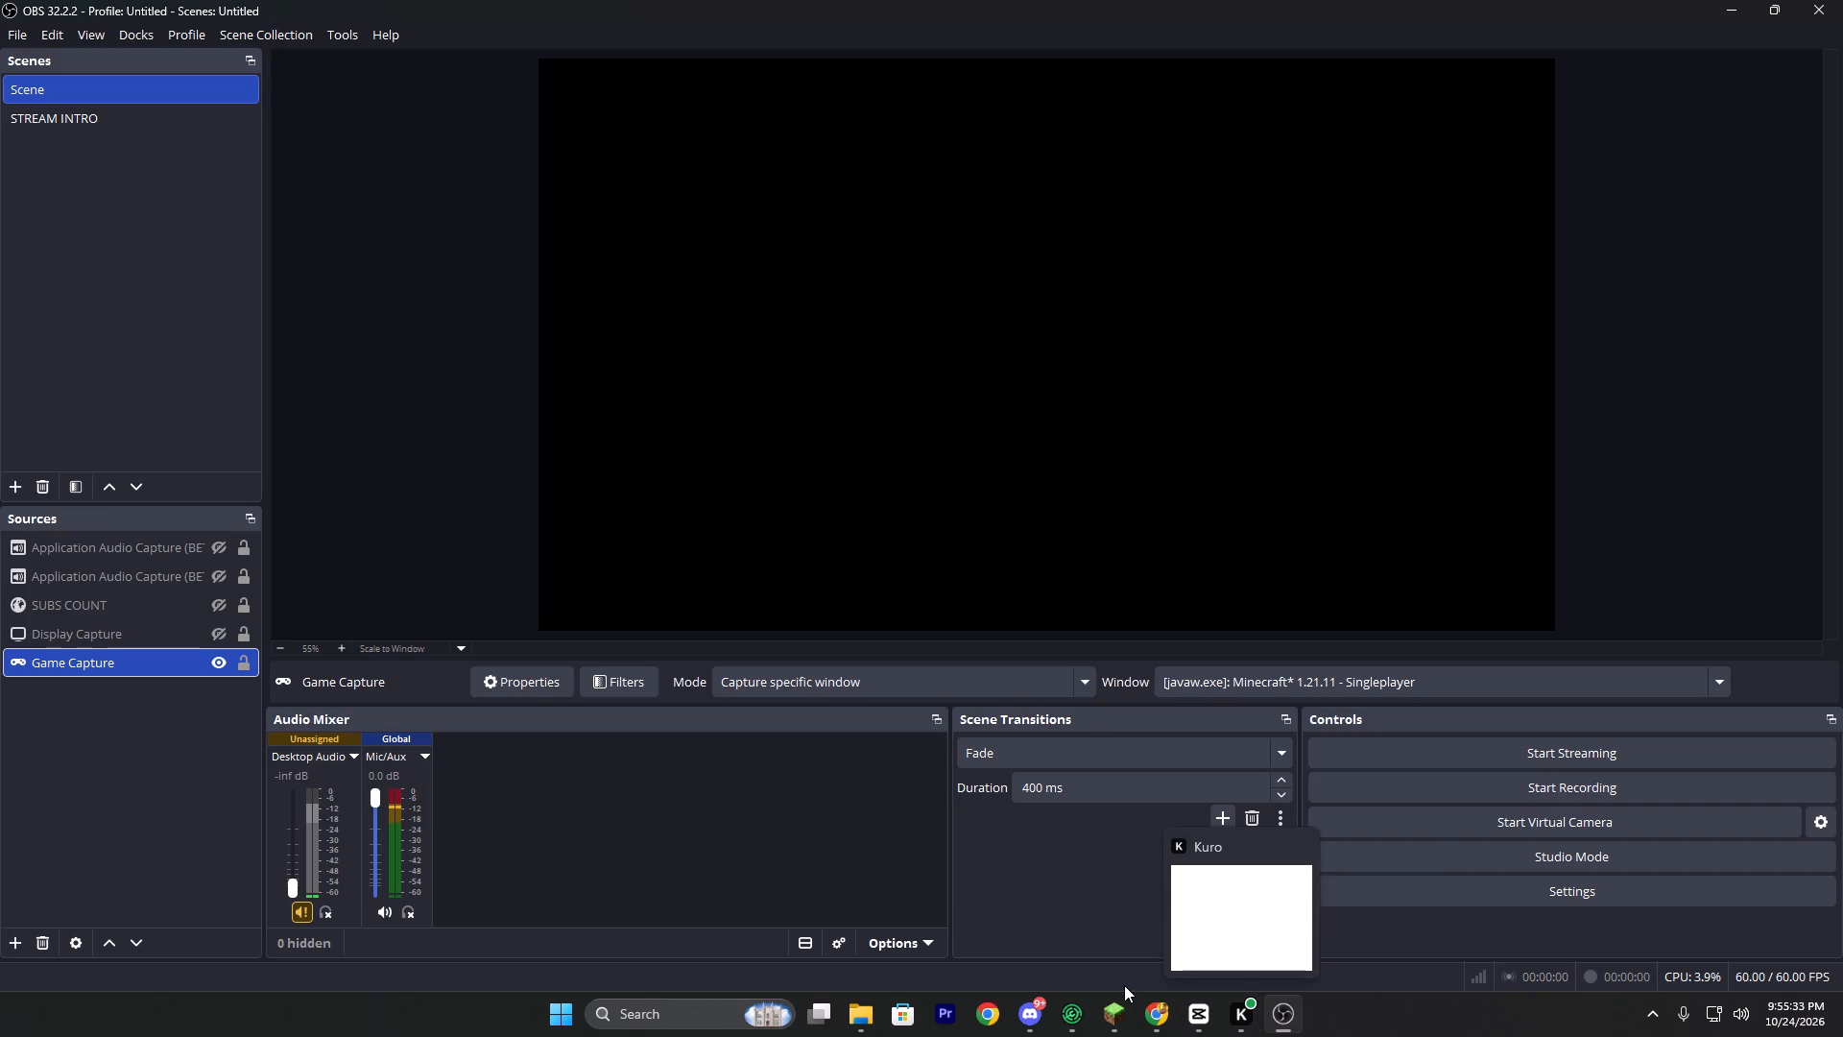
{"action": "key", "text": "super+g"}
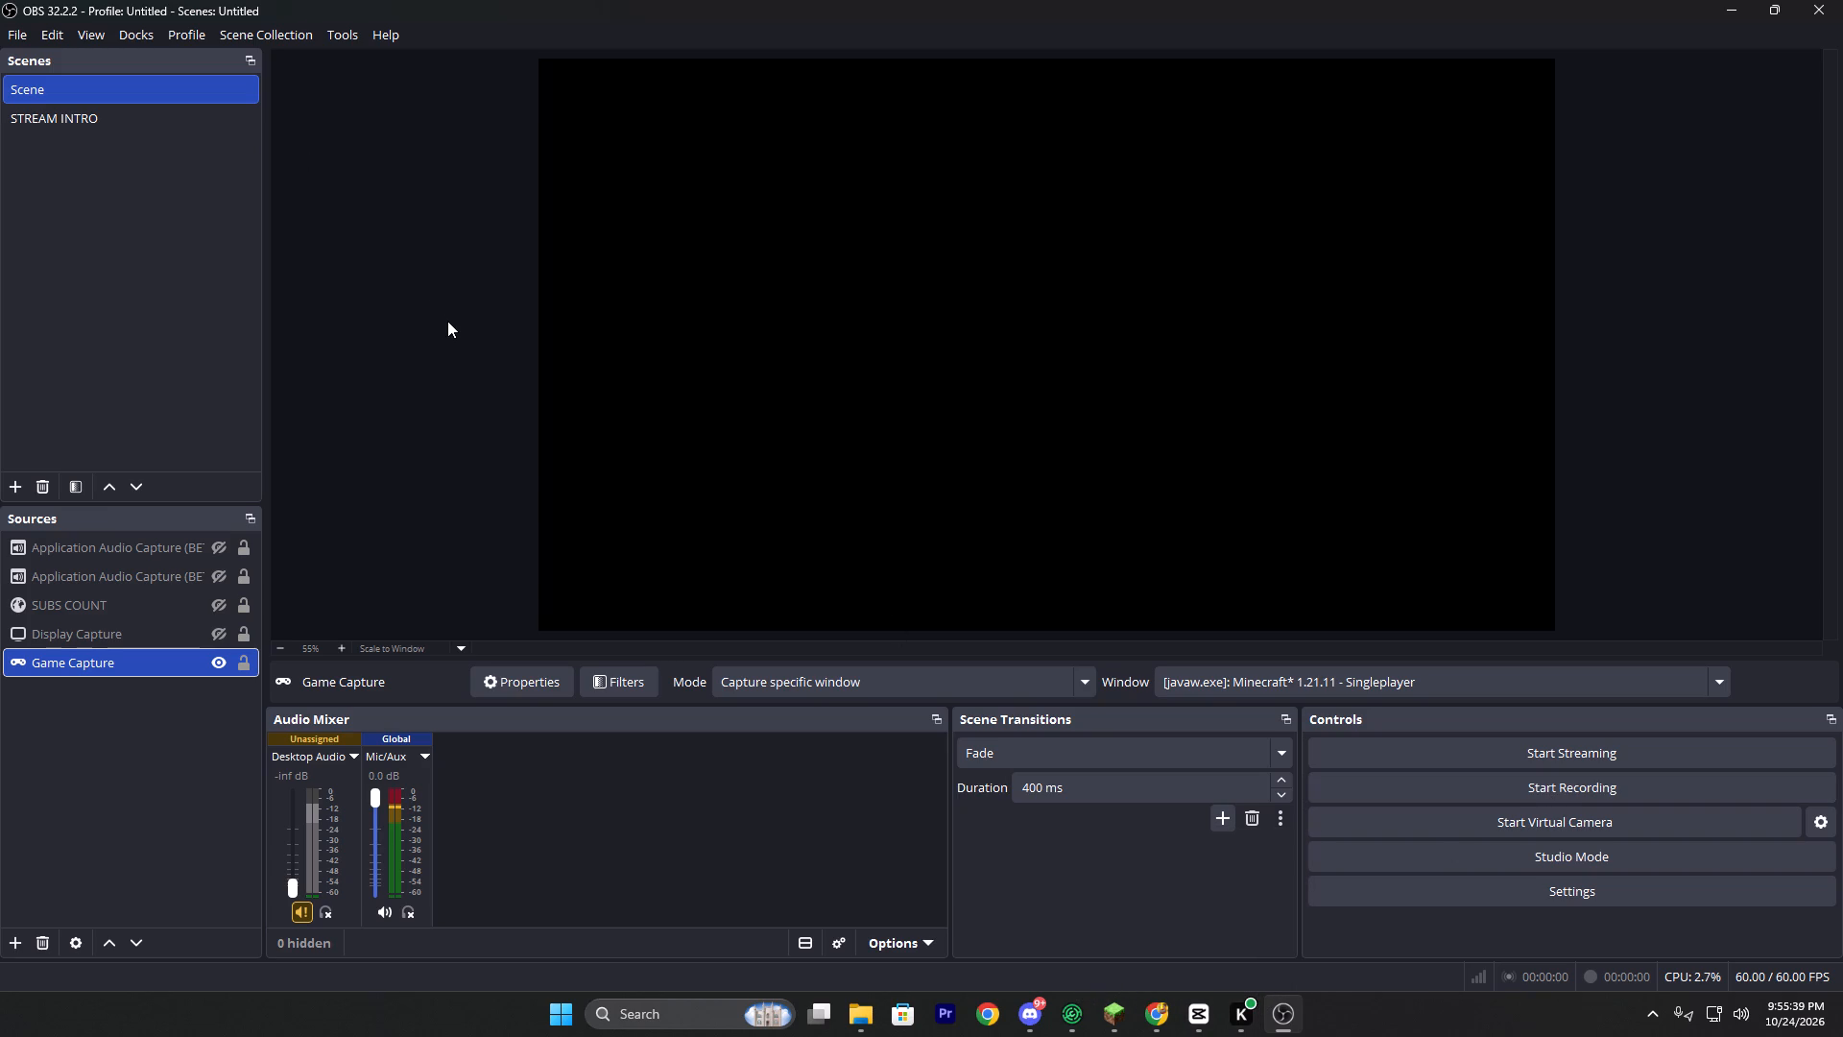
{"action": "left_click", "coordinate": [720, 153]}
{"action": "left_click", "coordinate": [1120, 1011]}
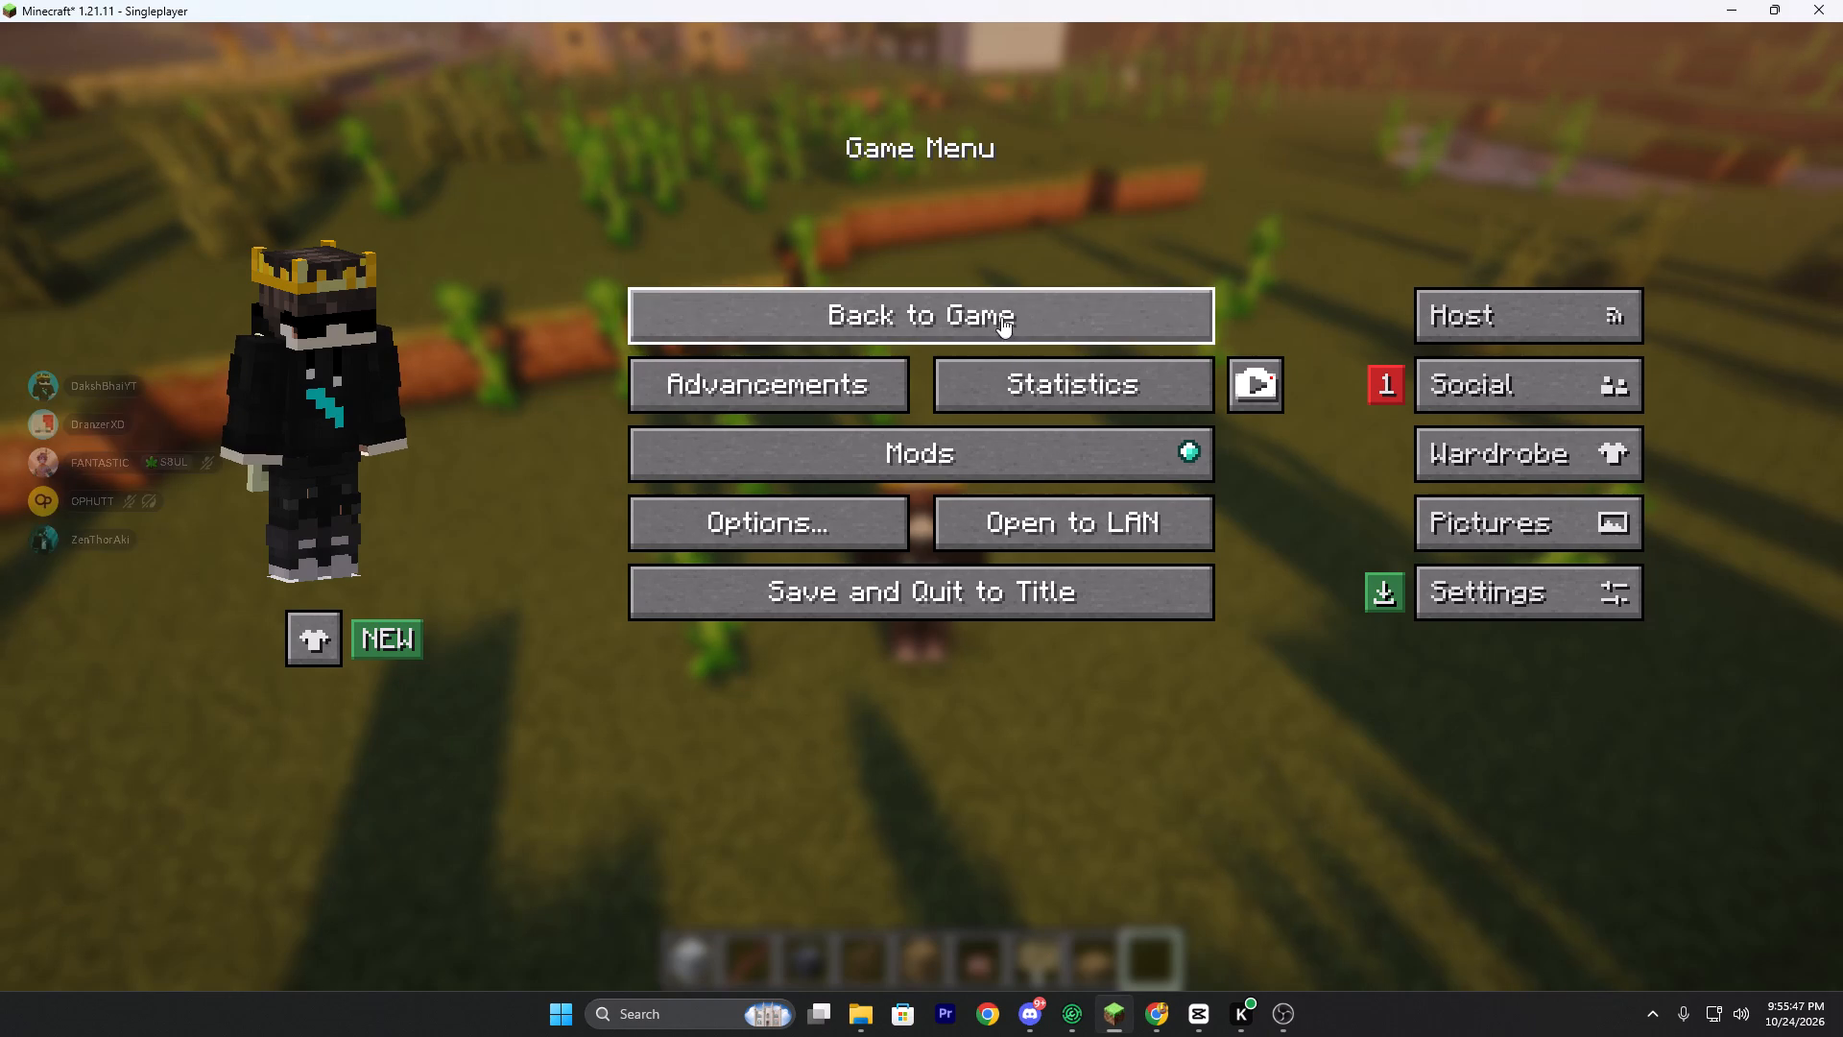
{"action": "left_click_drag", "start_coordinate": [1001, 317], "coordinate": [921, 506]}
{"action": "left_click_drag", "start_coordinate": [943, 522], "coordinate": [875, 495]}
{"action": "left_click_drag", "start_coordinate": [1065, 467], "coordinate": [909, 511]}
{"action": "left_click_drag", "start_coordinate": [859, 518], "coordinate": [972, 505]}
{"action": "key", "text": "Escape"}
Switch back to OBS and start recording the Minecraft game capture.
{"action": "left_click", "coordinate": [1274, 1002]}
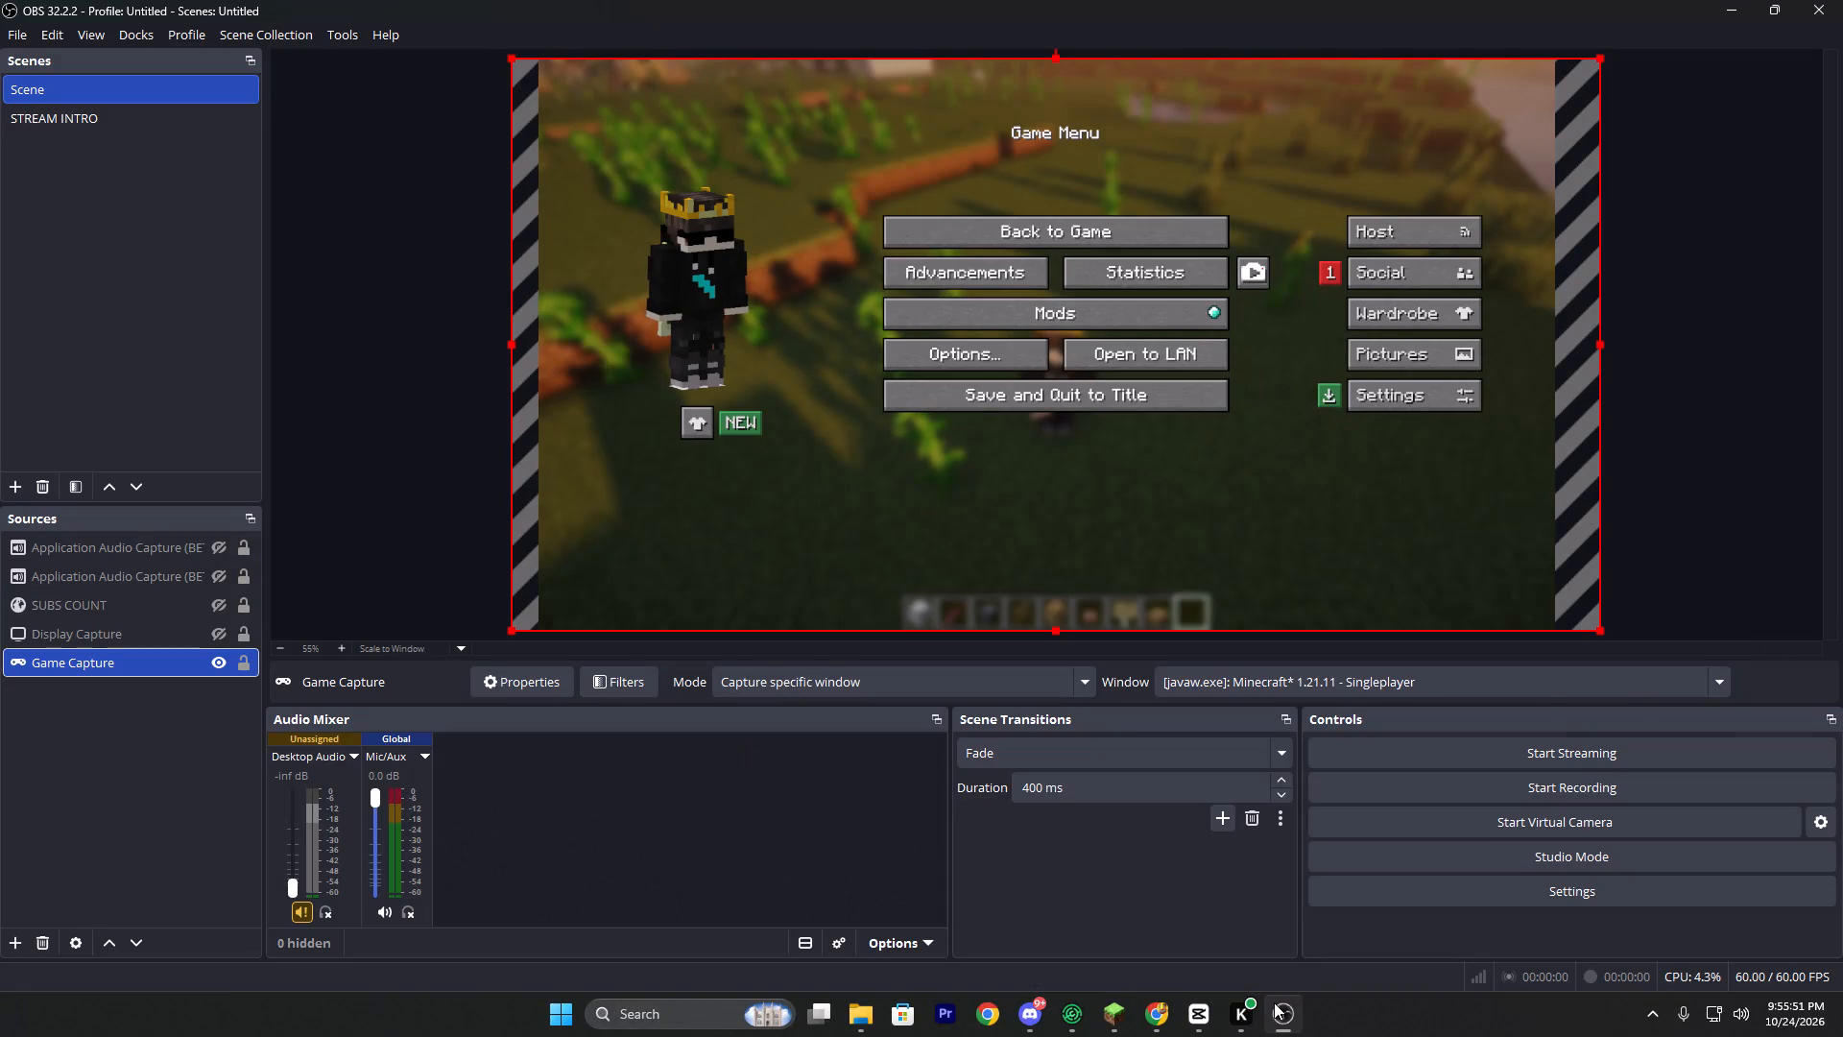
{"action": "left_click", "coordinate": [1520, 785]}
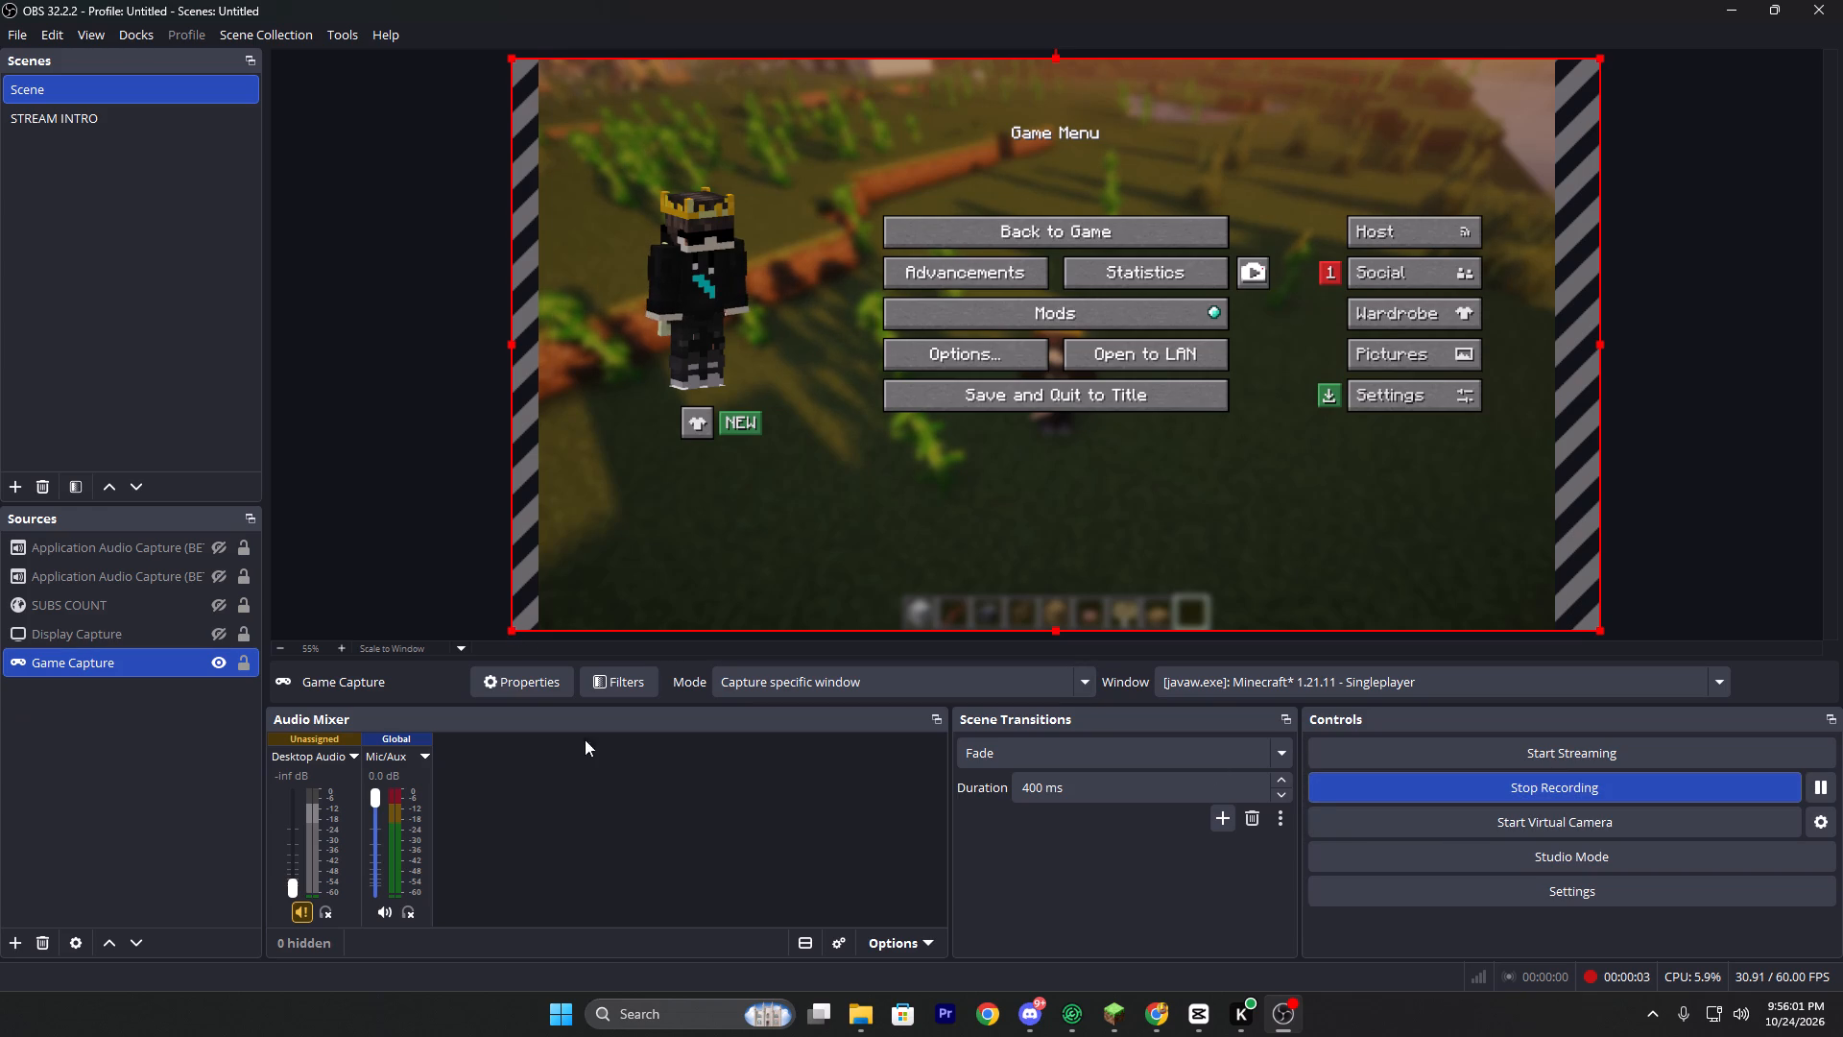
Make the Display Capture source visible in the scene.
{"action": "left_click", "coordinate": [220, 635]}
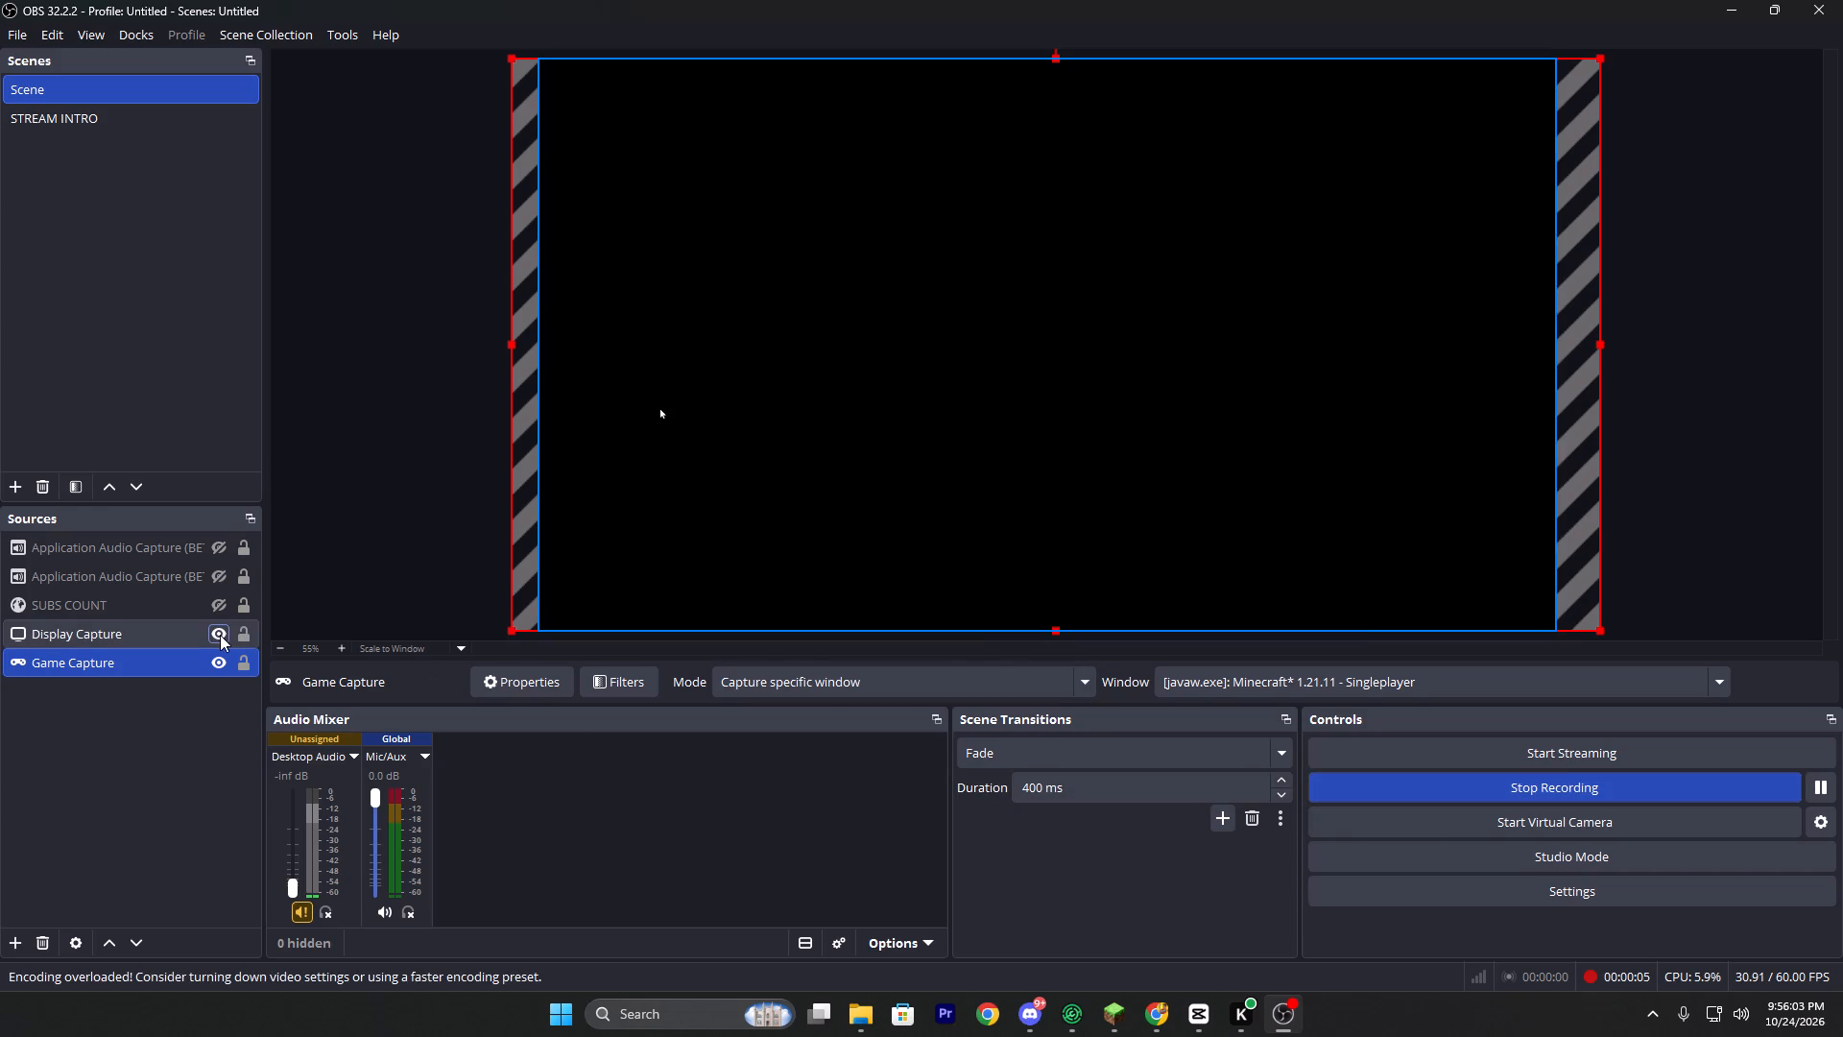
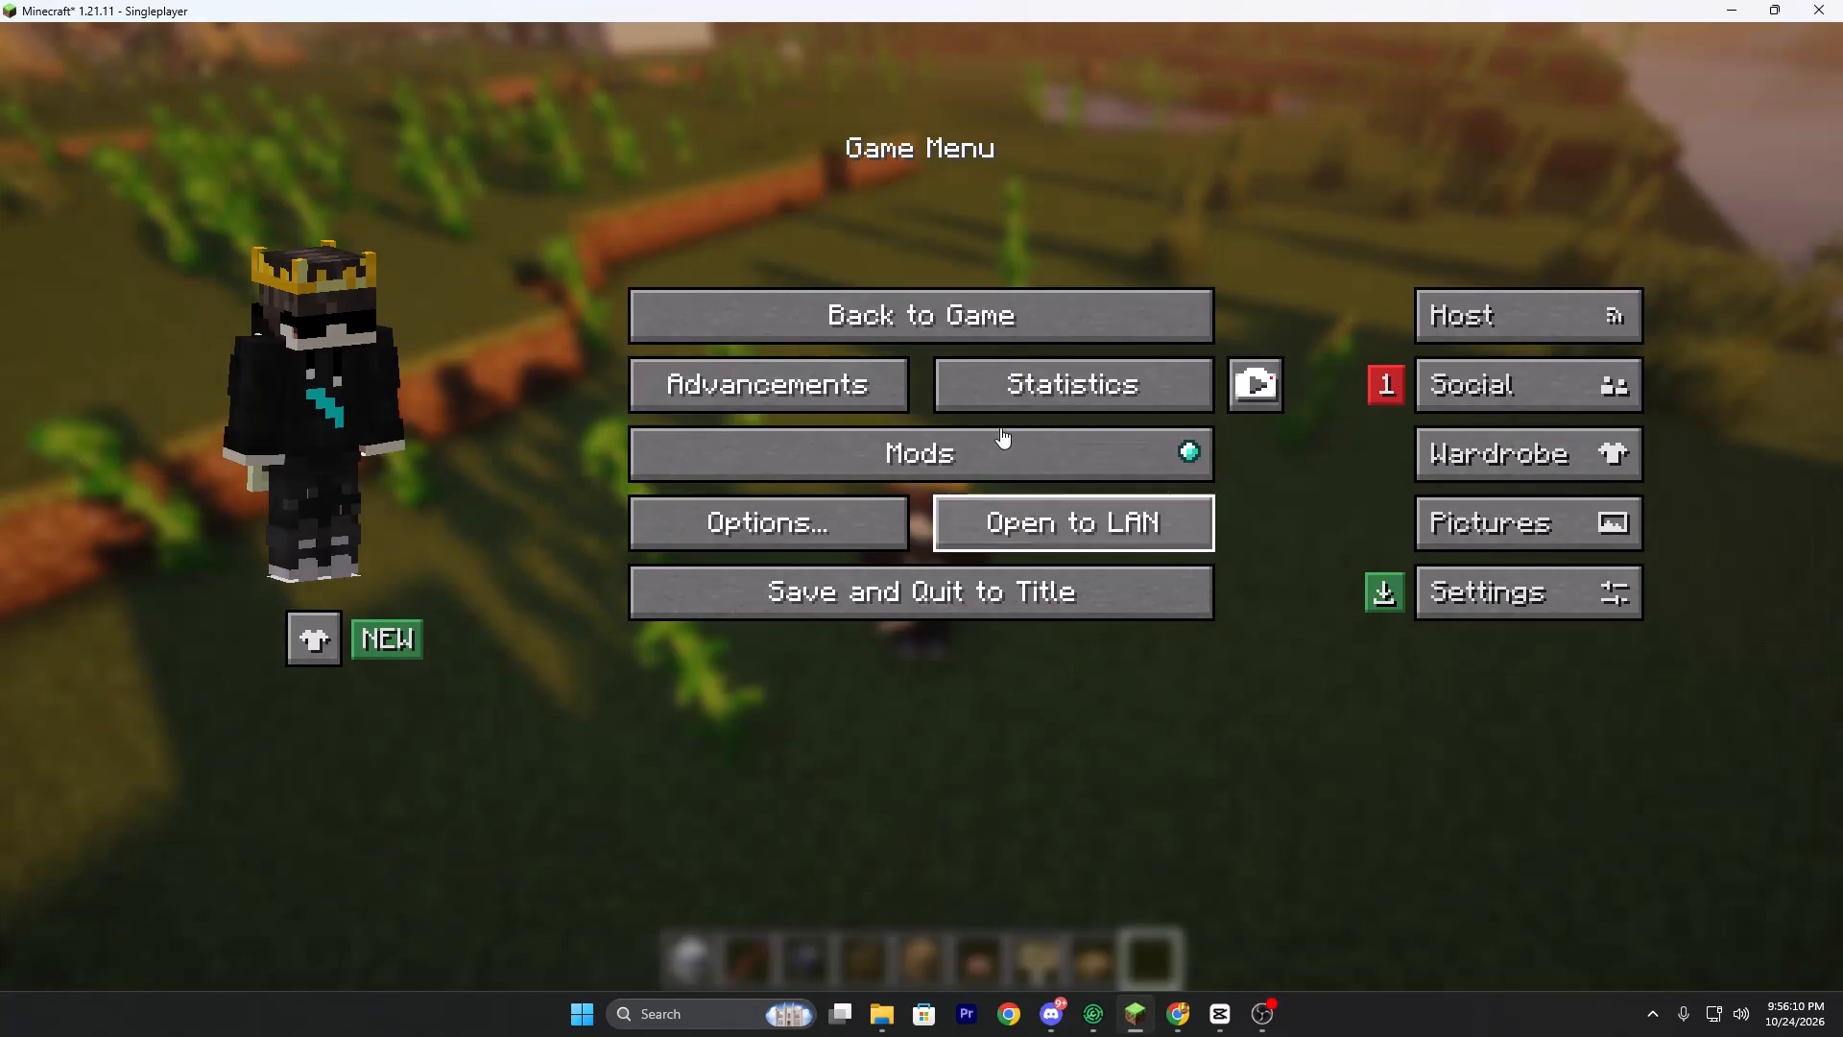
Switch to Minecraft, resume the world and record the character running and jumping across the grassy field.
{"action": "left_click_drag", "start_coordinate": [986, 325], "coordinate": [921, 506]}
{"action": "key", "text": "w"}
{"action": "key", "text": "w"}
{"action": "key", "text": "w"}
{"action": "key", "text": "w"}
{"action": "key", "text": "w"}
{"action": "key", "text": "w"}
{"action": "key", "text": "w"}
{"action": "key", "text": "w"}
{"action": "key", "text": "w"}
{"action": "key", "text": "w"}
{"action": "key", "text": "w"}
{"action": "key", "text": "w"}
{"action": "key", "text": "w"}
{"action": "key", "text": "w"}
{"action": "key", "text": "w"}
{"action": "key", "text": "w"}
{"action": "key", "text": "w"}
{"action": "key", "text": "w"}
{"action": "key", "text": "w"}
{"action": "key", "text": "w"}
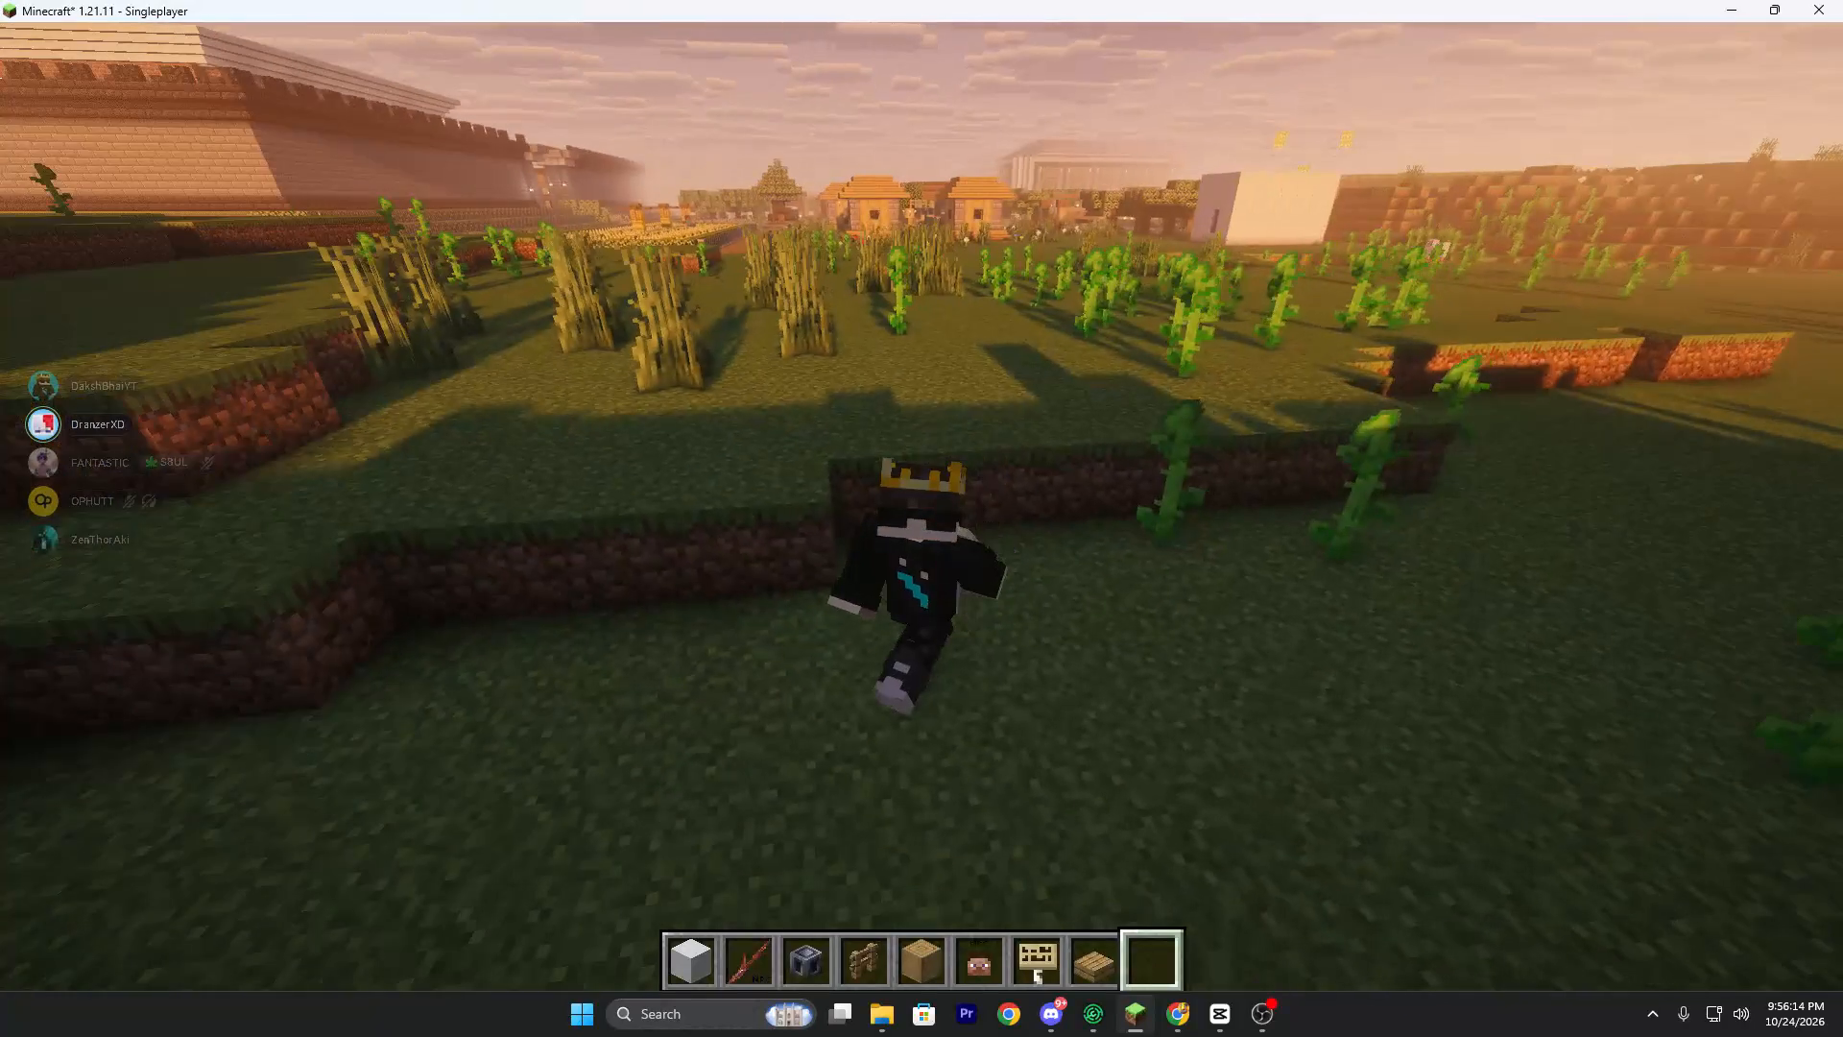
{"action": "key", "text": "space"}
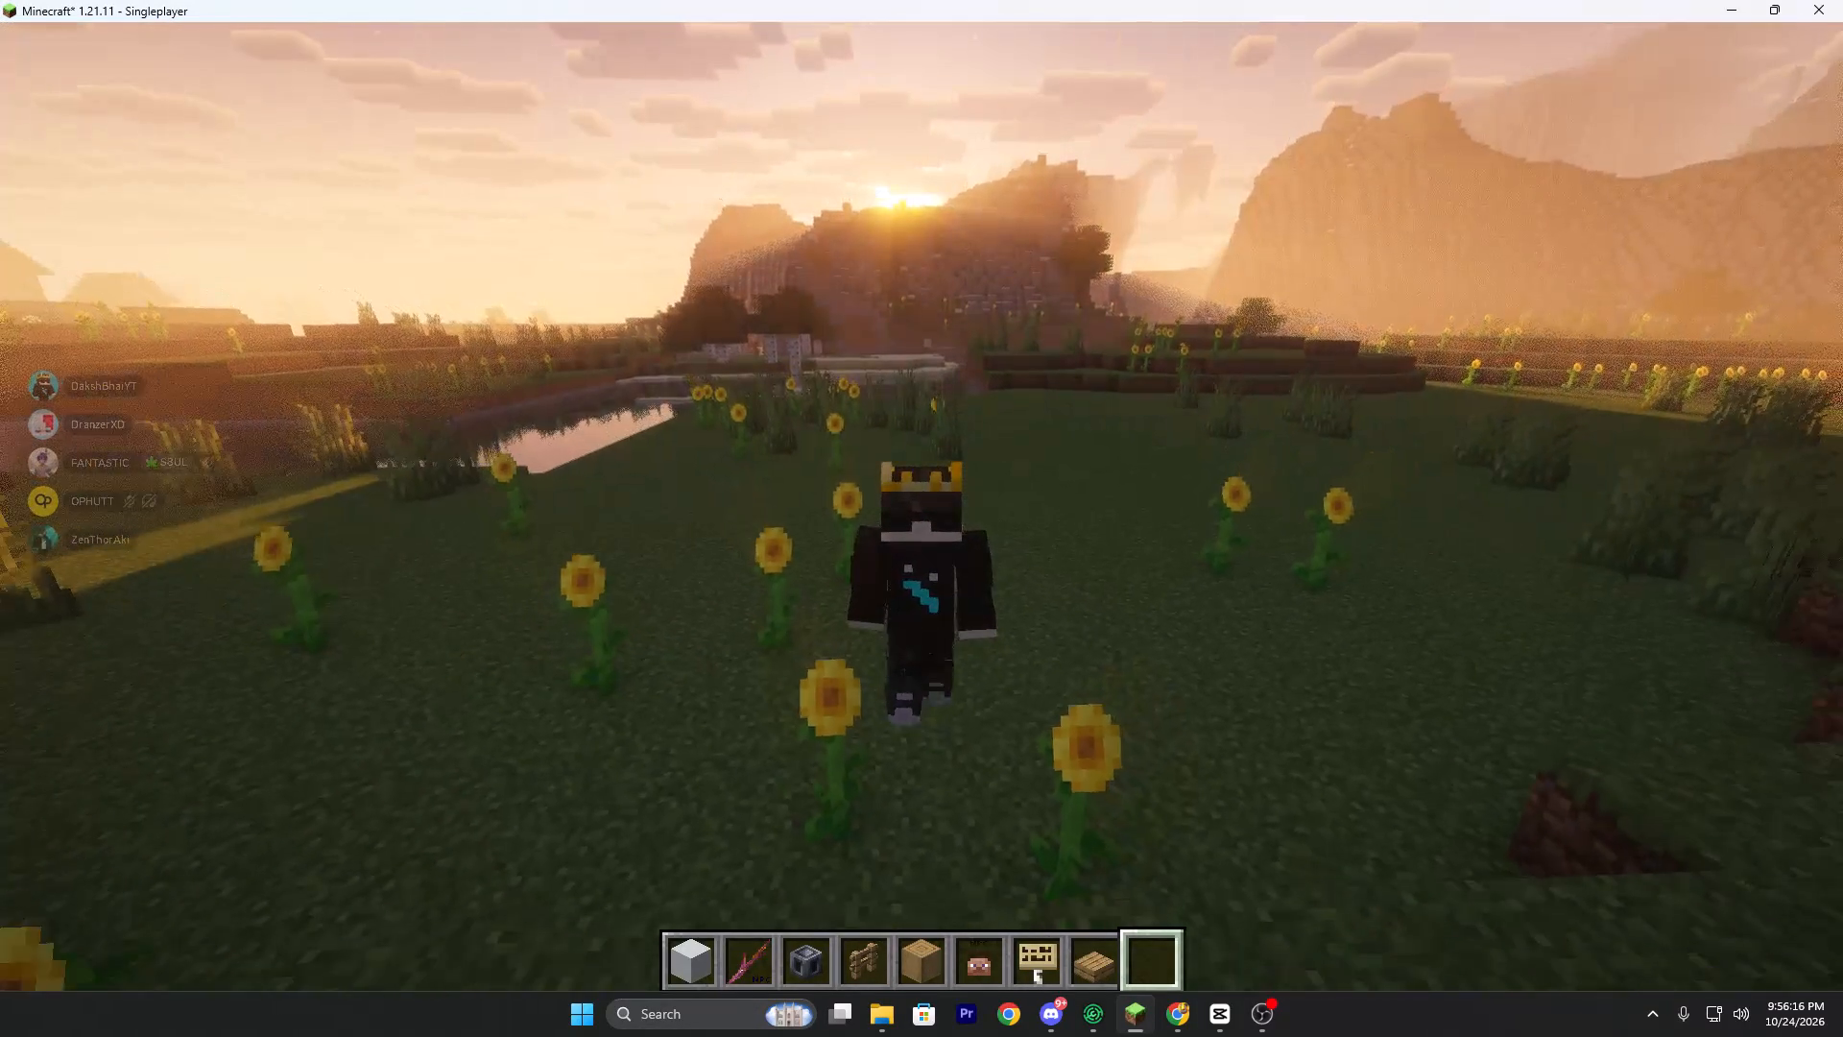
{"action": "key", "text": "space"}
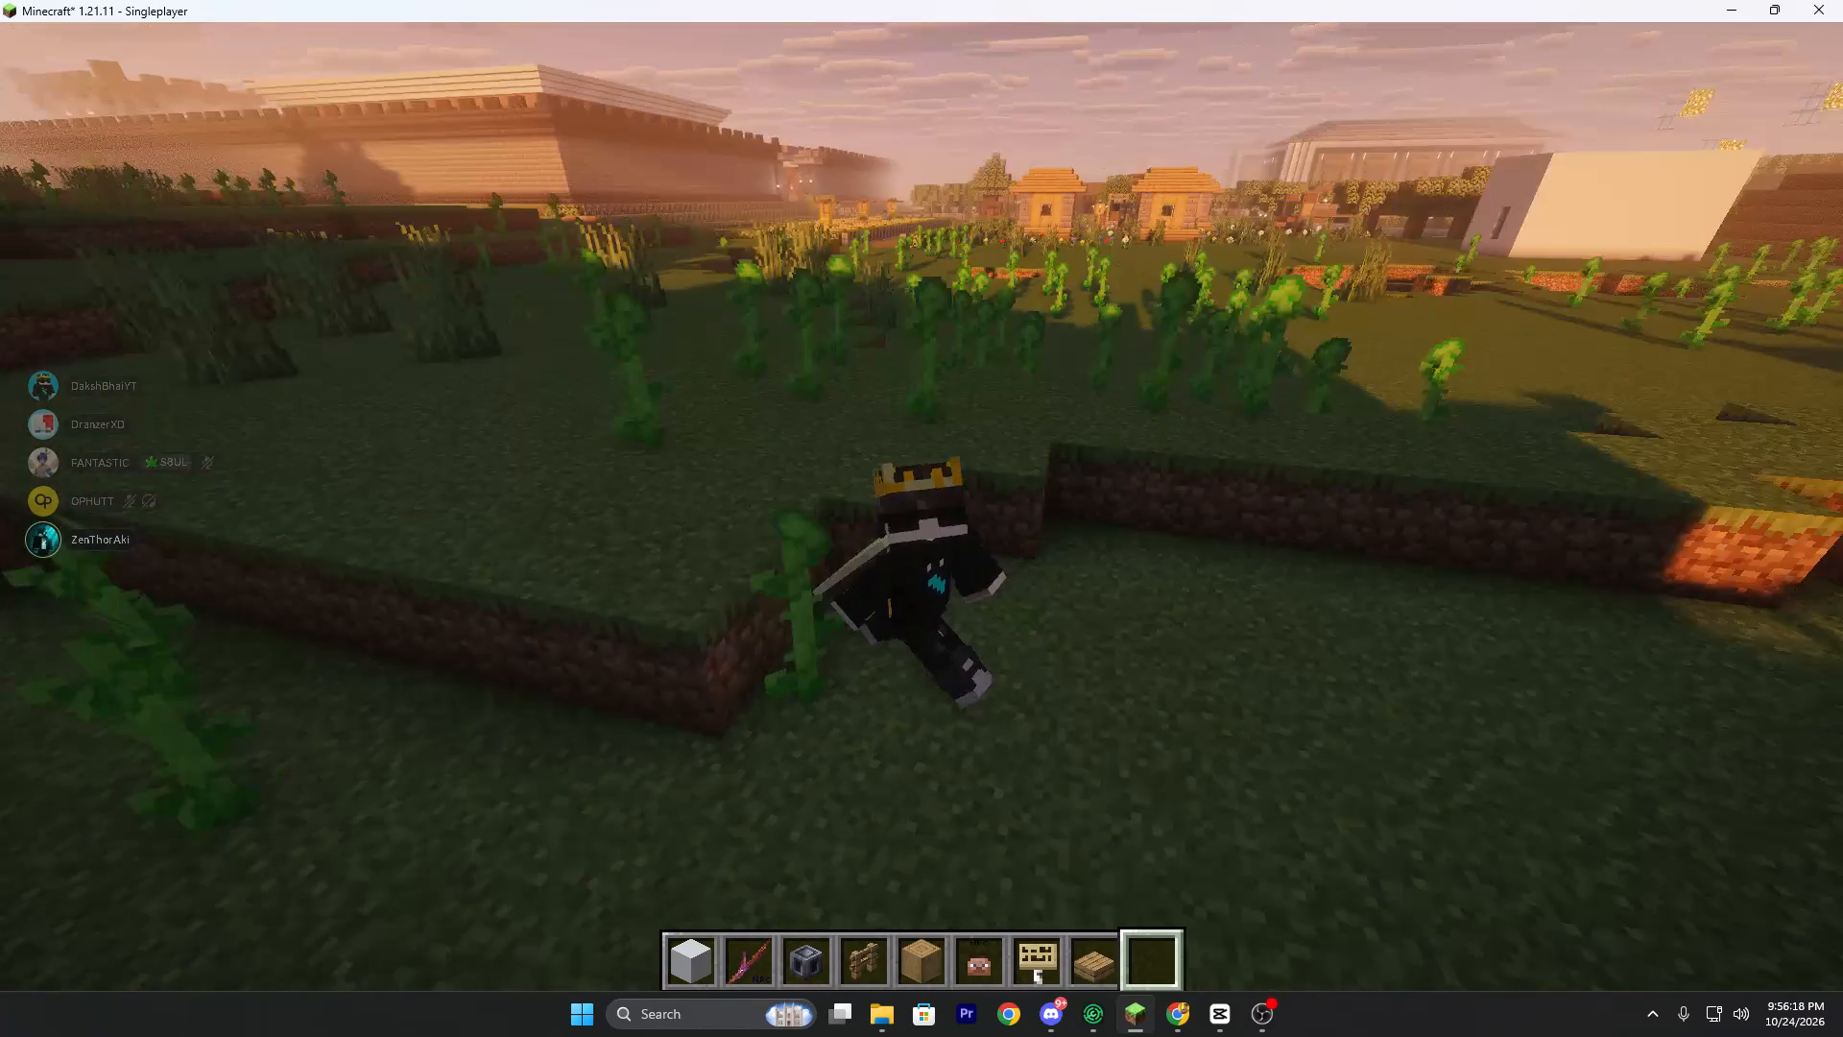
{"action": "key", "text": "s"}
{"action": "key", "text": "ctrl+space"}
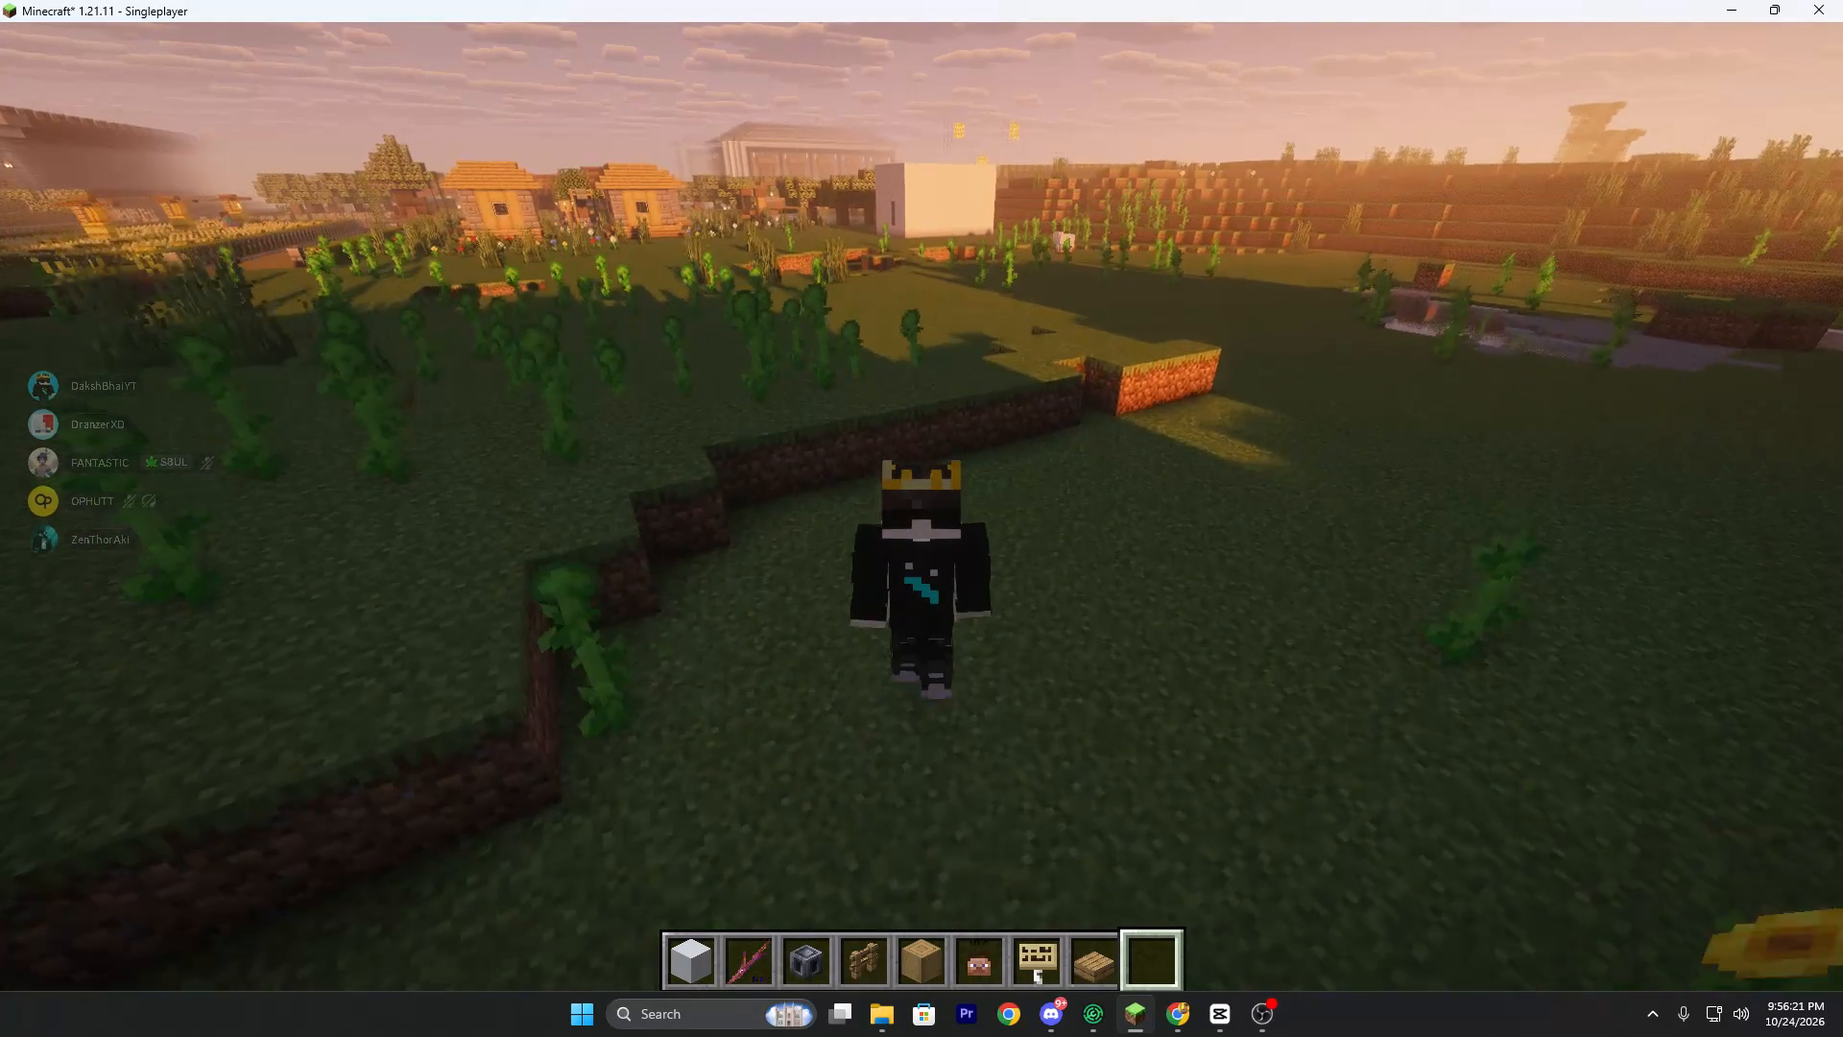
Take the character into the dark stone ravine and pause the game.
{"action": "key", "text": "ctrl+space"}
{"action": "key", "text": "ctrl+space"}
{"action": "key", "text": "ctrl+space"}
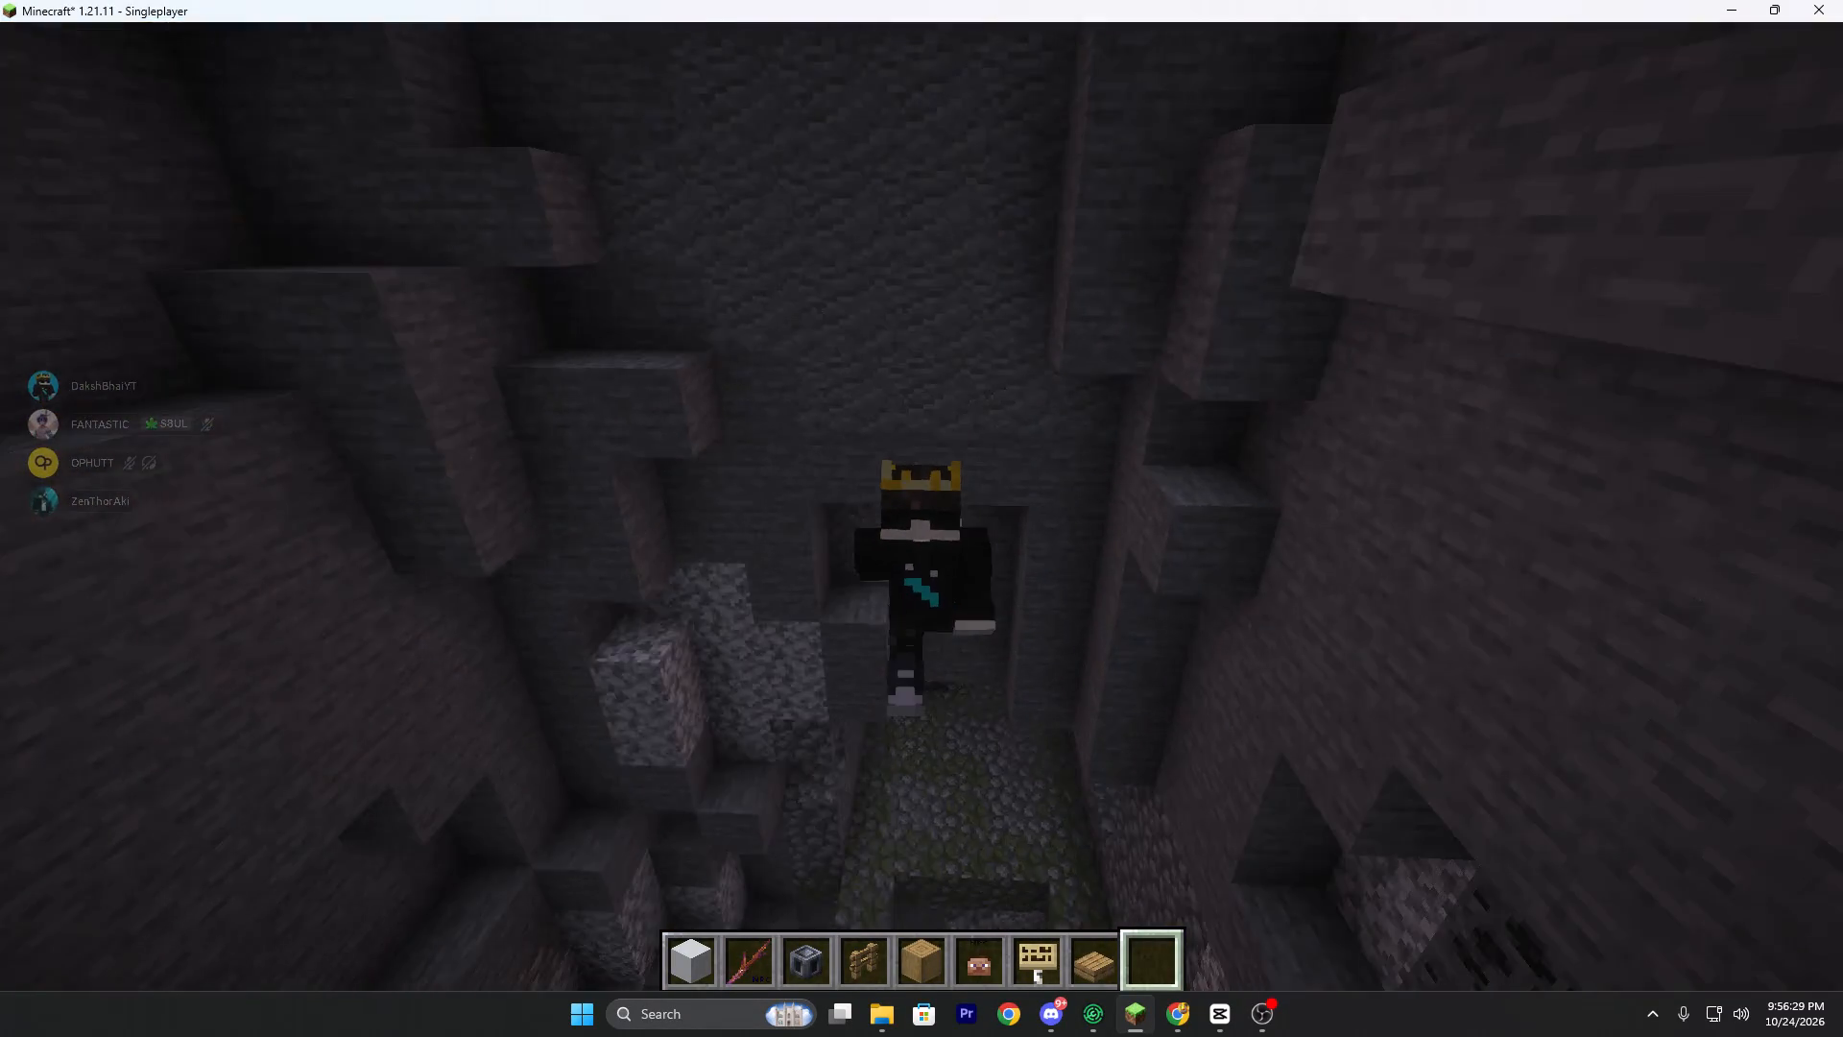
{"action": "key", "text": "Escape"}
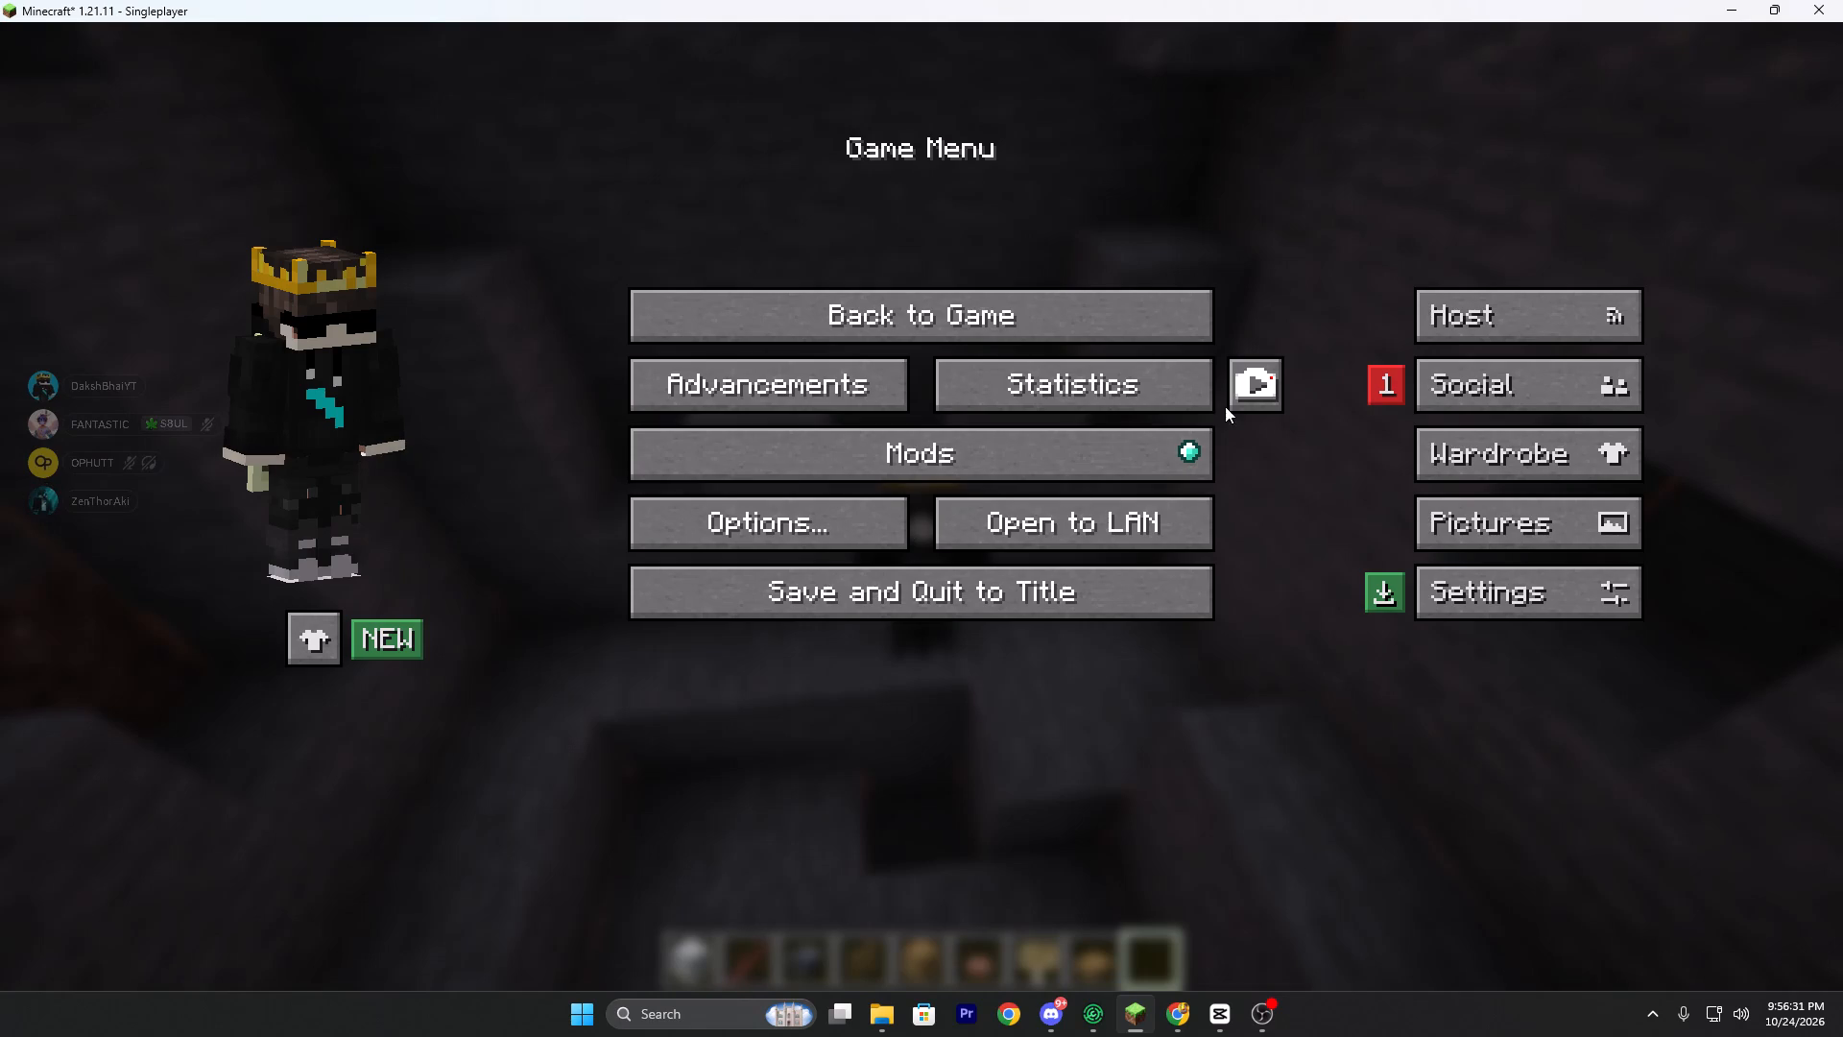
Switch to OBS, stop the recording and close OBS.
{"action": "left_click", "coordinate": [1266, 1011]}
{"action": "left_click", "coordinate": [1580, 792]}
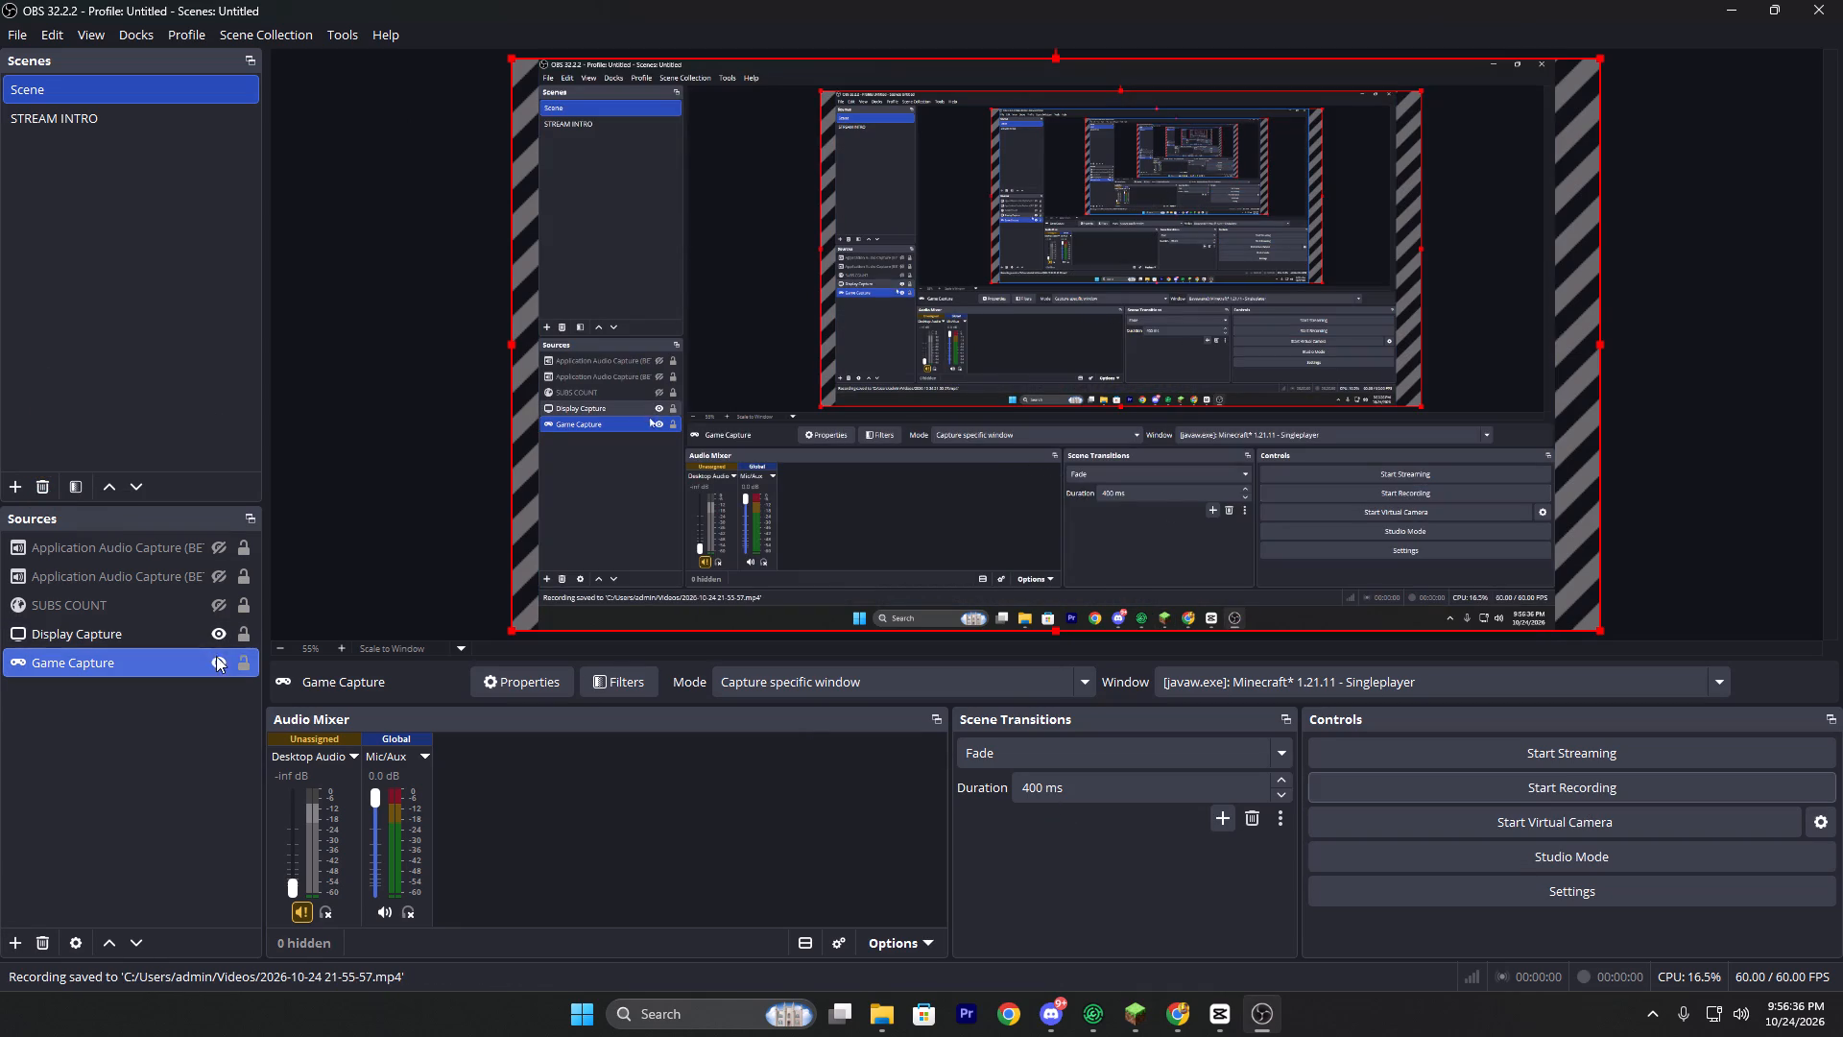
{"action": "left_click", "coordinate": [1812, 13]}
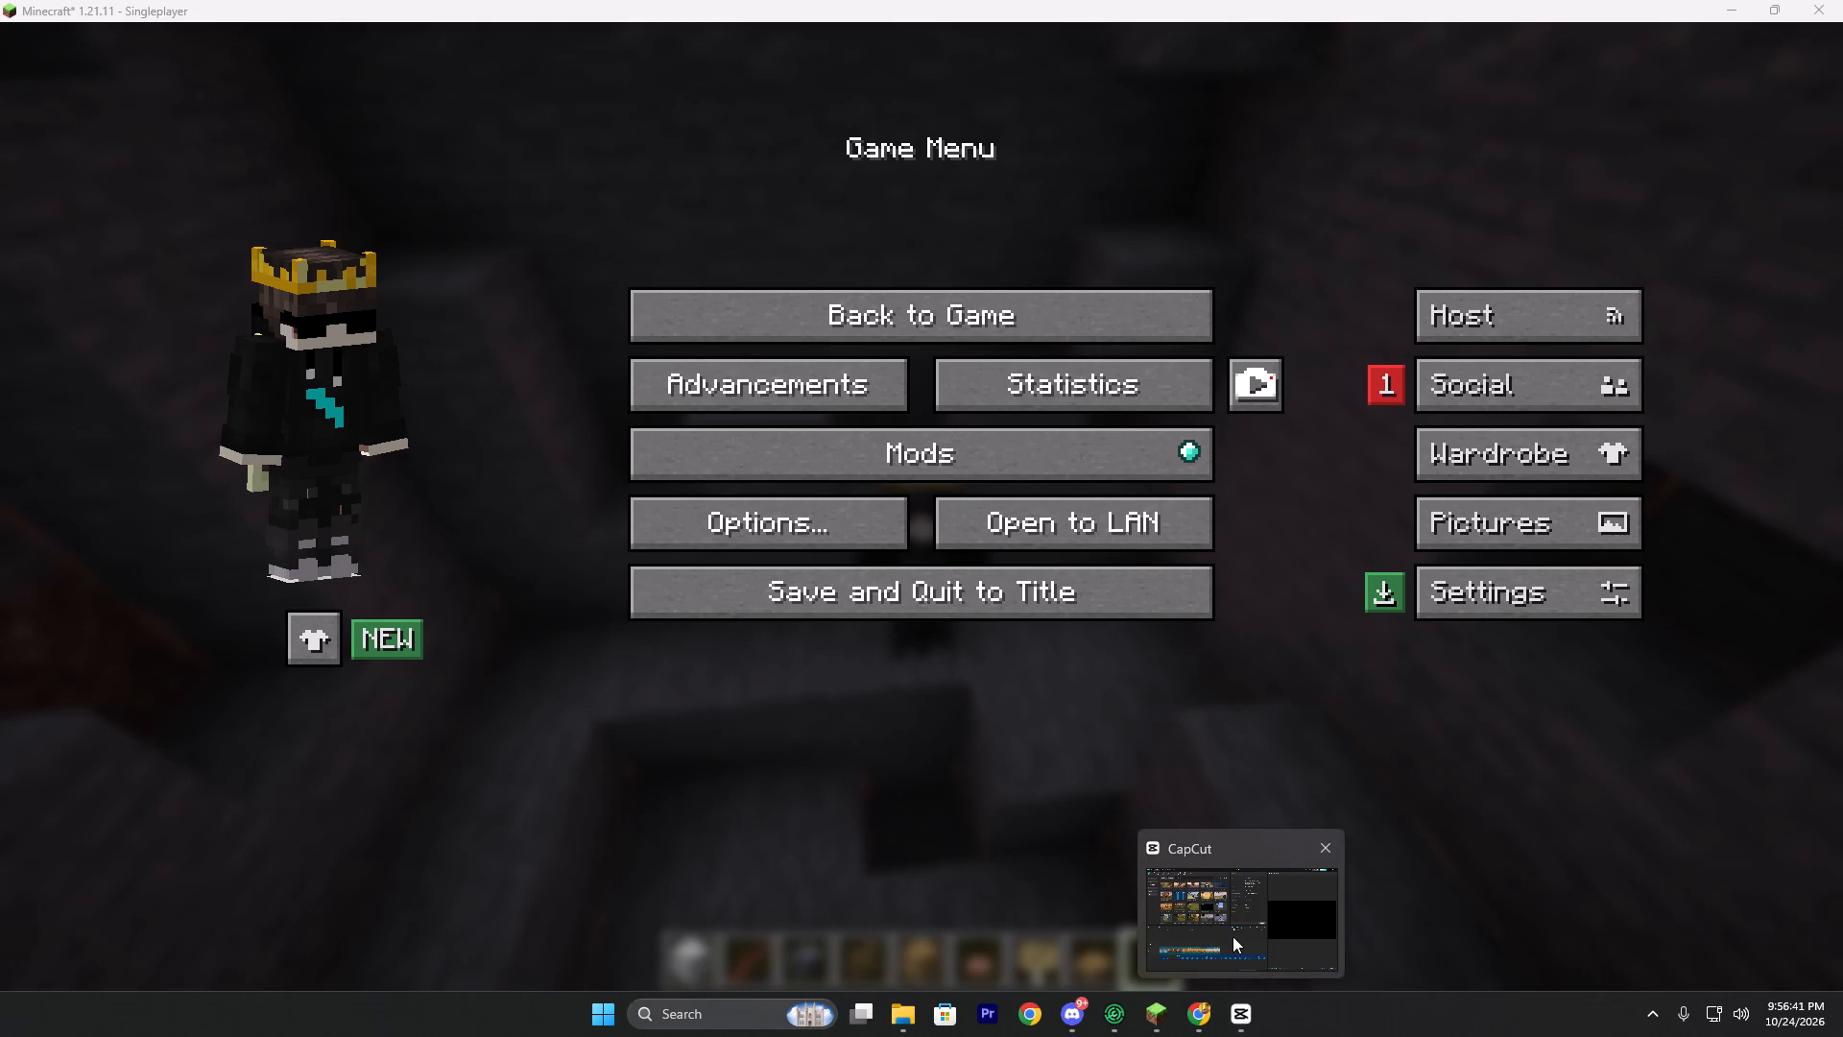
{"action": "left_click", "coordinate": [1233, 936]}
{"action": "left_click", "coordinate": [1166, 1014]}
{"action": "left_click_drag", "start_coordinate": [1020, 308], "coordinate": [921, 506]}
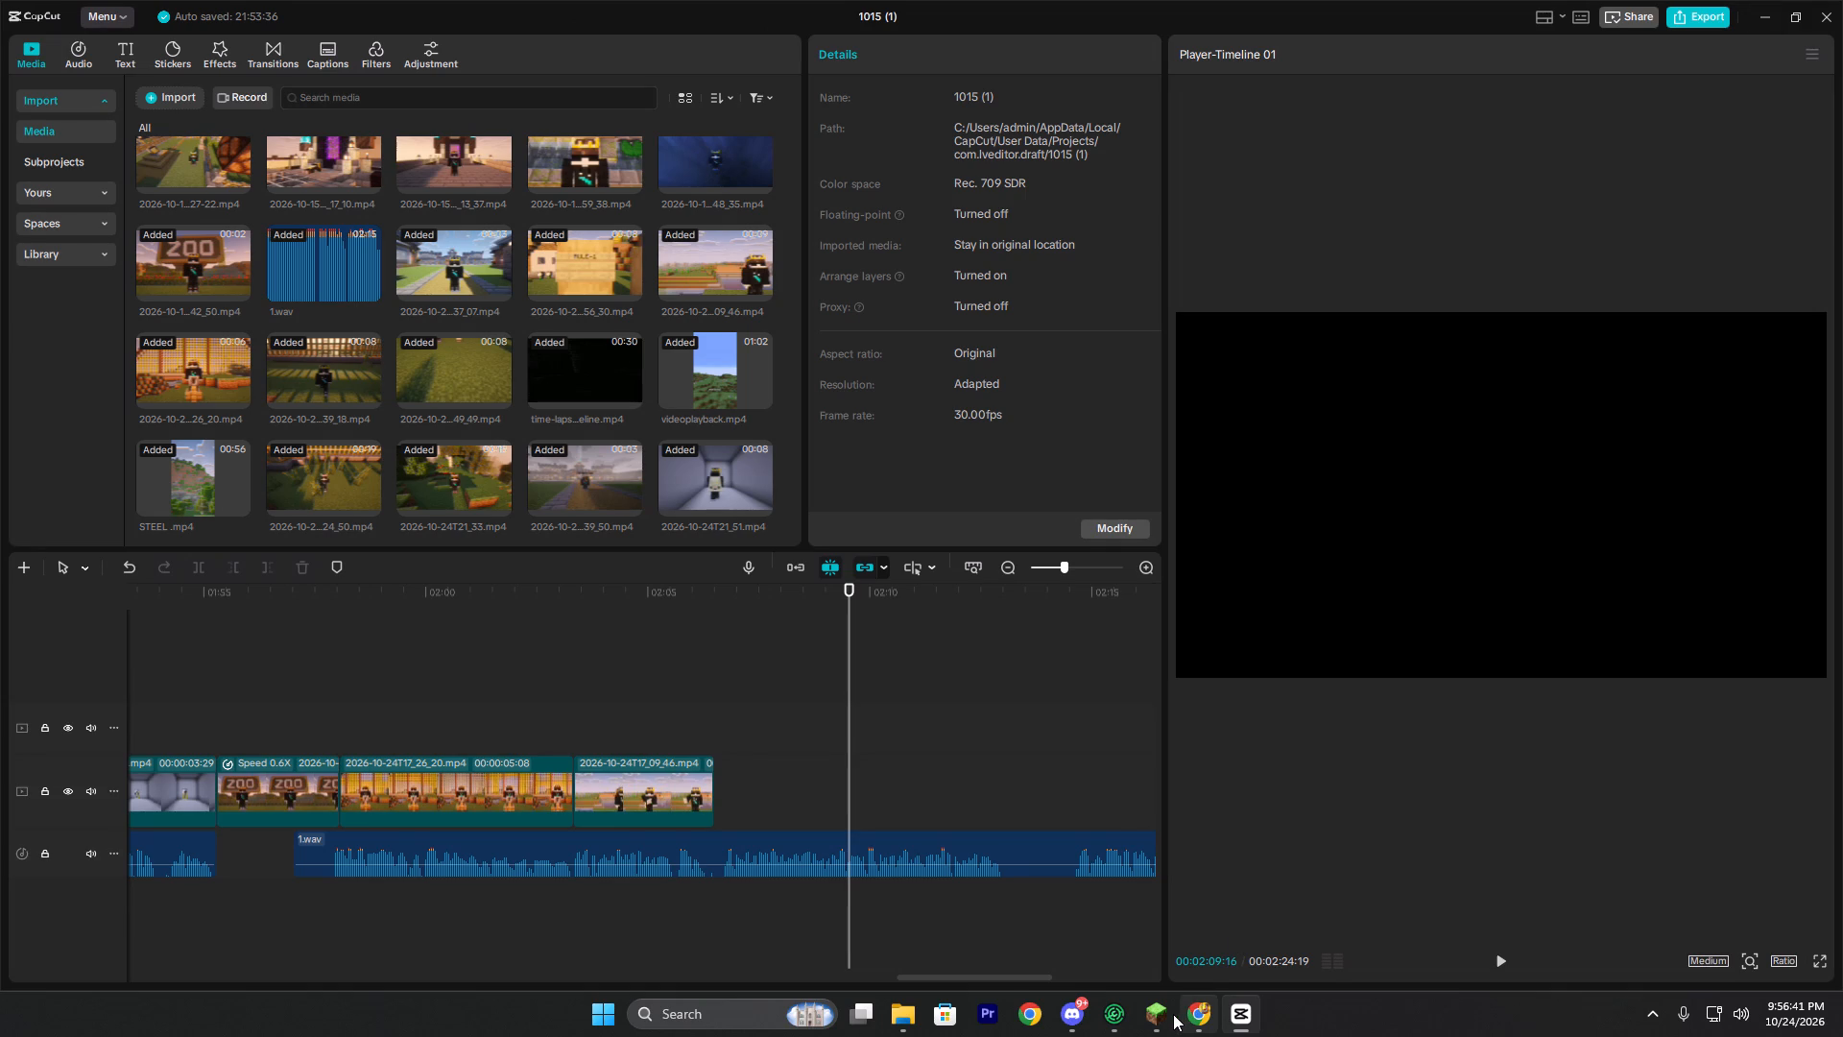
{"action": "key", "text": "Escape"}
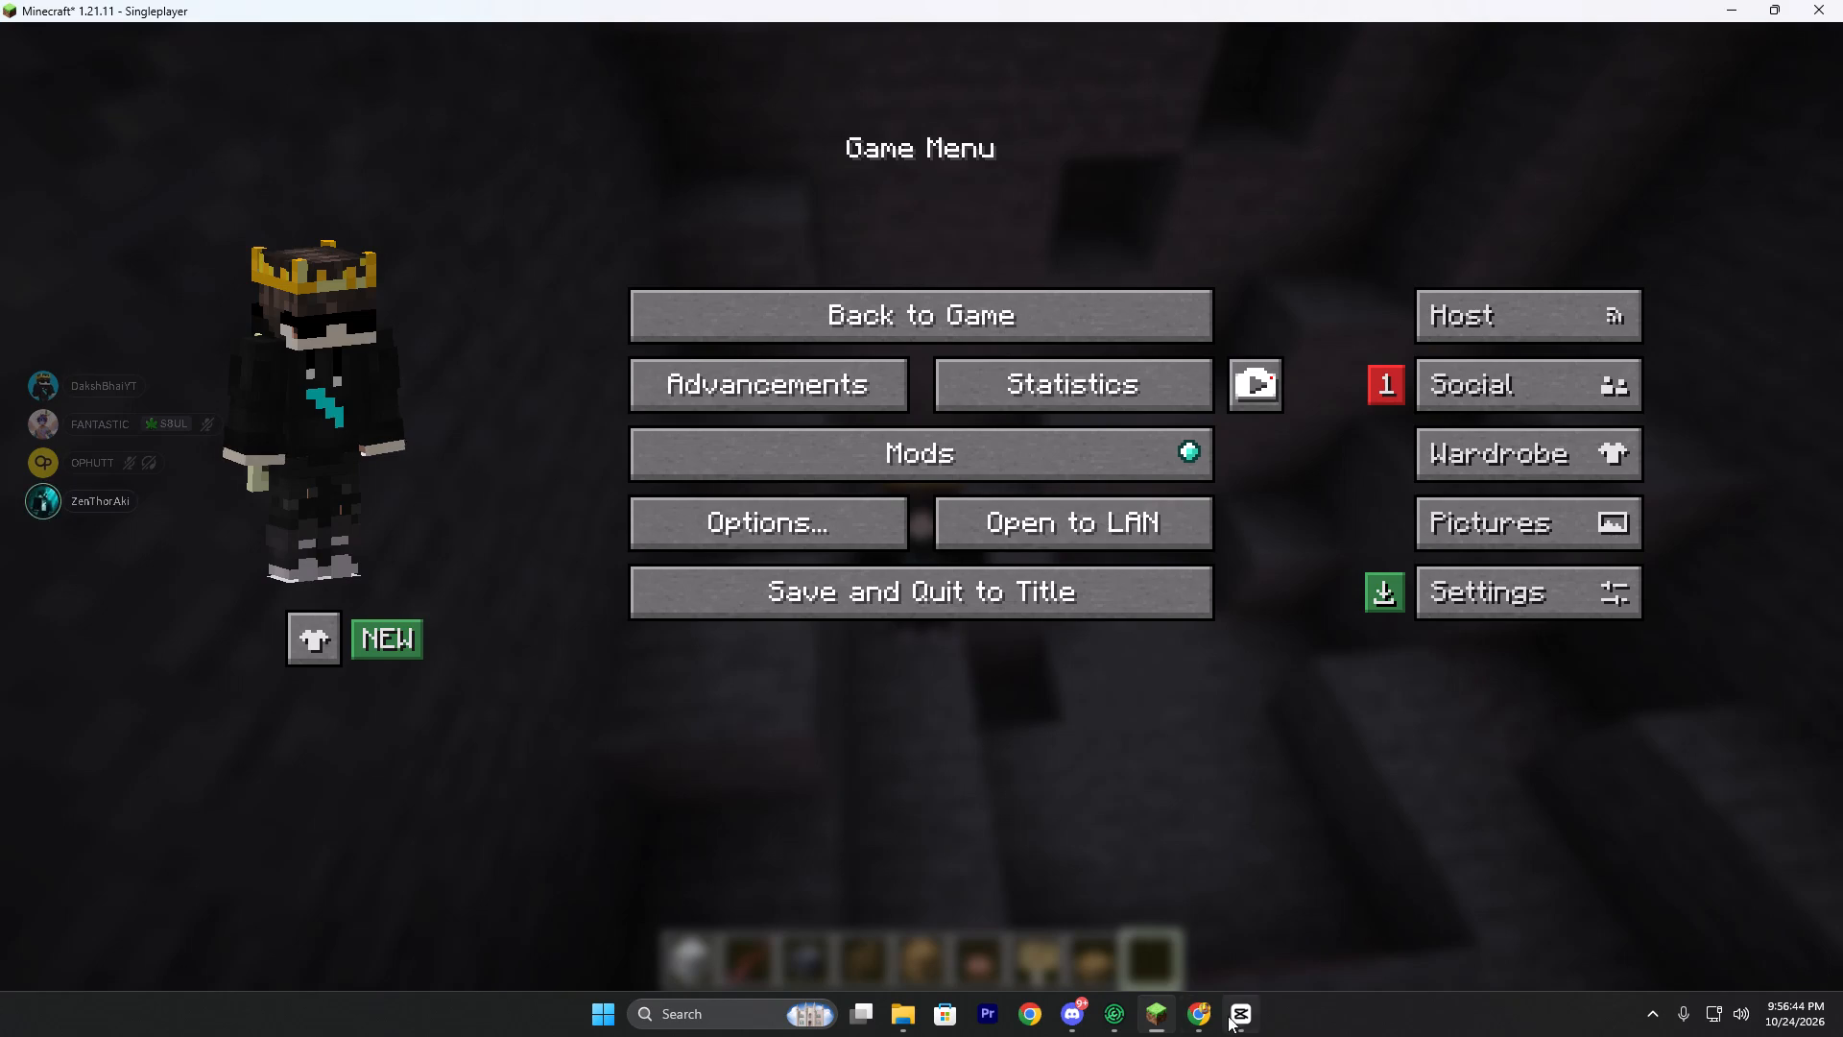
{"action": "left_click", "coordinate": [1231, 1014]}
{"action": "left_click", "coordinate": [912, 1015]}
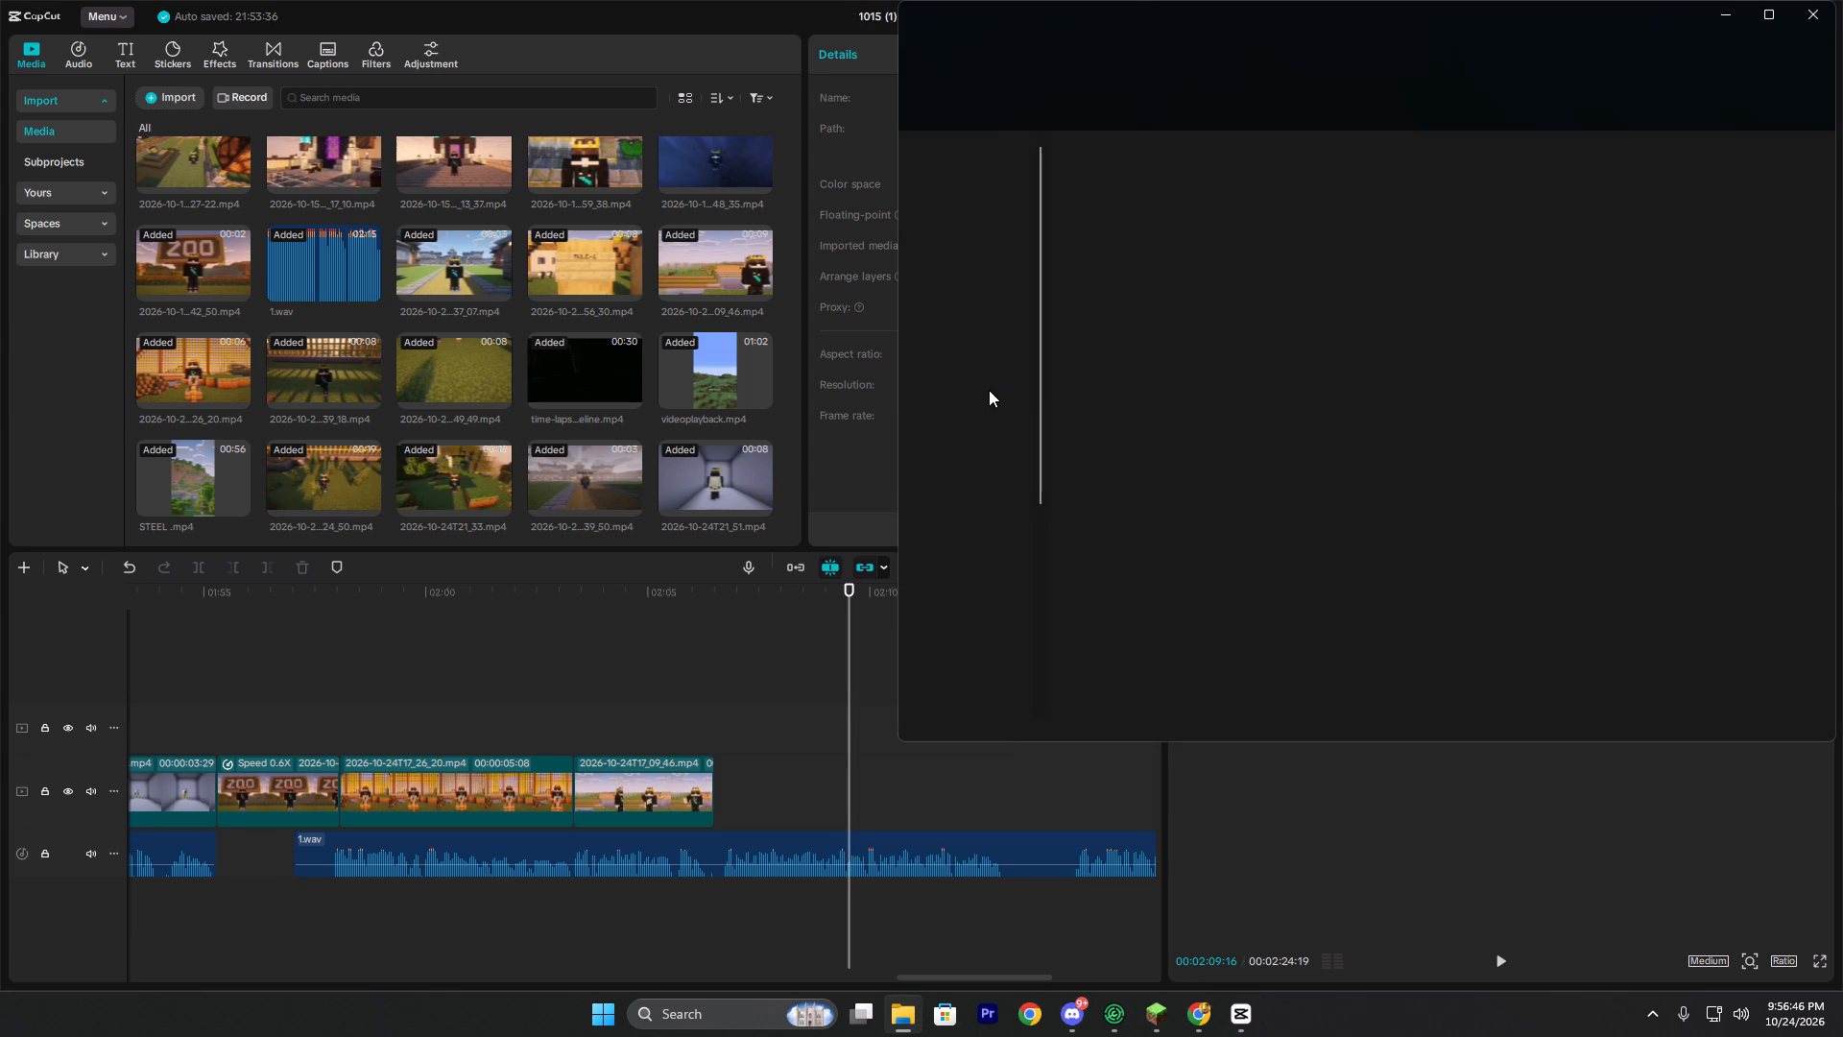
{"action": "left_click_drag", "start_coordinate": [1502, 487], "coordinate": [1501, 487]}
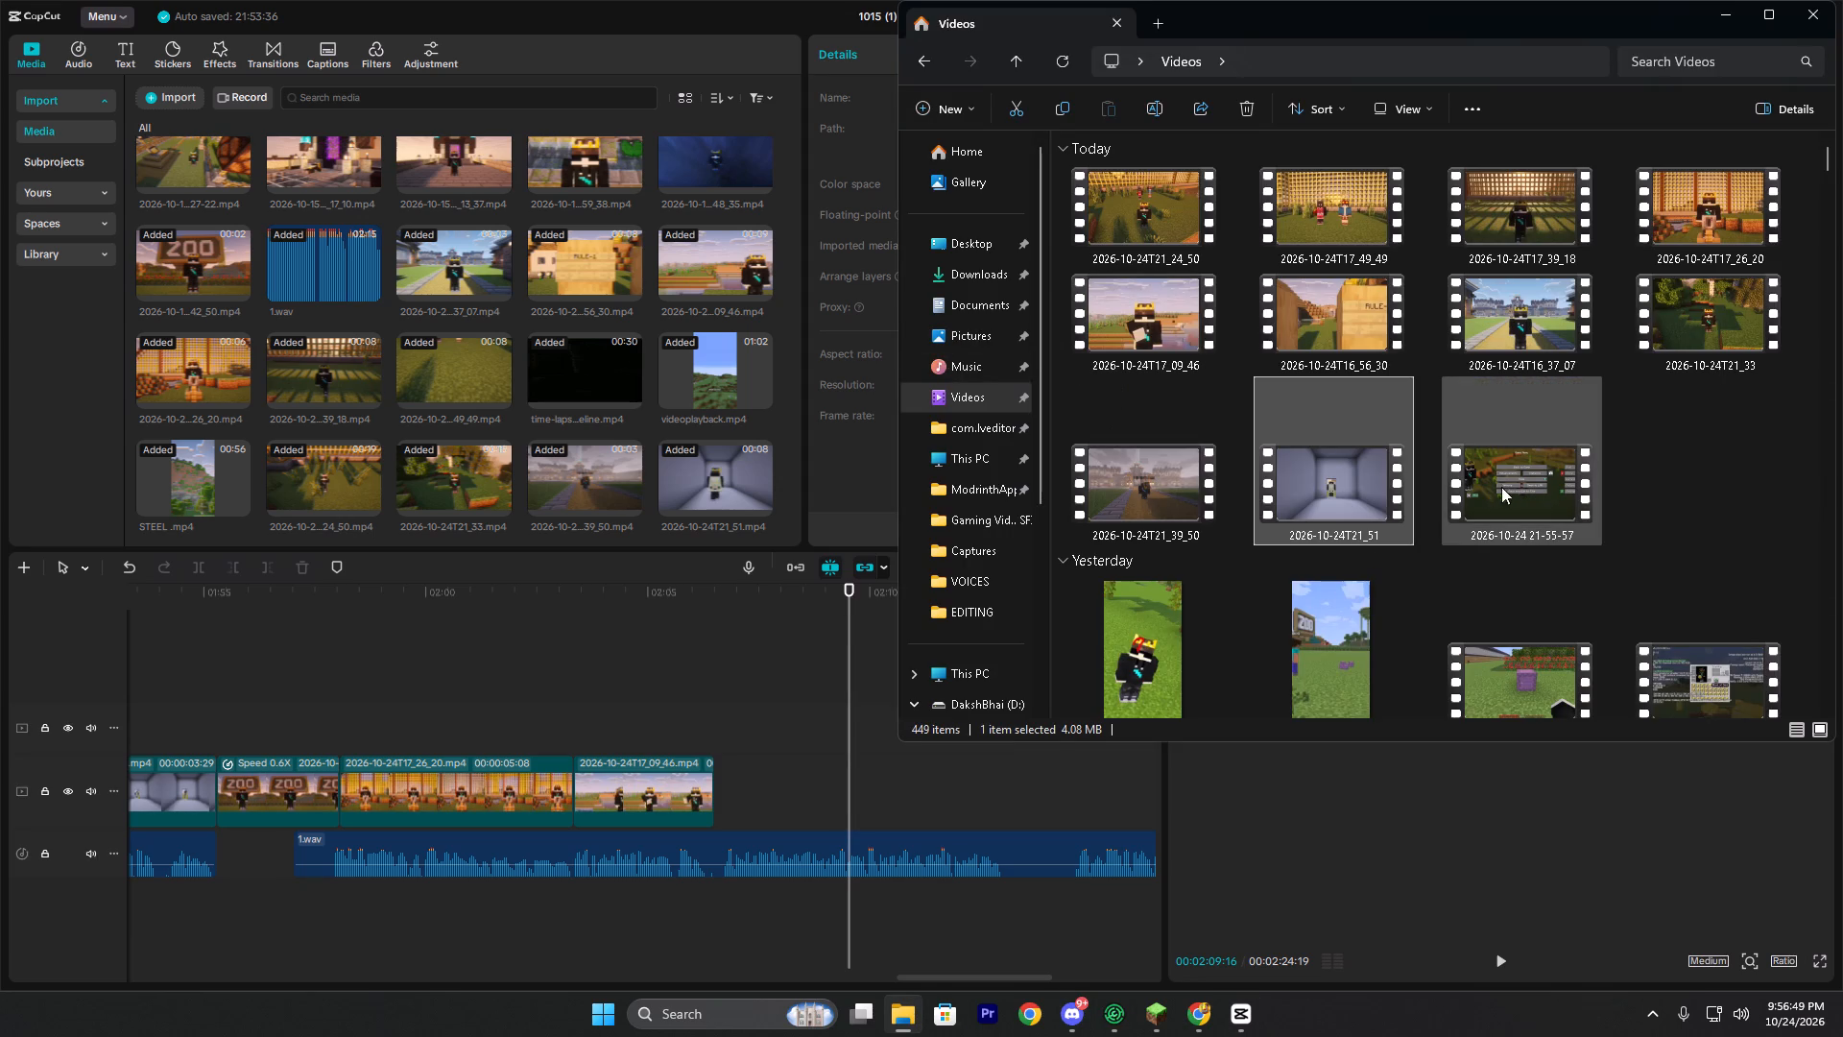
{"action": "left_click_drag", "start_coordinate": [1501, 487], "coordinate": [775, 770]}
{"action": "scroll", "coordinate": [901, 839], "scroll_direction": "down", "scroll_amount": 3, "text": "ctrl"}
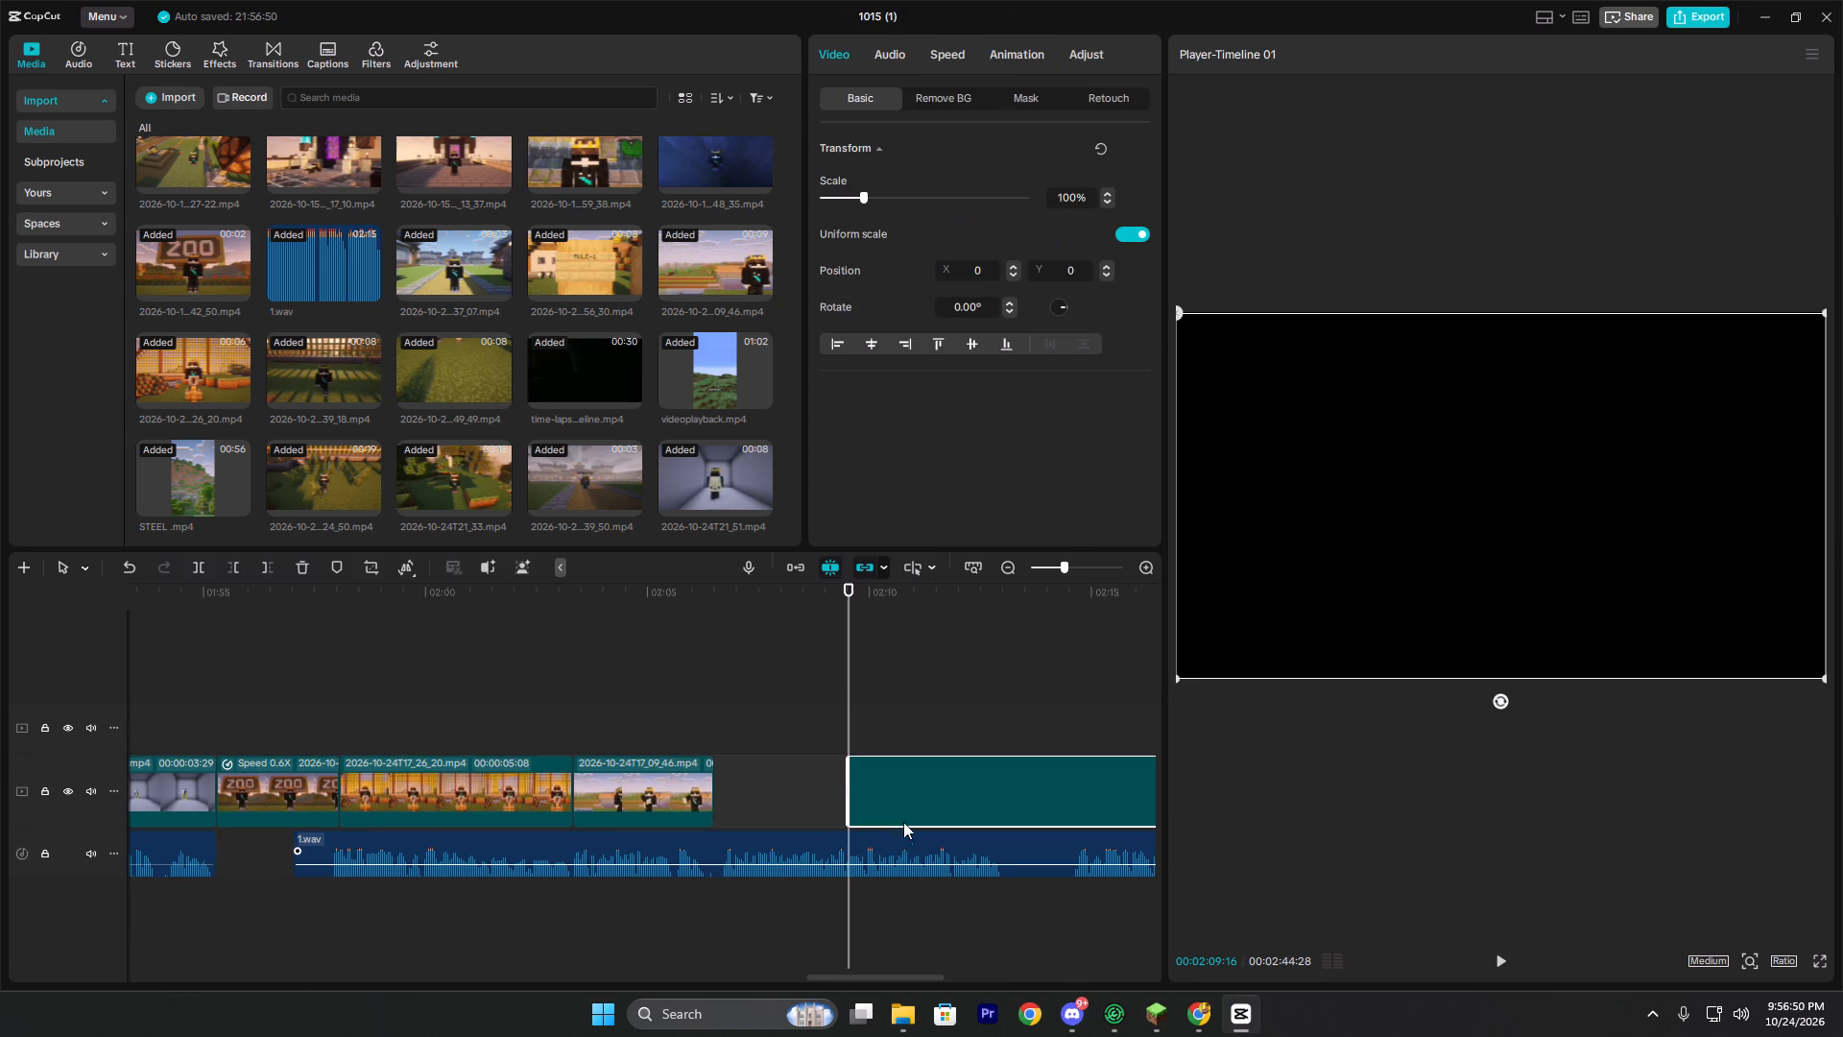
{"action": "left_click_drag", "start_coordinate": [972, 794], "coordinate": [866, 802]}
{"action": "left_click", "coordinate": [1008, 547]}
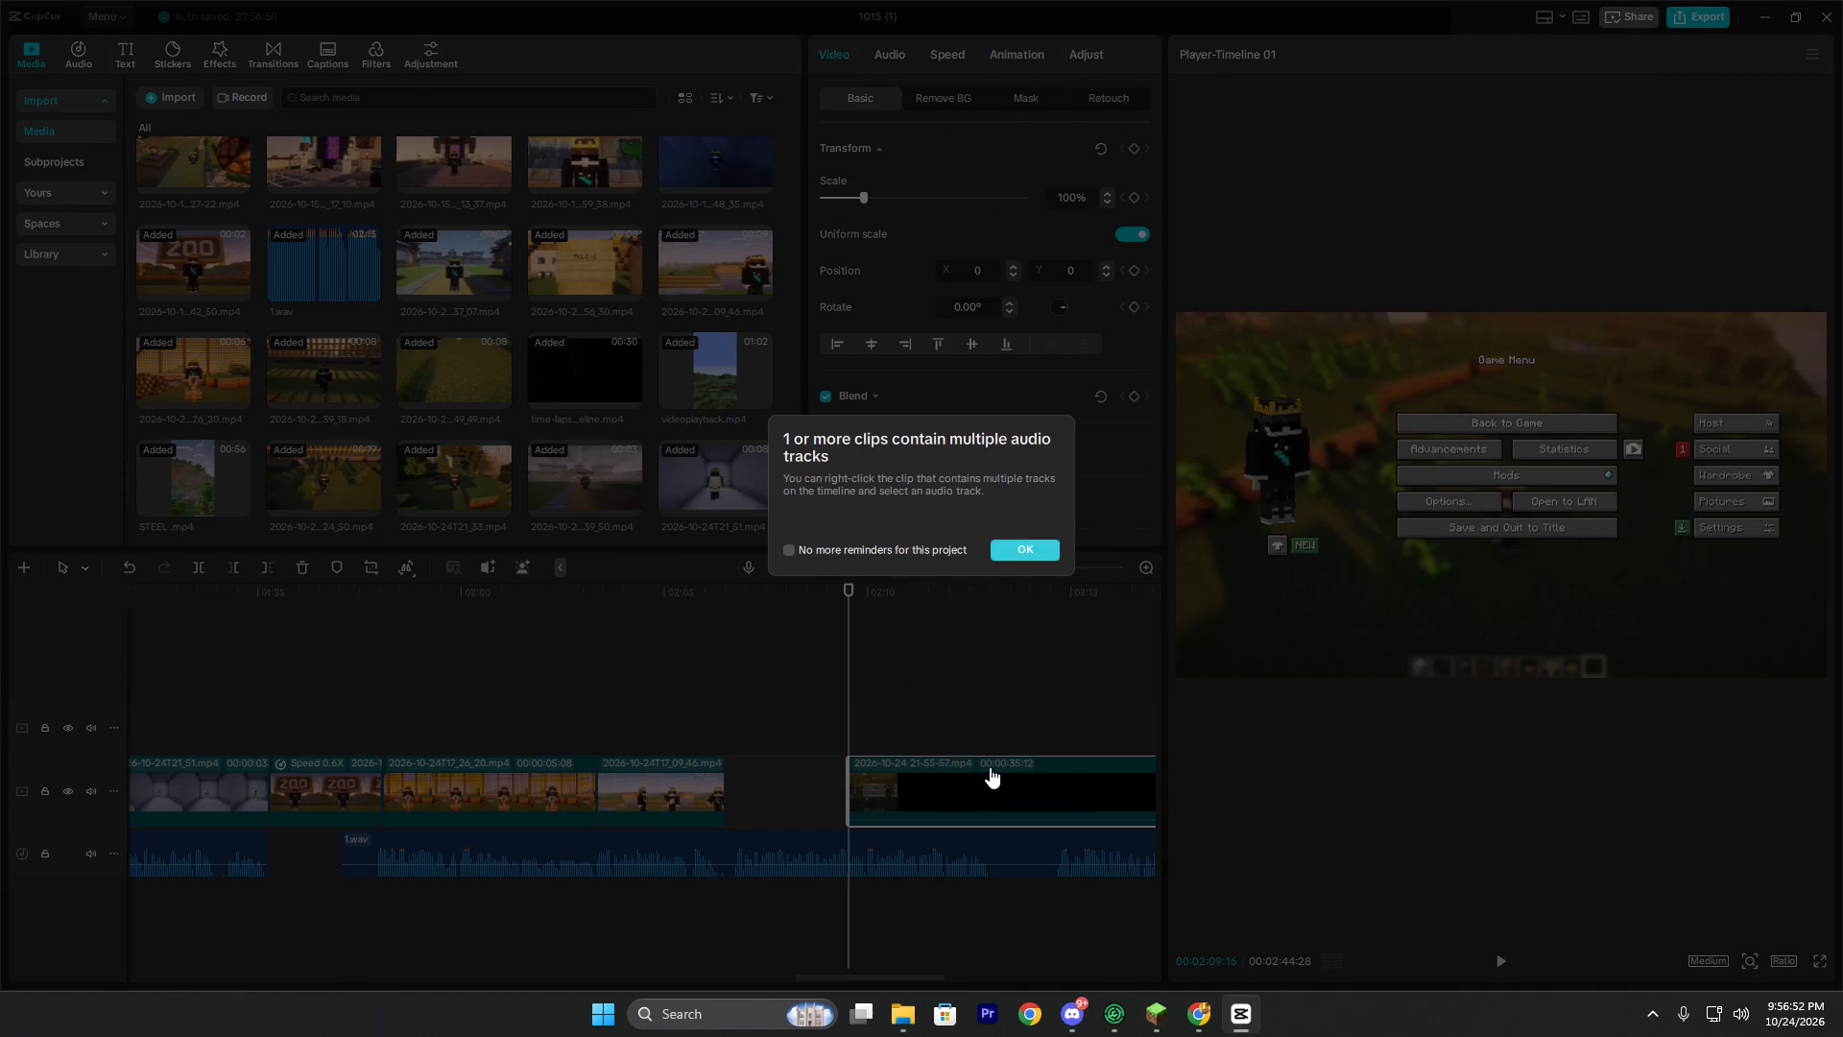
{"action": "left_click_drag", "start_coordinate": [969, 793], "coordinate": [846, 799]}
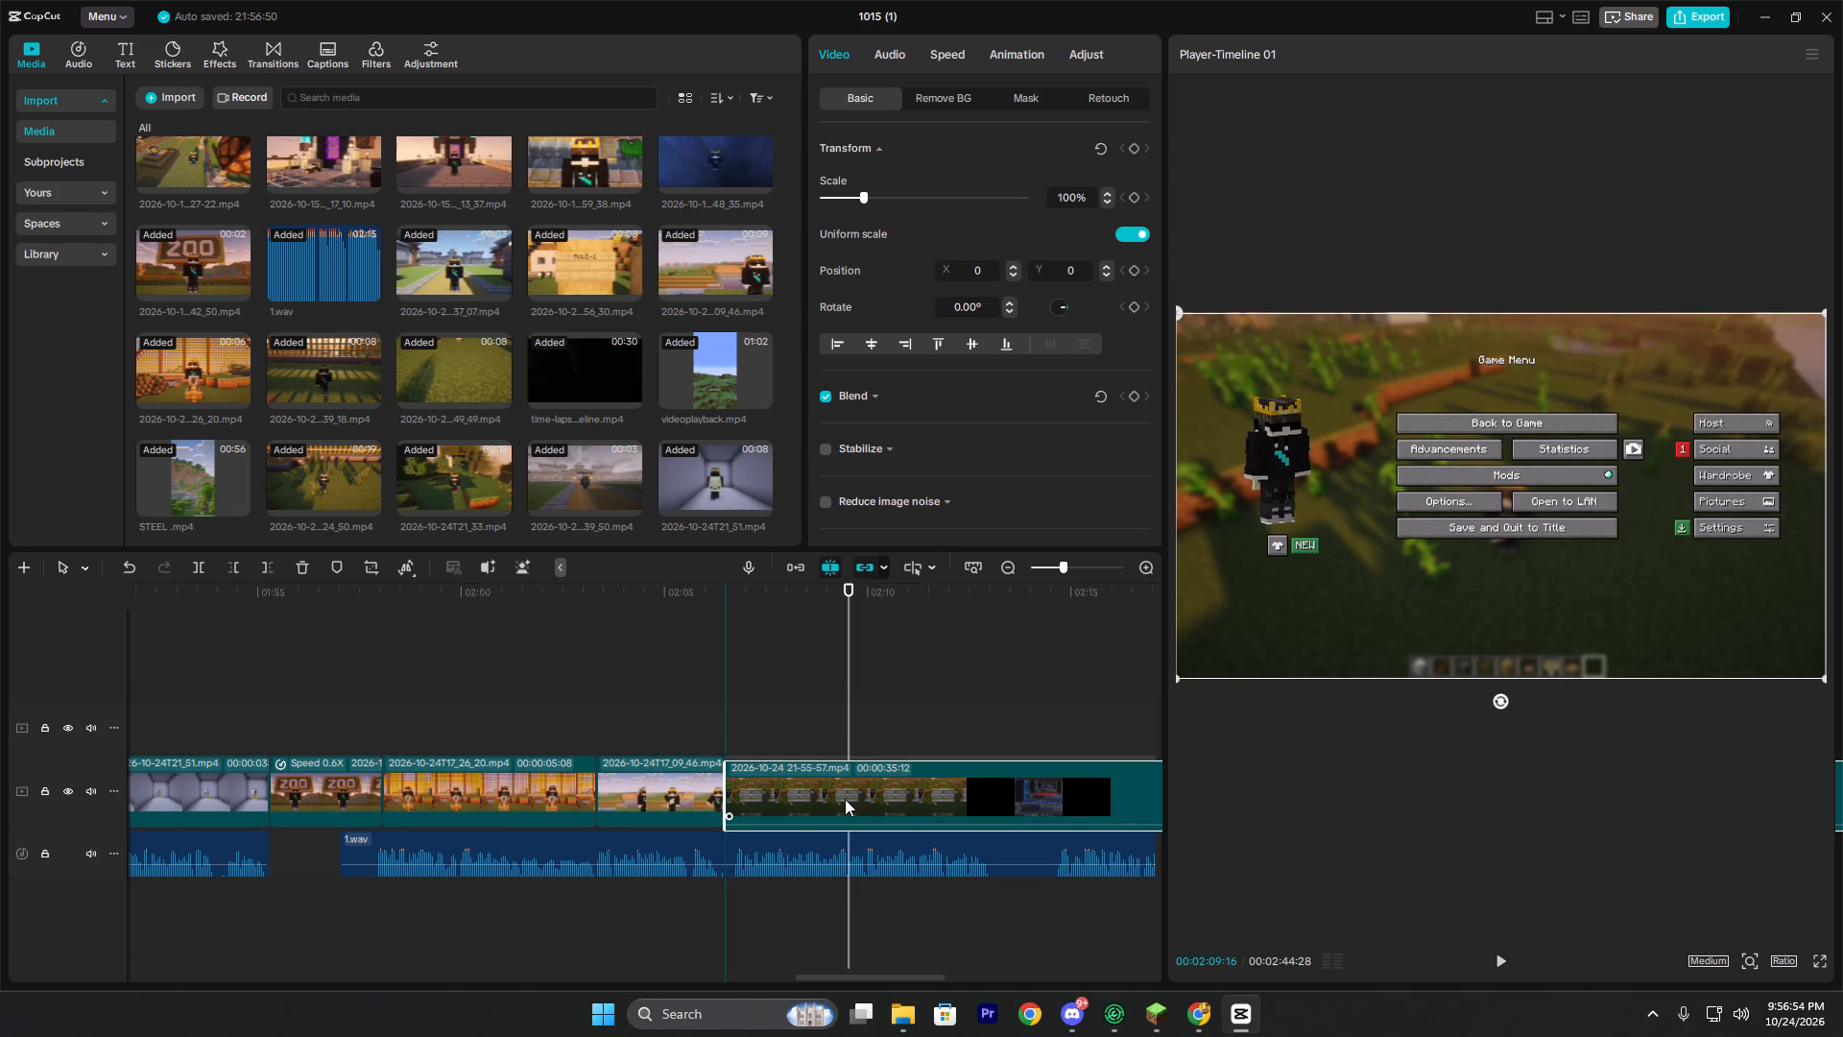
{"action": "left_click", "coordinate": [1054, 720]}
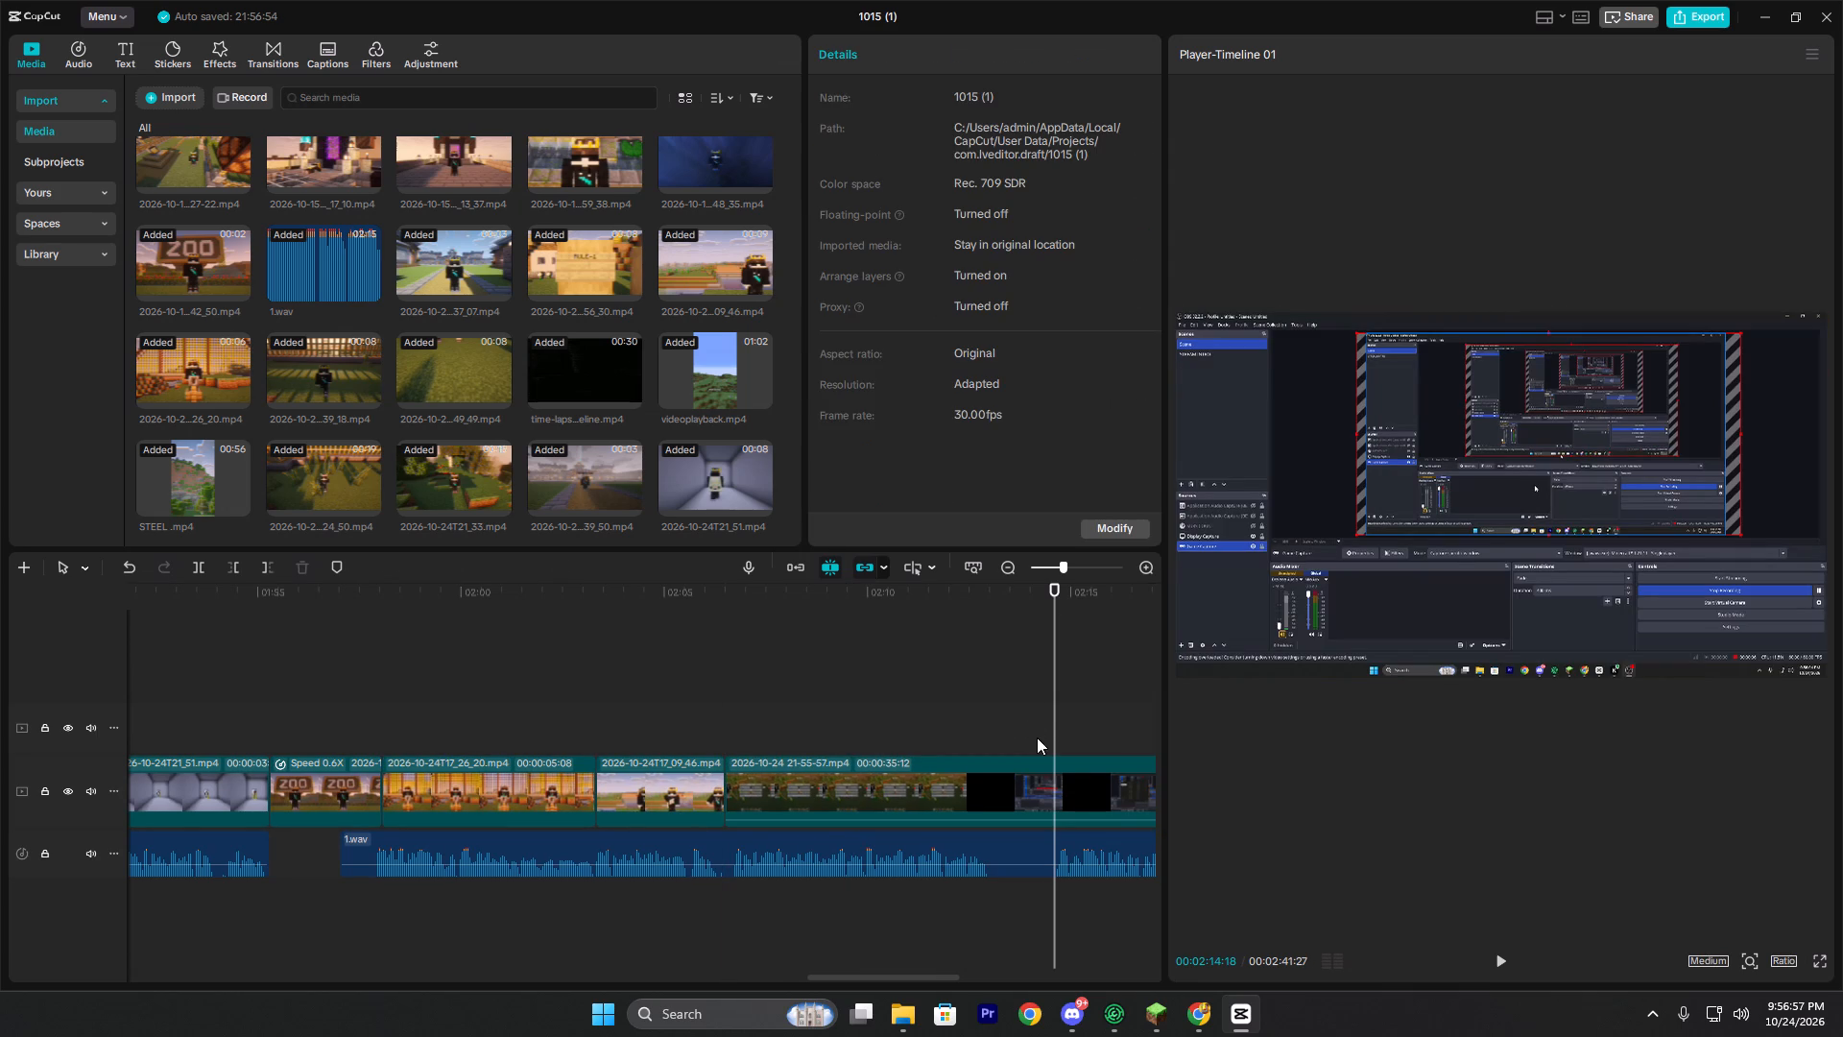
{"action": "key", "text": "q"}
{"action": "right_click", "coordinate": [921, 797]}
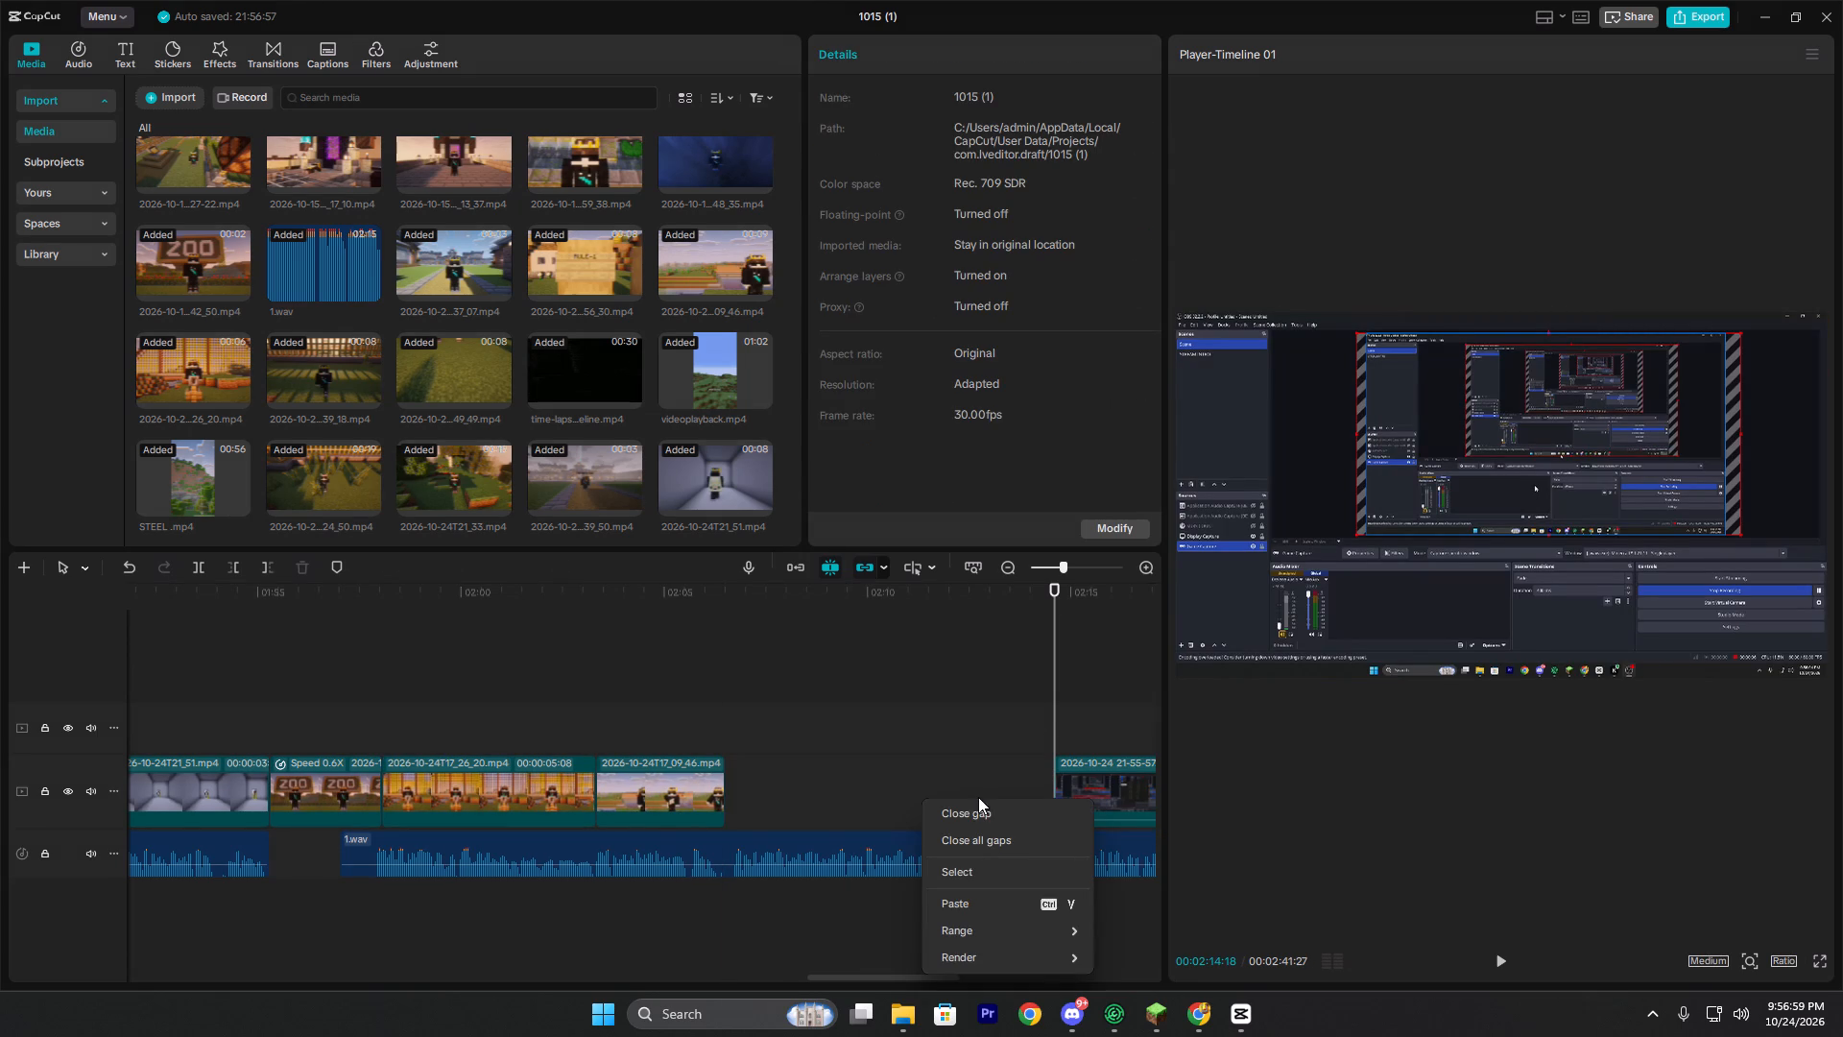
{"action": "left_click", "coordinate": [978, 814]}
Play the timeline from 00:02:06:10 to review the transition into the trimmed recording.
{"action": "left_click", "coordinate": [743, 727]}
{"action": "left_click", "coordinate": [718, 717]}
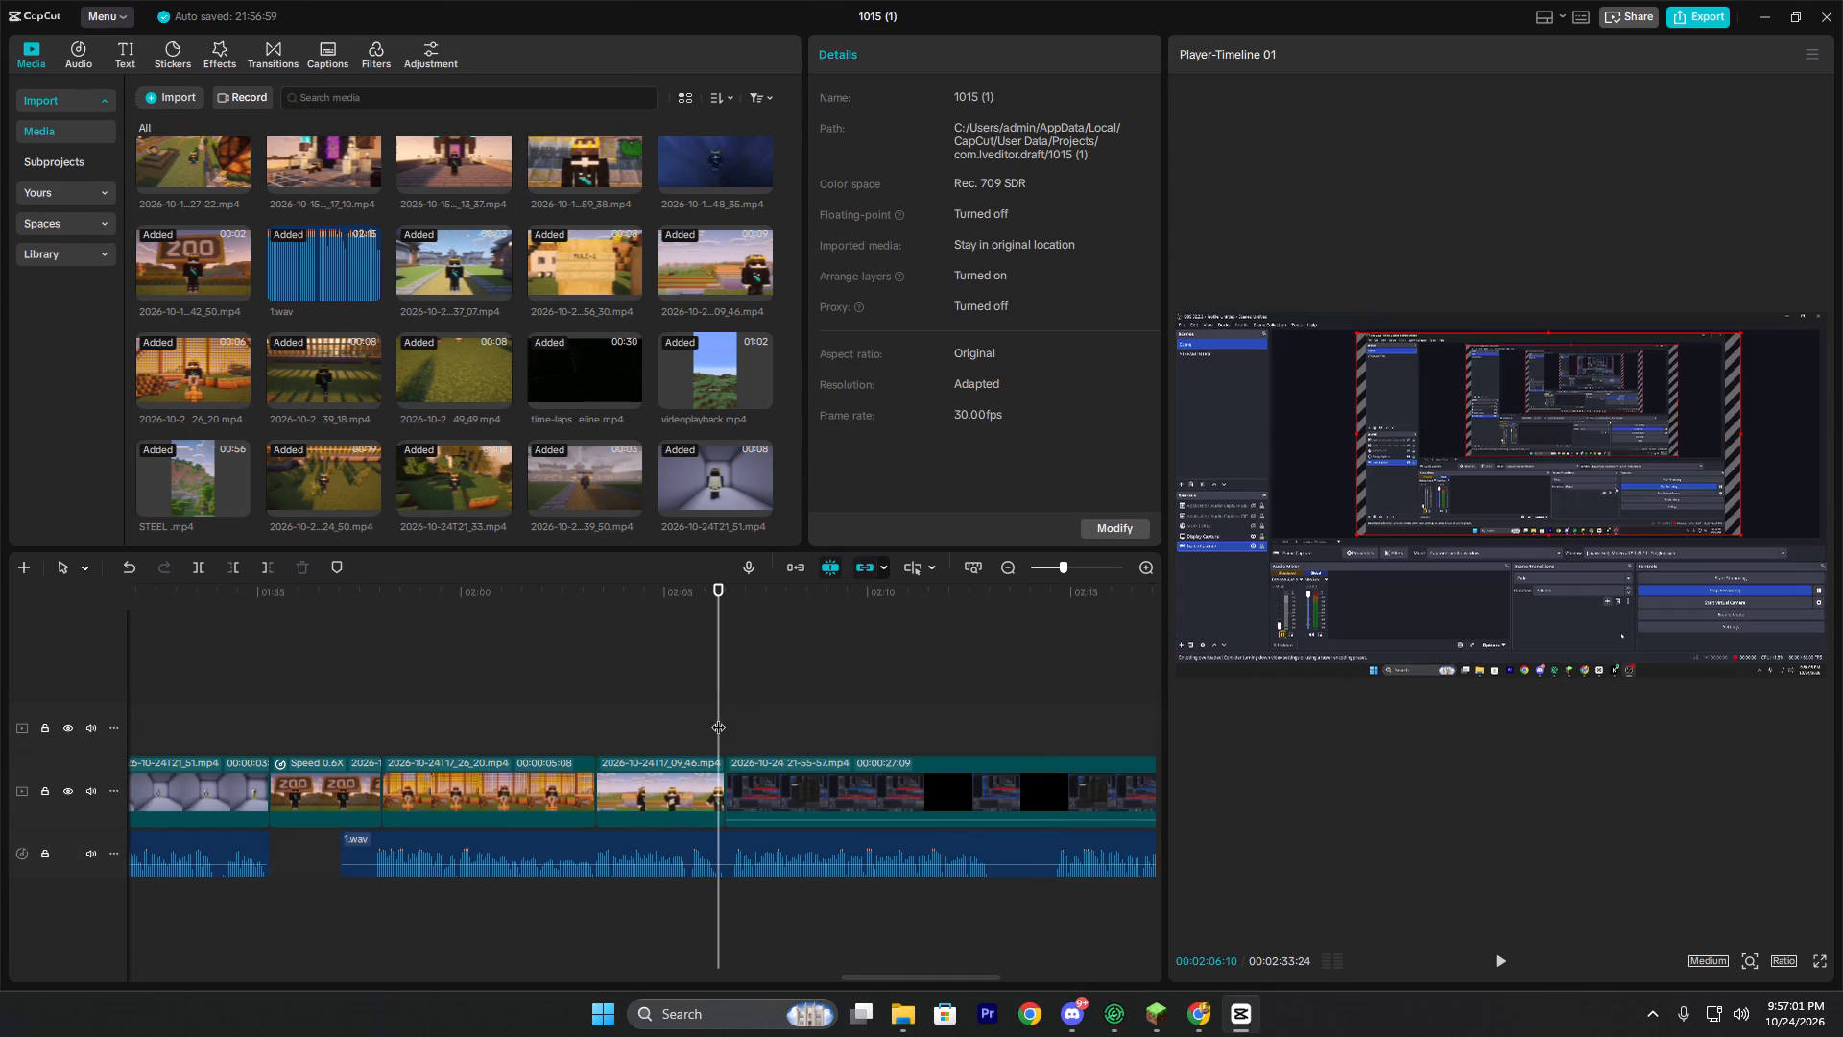
{"action": "key", "text": "space"}
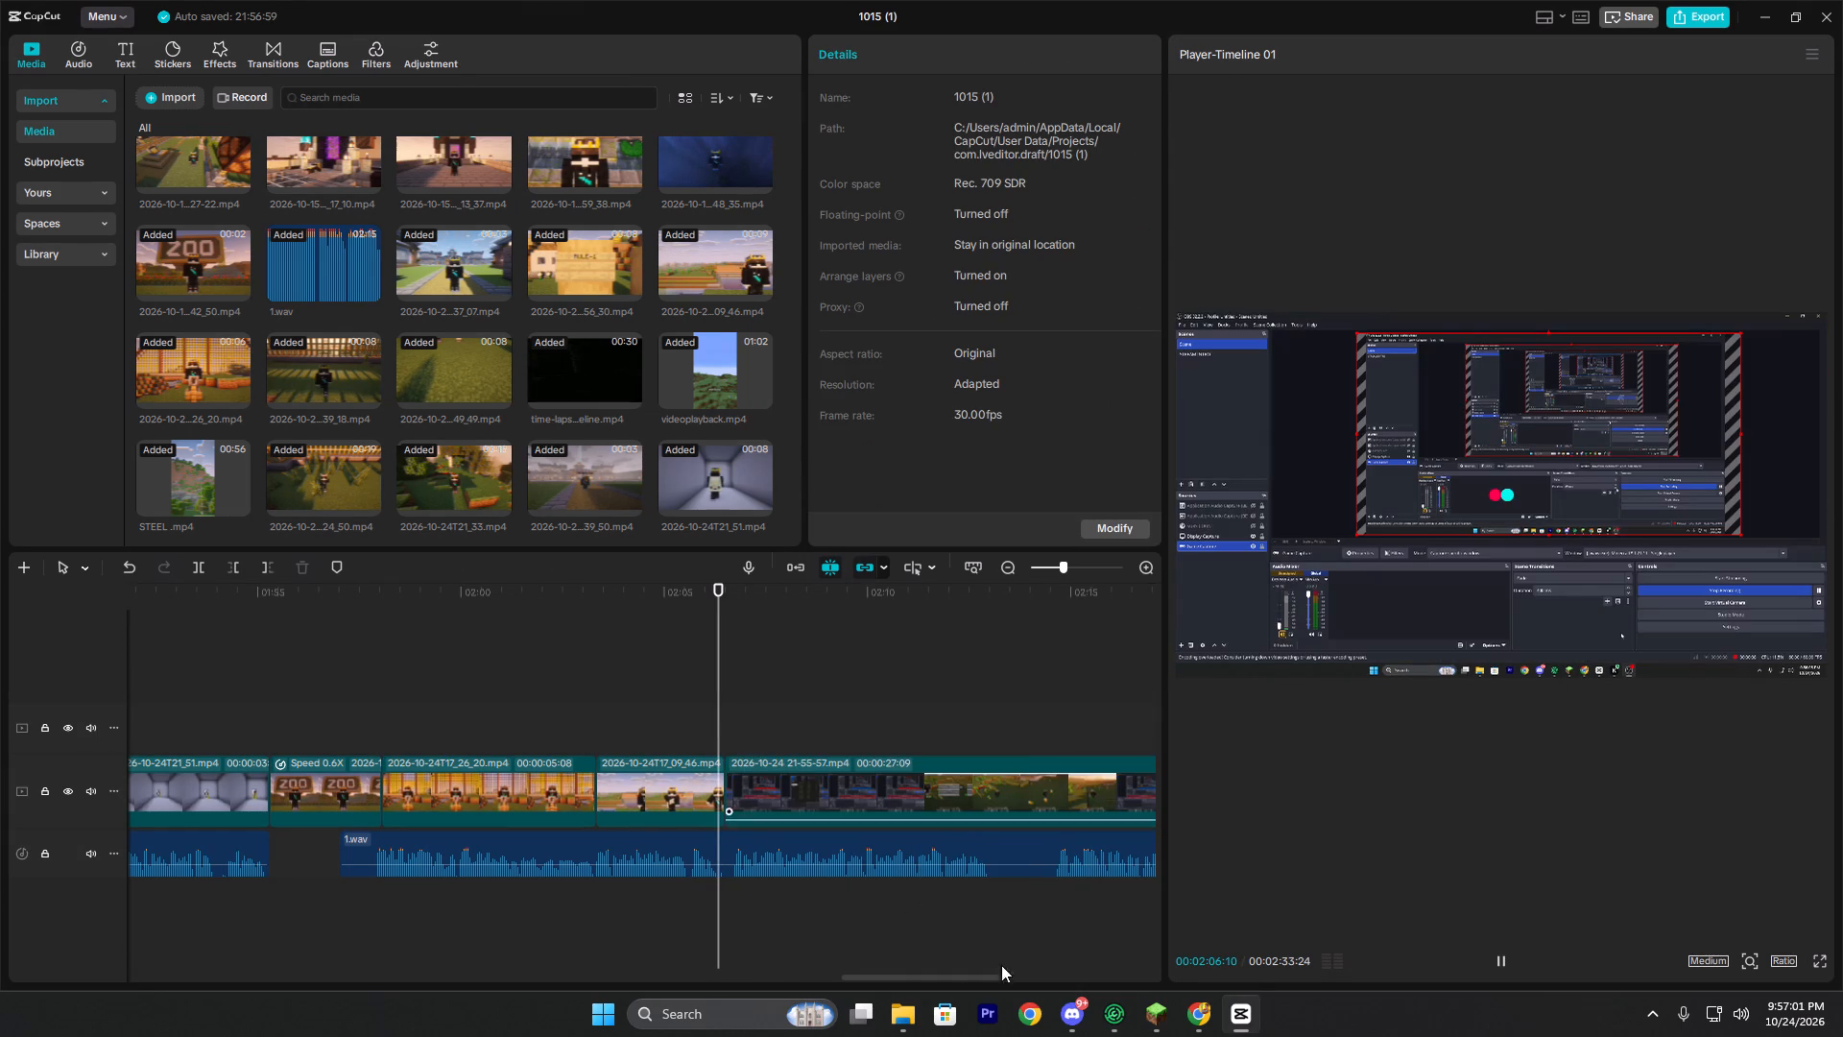
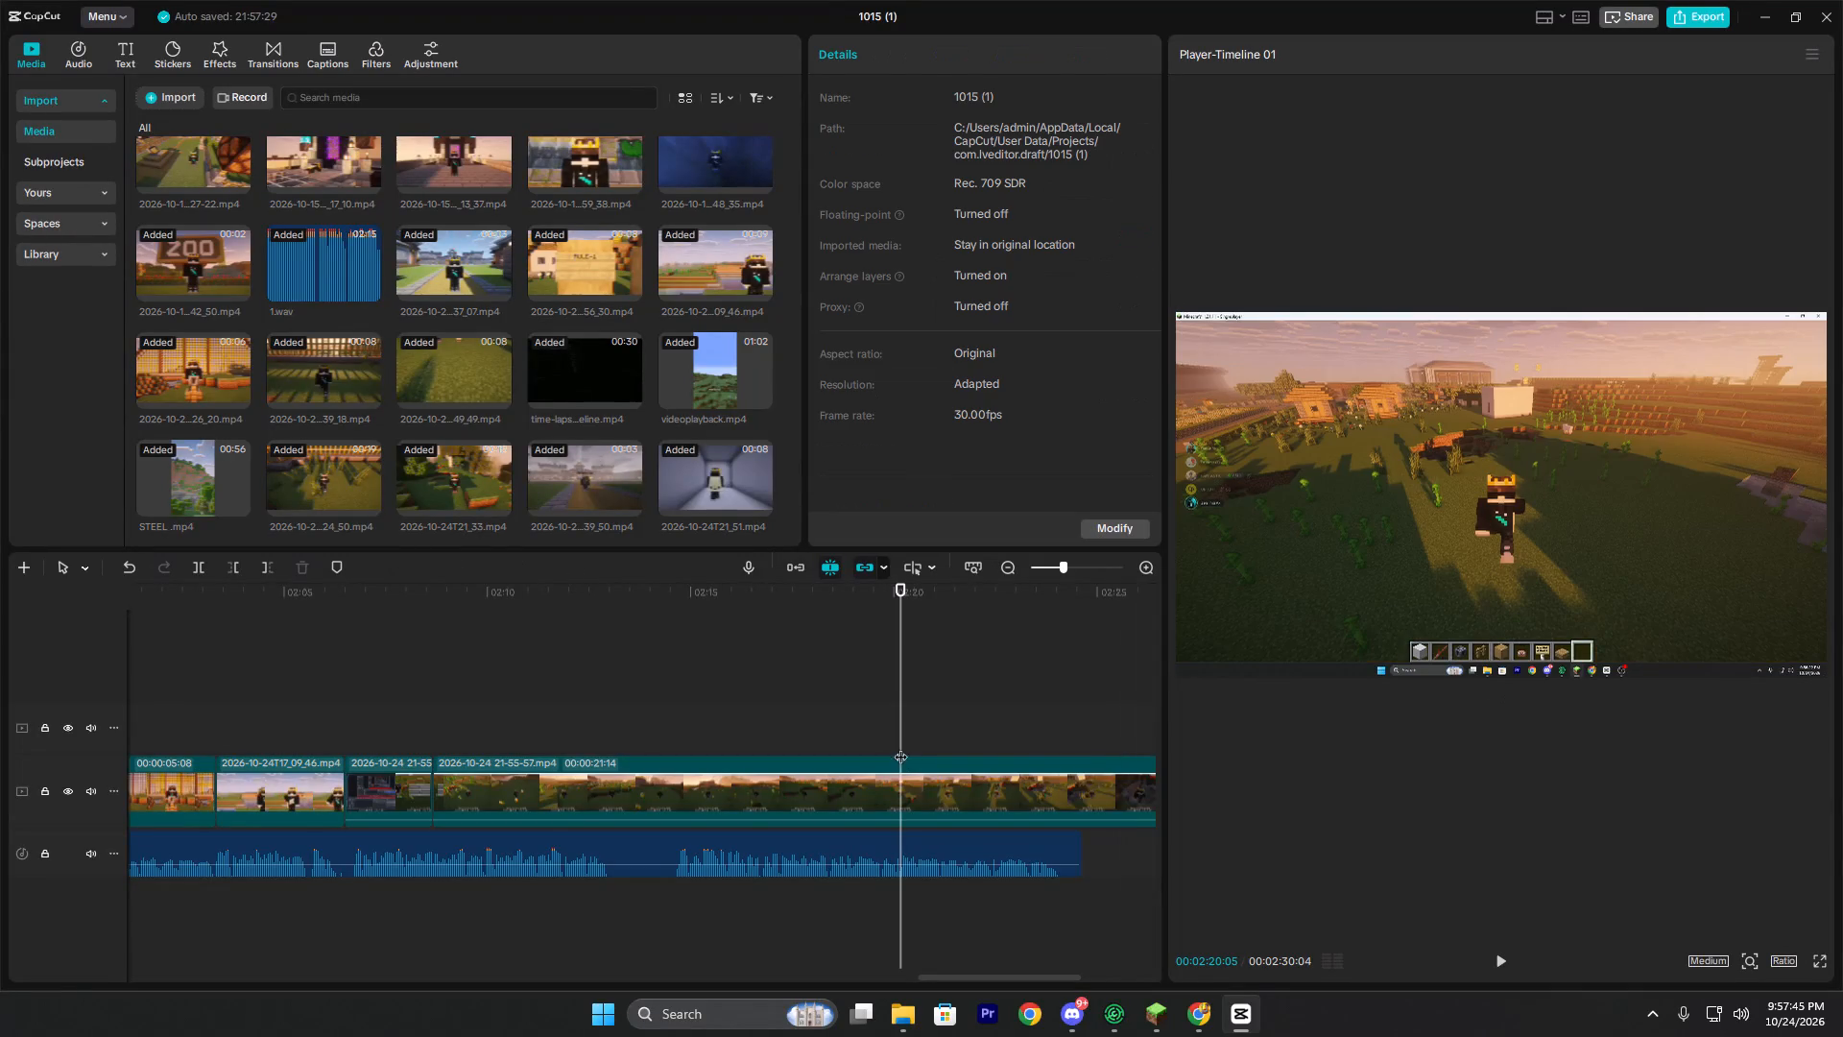
{"action": "key", "text": "q"}
{"action": "right_click", "coordinate": [744, 795]}
{"action": "left_click", "coordinate": [780, 803]}
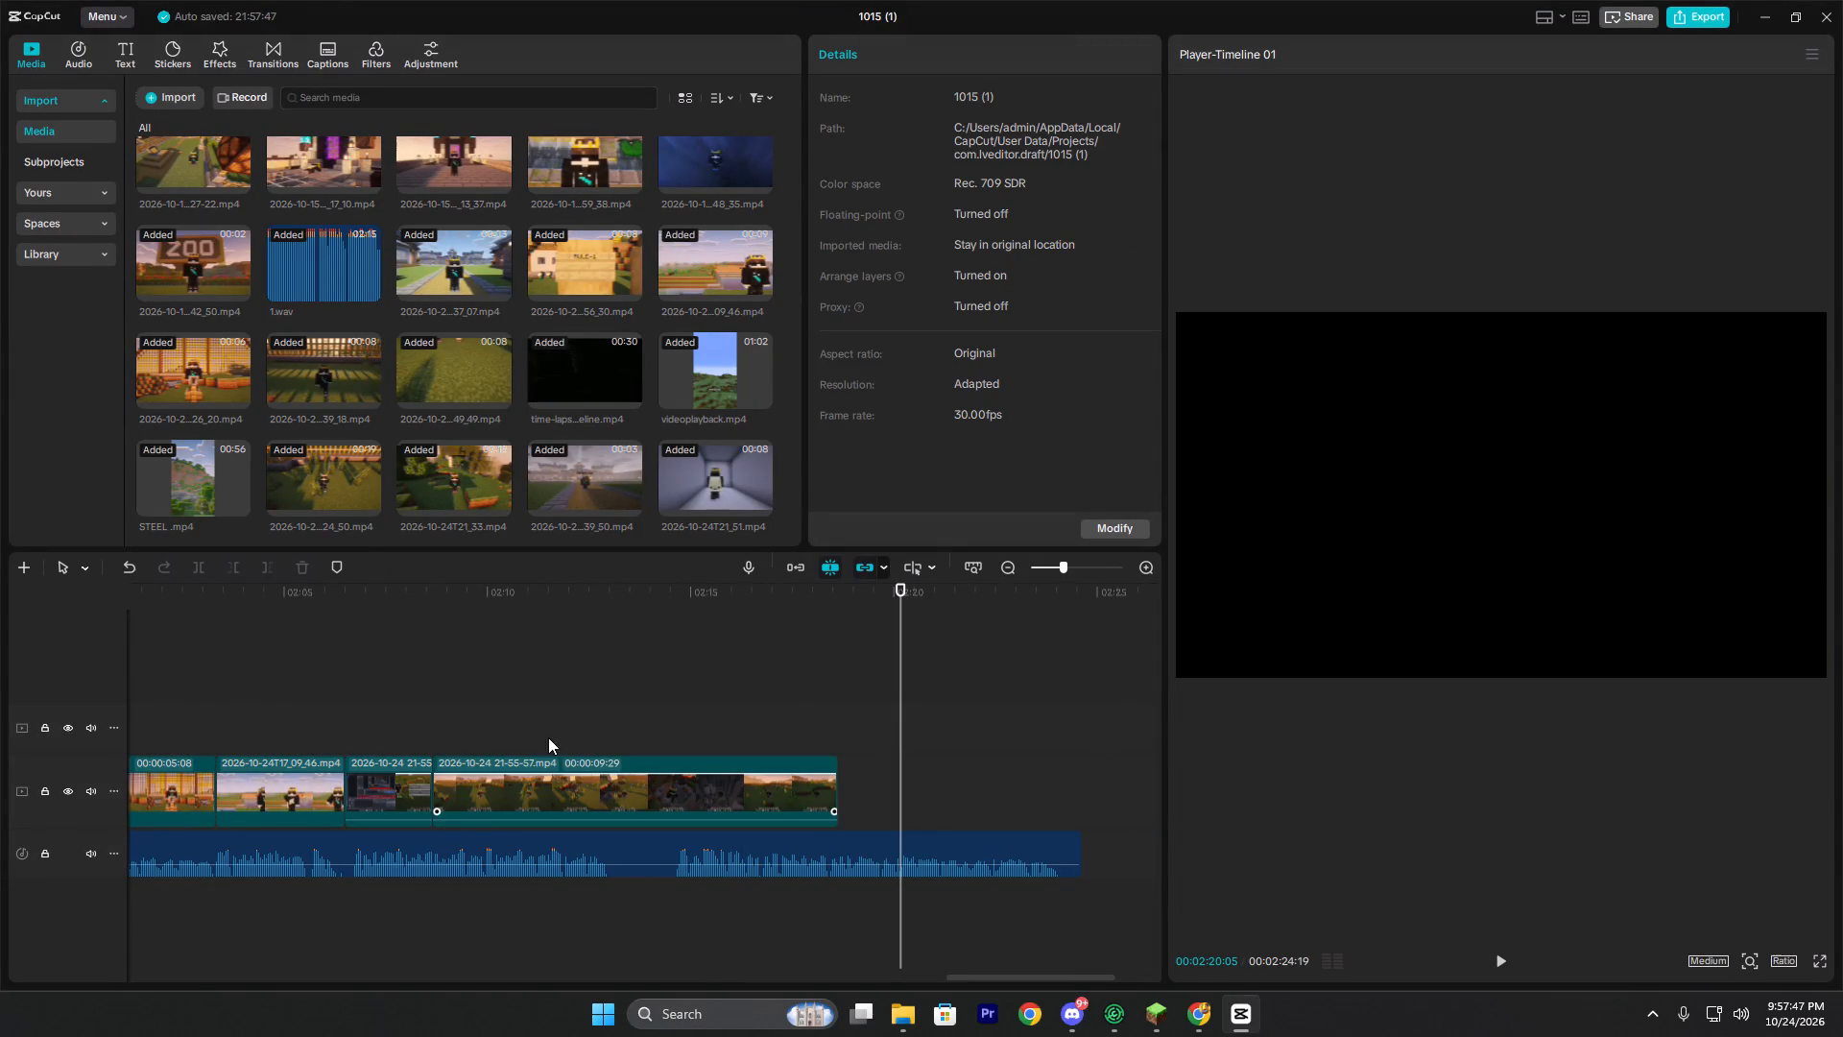
{"action": "left_click", "coordinate": [419, 715]}
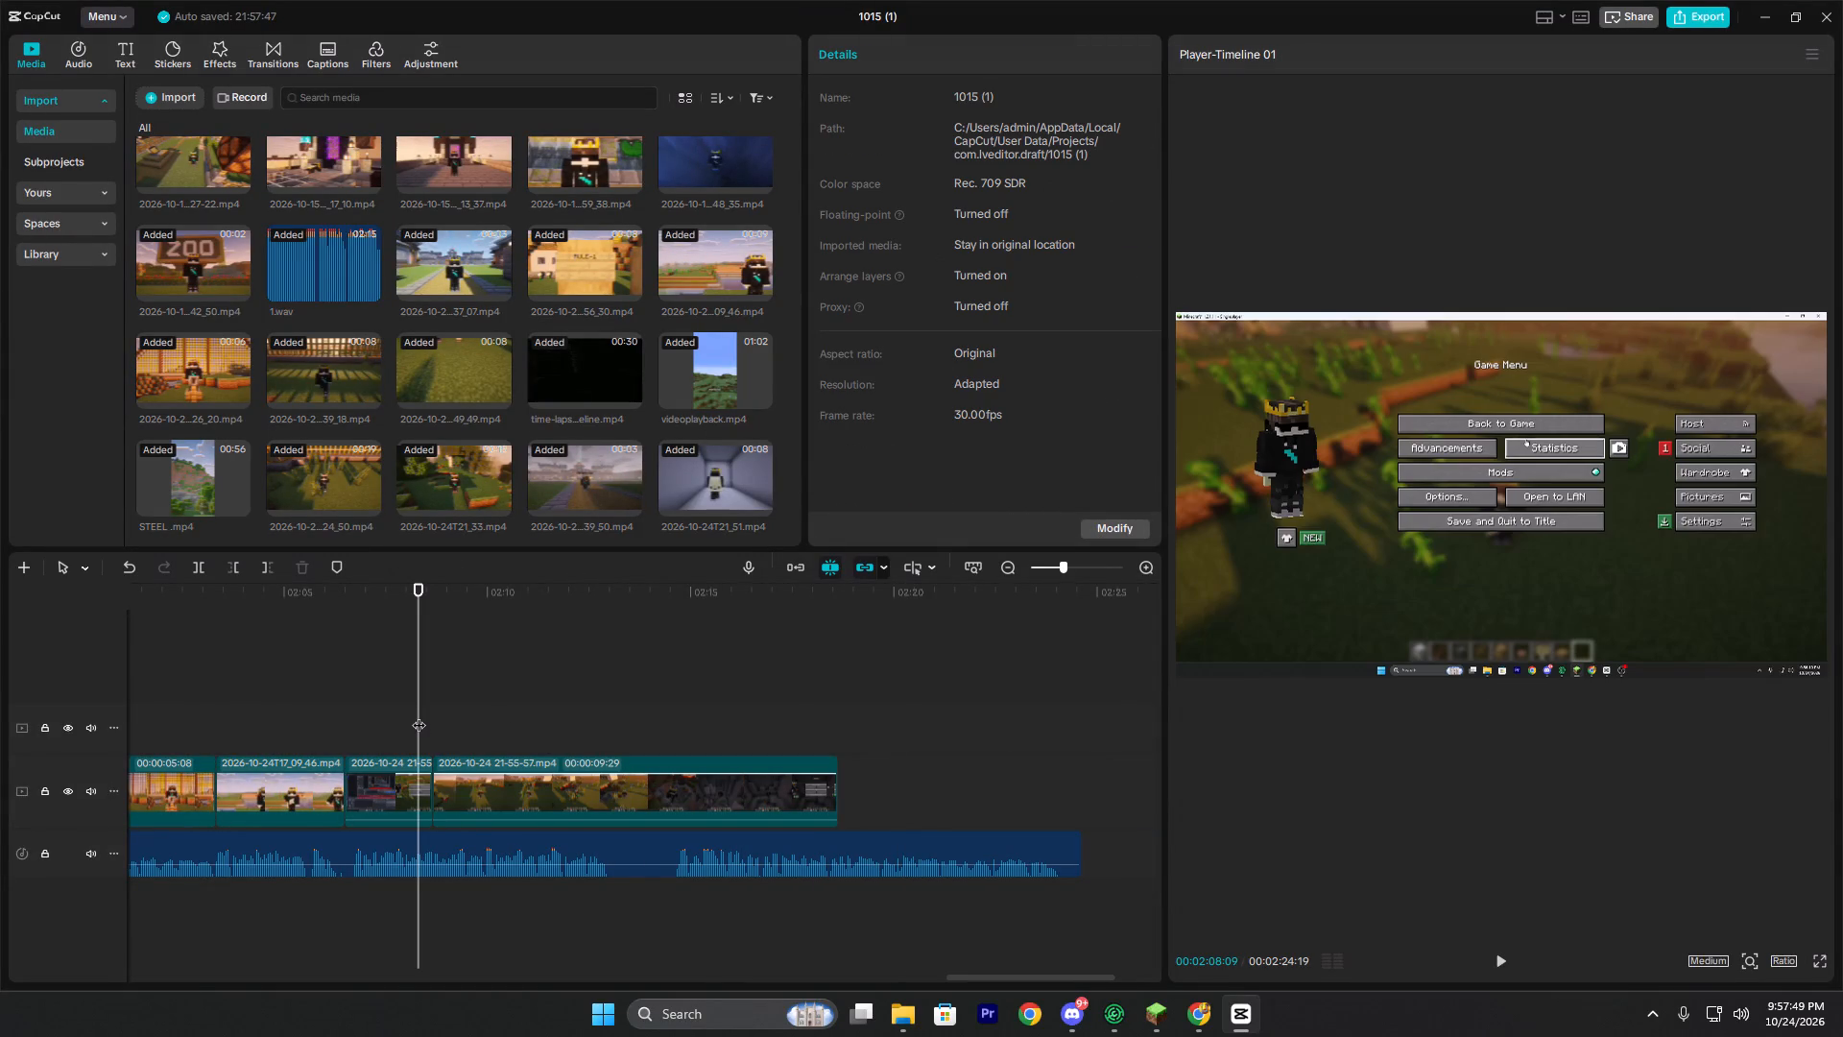
{"action": "key", "text": "space"}
{"action": "key", "text": "space"}
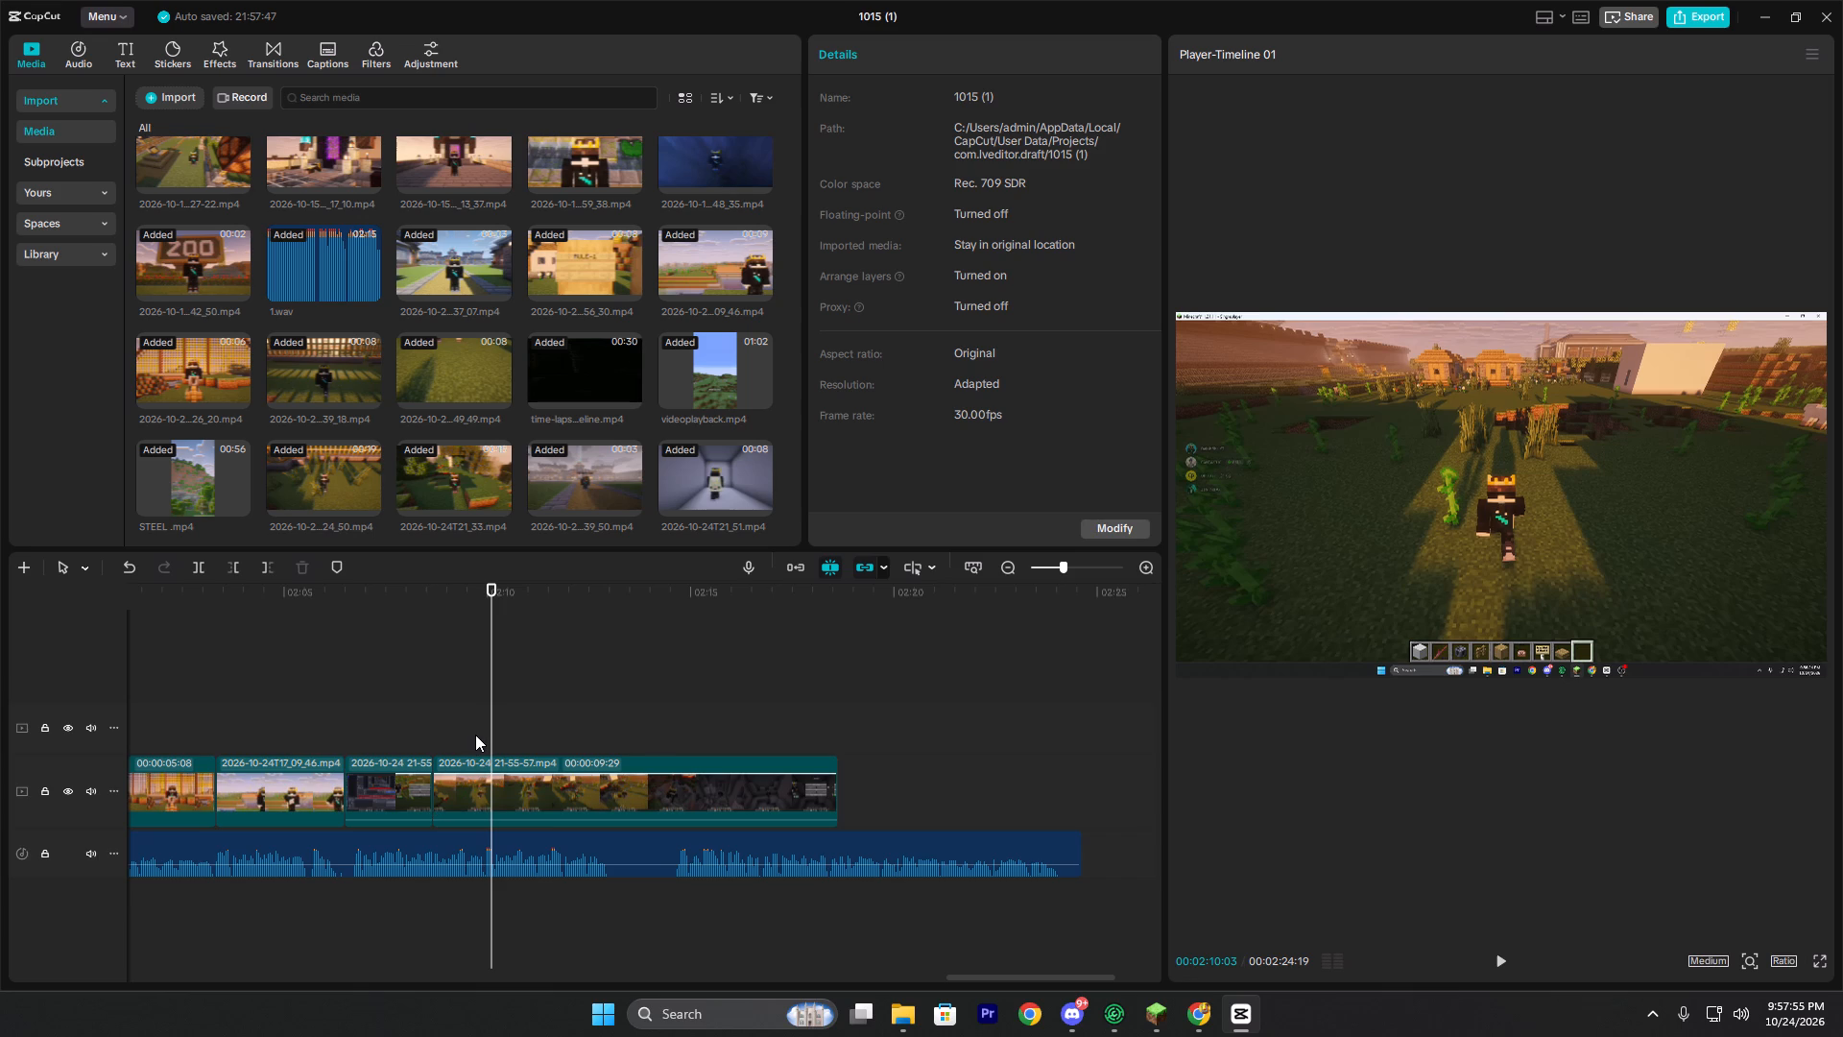
{"action": "key", "text": "ctrl+b"}
{"action": "left_click", "coordinate": [675, 720]}
{"action": "key", "text": "q"}
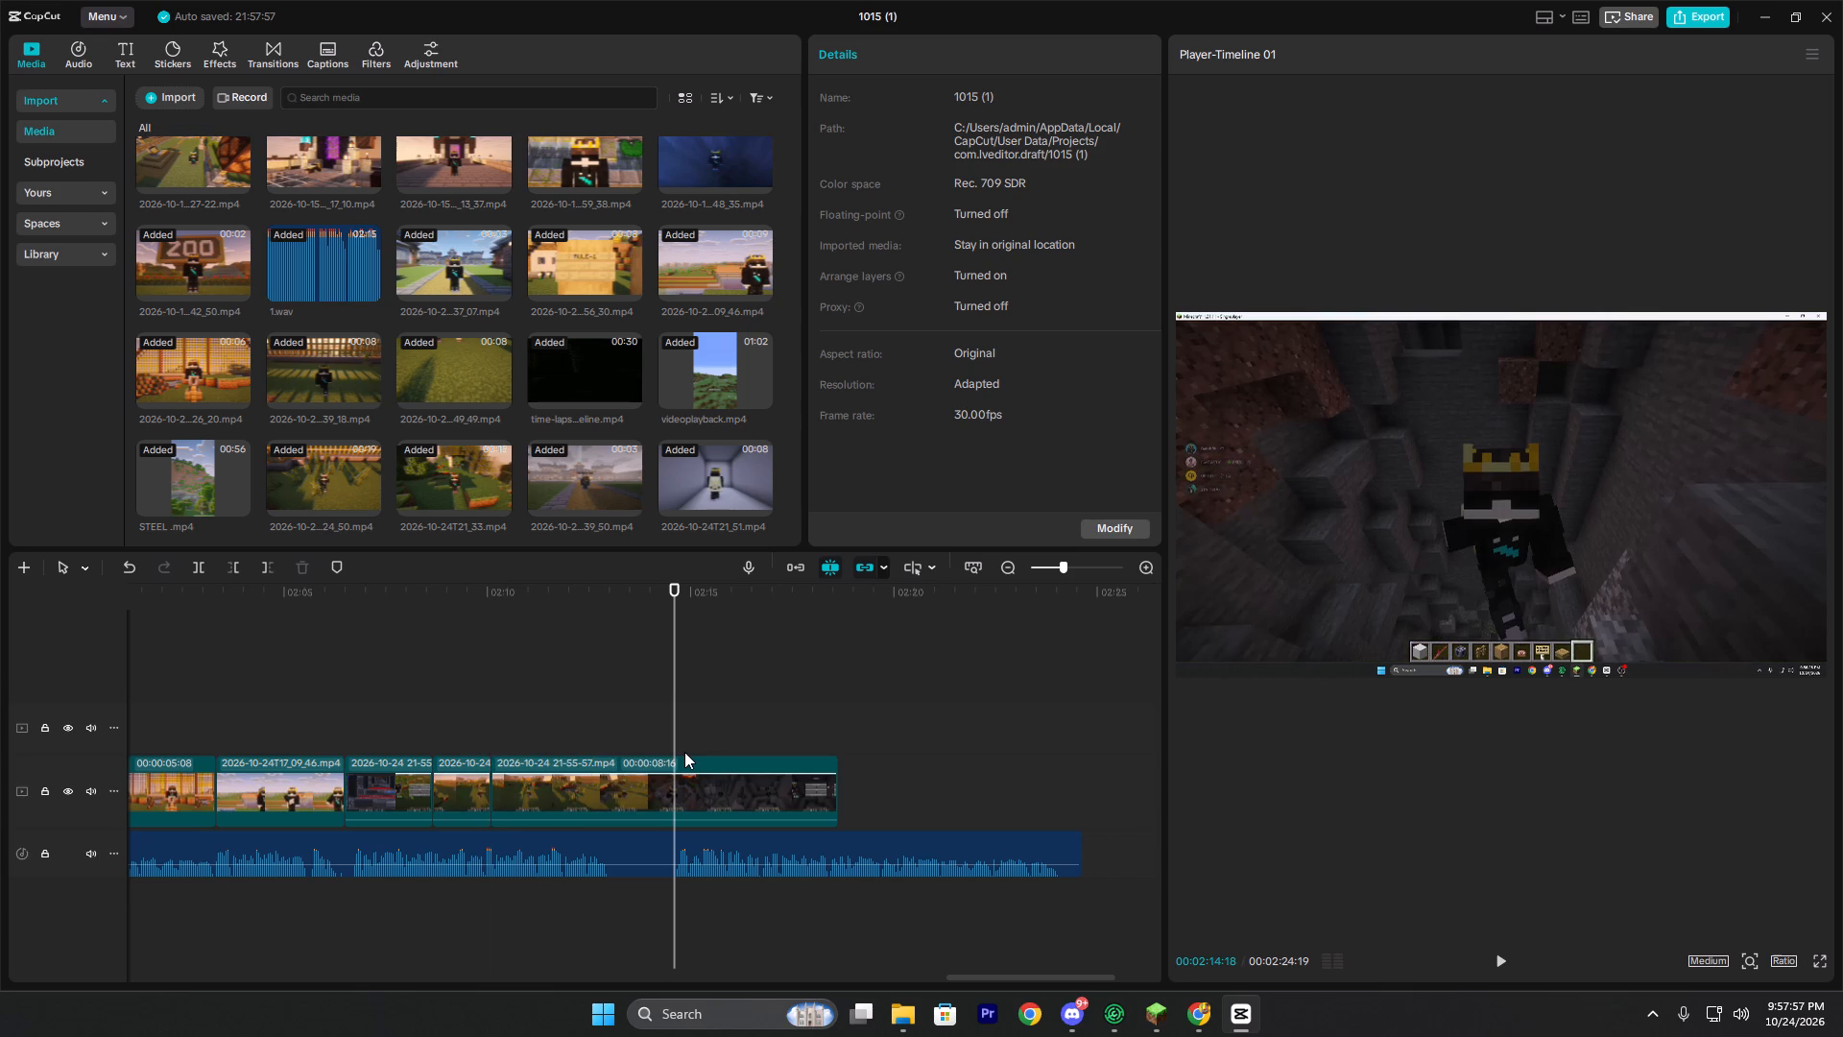
{"action": "right_click", "coordinate": [607, 777]}
{"action": "left_click", "coordinate": [647, 786]}
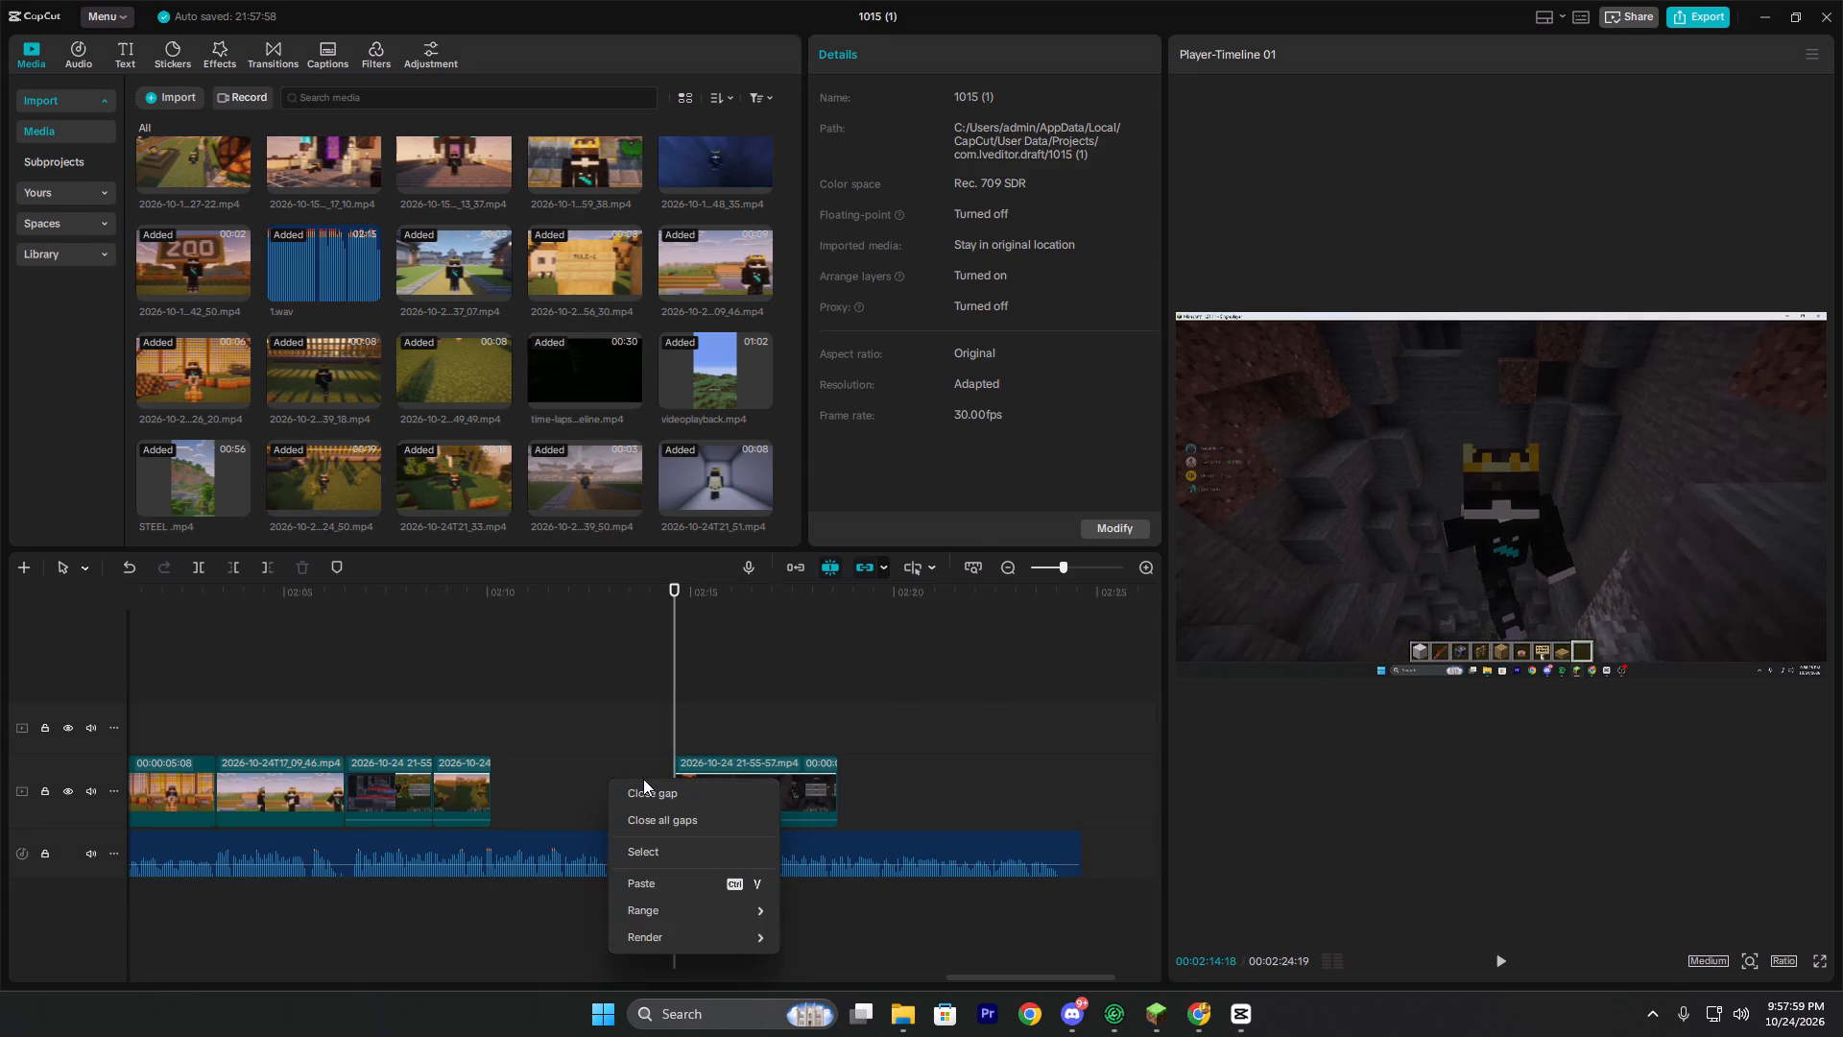
{"action": "left_click", "coordinate": [492, 717]}
{"action": "key", "text": "space"}
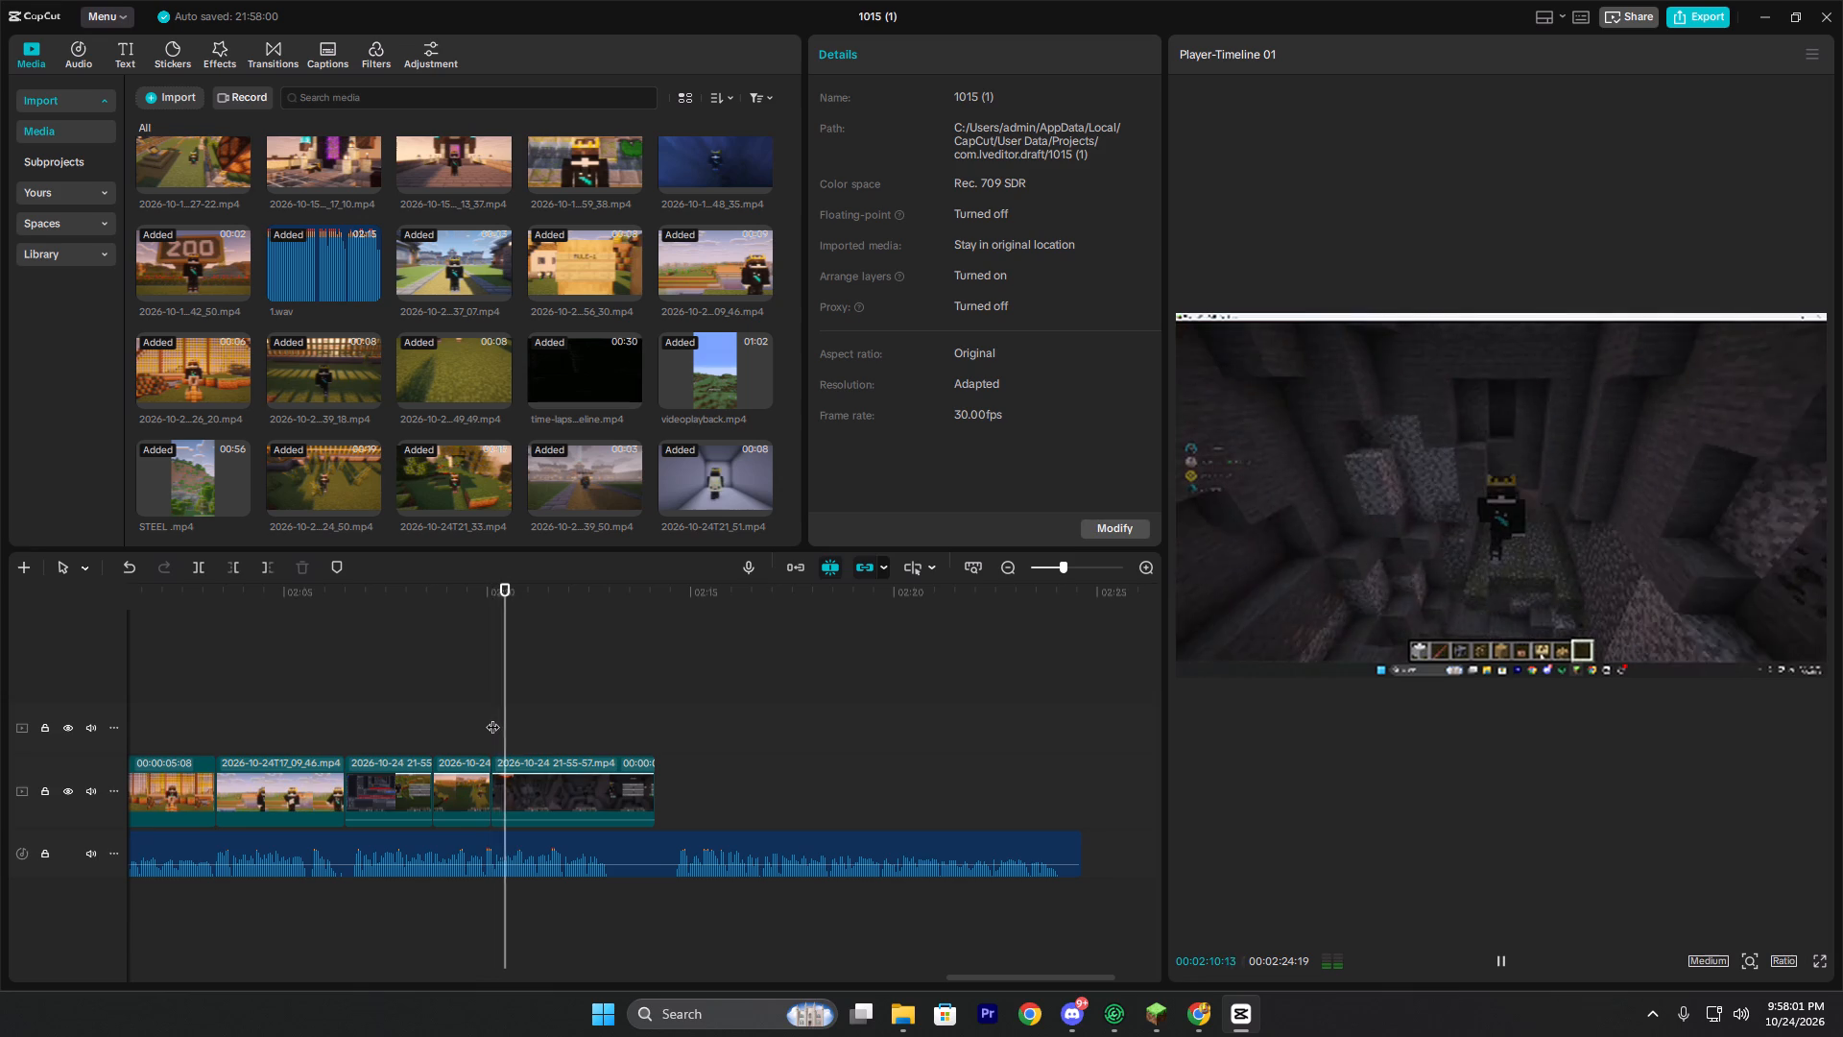
{"action": "key", "text": "space"}
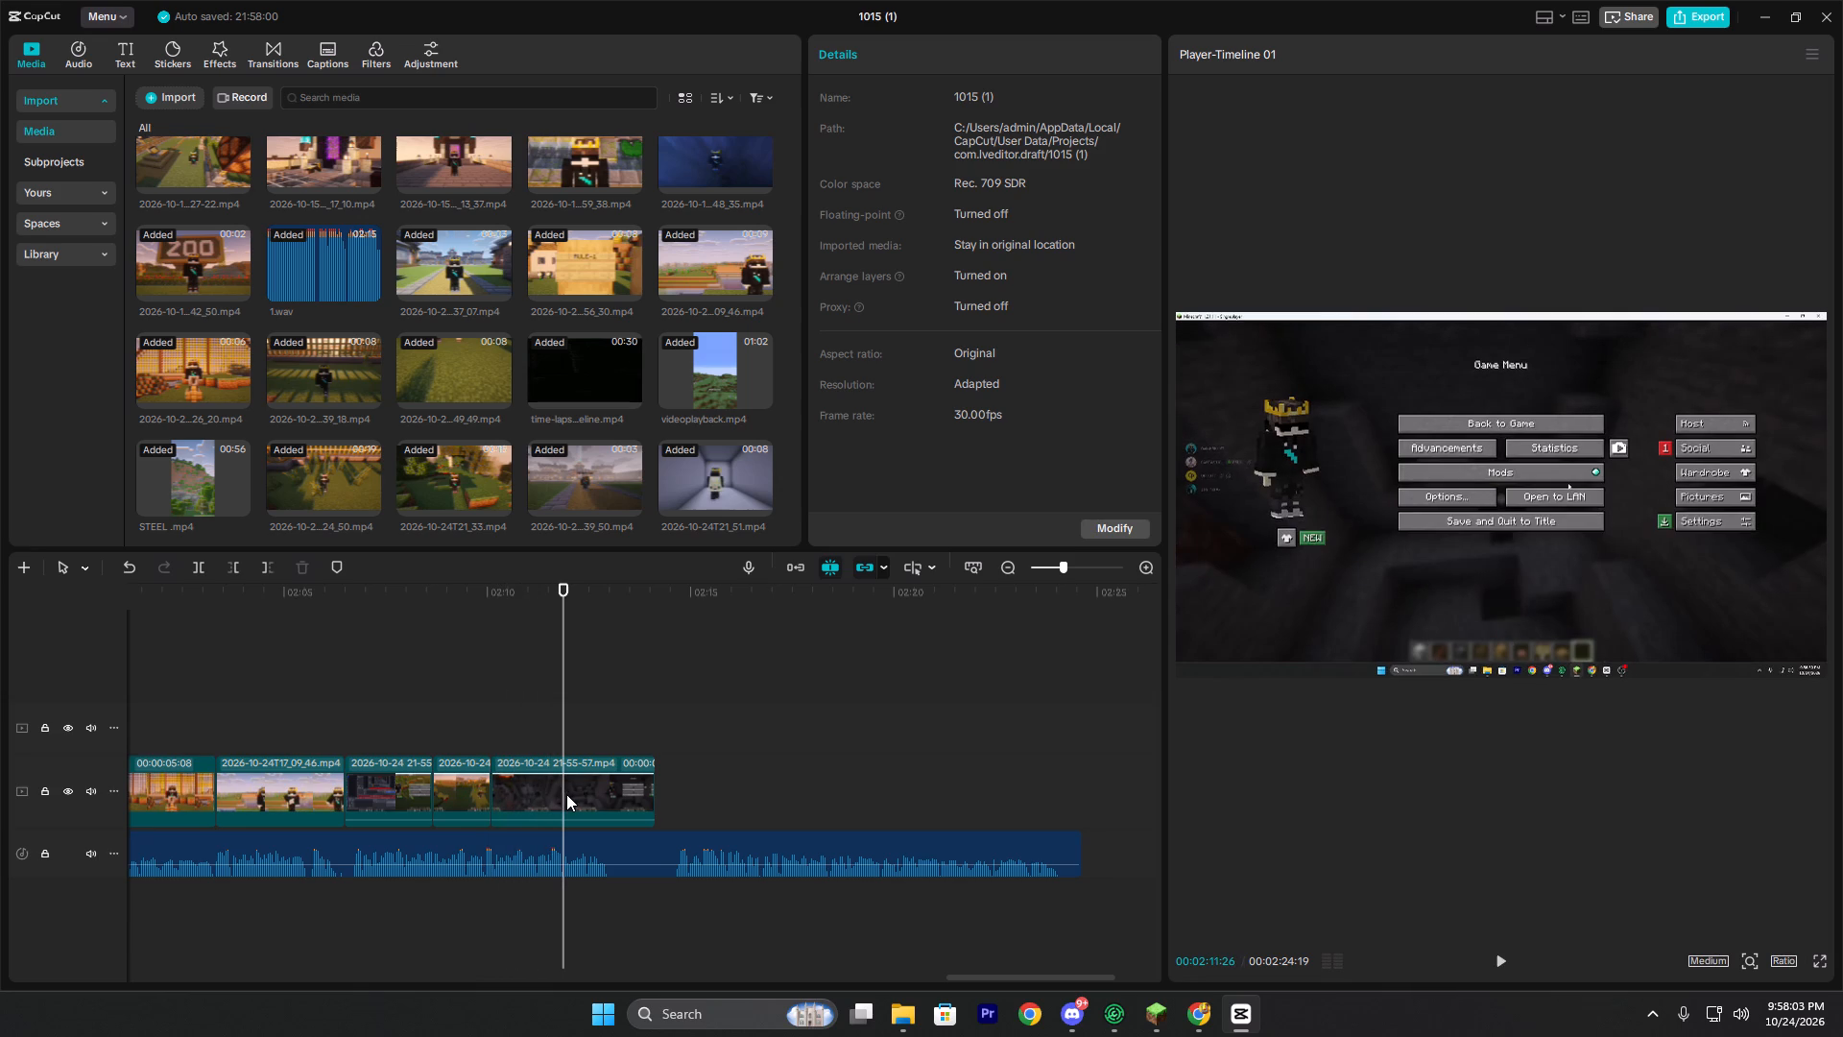
{"action": "left_click", "coordinate": [523, 743]}
{"action": "key", "text": "space"}
{"action": "key", "text": "space"}
{"action": "key", "text": "w"}
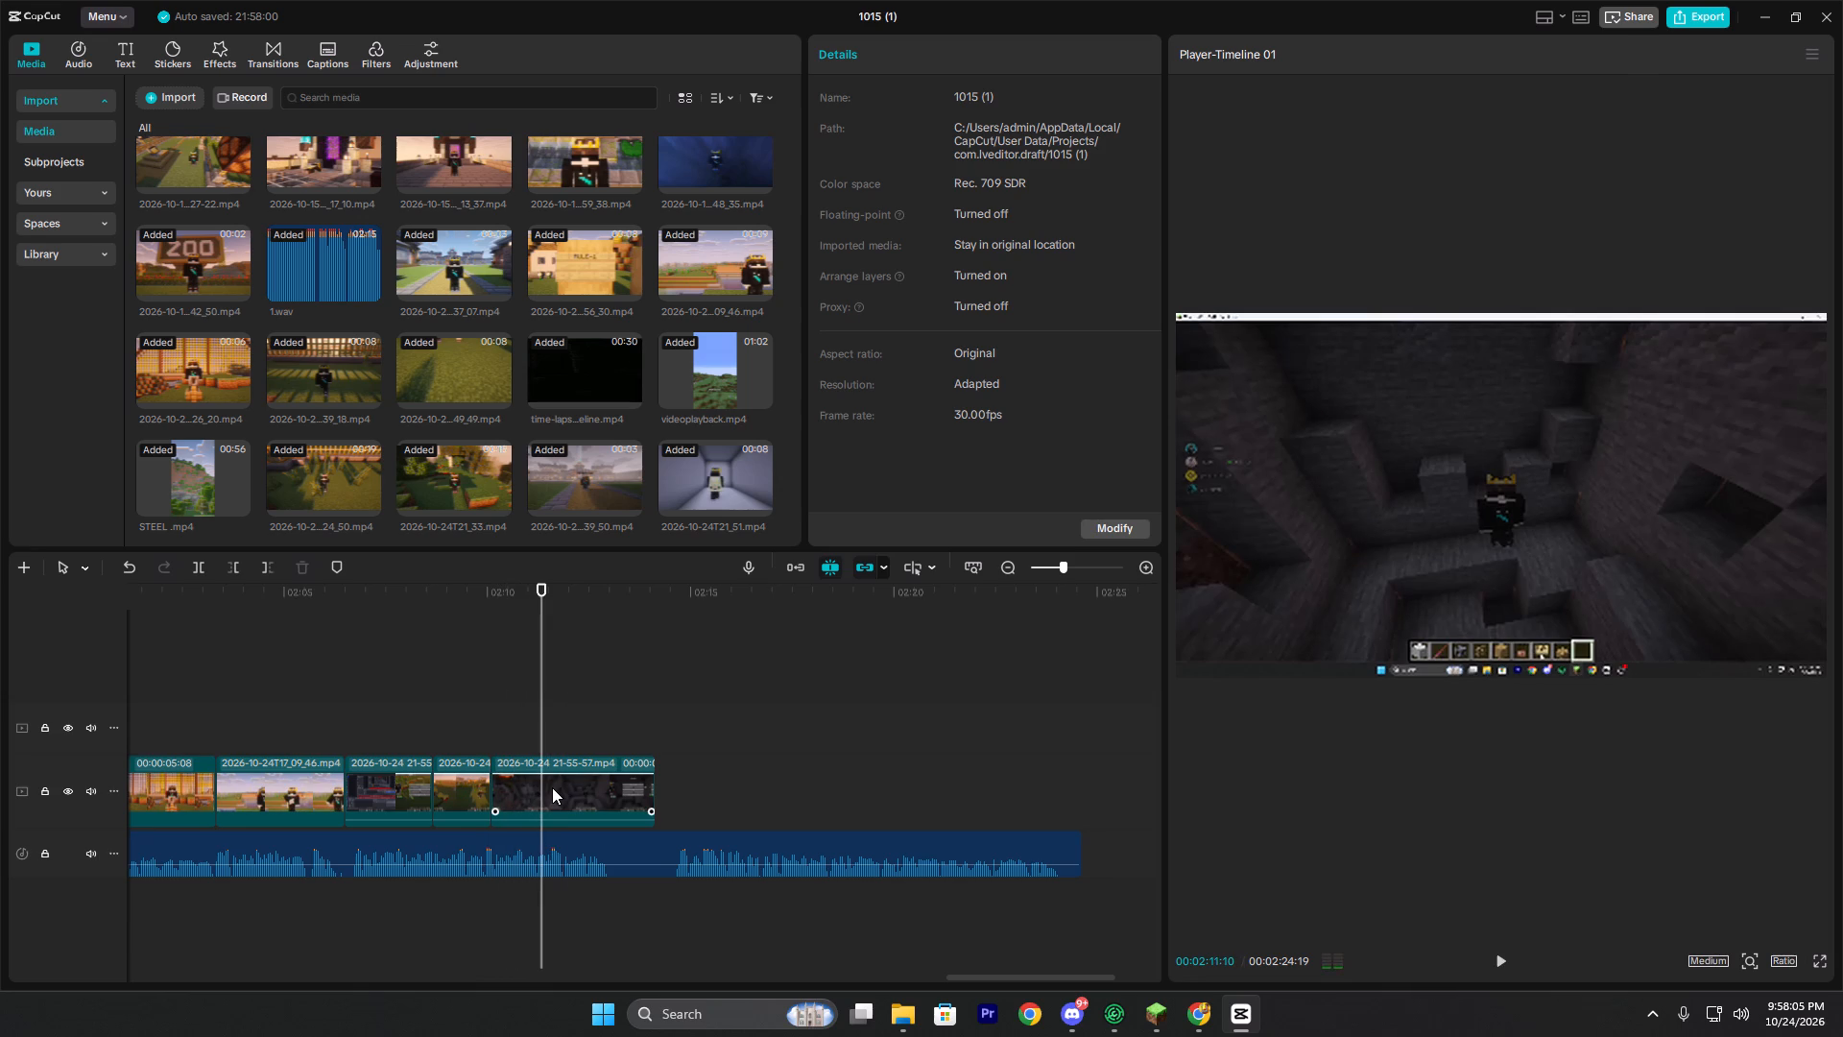
Play the trimmed recording clips against the voice-over and set the playhead at the end of the last clip, 00:02:11:10.
{"action": "left_click", "coordinate": [417, 727]}
{"action": "key", "text": "space"}
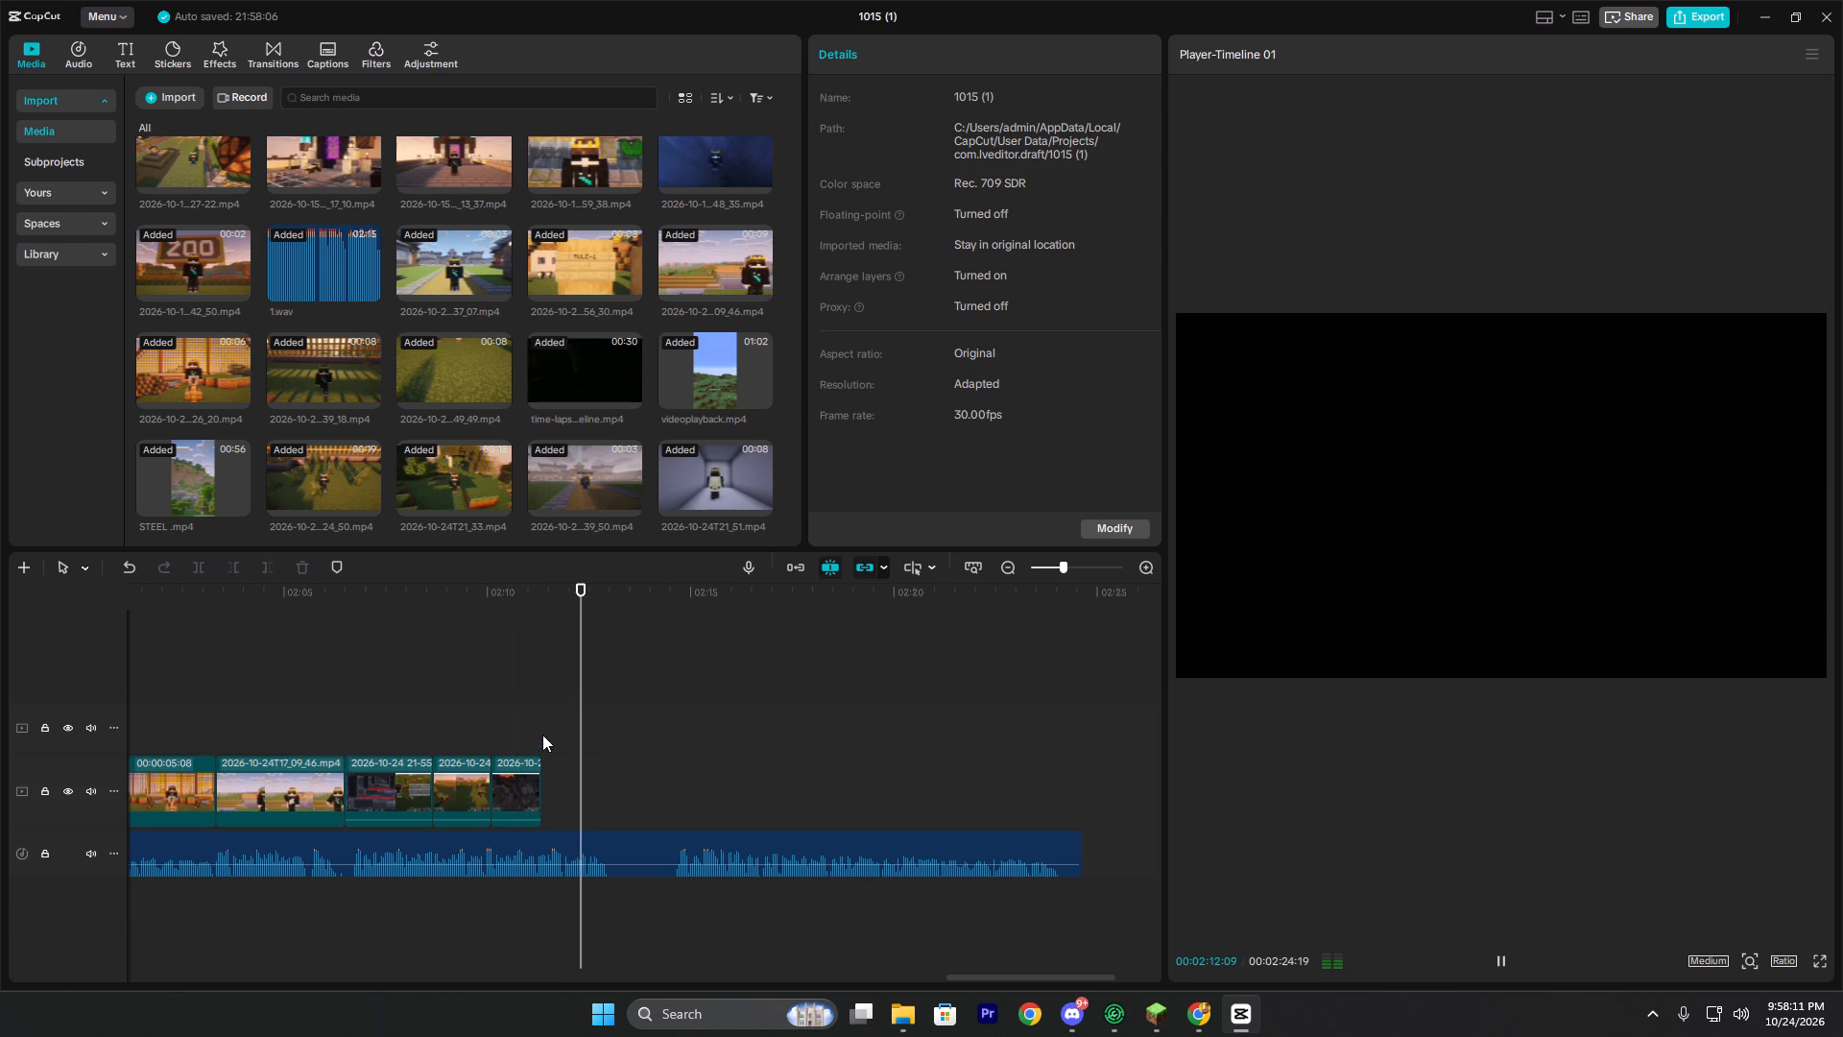
{"action": "key", "text": "space"}
{"action": "left_click", "coordinate": [543, 735]}
{"action": "left_click", "coordinate": [543, 735]}
Switch to Minecraft, resume the game, move the character around inside the cave and pause the game.
{"action": "left_click", "coordinate": [1159, 1021]}
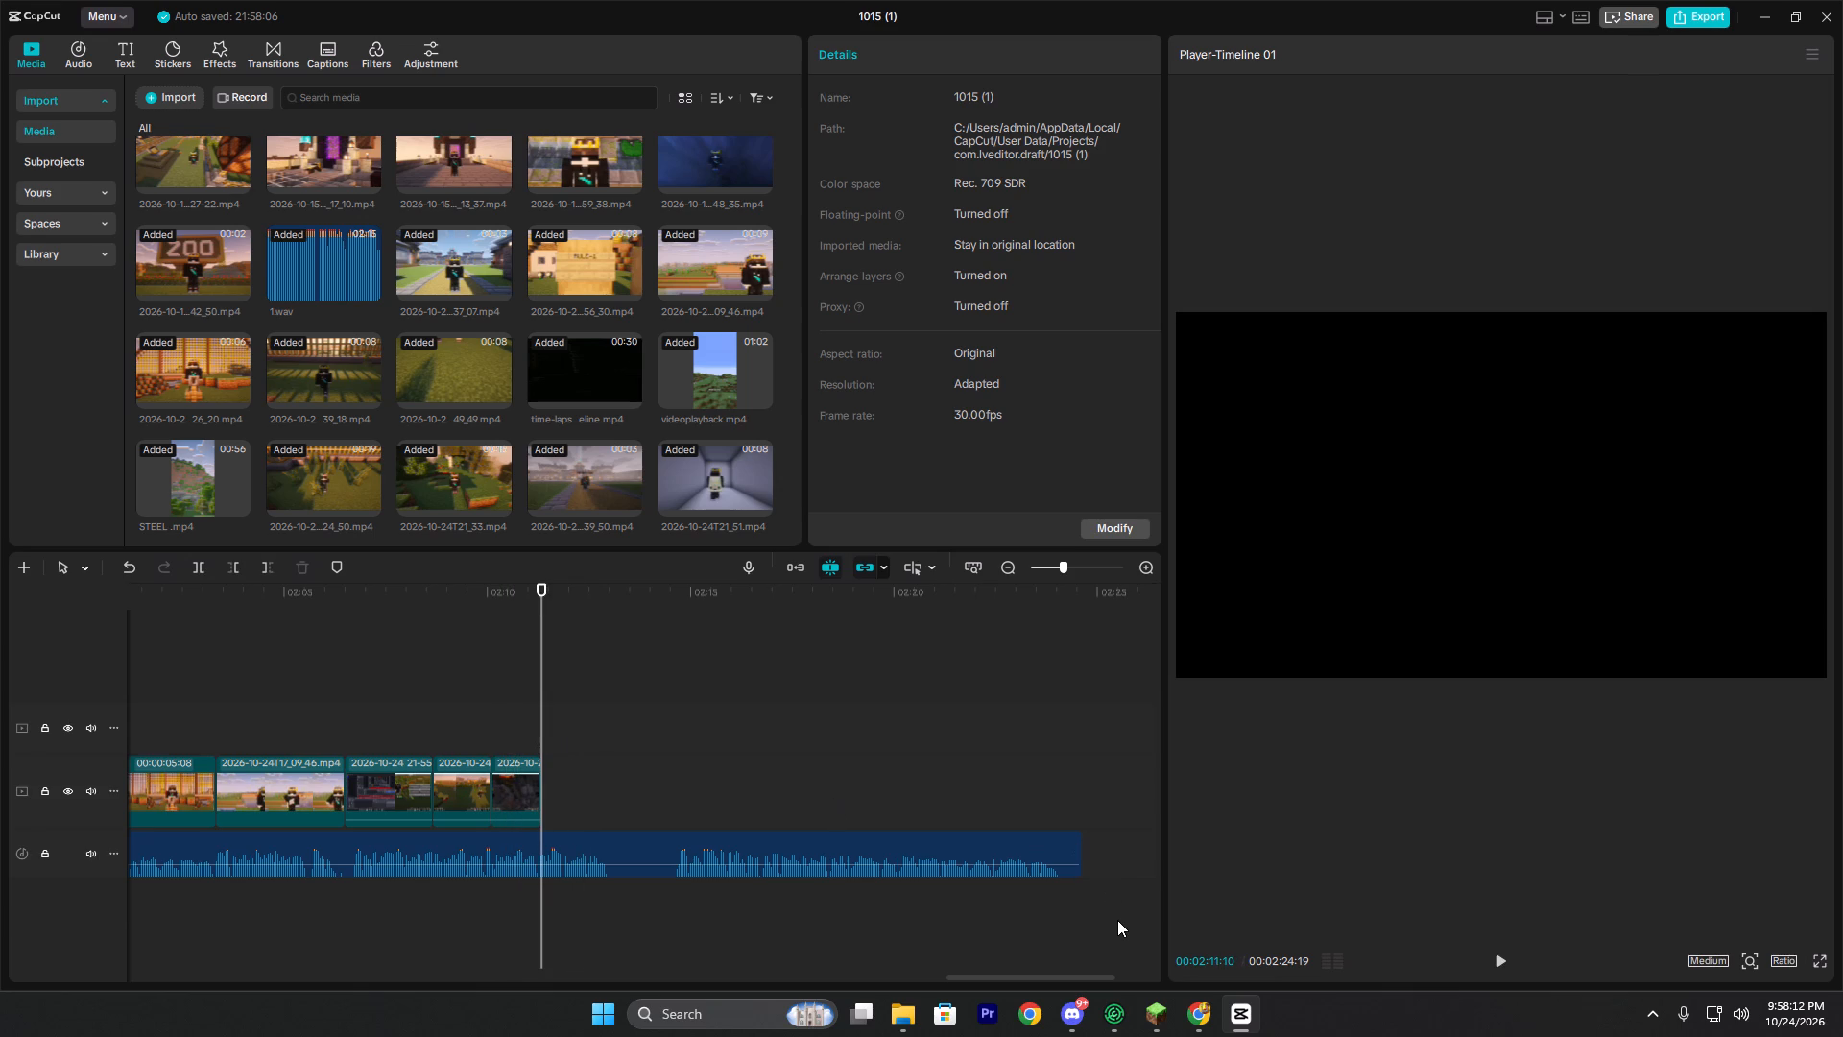
{"action": "left_click_drag", "start_coordinate": [845, 334], "coordinate": [921, 506]}
{"action": "key", "text": "space"}
{"action": "key", "text": "space"}
{"action": "key", "text": "space"}
{"action": "key", "text": "space"}
{"action": "key", "text": "space"}
{"action": "key", "text": "space"}
{"action": "key", "text": "space"}
{"action": "key", "text": "space"}
{"action": "key", "text": "space"}
{"action": "key", "text": "space"}
{"action": "key", "text": "space"}
{"action": "key", "text": "space"}
{"action": "key", "text": "space"}
{"action": "key", "text": "space"}
{"action": "key", "text": "space"}
{"action": "key", "text": "space"}
{"action": "key", "text": "space"}
{"action": "key", "text": "space"}
{"action": "key", "text": "space"}
{"action": "key", "text": "space"}
{"action": "key", "text": "space"}
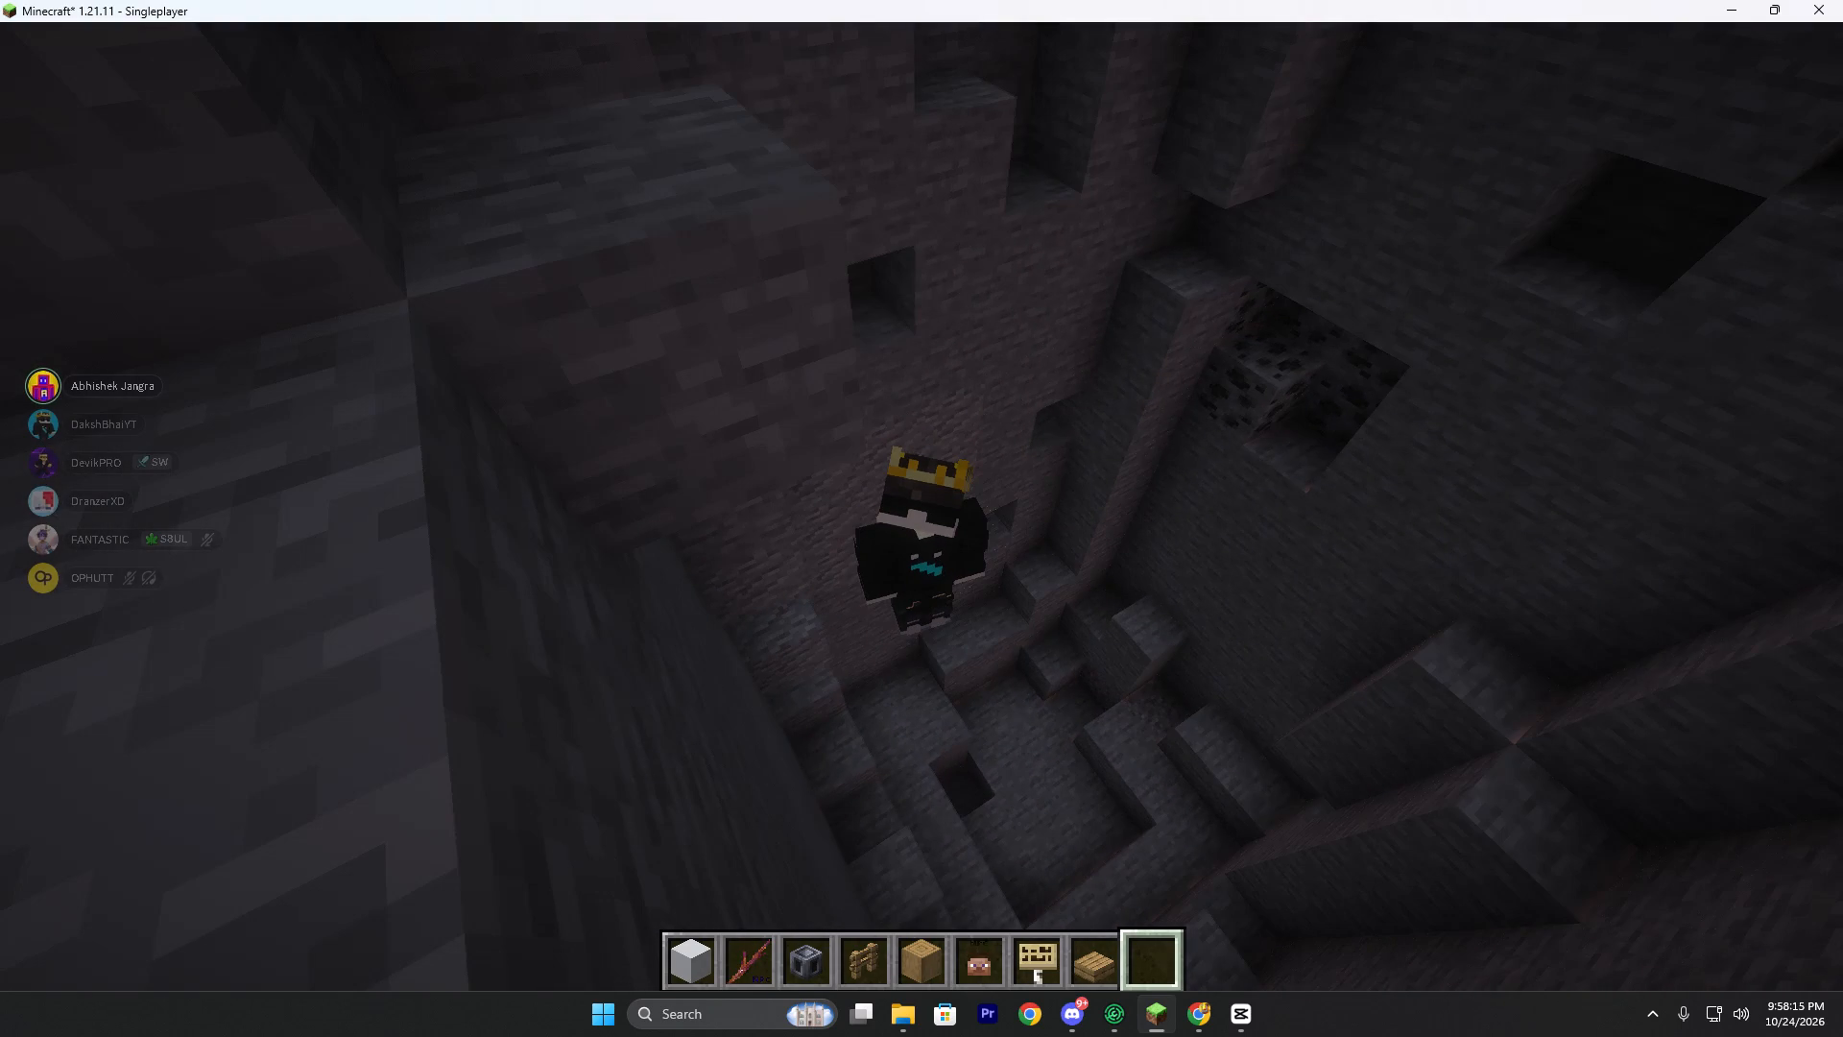
{"action": "key", "text": "Escape"}
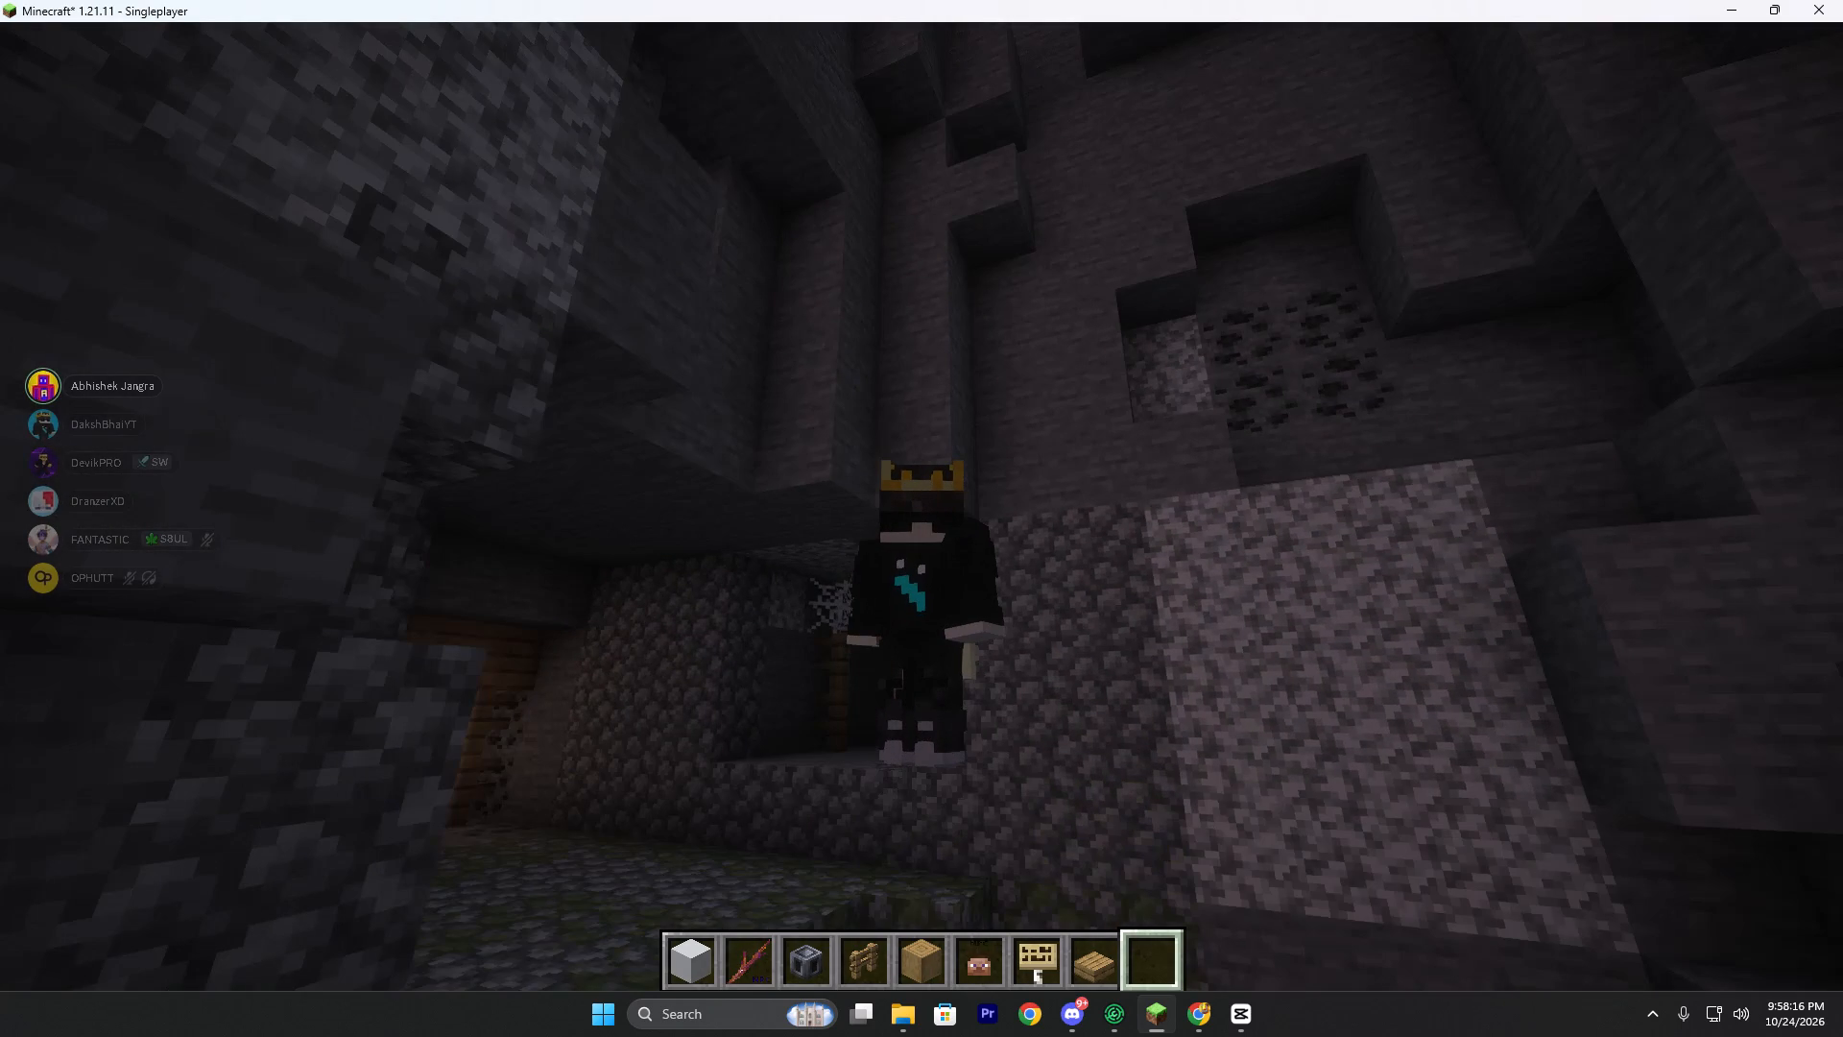
Switch to Chrome and search Google in a new tab for "baba tillu minecraft skin".
{"action": "left_click", "coordinate": [1183, 1005]}
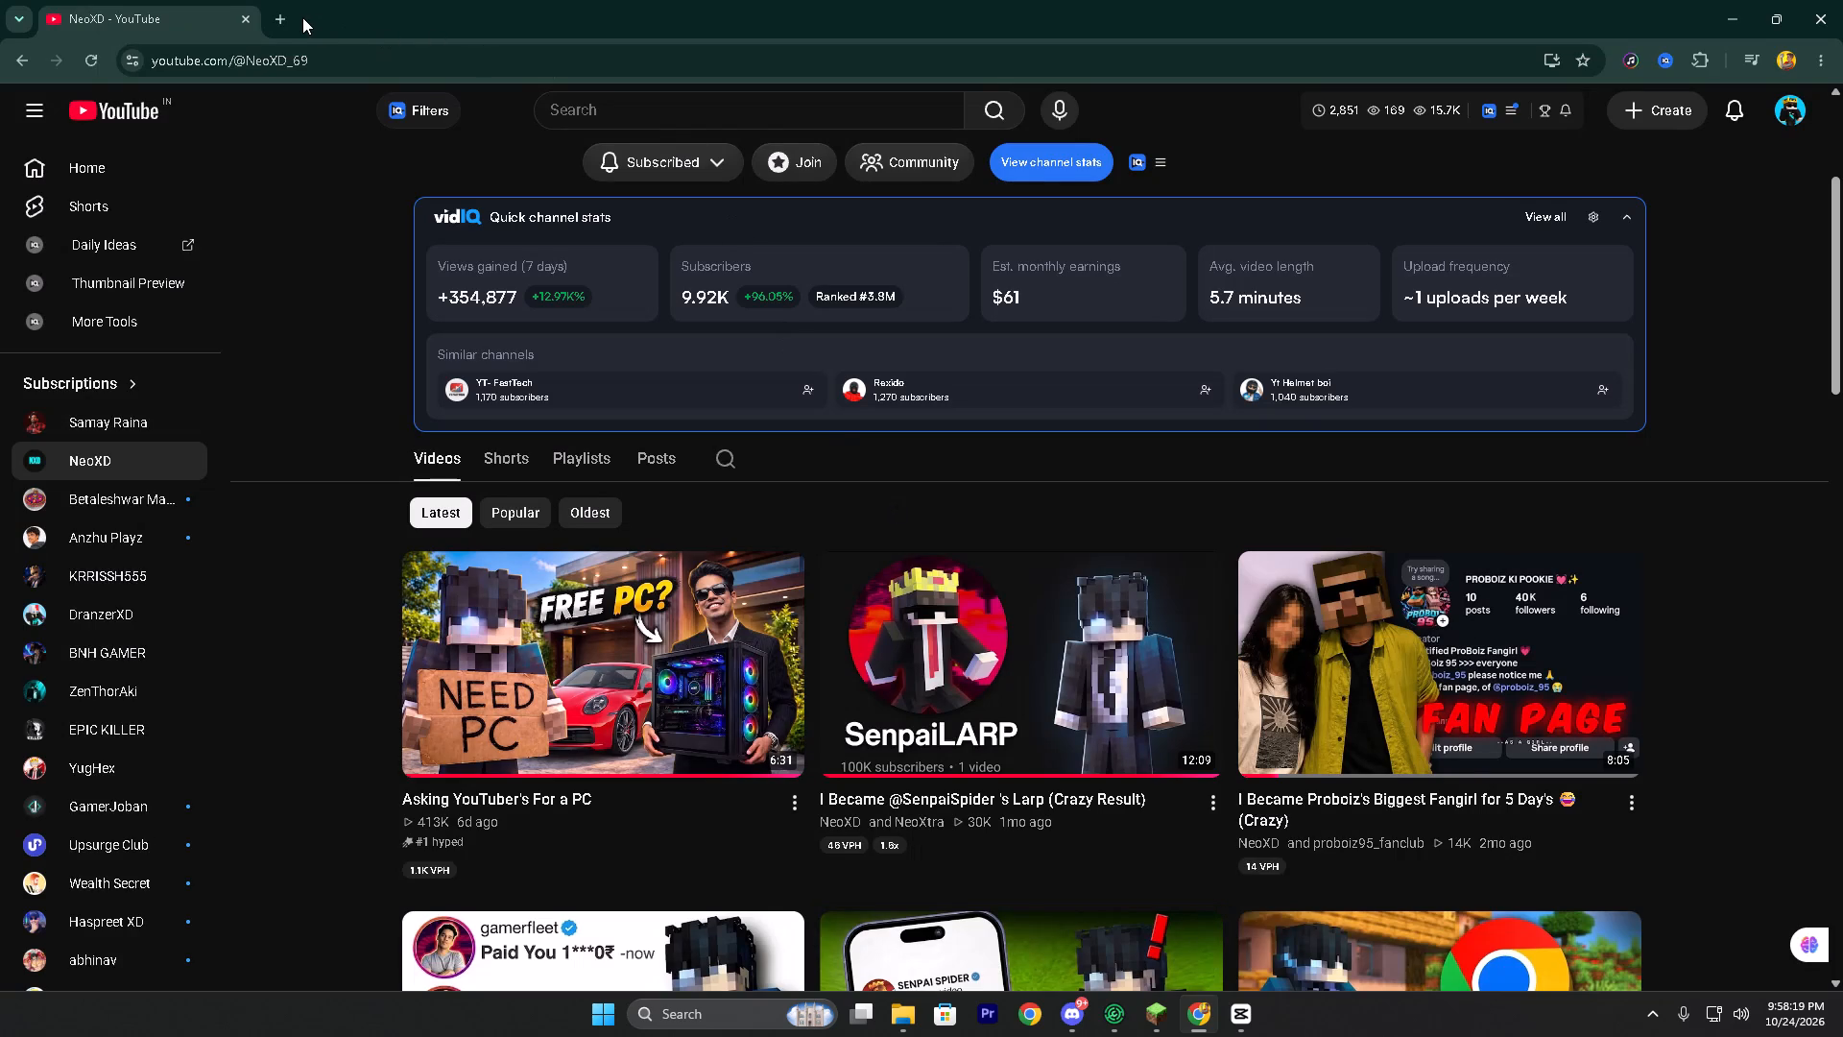
{"action": "left_click", "coordinate": [286, 17]}
{"action": "left_click", "coordinate": [361, 60]}
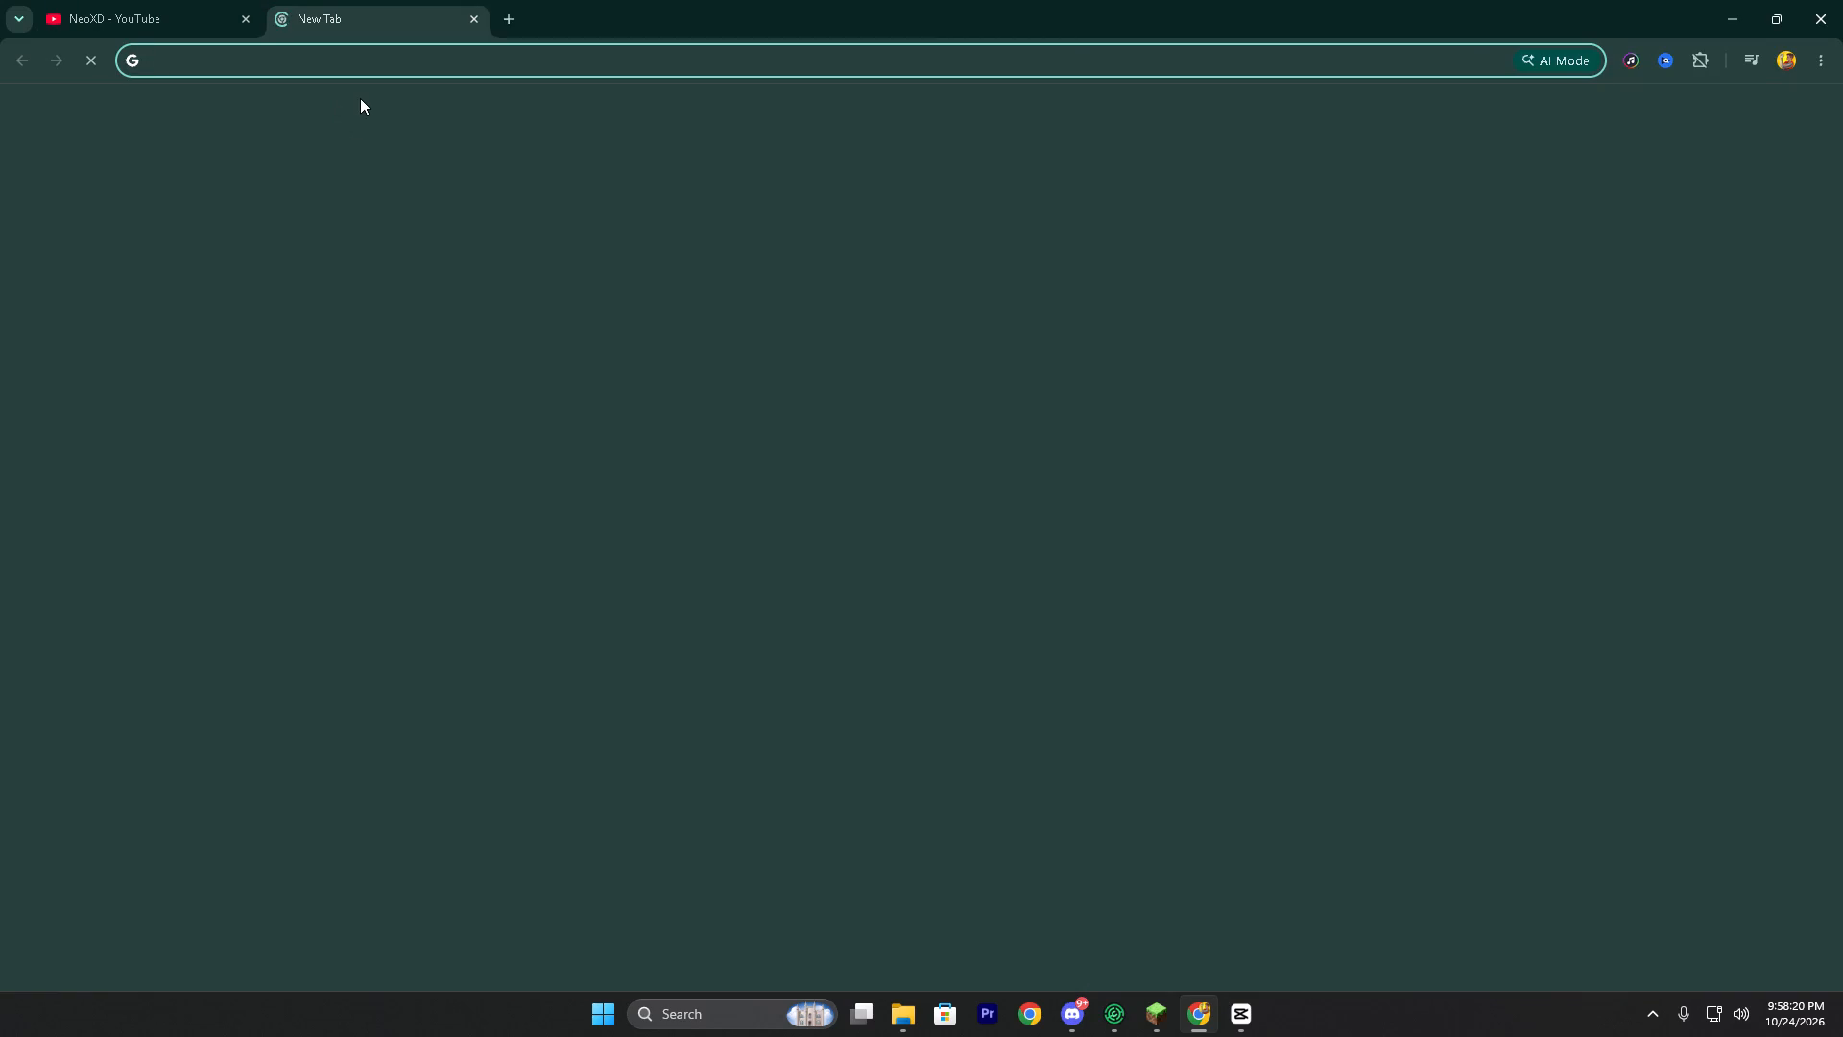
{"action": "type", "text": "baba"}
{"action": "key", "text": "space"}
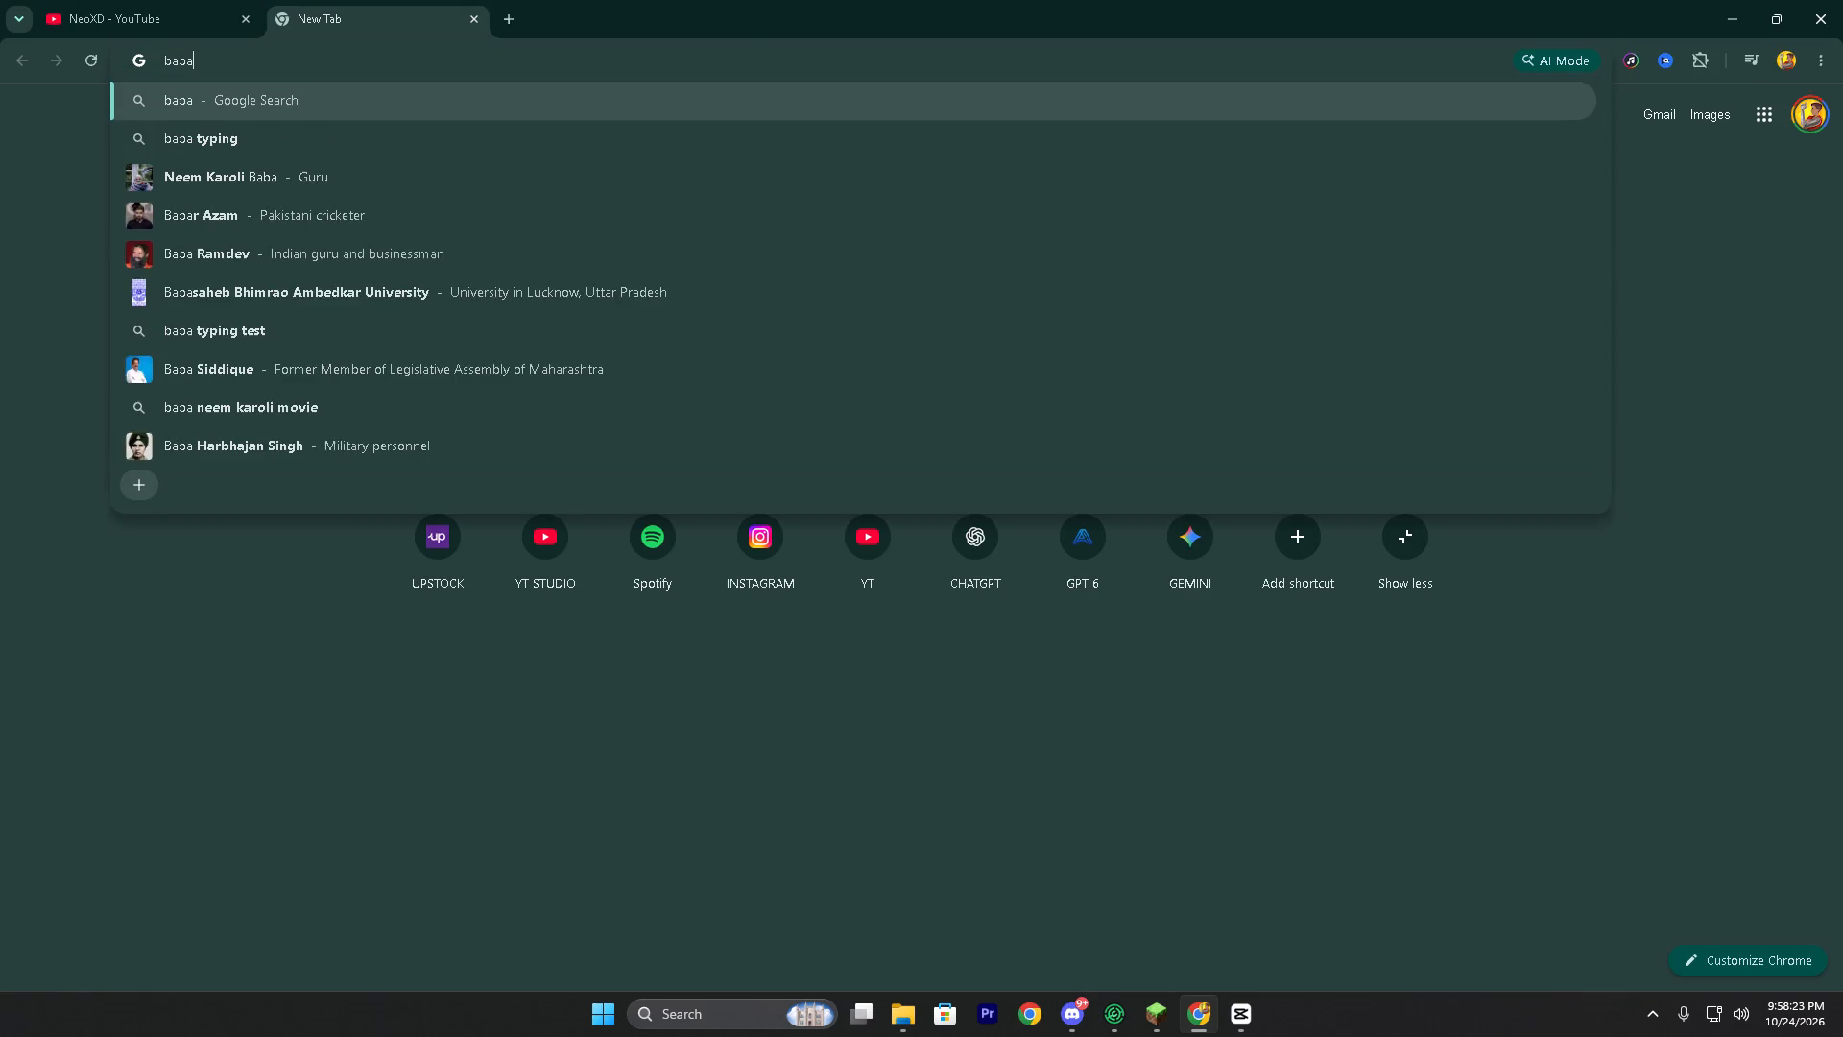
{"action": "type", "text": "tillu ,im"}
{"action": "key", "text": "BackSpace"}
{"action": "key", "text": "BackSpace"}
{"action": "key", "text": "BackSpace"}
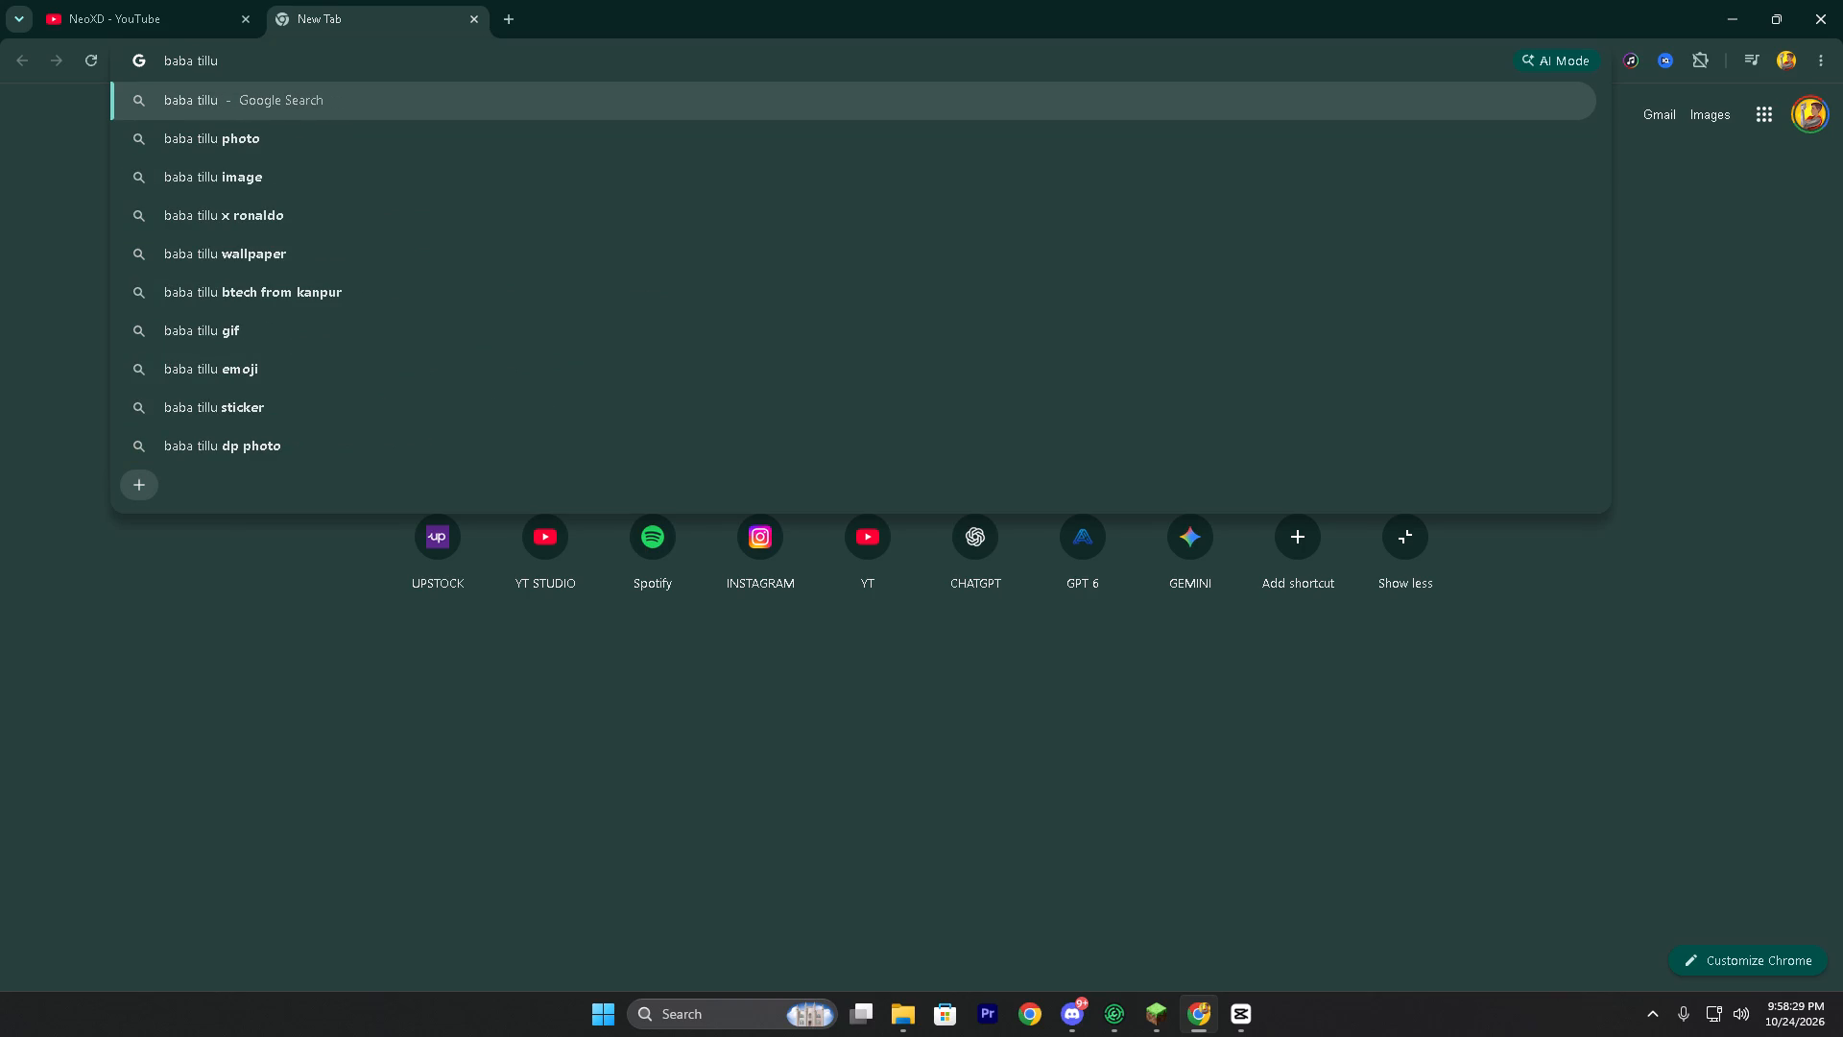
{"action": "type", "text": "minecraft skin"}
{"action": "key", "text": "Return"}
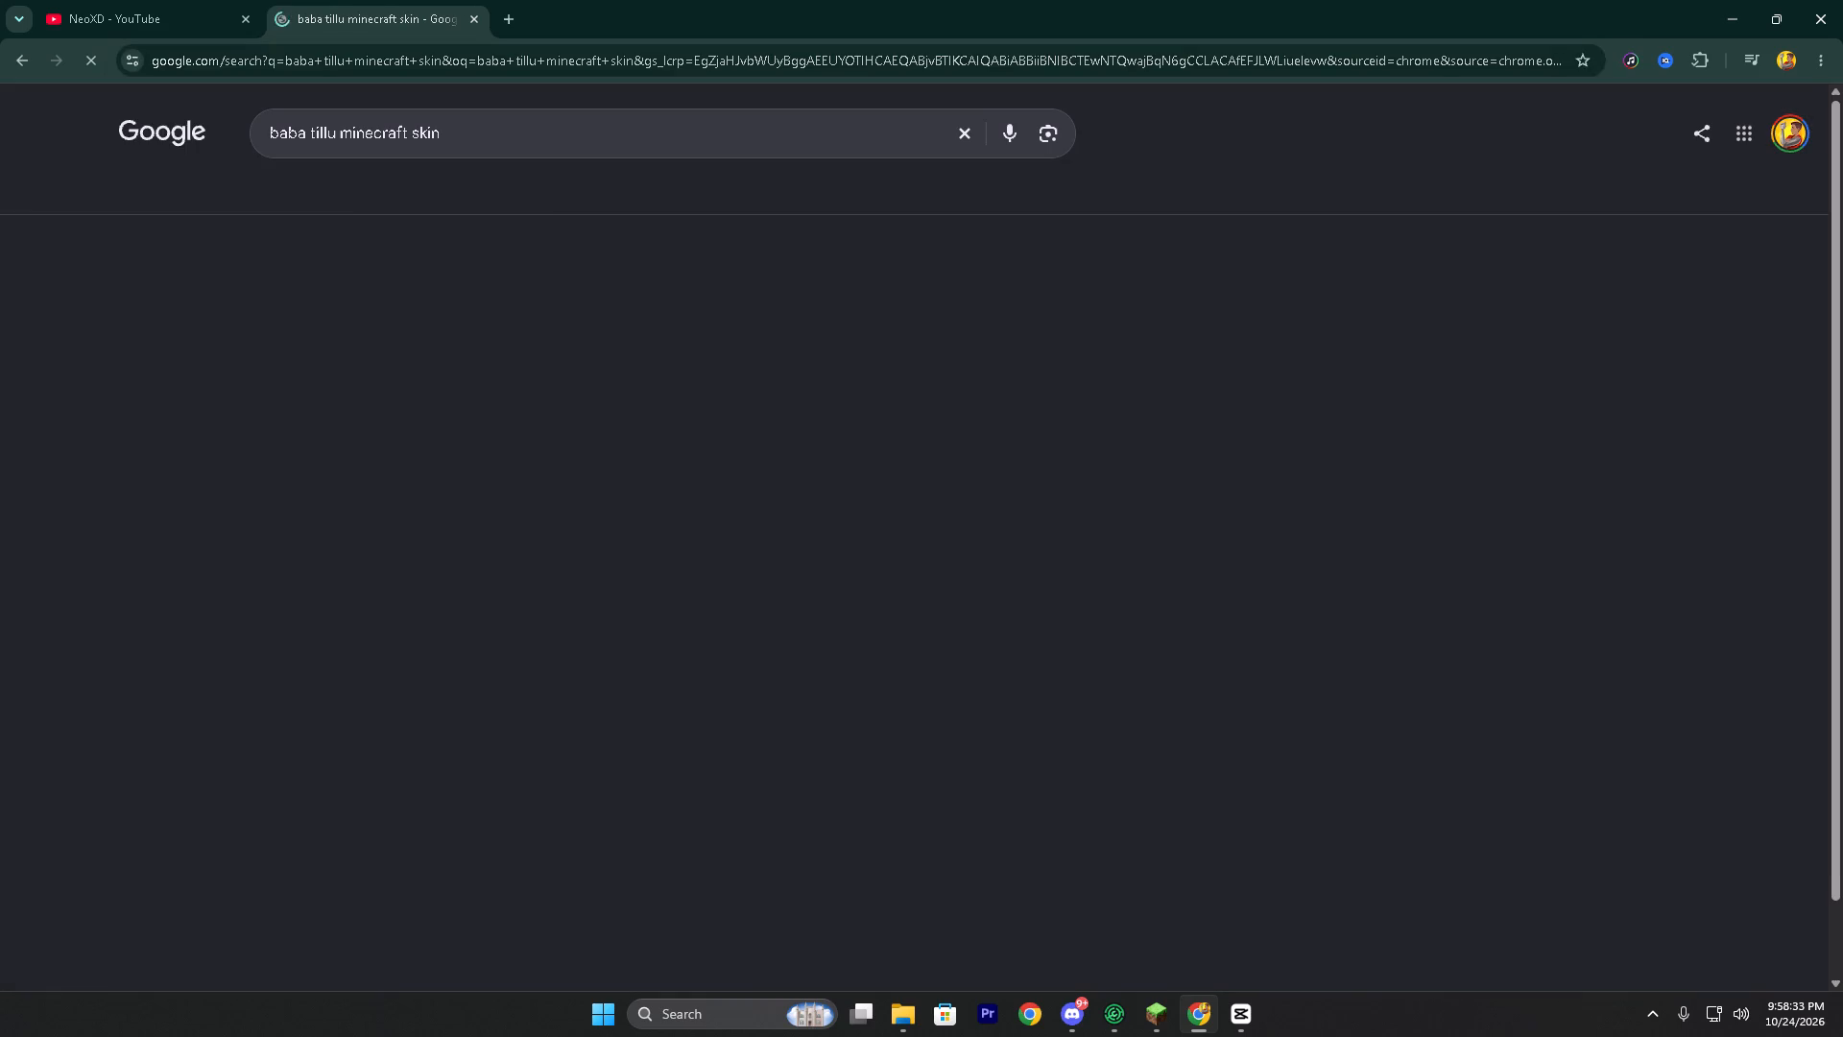
View the NameMC baba Minecraft skin page and go back to the search results.
{"action": "scroll", "coordinate": [384, 438], "scroll_direction": "down", "scroll_amount": 2}
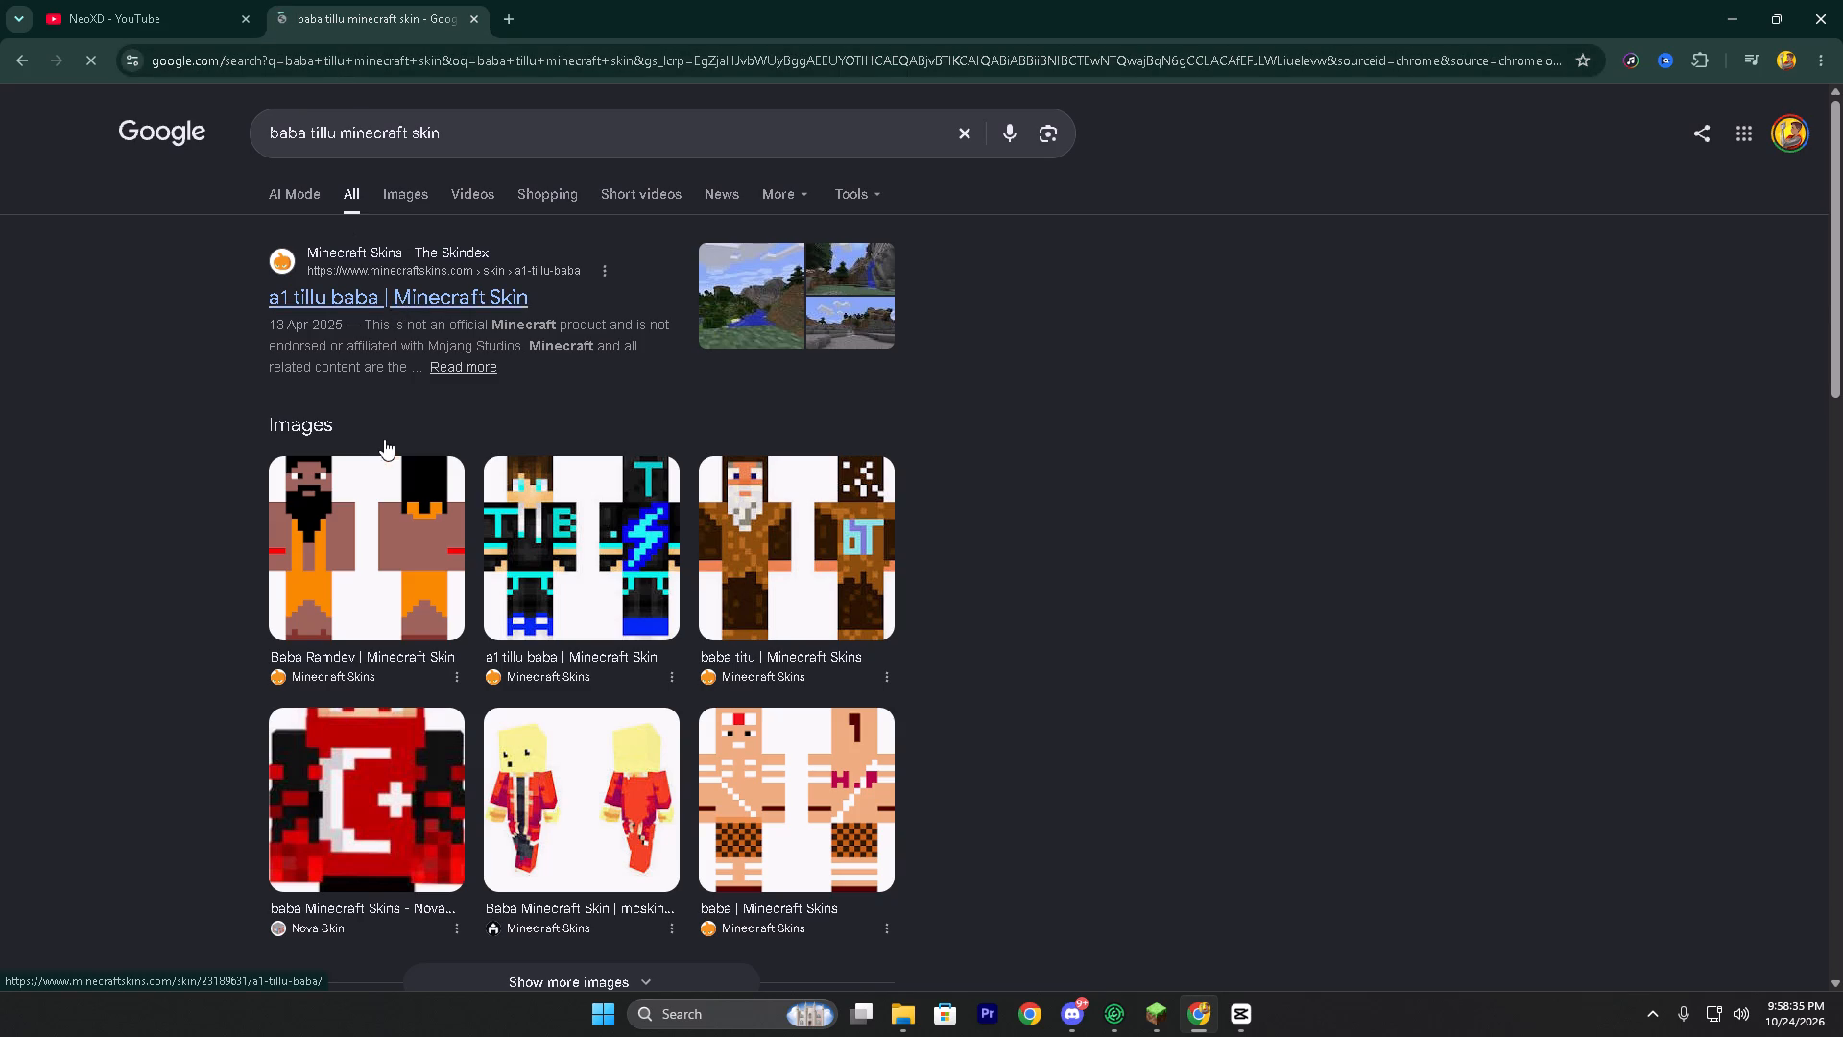
{"action": "left_click", "coordinate": [388, 459]}
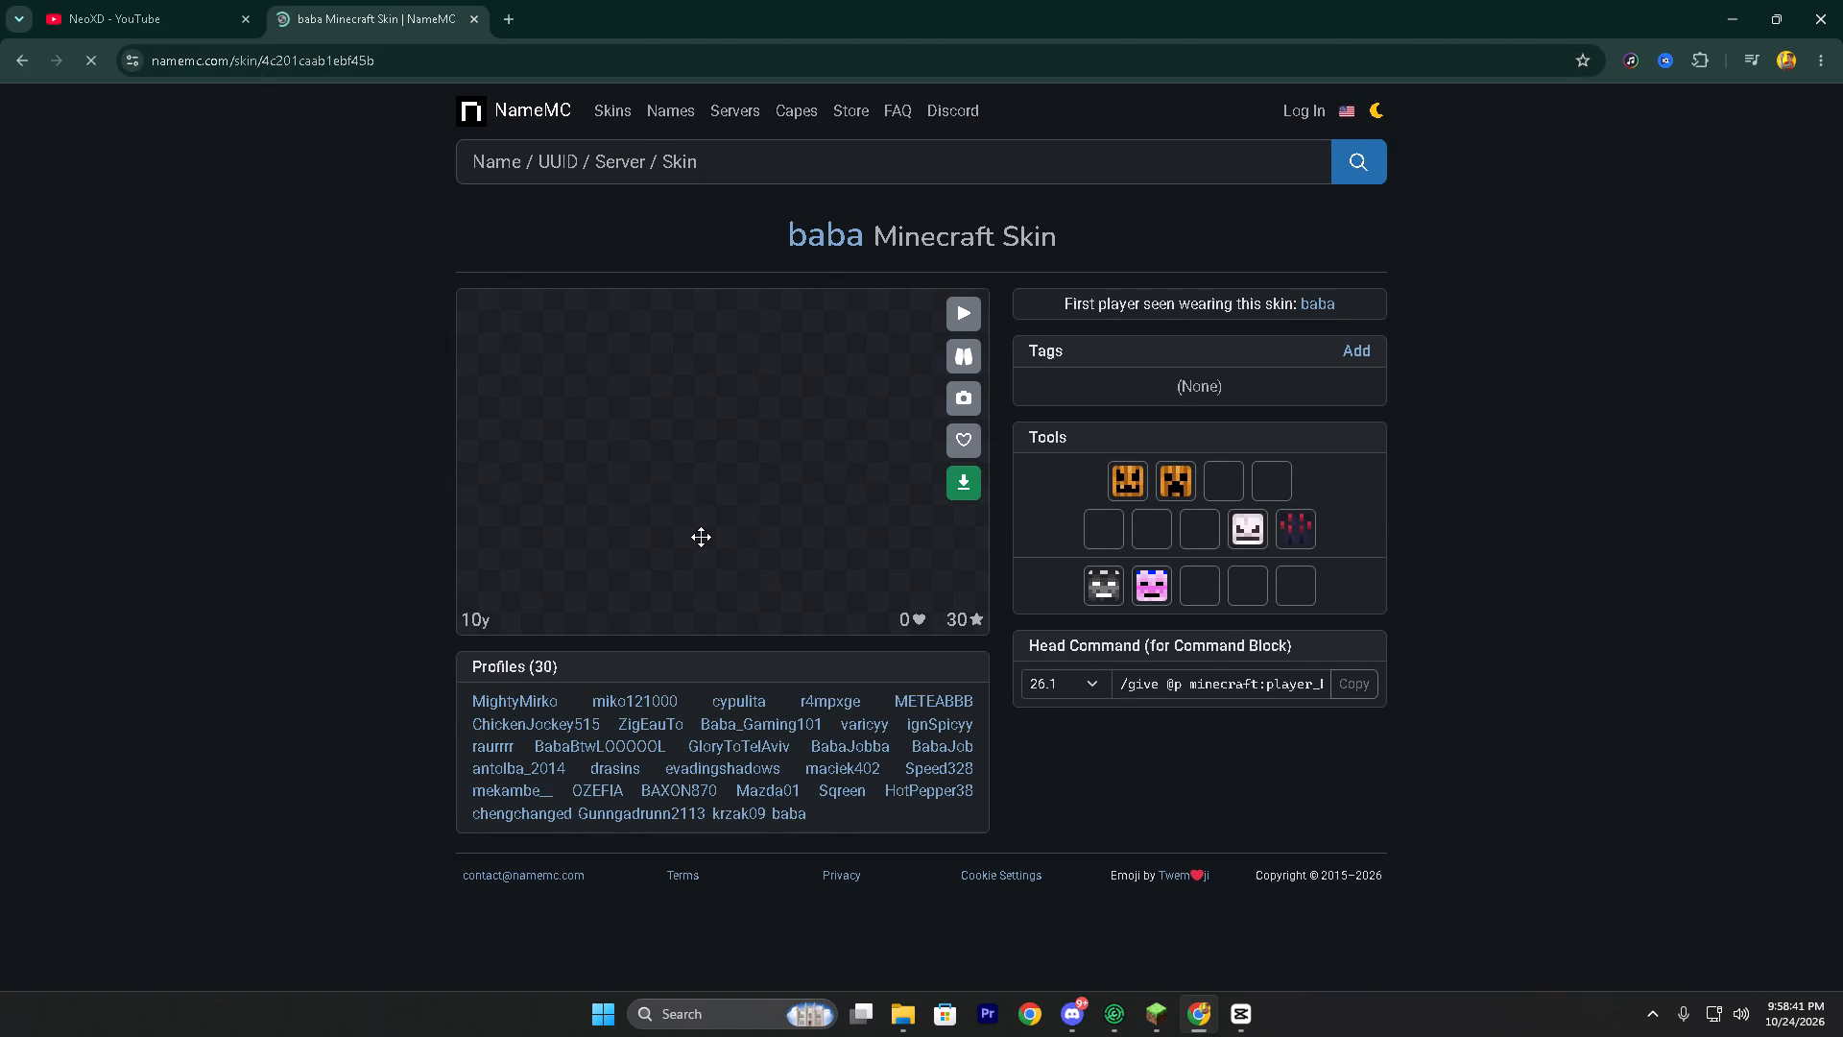
{"action": "left_click", "coordinate": [29, 69]}
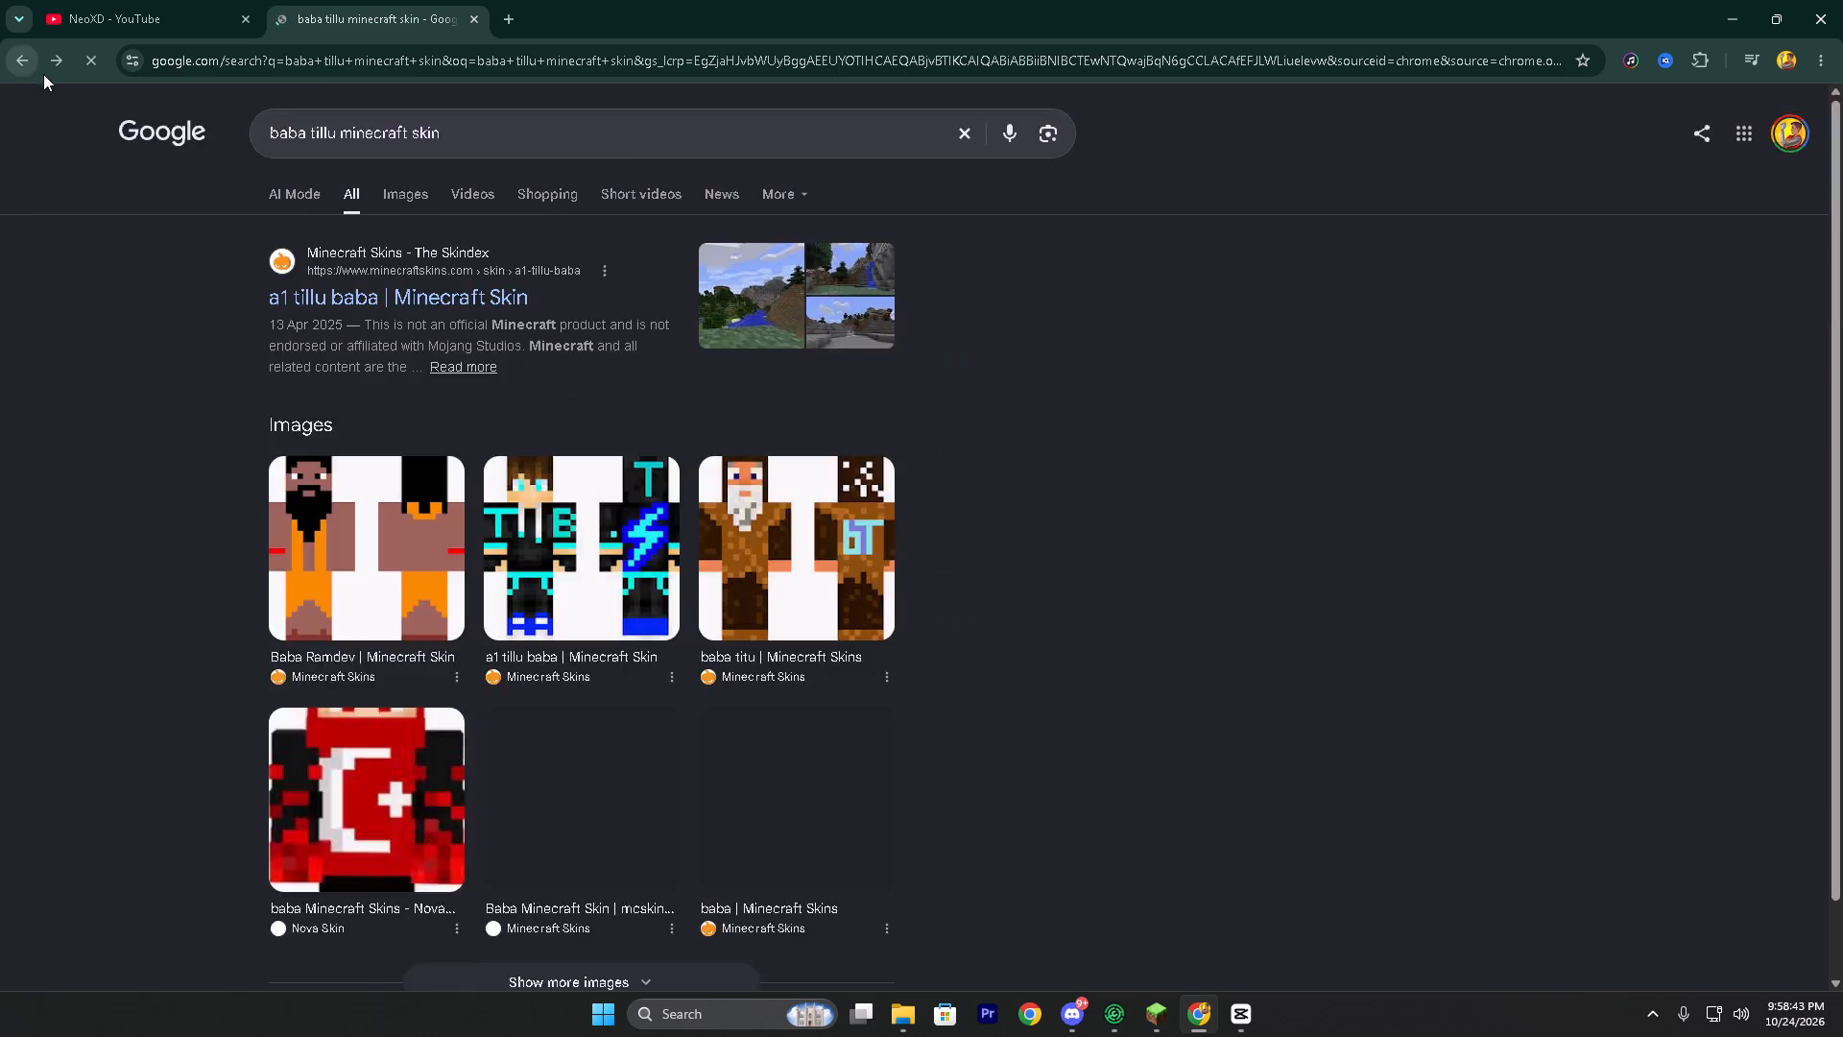
{"action": "scroll", "coordinate": [394, 395], "scroll_direction": "up", "scroll_amount": 2}
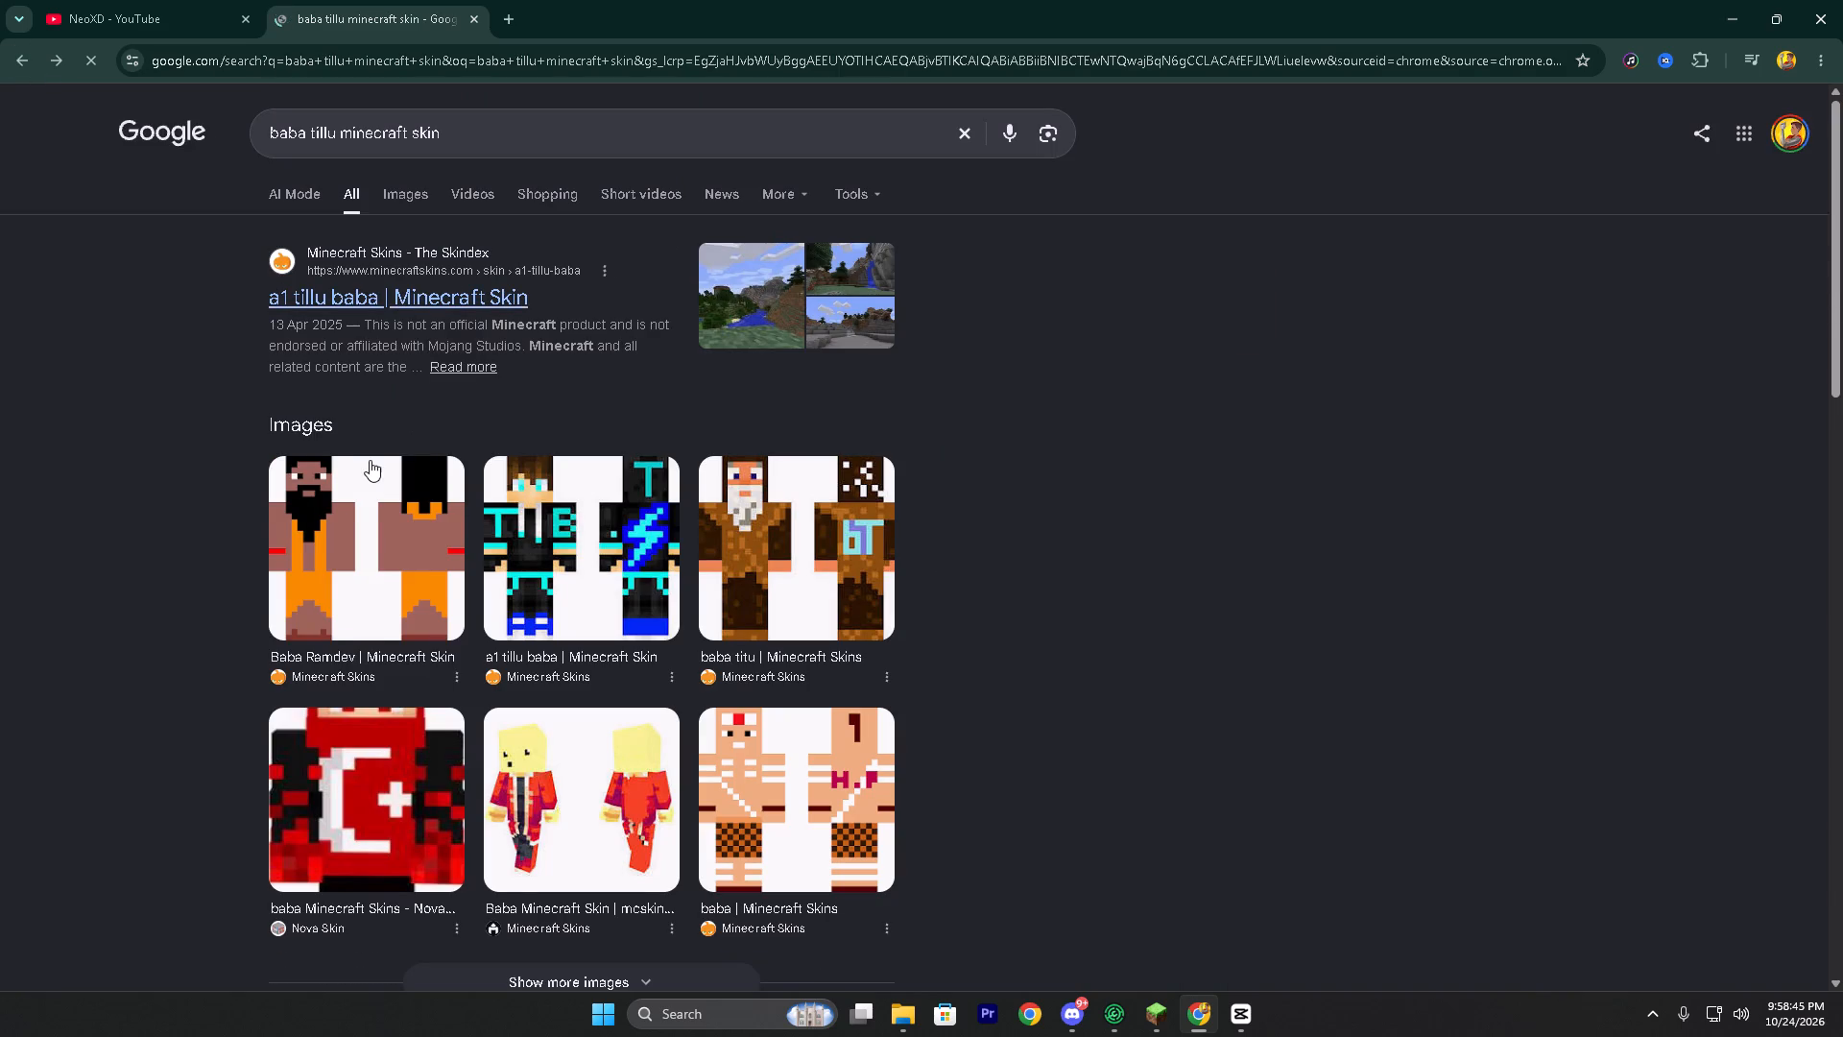
Open the BABA_TILLU_OP skin page on mskins.net from the related skin images and discard its notification request.
{"action": "left_click", "coordinate": [379, 543]}
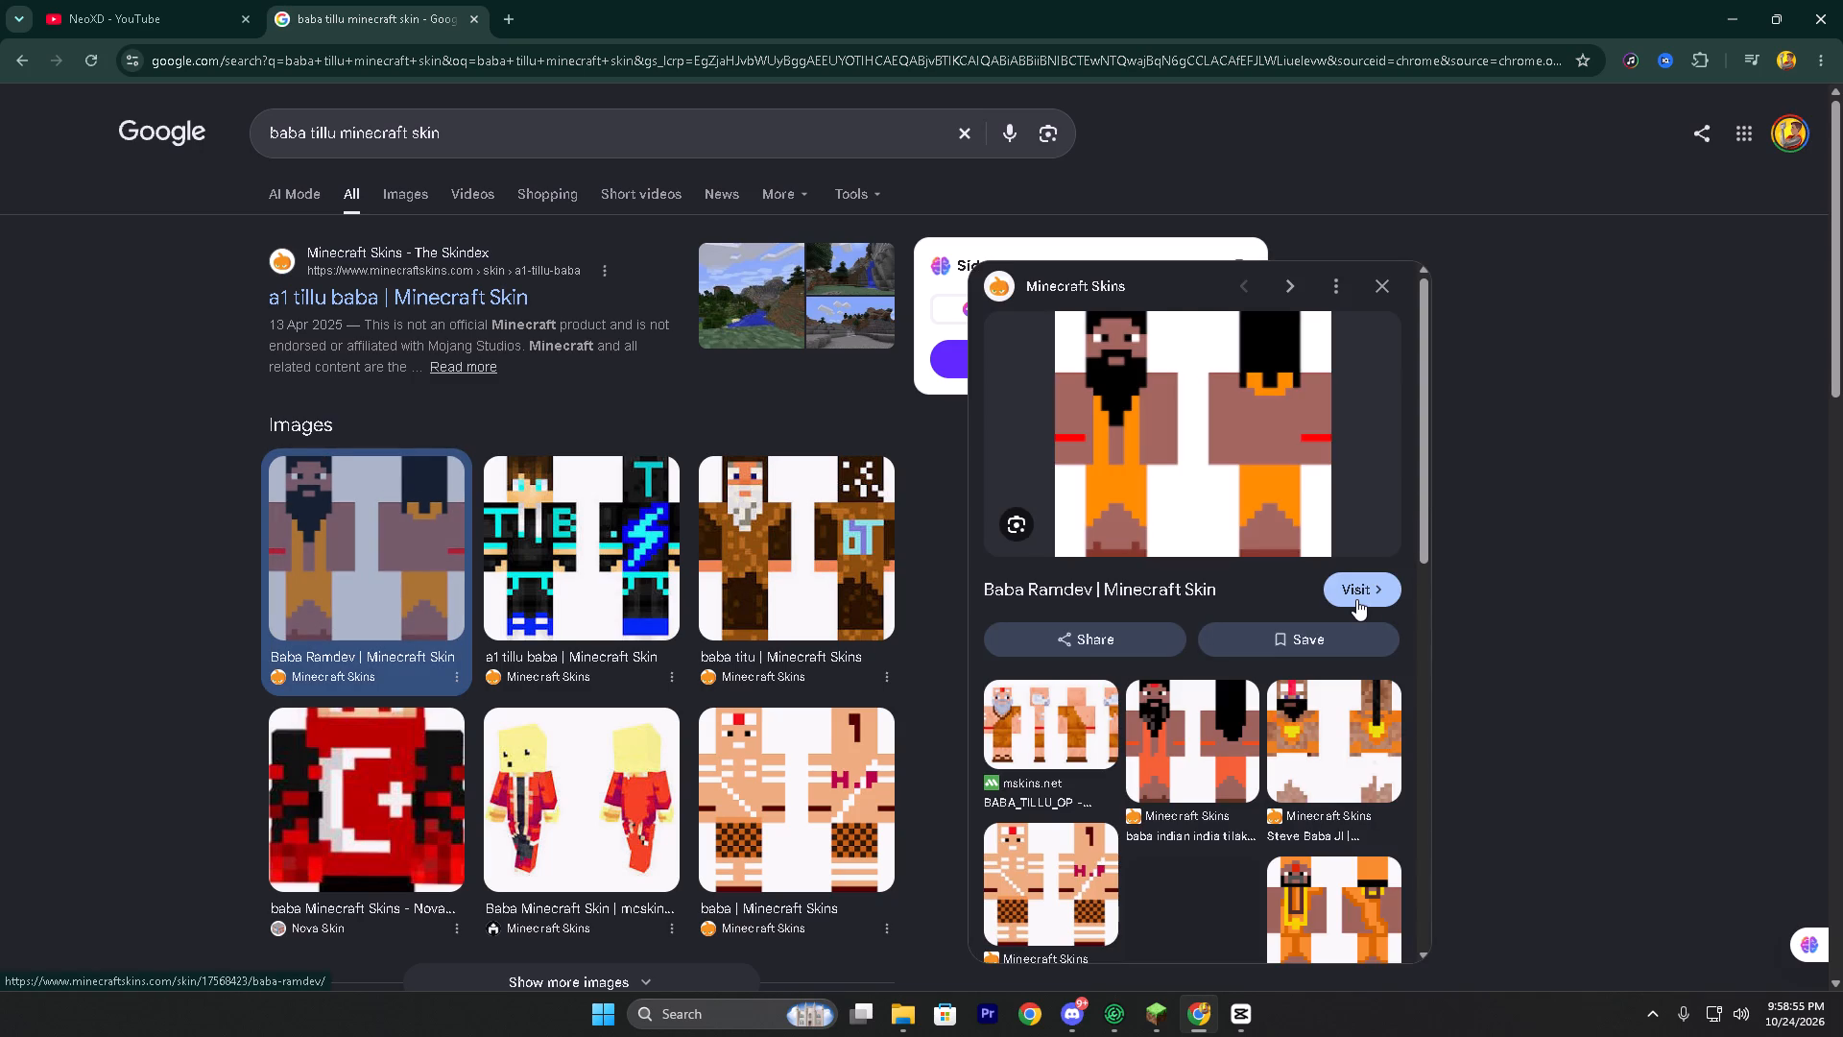
{"action": "left_click", "coordinate": [1068, 754]}
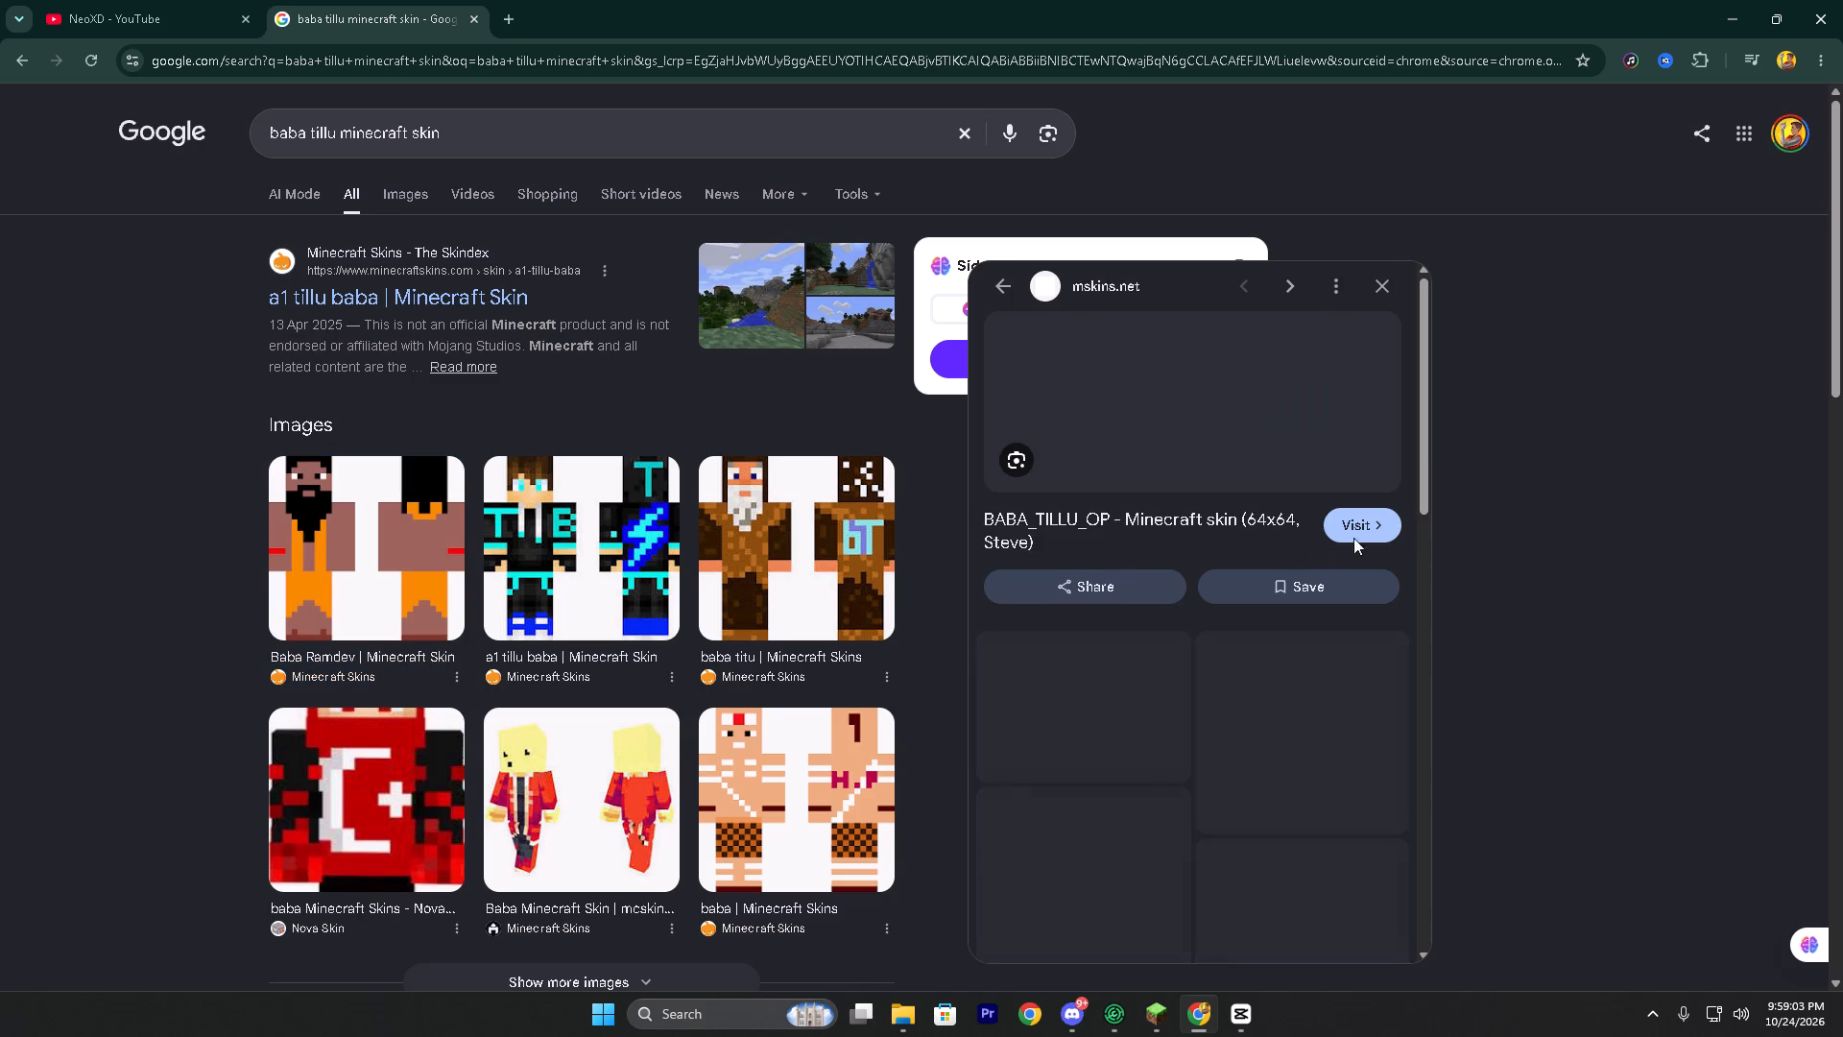
{"action": "left_click", "coordinate": [1353, 538]}
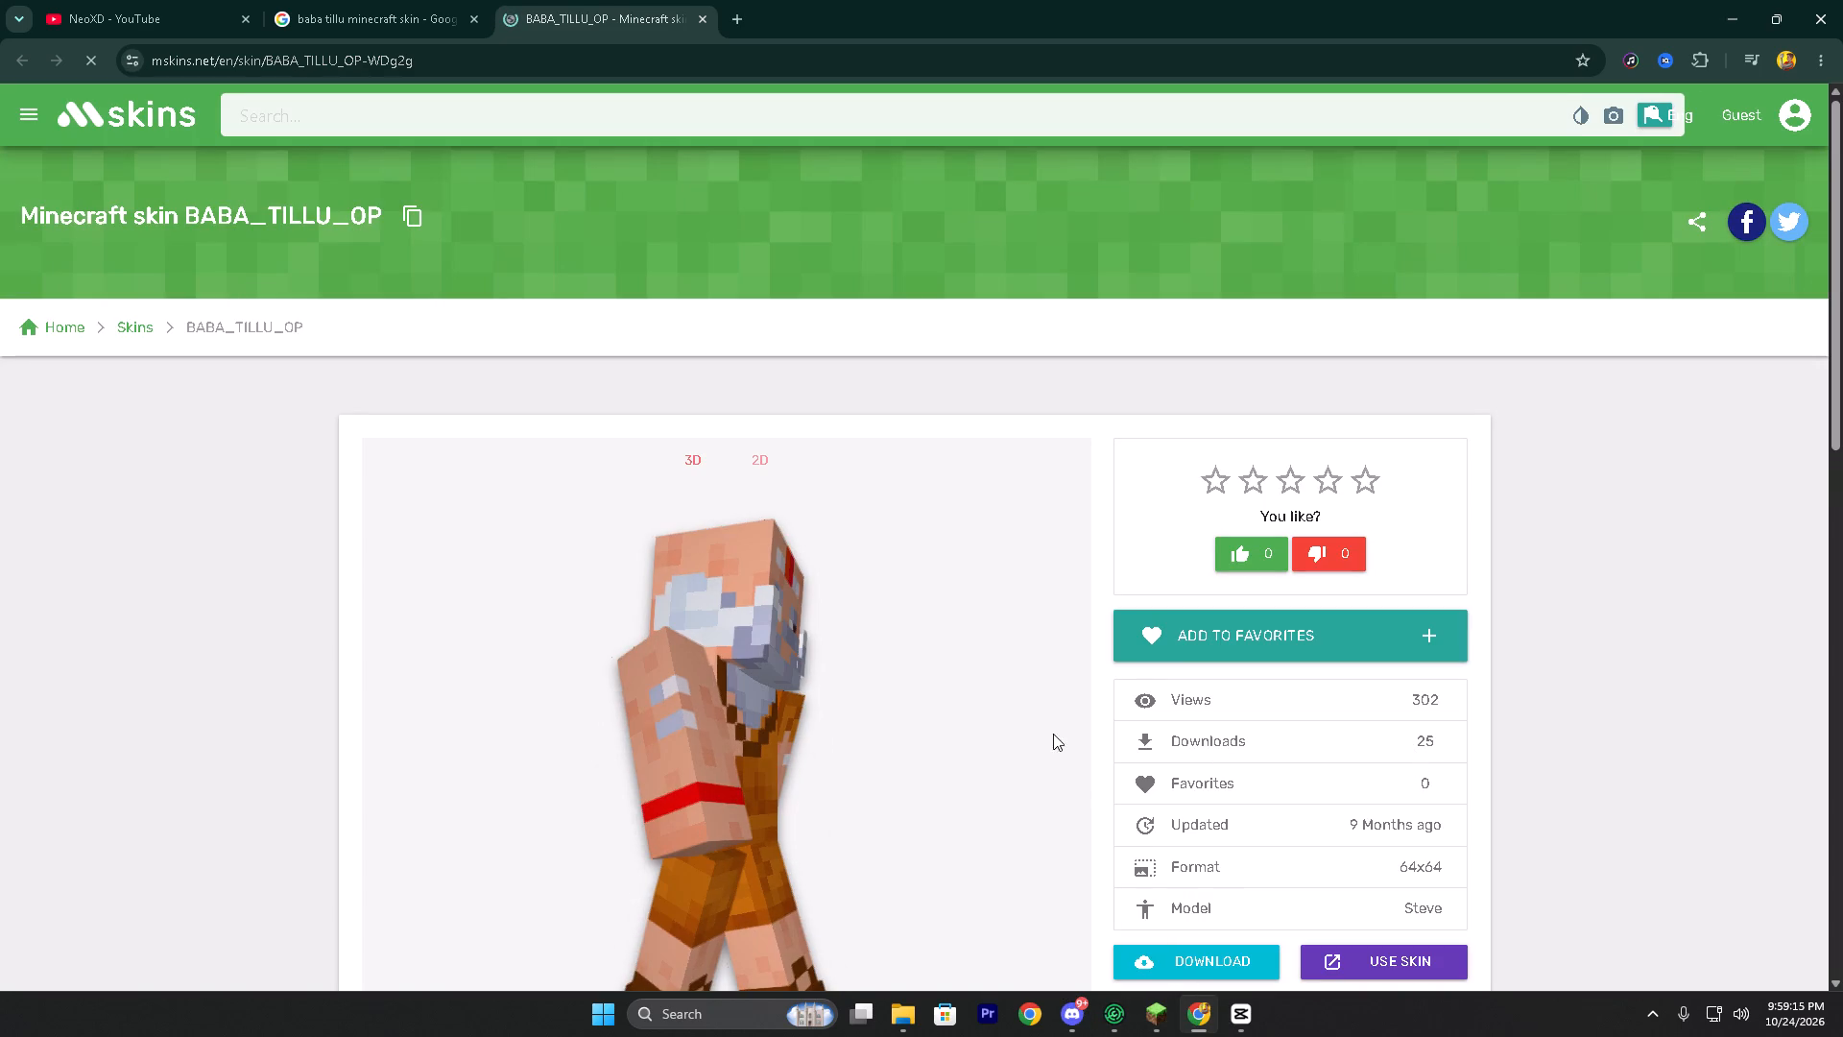
{"action": "scroll", "coordinate": [1348, 752], "scroll_direction": "down", "scroll_amount": 1}
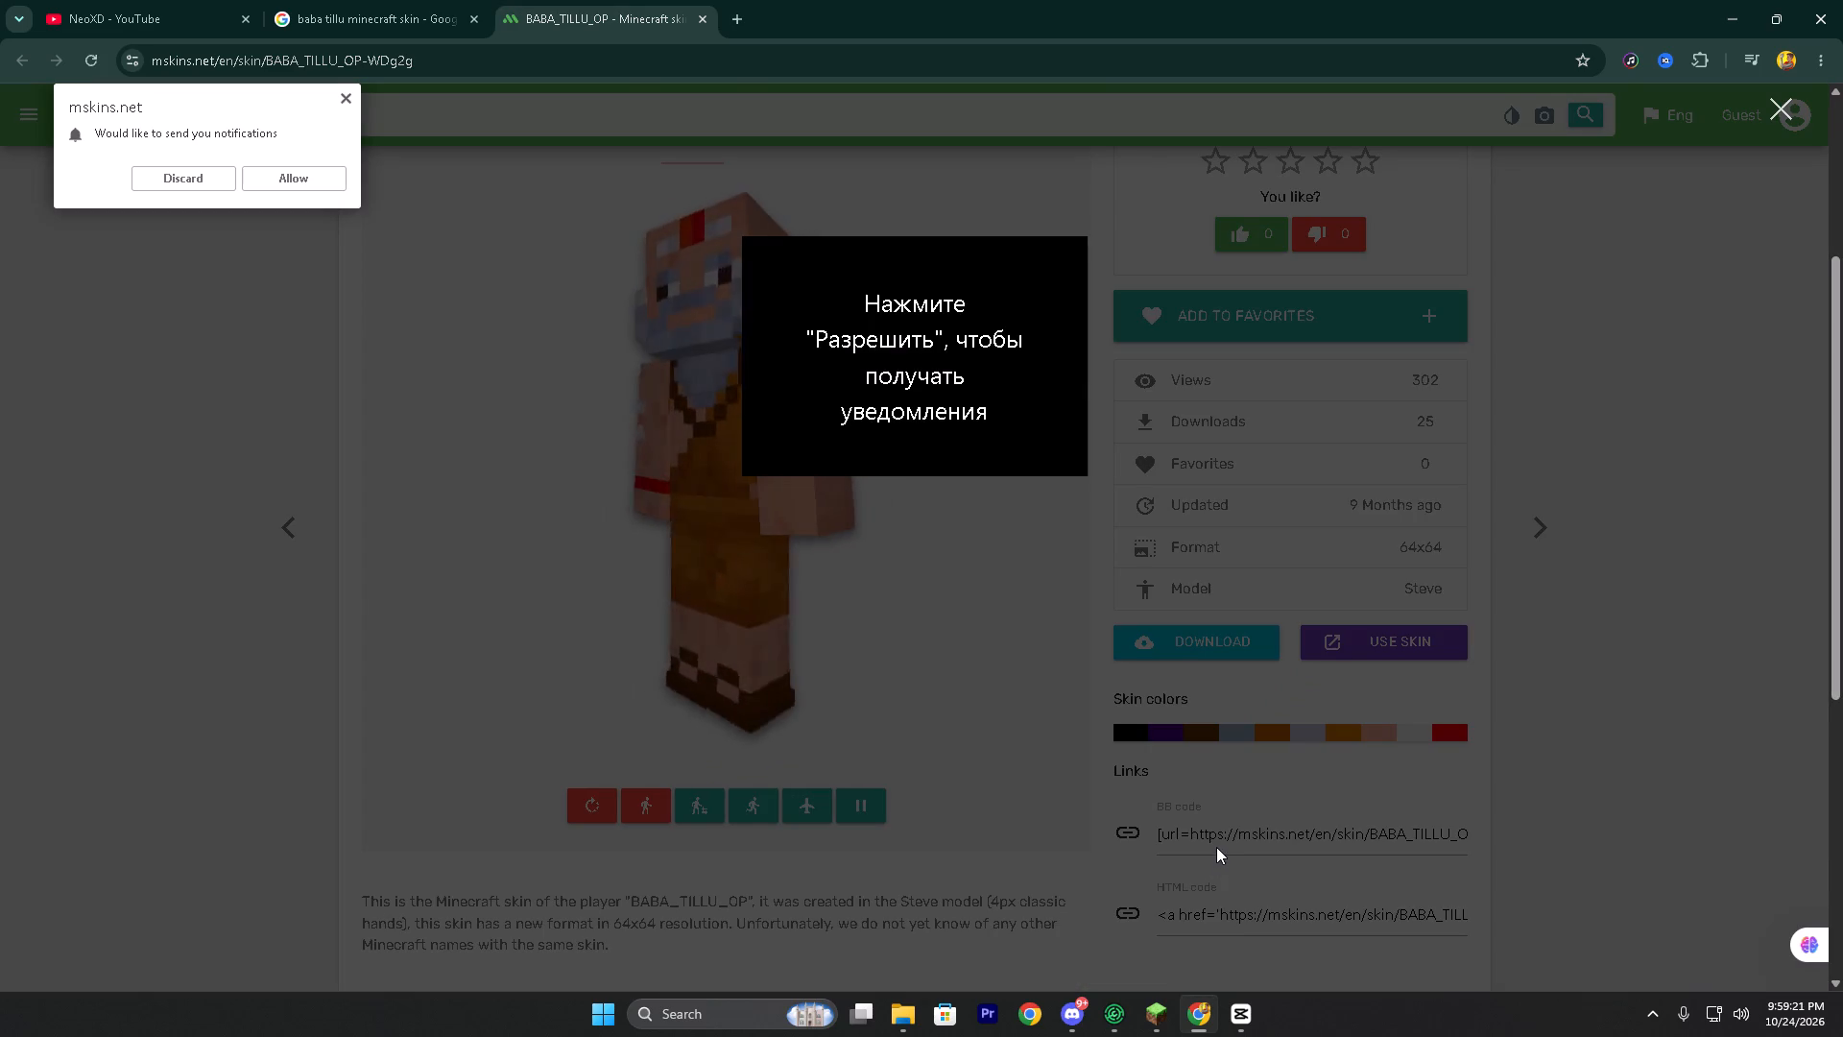
{"action": "left_click", "coordinate": [1129, 717]}
{"action": "left_click", "coordinate": [721, 494]}
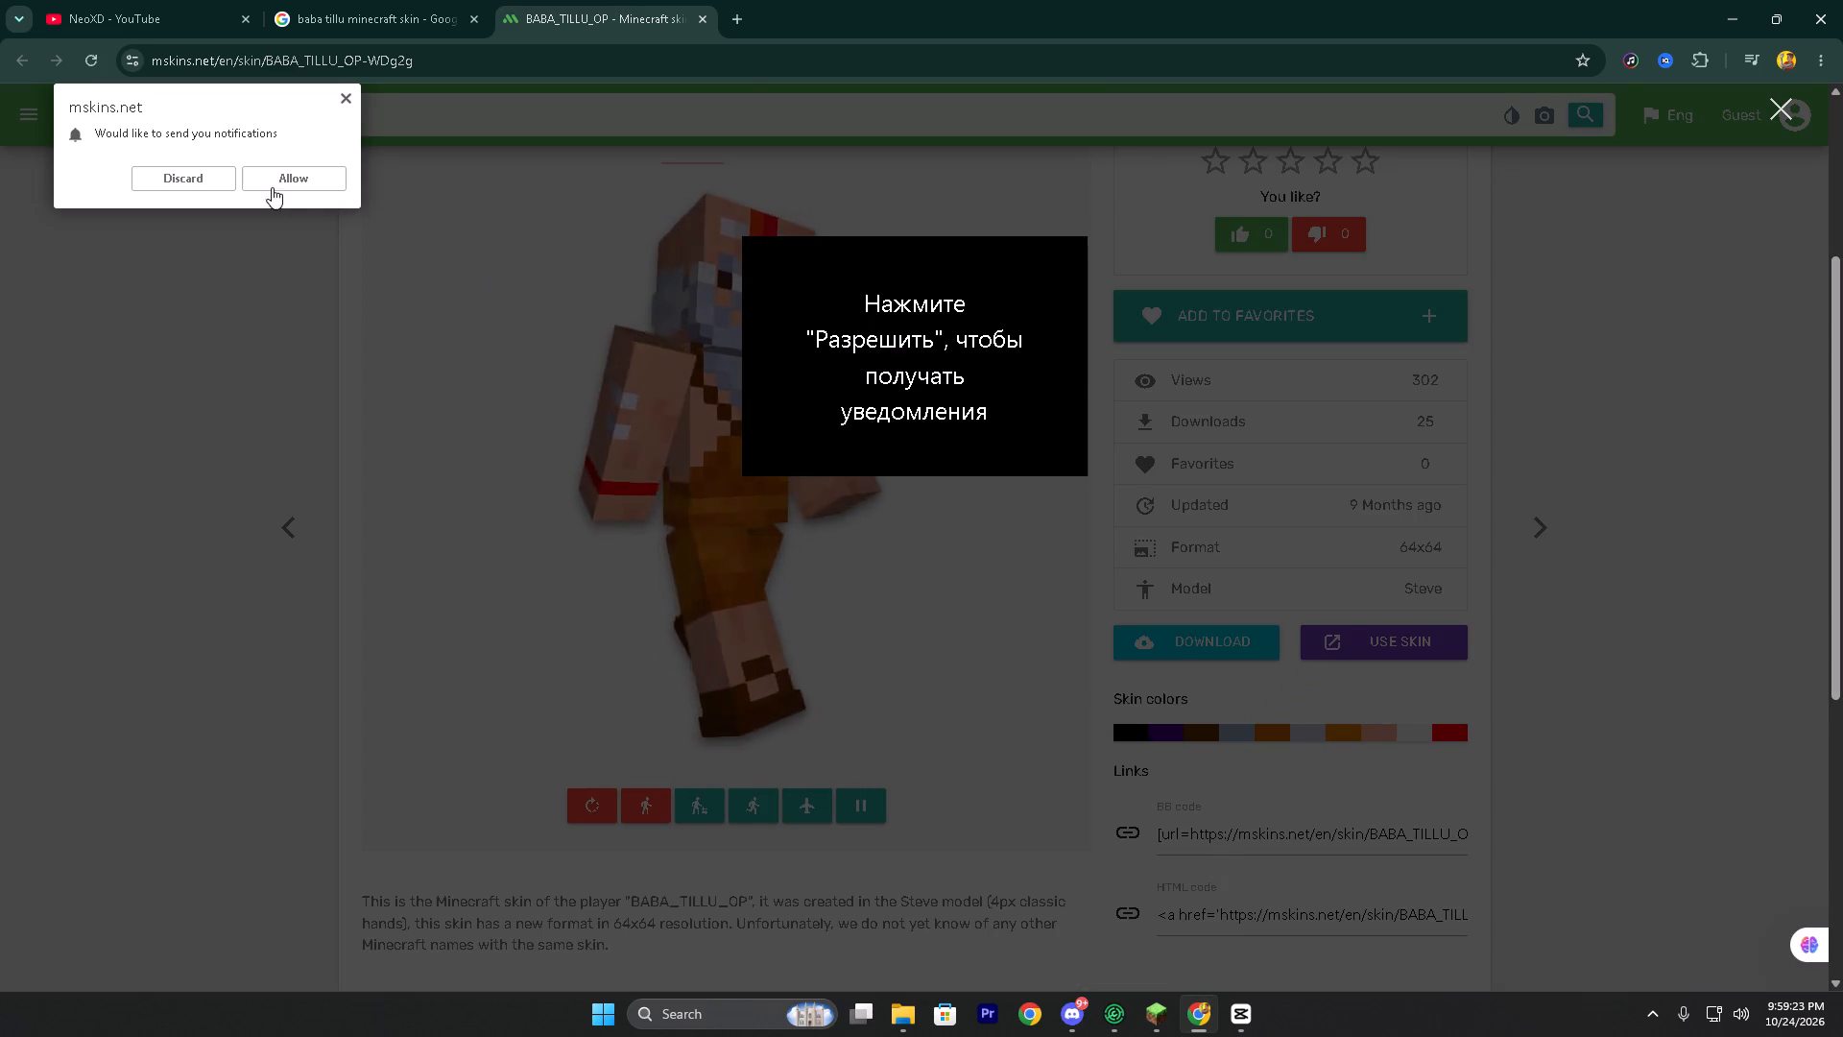
{"action": "left_click", "coordinate": [200, 173]}
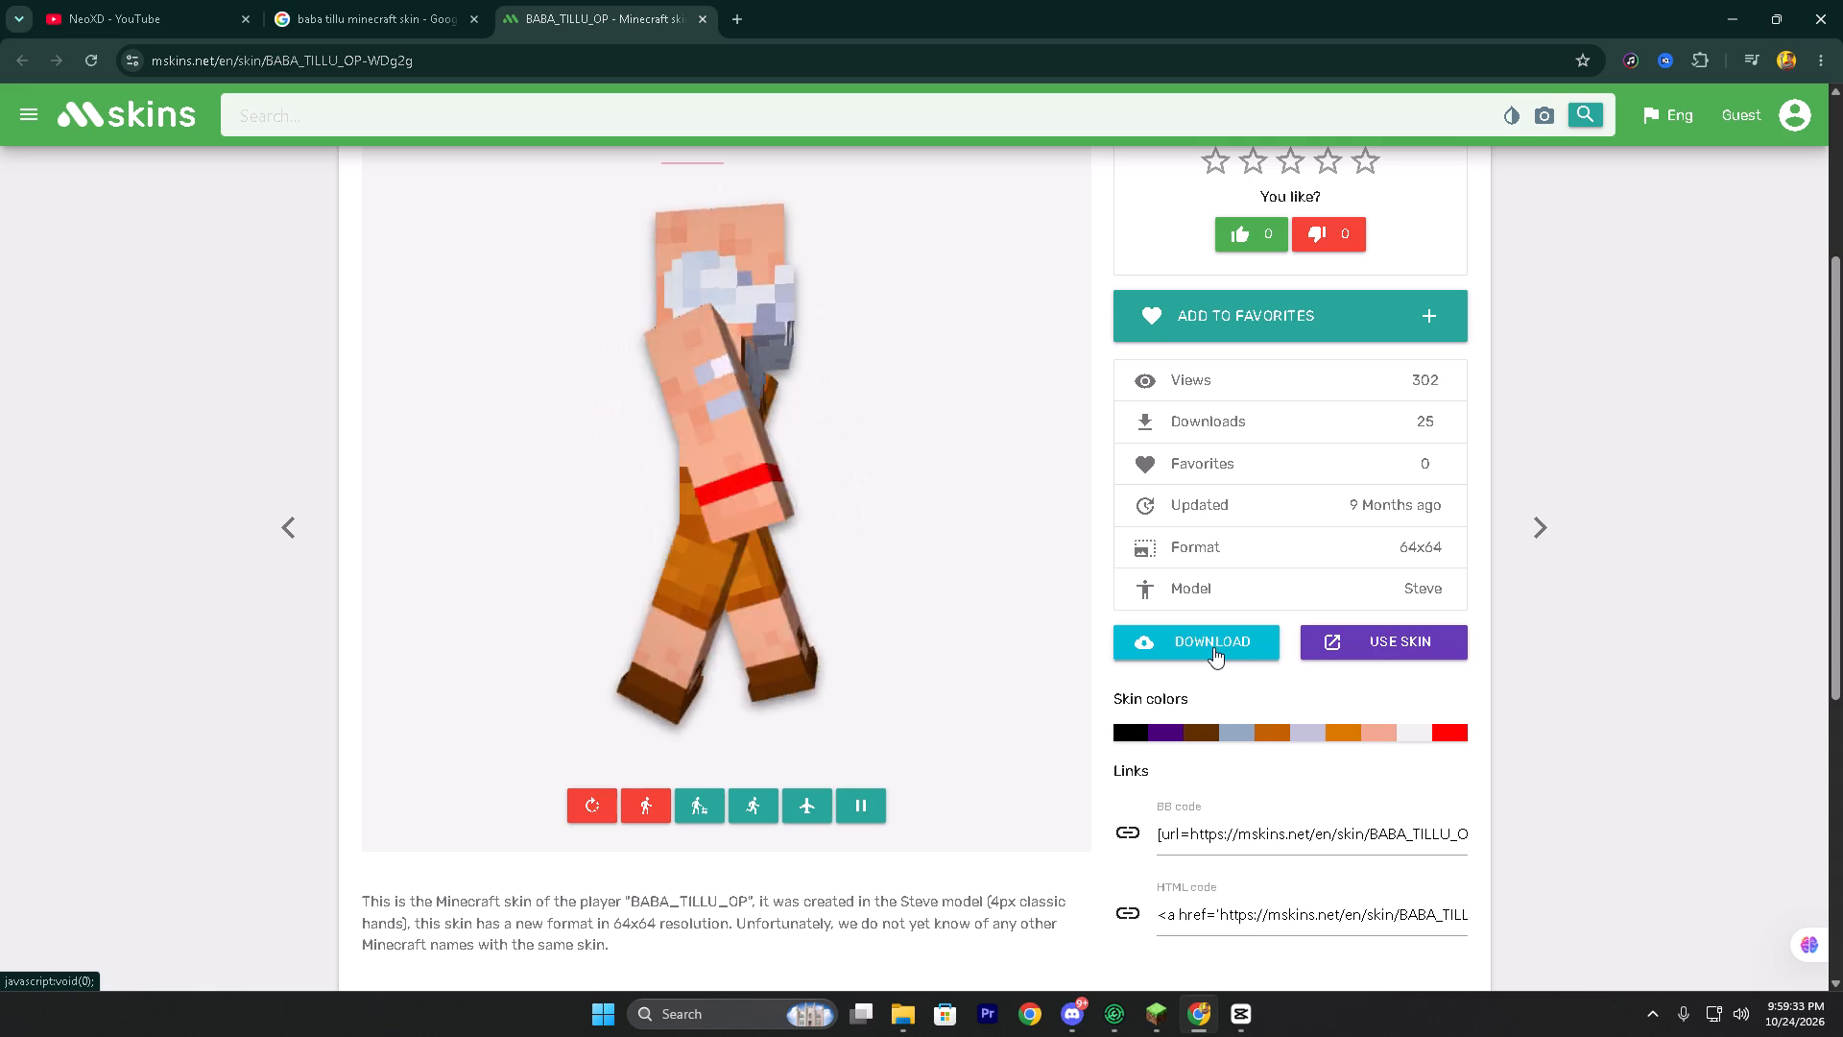
Return to the search results and check alternative skins, including NameMC's baba skin and Planet Minecraft's Noah Bible skin.
{"action": "left_click", "coordinate": [347, 7]}
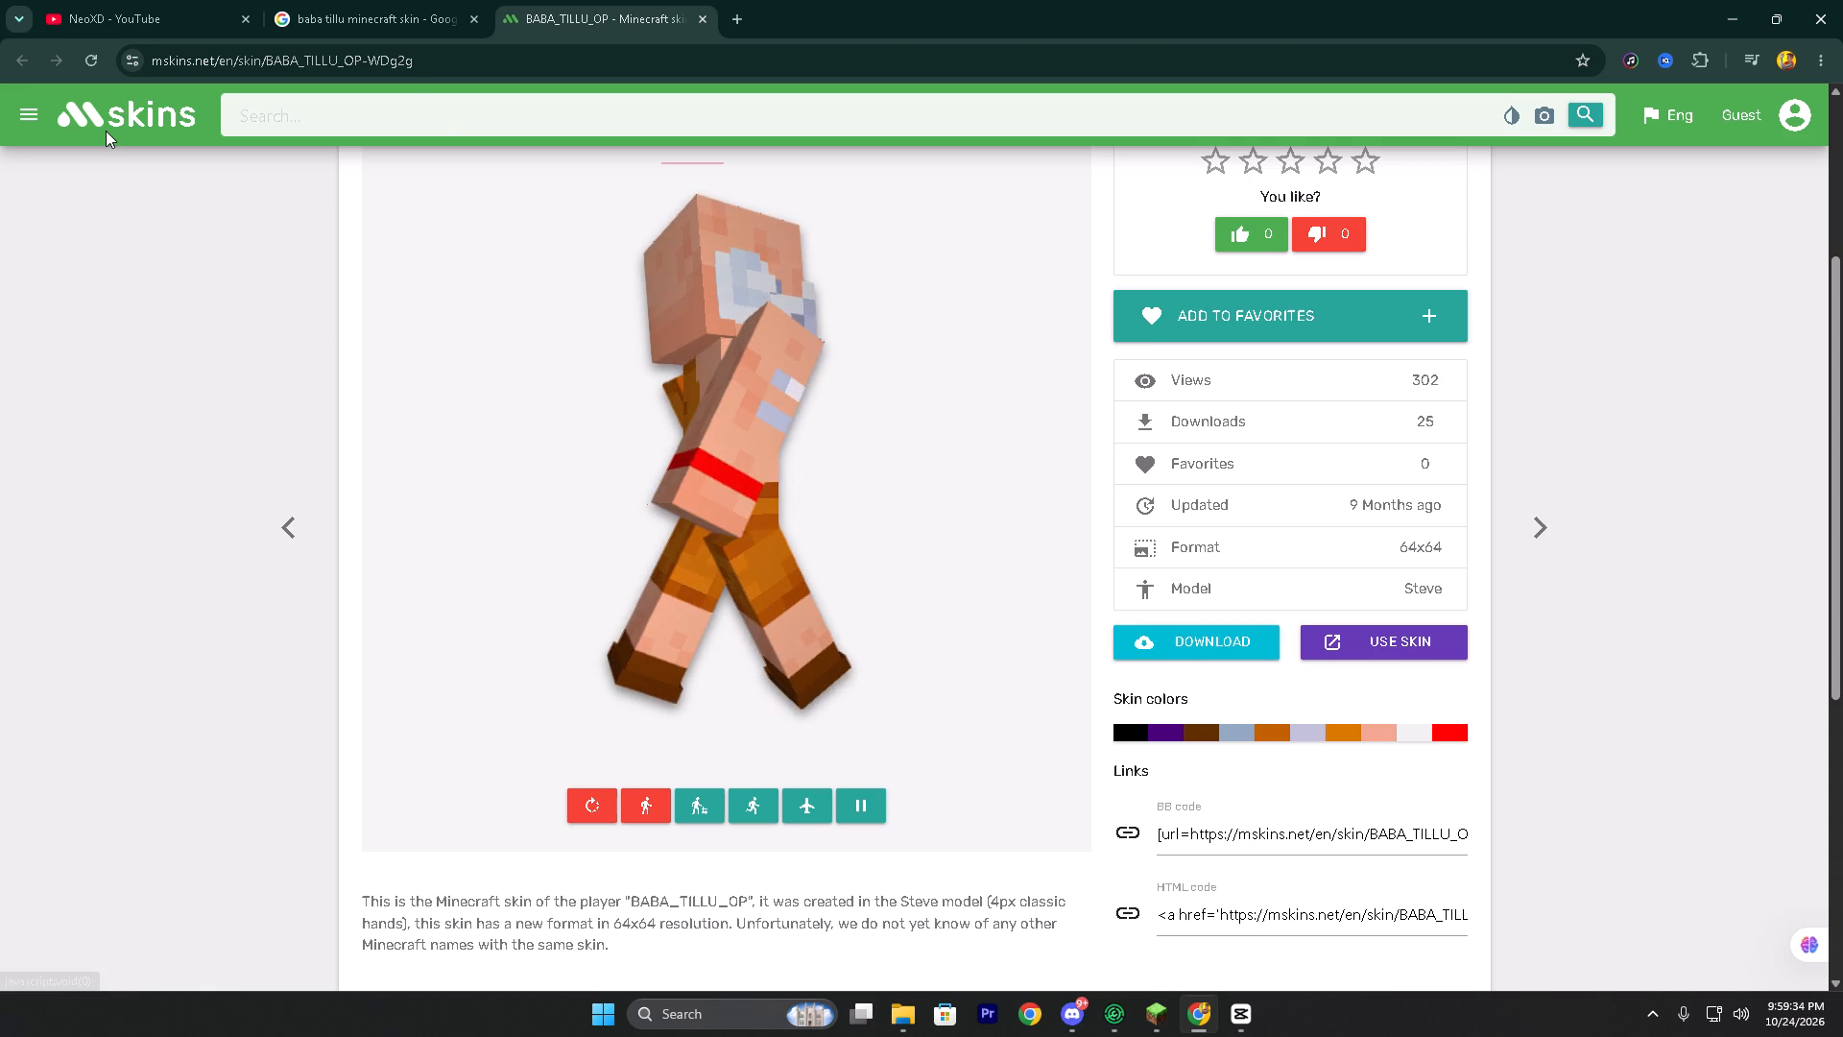
{"action": "scroll", "coordinate": [1059, 733], "scroll_direction": "down", "scroll_amount": 2}
{"action": "left_click", "coordinate": [400, 775]}
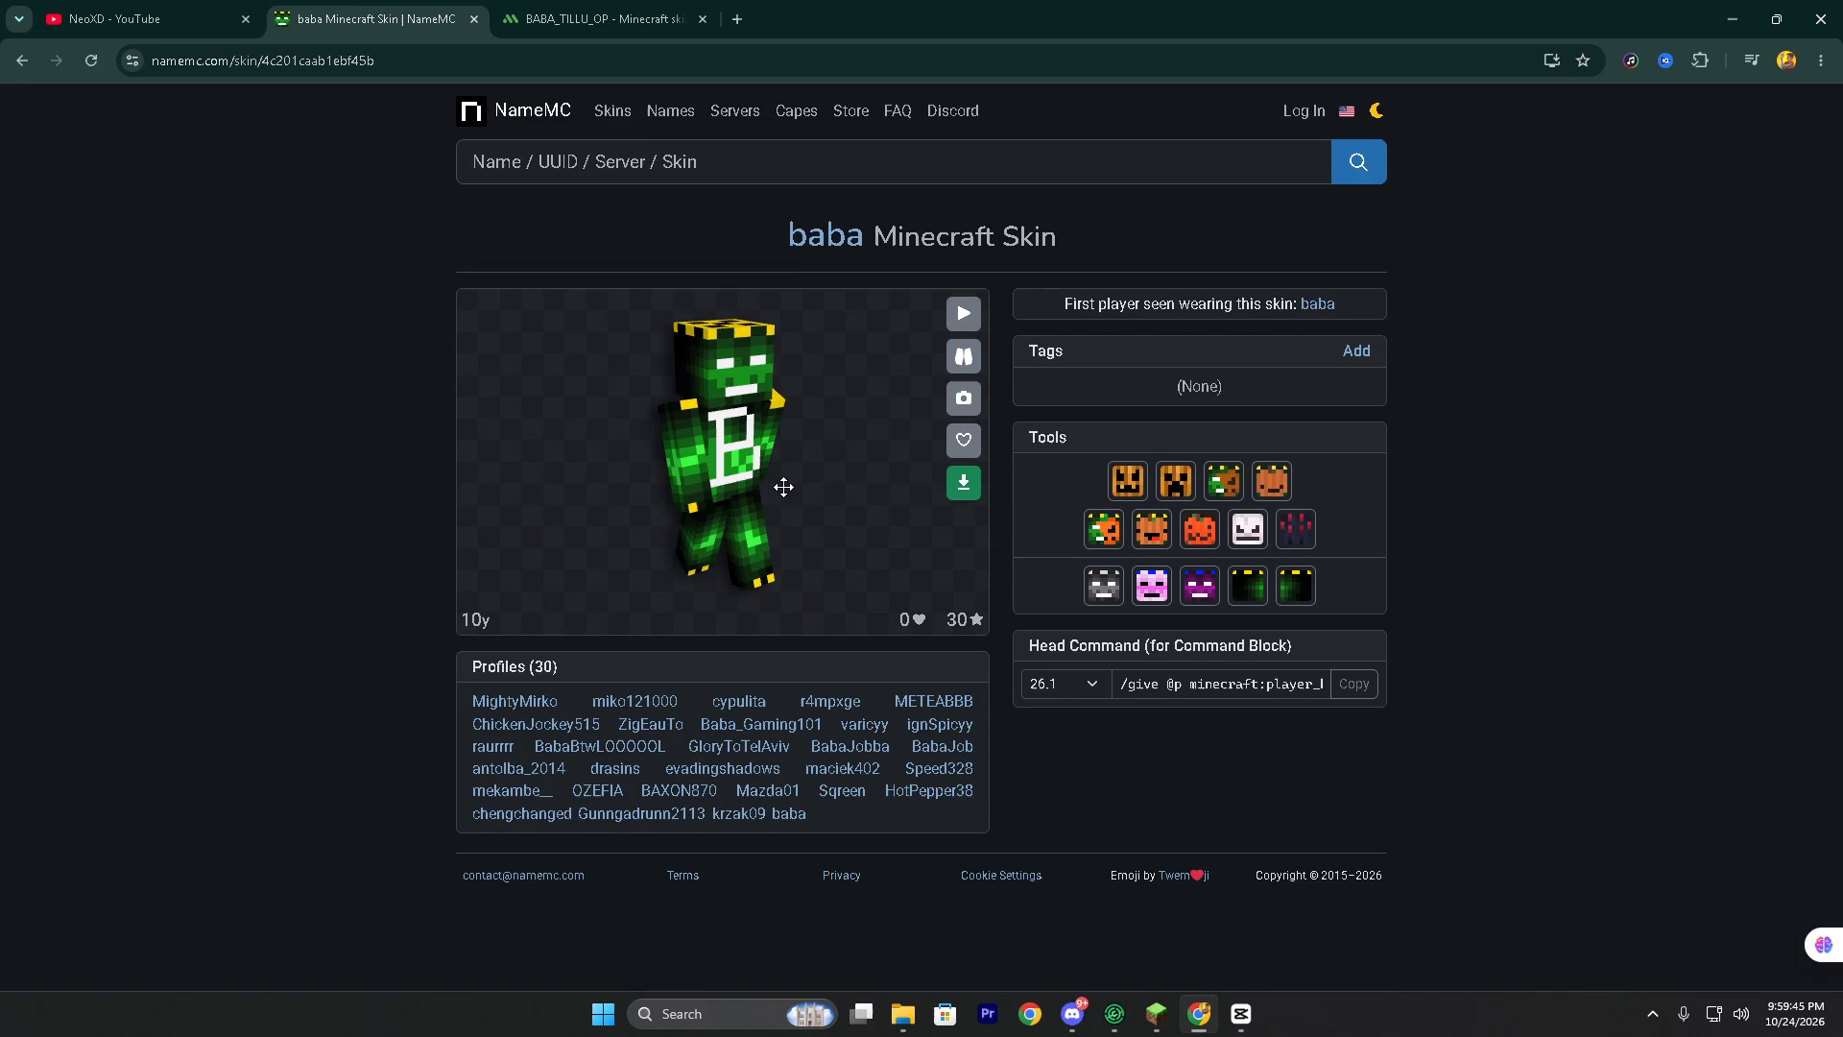
{"action": "left_click", "coordinate": [8, 61]}
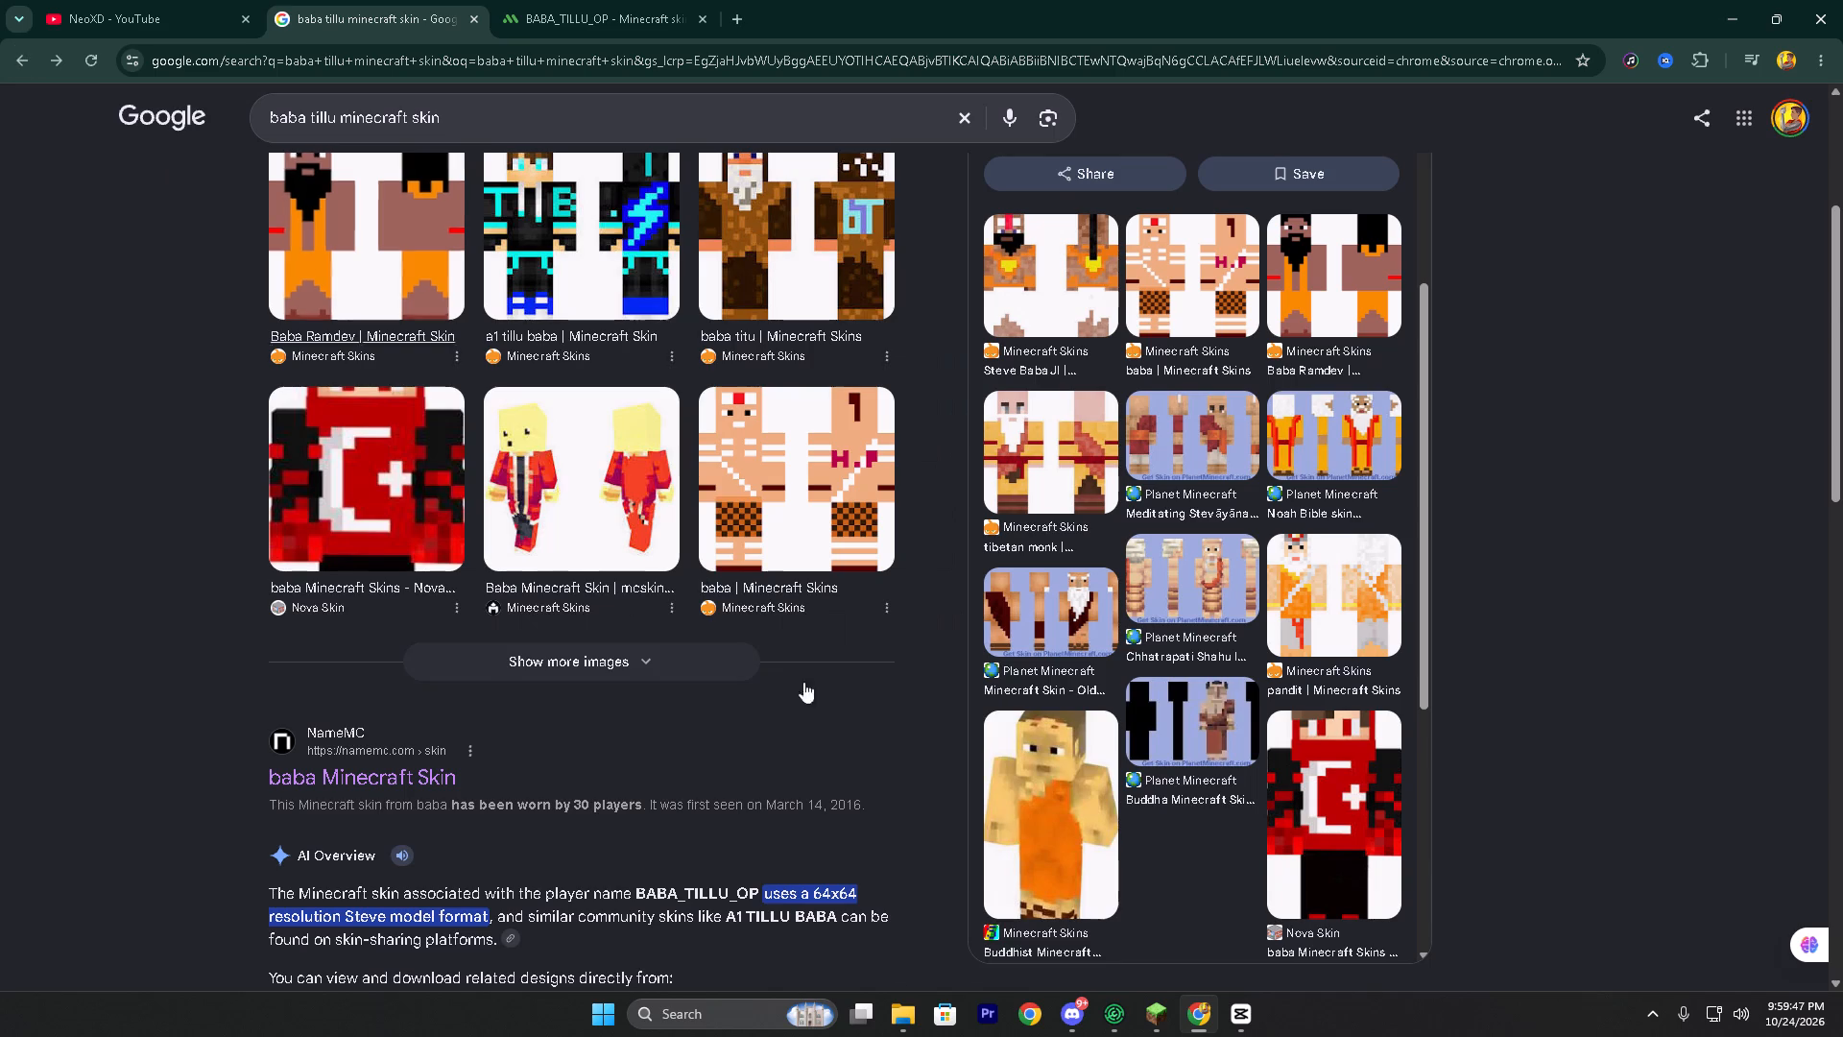
{"action": "scroll", "coordinate": [686, 728], "scroll_direction": "down", "scroll_amount": 2}
{"action": "scroll", "coordinate": [686, 728], "scroll_direction": "up", "scroll_amount": 2}
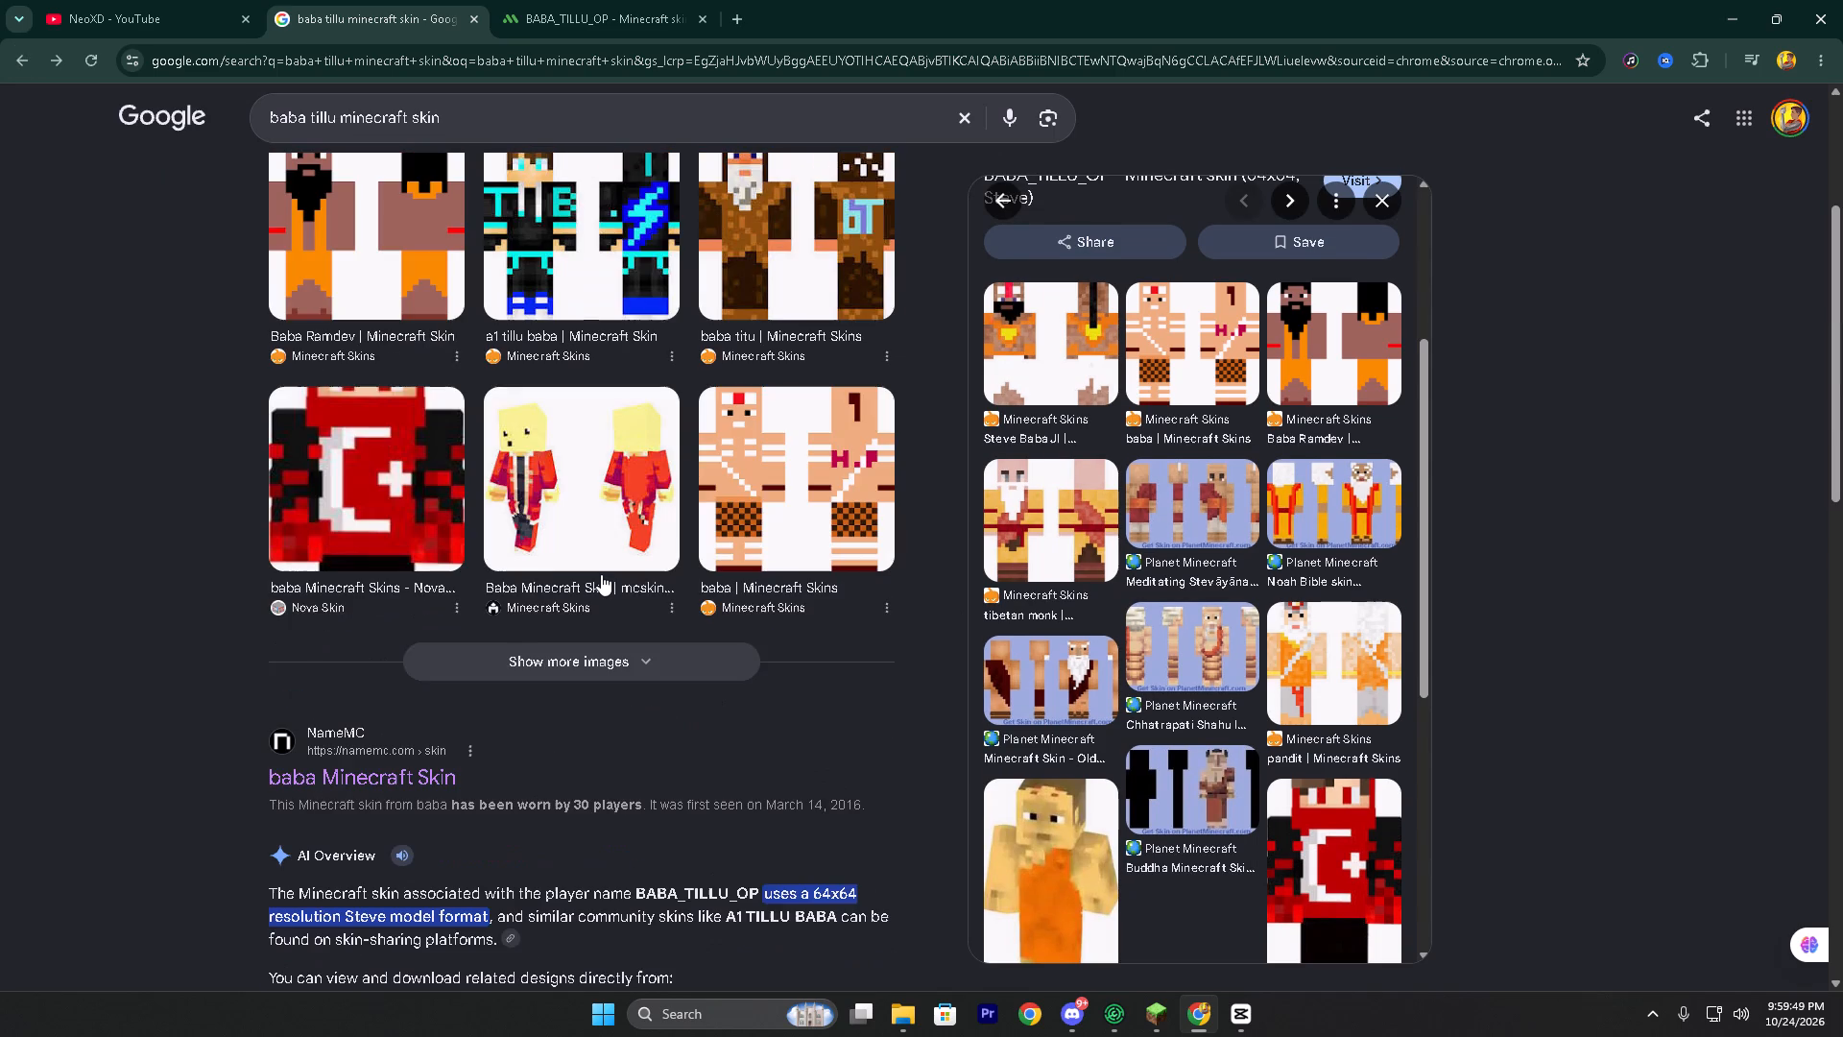
{"action": "scroll", "coordinate": [405, 444], "scroll_direction": "up", "scroll_amount": 2}
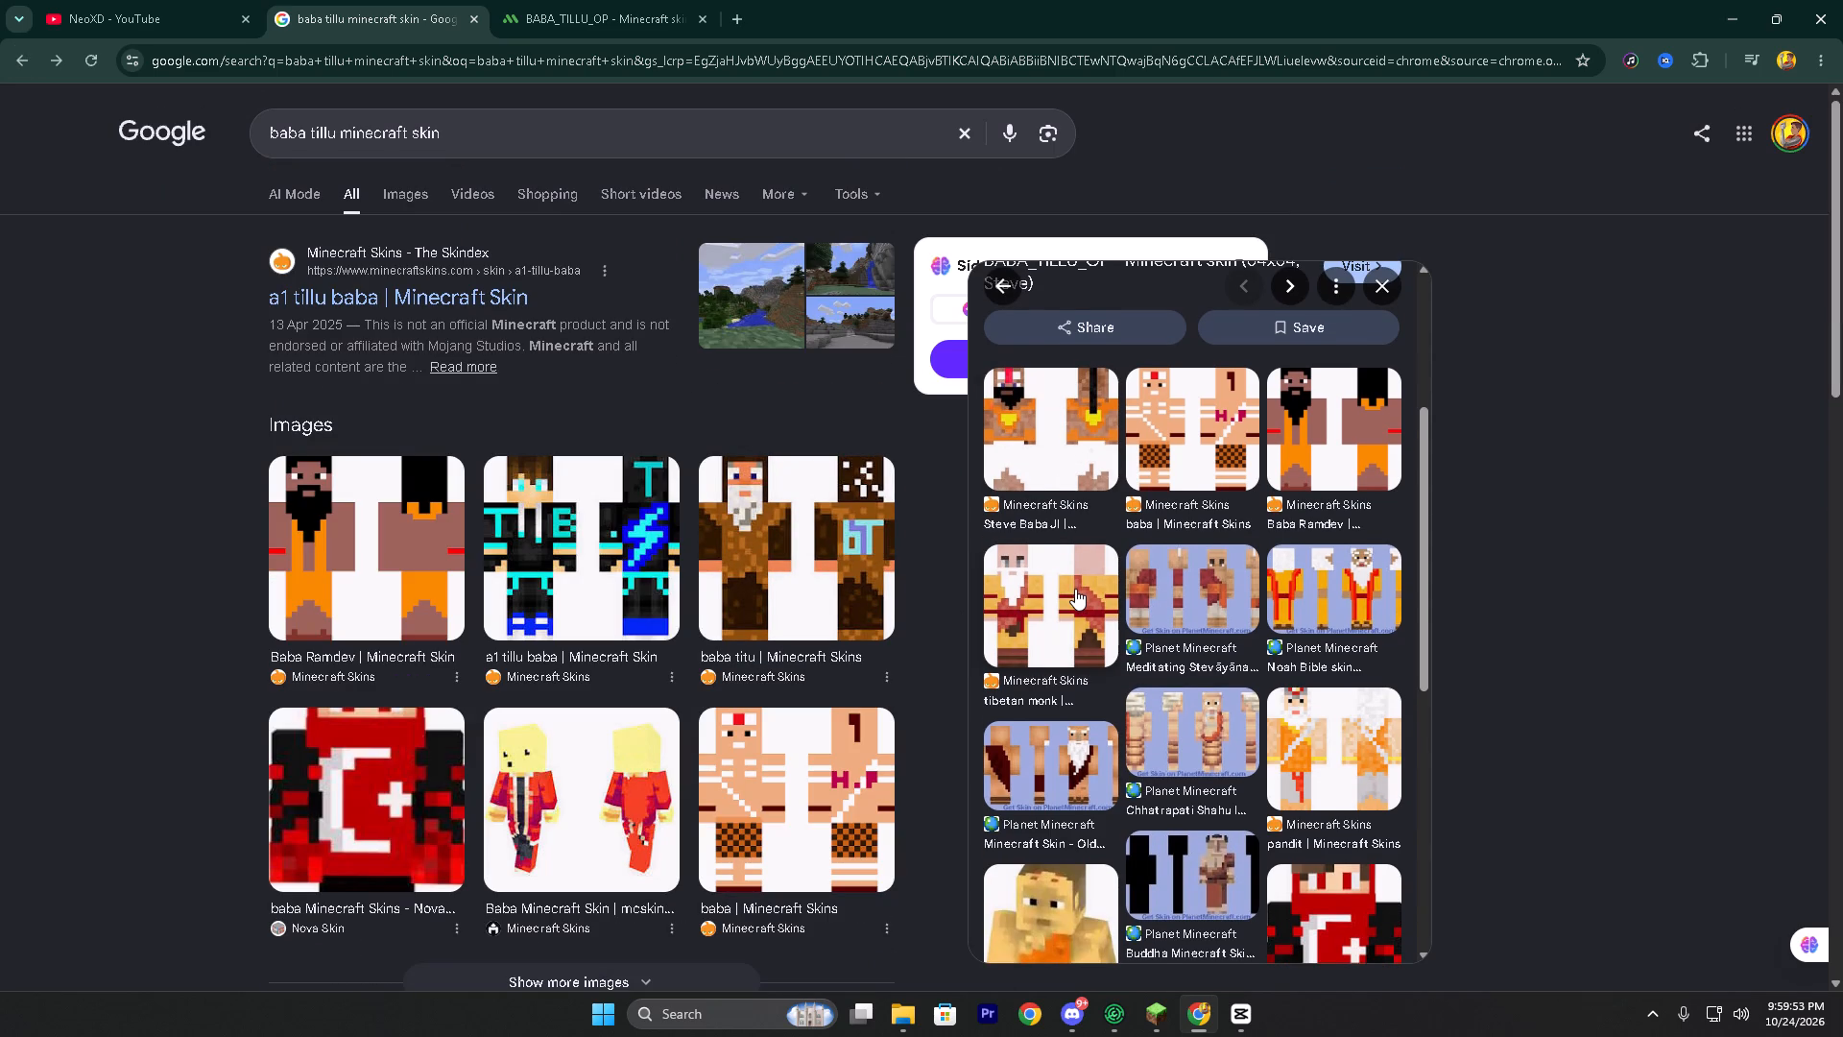
{"action": "left_click", "coordinate": [1349, 596]}
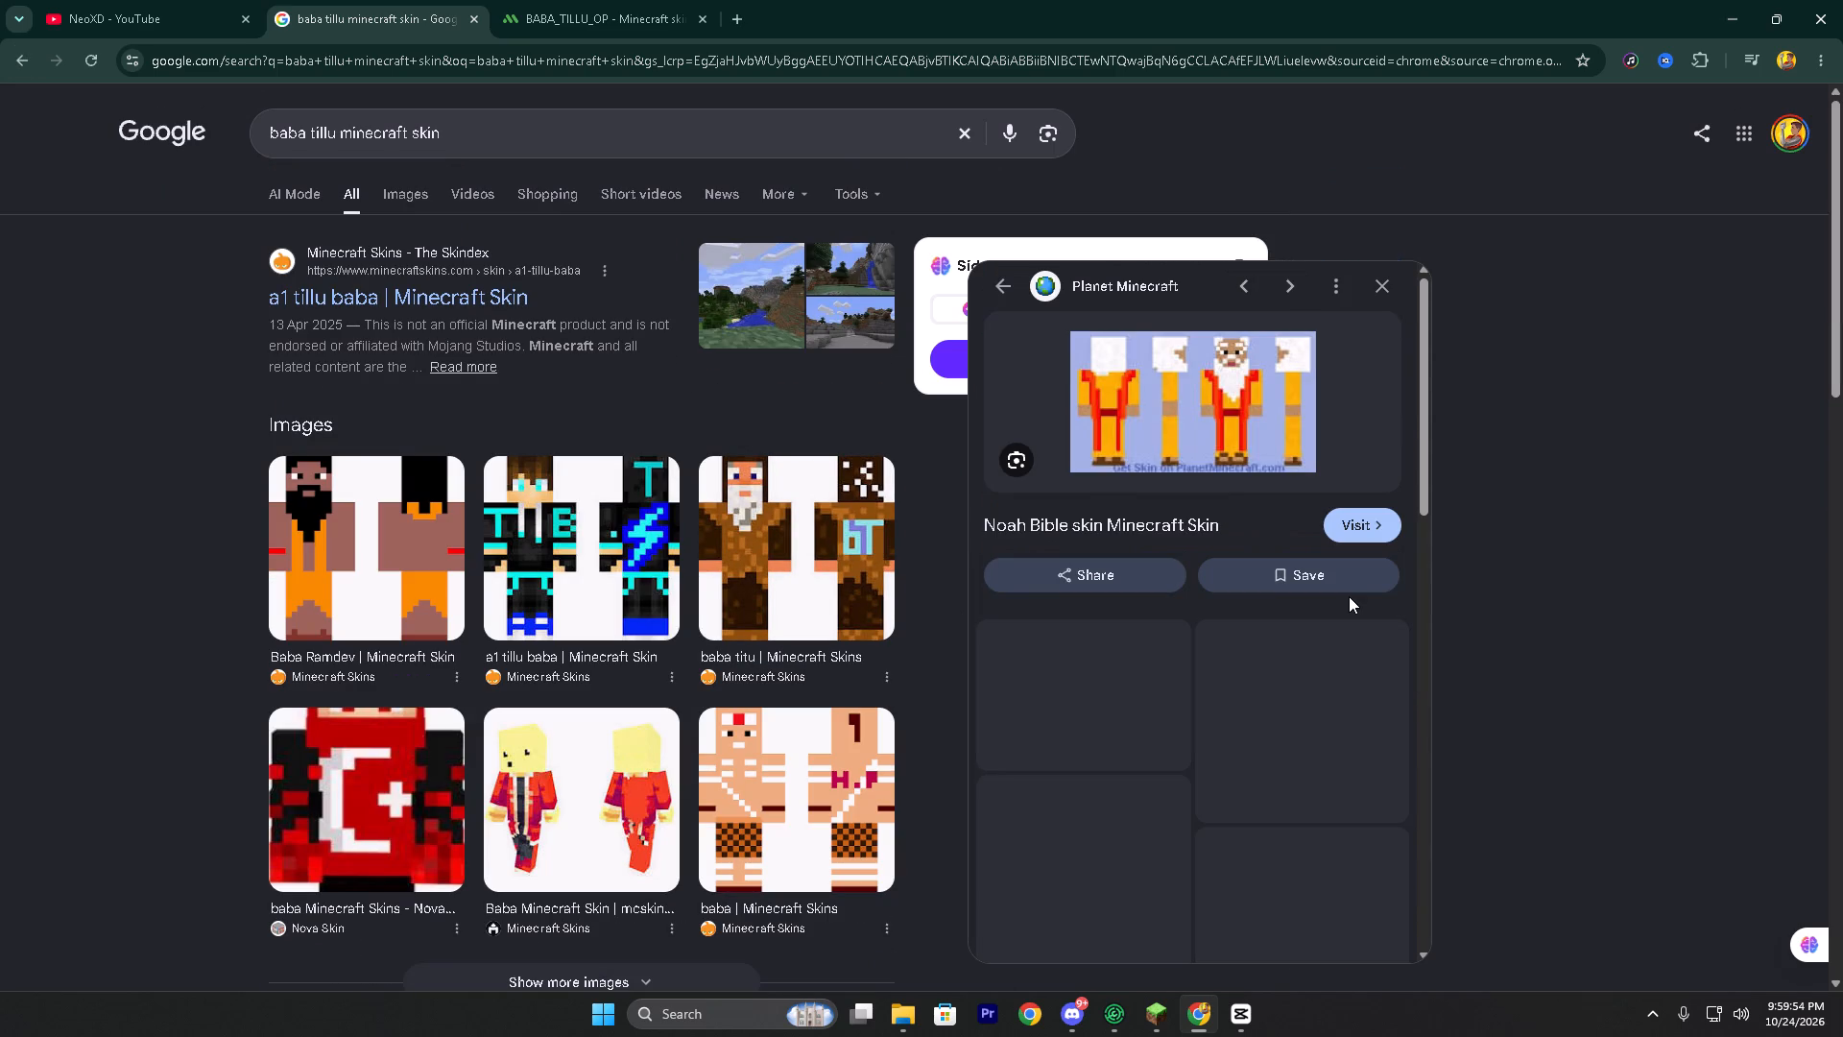
{"action": "left_click", "coordinate": [1343, 519]}
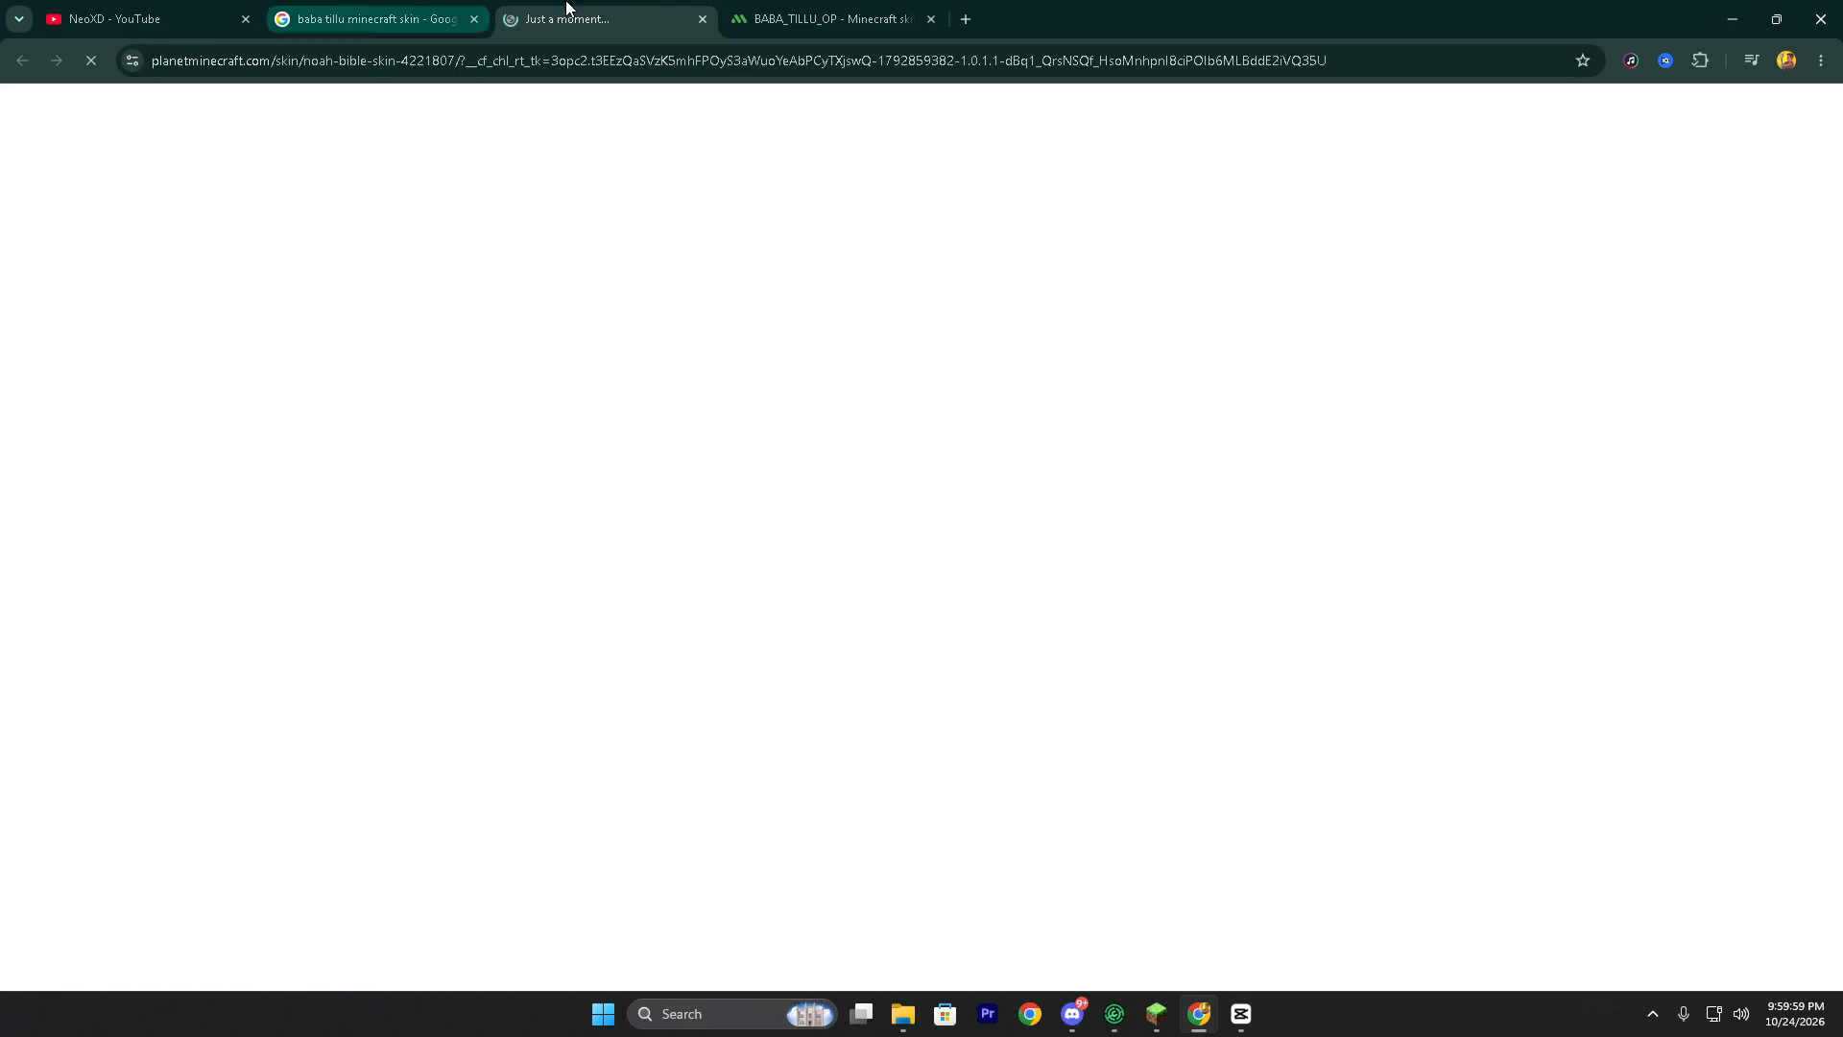
Return to the BABA_TILLU_OP page on mskins.net and download the skin.
{"action": "left_click", "coordinate": [802, 0]}
{"action": "left_click", "coordinate": [1222, 647]}
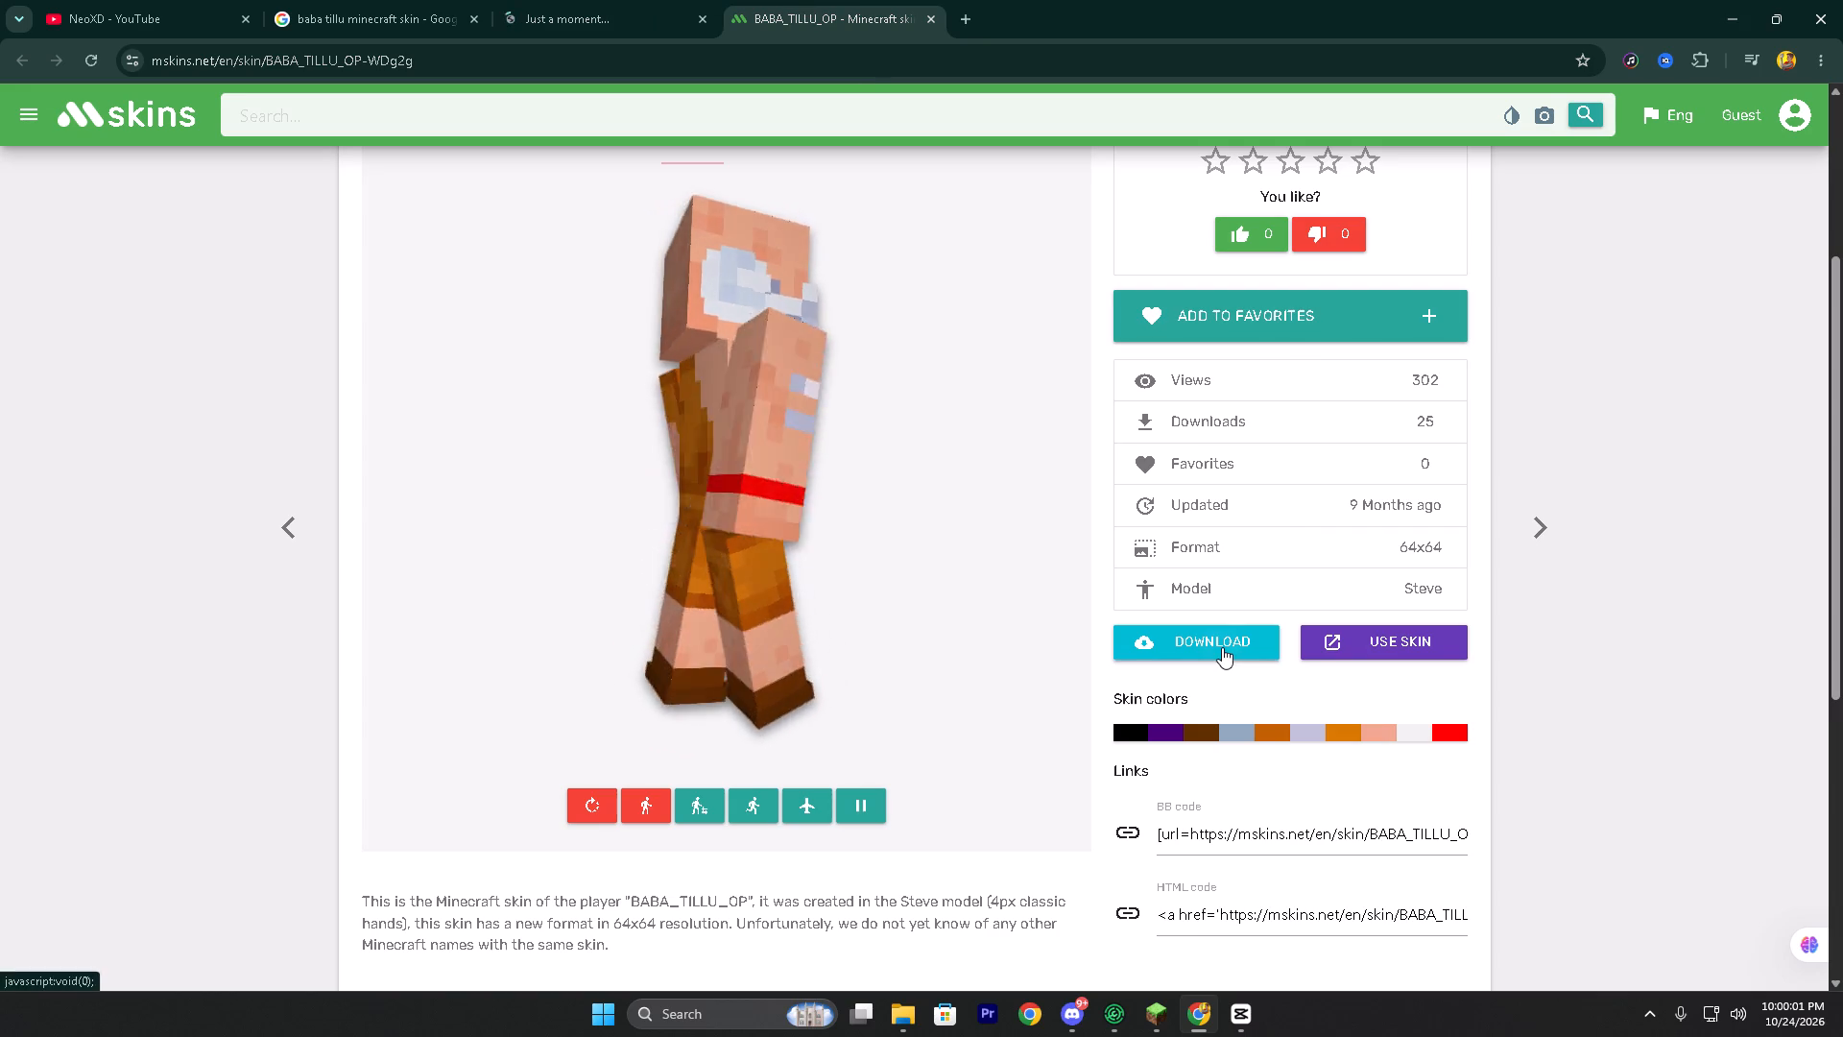
Proceed through the download page for the BABA_TILLU_OP skin, allowing notifications for that site and reloading it.
{"action": "left_click", "coordinate": [930, 18]}
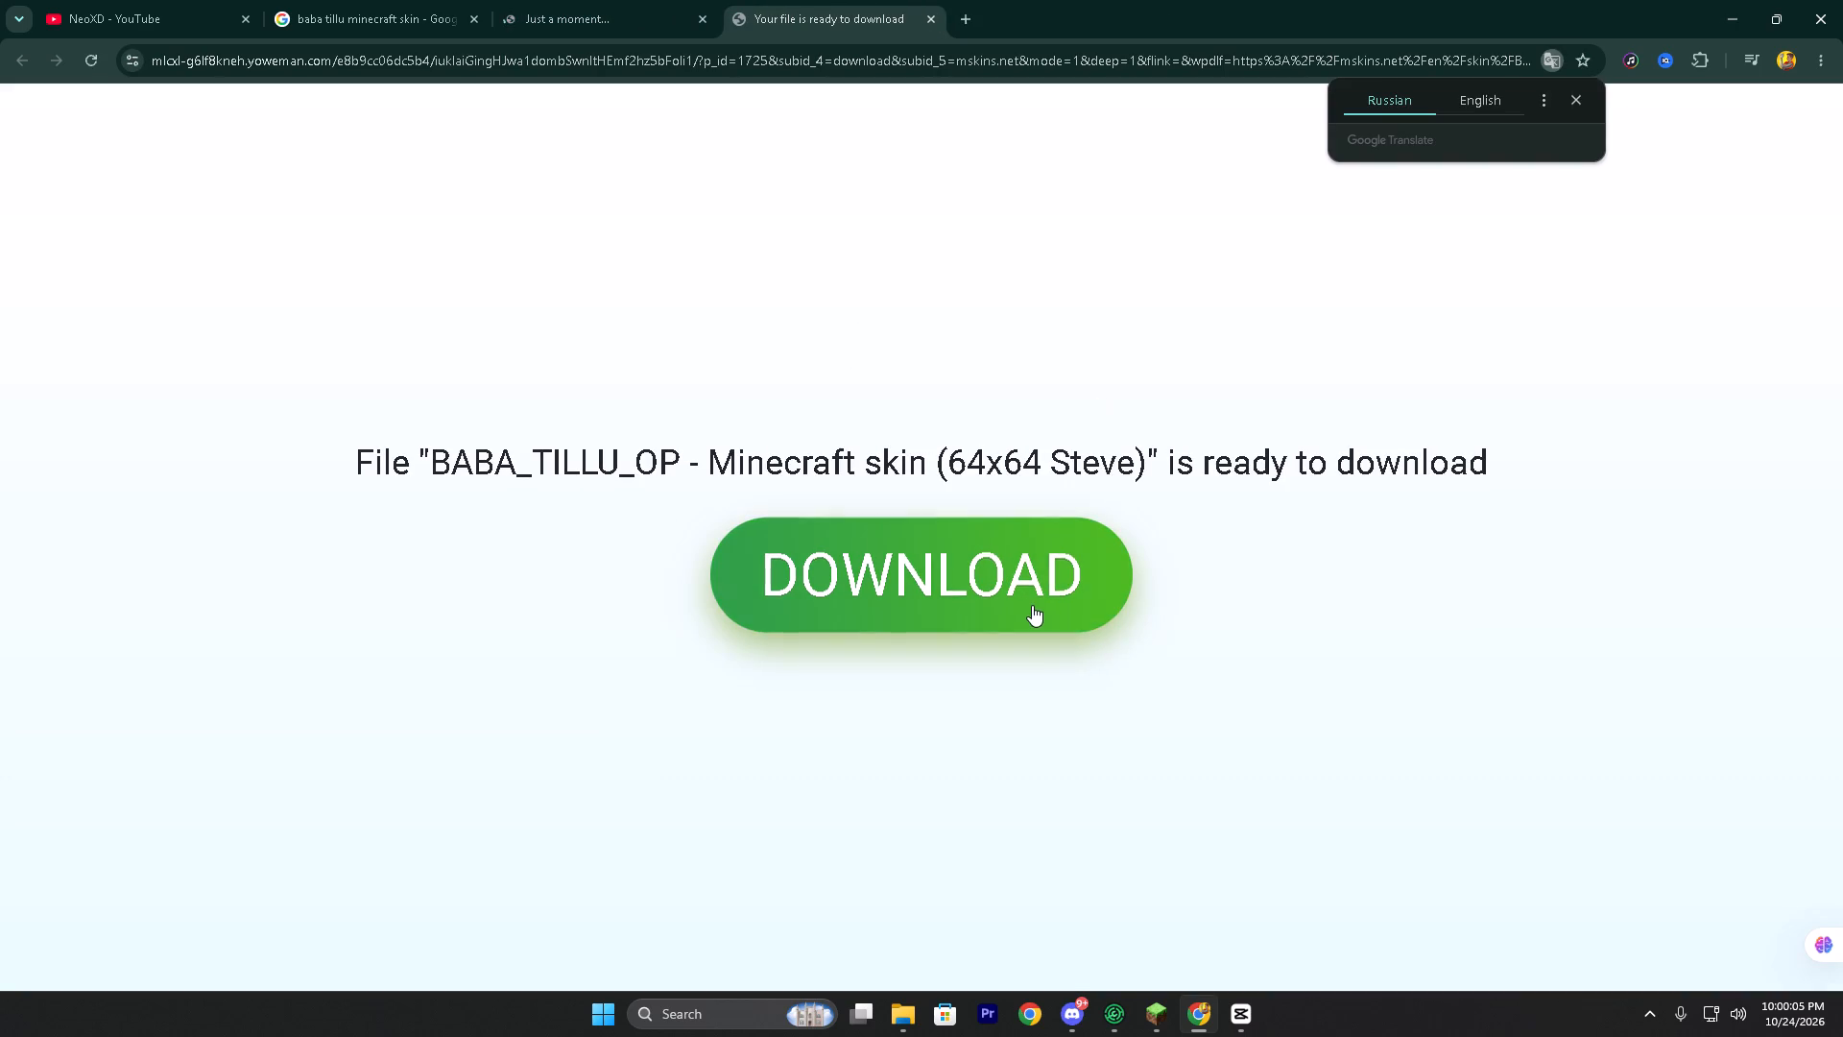
{"action": "left_click", "coordinate": [1030, 606]}
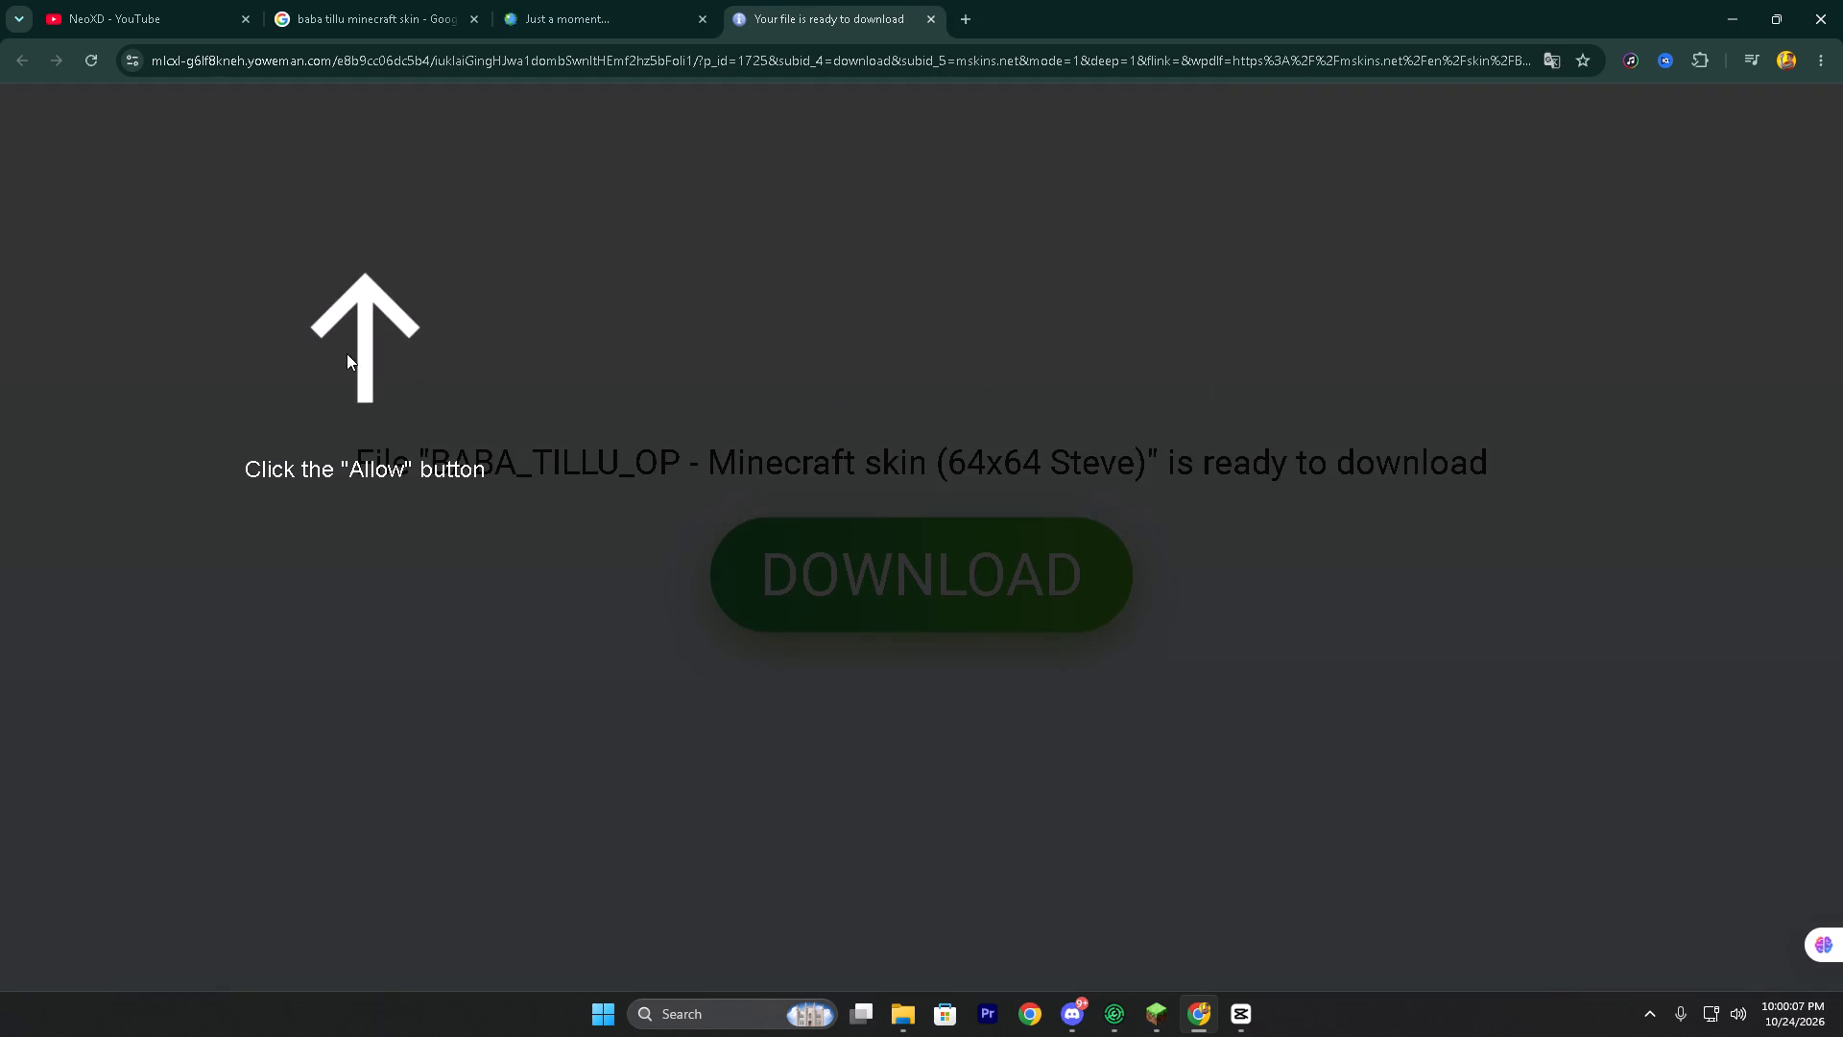
{"action": "left_click", "coordinate": [392, 303]}
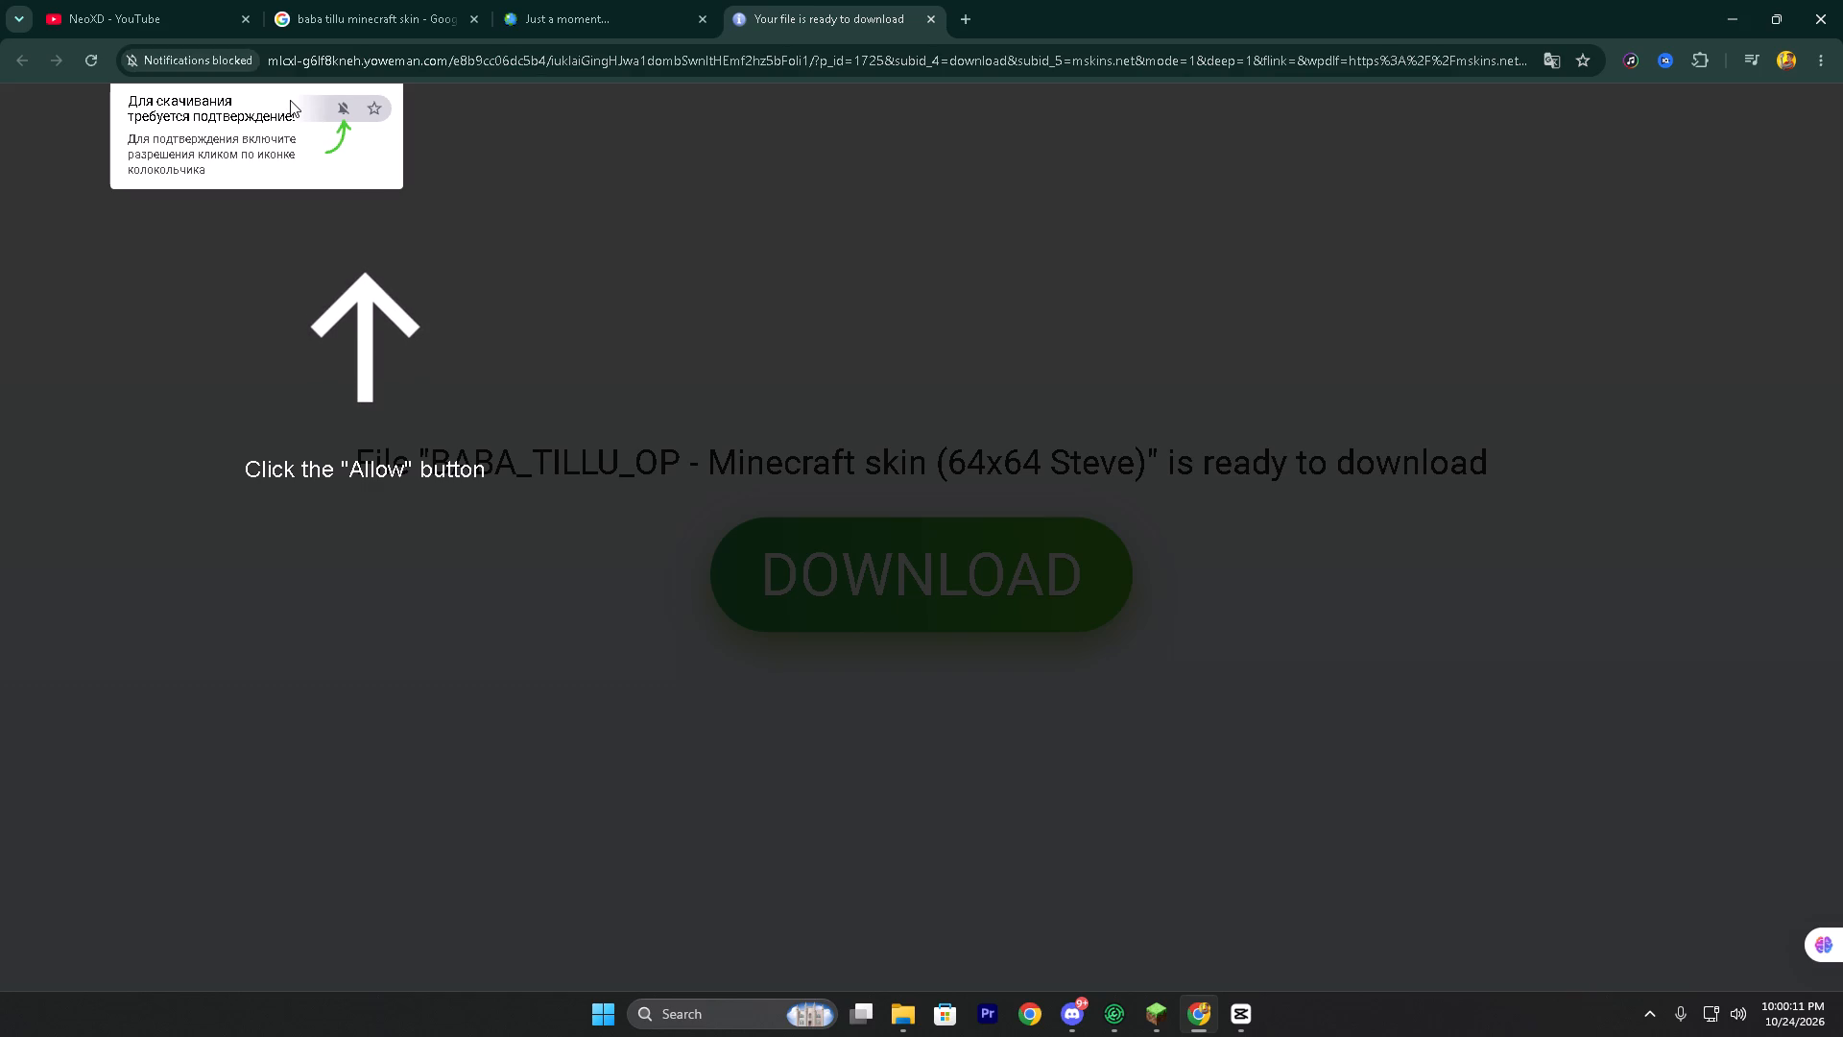
{"action": "left_click", "coordinate": [338, 106]}
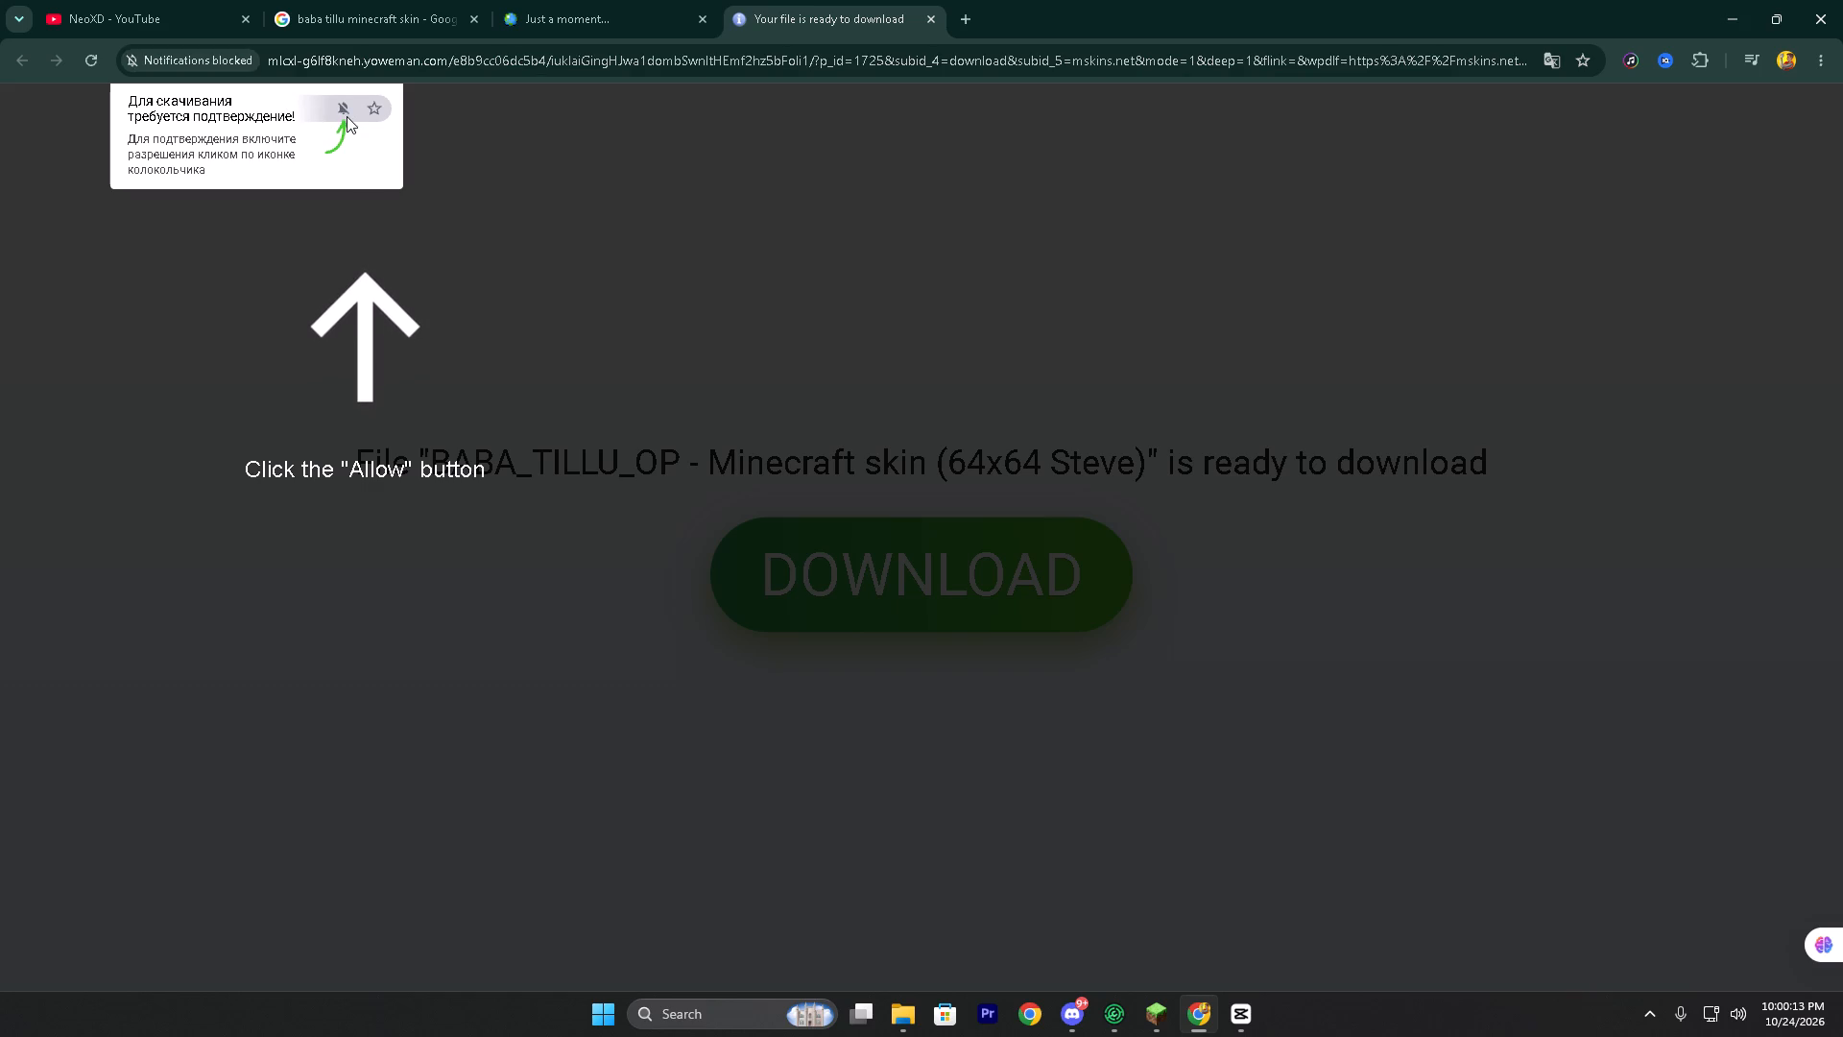
{"action": "left_click", "coordinate": [342, 109]}
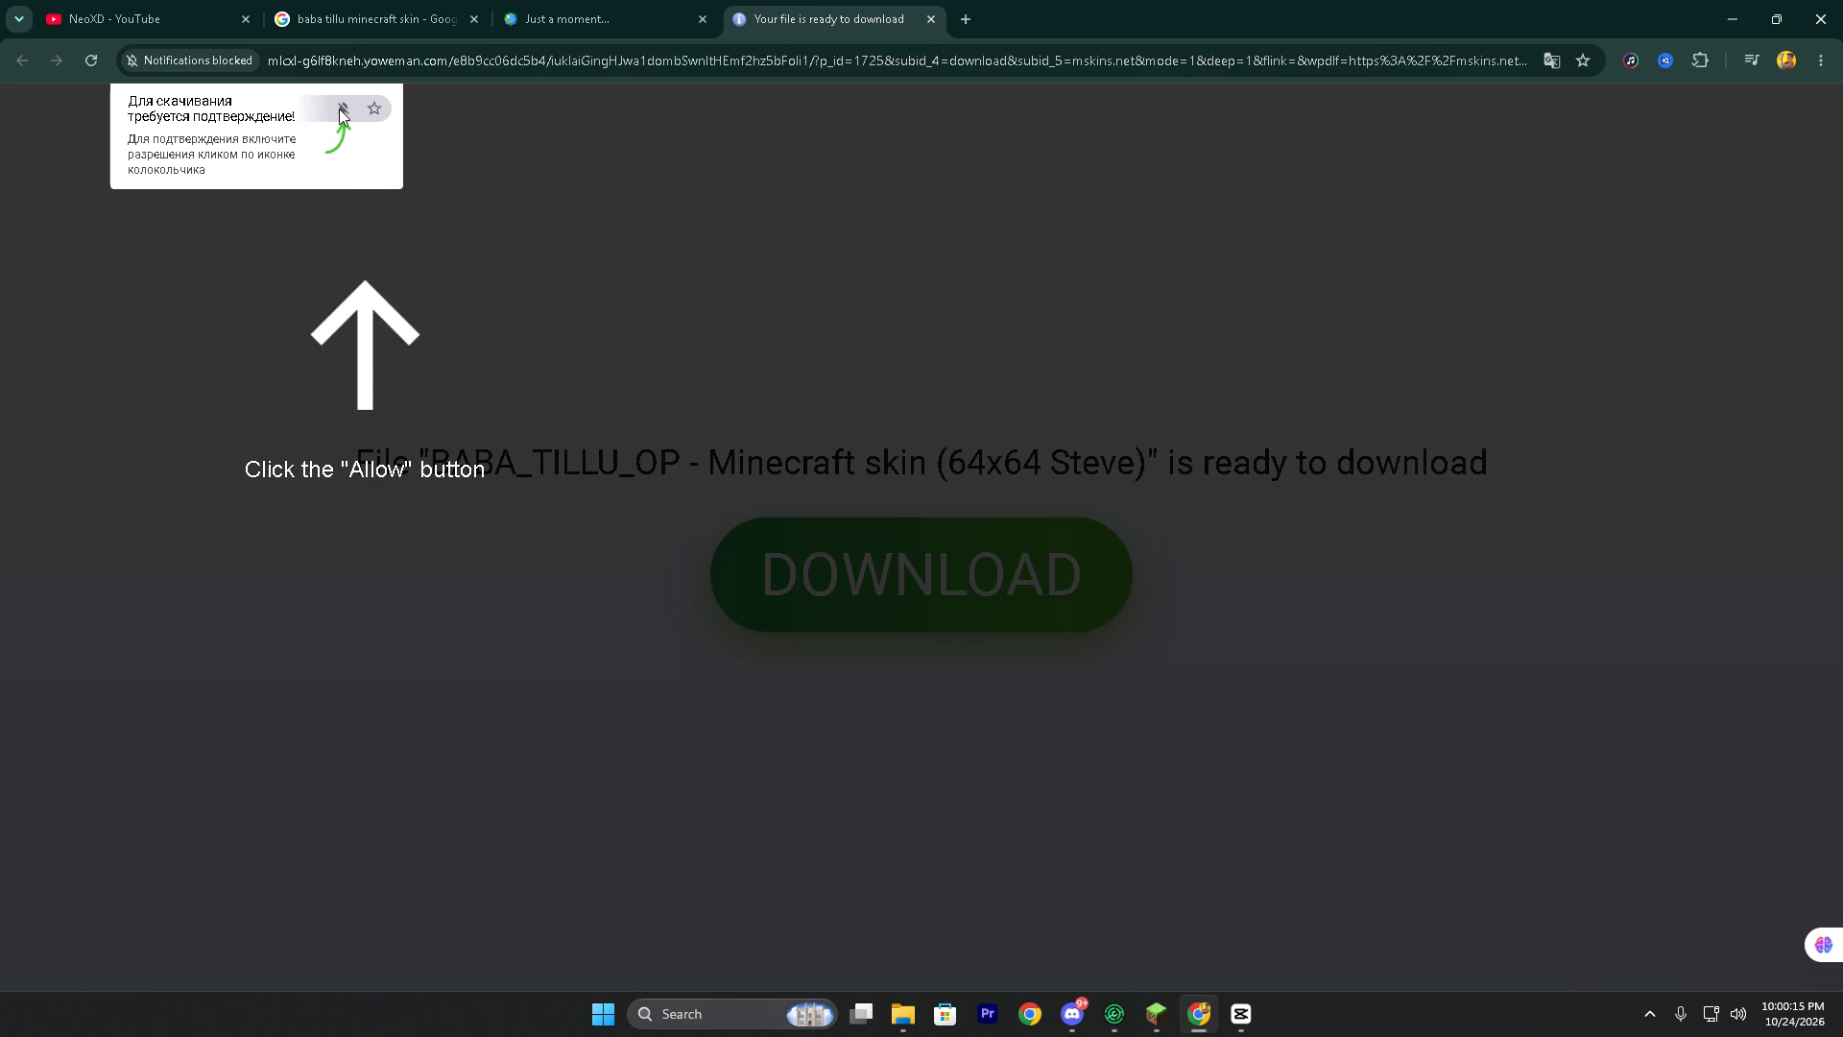
{"action": "double_click", "coordinate": [341, 106]}
{"action": "left_click", "coordinate": [207, 68]}
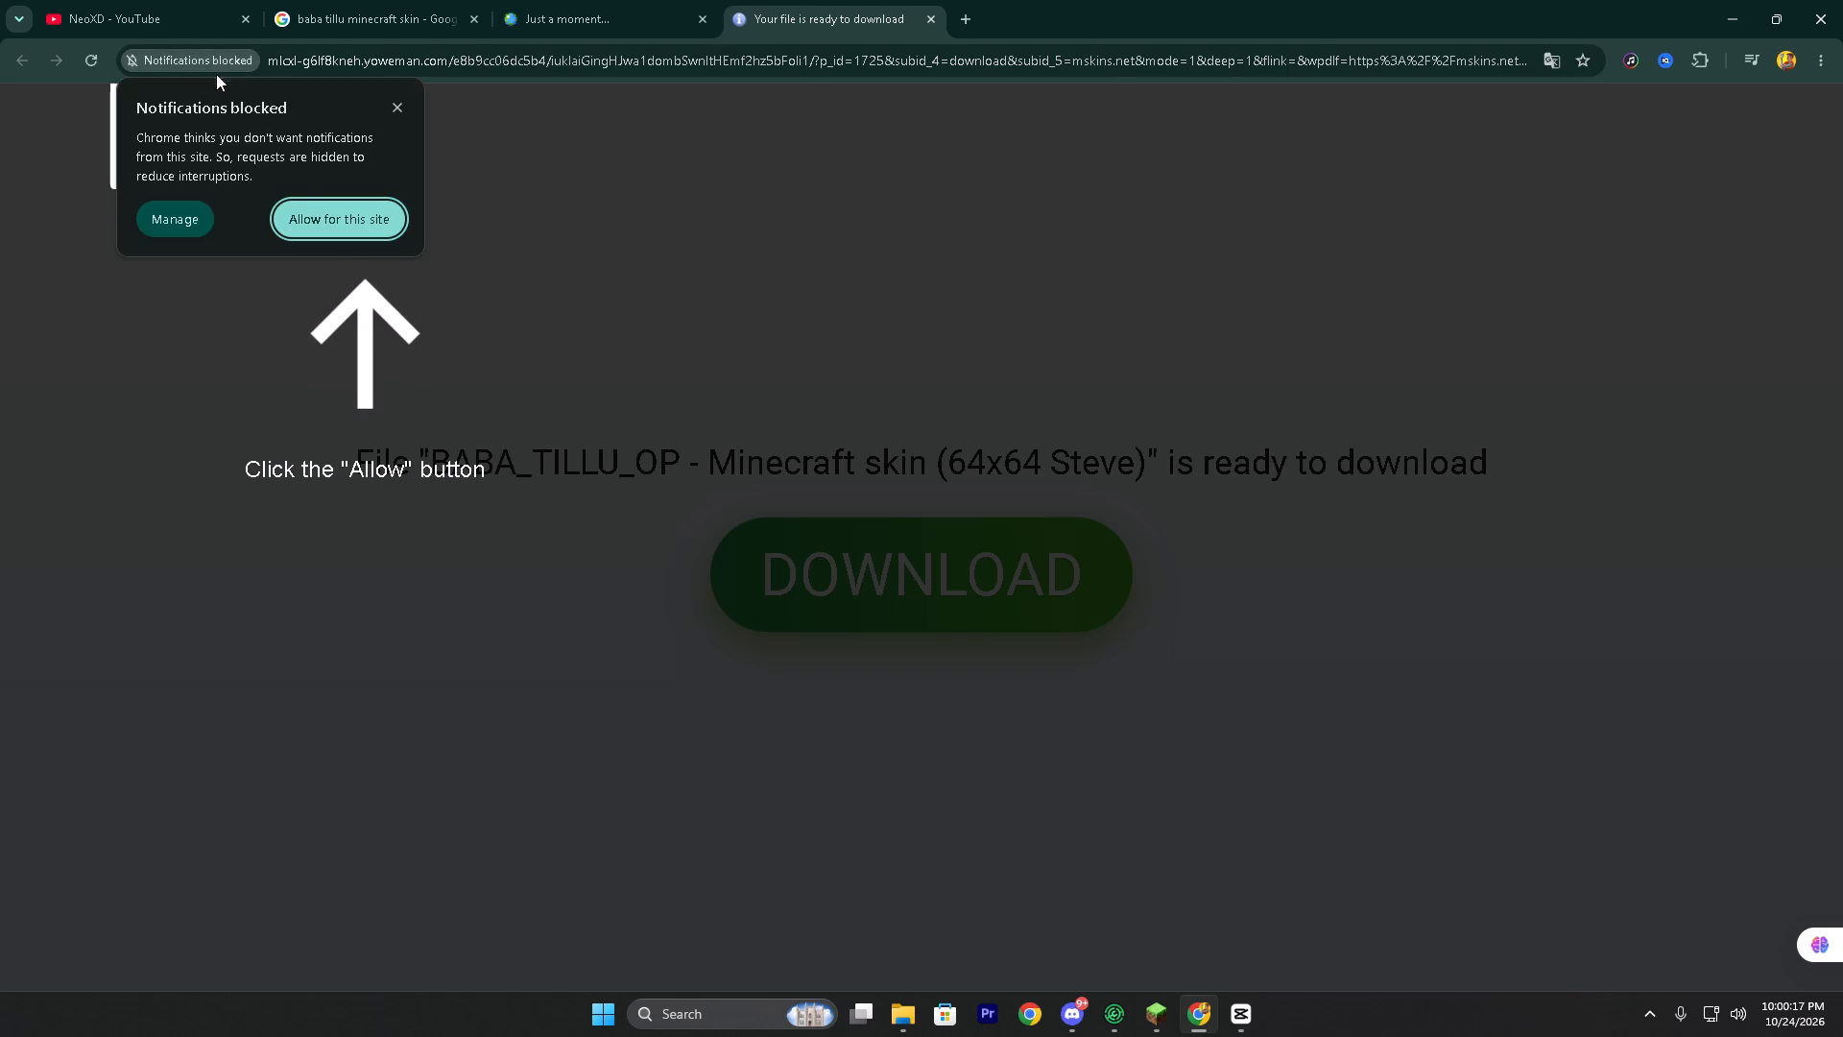
{"action": "left_click", "coordinate": [320, 210]}
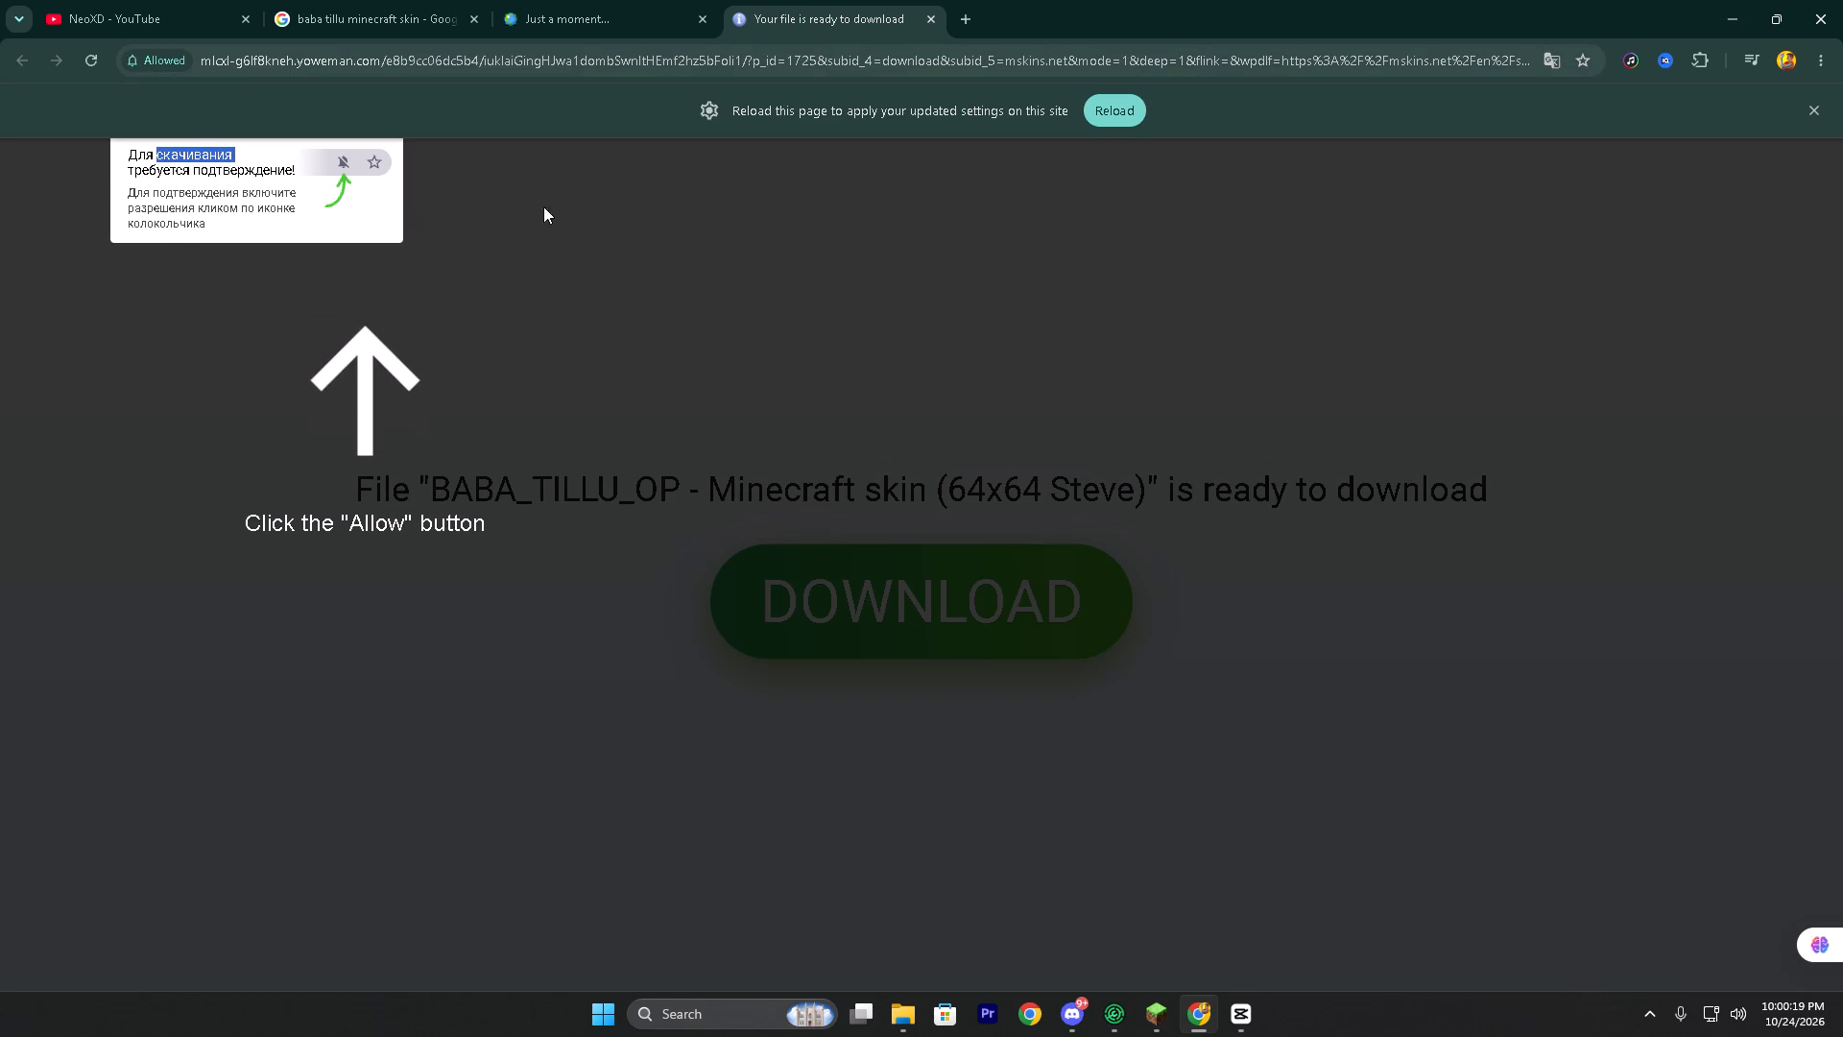
{"action": "left_click", "coordinate": [1103, 112]}
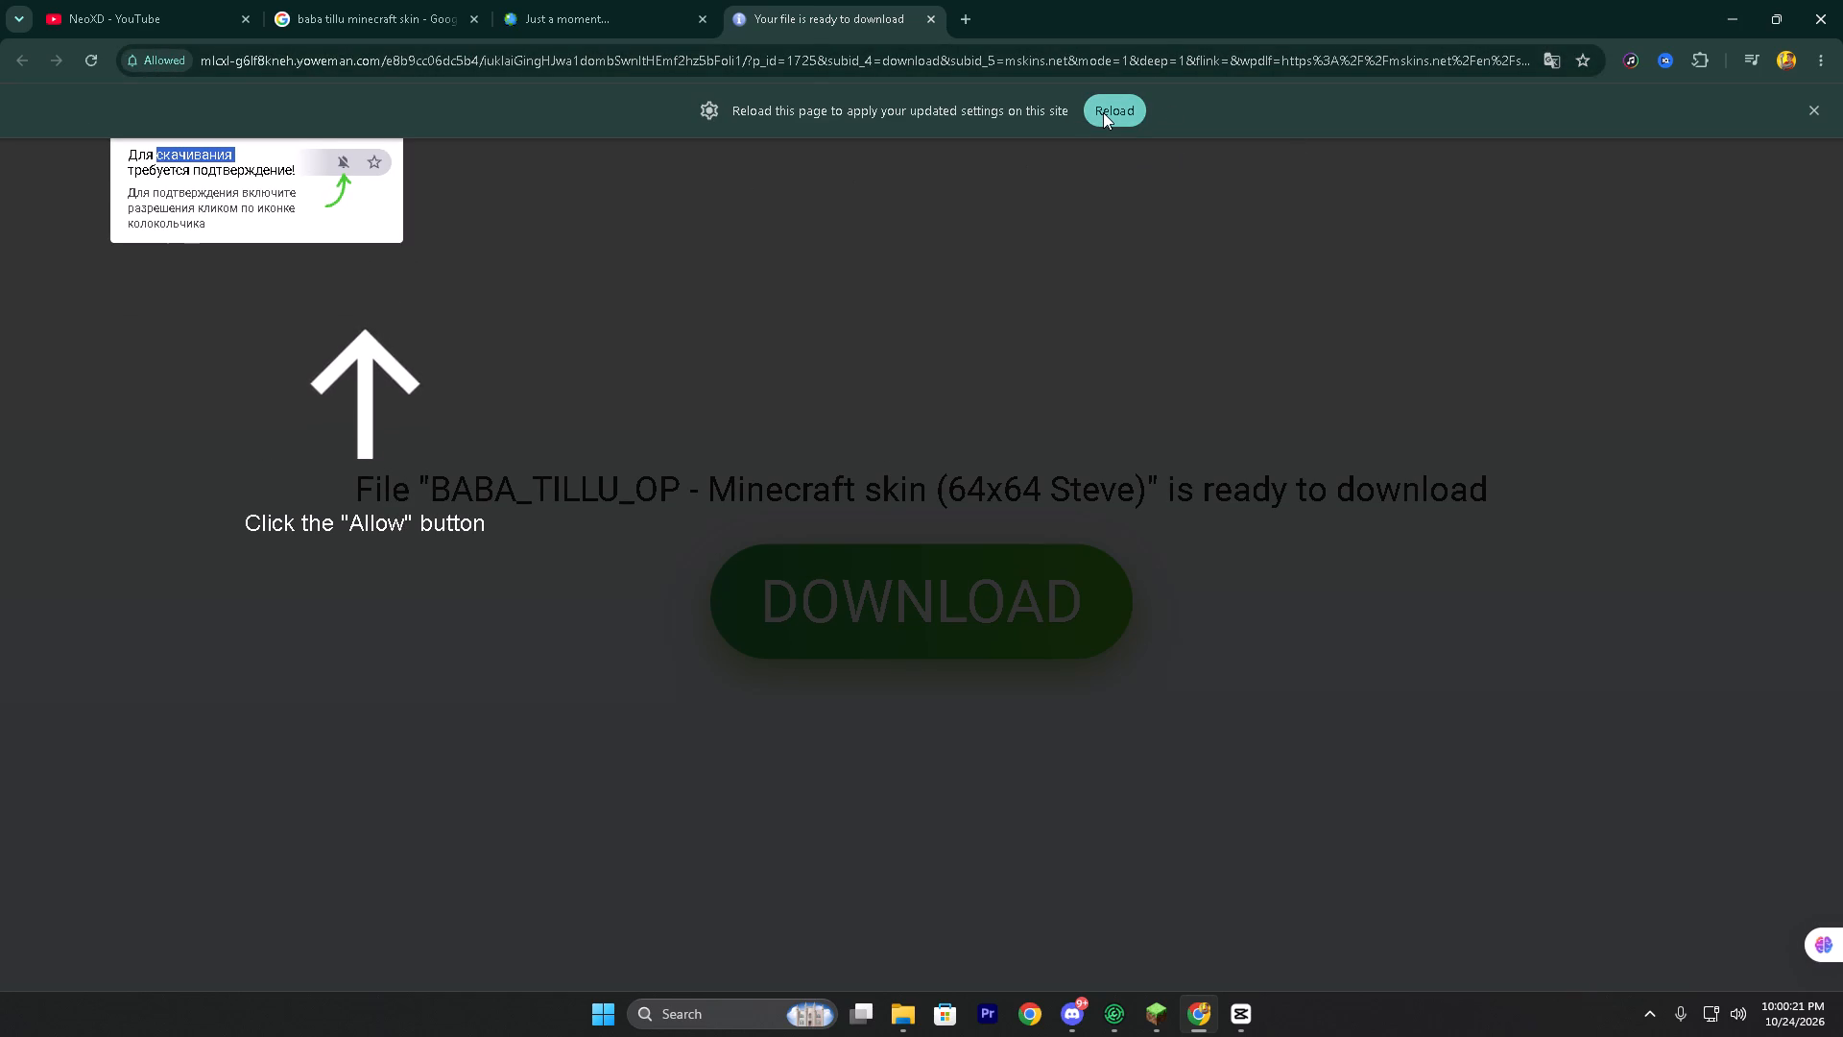
{"action": "left_click", "coordinate": [1036, 567]}
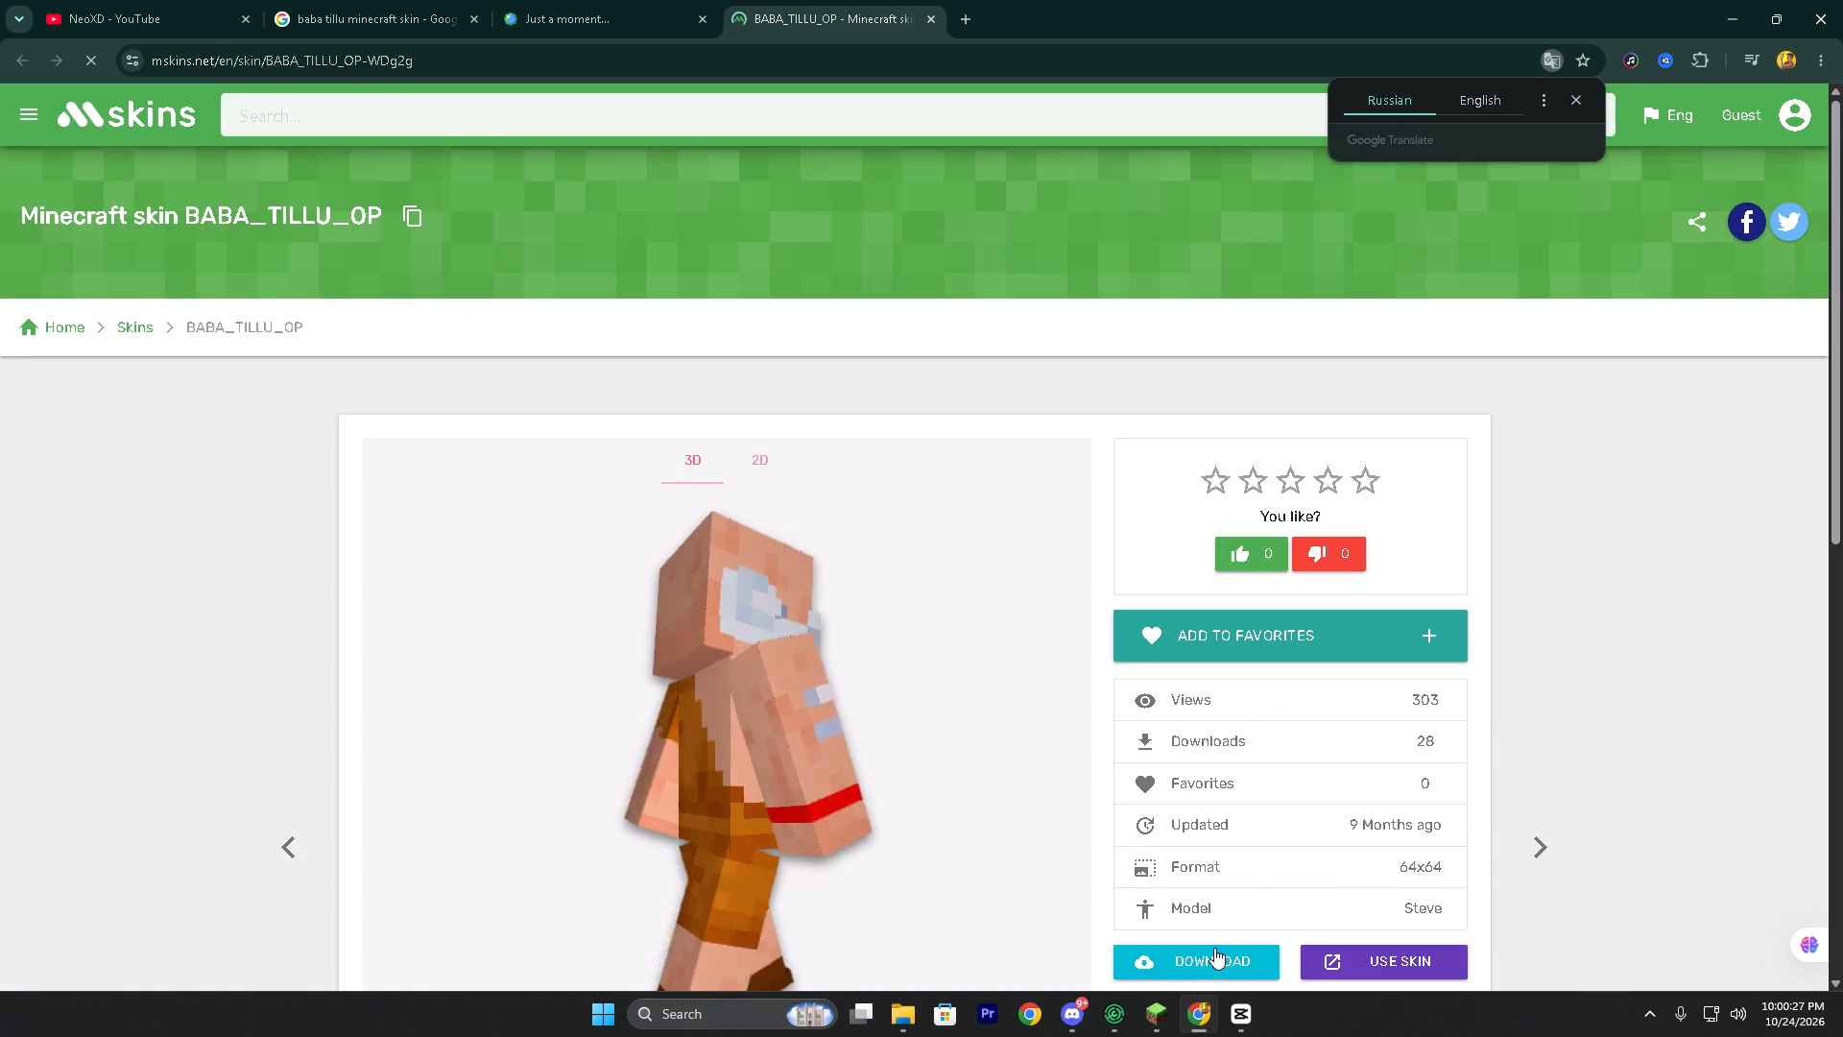
Download the BABA_TILLU_OP skin from the reloaded mskins.net page and check the recent download history and open skin pages.
{"action": "left_click", "coordinate": [1213, 950]}
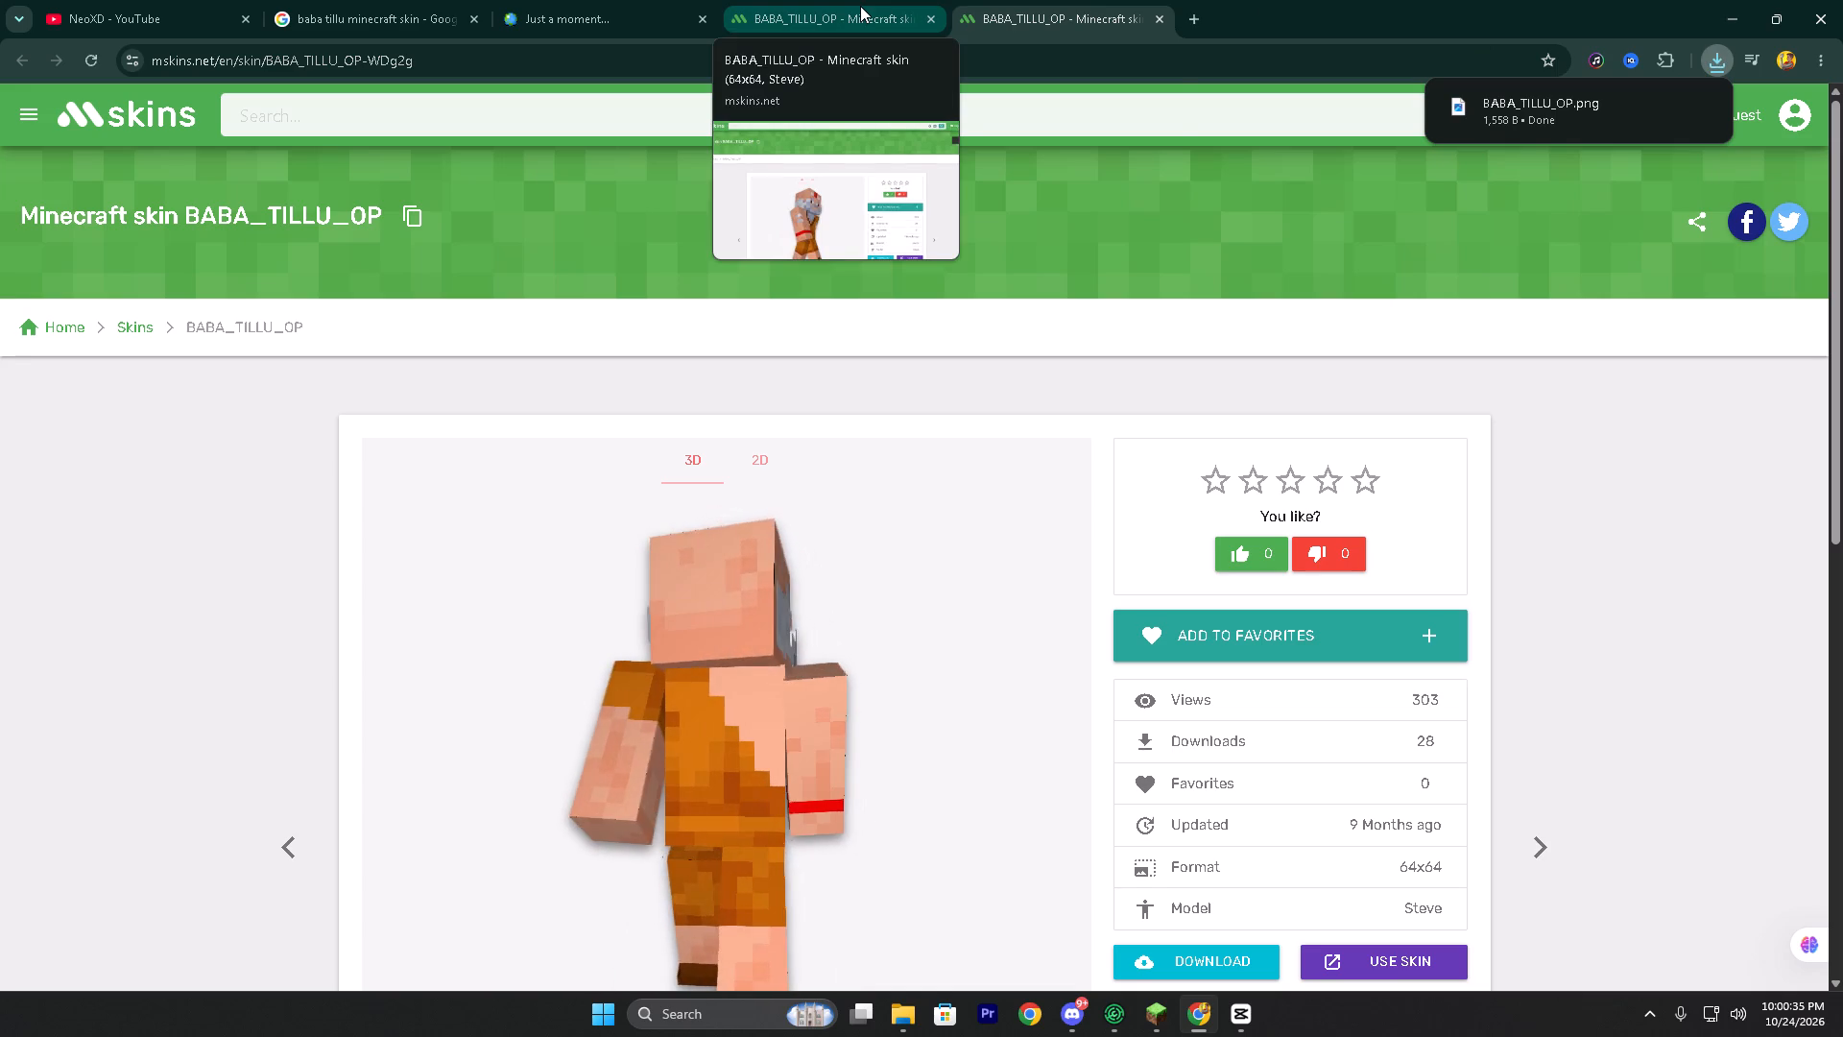
{"action": "left_click", "coordinate": [1725, 68]}
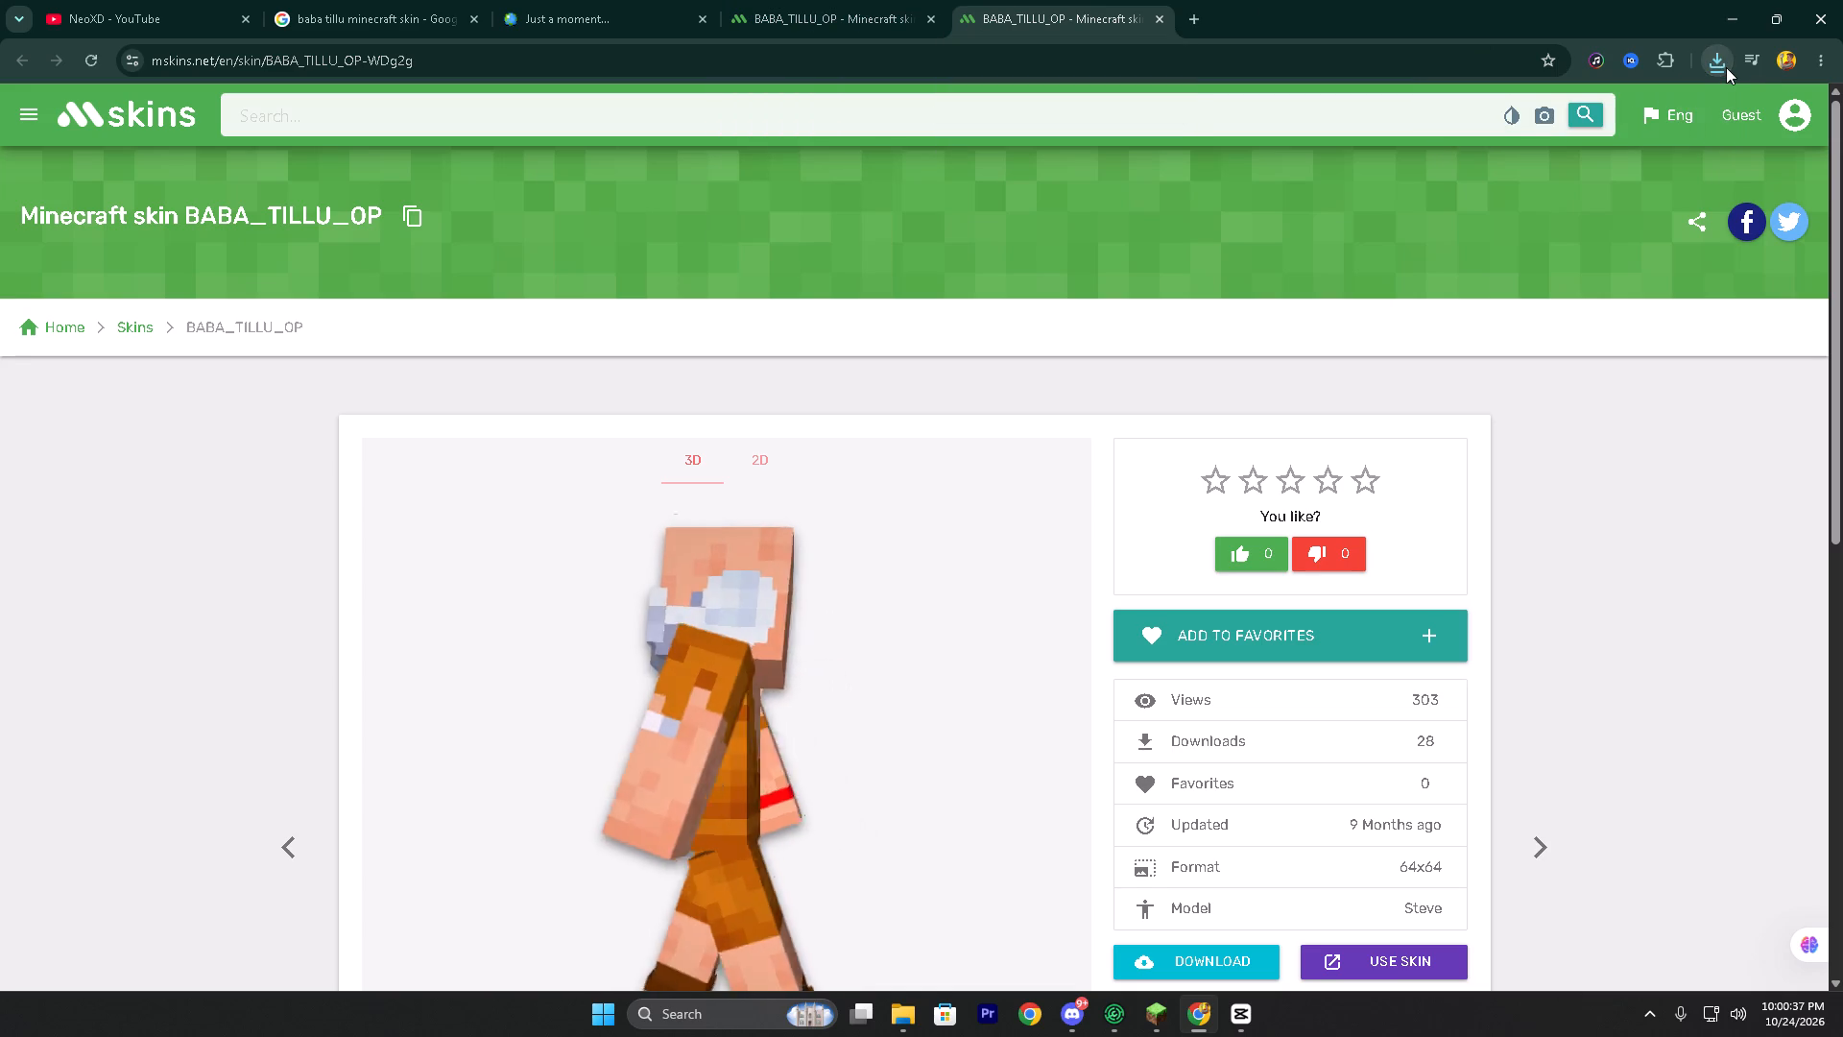
{"action": "left_click", "coordinate": [1712, 61]}
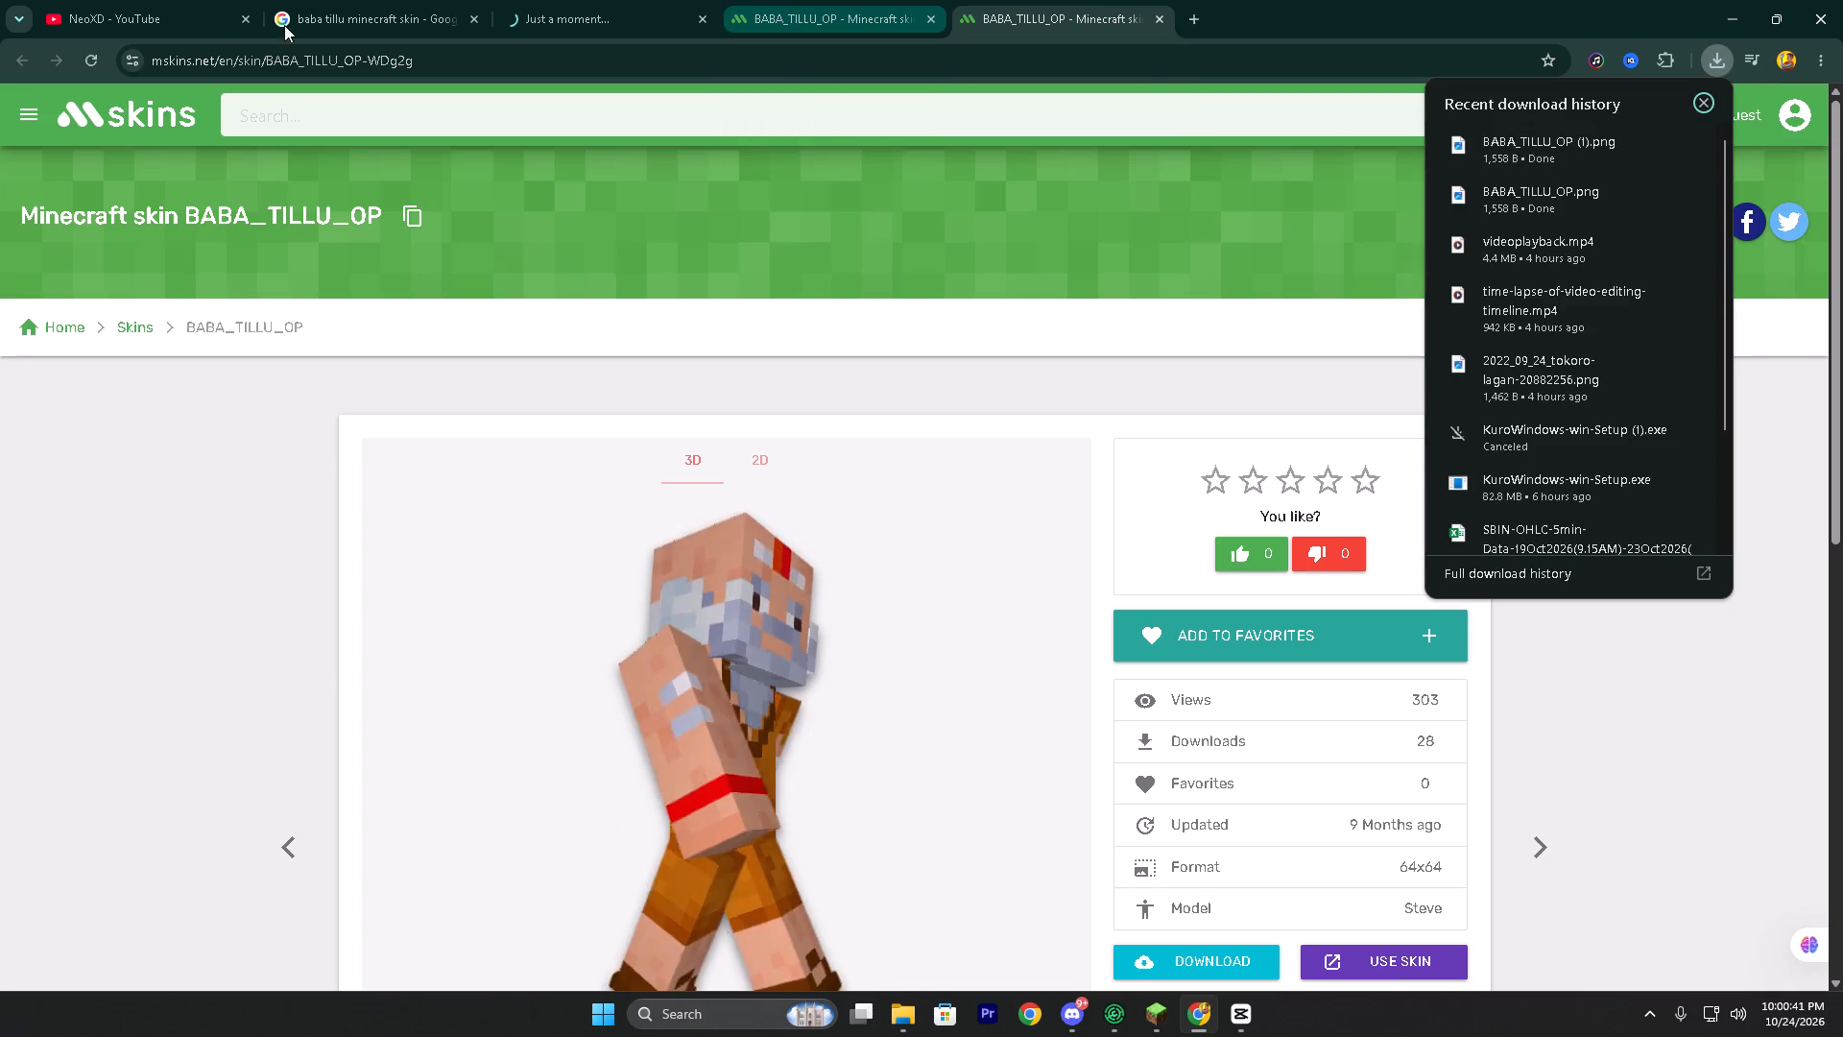
{"action": "left_click", "coordinate": [796, 0]}
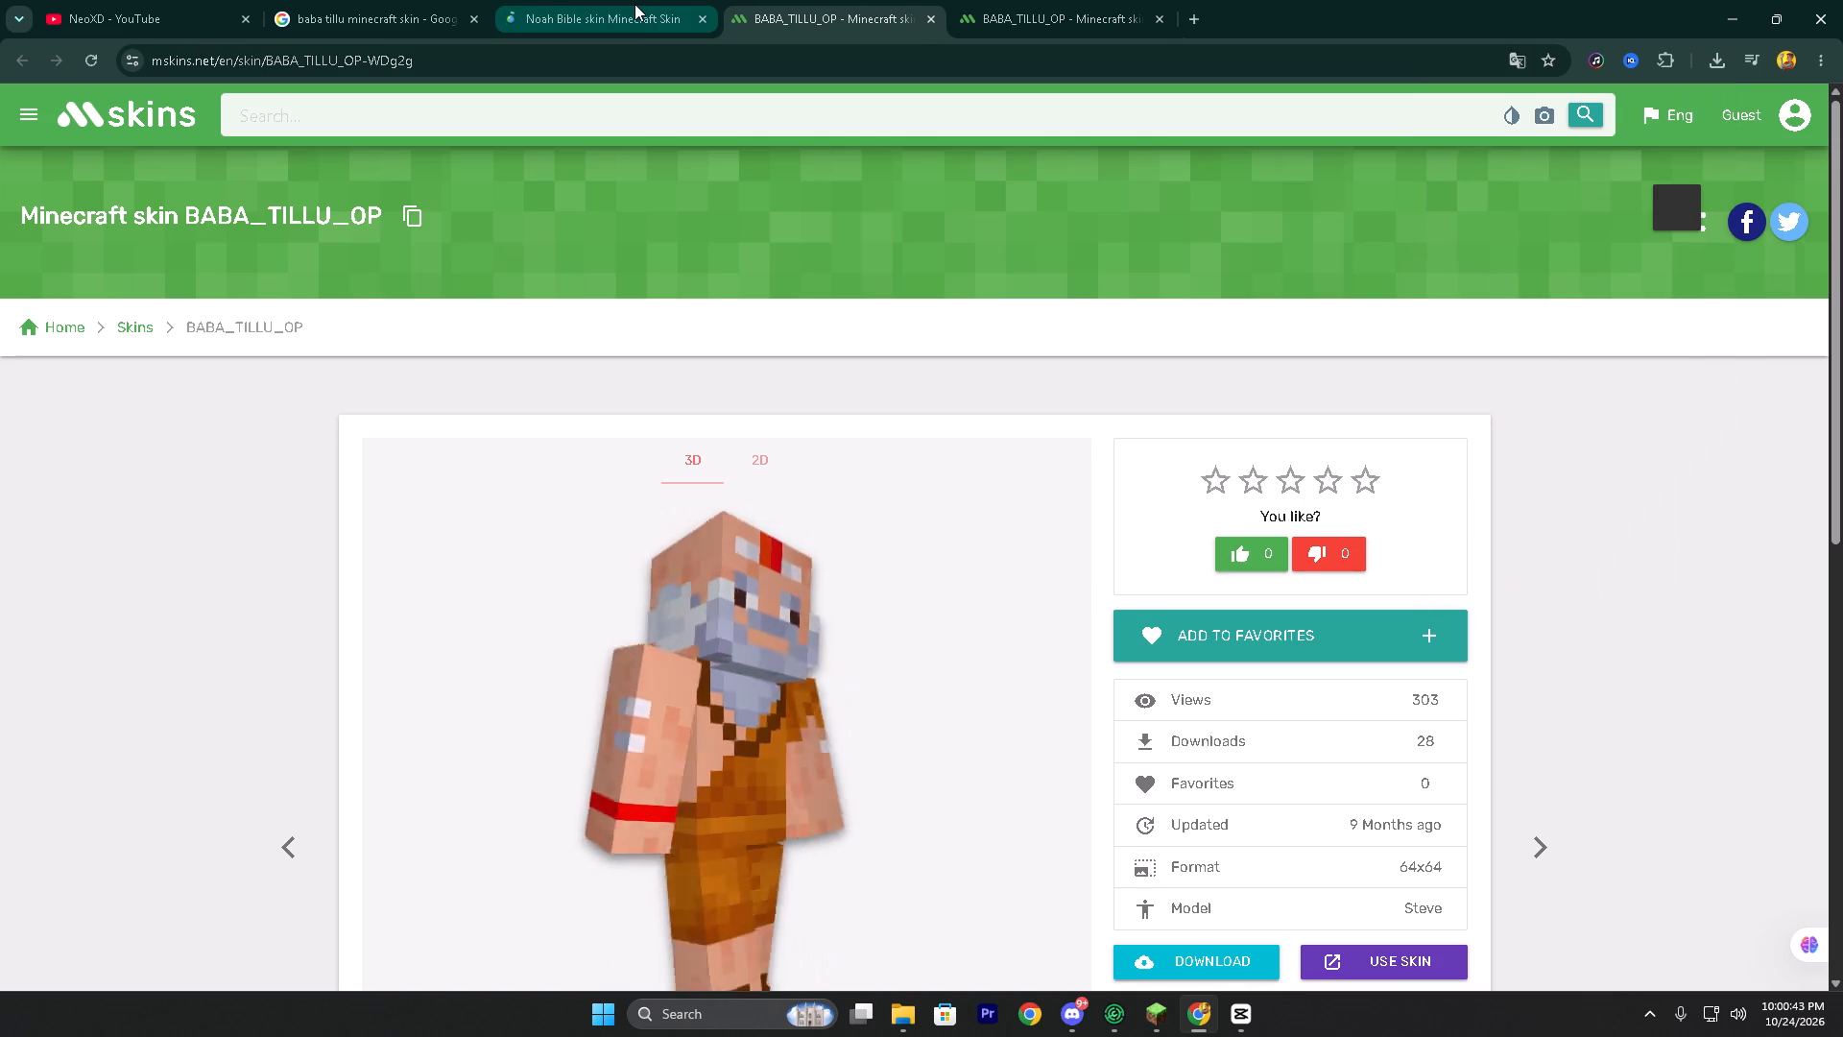
{"action": "left_click", "coordinate": [402, 0]}
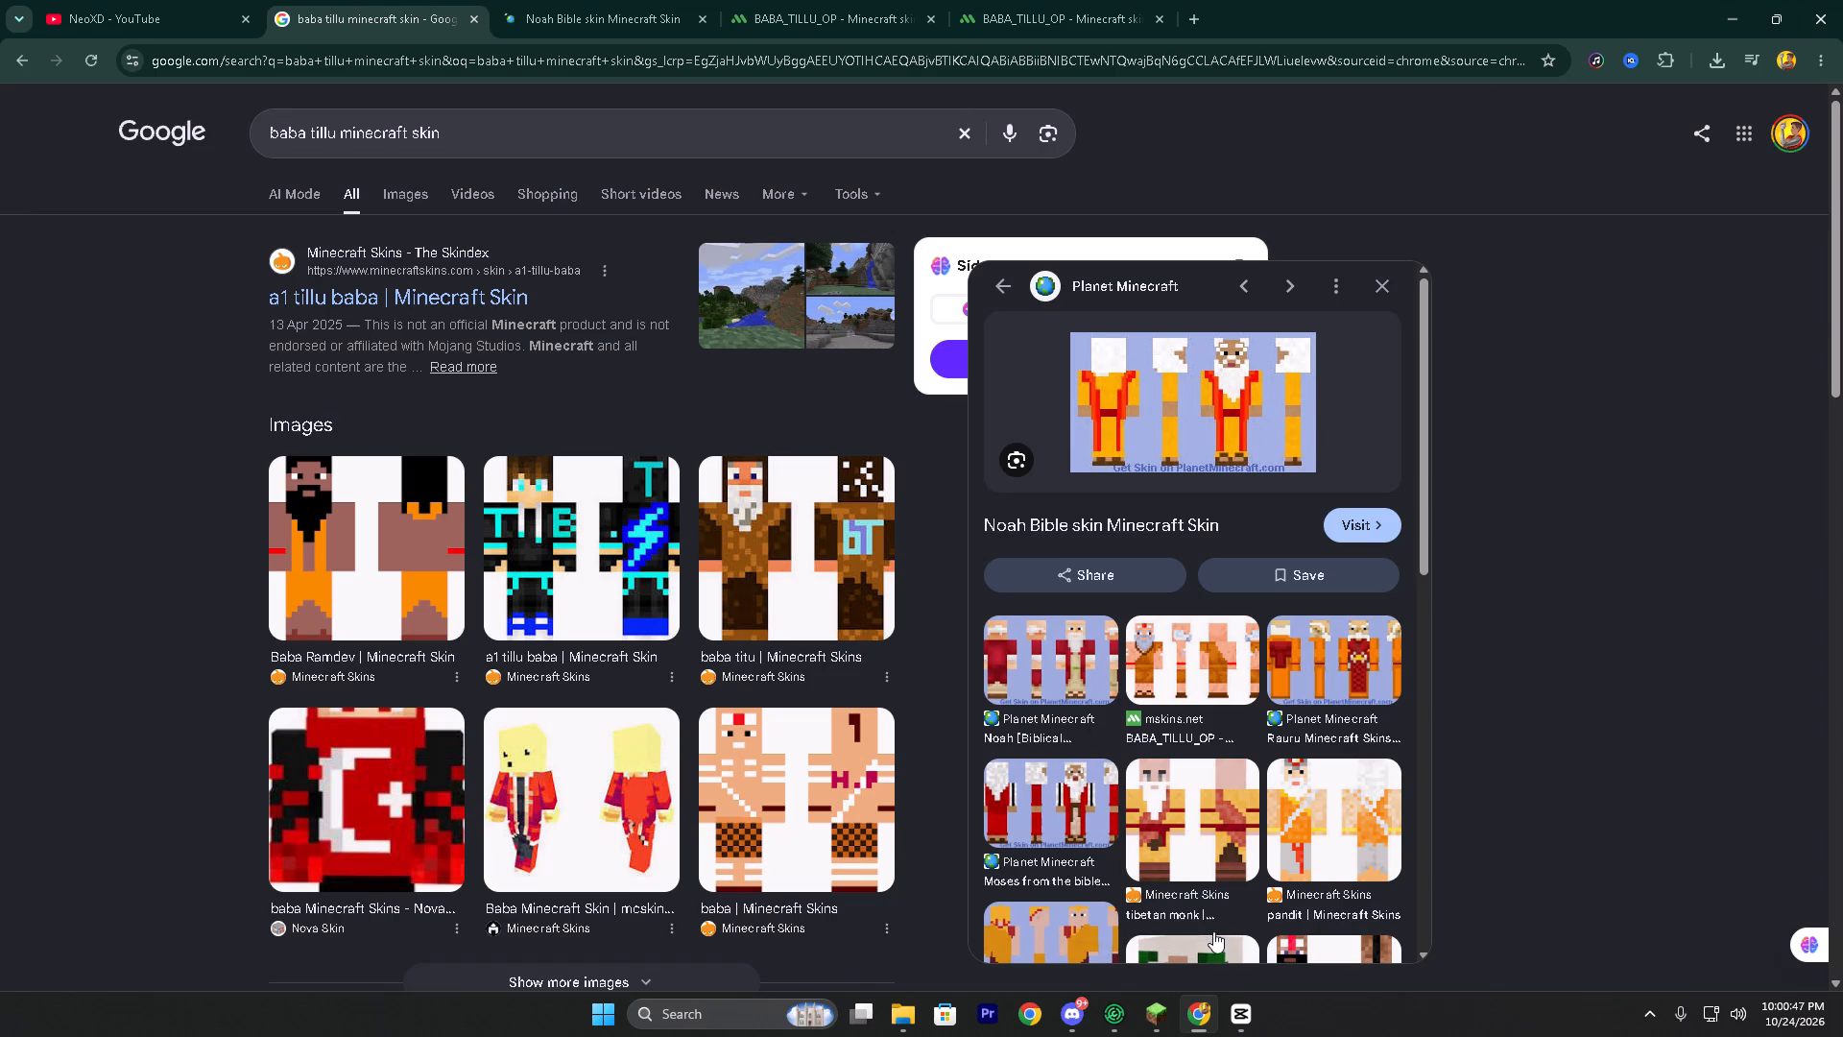
Switch to Minecraft, resume the game, fly up out of the ravine and change to first-person view.
{"action": "left_click", "coordinate": [1258, 1007]}
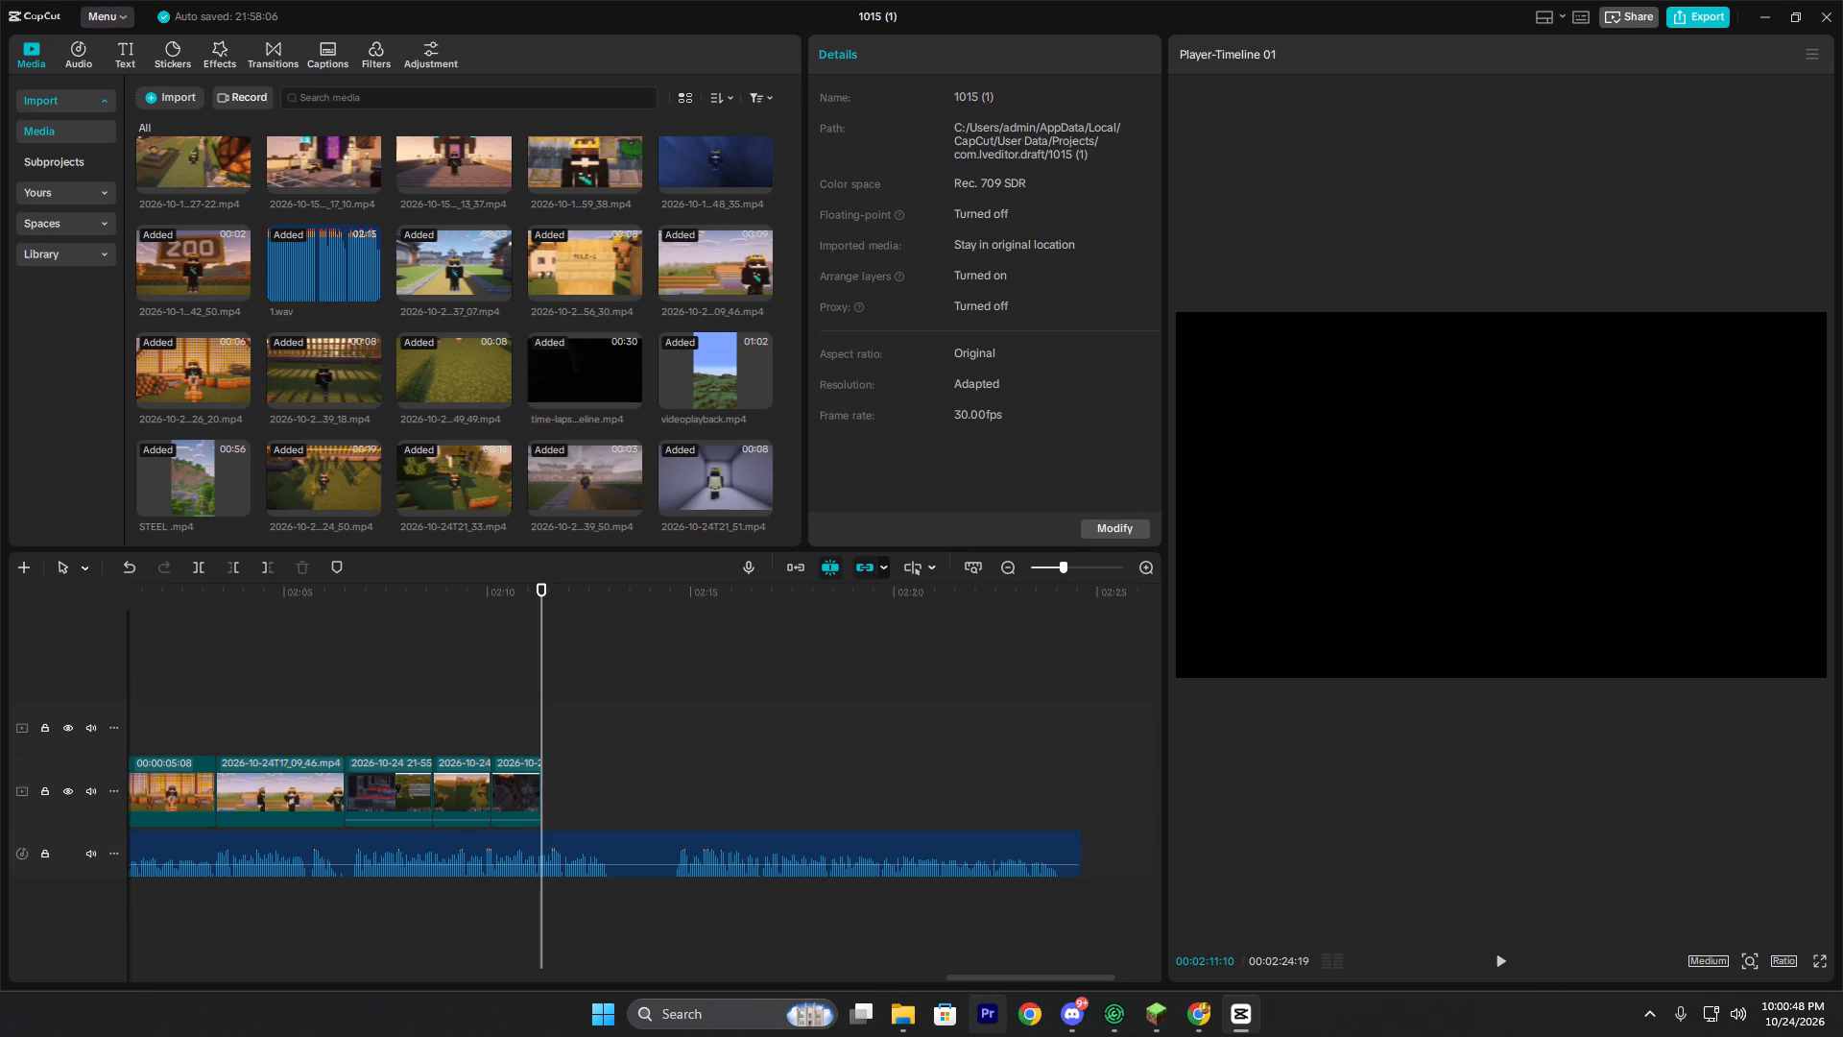
{"action": "left_click", "coordinate": [1156, 1022]}
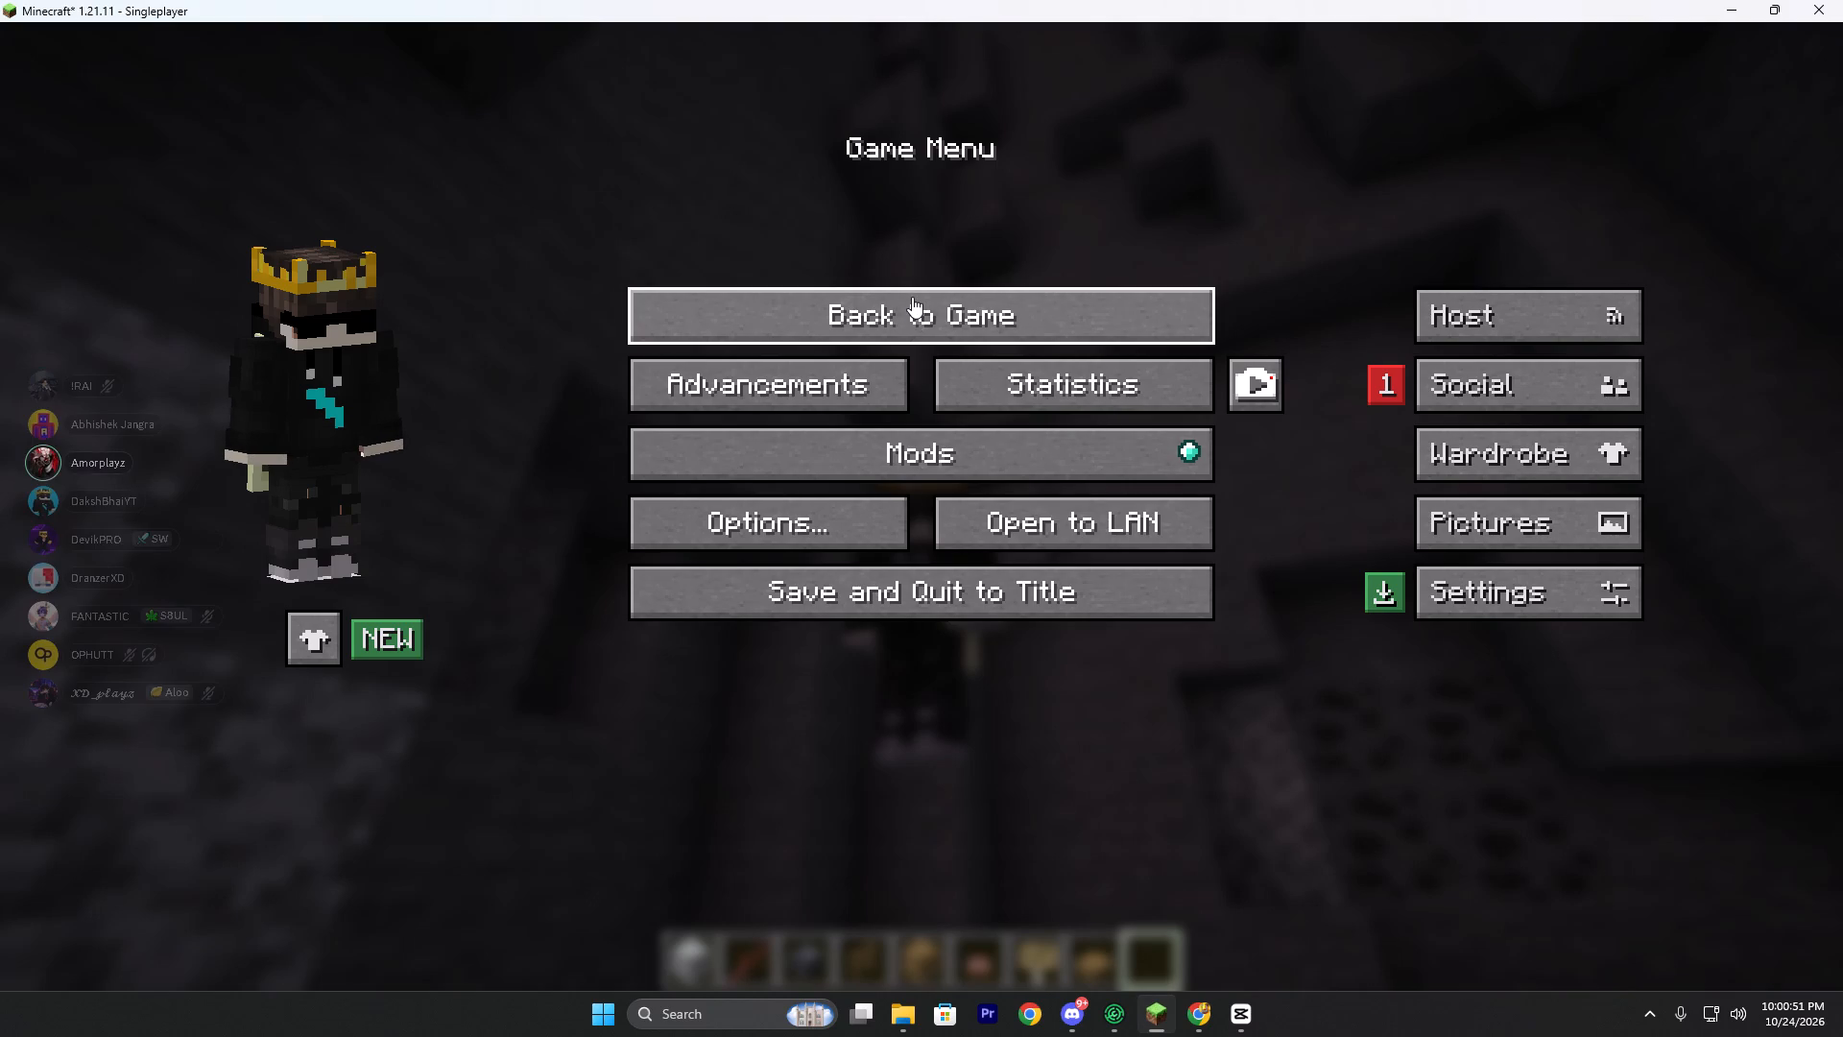
{"action": "left_click_drag", "start_coordinate": [912, 297], "coordinate": [921, 506]}
{"action": "key", "text": "space"}
{"action": "key", "text": "space"}
{"action": "key", "text": "space"}
{"action": "key", "text": "space"}
{"action": "key", "text": "space"}
{"action": "key", "text": "space"}
{"action": "key", "text": "space"}
{"action": "key", "text": "space"}
{"action": "key", "text": "space"}
{"action": "key", "text": "space"}
{"action": "key", "text": "space"}
{"action": "key", "text": "space"}
{"action": "key", "text": "space"}
{"action": "key", "text": "space"}
{"action": "key", "text": "space"}
{"action": "key", "text": "space"}
{"action": "key", "text": "space"}
{"action": "key", "text": "space"}
{"action": "key", "text": "space"}
{"action": "key", "text": "space"}
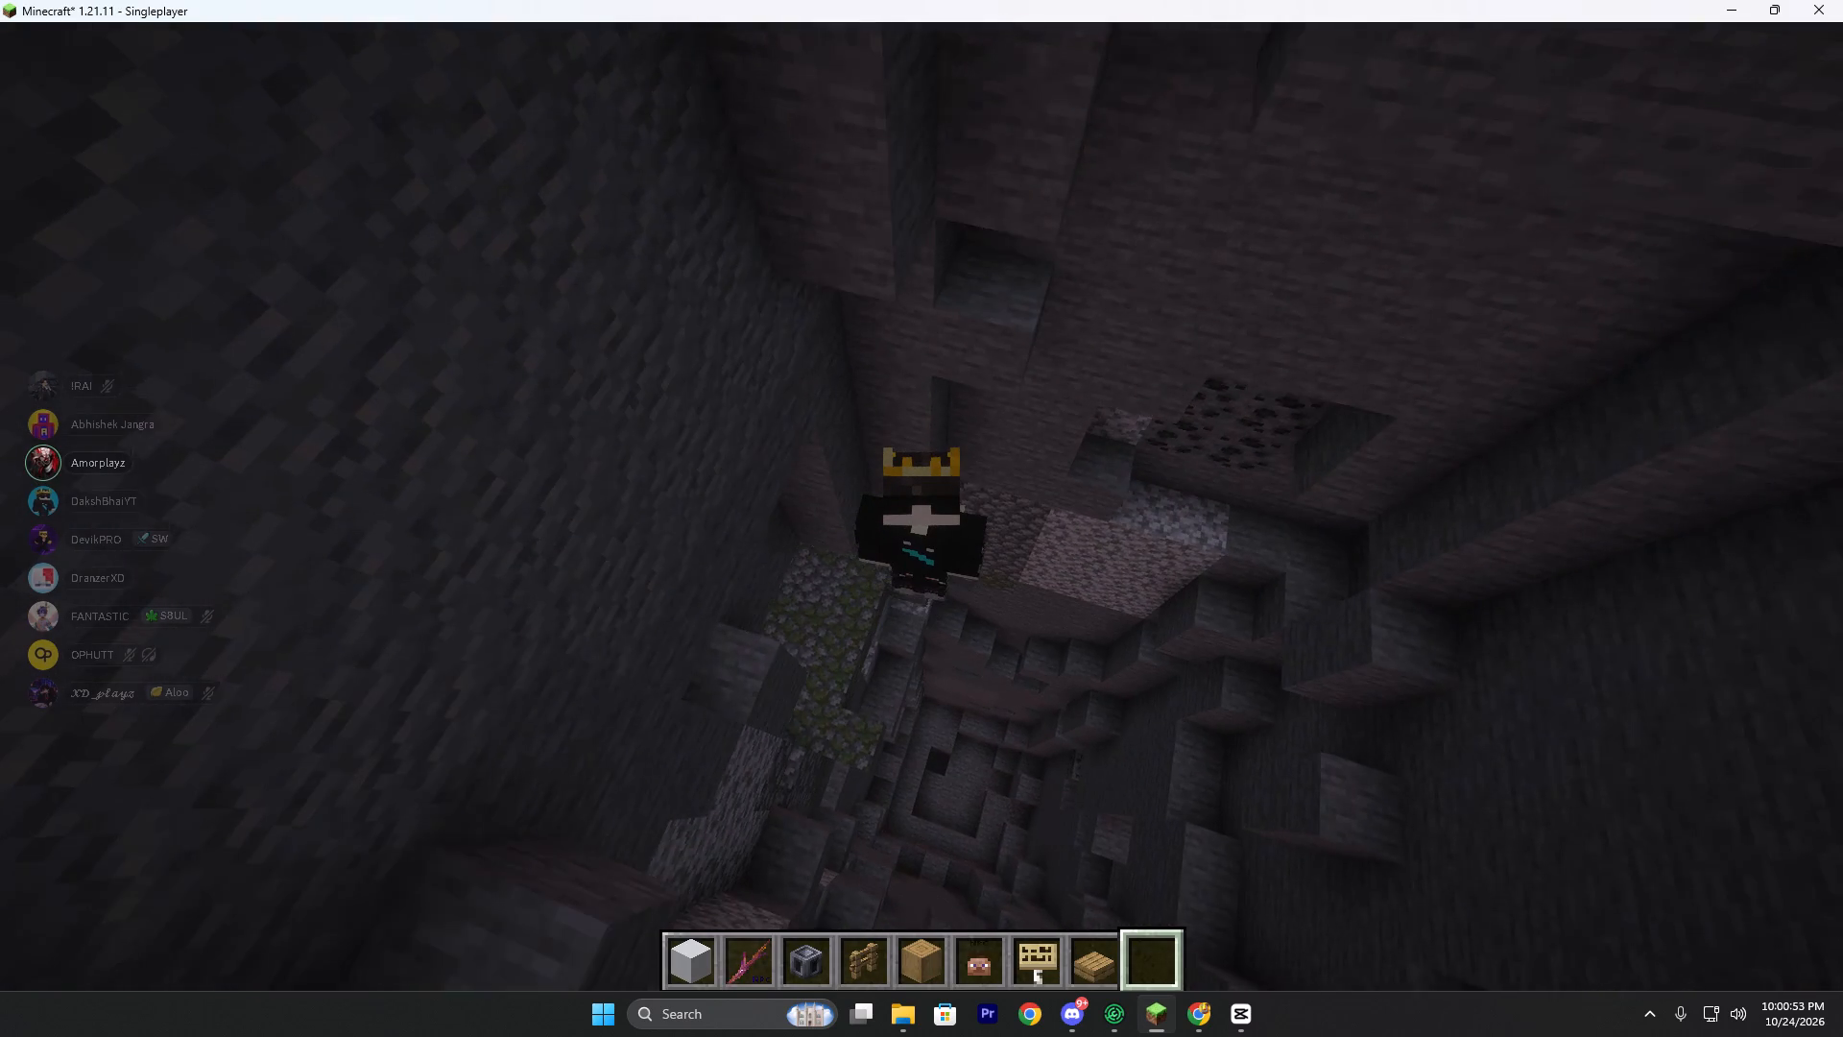
{"action": "key", "text": "r"}
{"action": "key", "text": "r"}
{"action": "key", "text": "r"}
{"action": "key", "text": "r"}
{"action": "key", "text": "r"}
{"action": "key", "text": "r"}
{"action": "key", "text": "r"}
{"action": "key", "text": "r"}
{"action": "key", "text": "r"}
{"action": "key", "text": "r"}
{"action": "key", "text": "r"}
{"action": "key", "text": "r"}
{"action": "key", "text": "r"}
{"action": "left_click", "coordinate": [921, 512]}
{"action": "left_click_drag", "start_coordinate": [921, 506], "coordinate": [930, 506]}
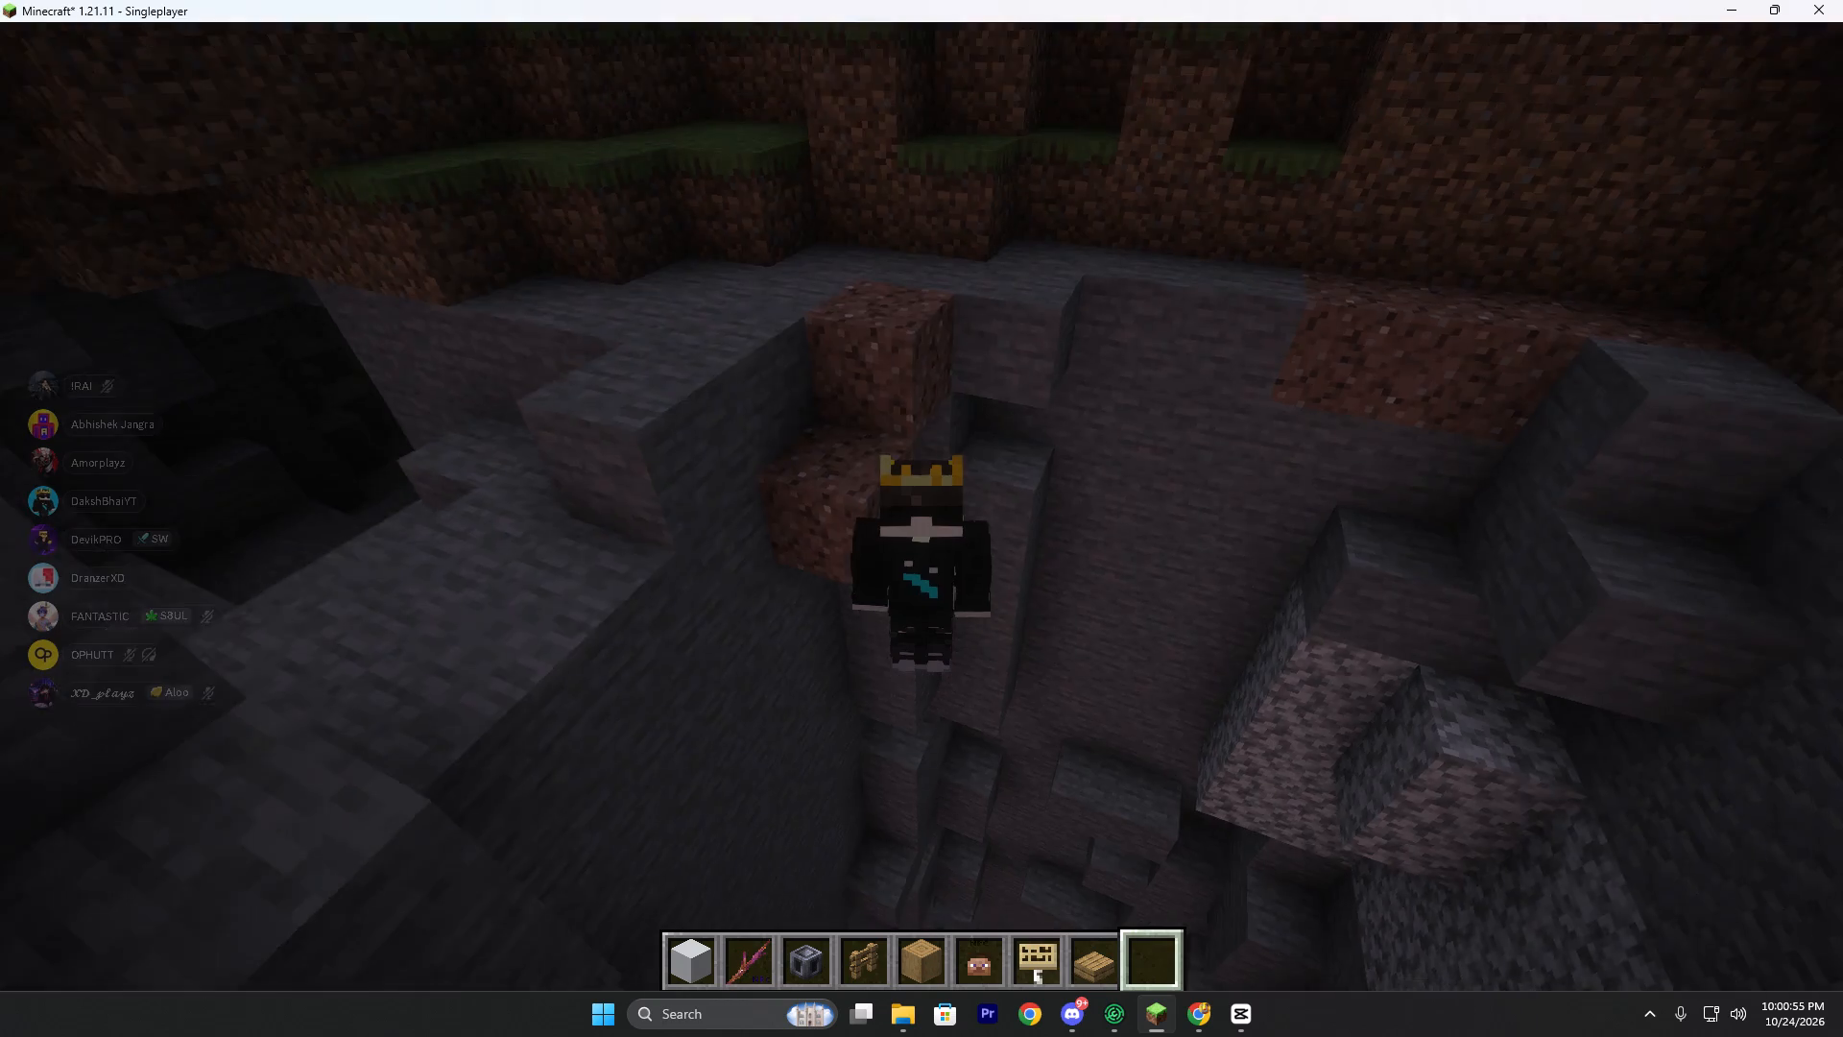
{"action": "key", "text": "F5"}
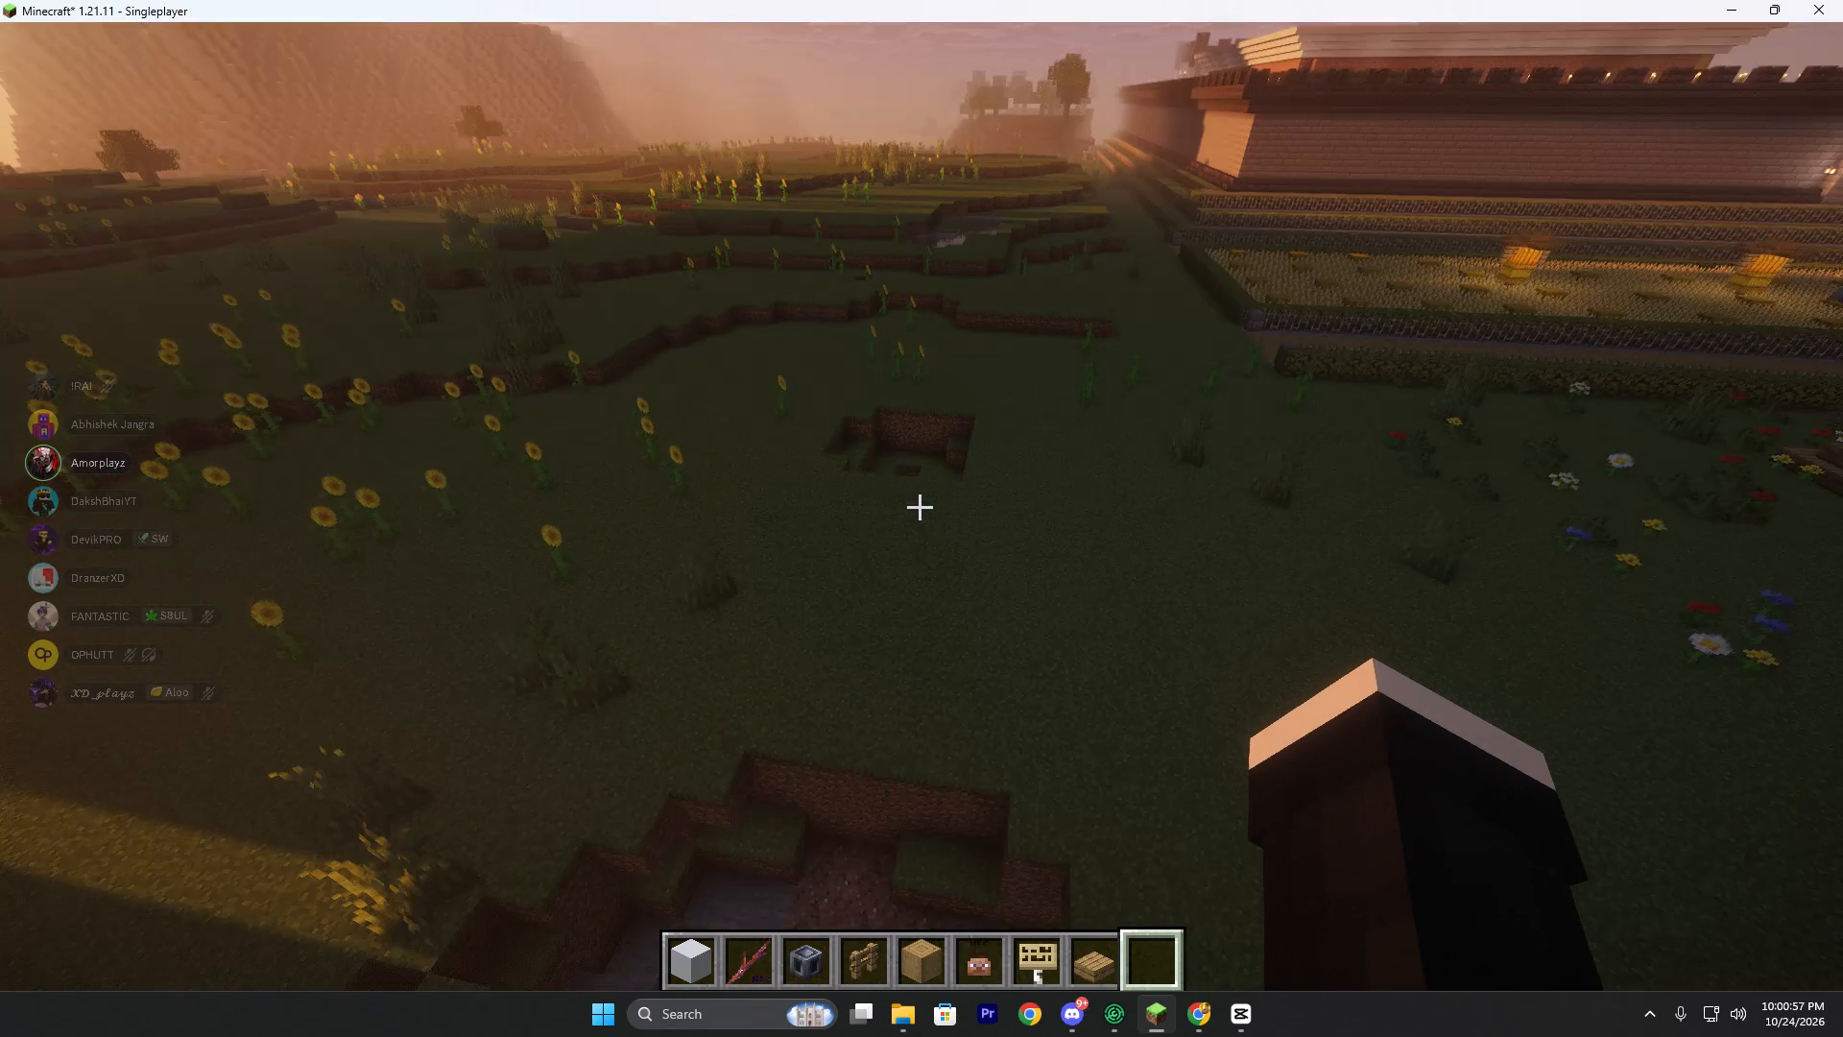
Fly over the sunflower plains outside the castle wall and scout the mountains, river and surrounding terrain.
{"action": "type", "text": "w"}
{"action": "key", "text": "space"}
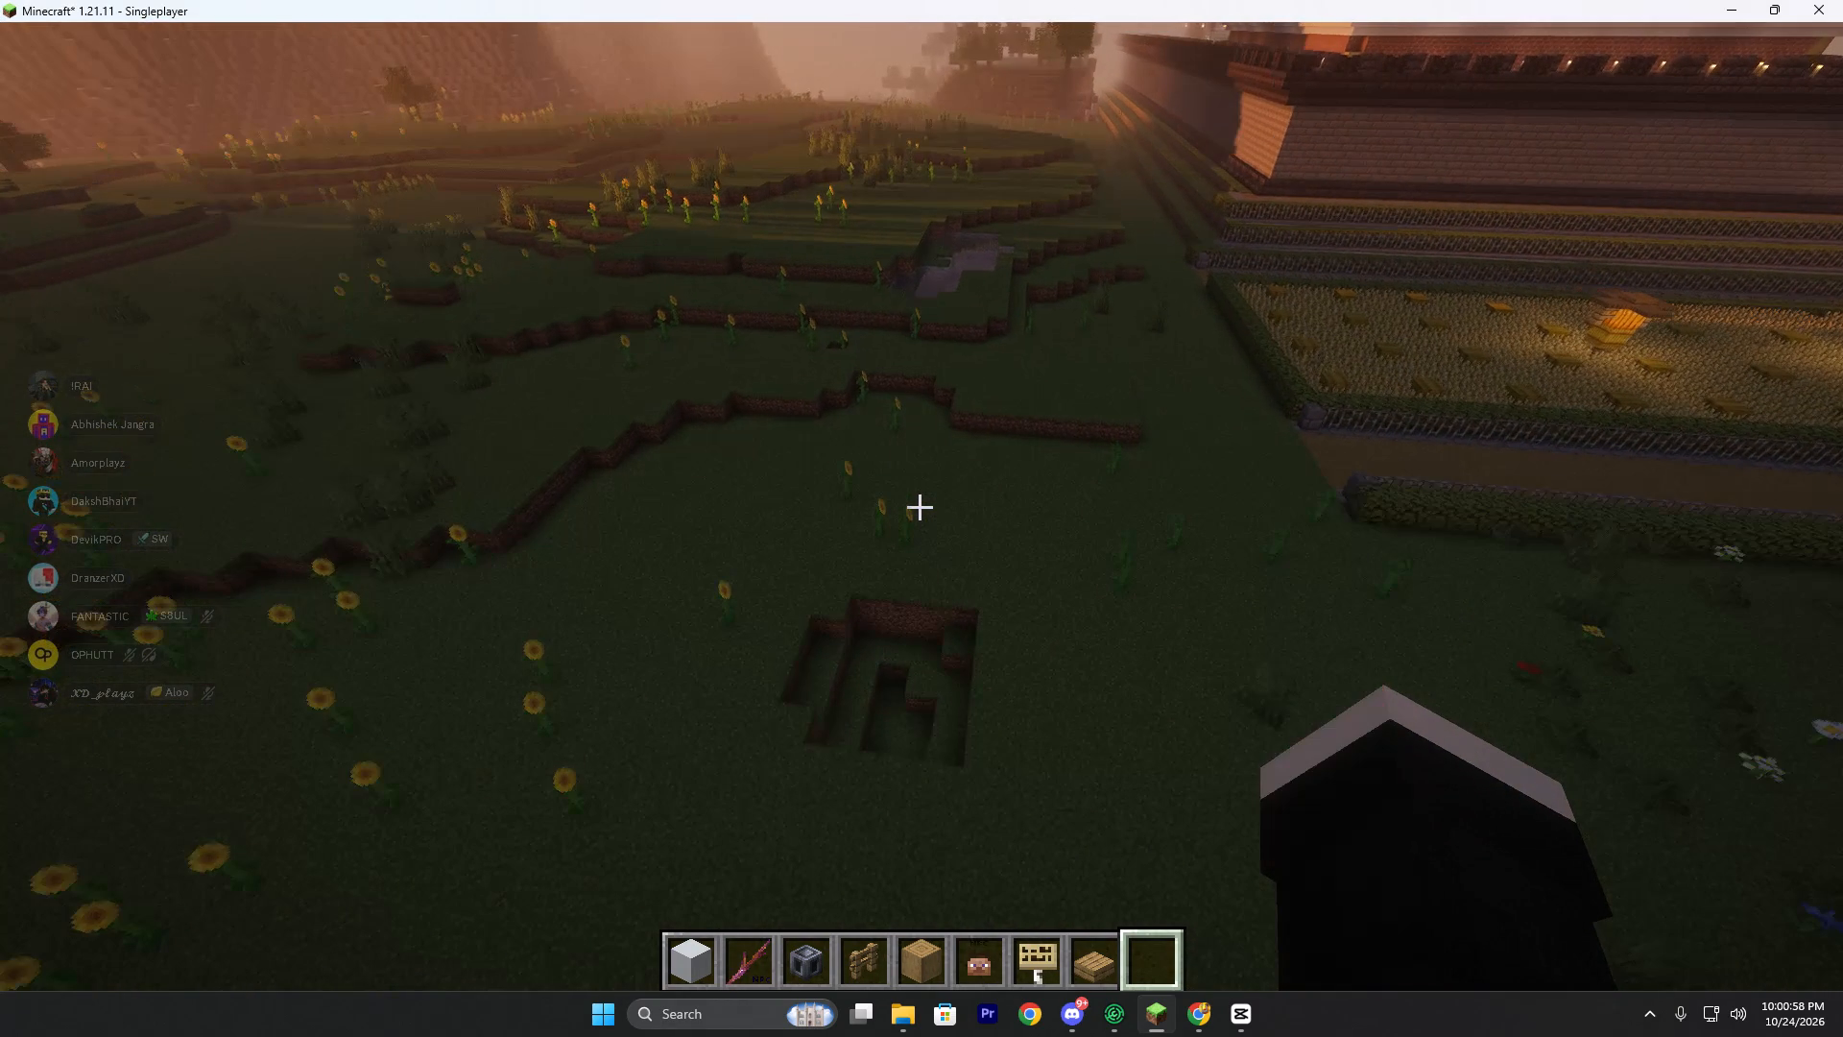
{"action": "key", "text": "ctrl+space"}
{"action": "key", "text": "ctrl+space"}
{"action": "key", "text": "ctrl+space"}
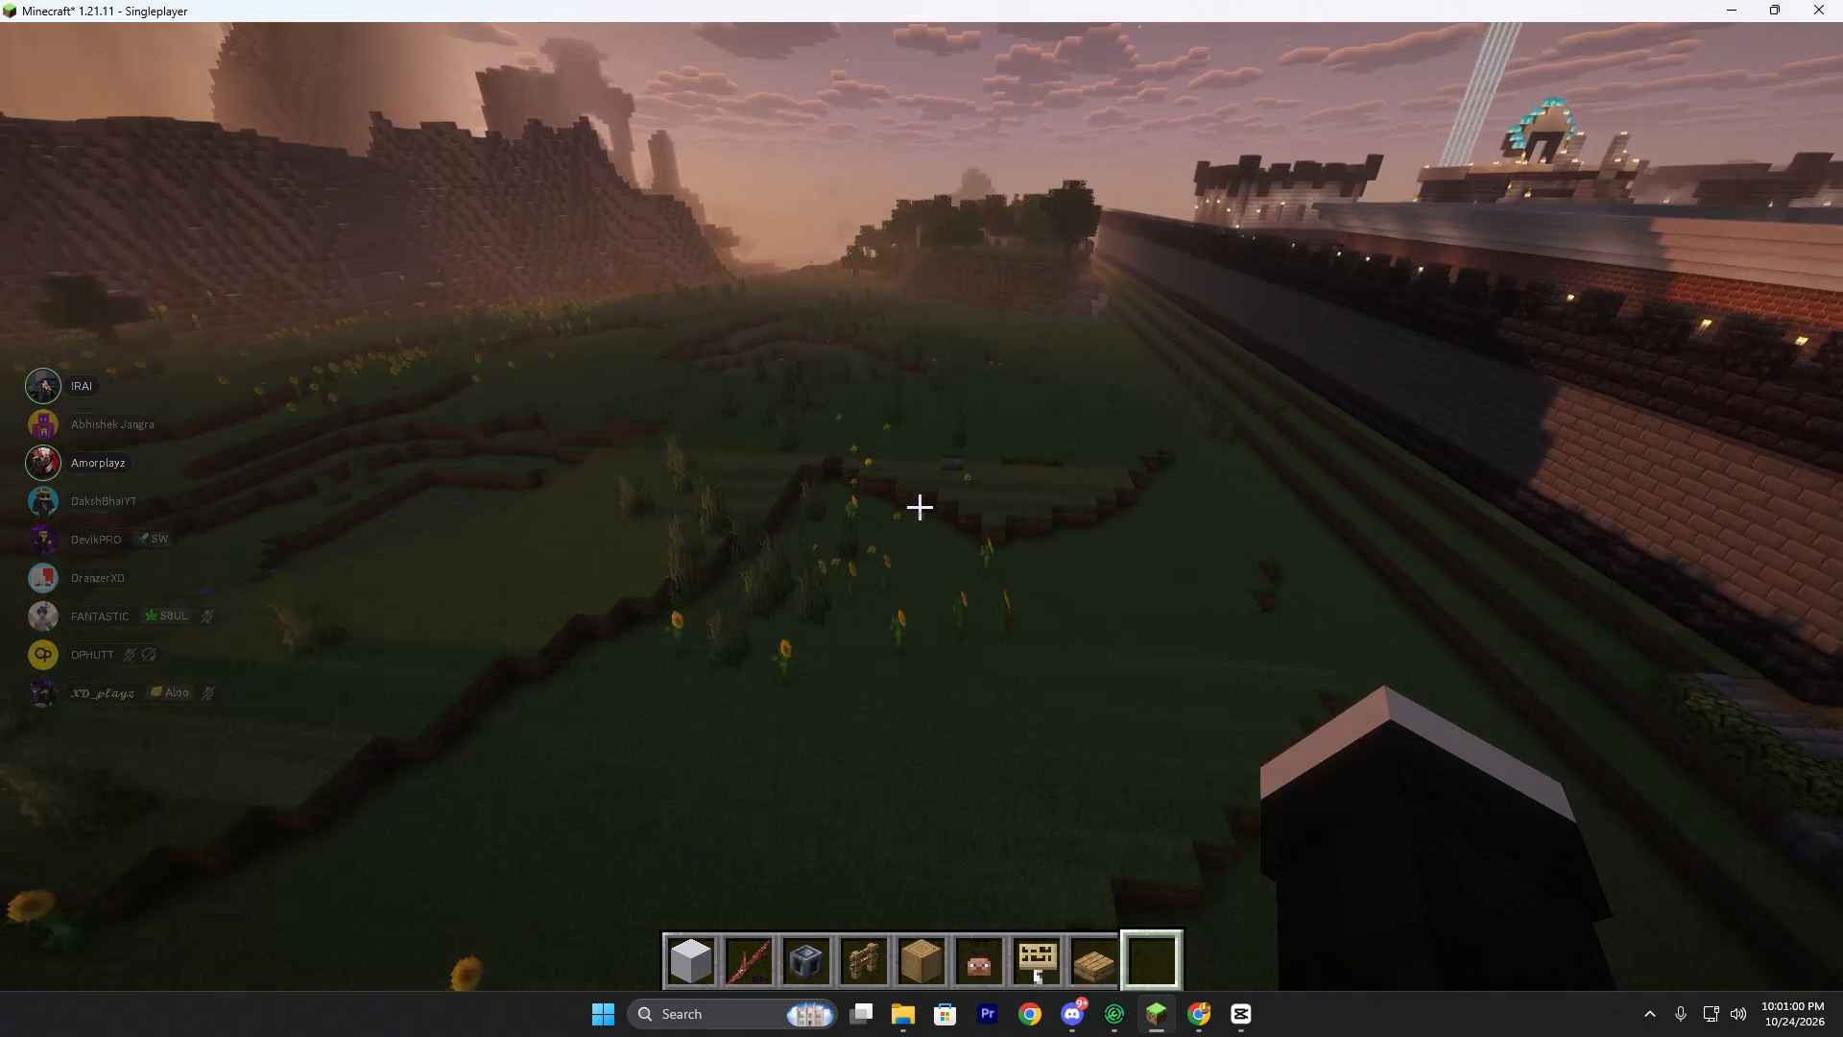
{"action": "key", "text": "w"}
{"action": "key", "text": "ctrl+space"}
{"action": "key", "text": "ctrl+space"}
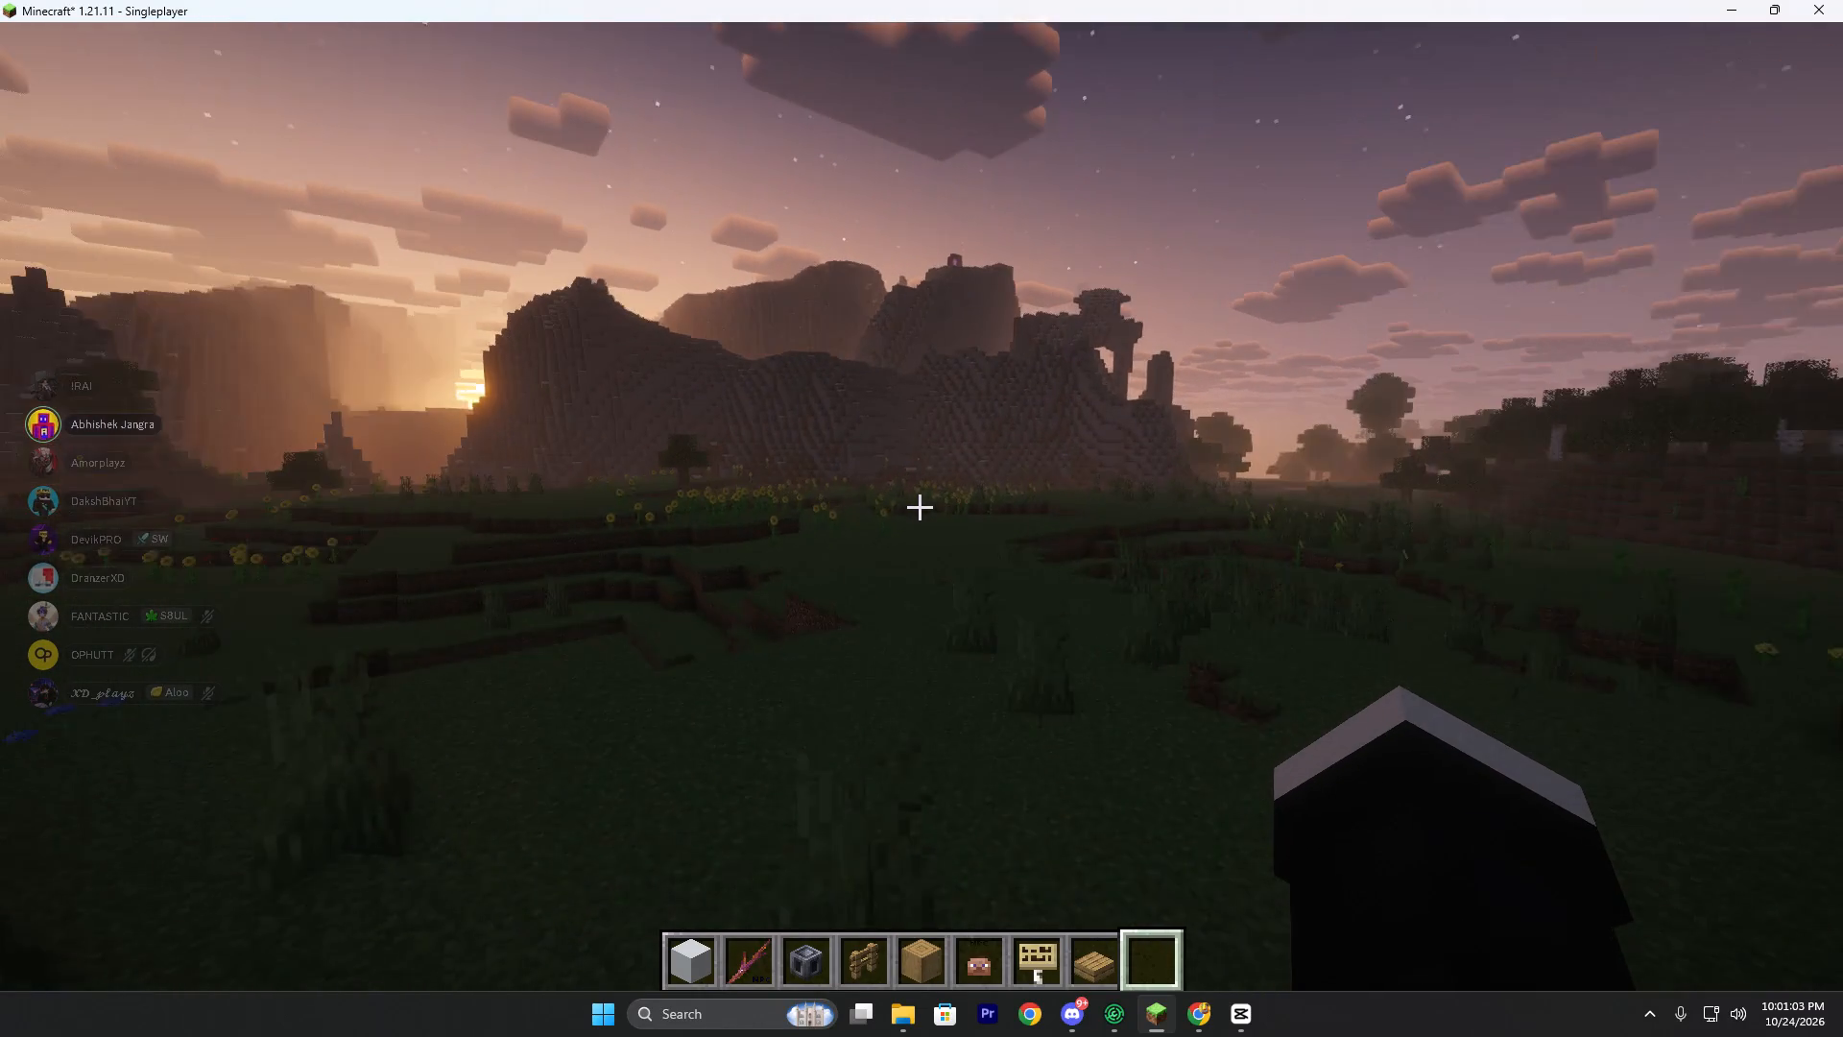
{"action": "key", "text": "ctrl+space"}
{"action": "key", "text": "ctrl+space"}
{"action": "key", "text": "ctrl+space"}
{"action": "key", "text": "ctrl+space"}
{"action": "key", "text": "ctrl+space"}
{"action": "key", "text": "ctrl+space"}
{"action": "key", "text": "ctrl+space"}
{"action": "key", "text": "ctrl+space"}
{"action": "key", "text": "ctrl+space"}
{"action": "key", "text": "ctrl+space"}
{"action": "key", "text": "ctrl+space"}
{"action": "key", "text": "ctrl+space"}
{"action": "key", "text": "ctrl+space"}
{"action": "key", "text": "ctrl+space"}
{"action": "key", "text": "ctrl+space"}
{"action": "key", "text": "ctrl+space"}
{"action": "key", "text": "ctrl+space"}
{"action": "key", "text": "ctrl+space"}
{"action": "key", "text": "ctrl+space"}
{"action": "key", "text": "ctrl+space"}
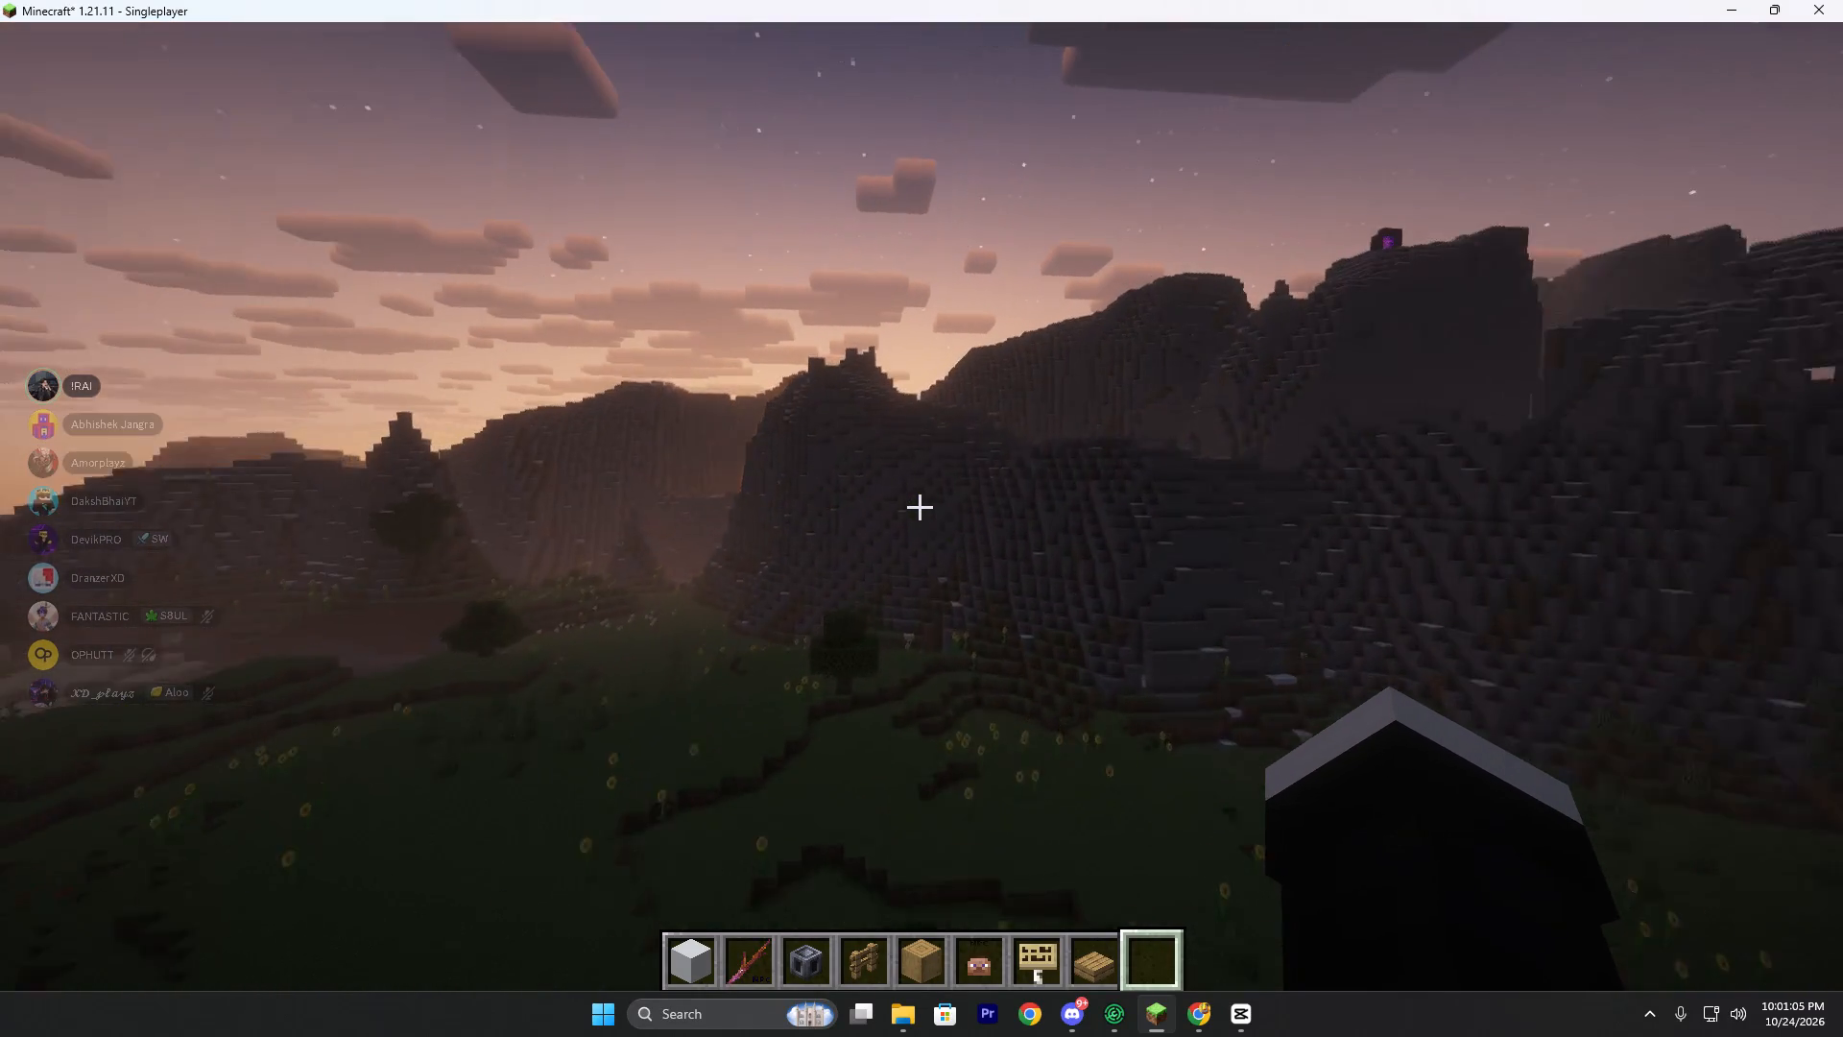
{"action": "triple_click", "coordinate": [921, 506], "text": "ctrl"}
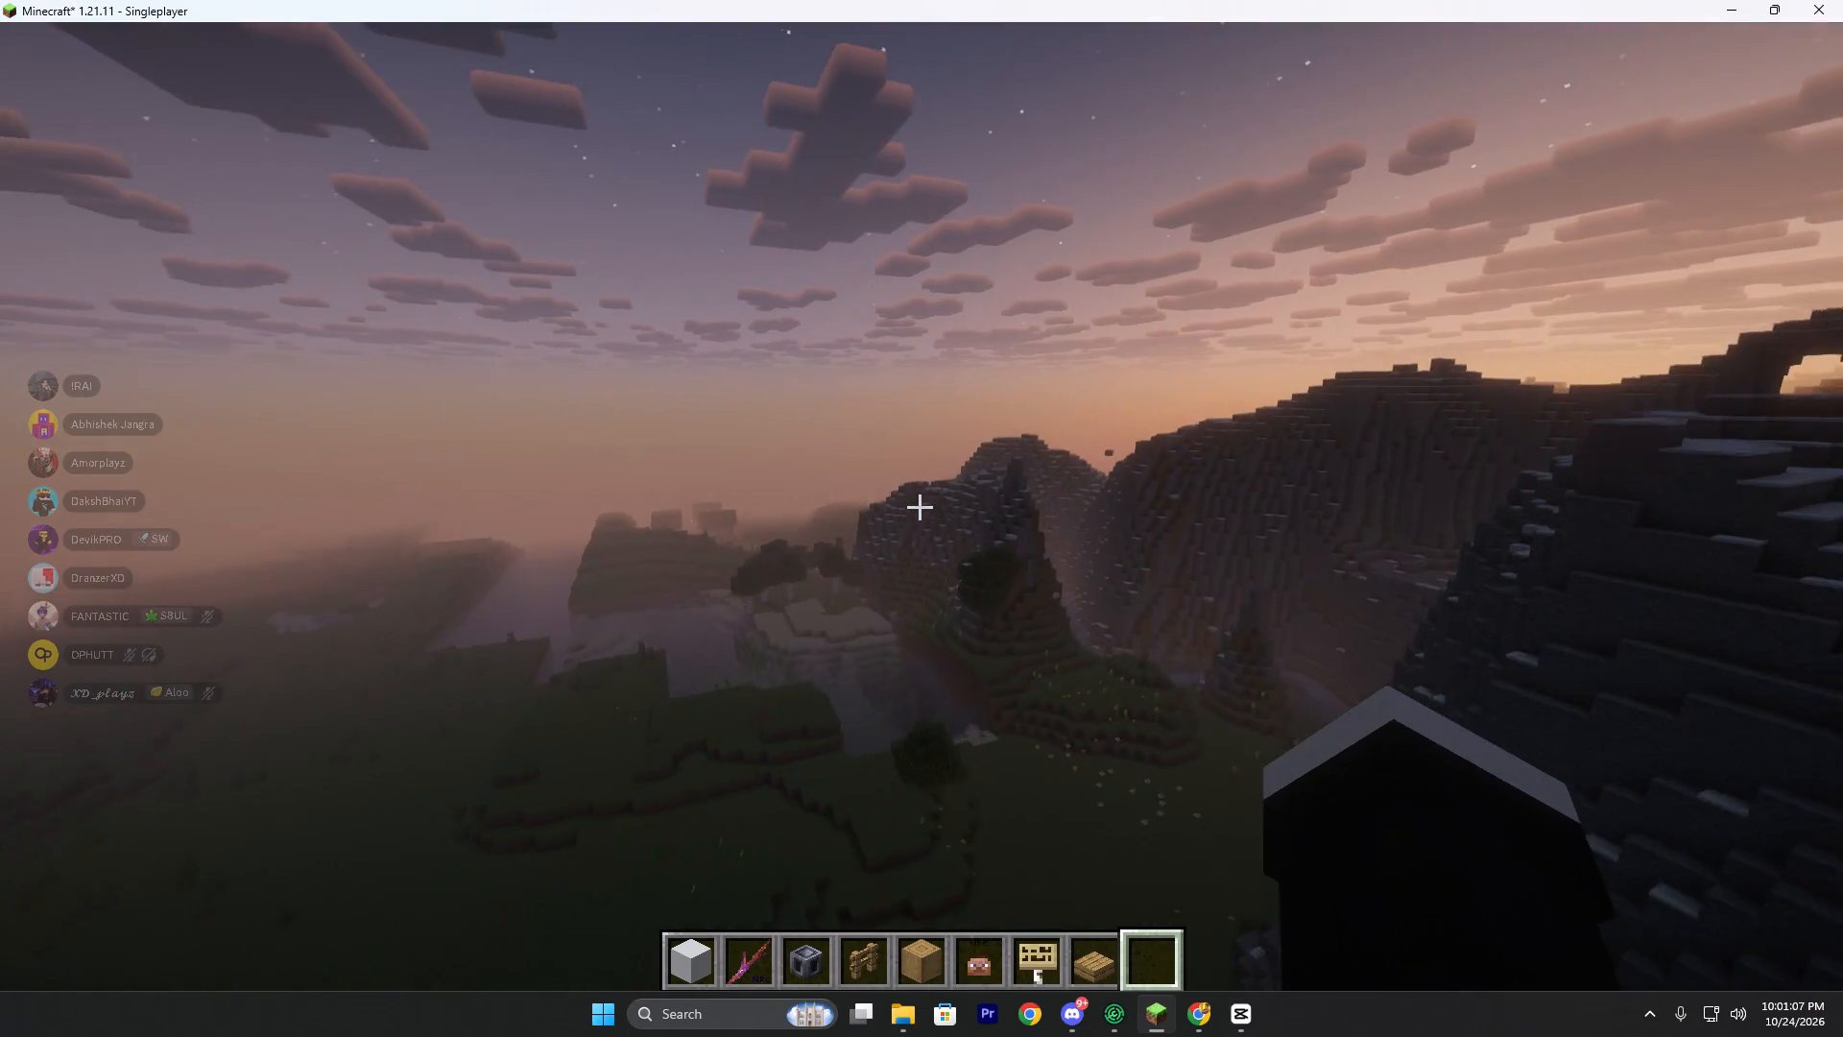
{"action": "key", "text": "ctrl+space"}
{"action": "key", "text": "ctrl+space"}
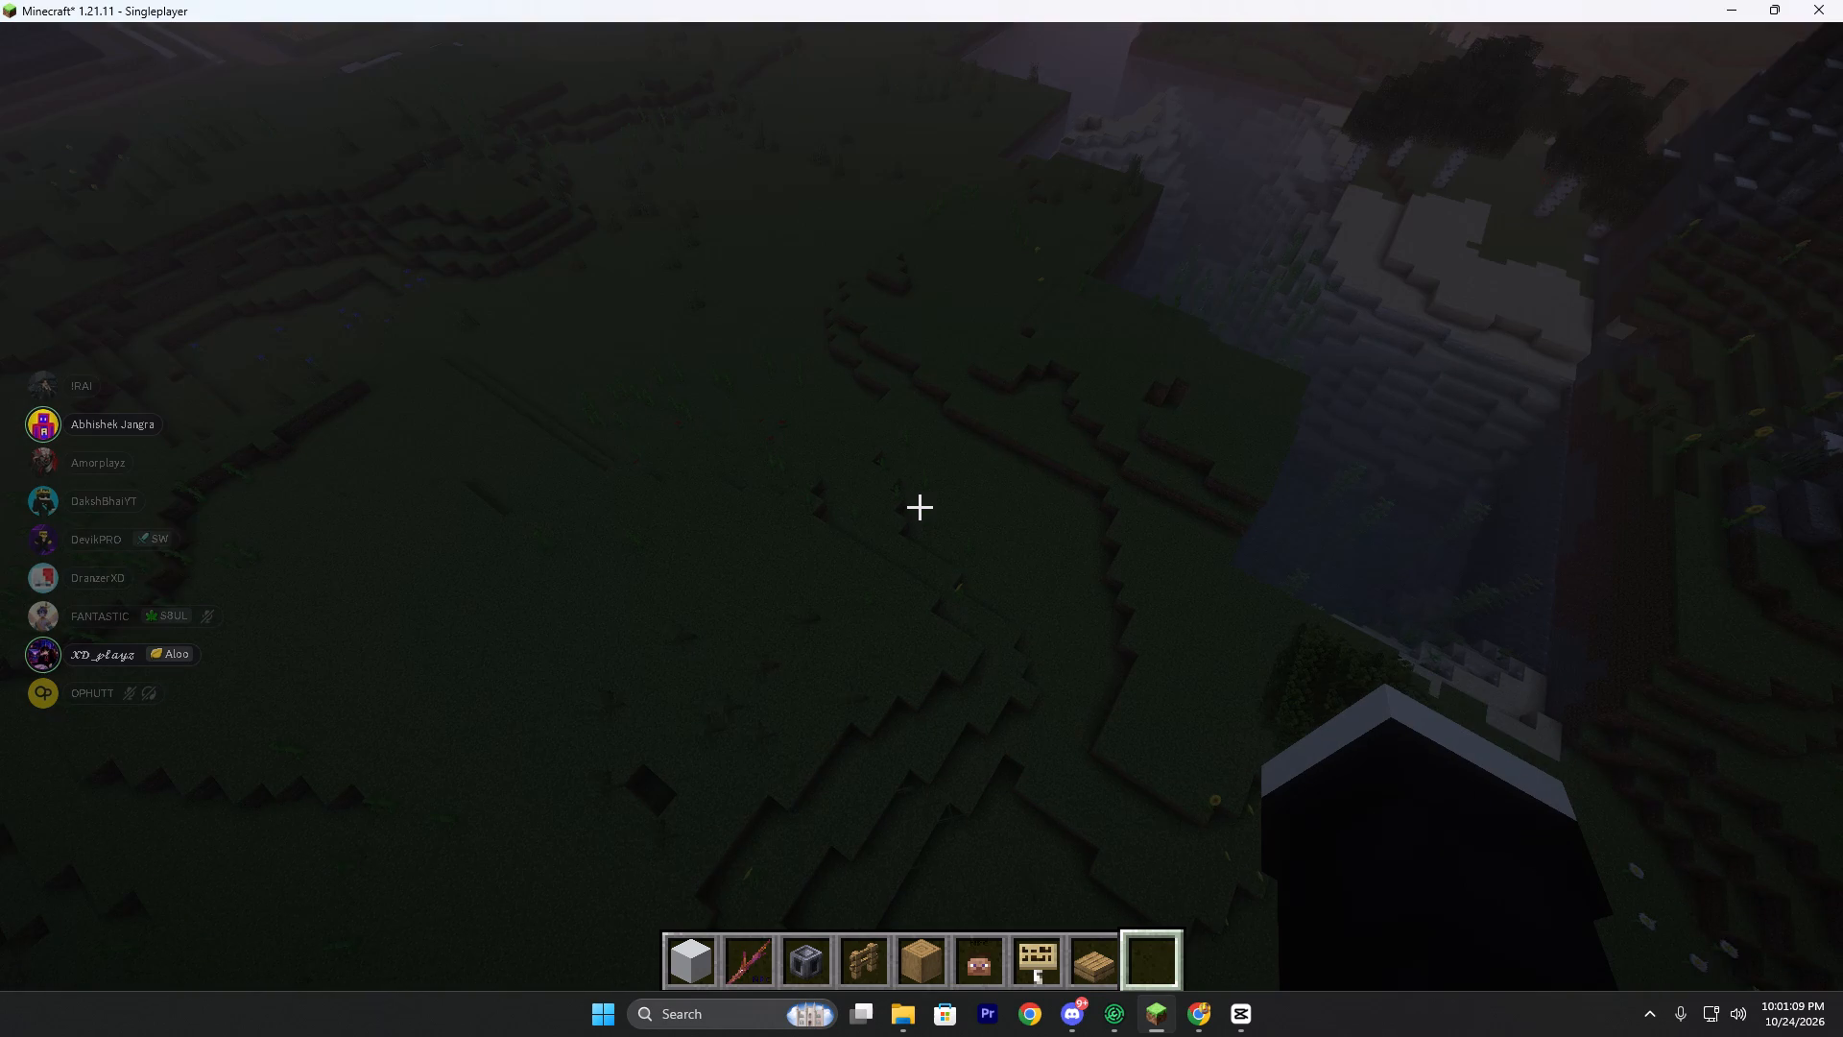
{"action": "key", "text": "ctrl+space"}
{"action": "key", "text": "ctrl+space"}
{"action": "key", "text": "ctrl+space"}
{"action": "key", "text": "ctrl+space"}
{"action": "key", "text": "ctrl+space"}
{"action": "key", "text": "ctrl+space"}
{"action": "key", "text": "ctrl+space"}
{"action": "key", "text": "ctrl+space"}
{"action": "key", "text": "ctrl+space"}
{"action": "key", "text": "ctrl+space"}
{"action": "key", "text": "ctrl+space"}
{"action": "key", "text": "ctrl+space"}
{"action": "key", "text": "ctrl+space"}
{"action": "key", "text": "ctrl+space"}
{"action": "key", "text": "ctrl+space"}
{"action": "key", "text": "ctrl+space"}
{"action": "key", "text": "ctrl+space"}
{"action": "key", "text": "ctrl+space"}
{"action": "key", "text": "ctrl+space"}
{"action": "key", "text": "ctrl+space"}
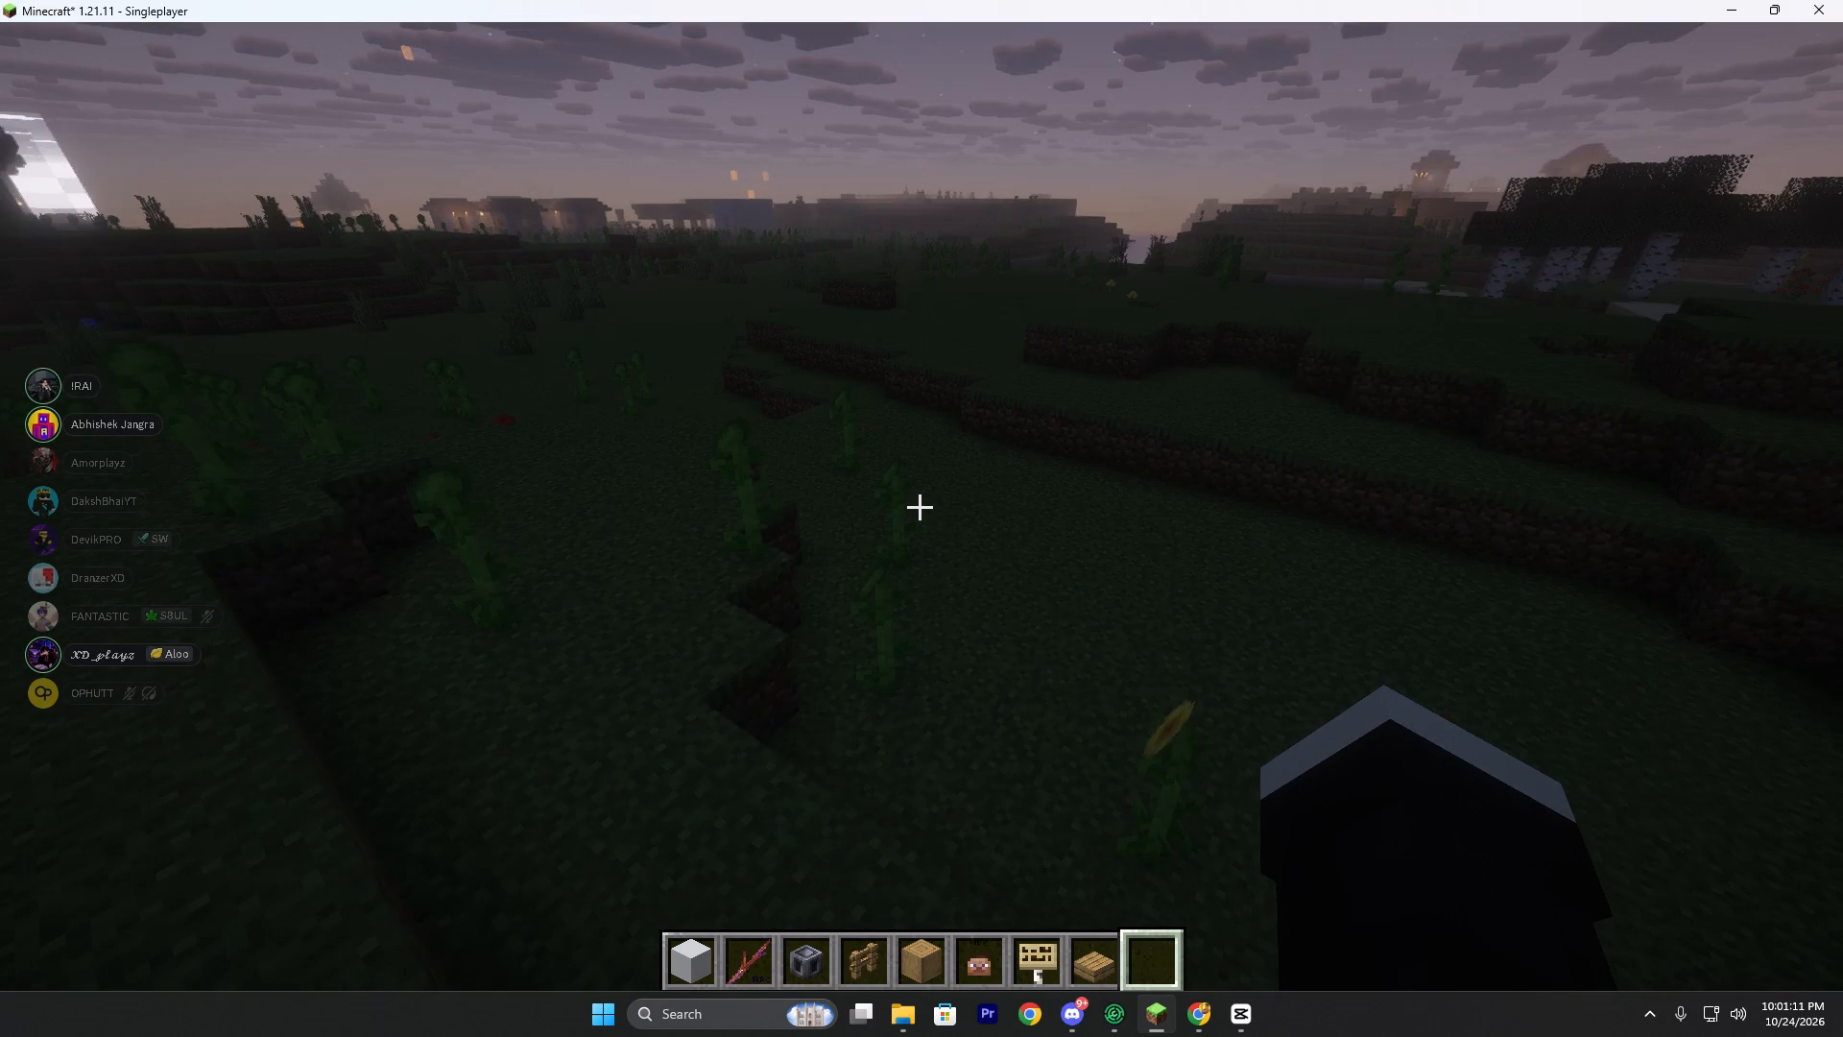
Look at the player character in third-person view while moving across the dark grass field, and return to first person.
{"action": "key", "text": "F5"}
{"action": "key", "text": "F5"}
{"action": "key", "text": "ctrl+space"}
{"action": "left_click_drag", "start_coordinate": [921, 506], "coordinate": [1203, 526], "text": "ctrl"}
{"action": "key", "text": "ctrl+r"}
{"action": "key", "text": "ctrl+r"}
{"action": "key", "text": "ctrl+r"}
{"action": "key", "text": "ctrl+r"}
{"action": "key", "text": "ctrl+r"}
{"action": "key", "text": "ctrl+r"}
{"action": "key", "text": "ctrl+r"}
{"action": "key", "text": "ctrl+r"}
{"action": "key", "text": "ctrl+r"}
{"action": "key", "text": "ctrl+r"}
{"action": "key", "text": "ctrl+r"}
{"action": "left_click_drag", "start_coordinate": [921, 506], "coordinate": [904, 504], "text": "ctrl"}
{"action": "key", "text": "ctrl+r"}
{"action": "key", "text": "ctrl+r"}
{"action": "key", "text": "ctrl+r"}
{"action": "key", "text": "ctrl+r"}
{"action": "key", "text": "ctrl+r"}
{"action": "key", "text": "ctrl+r"}
{"action": "key", "text": "ctrl+r"}
{"action": "left_click_drag", "start_coordinate": [927, 500], "coordinate": [759, 521], "text": "ctrl"}
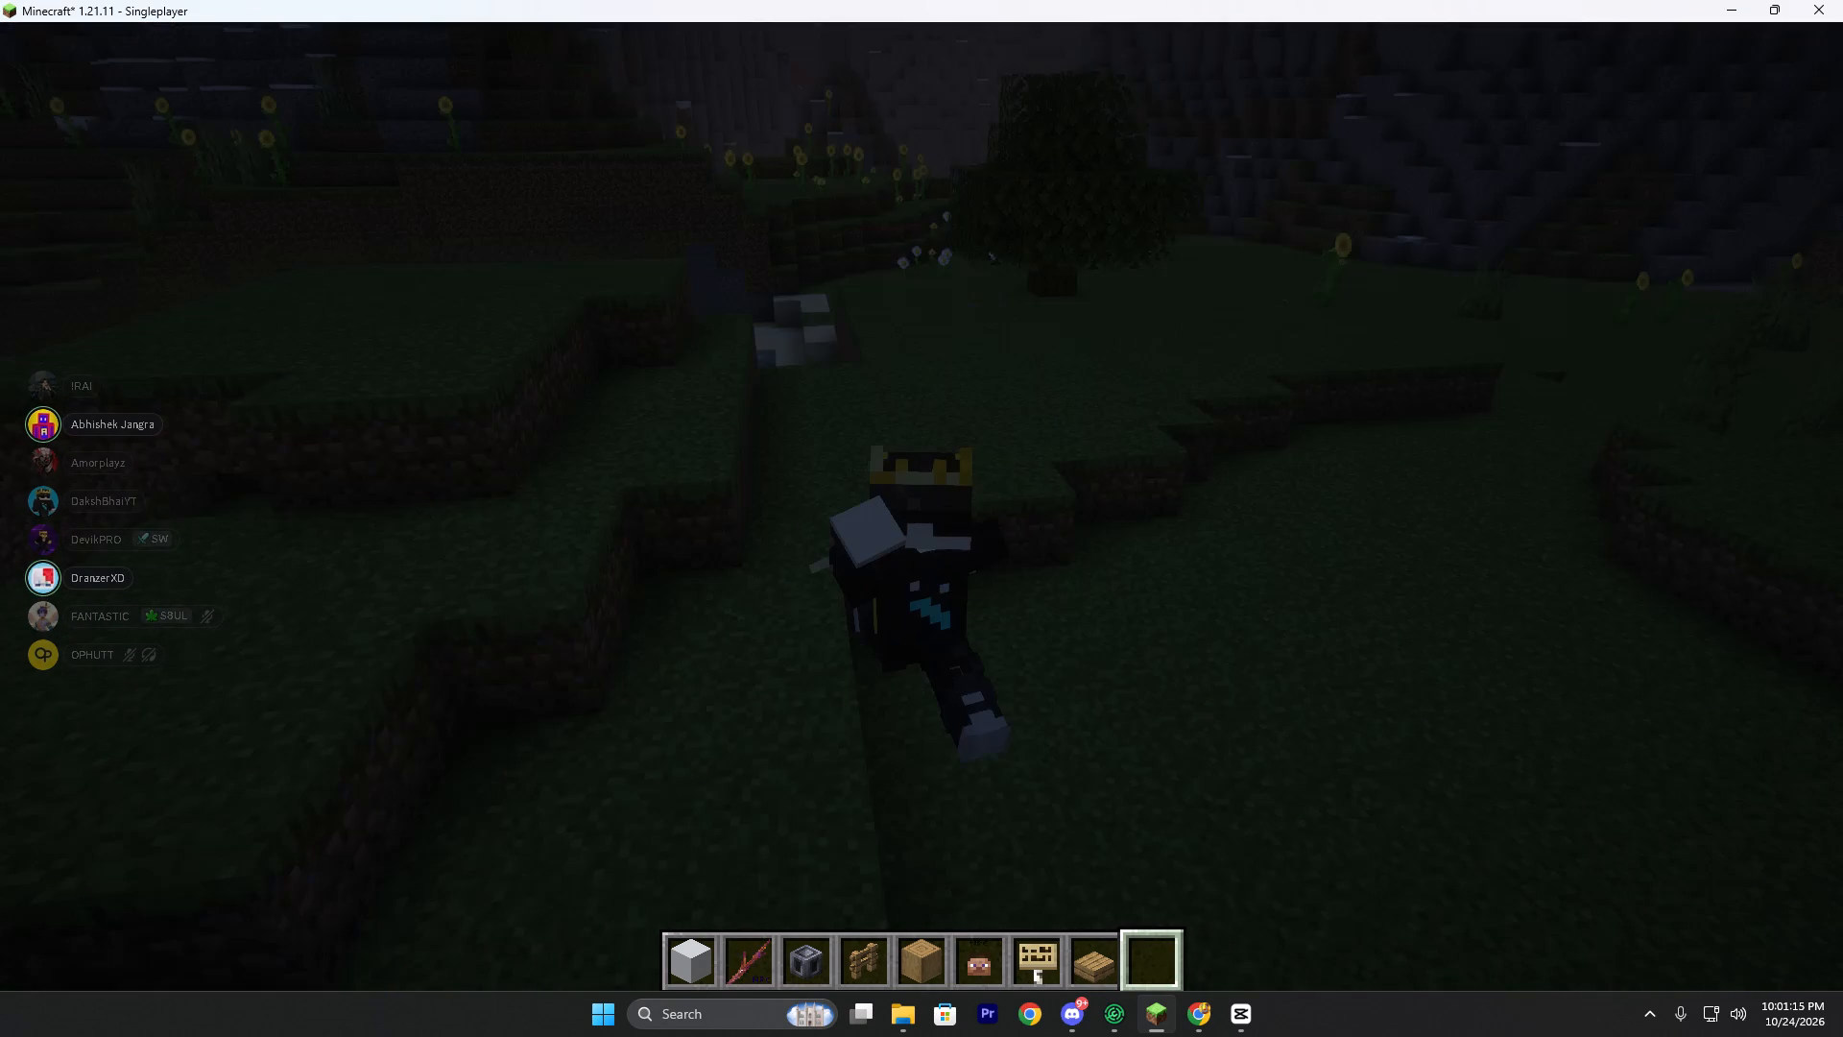
{"action": "left_click_drag", "start_coordinate": [759, 521], "coordinate": [901, 506], "text": "ctrl"}
{"action": "key", "text": "F5"}
Fly back past the castle wall to the lantern-lit wheat field and approach the seated Humanoid NPC.
{"action": "scroll", "coordinate": [921, 506], "scroll_direction": "up", "scroll_amount": 2}
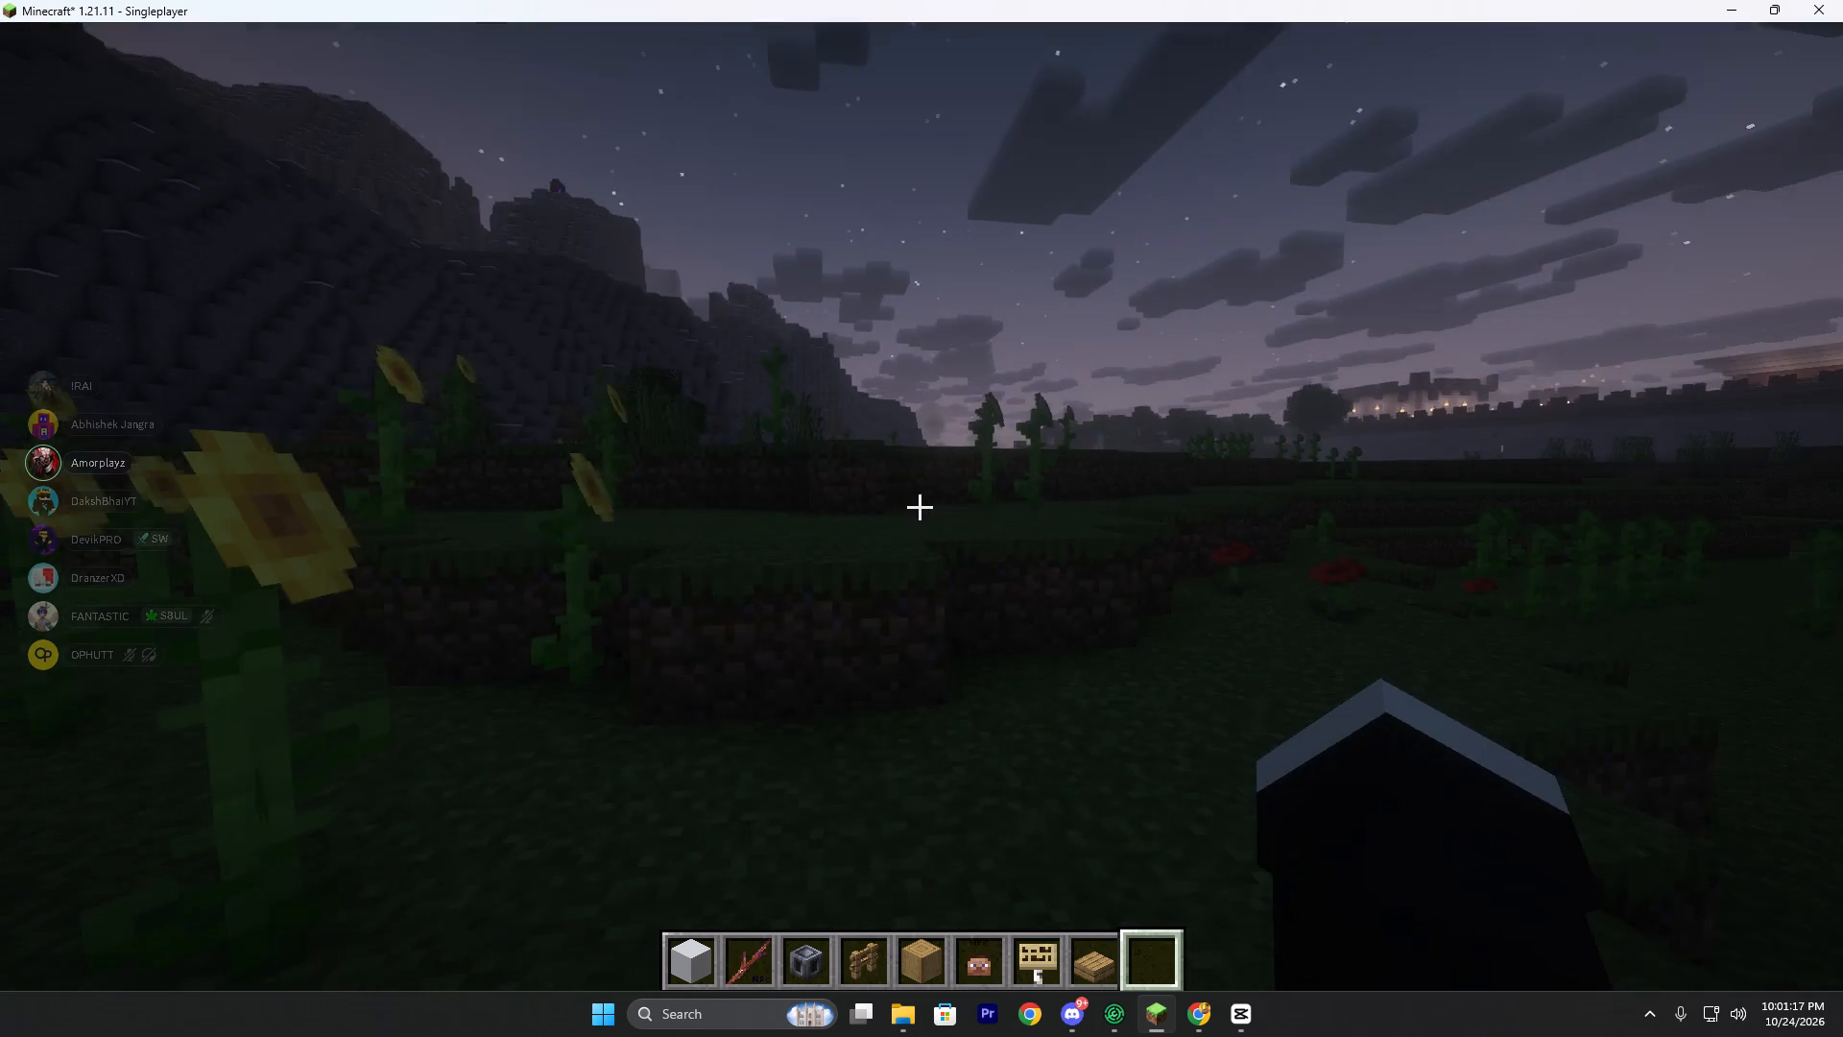
{"action": "scroll", "coordinate": [923, 506], "scroll_direction": "up", "scroll_amount": 2}
{"action": "key", "text": "ctrl+space"}
{"action": "scroll", "coordinate": [921, 506], "scroll_direction": "down", "scroll_amount": 1, "text": "ctrl"}
{"action": "key", "text": "ctrl+space"}
{"action": "key", "text": "ctrl+space"}
{"action": "key", "text": "ctrl+space"}
{"action": "key", "text": "ctrl+space"}
{"action": "key", "text": "ctrl+space"}
{"action": "key", "text": "ctrl+space"}
{"action": "key", "text": "ctrl+space"}
{"action": "key", "text": "ctrl+space"}
{"action": "key", "text": "ctrl+space"}
{"action": "key", "text": "ctrl+space"}
{"action": "key", "text": "ctrl+space"}
{"action": "key", "text": "ctrl+space"}
{"action": "key", "text": "ctrl+space"}
{"action": "key", "text": "ctrl+space"}
{"action": "key", "text": "ctrl+space"}
{"action": "key", "text": "ctrl+space"}
{"action": "key", "text": "ctrl+space"}
{"action": "key", "text": "ctrl+space"}
{"action": "key", "text": "ctrl+space"}
{"action": "key", "text": "ctrl+space"}
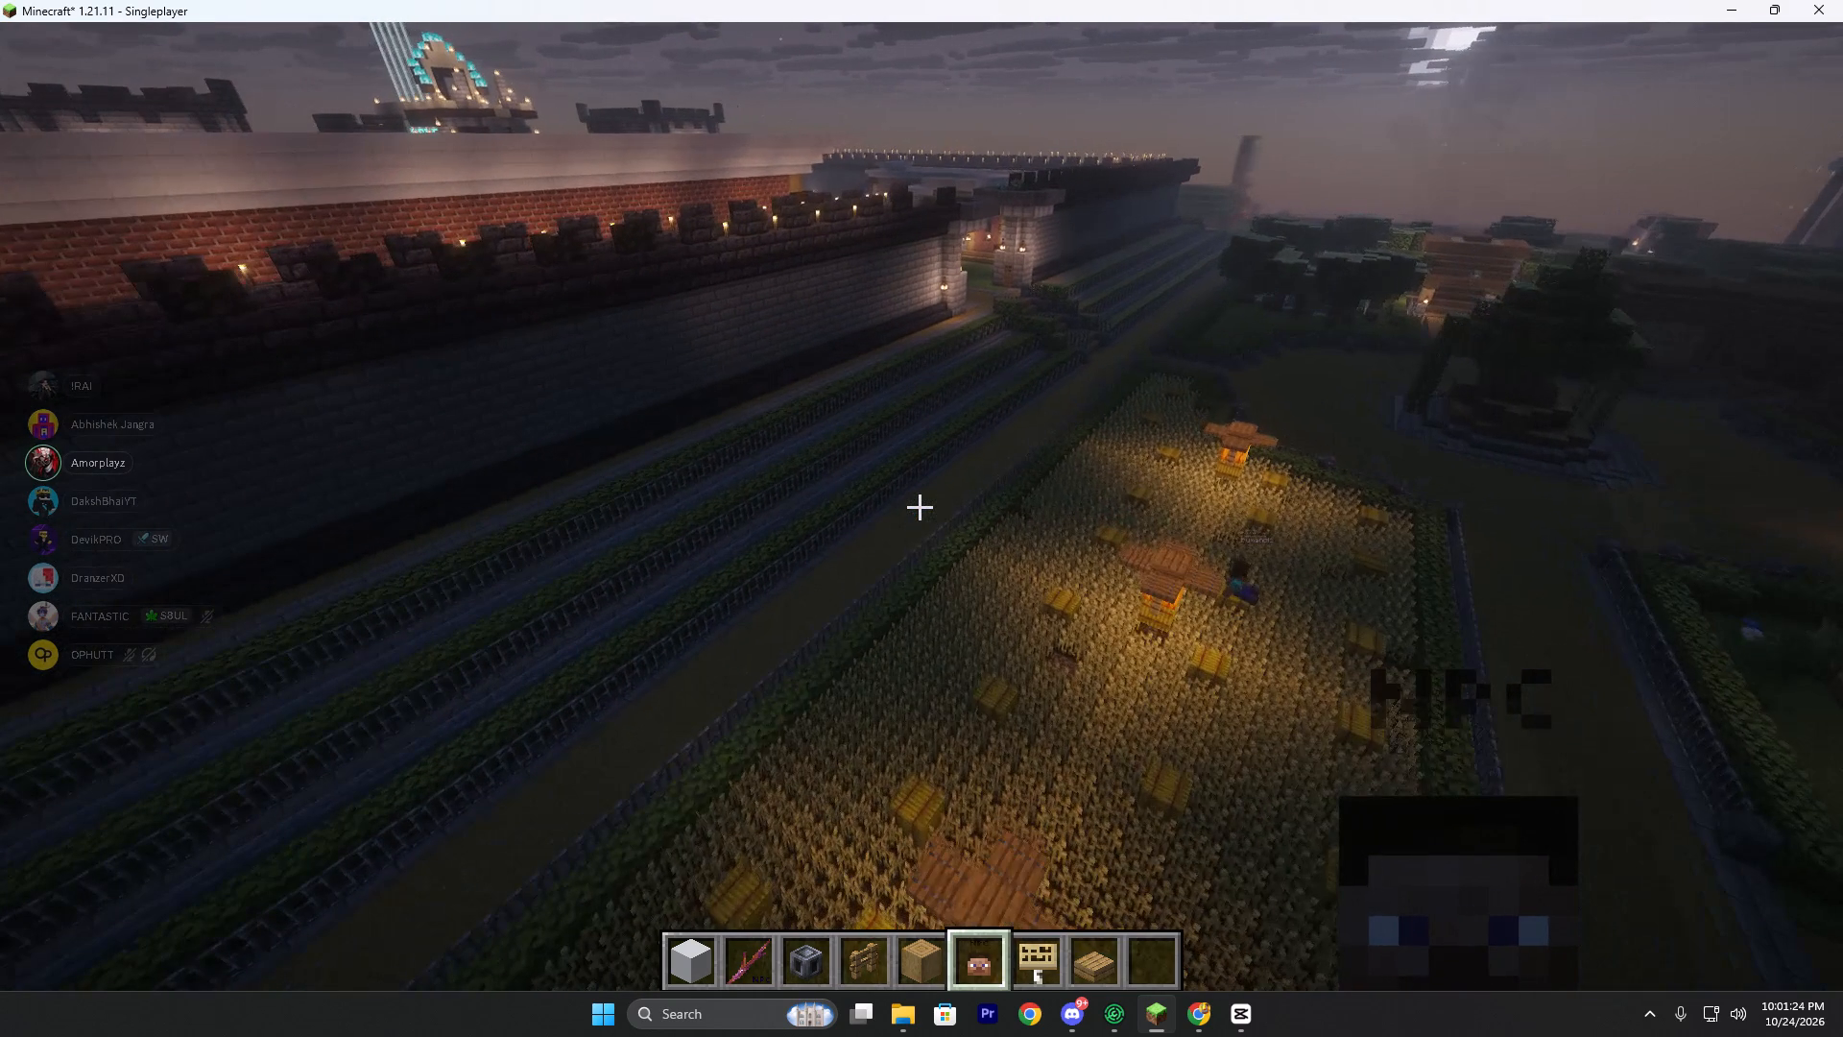
{"action": "key", "text": "ctrl+space"}
{"action": "key", "text": "ctrl+space"}
{"action": "key", "text": "ctrl+space"}
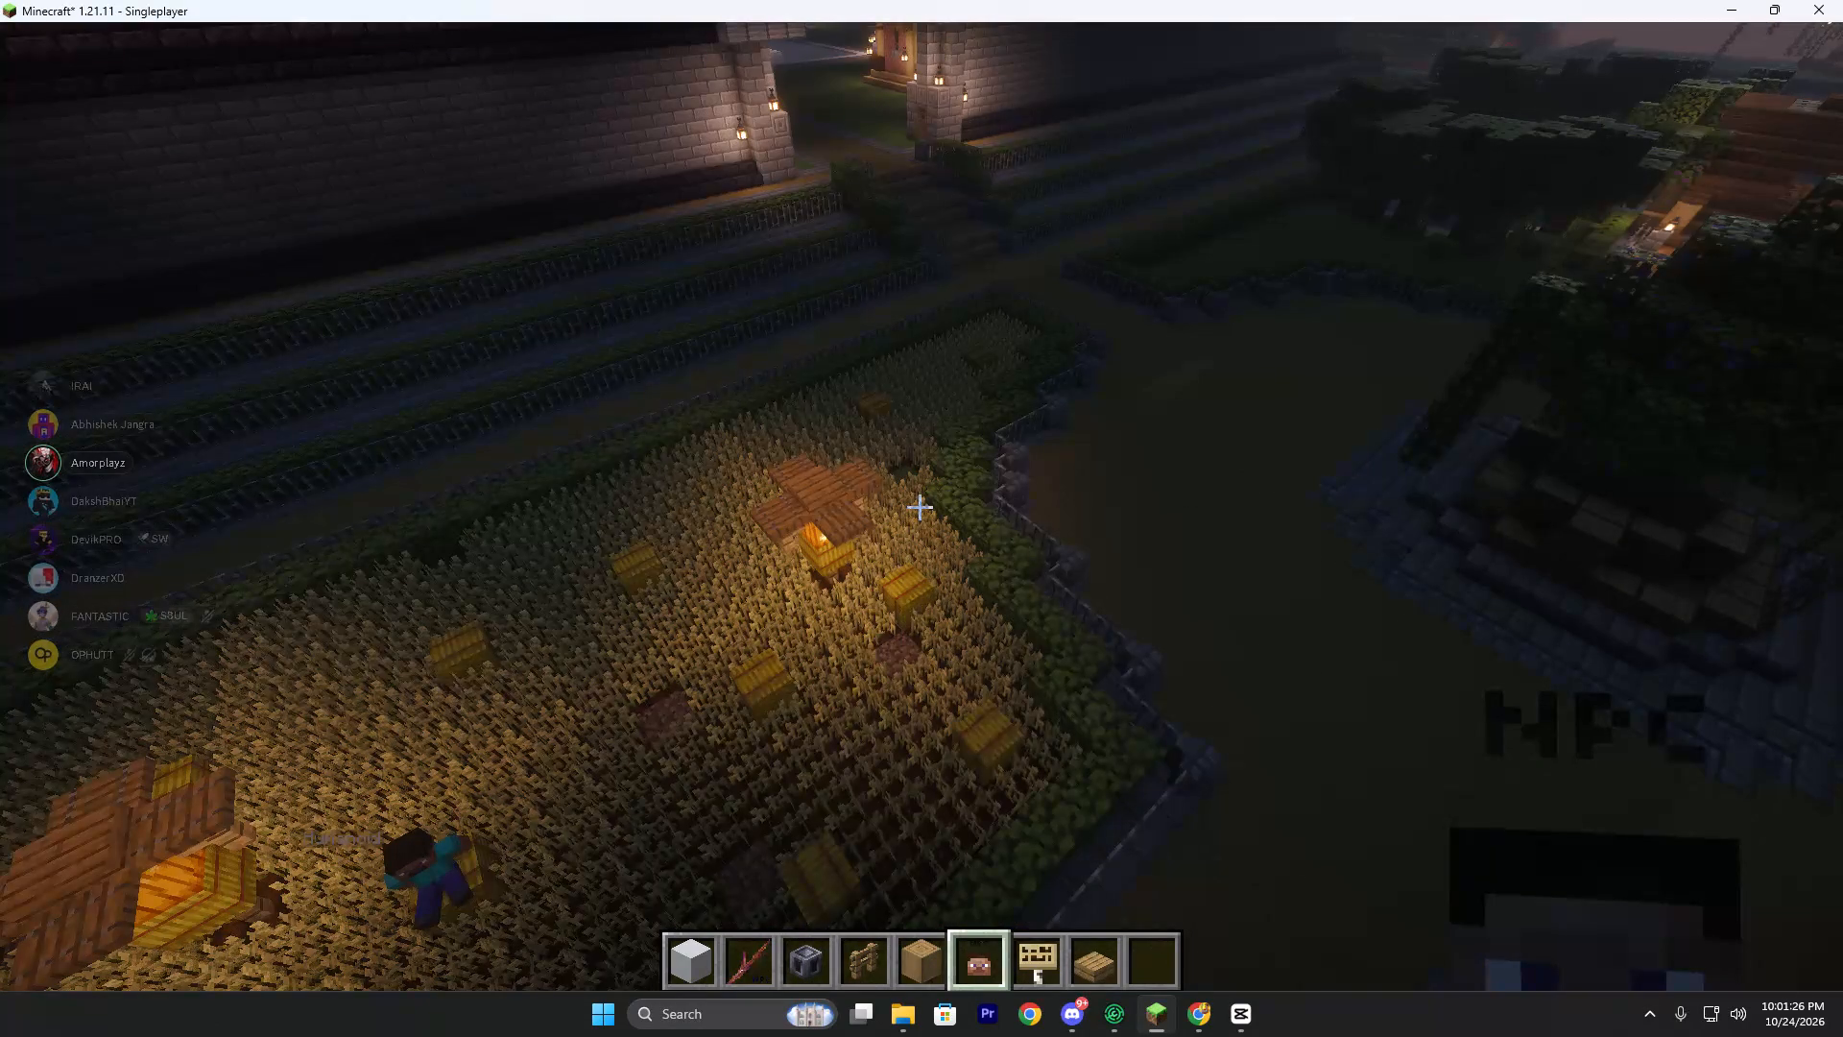
{"action": "key", "text": "w"}
{"action": "key", "text": "space"}
{"action": "key", "text": "ctrl+space"}
{"action": "scroll", "coordinate": [921, 506], "scroll_direction": "up", "scroll_amount": 5}
{"action": "key", "text": "w"}
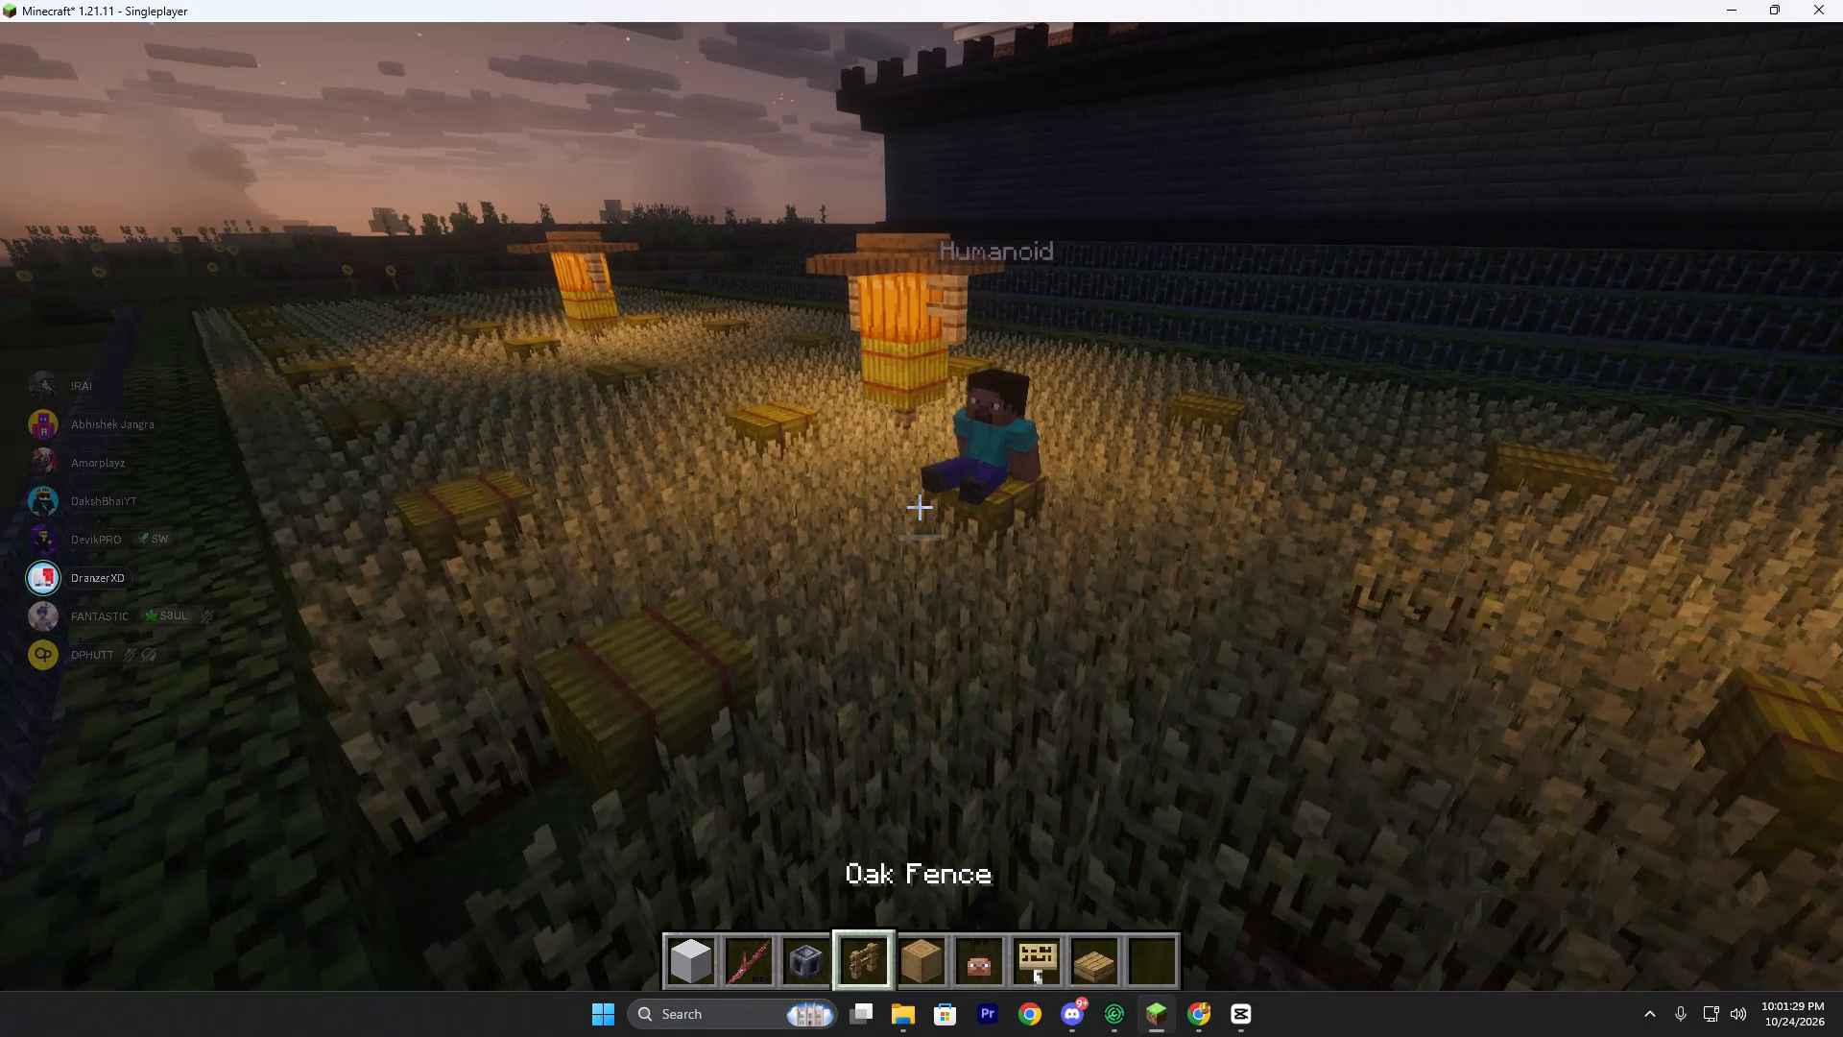
Open the seated Humanoid NPC's configuration and go to its skin editor.
{"action": "right_click", "coordinate": [921, 506]}
{"action": "scroll", "coordinate": [922, 510], "scroll_direction": "down", "scroll_amount": 1}
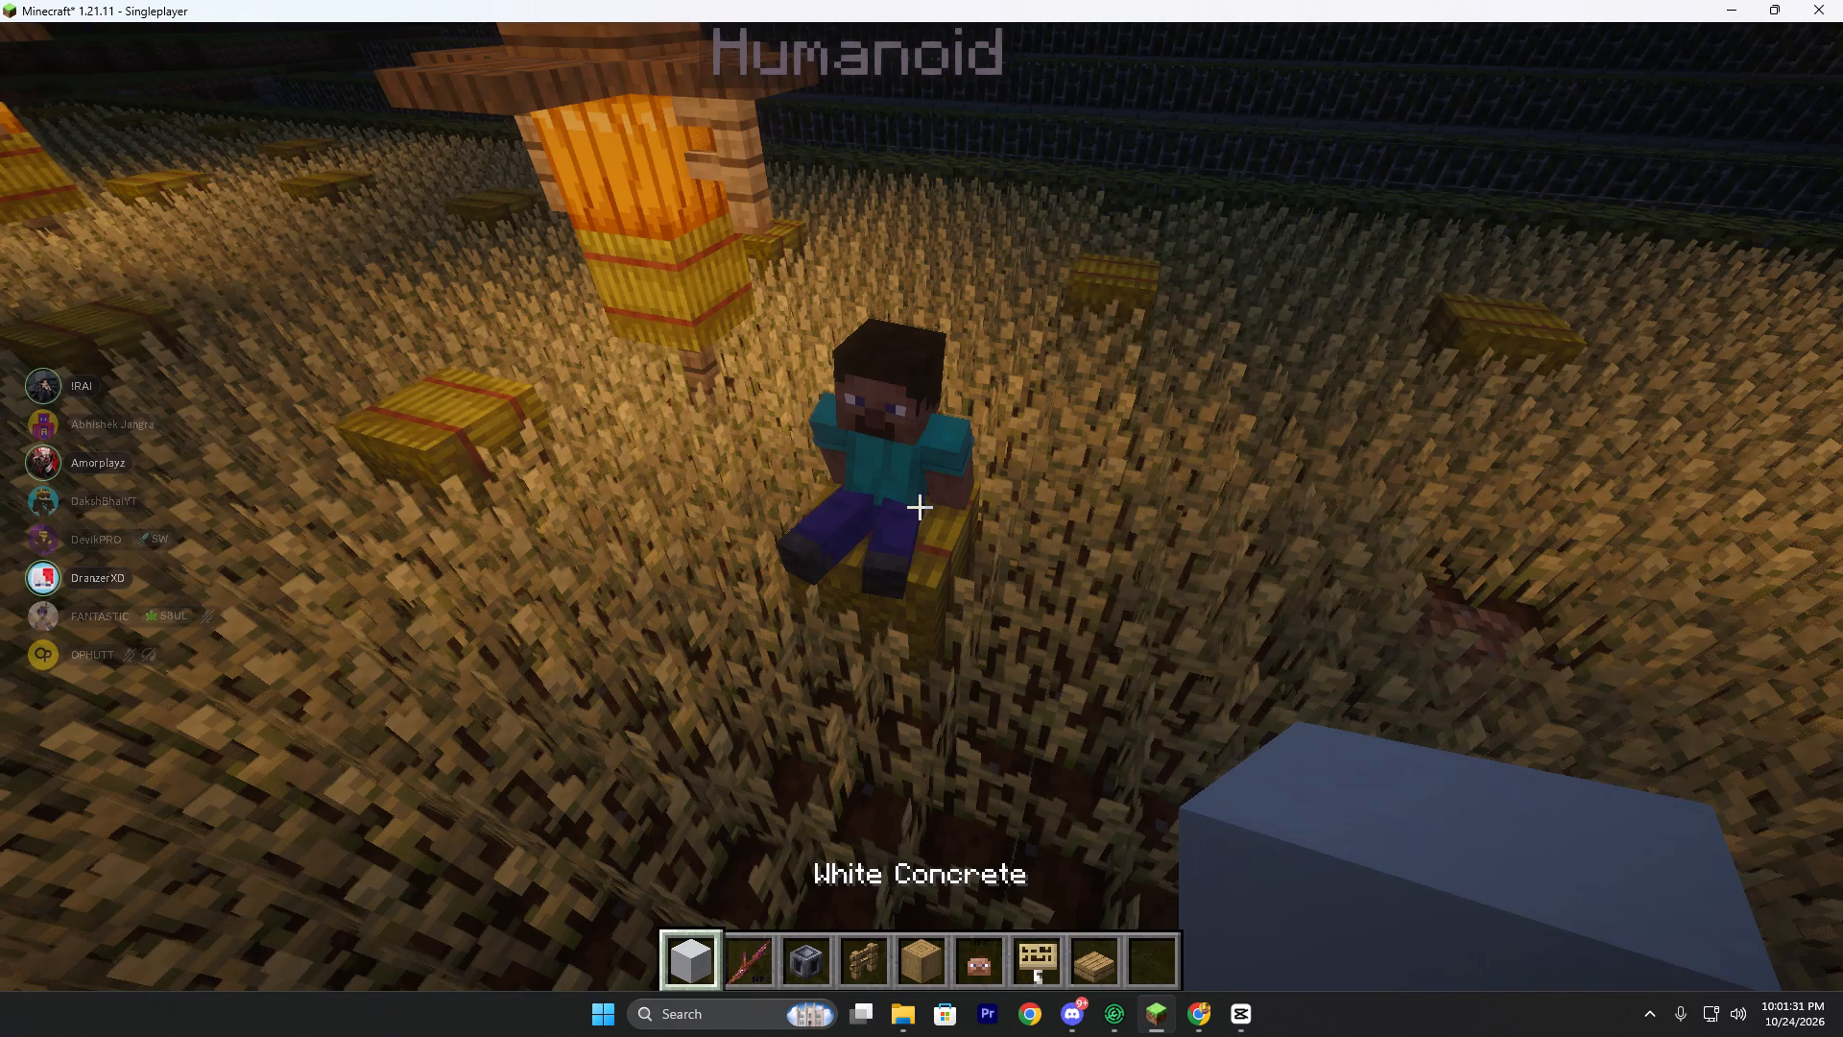
{"action": "right_click", "coordinate": [921, 506]}
{"action": "right_click", "coordinate": [921, 506]}
{"action": "left_click", "coordinate": [921, 506]}
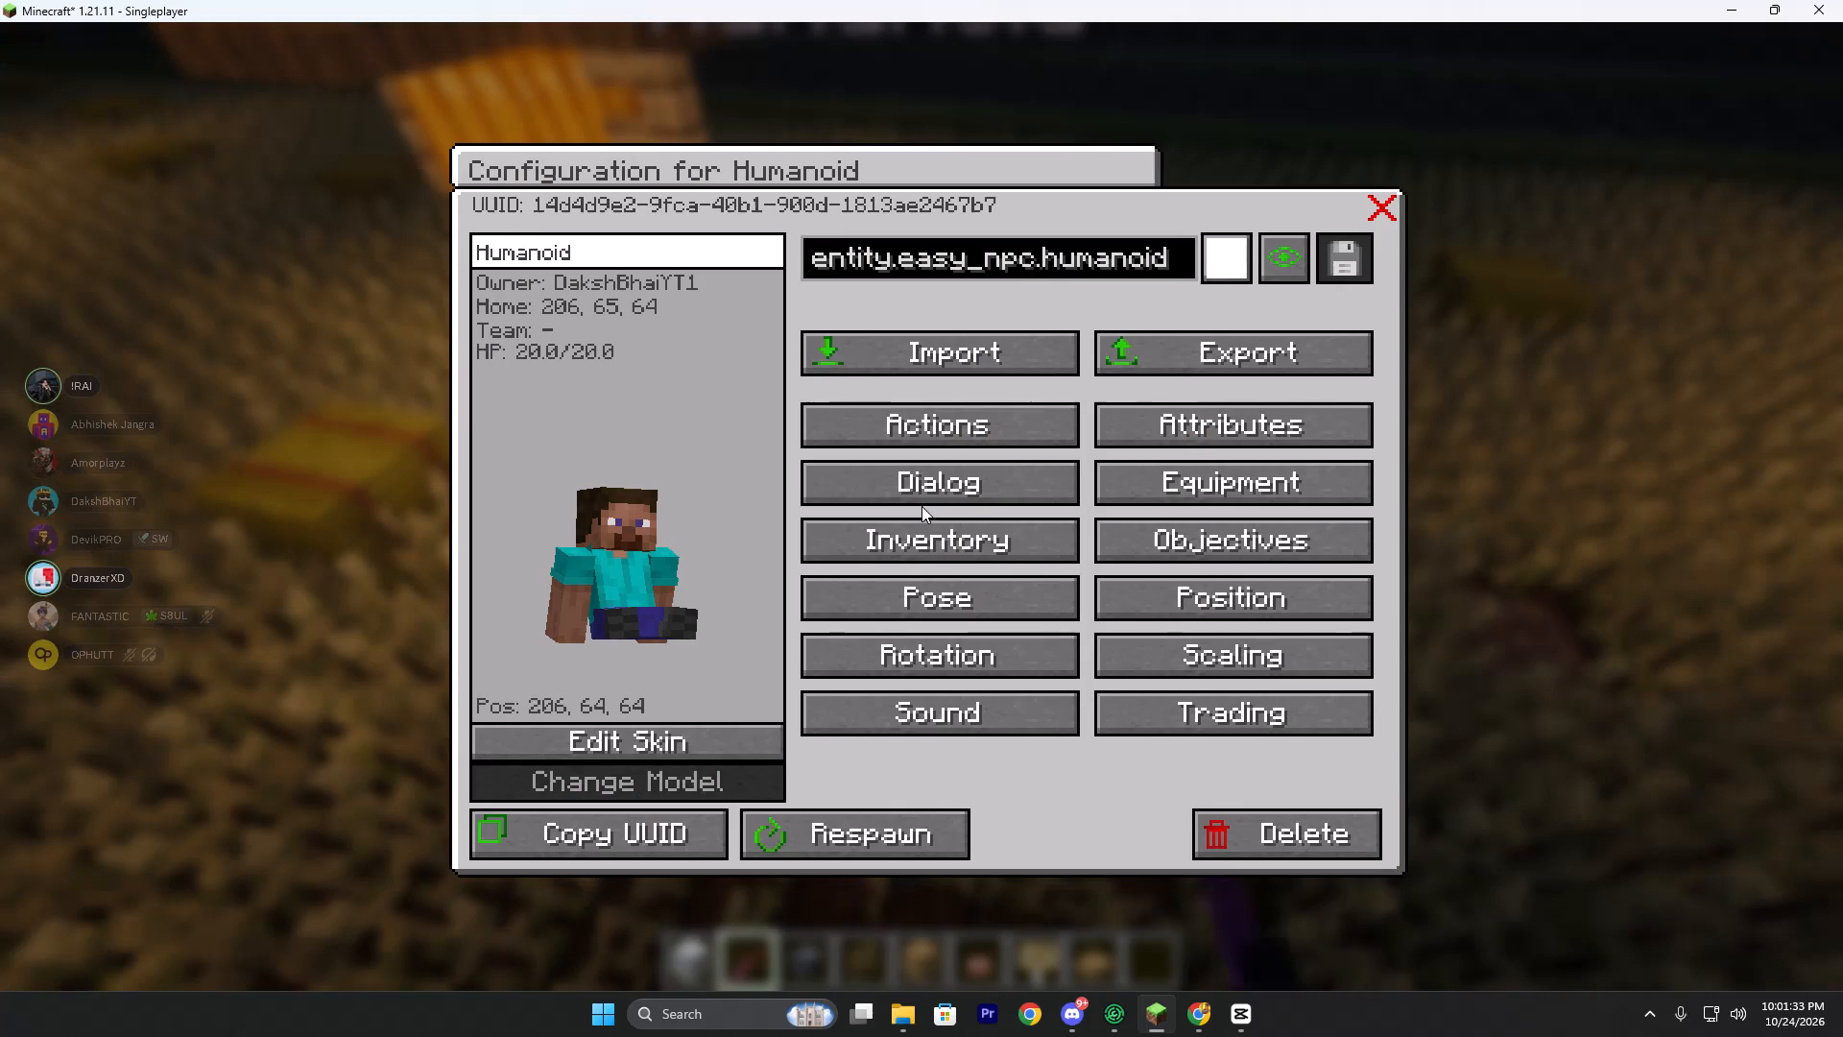
{"action": "left_click", "coordinate": [667, 728]}
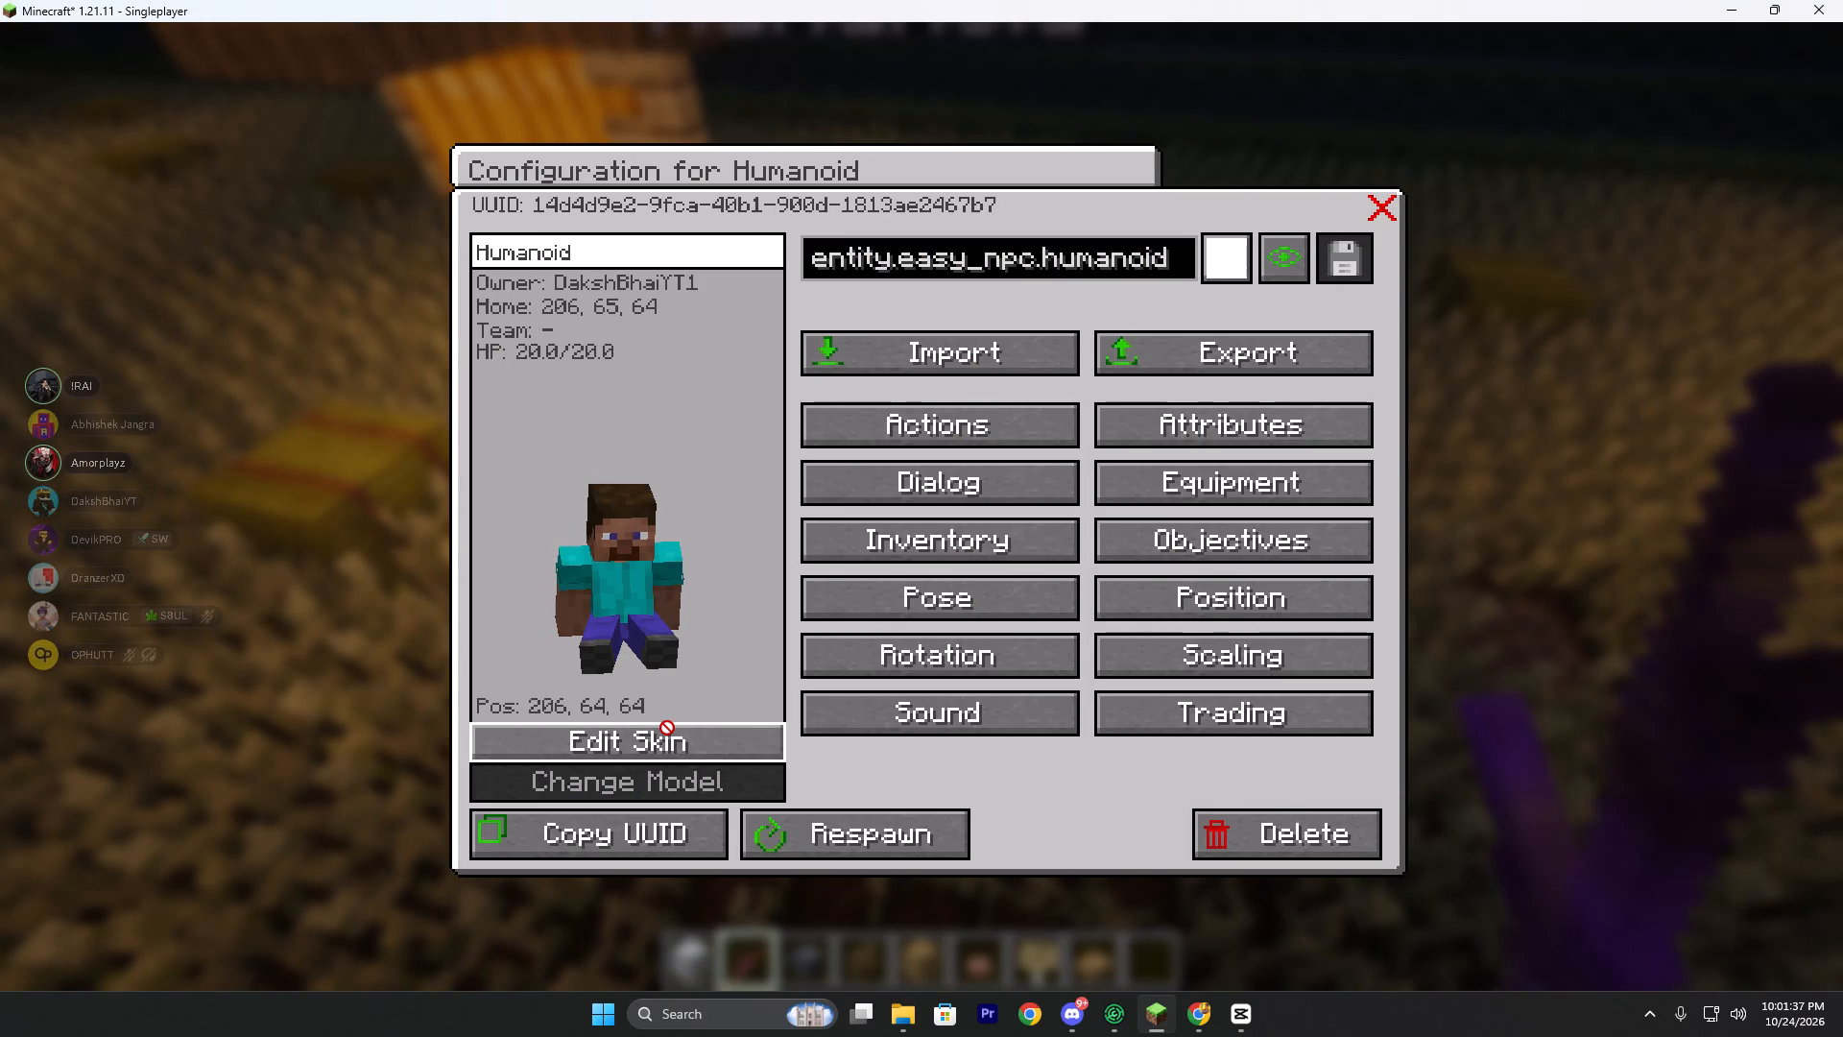
Look through the Default, Player, Custom and Advanced skin sources for the NPC and open the URL skins page.
{"action": "scroll", "coordinate": [738, 612], "scroll_direction": "down", "scroll_amount": 4}
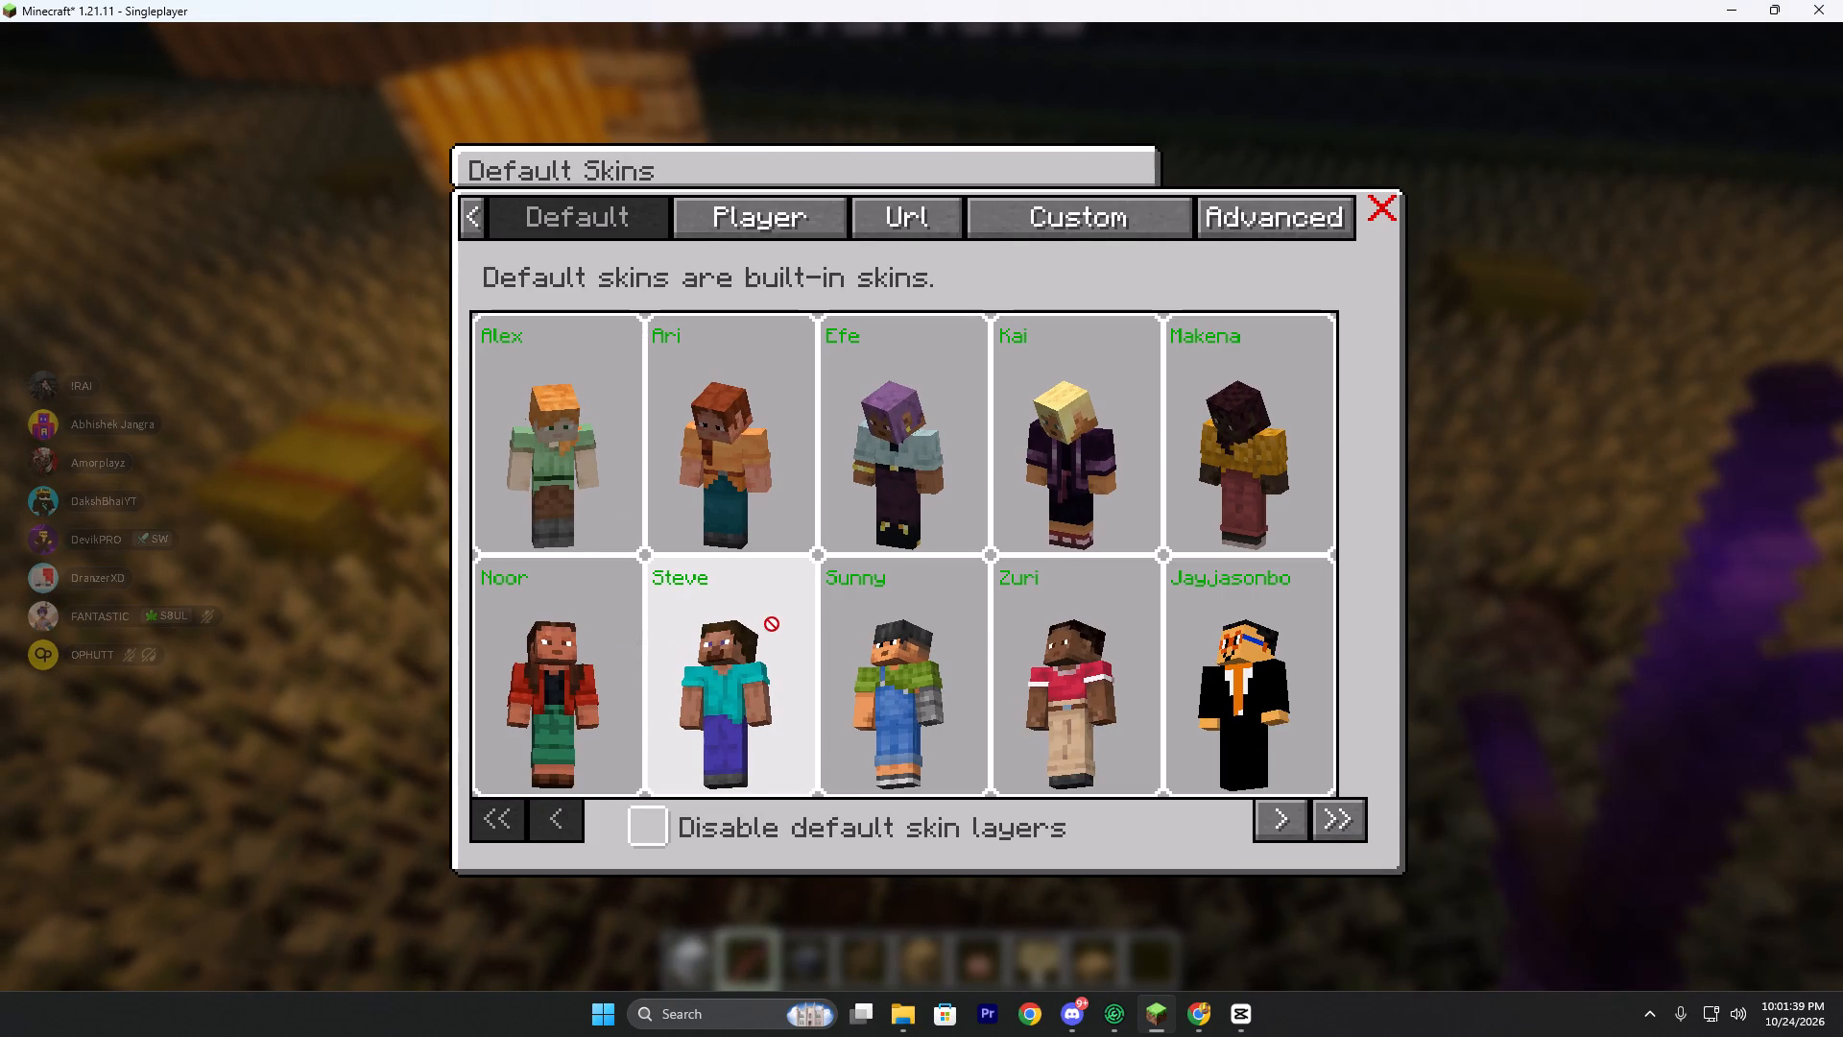
{"action": "scroll", "coordinate": [778, 623], "scroll_direction": "down", "scroll_amount": 3}
{"action": "scroll", "coordinate": [878, 607], "scroll_direction": "up", "scroll_amount": 3}
{"action": "scroll", "coordinate": [874, 615], "scroll_direction": "down", "scroll_amount": 3}
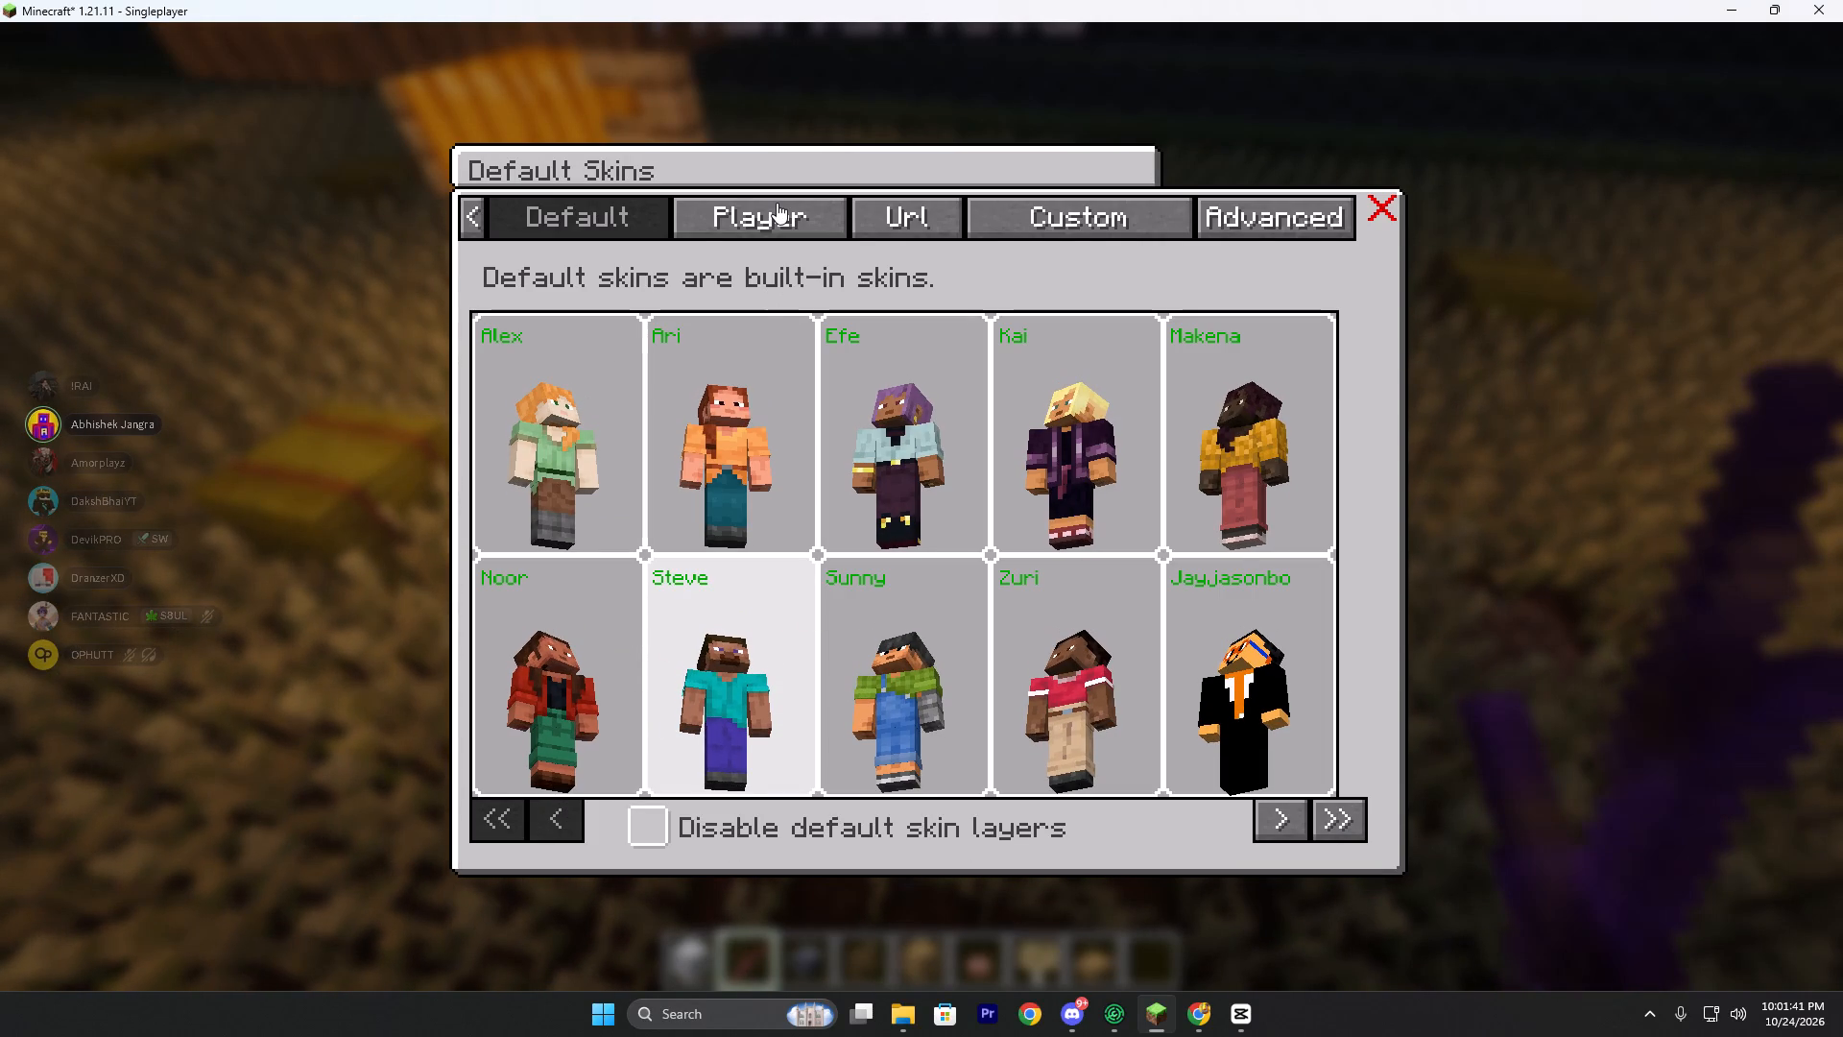
{"action": "left_click", "coordinate": [774, 206]}
{"action": "left_click", "coordinate": [807, 416]}
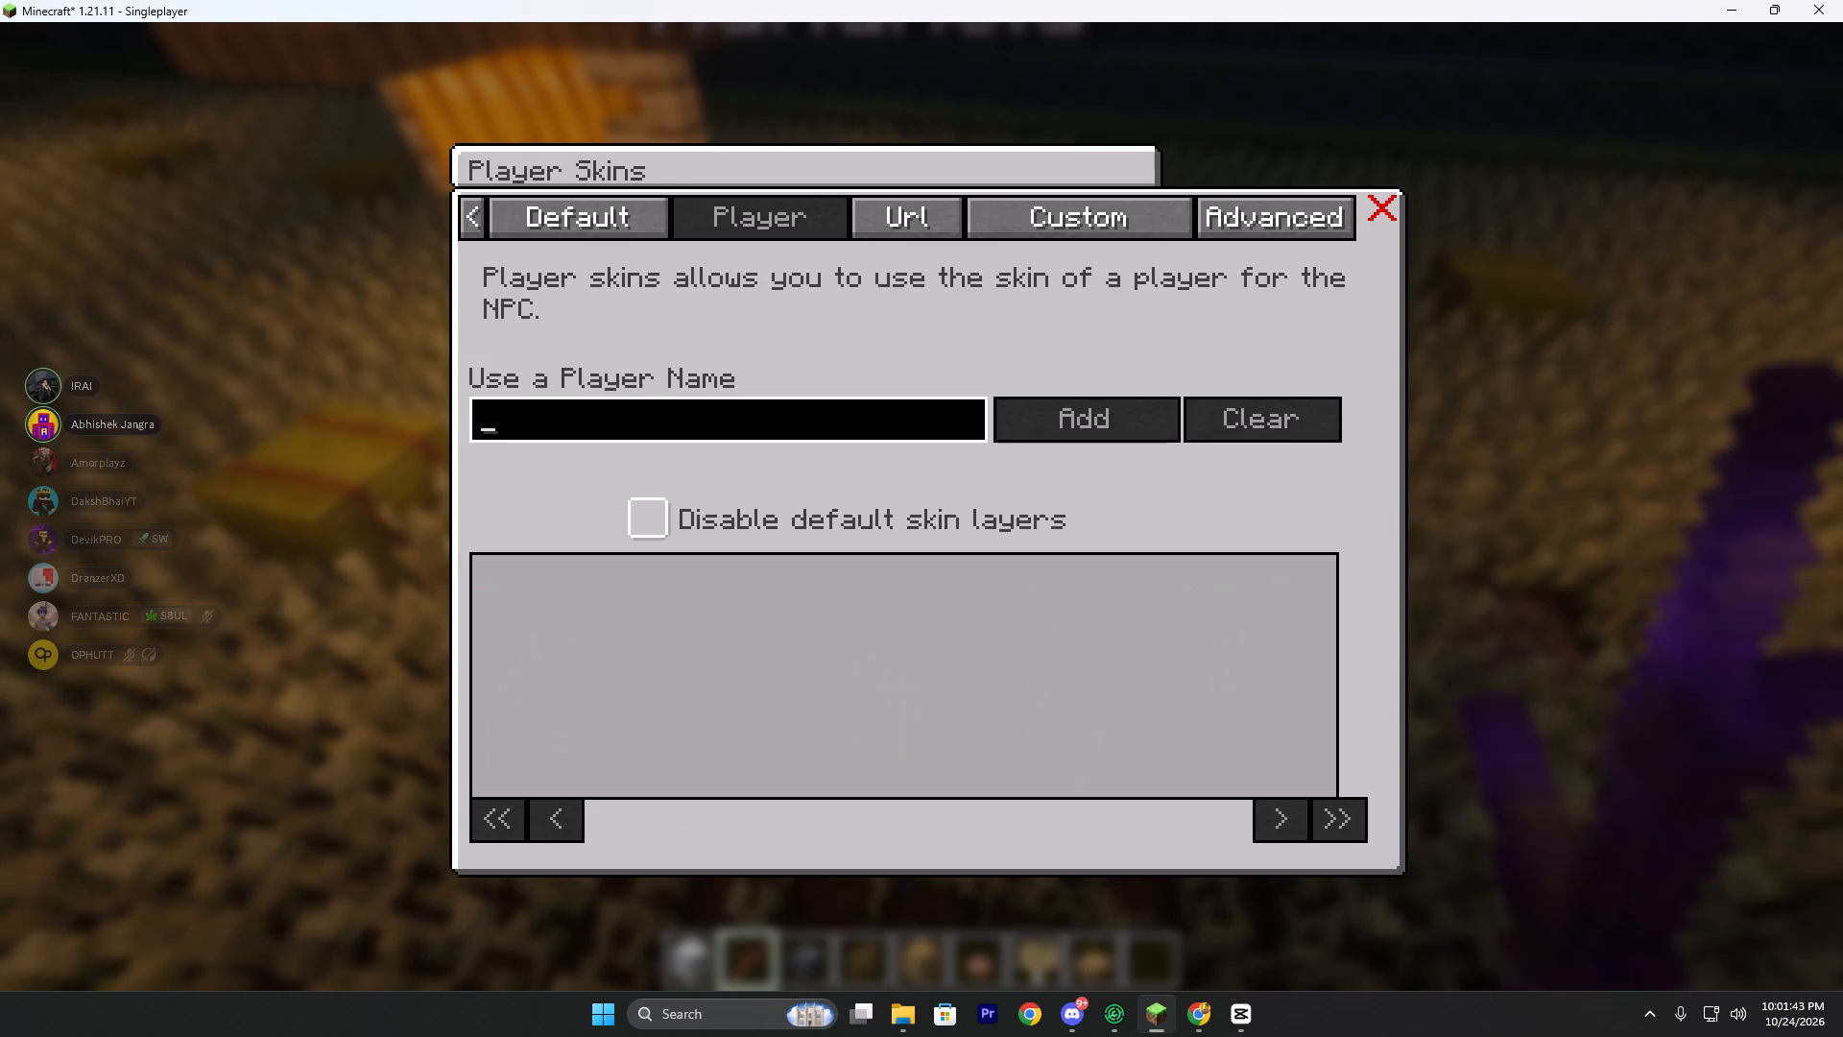
{"action": "left_click_drag", "start_coordinate": [899, 211], "coordinate": [921, 506]}
{"action": "left_click", "coordinate": [1007, 214]}
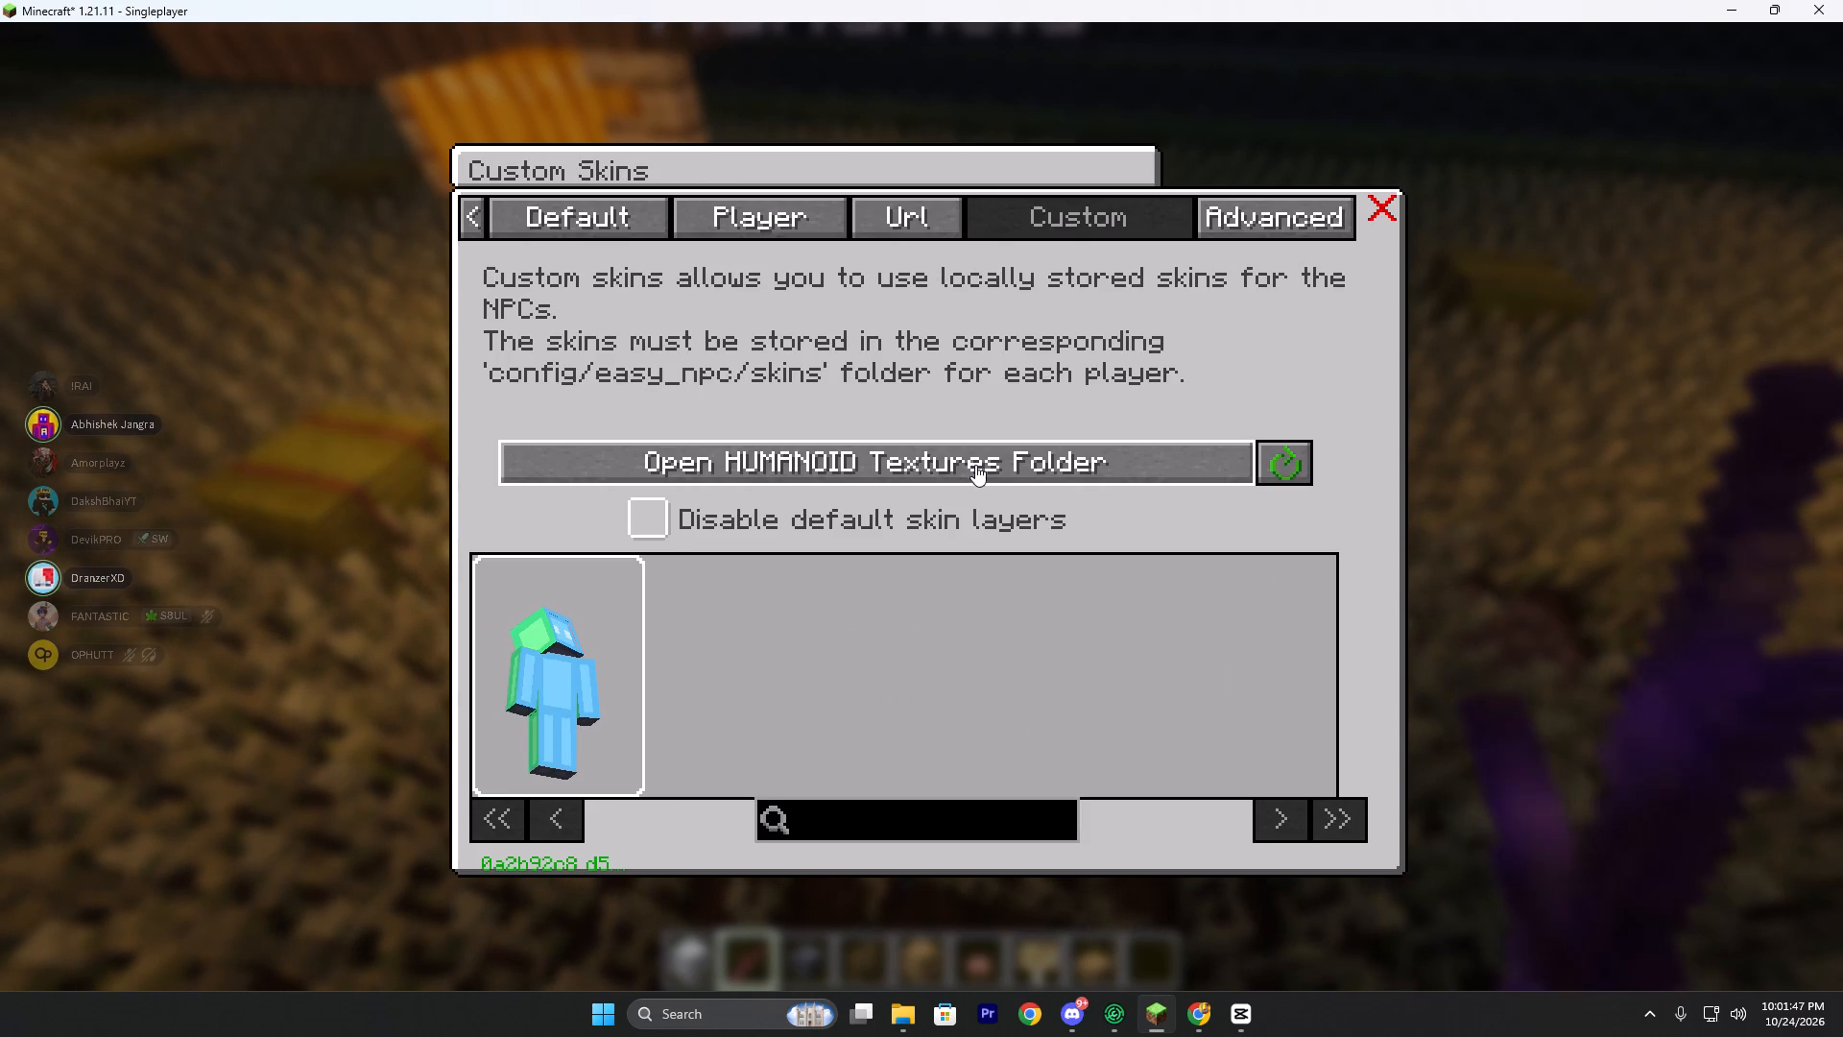
{"action": "scroll", "coordinate": [579, 682], "scroll_direction": "down", "scroll_amount": 2}
{"action": "left_click", "coordinate": [590, 671]}
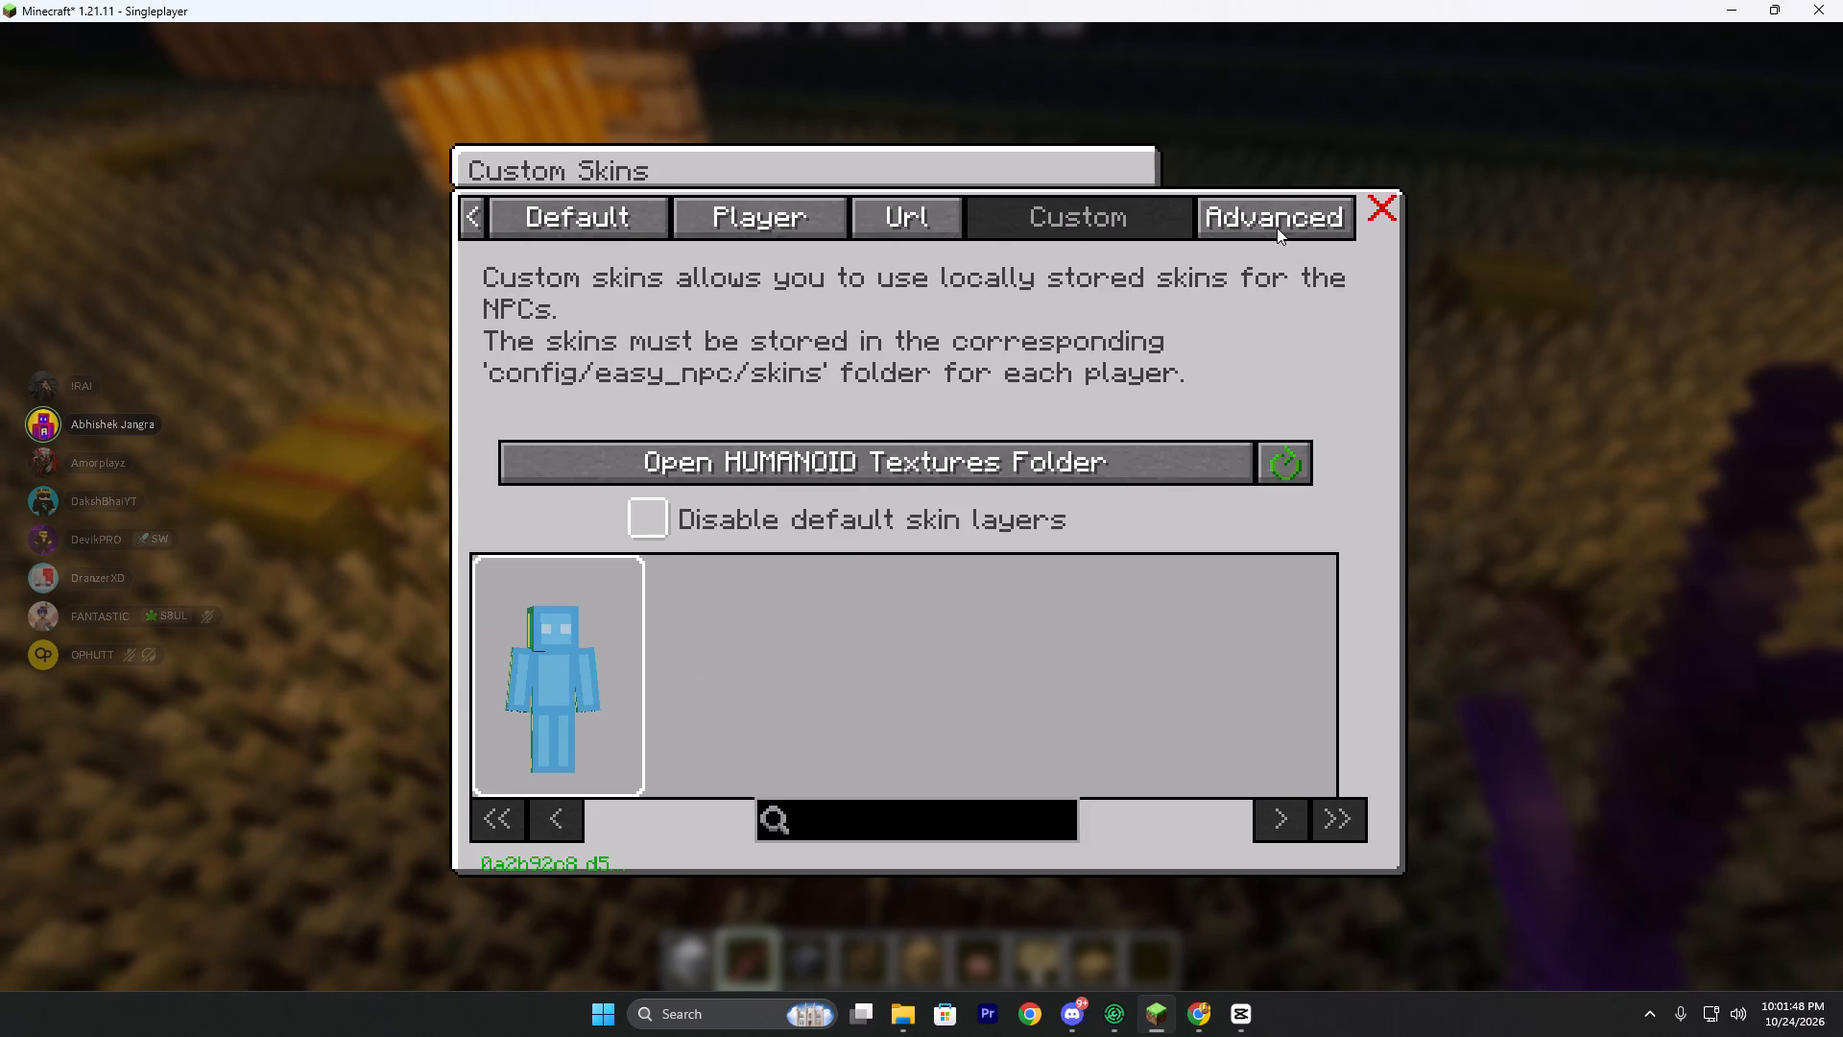
{"action": "left_click", "coordinate": [1289, 211]}
{"action": "left_click", "coordinate": [766, 225]}
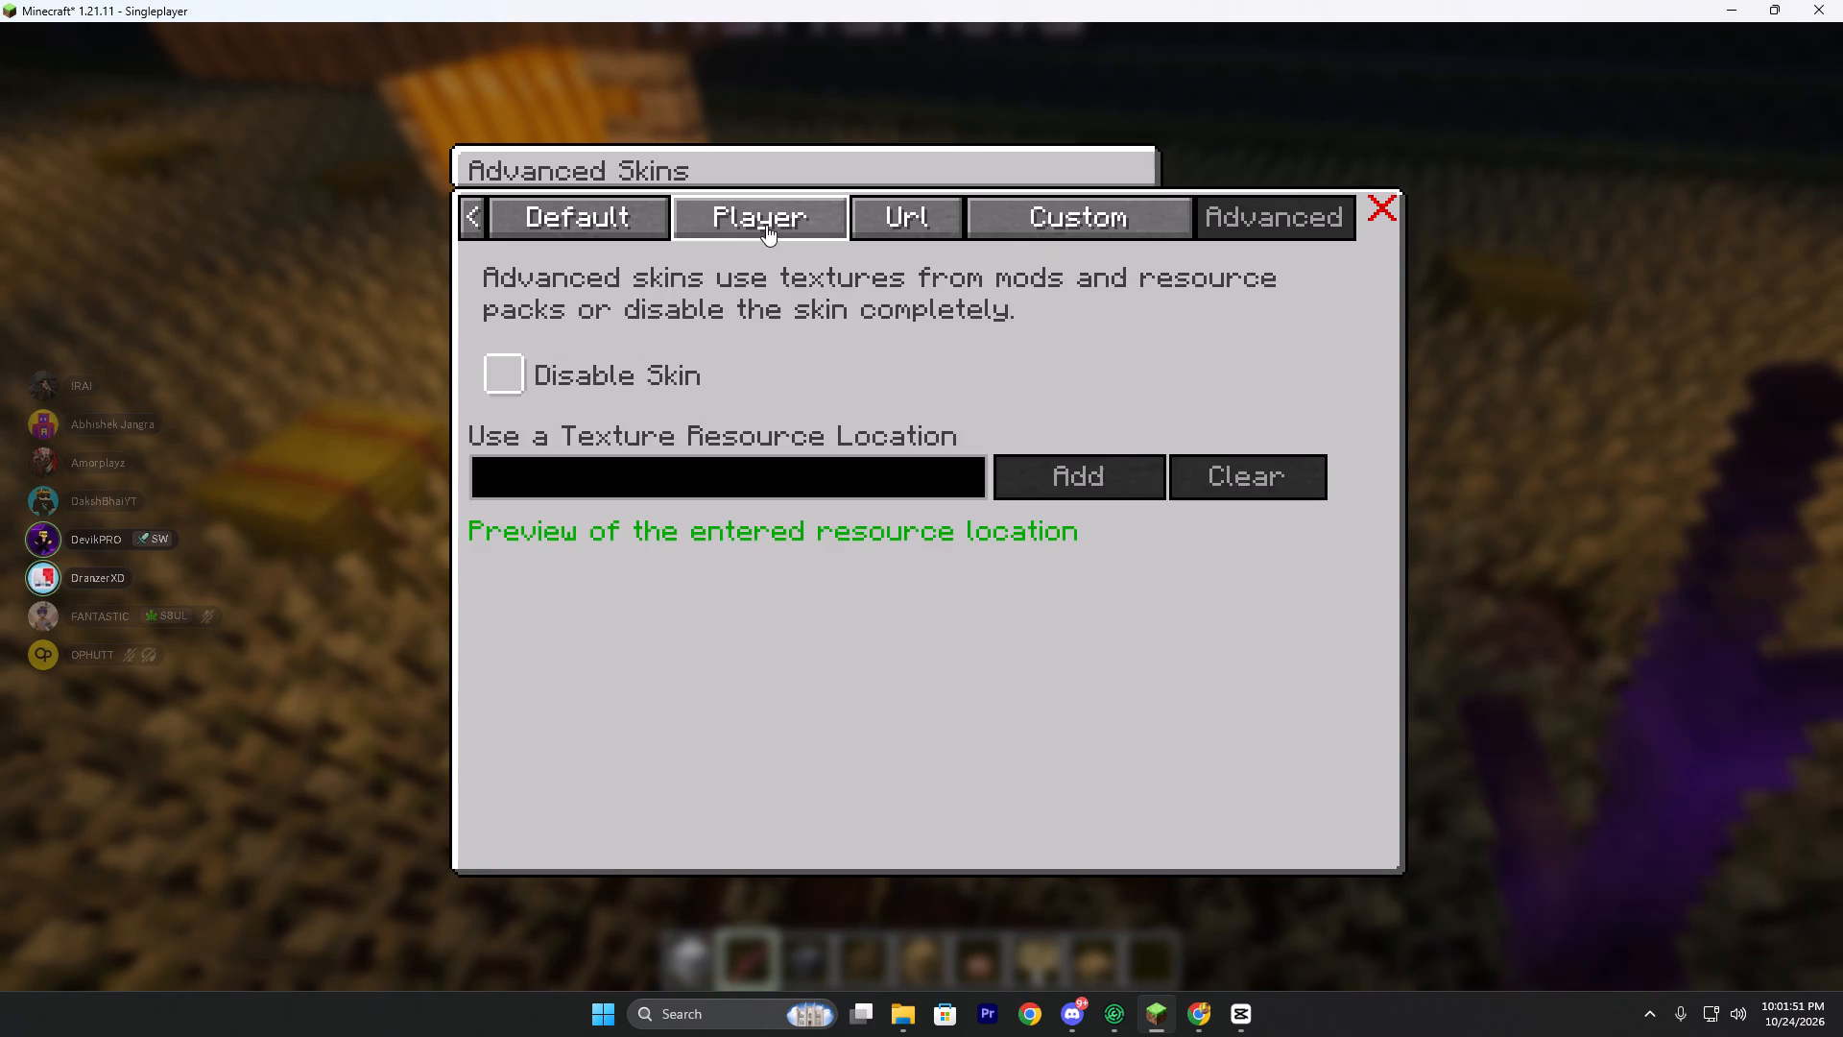
{"action": "left_click", "coordinate": [898, 222]}
Switch to Chrome, search Google for skinsrestorer and open its Skin Upload page.
{"action": "left_click", "coordinate": [1204, 1027]}
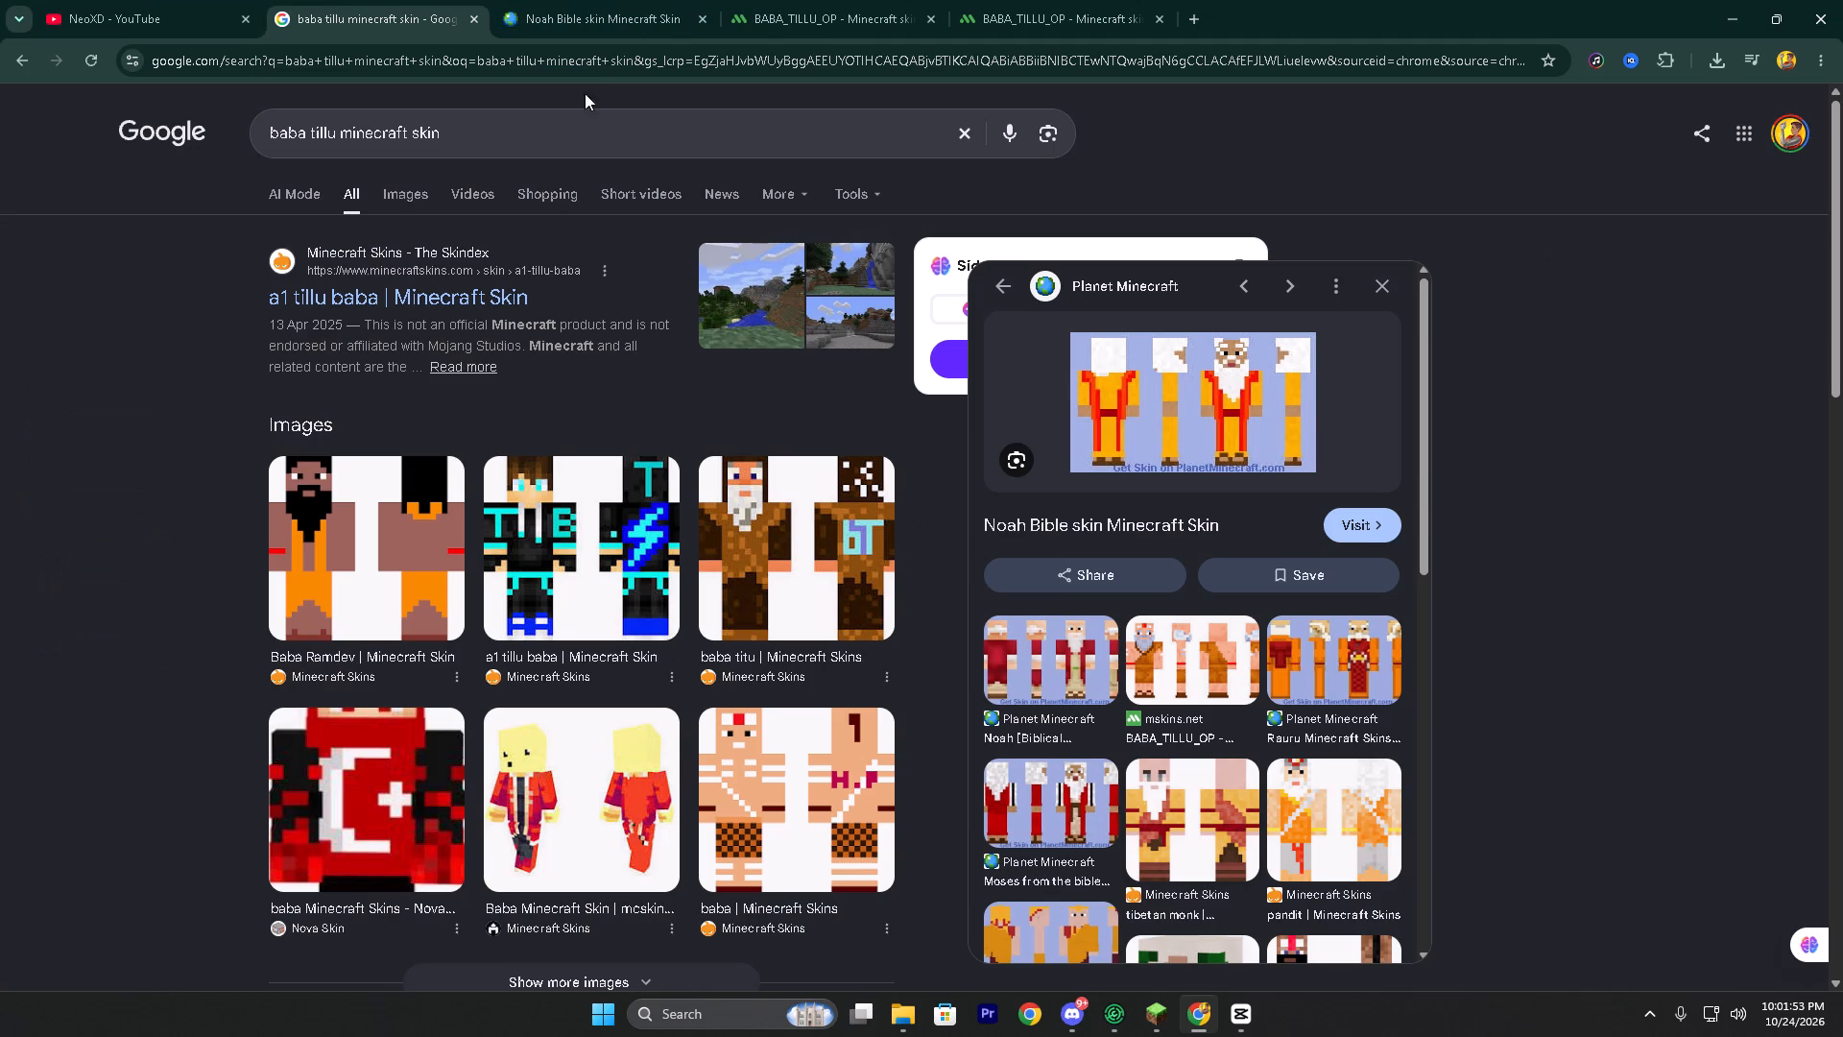
{"action": "left_click_drag", "start_coordinate": [540, 123], "coordinate": [255, 130]}
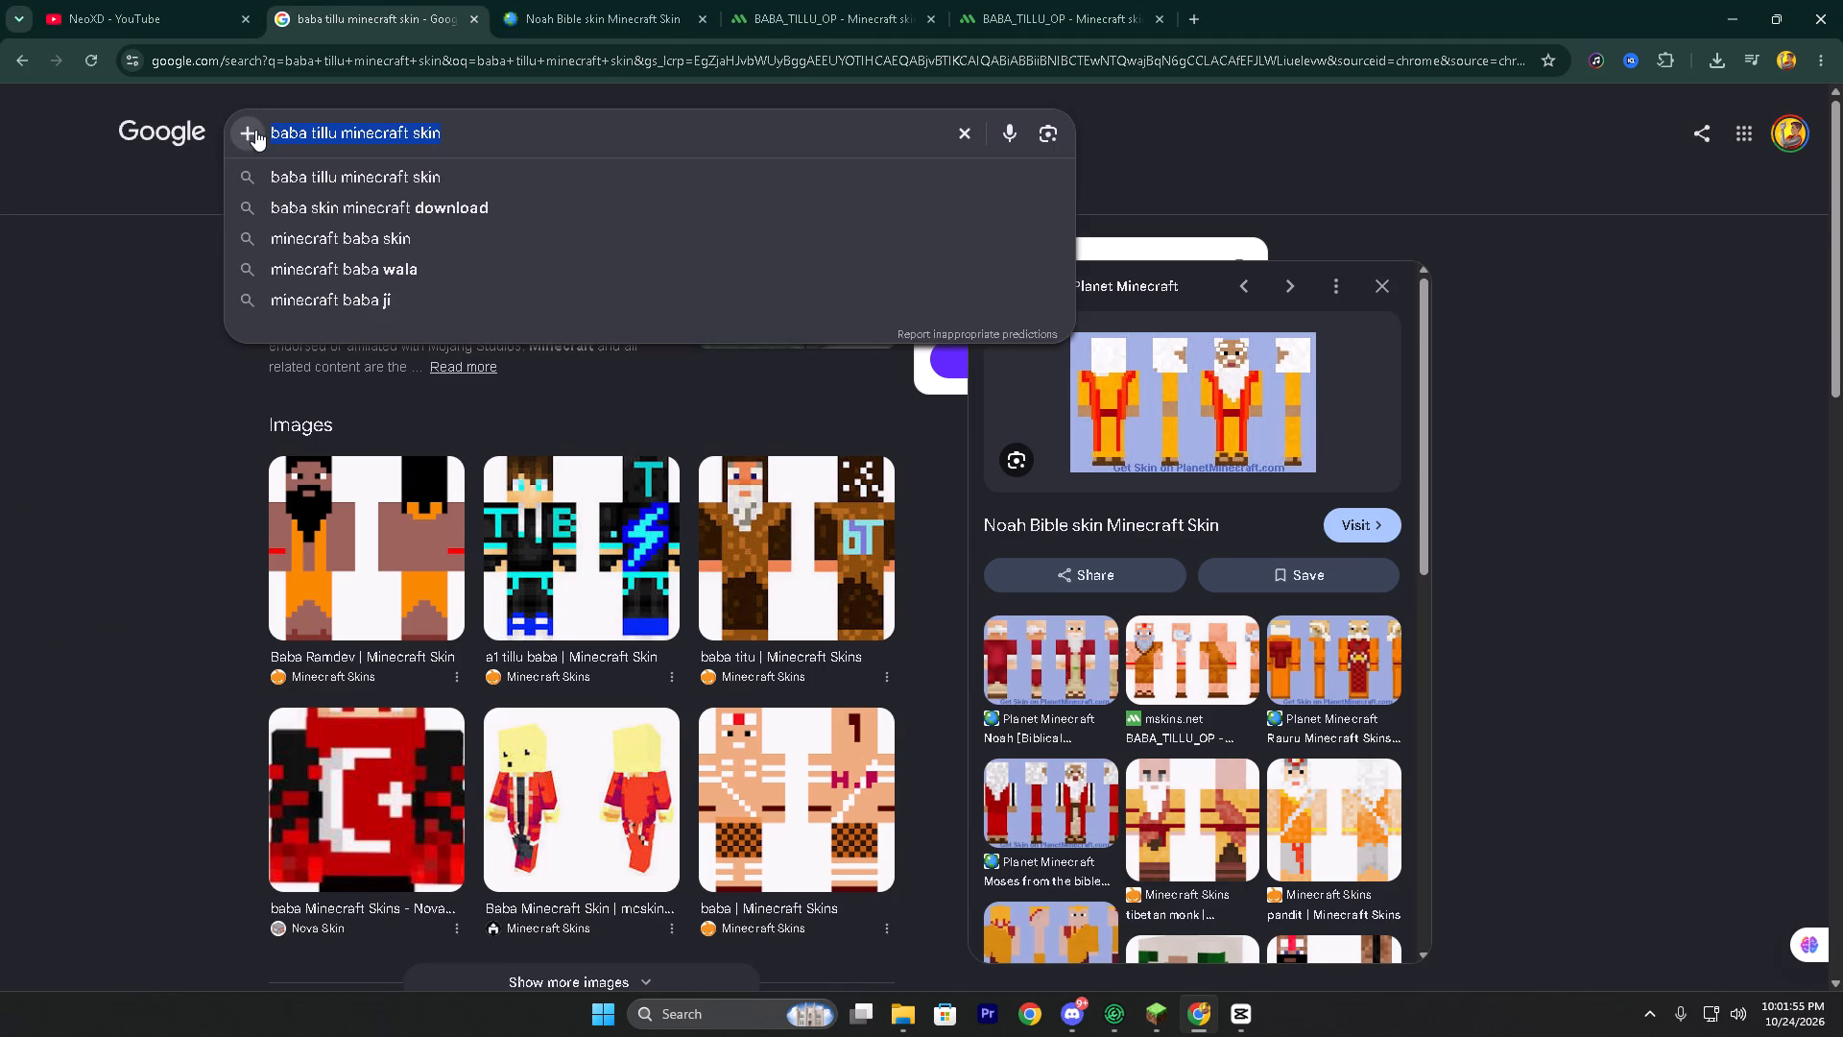
{"action": "type", "text": "skin"}
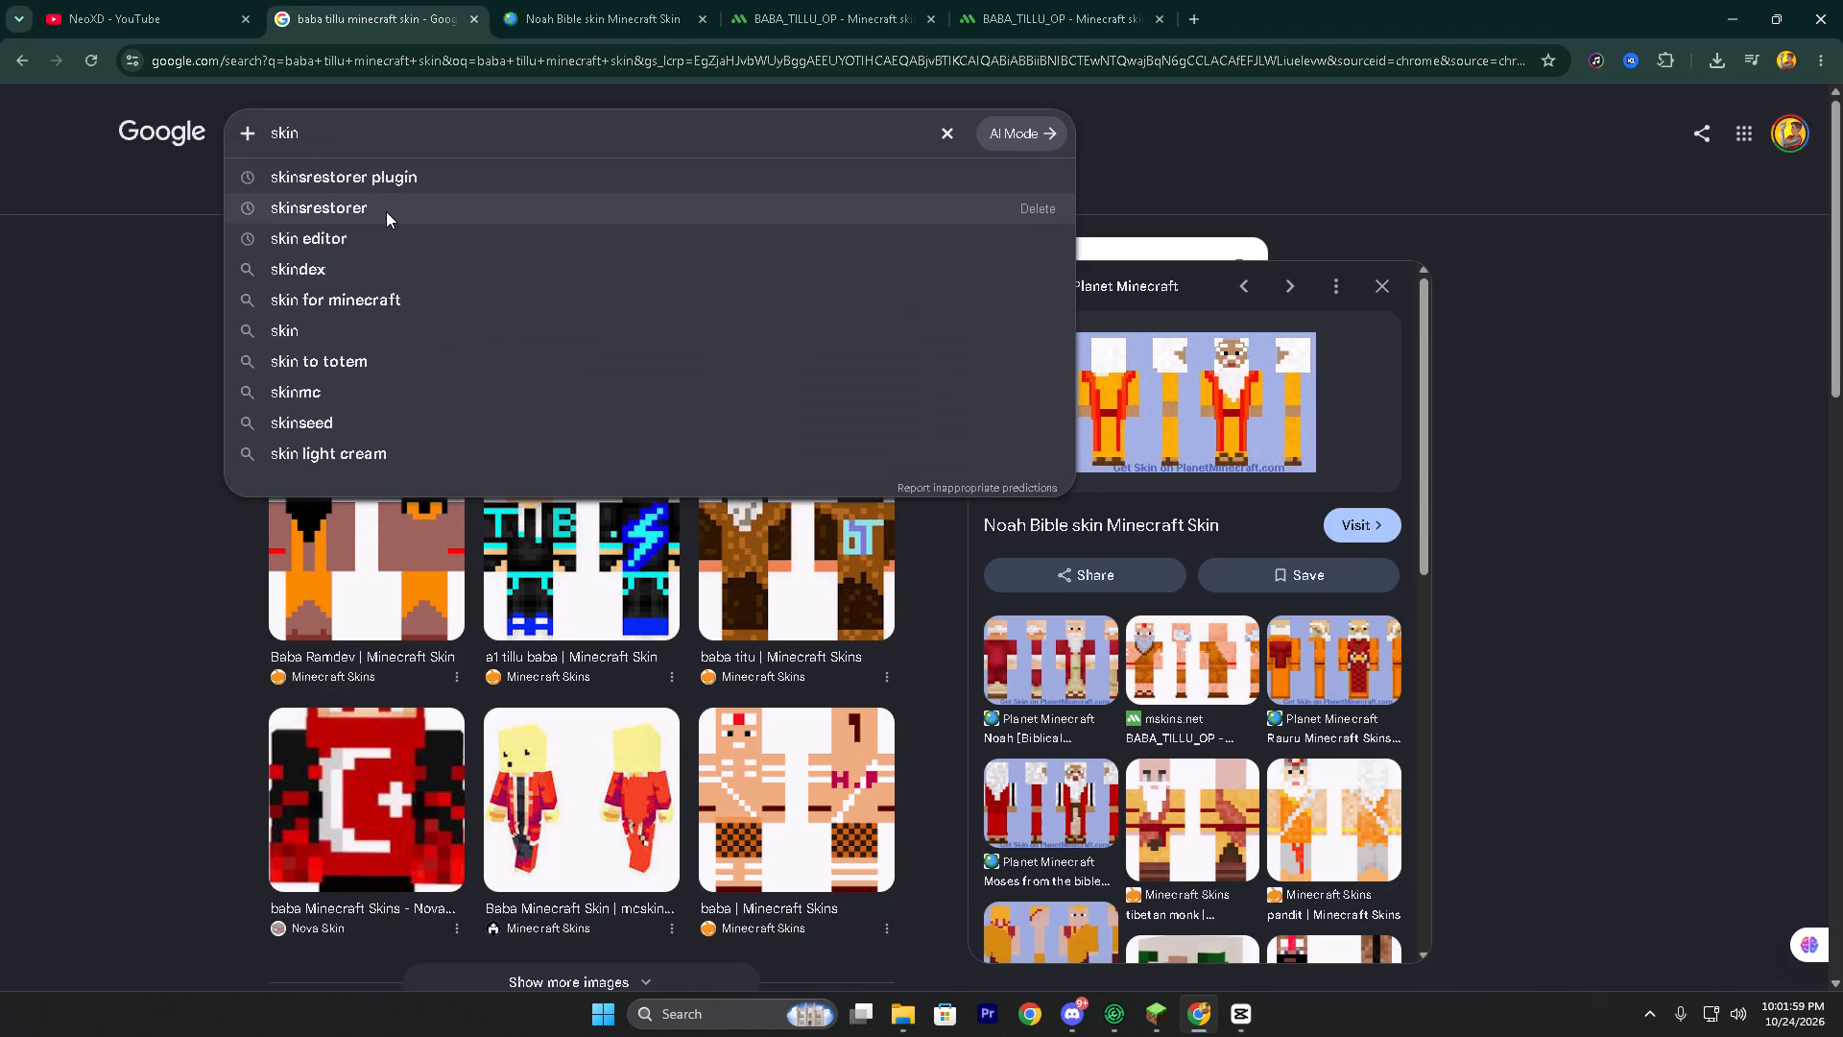
{"action": "left_click", "coordinate": [386, 211]}
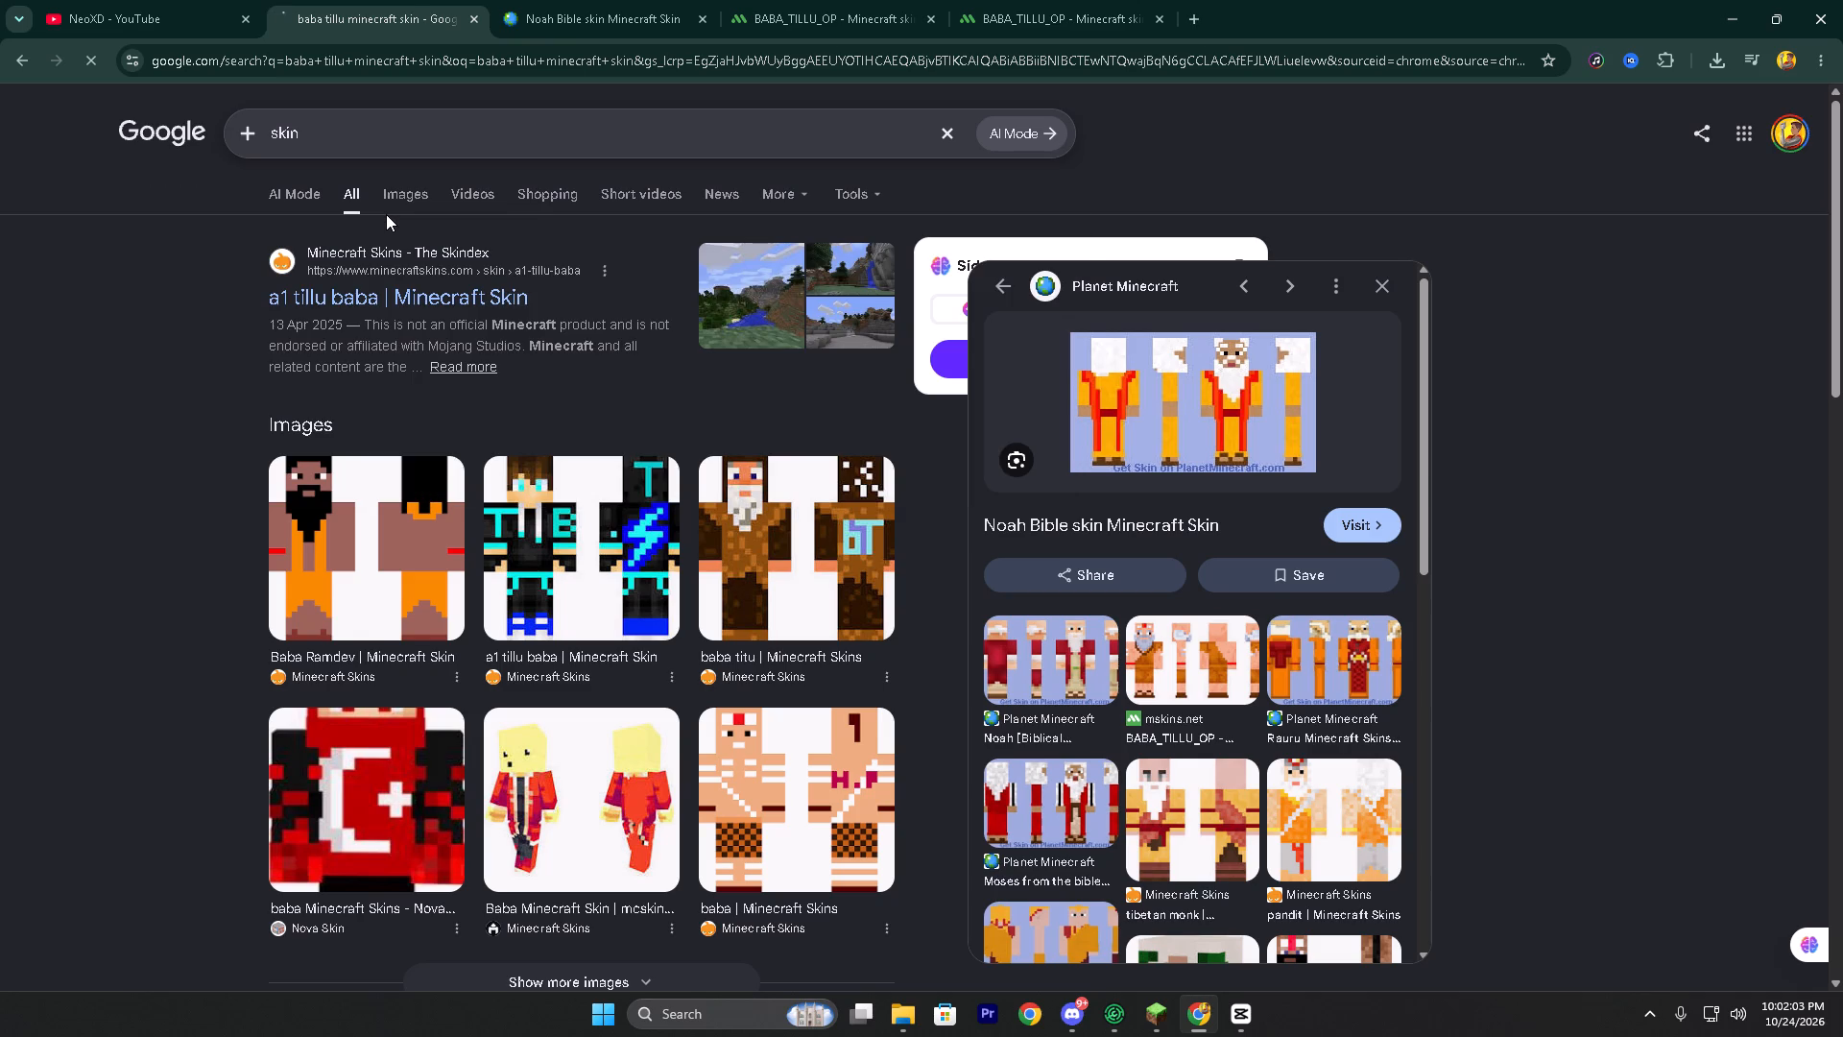
{"action": "left_click", "coordinate": [352, 390]}
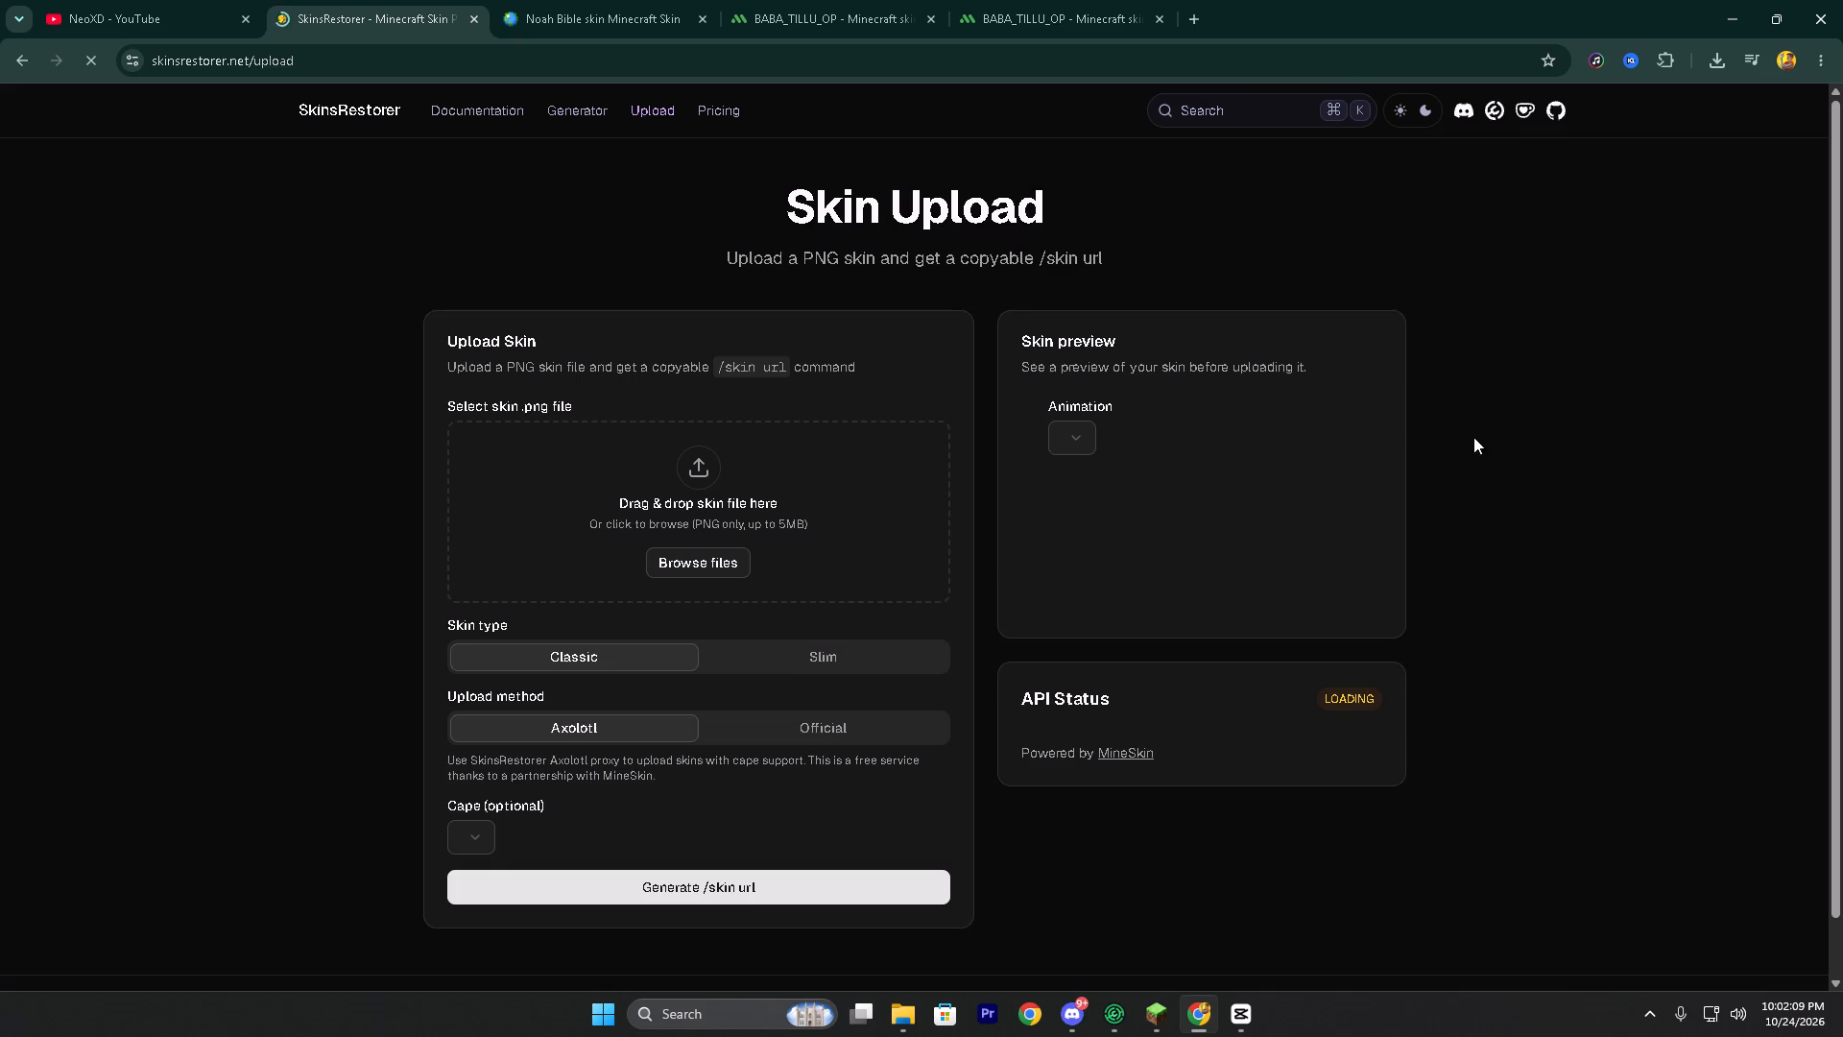
Upload BABA_TILLU_OP (1).png from the recent downloads as a Classic skin, generate its /skin url command and copy the command.
{"action": "left_click", "coordinate": [1716, 66]}
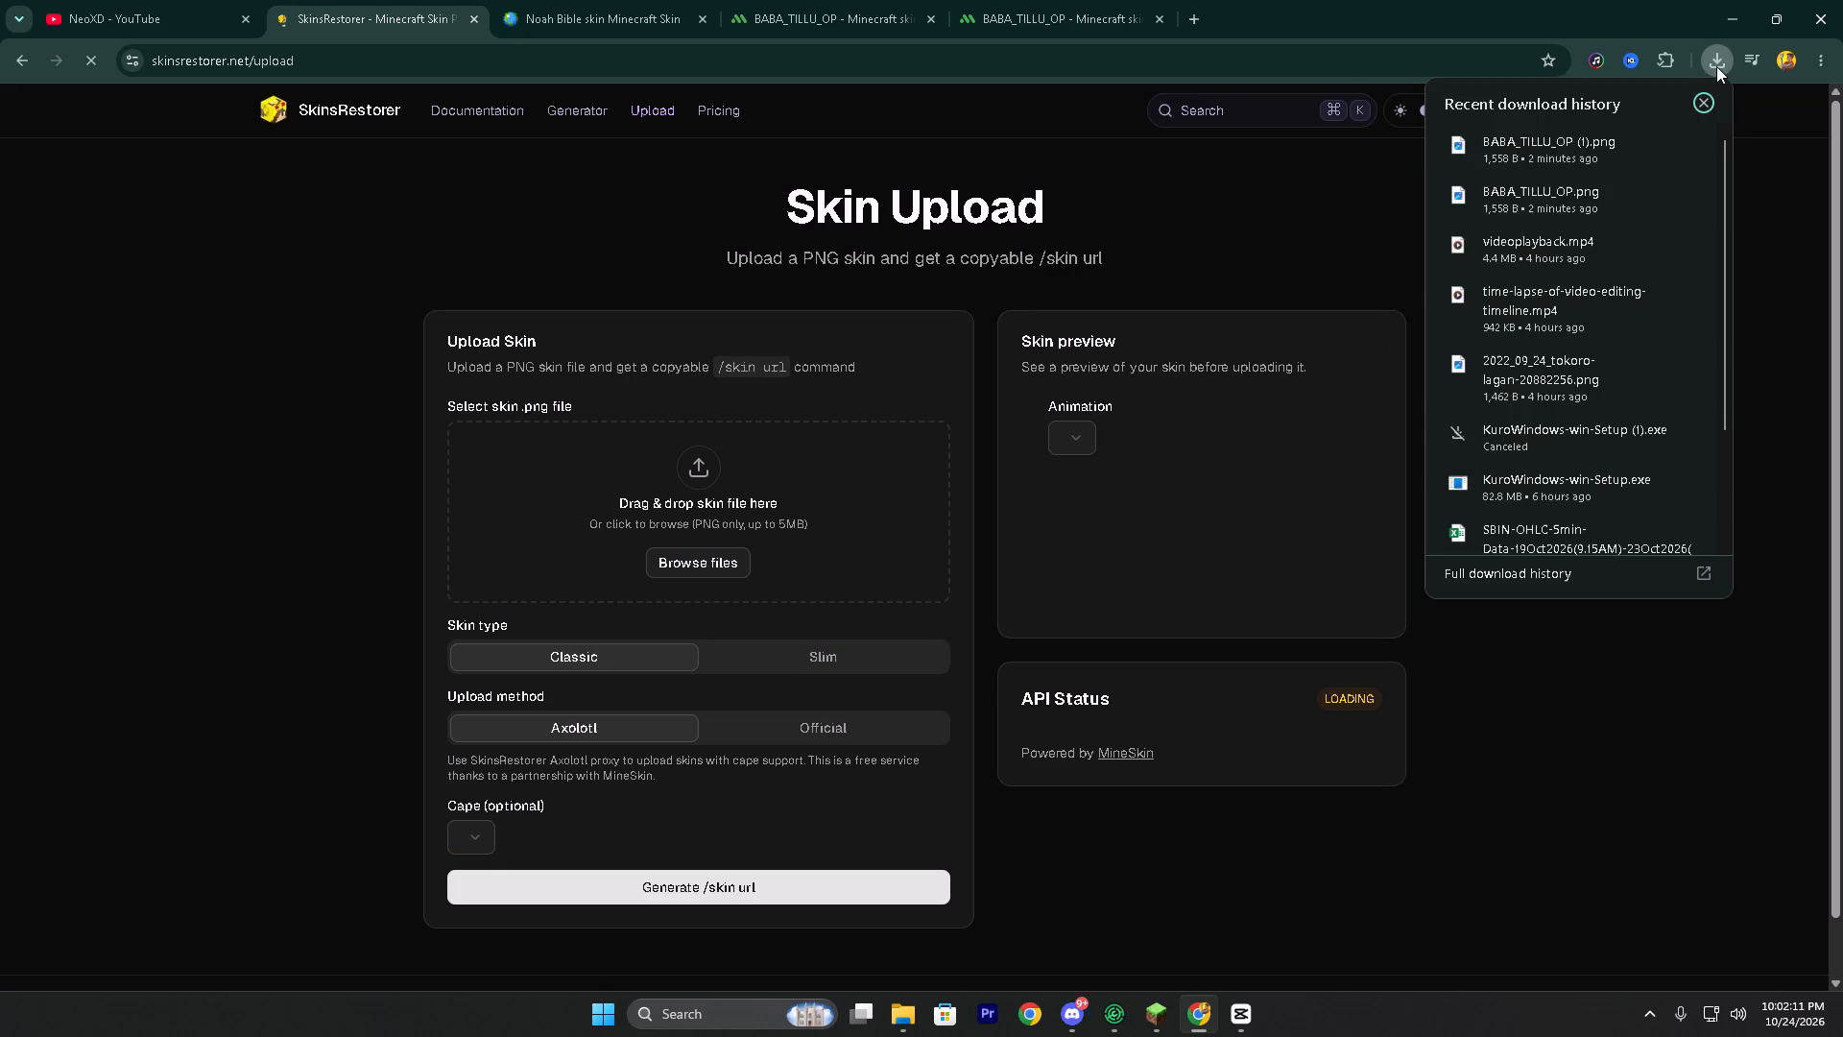
{"action": "left_click_drag", "start_coordinate": [1570, 141], "coordinate": [826, 516]}
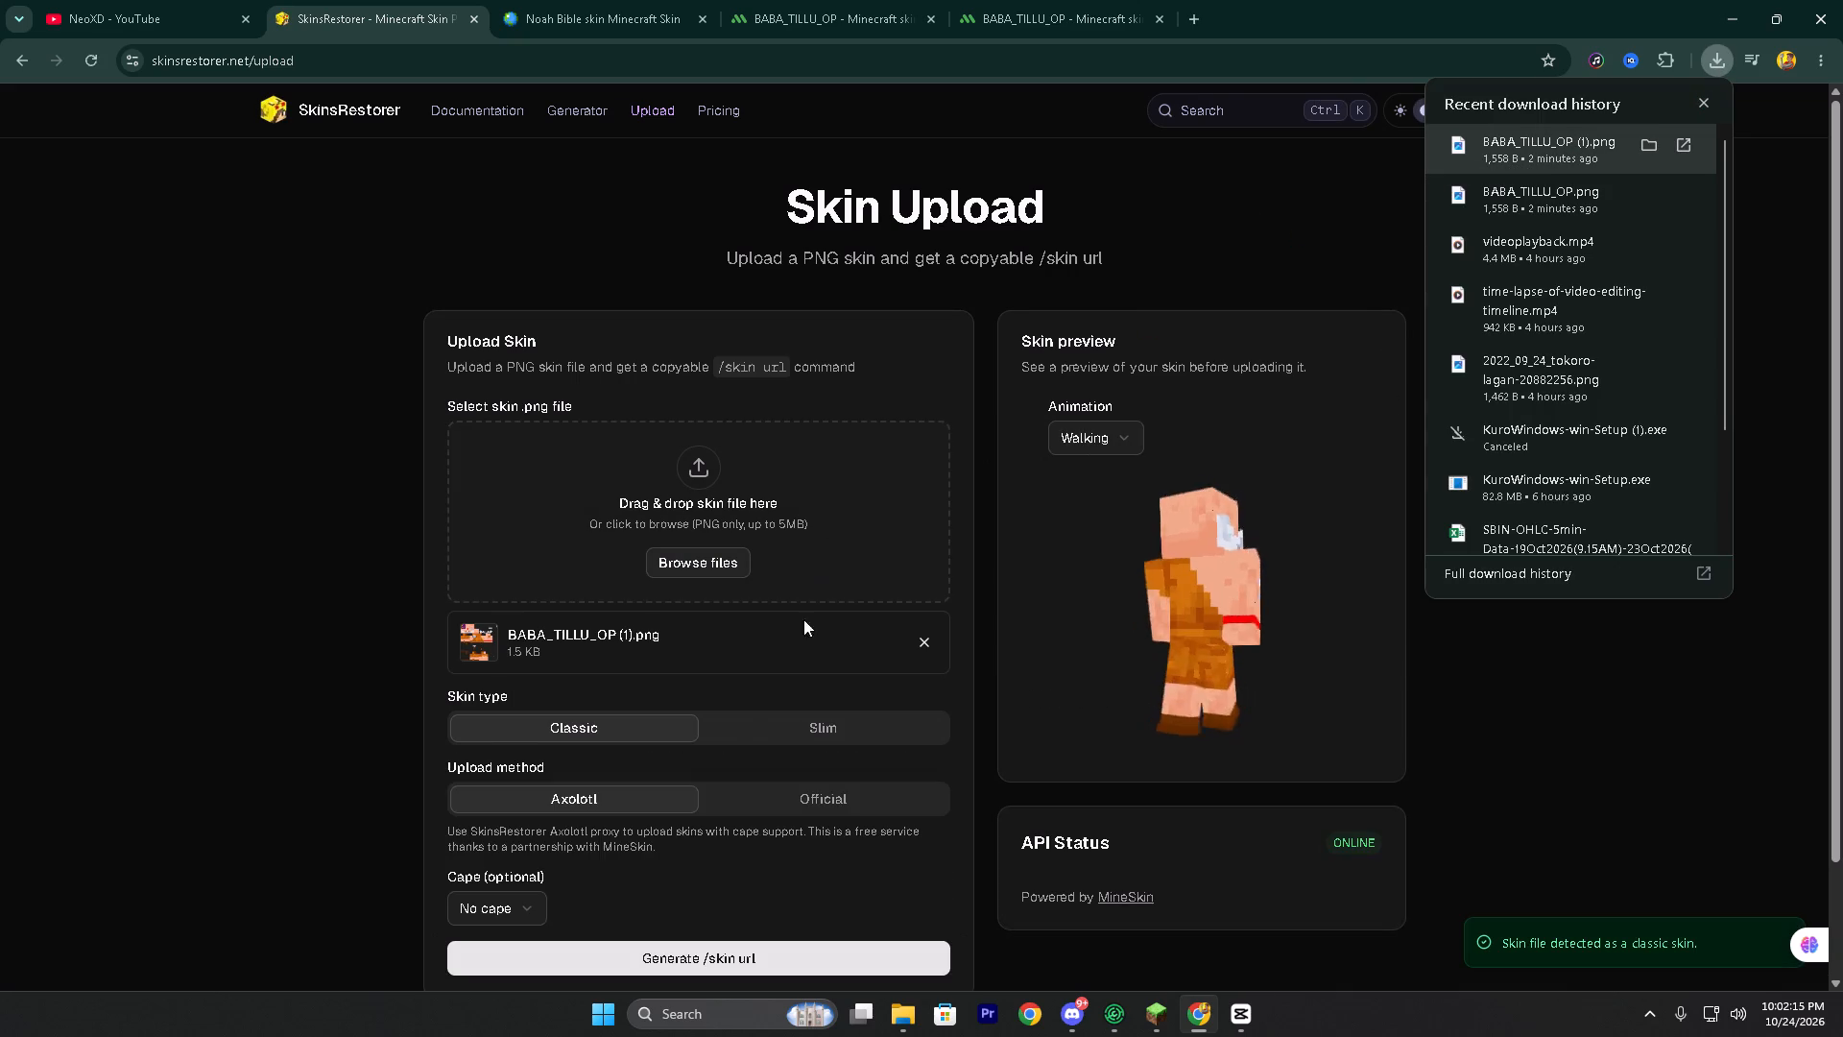
{"action": "left_click", "coordinate": [647, 955]}
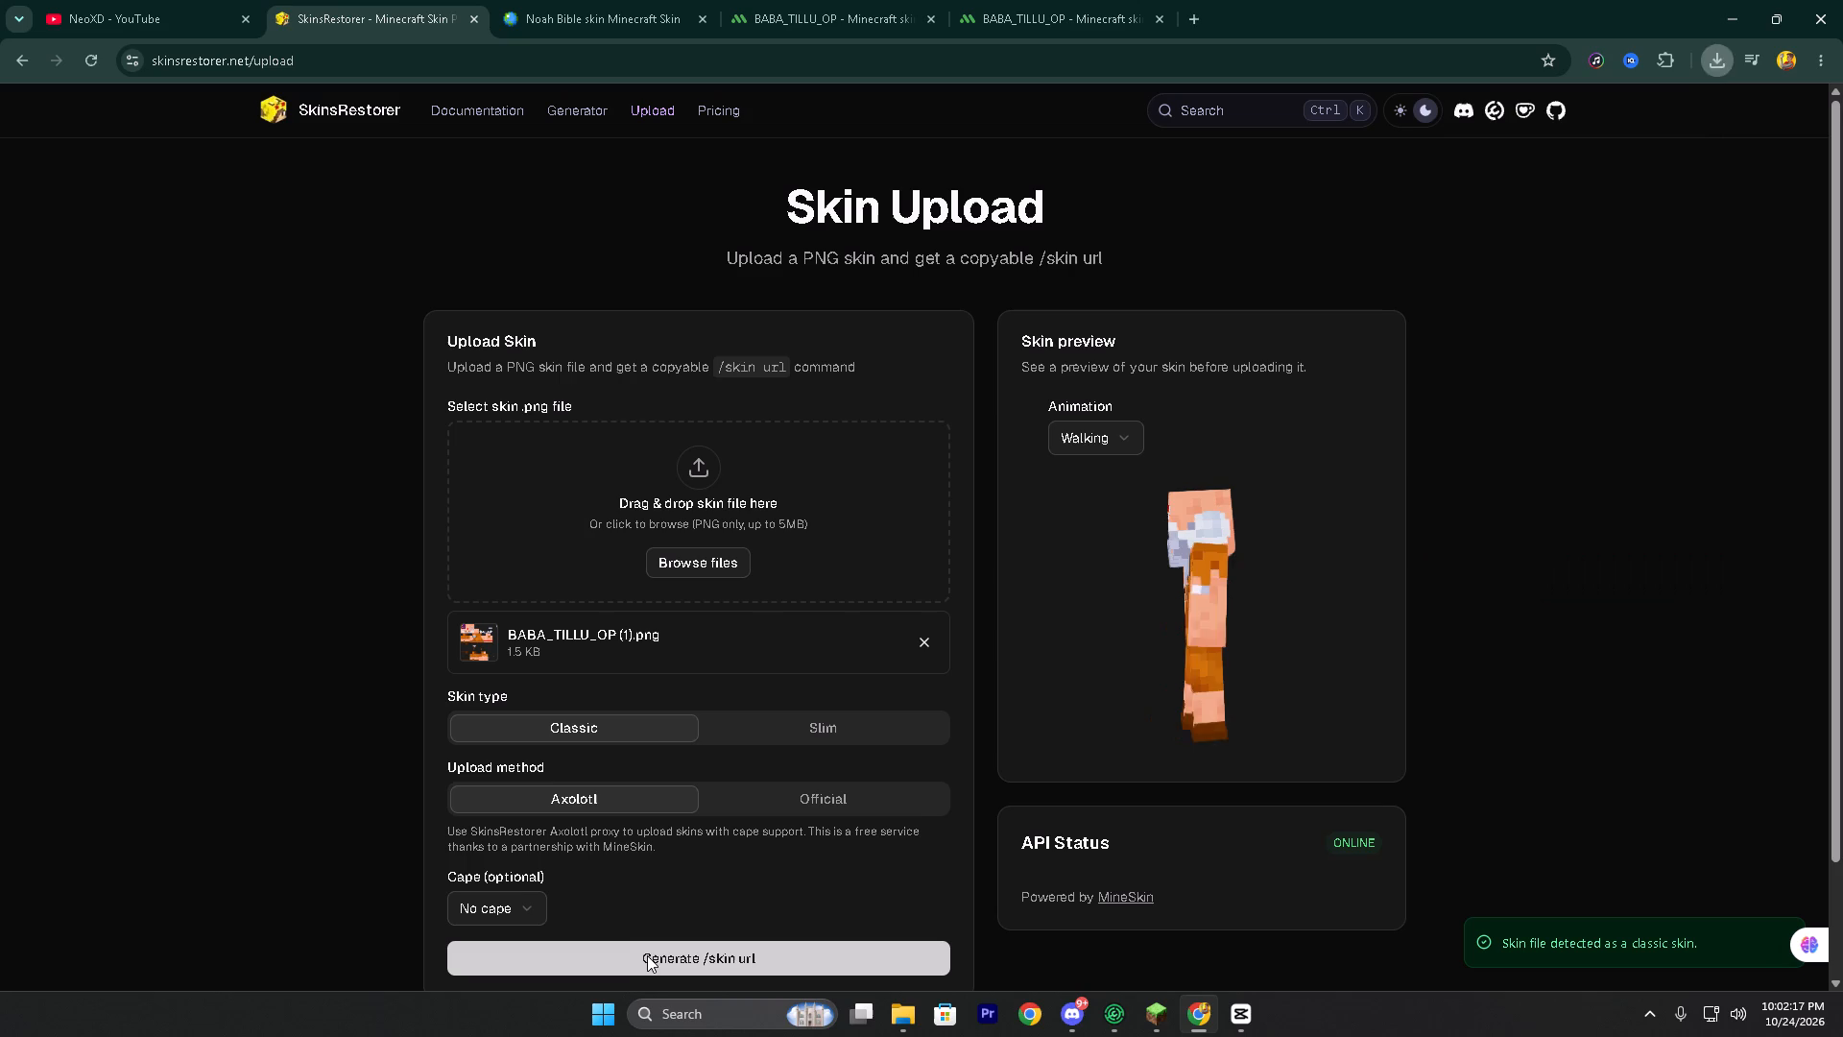
{"action": "scroll", "coordinate": [891, 930], "scroll_direction": "down", "scroll_amount": 1}
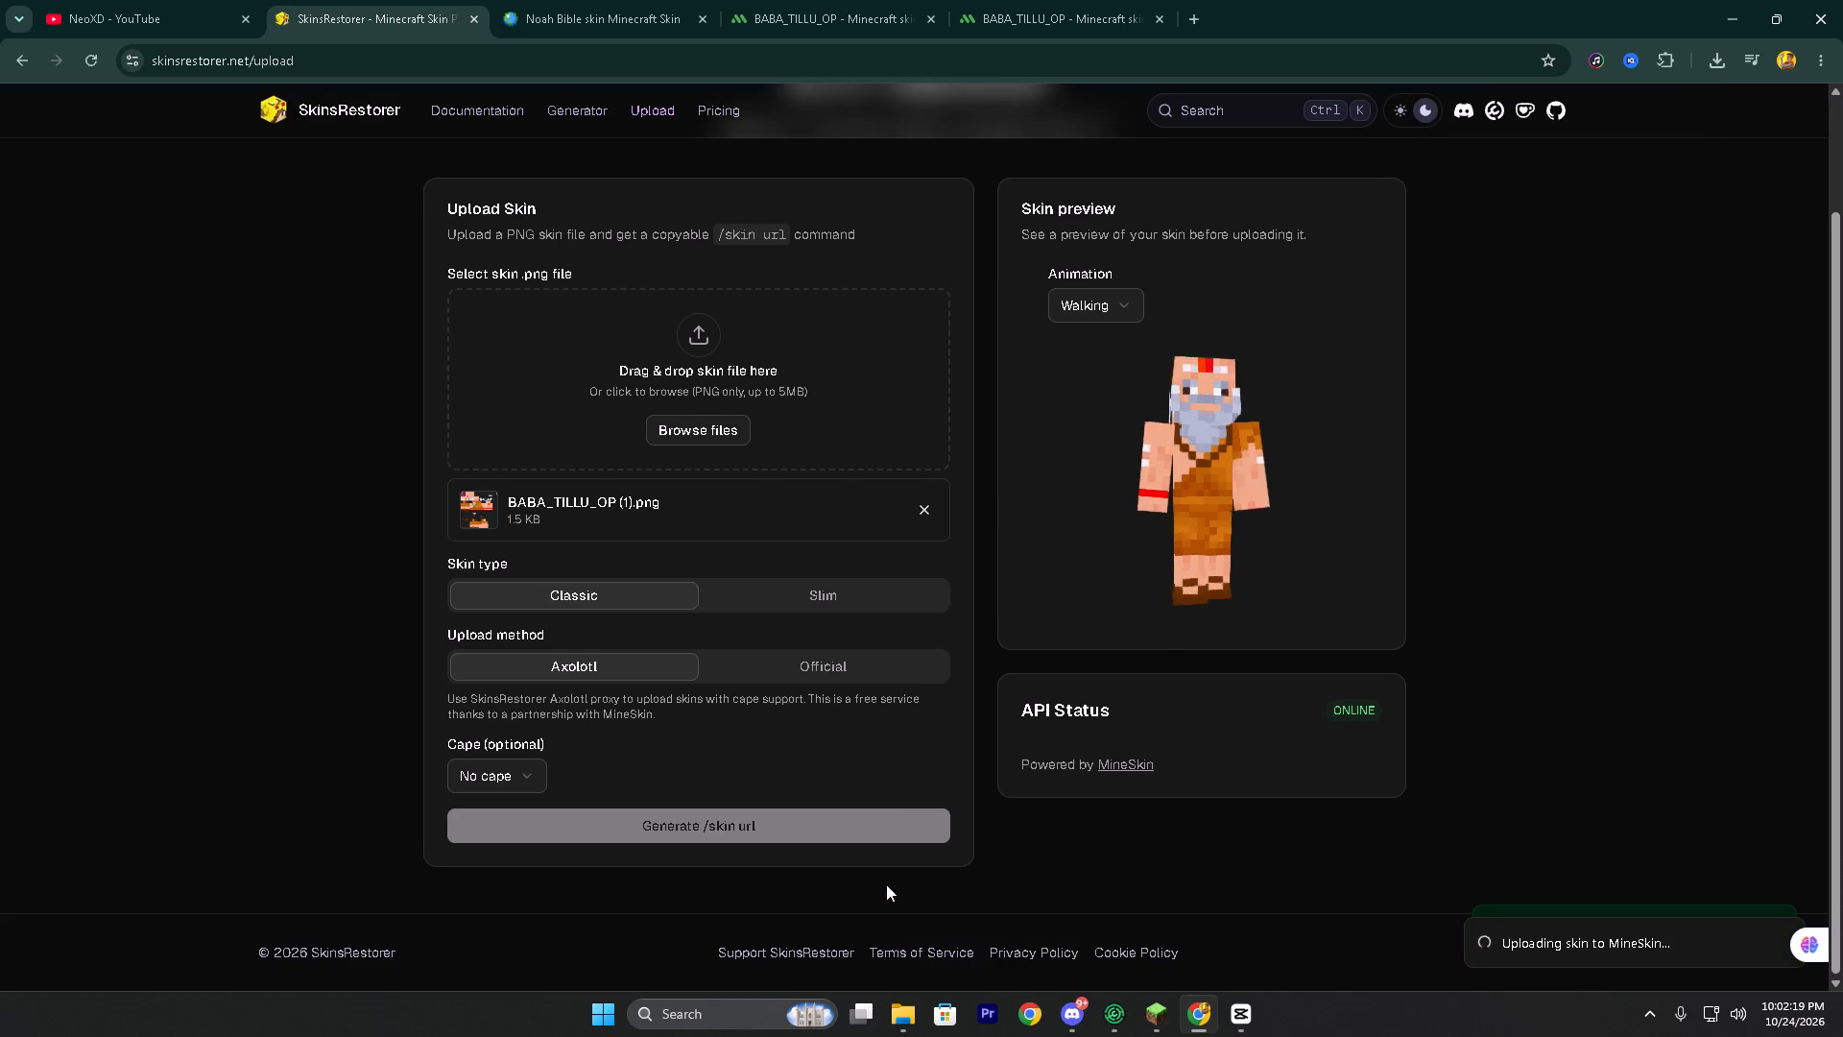
{"action": "left_click", "coordinate": [909, 905]}
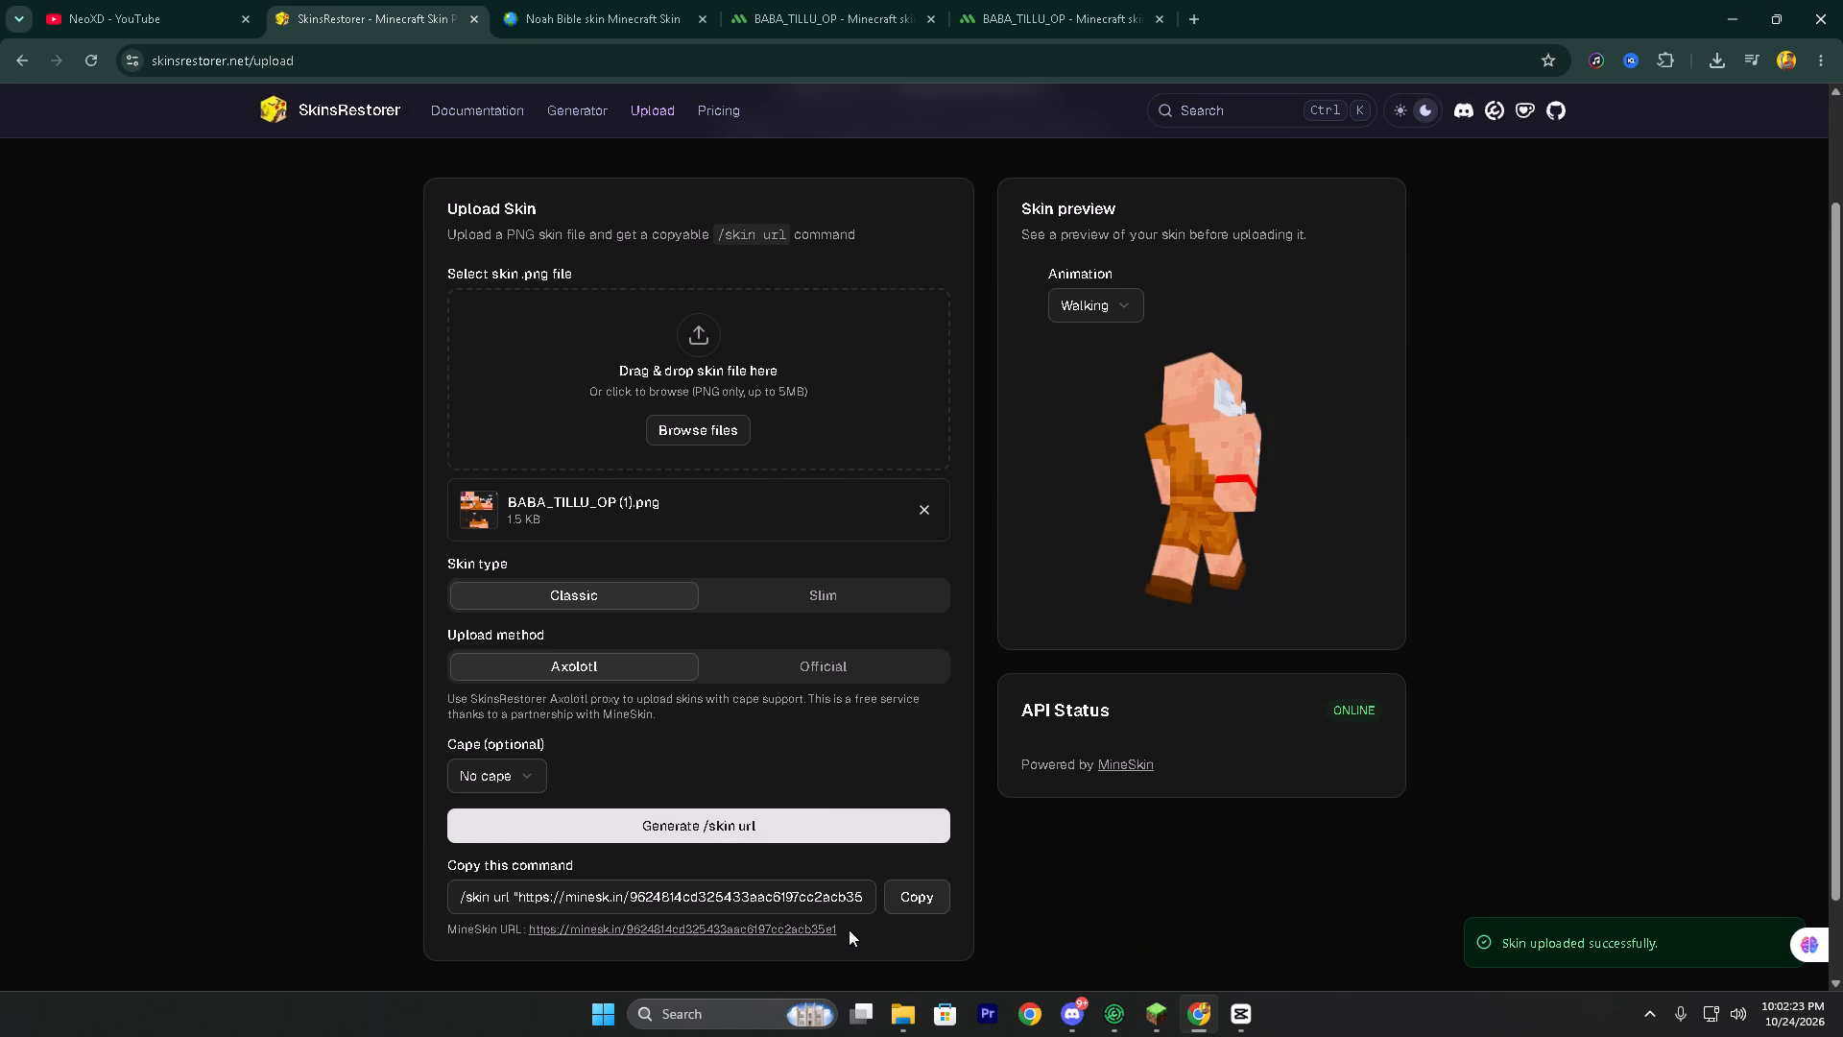
Select and copy only the MineSkin URL shown below the generated skin command.
{"action": "left_click_drag", "start_coordinate": [848, 929], "coordinate": [500, 940]}
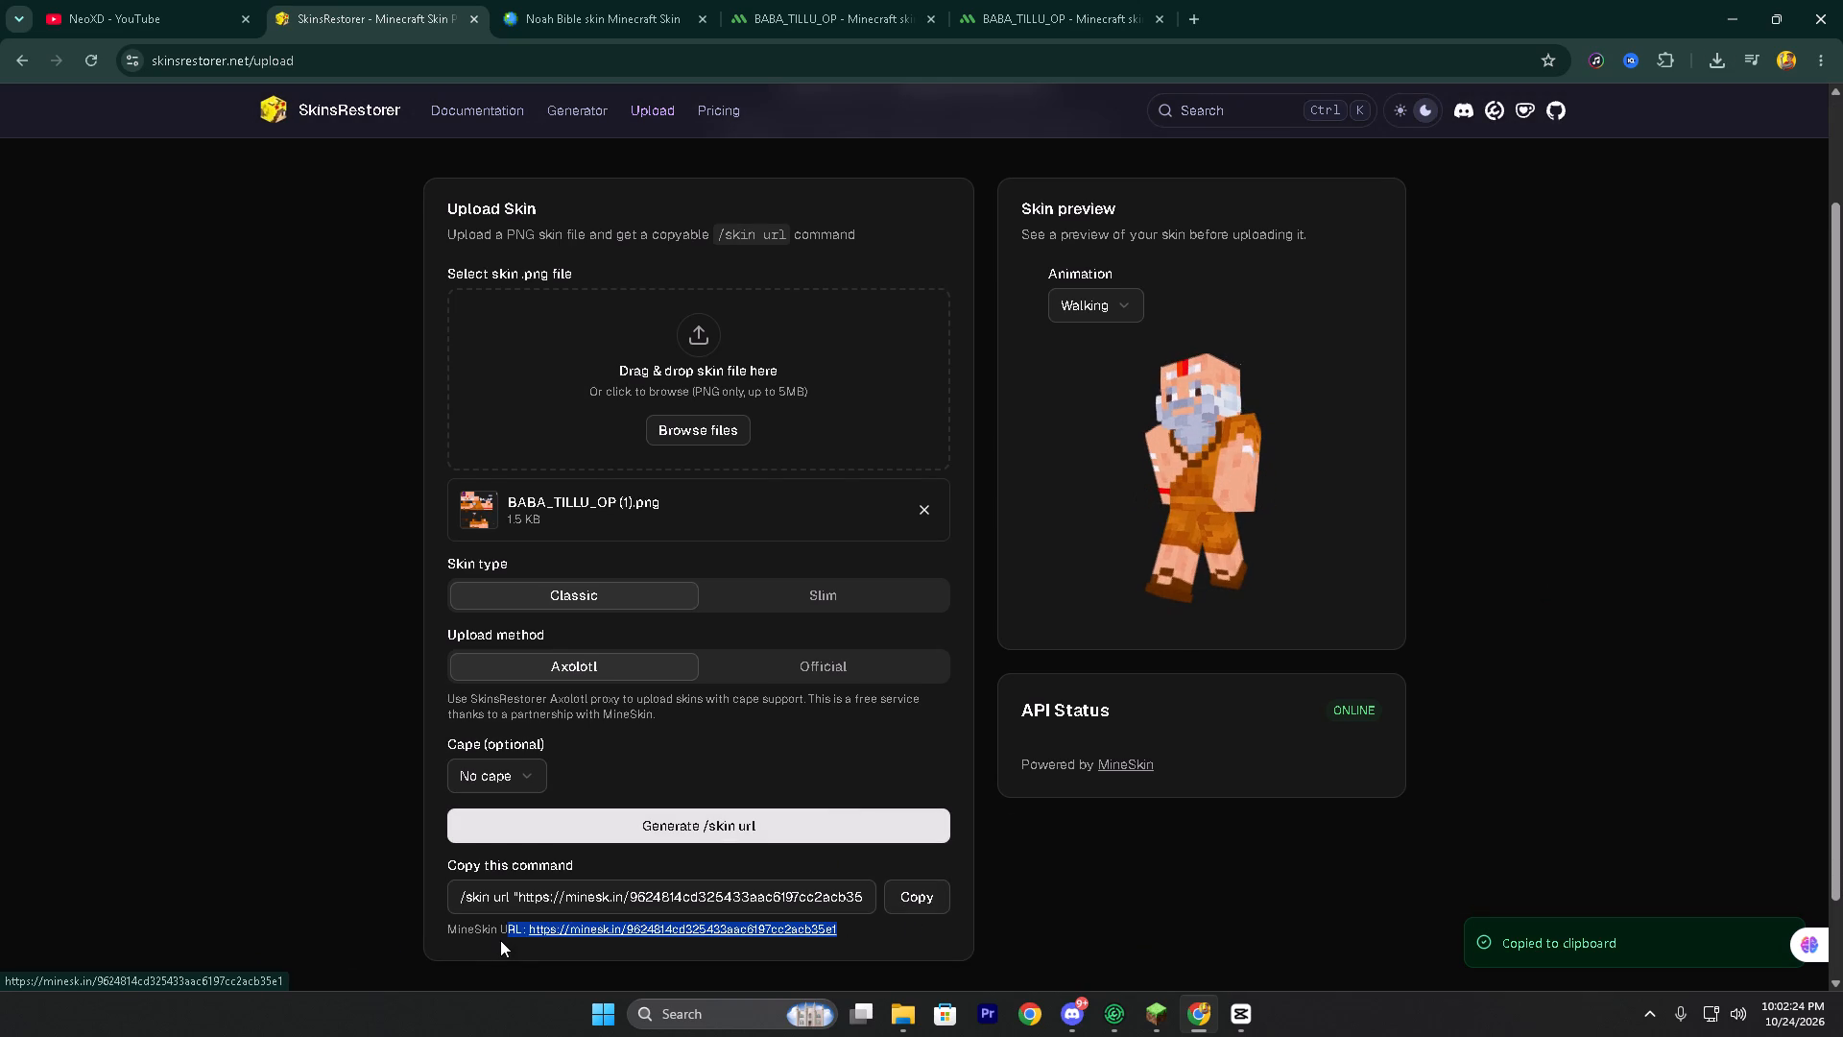
{"action": "left_click_drag", "start_coordinate": [500, 940], "coordinate": [531, 936]}
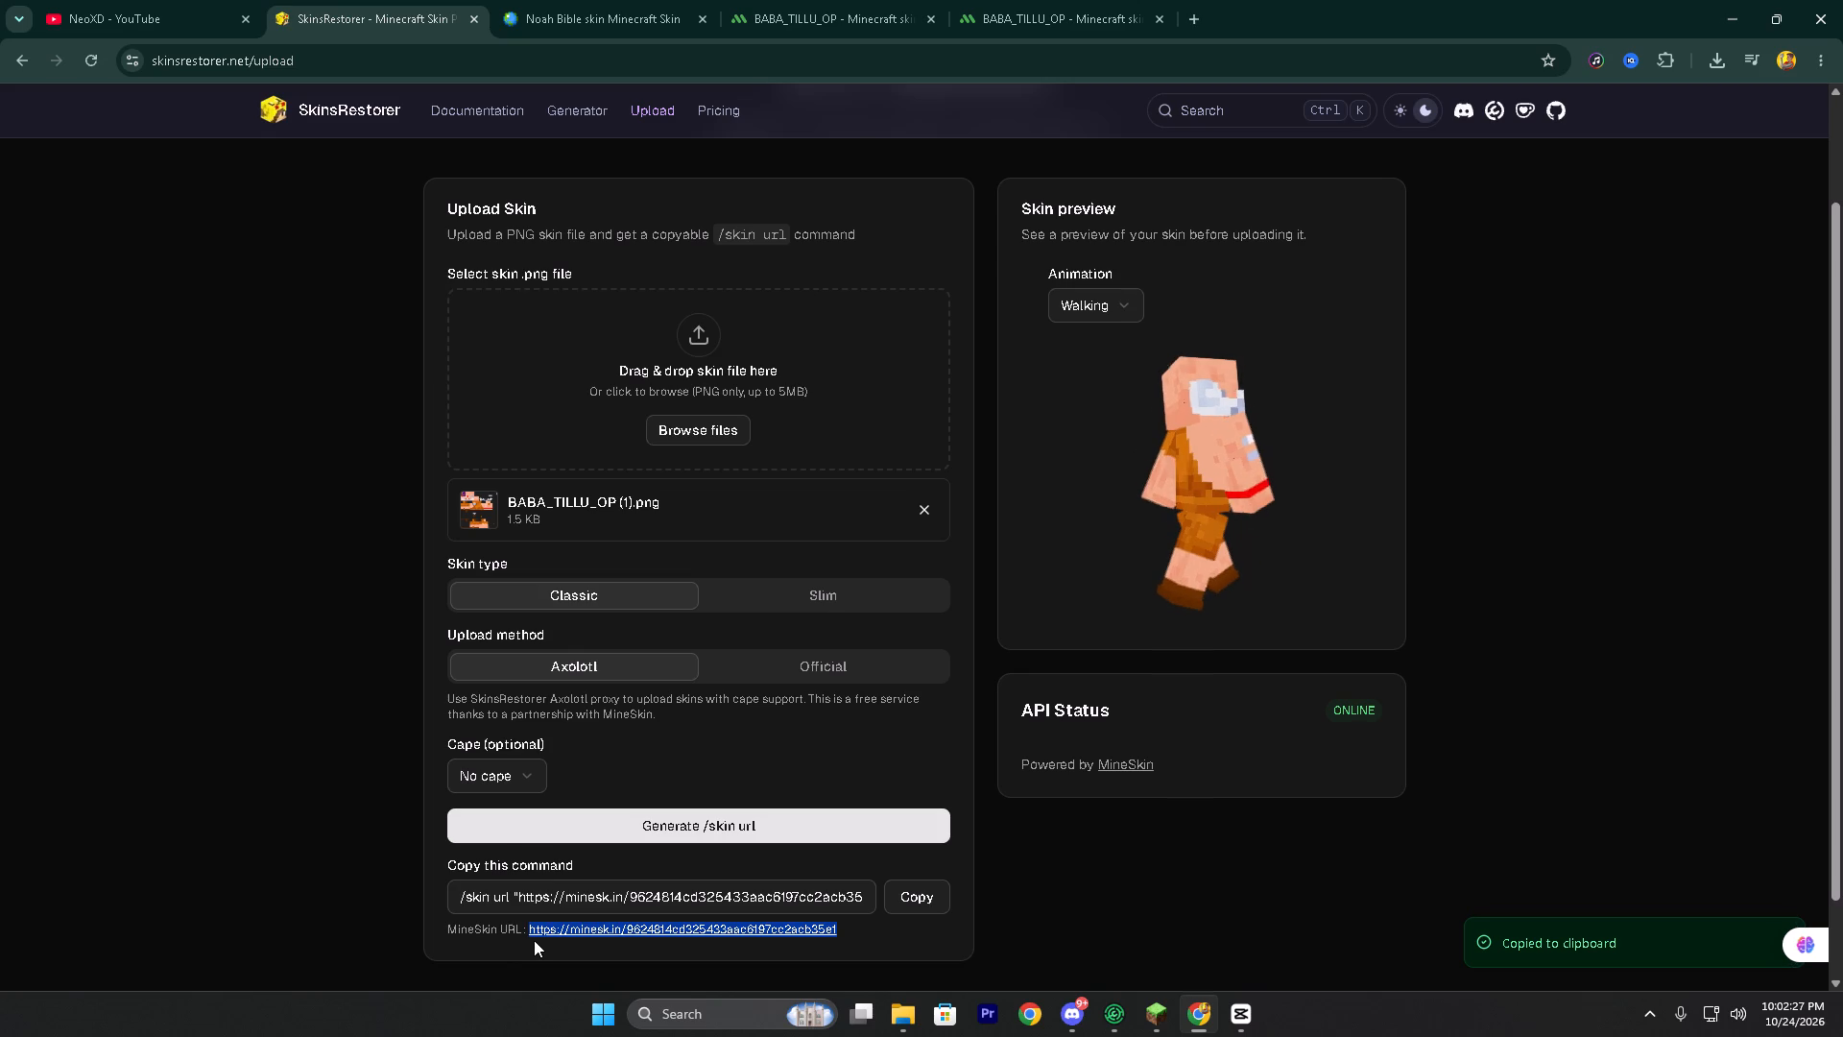
{"action": "key", "text": "ctrl+c"}
{"action": "key", "text": "ctrl+c"}
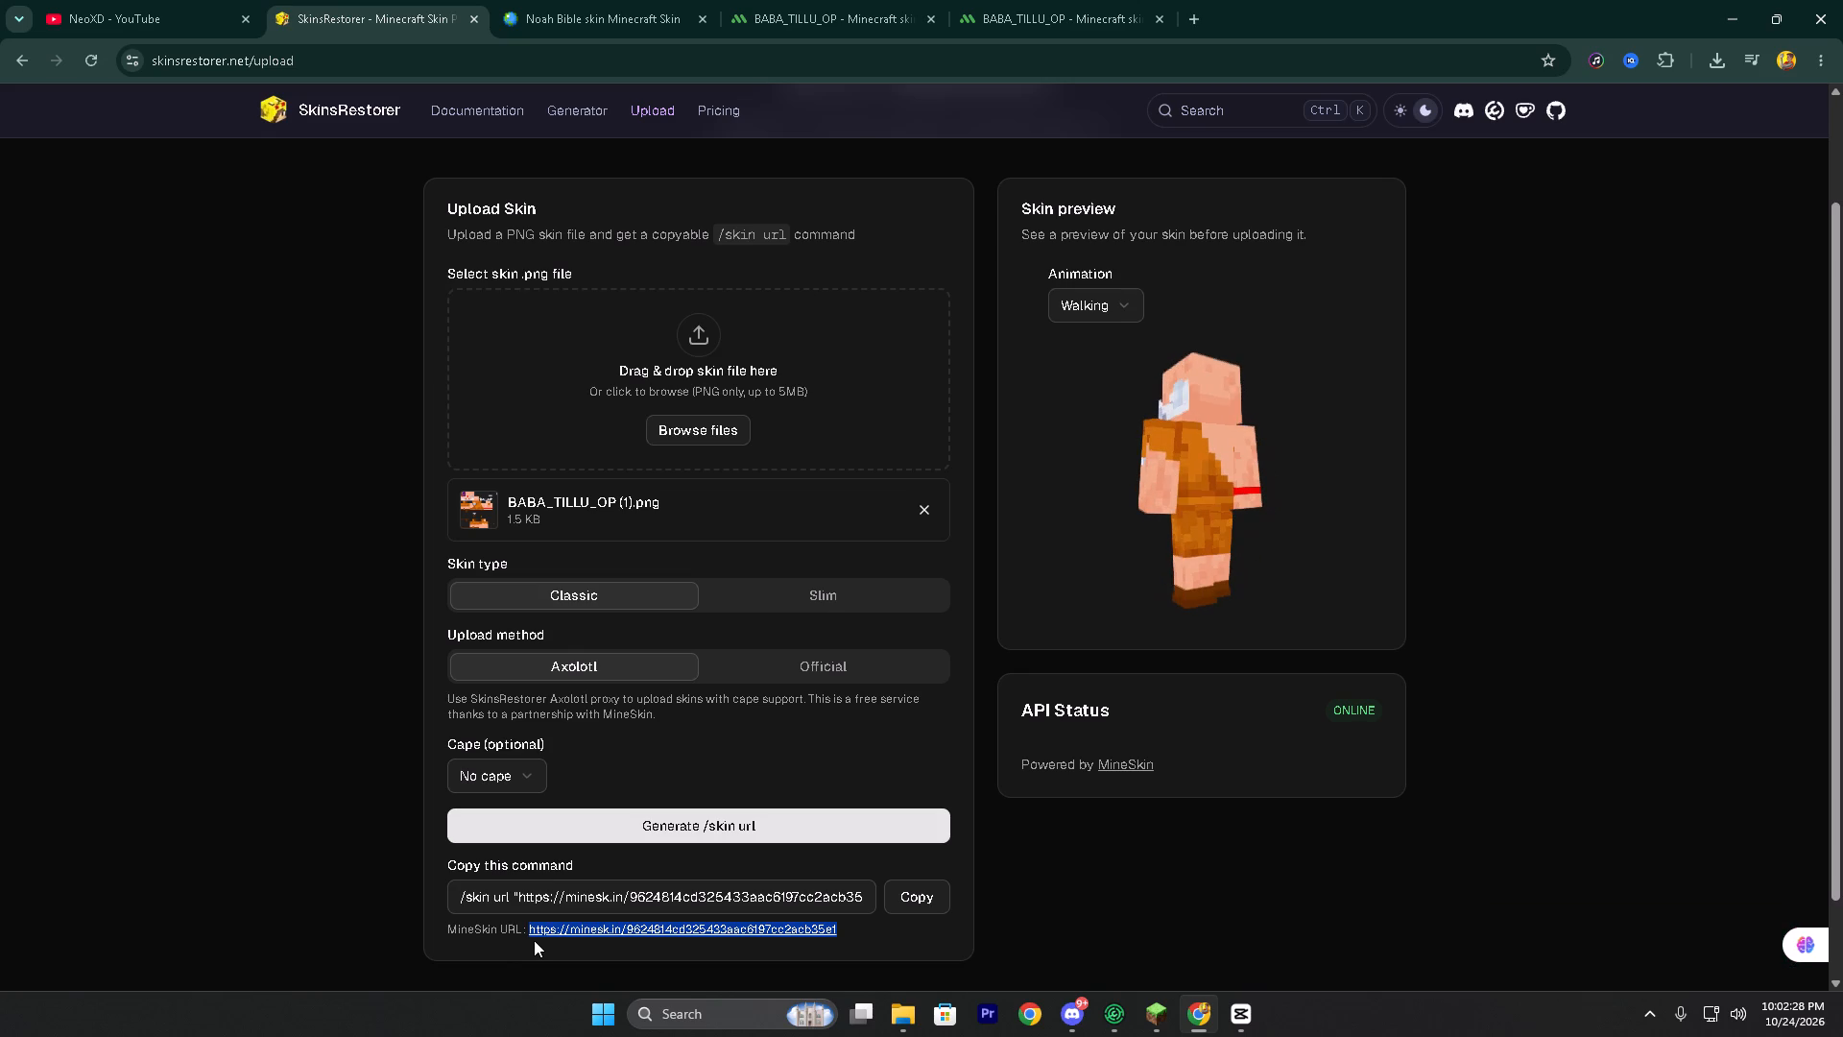
{"action": "key", "text": "ctrl+c"}
{"action": "key", "text": "ctrl+c"}
{"action": "key", "text": "ctrl+c"}
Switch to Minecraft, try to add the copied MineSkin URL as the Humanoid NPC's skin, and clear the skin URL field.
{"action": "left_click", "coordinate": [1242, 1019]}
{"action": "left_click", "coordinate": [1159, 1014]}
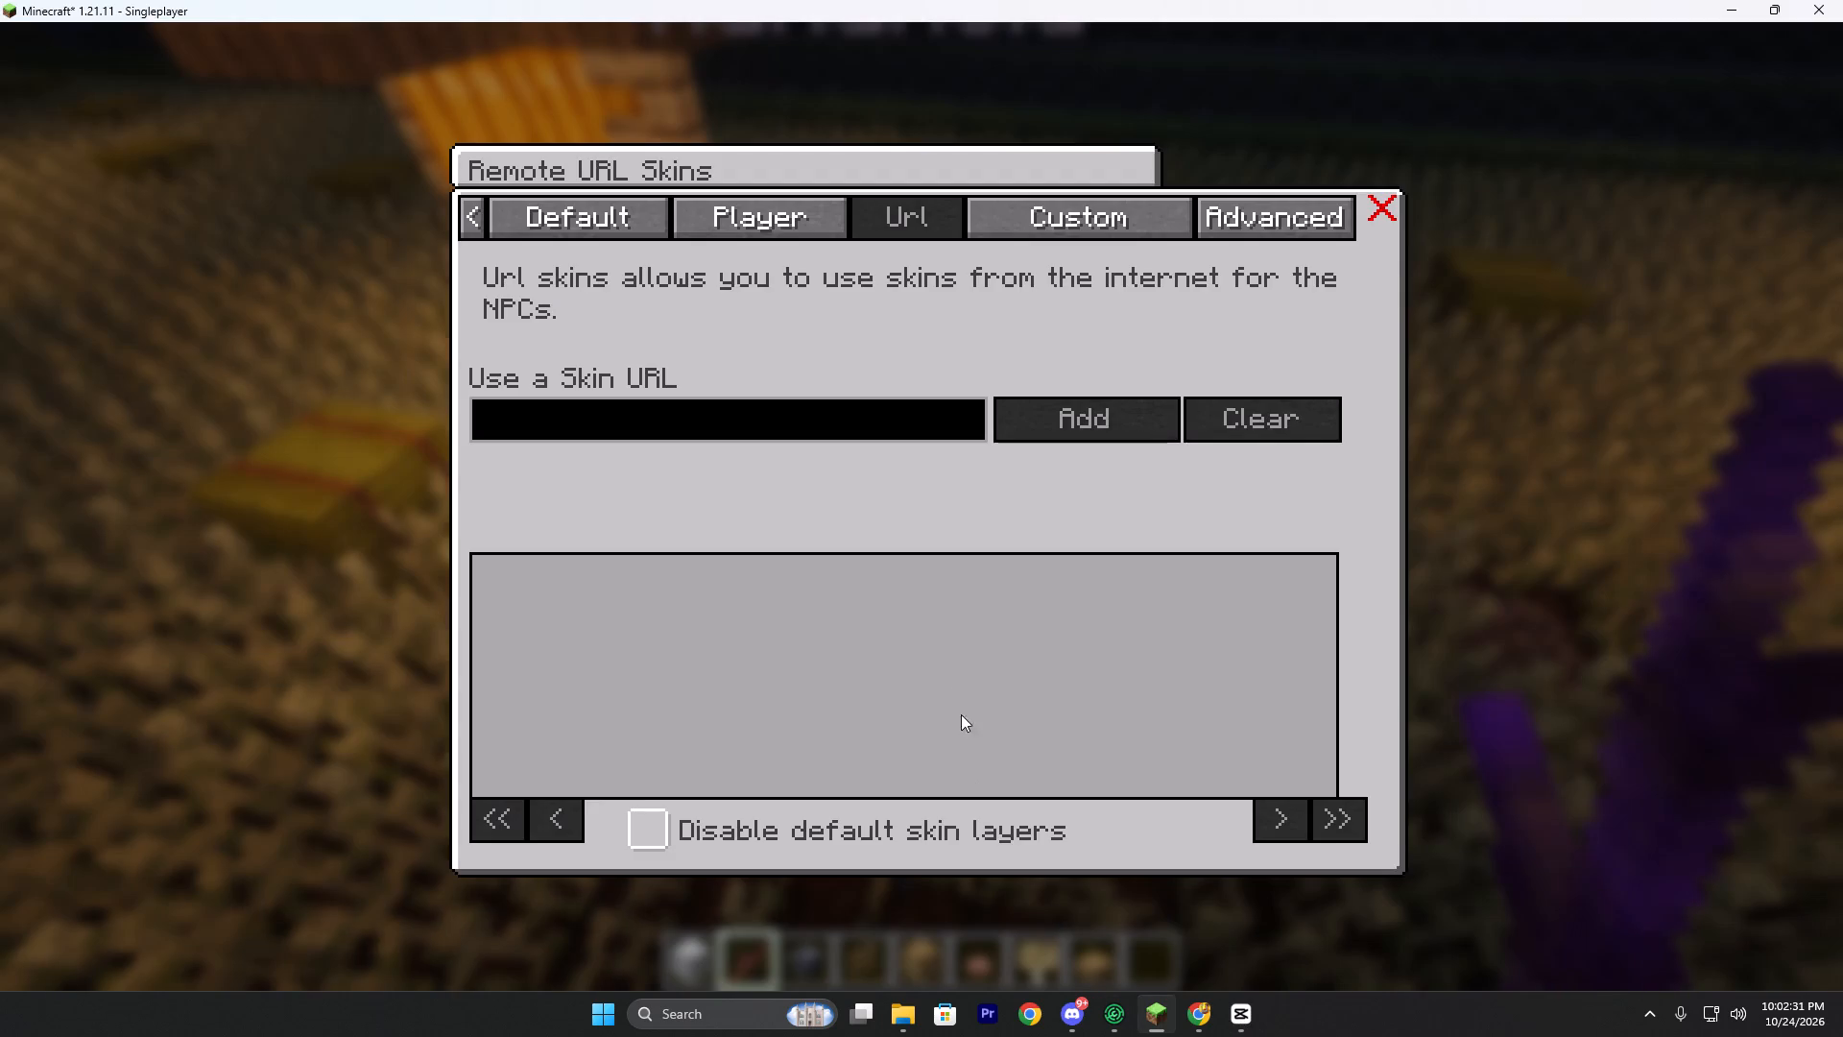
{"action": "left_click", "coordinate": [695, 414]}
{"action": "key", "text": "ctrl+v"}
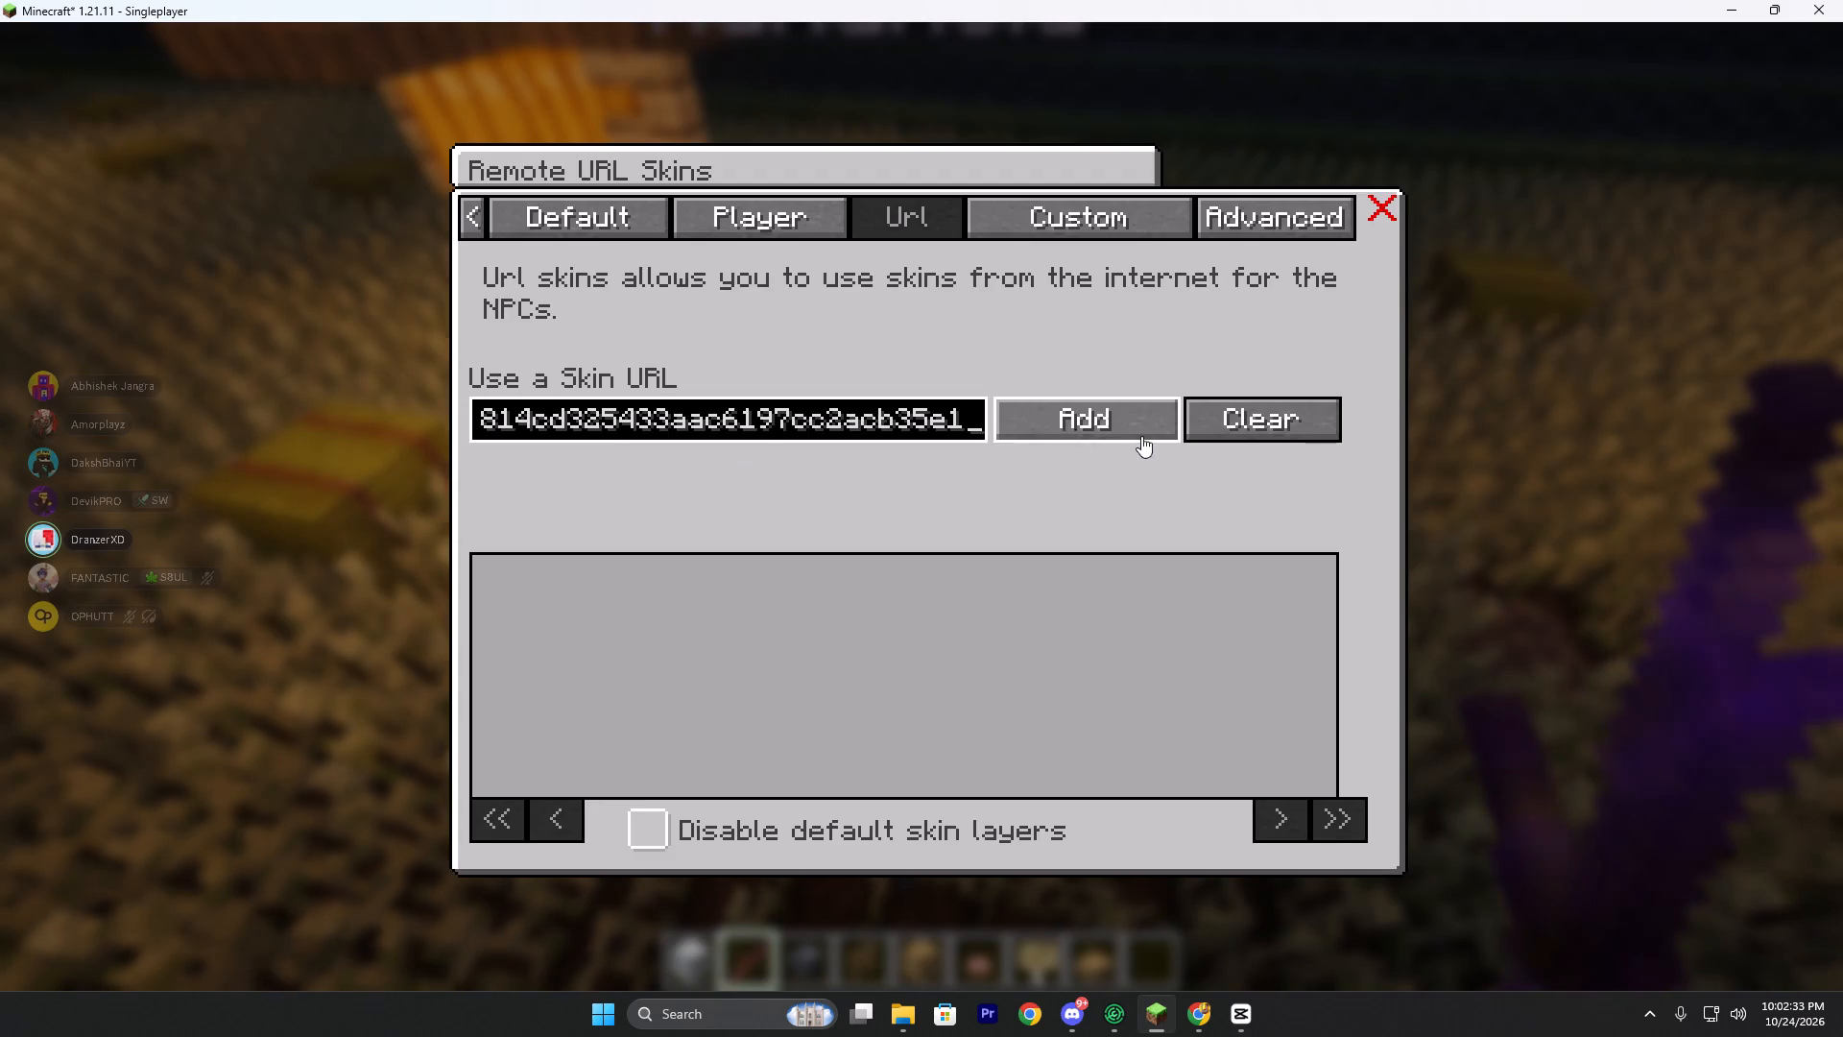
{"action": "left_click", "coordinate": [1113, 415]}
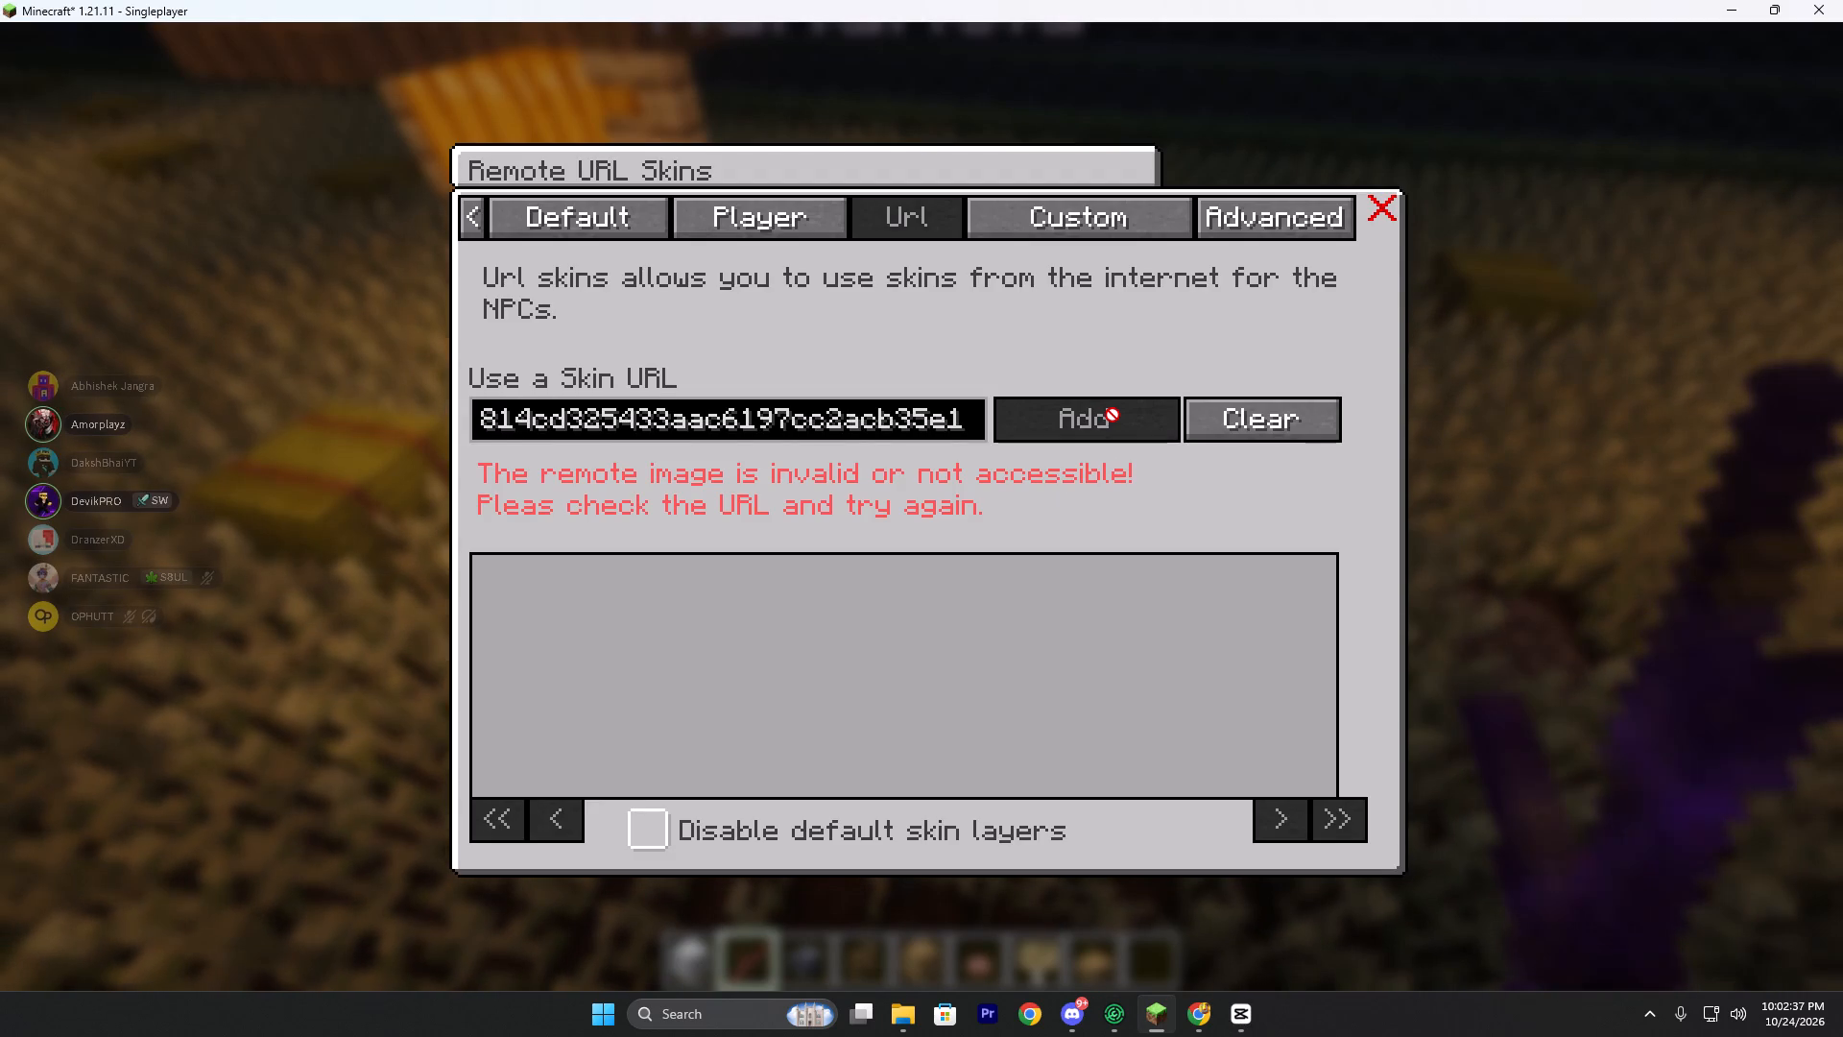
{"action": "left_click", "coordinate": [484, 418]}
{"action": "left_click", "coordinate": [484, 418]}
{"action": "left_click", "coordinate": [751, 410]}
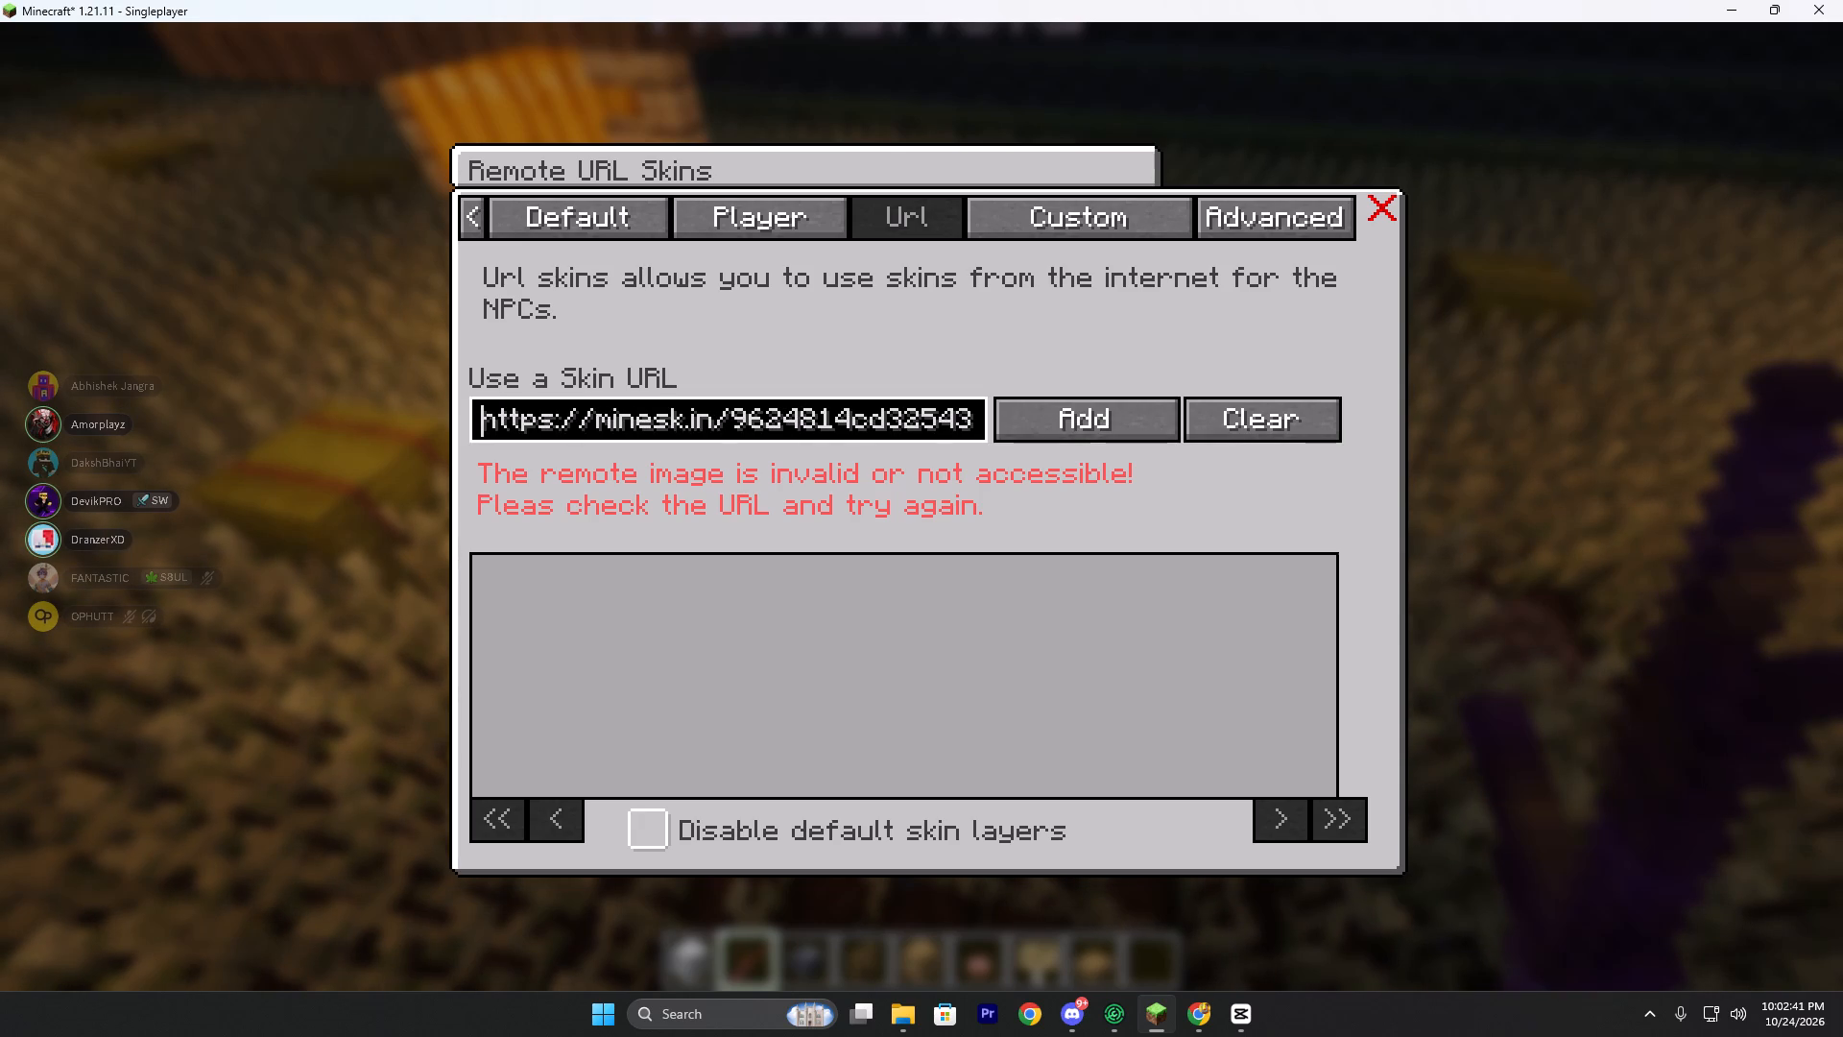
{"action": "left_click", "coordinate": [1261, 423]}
Switch to Chrome, return to the Google results and search for skin url generator.
{"action": "left_click", "coordinate": [1193, 1022]}
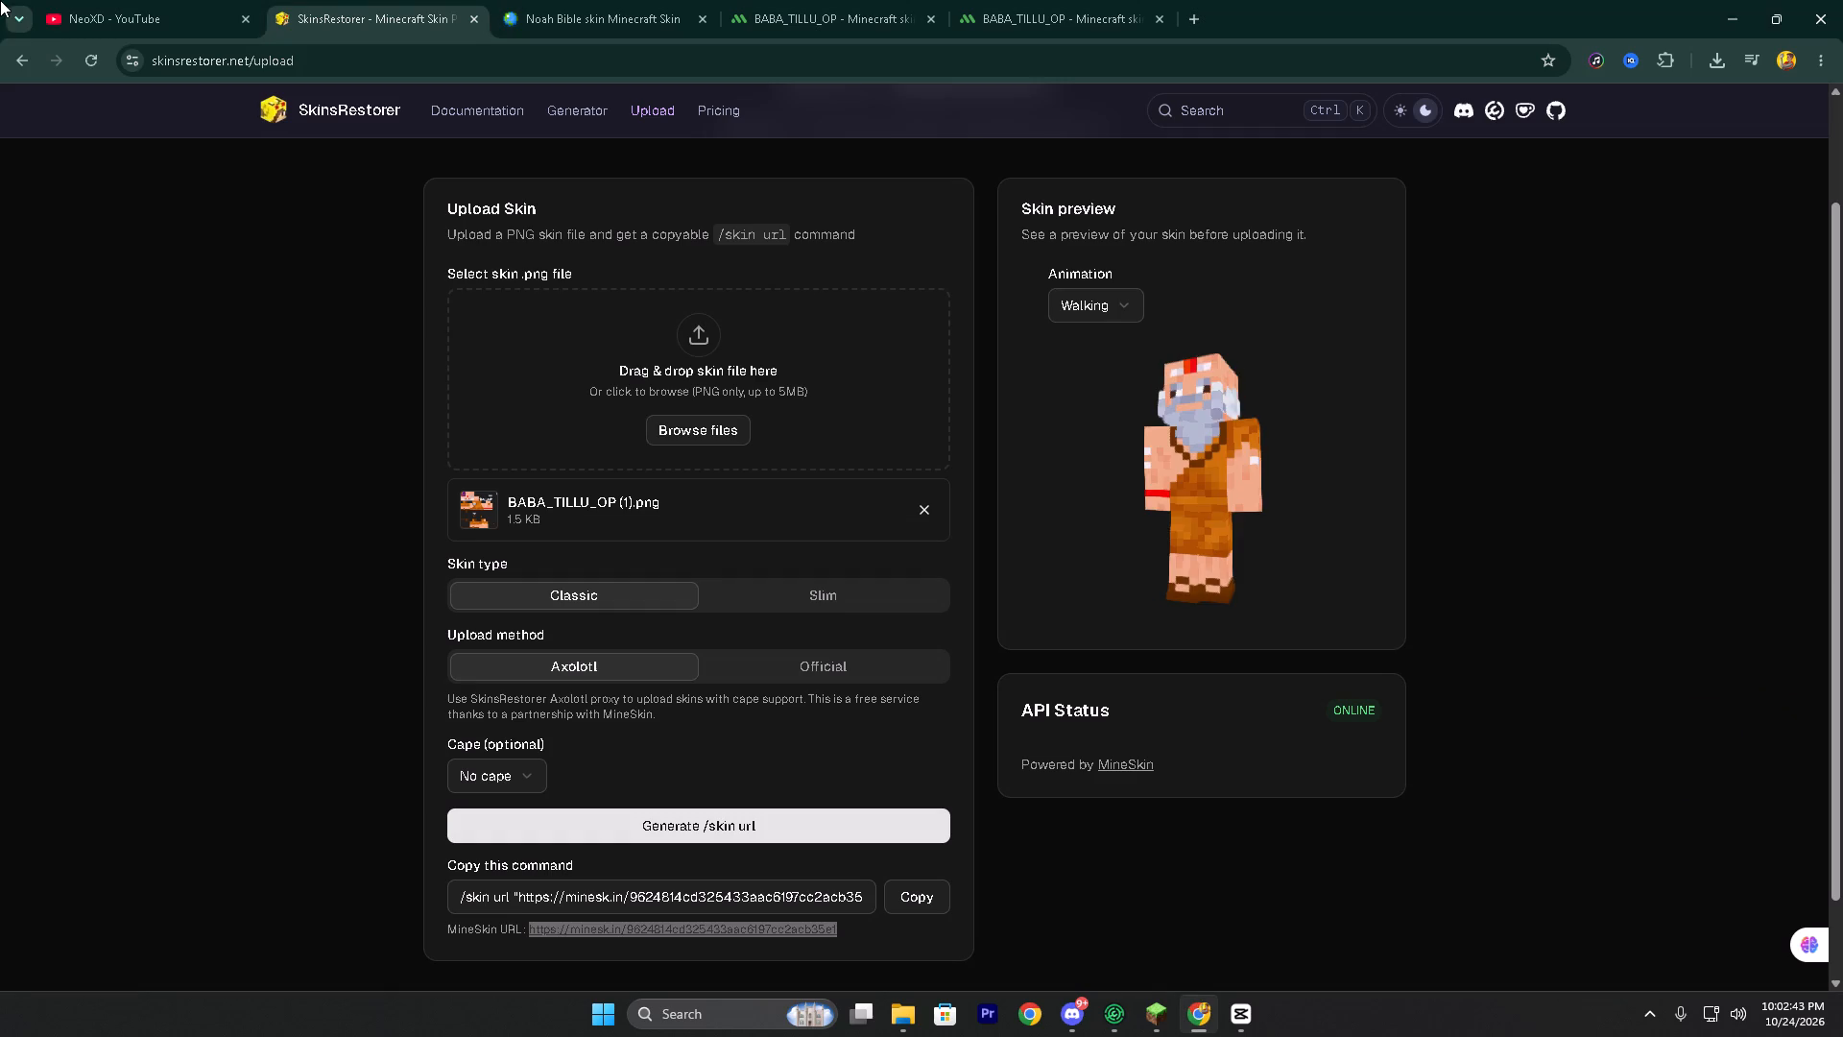
{"action": "left_click", "coordinate": [24, 55]}
{"action": "left_click_drag", "start_coordinate": [408, 138], "coordinate": [385, 133]}
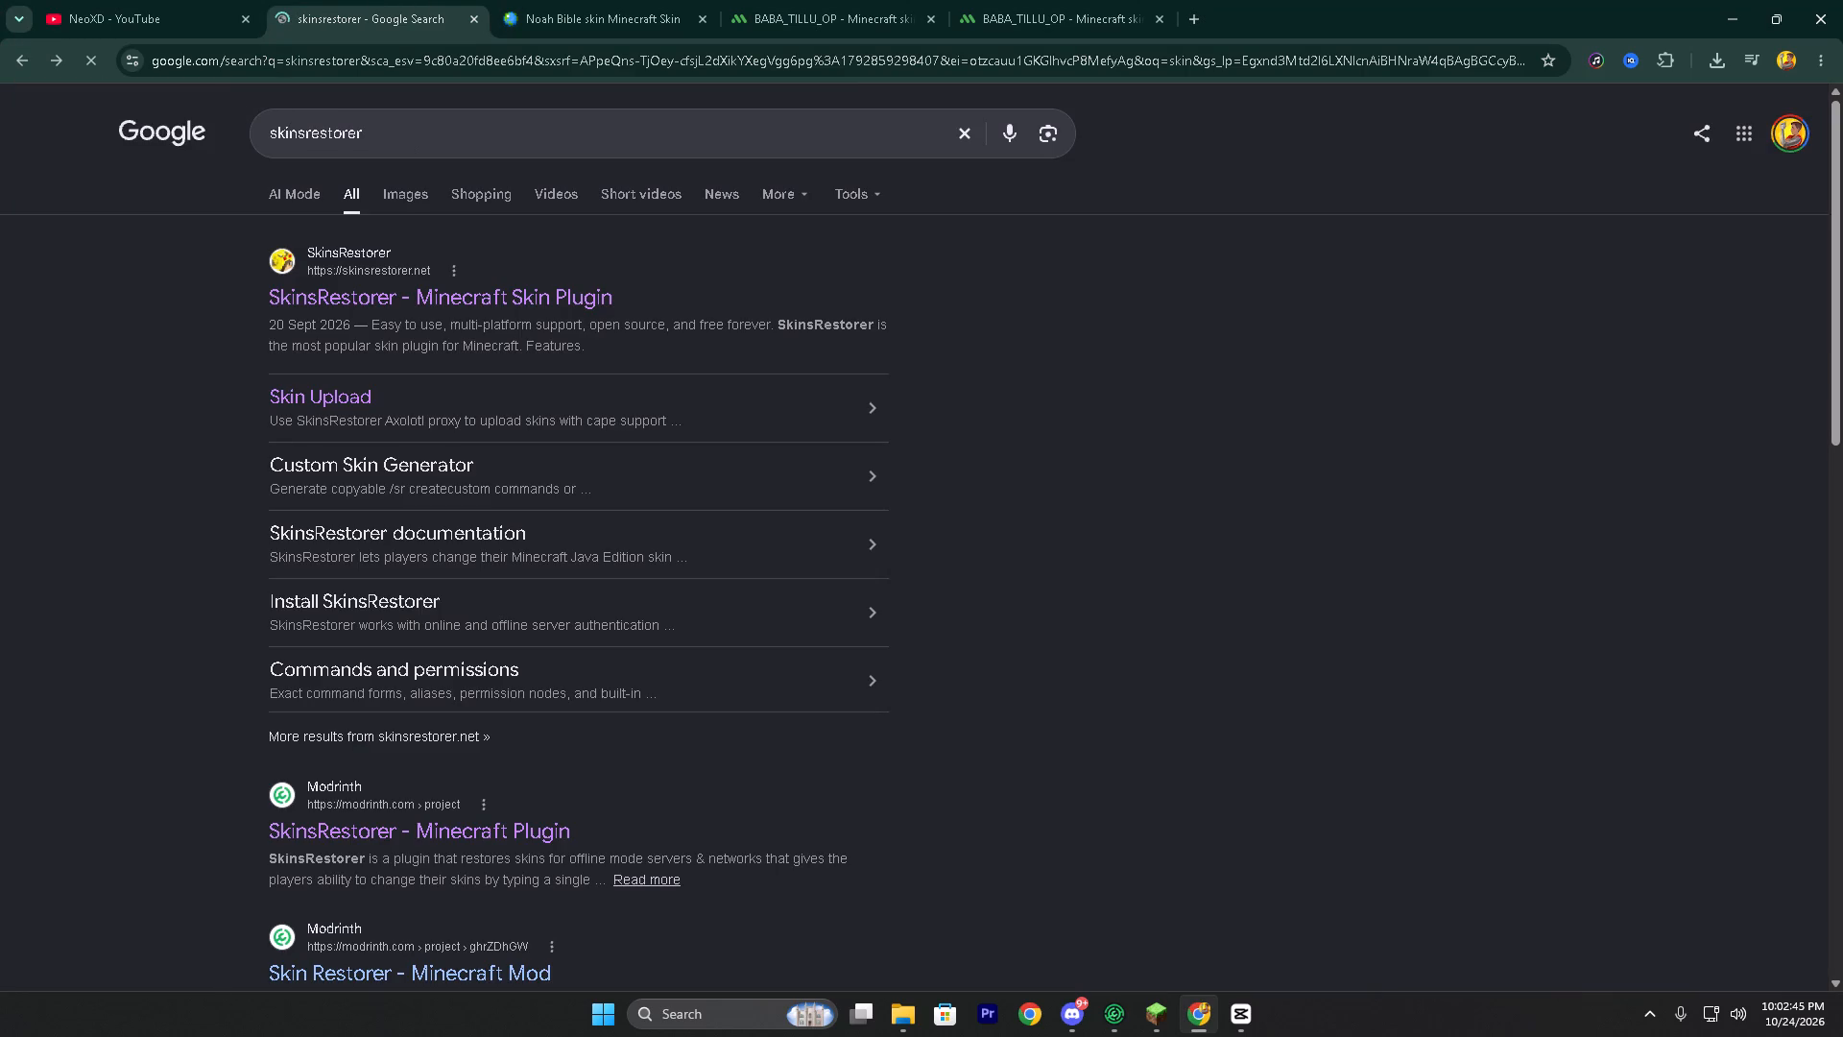
{"action": "left_click_drag", "start_coordinate": [385, 133], "coordinate": [194, 113]}
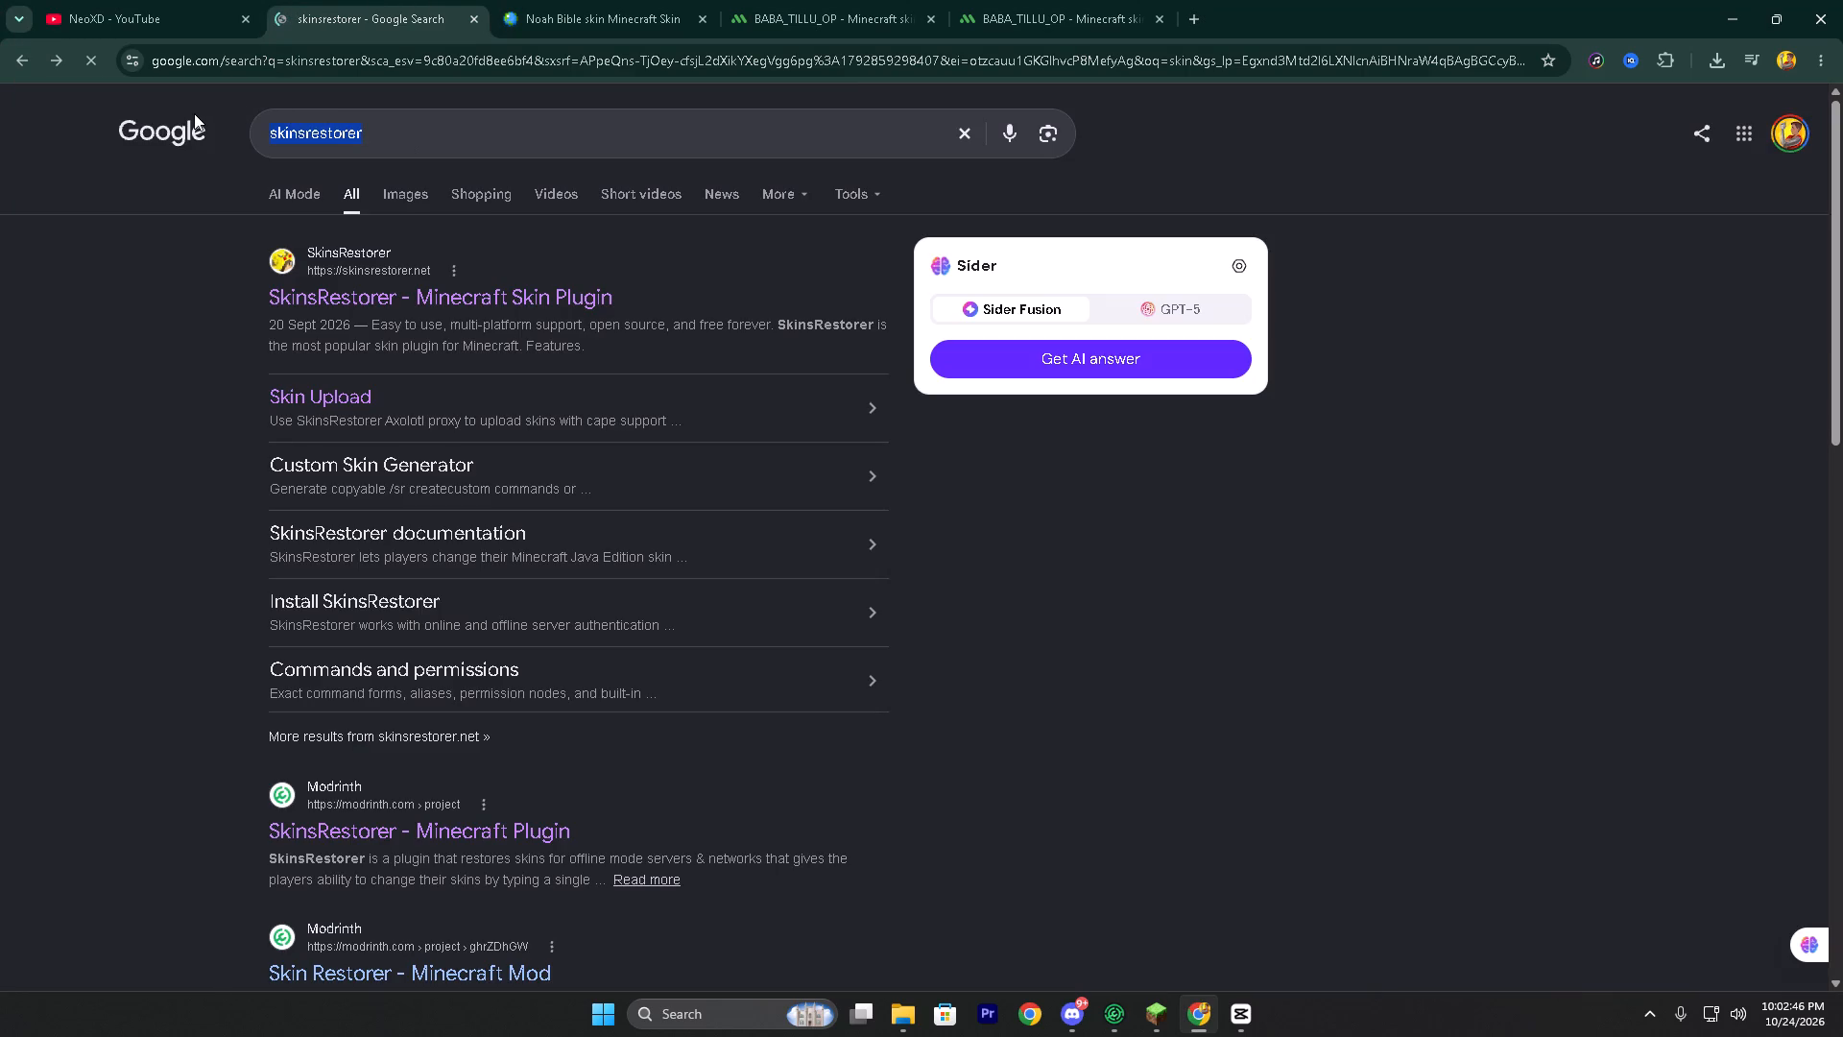
{"action": "type", "text": "skin url"}
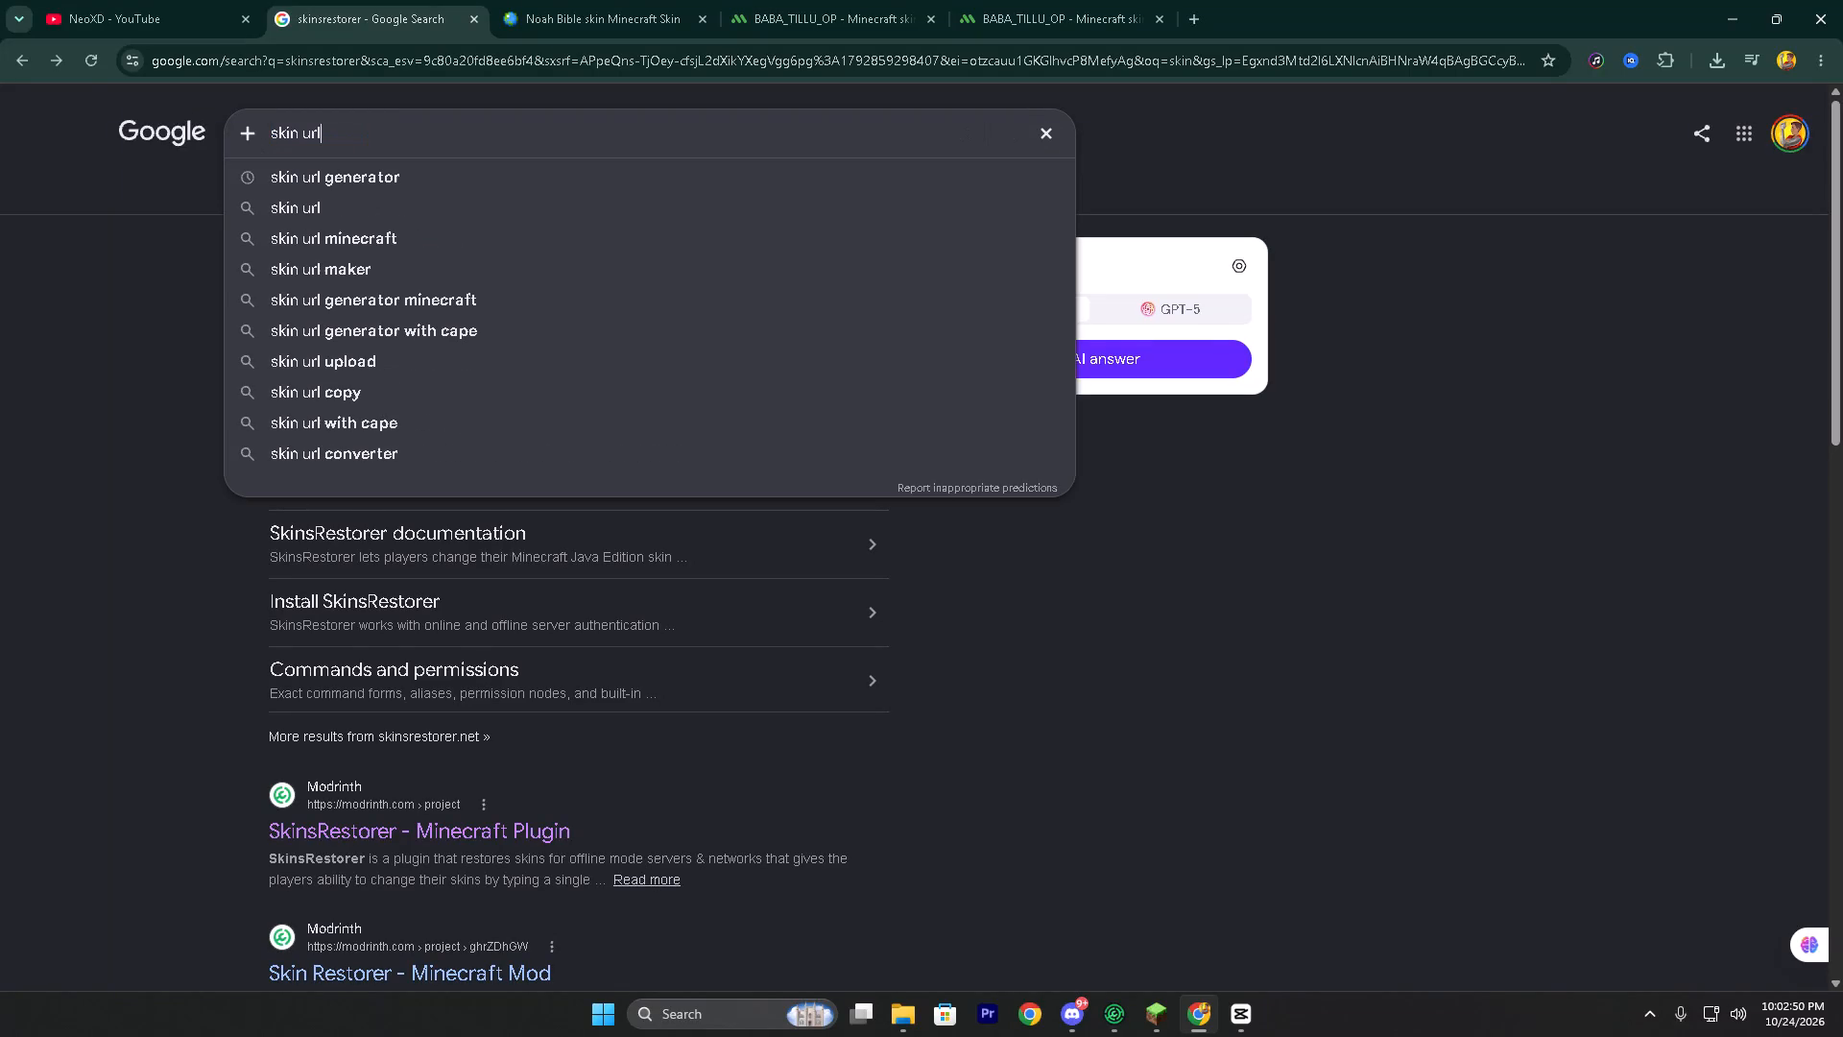
{"action": "left_click", "coordinate": [458, 182]}
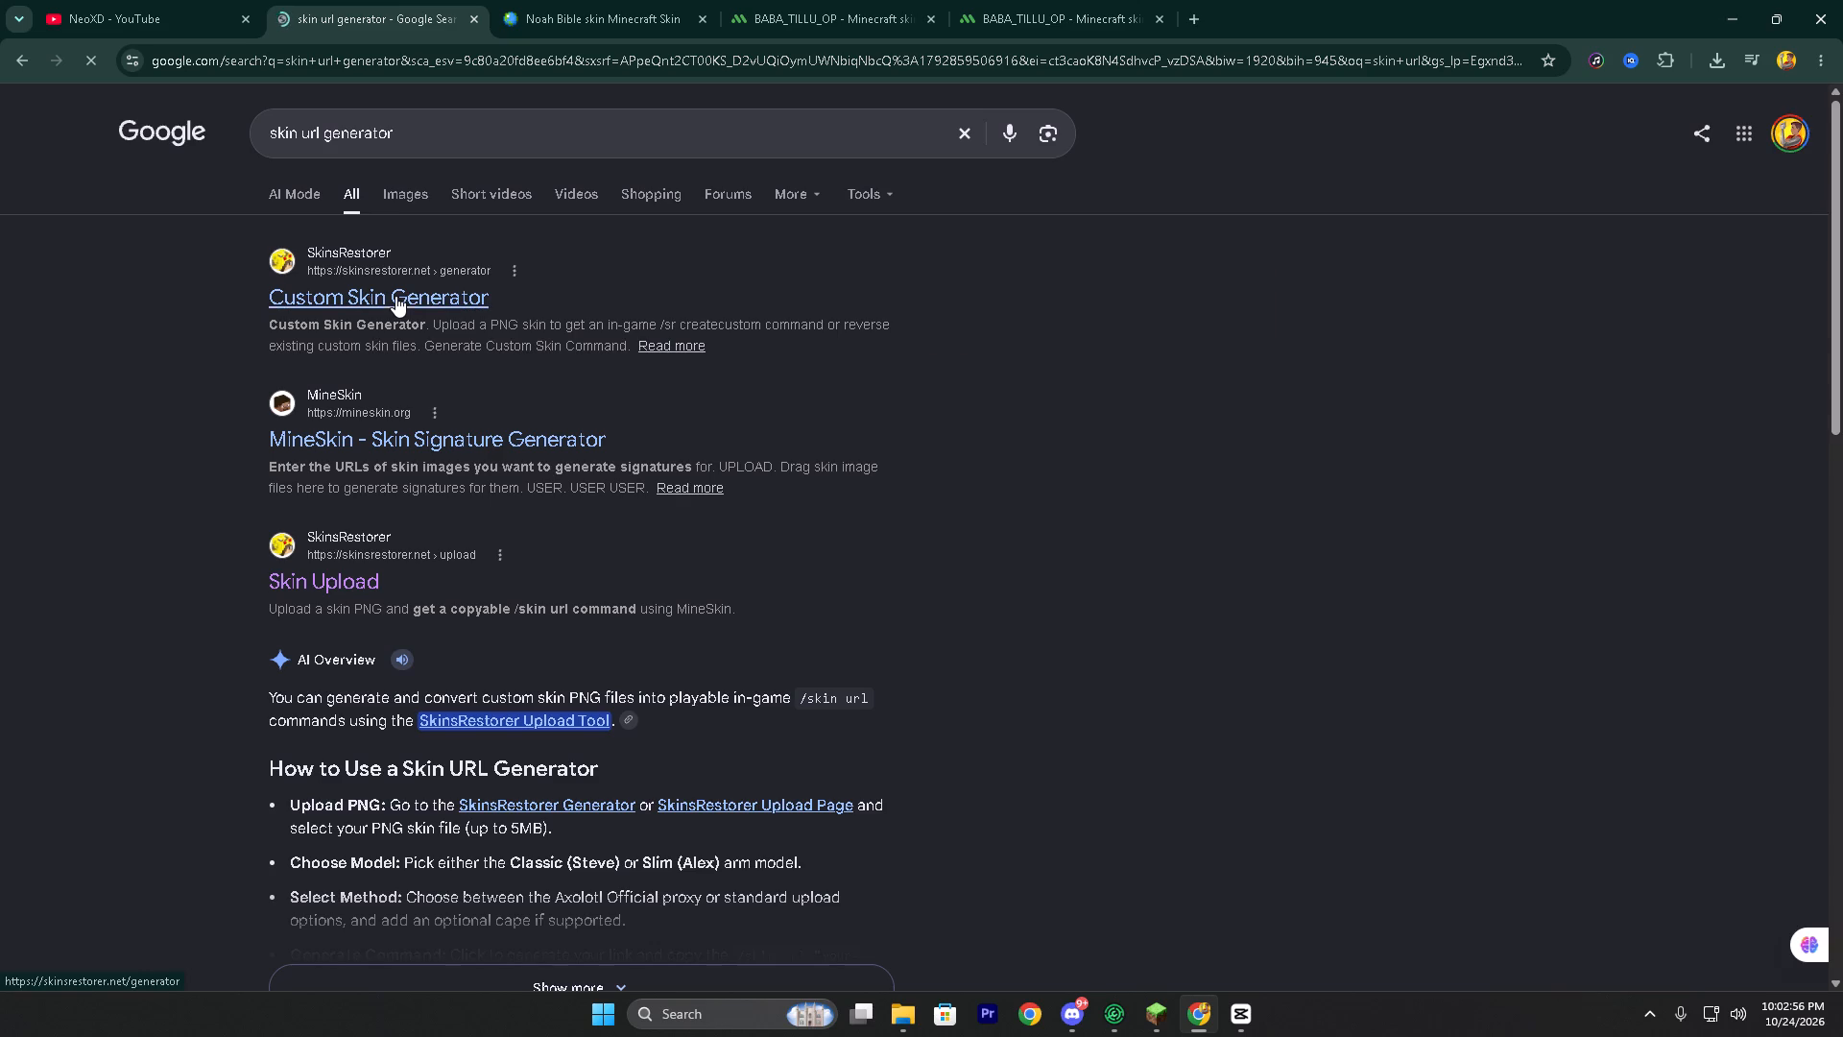
Look through the skin url generator results and open the SkinsRestorer Custom Skin Generator page.
{"action": "scroll", "coordinate": [424, 446], "scroll_direction": "down", "scroll_amount": 2}
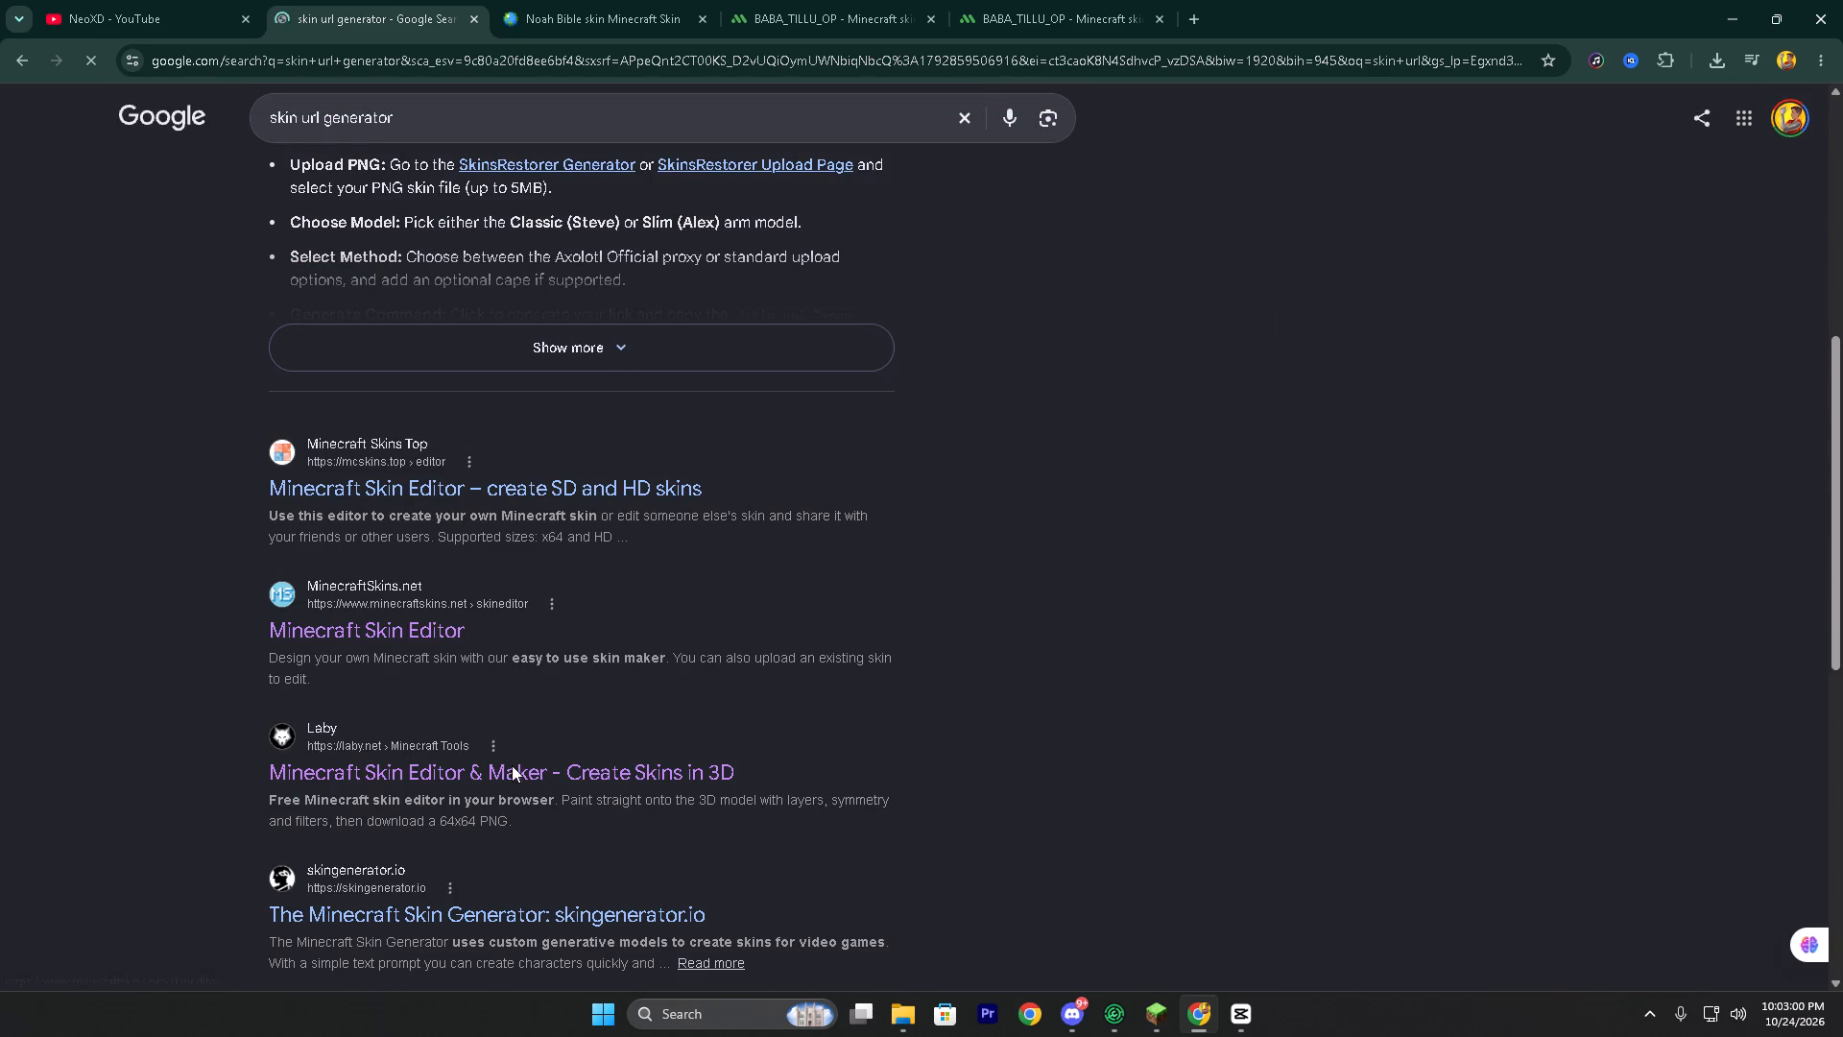
{"action": "scroll", "coordinate": [445, 461], "scroll_direction": "down", "scroll_amount": 1}
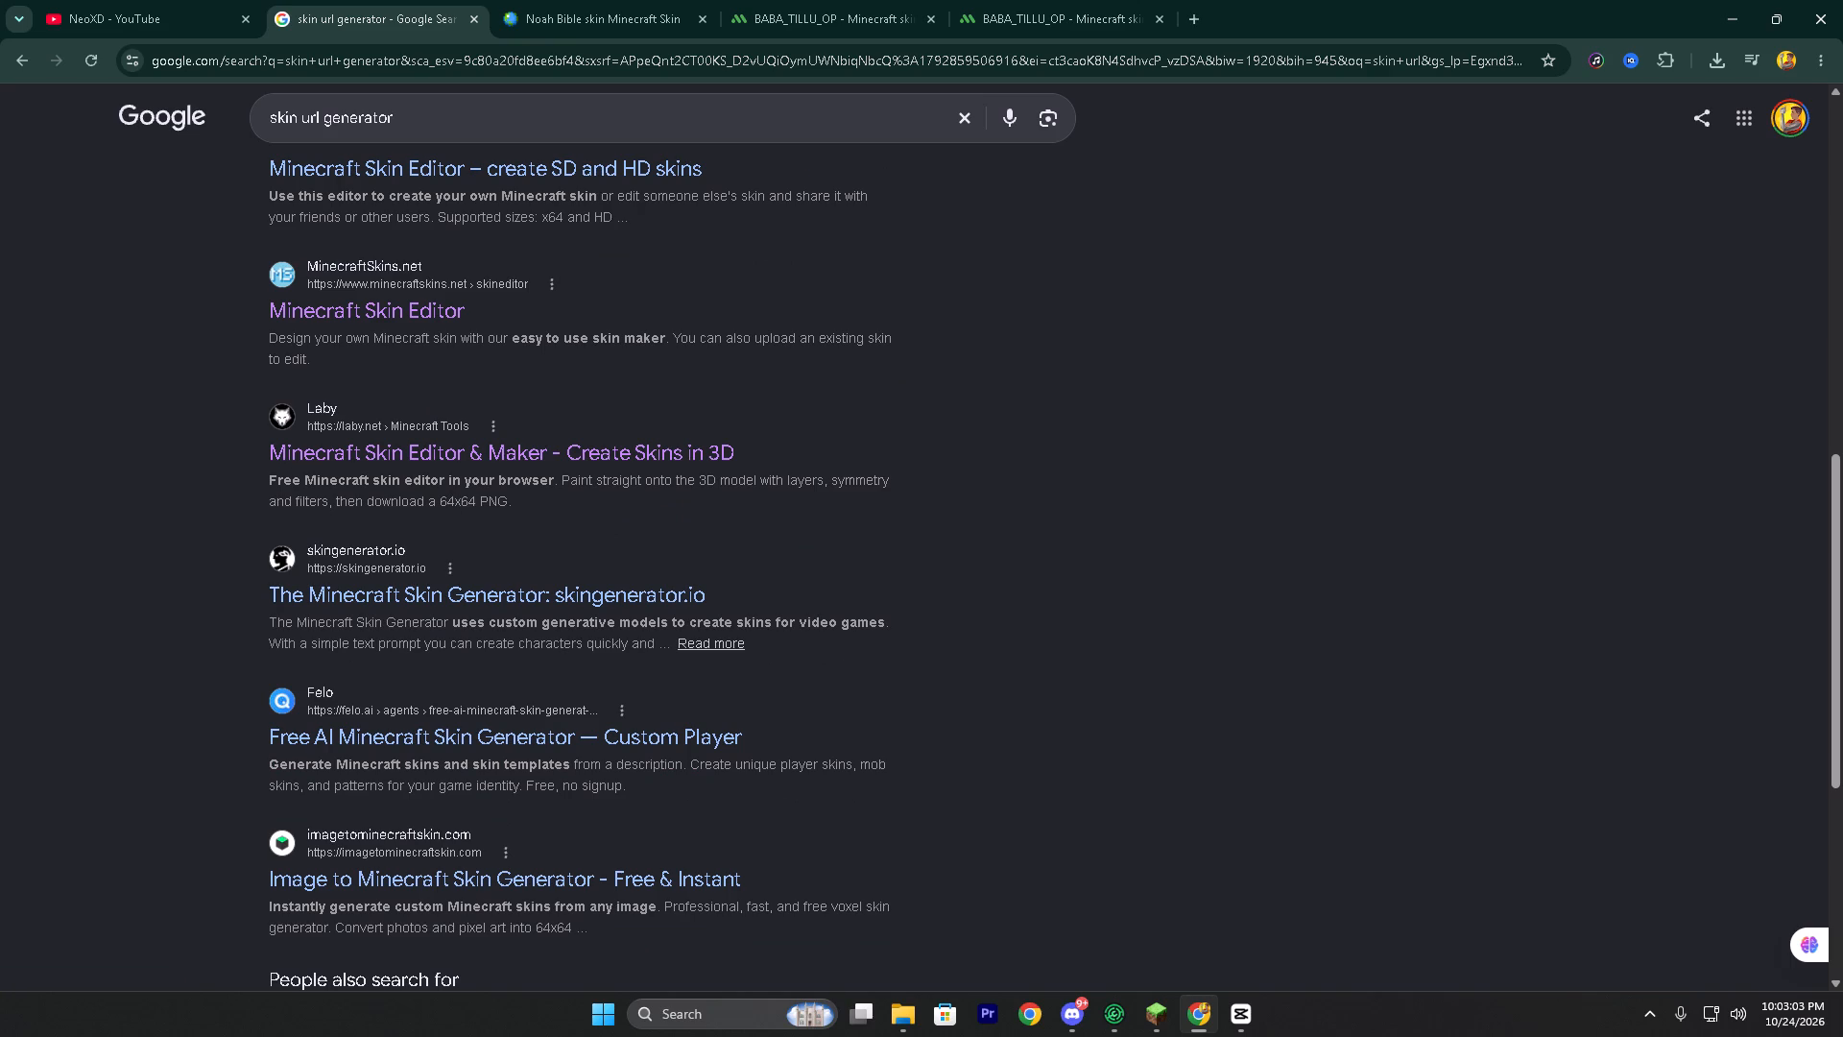
{"action": "scroll", "coordinate": [469, 573], "scroll_direction": "up", "scroll_amount": 6}
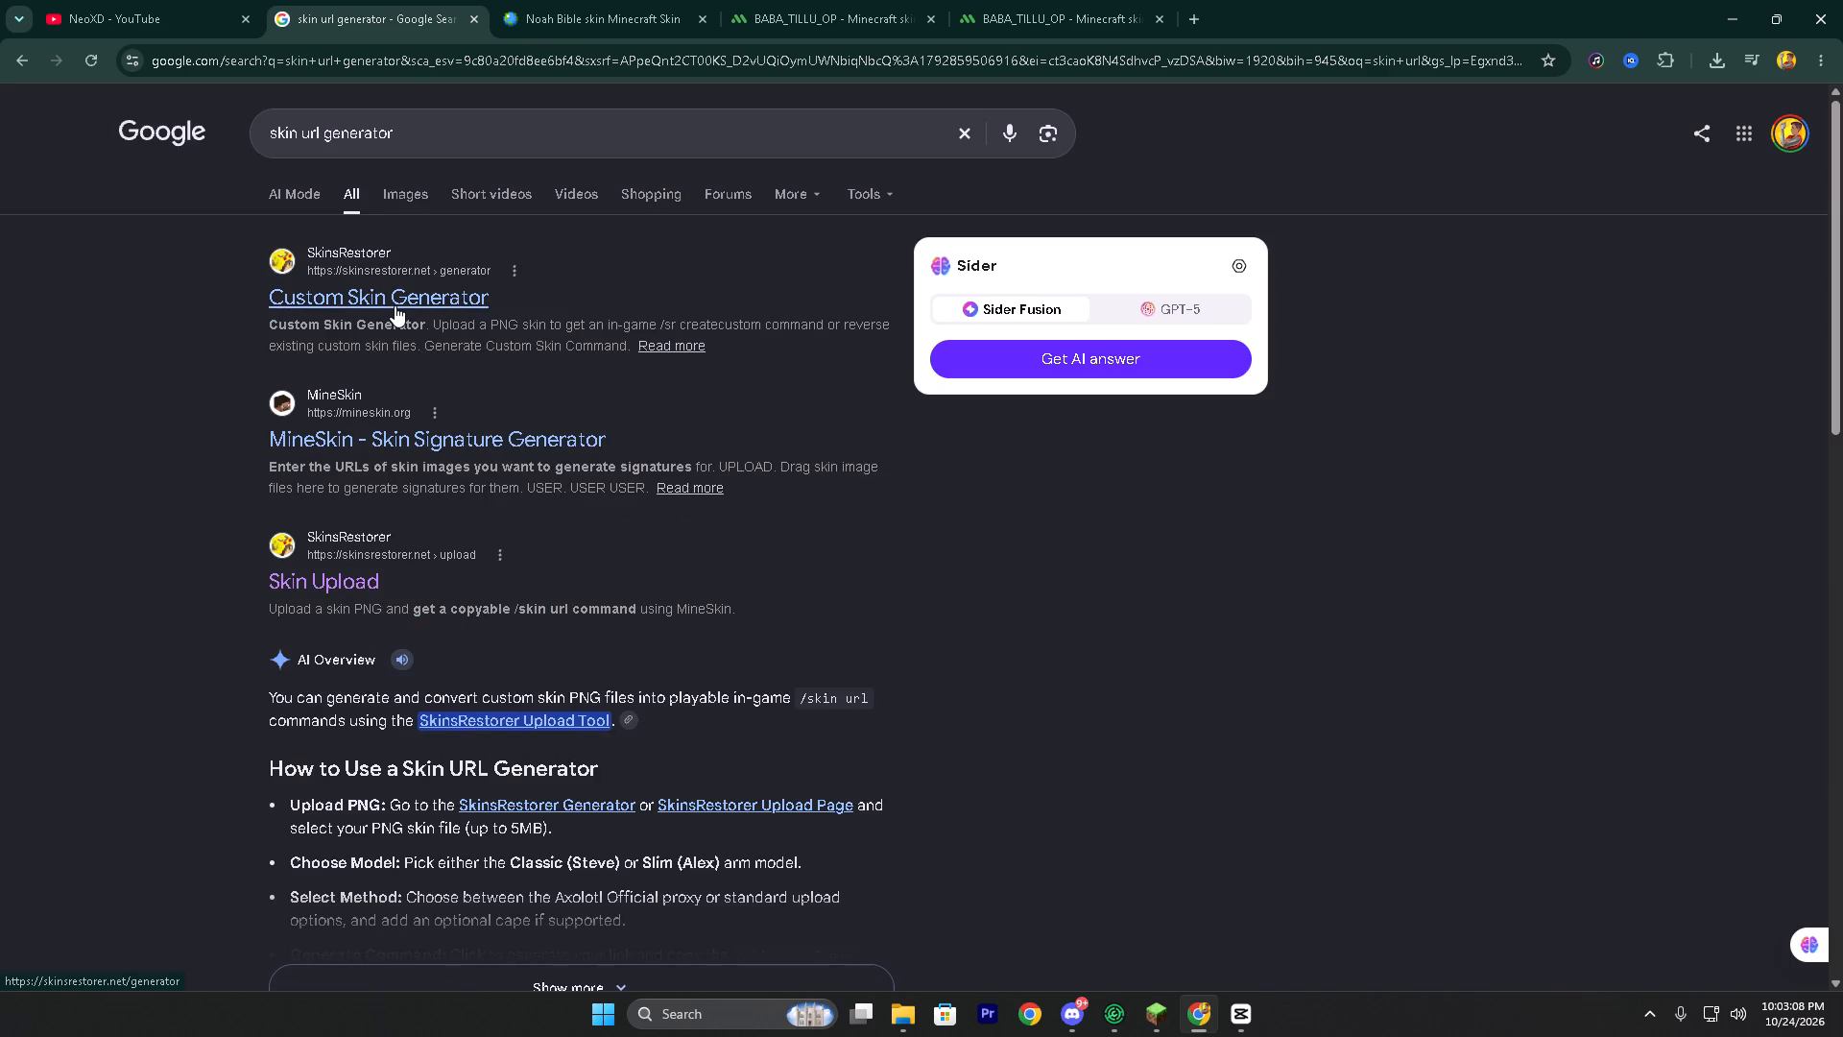
{"action": "left_click", "coordinate": [395, 305]}
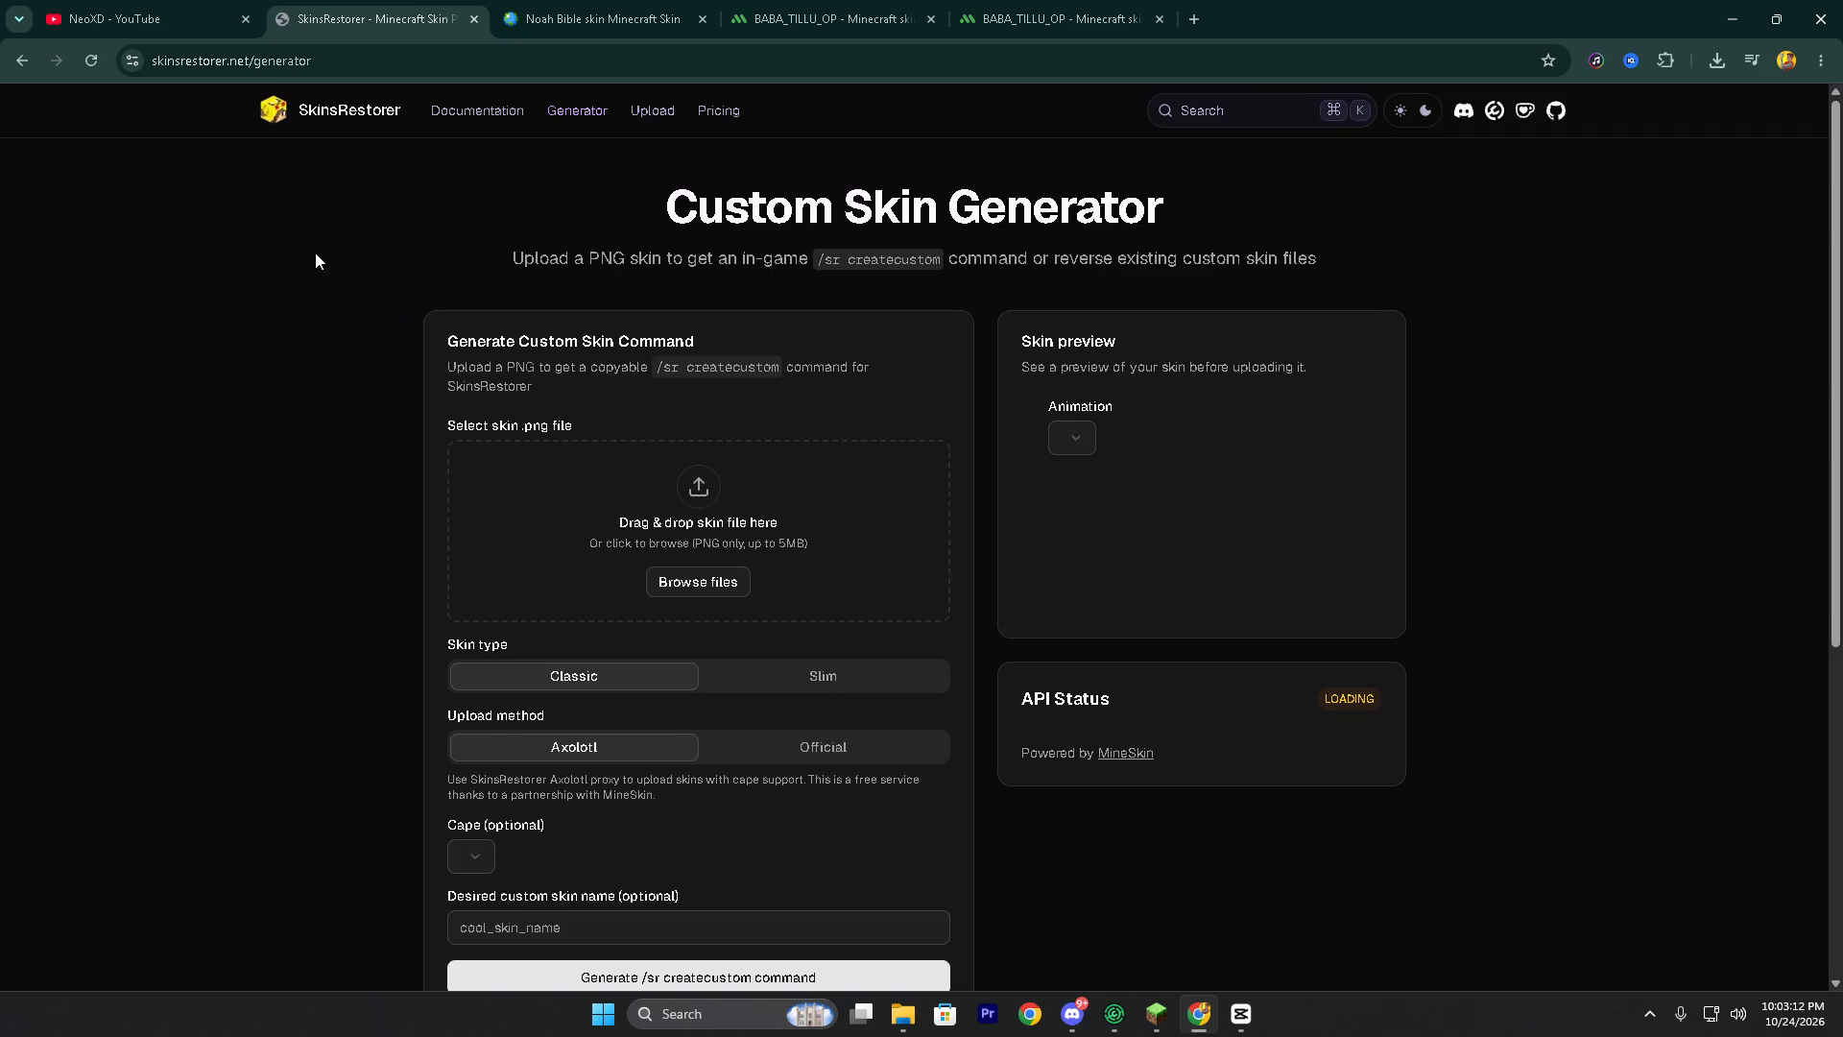
{"action": "left_click", "coordinate": [1705, 52]}
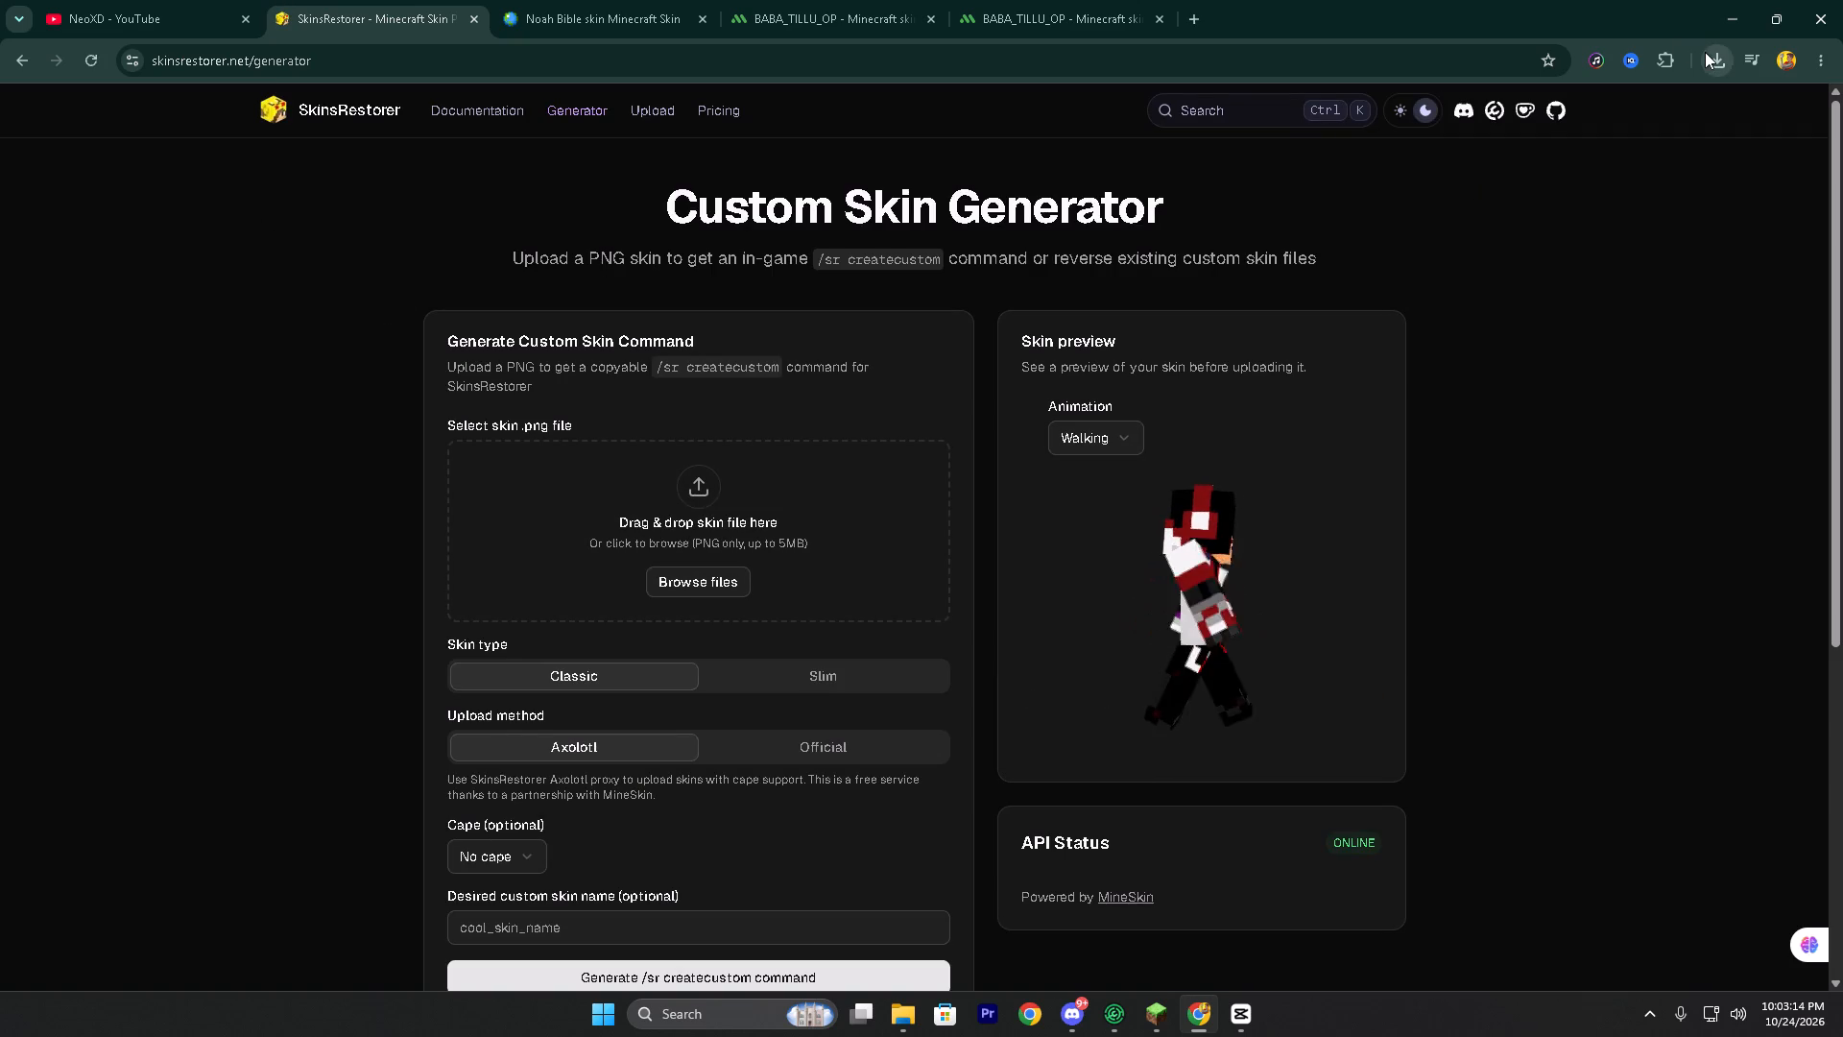
Switch to Minecraft and examine the Humanoid NPC's Custom, Player, Default and Advanced skin options for another way to load the skin.
{"action": "left_click", "coordinate": [1161, 1005]}
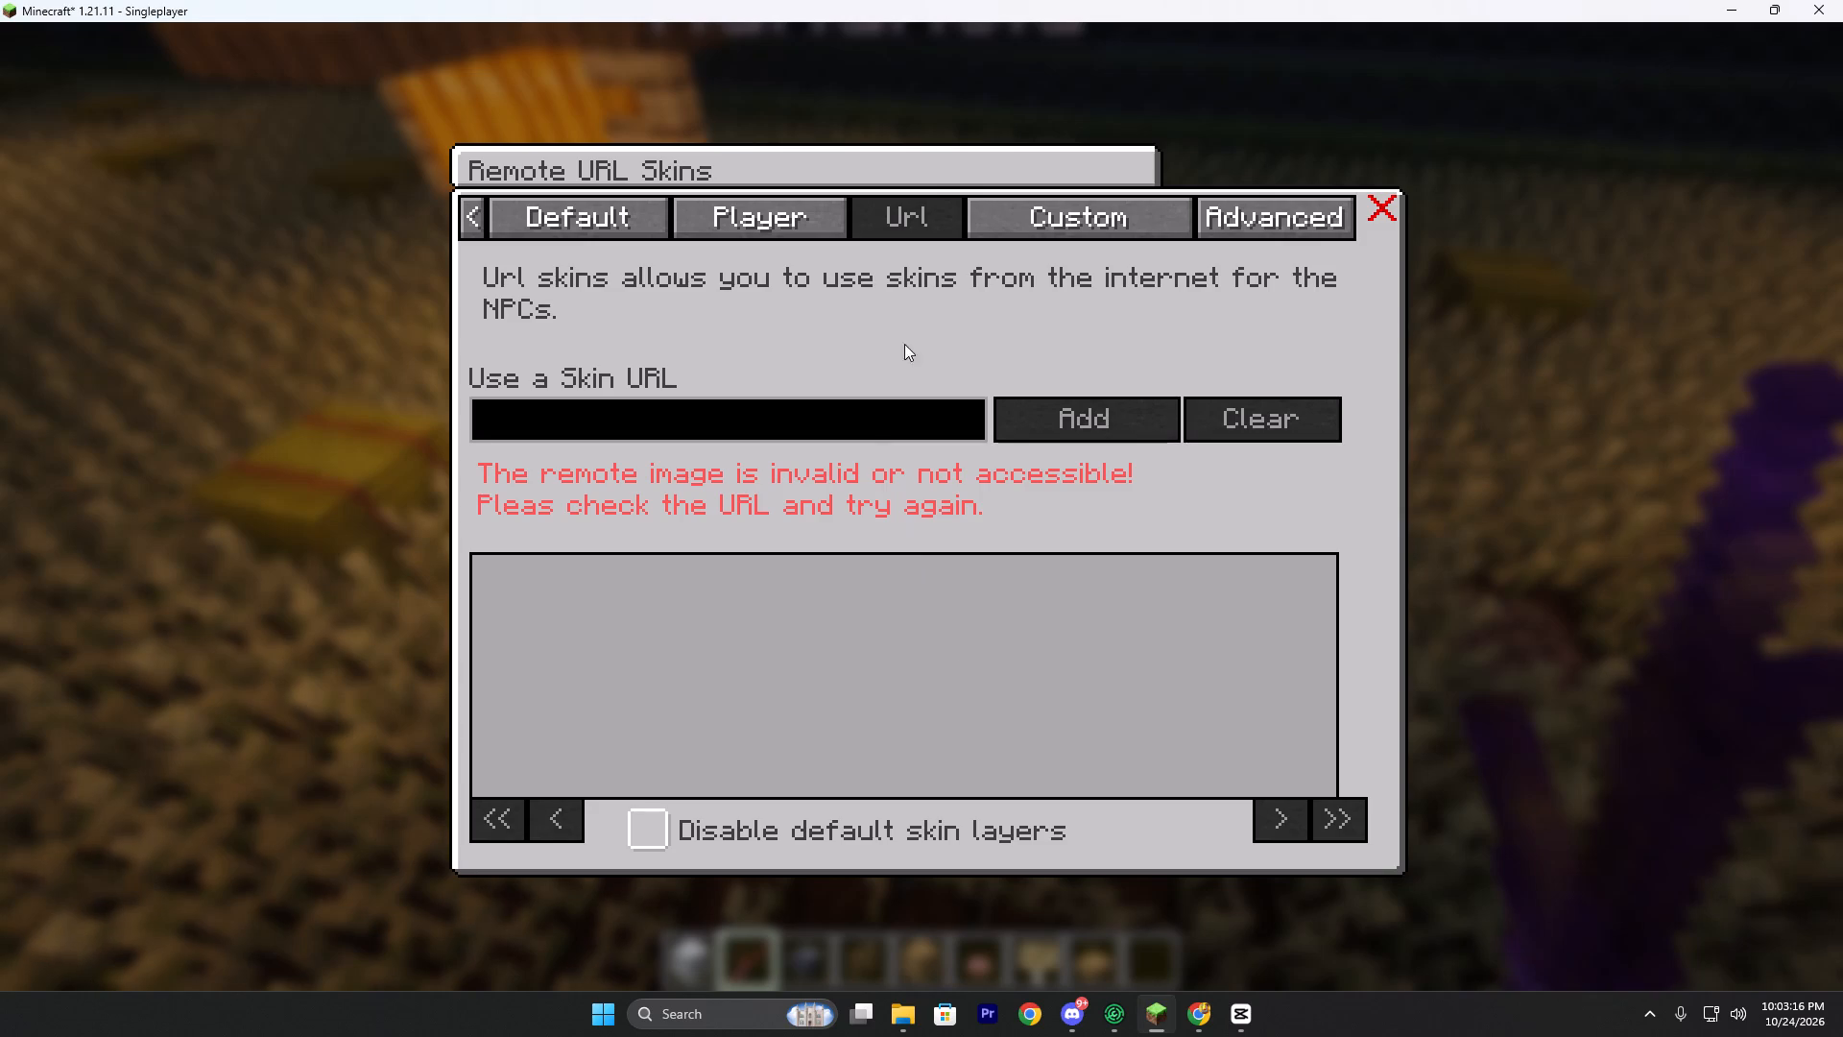
{"action": "left_click", "coordinate": [1029, 215]}
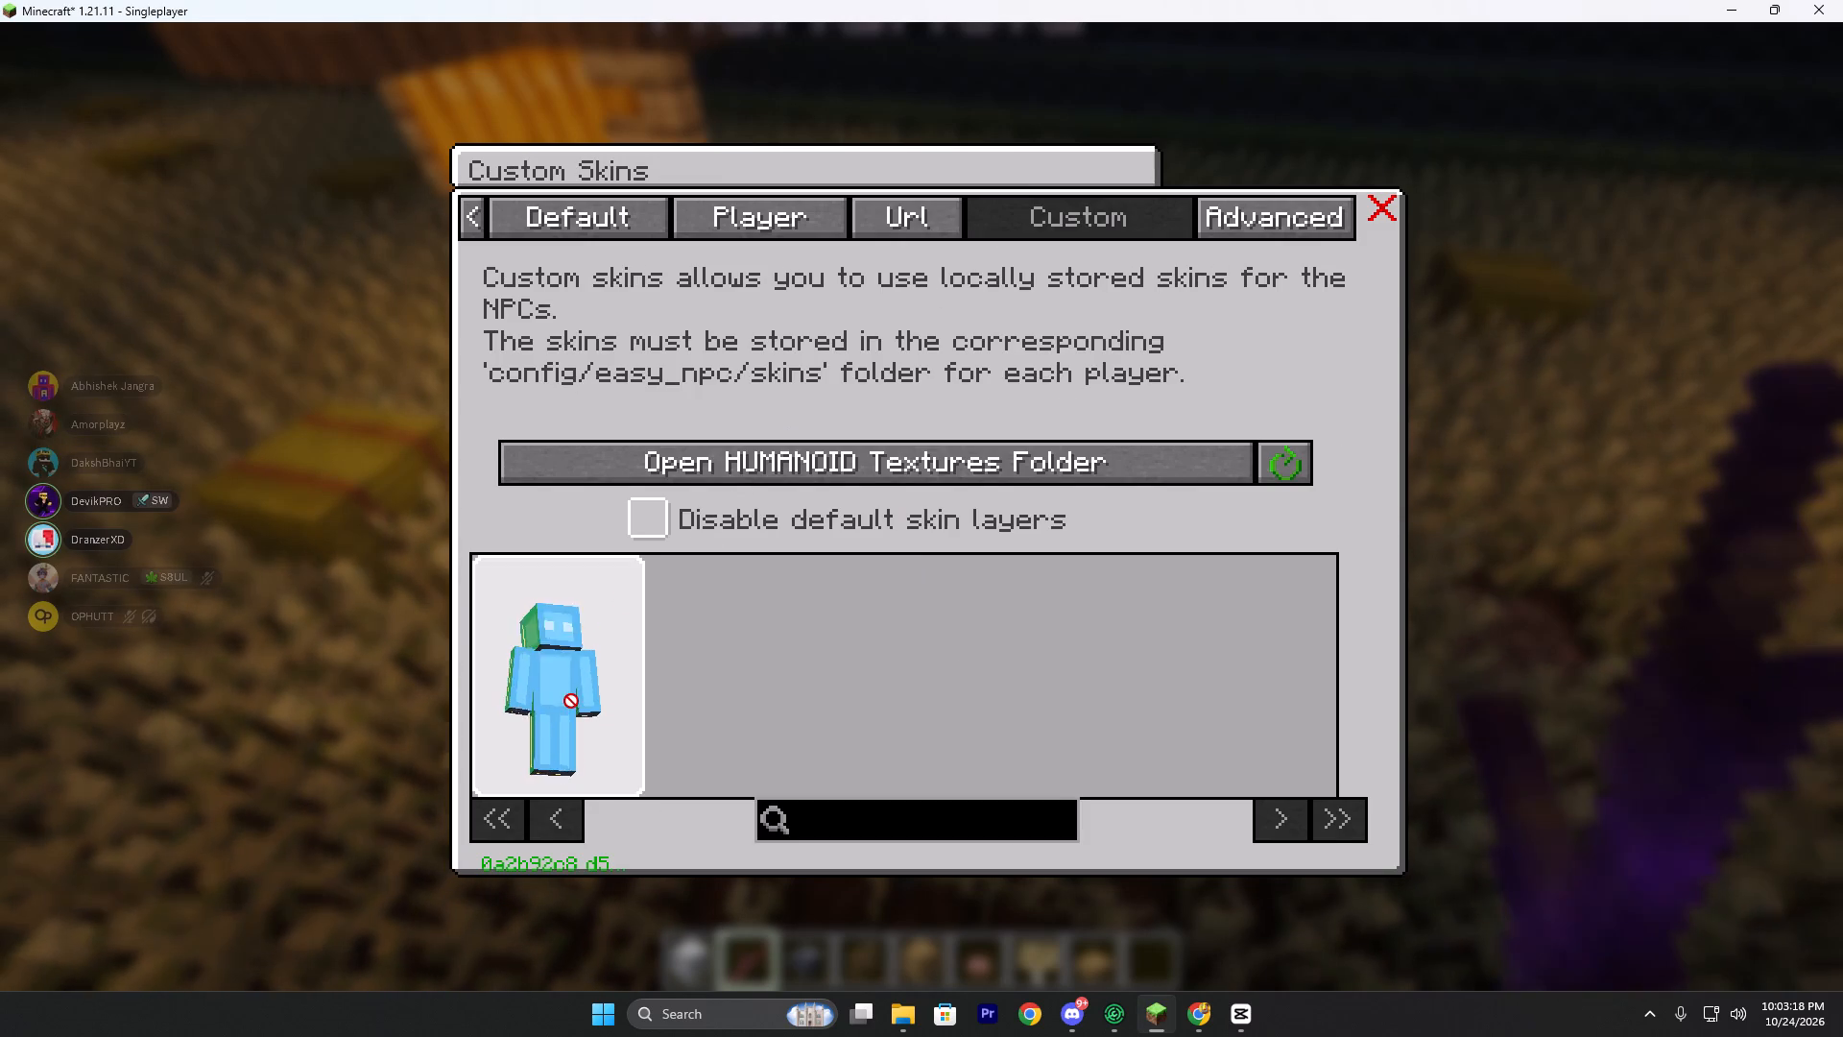
{"action": "left_click", "coordinate": [560, 716]}
{"action": "scroll", "coordinate": [729, 703], "scroll_direction": "down", "scroll_amount": 2}
{"action": "left_click", "coordinate": [734, 215]}
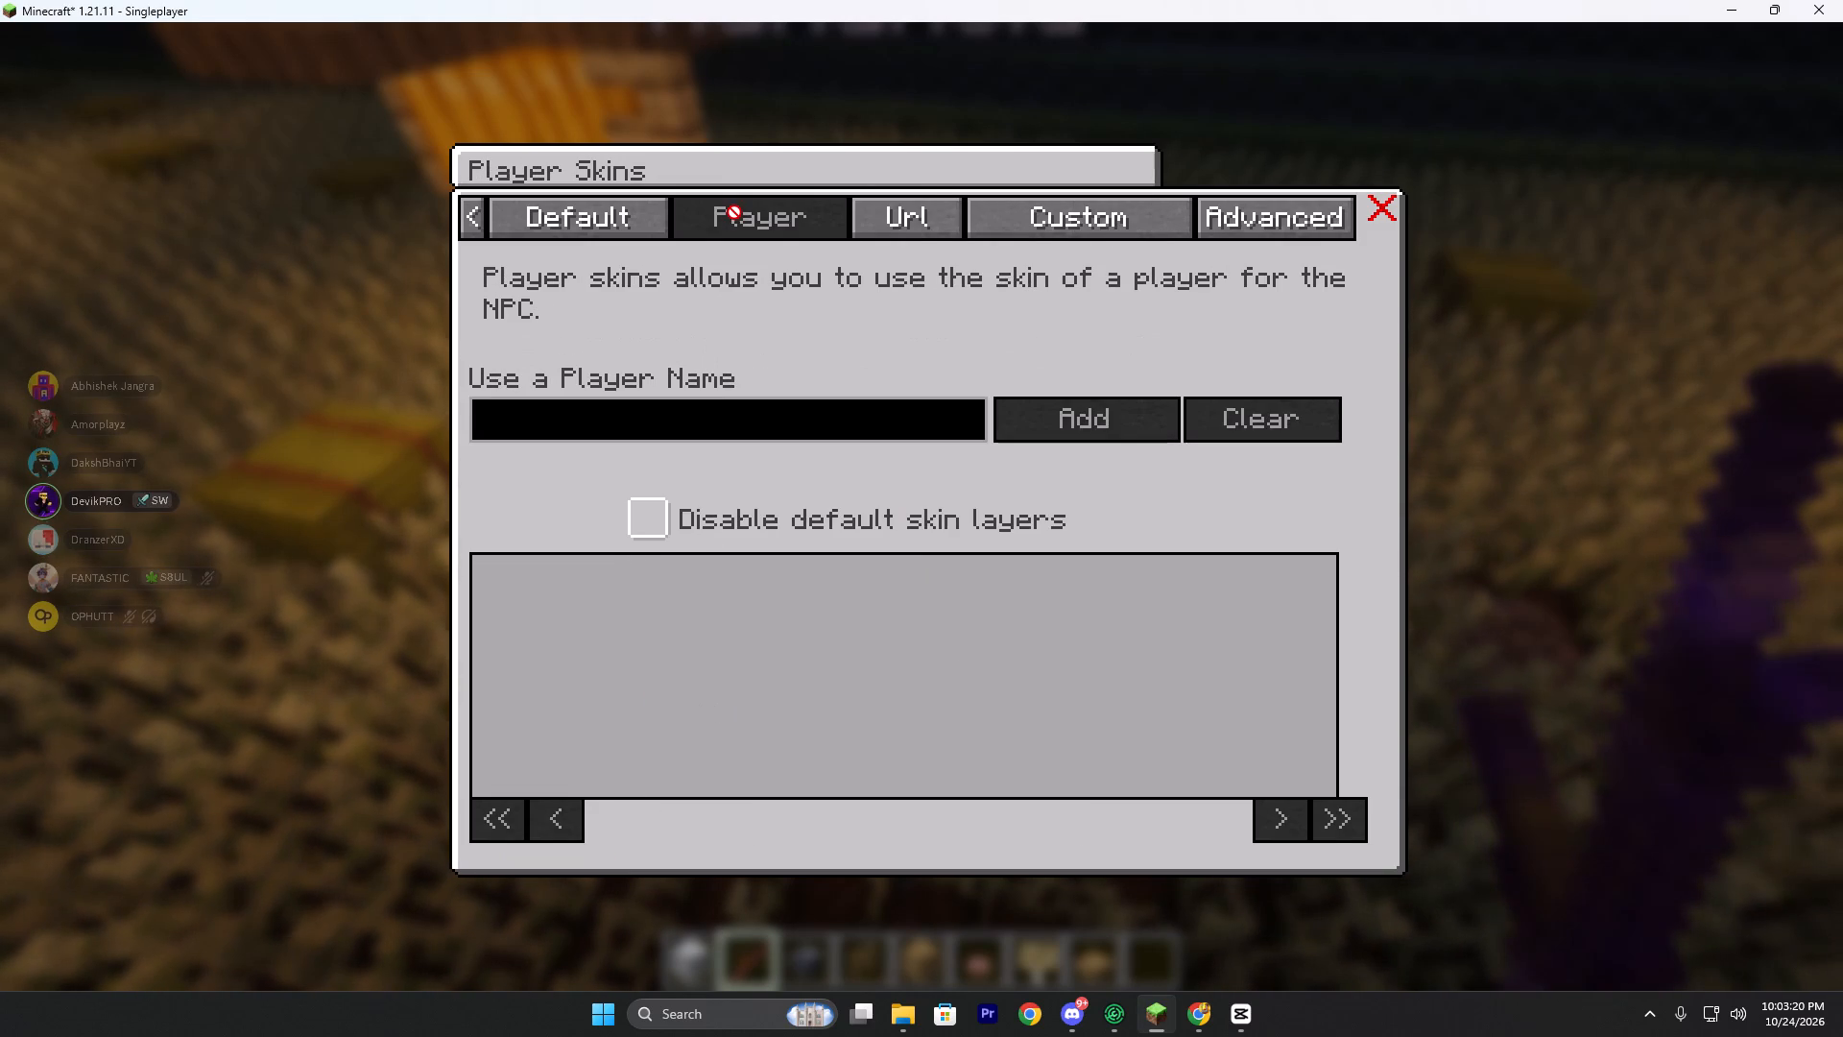
{"action": "left_click", "coordinate": [596, 215]}
{"action": "scroll", "coordinate": [1154, 567], "scroll_direction": "down", "scroll_amount": 5}
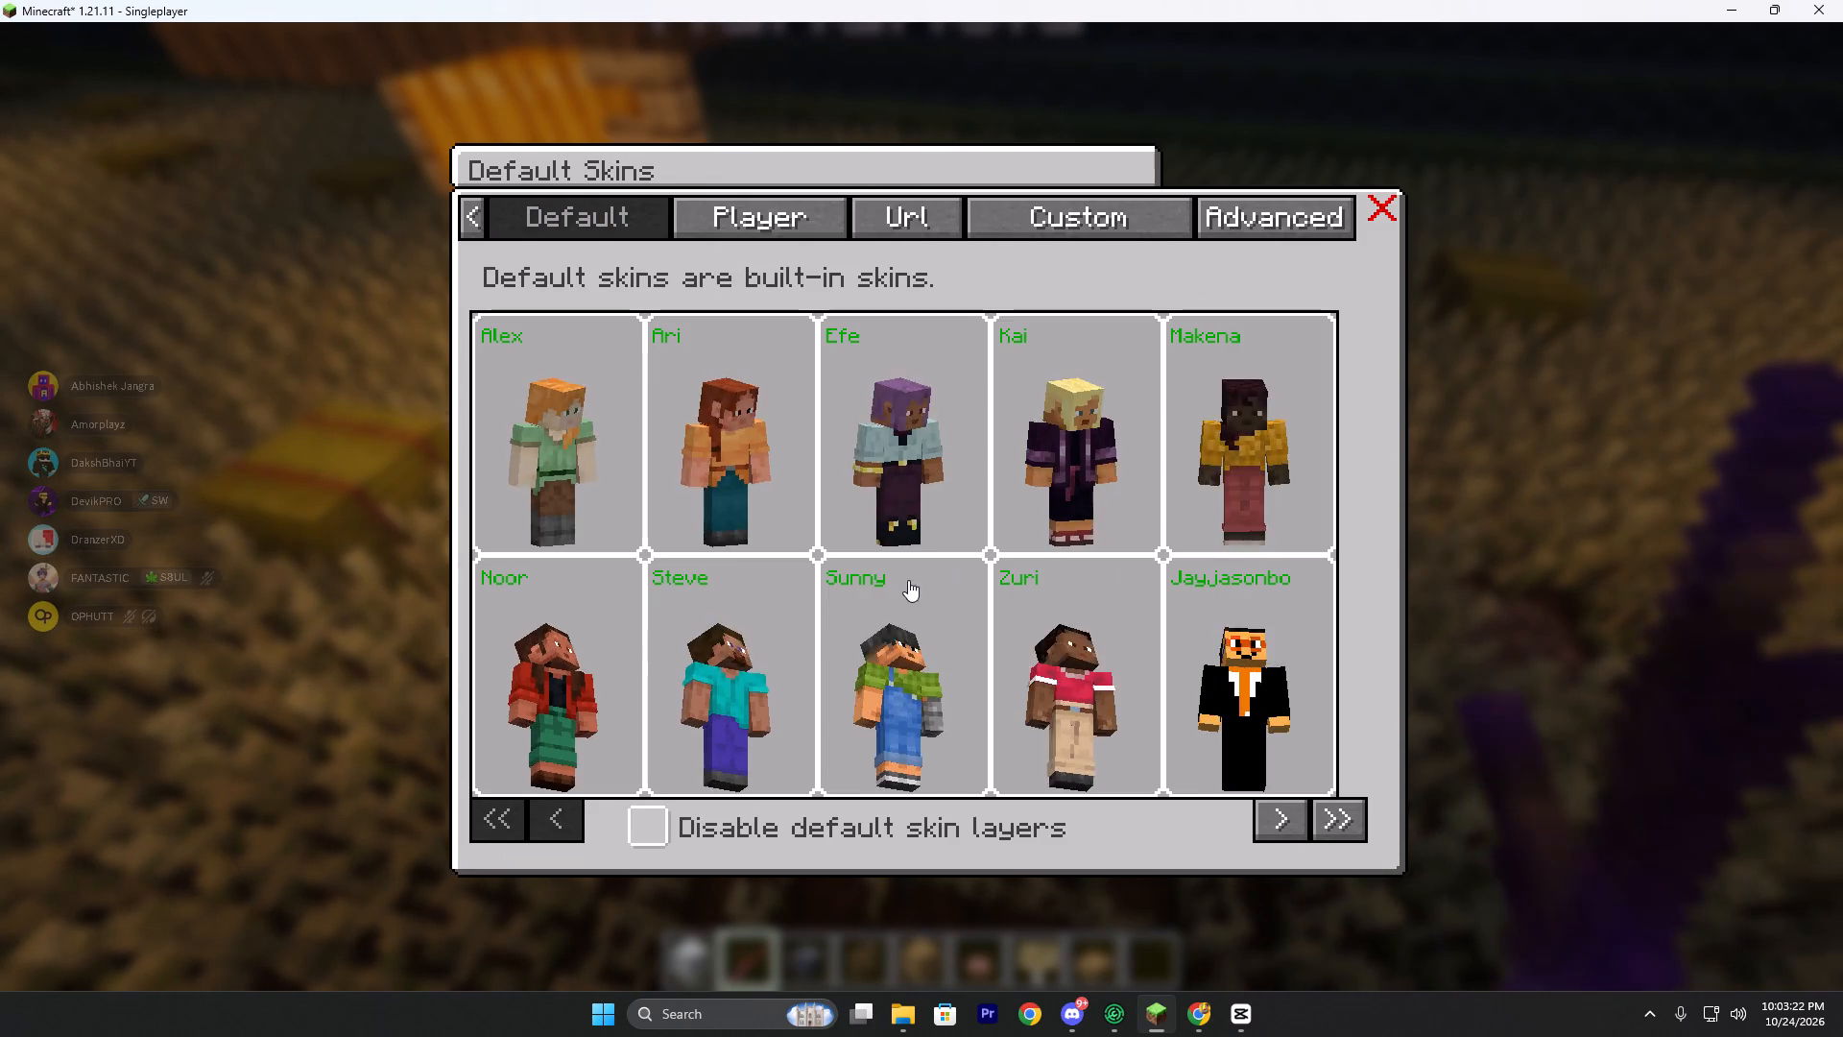
{"action": "left_click", "coordinate": [1229, 204]}
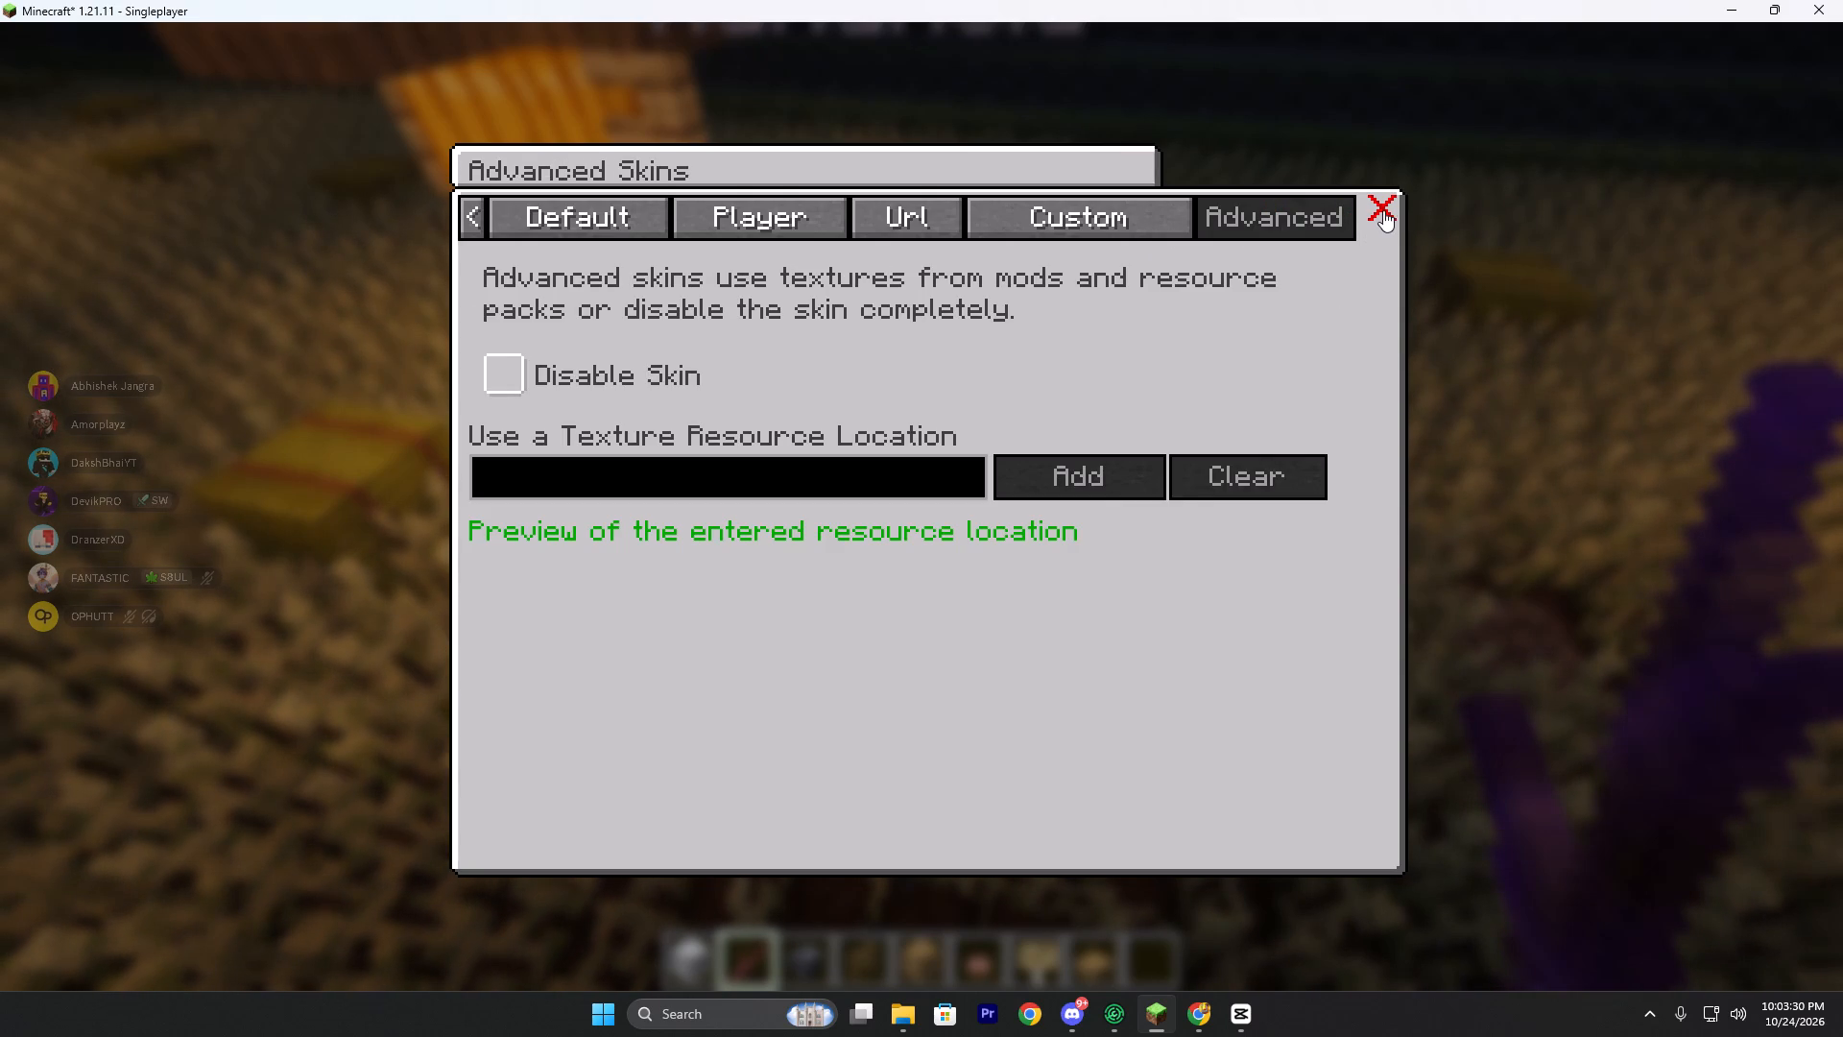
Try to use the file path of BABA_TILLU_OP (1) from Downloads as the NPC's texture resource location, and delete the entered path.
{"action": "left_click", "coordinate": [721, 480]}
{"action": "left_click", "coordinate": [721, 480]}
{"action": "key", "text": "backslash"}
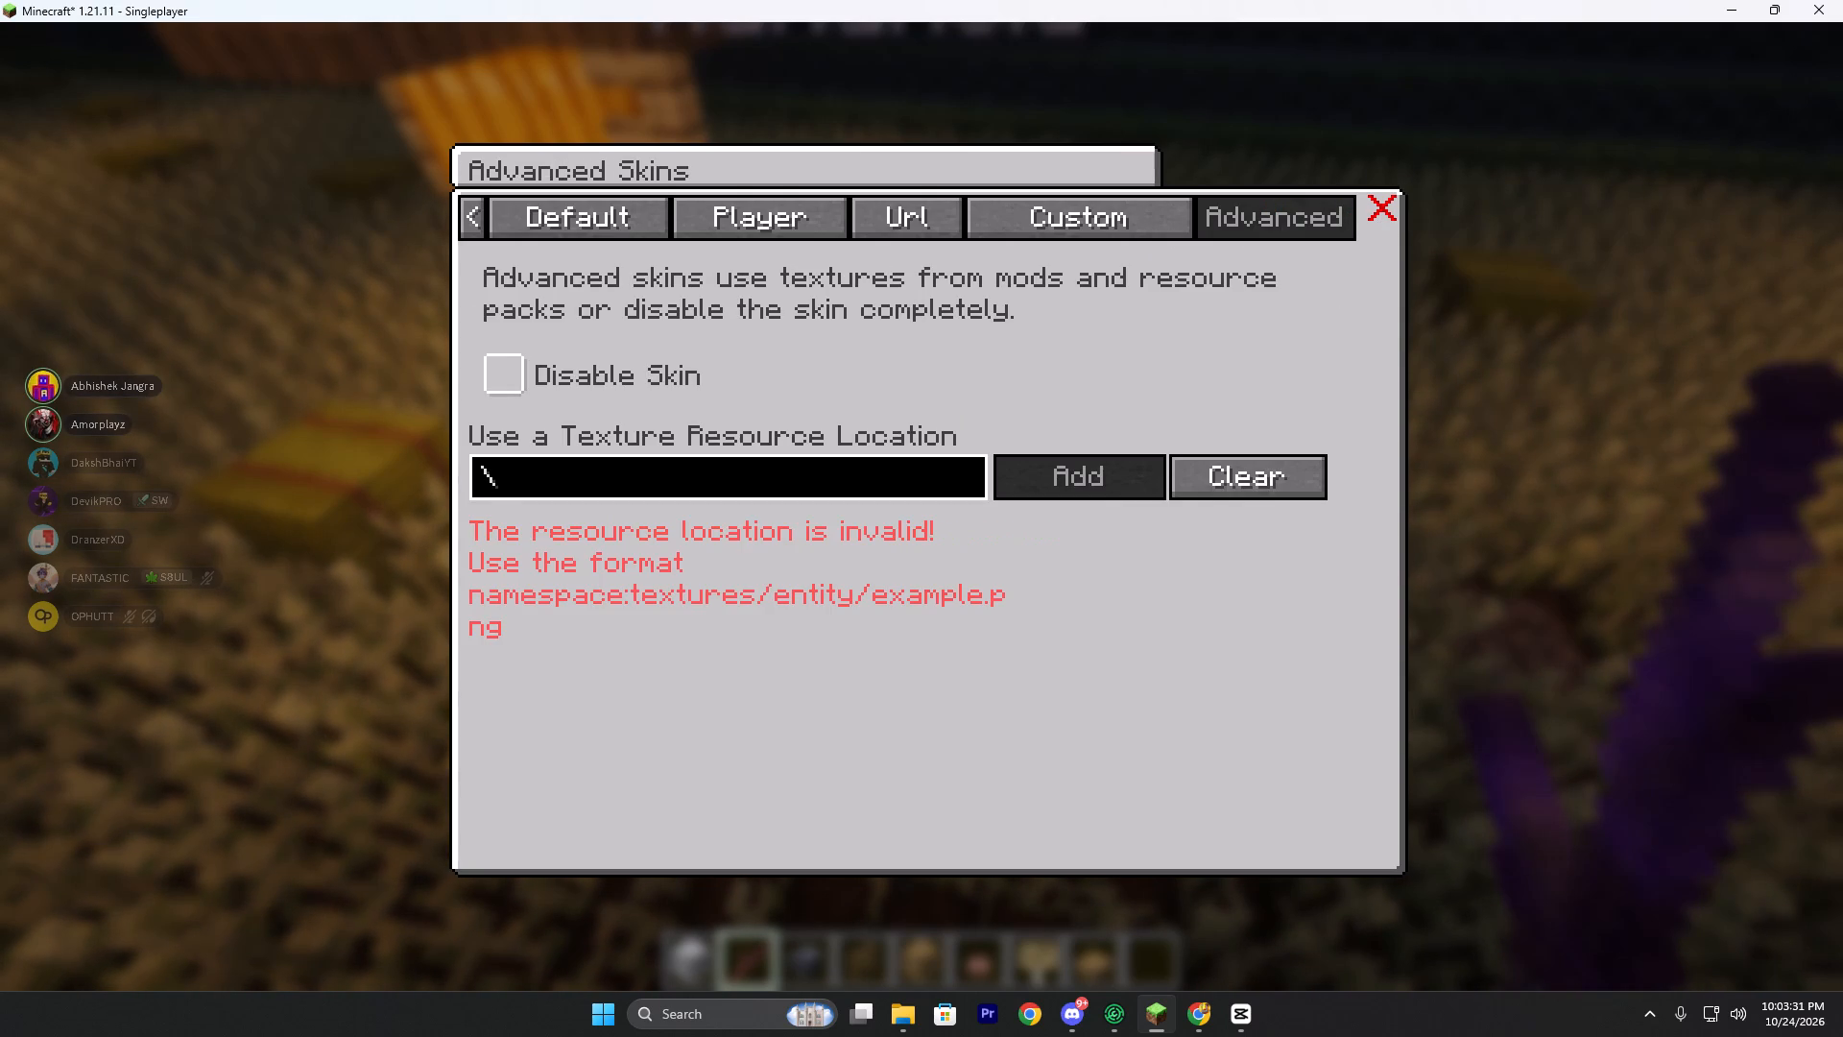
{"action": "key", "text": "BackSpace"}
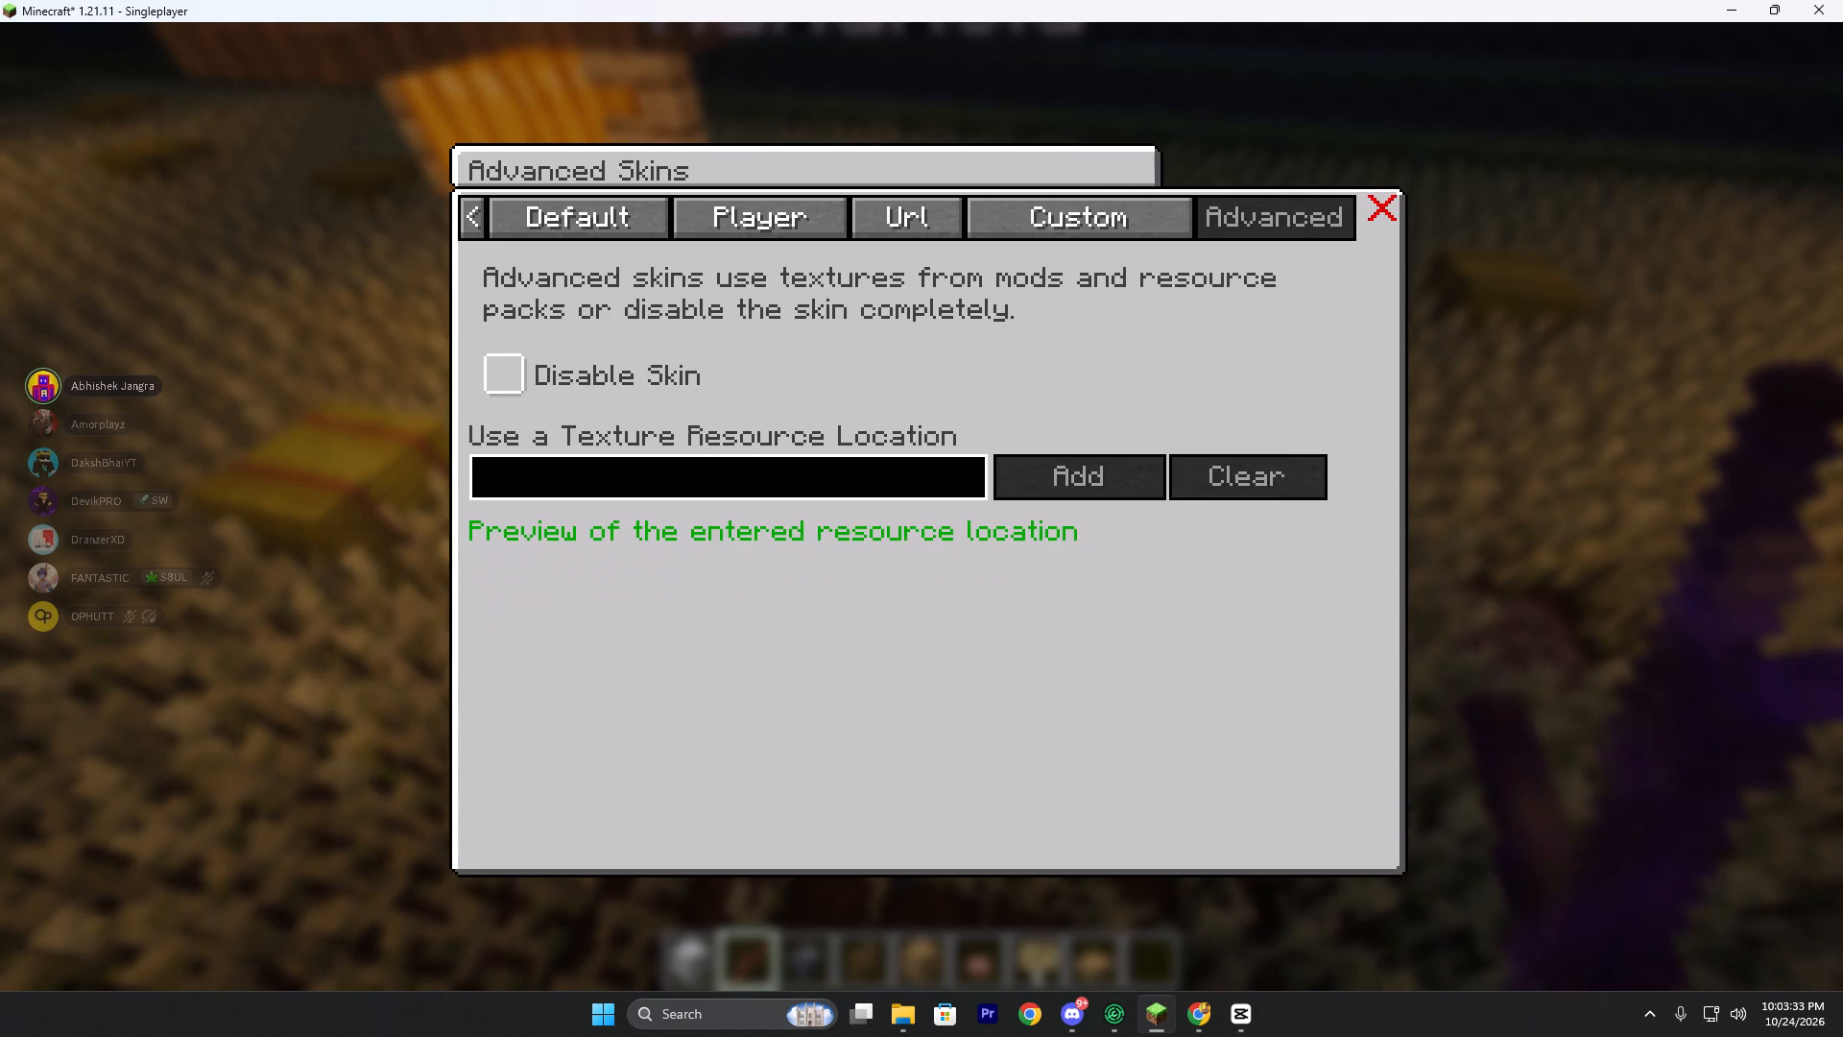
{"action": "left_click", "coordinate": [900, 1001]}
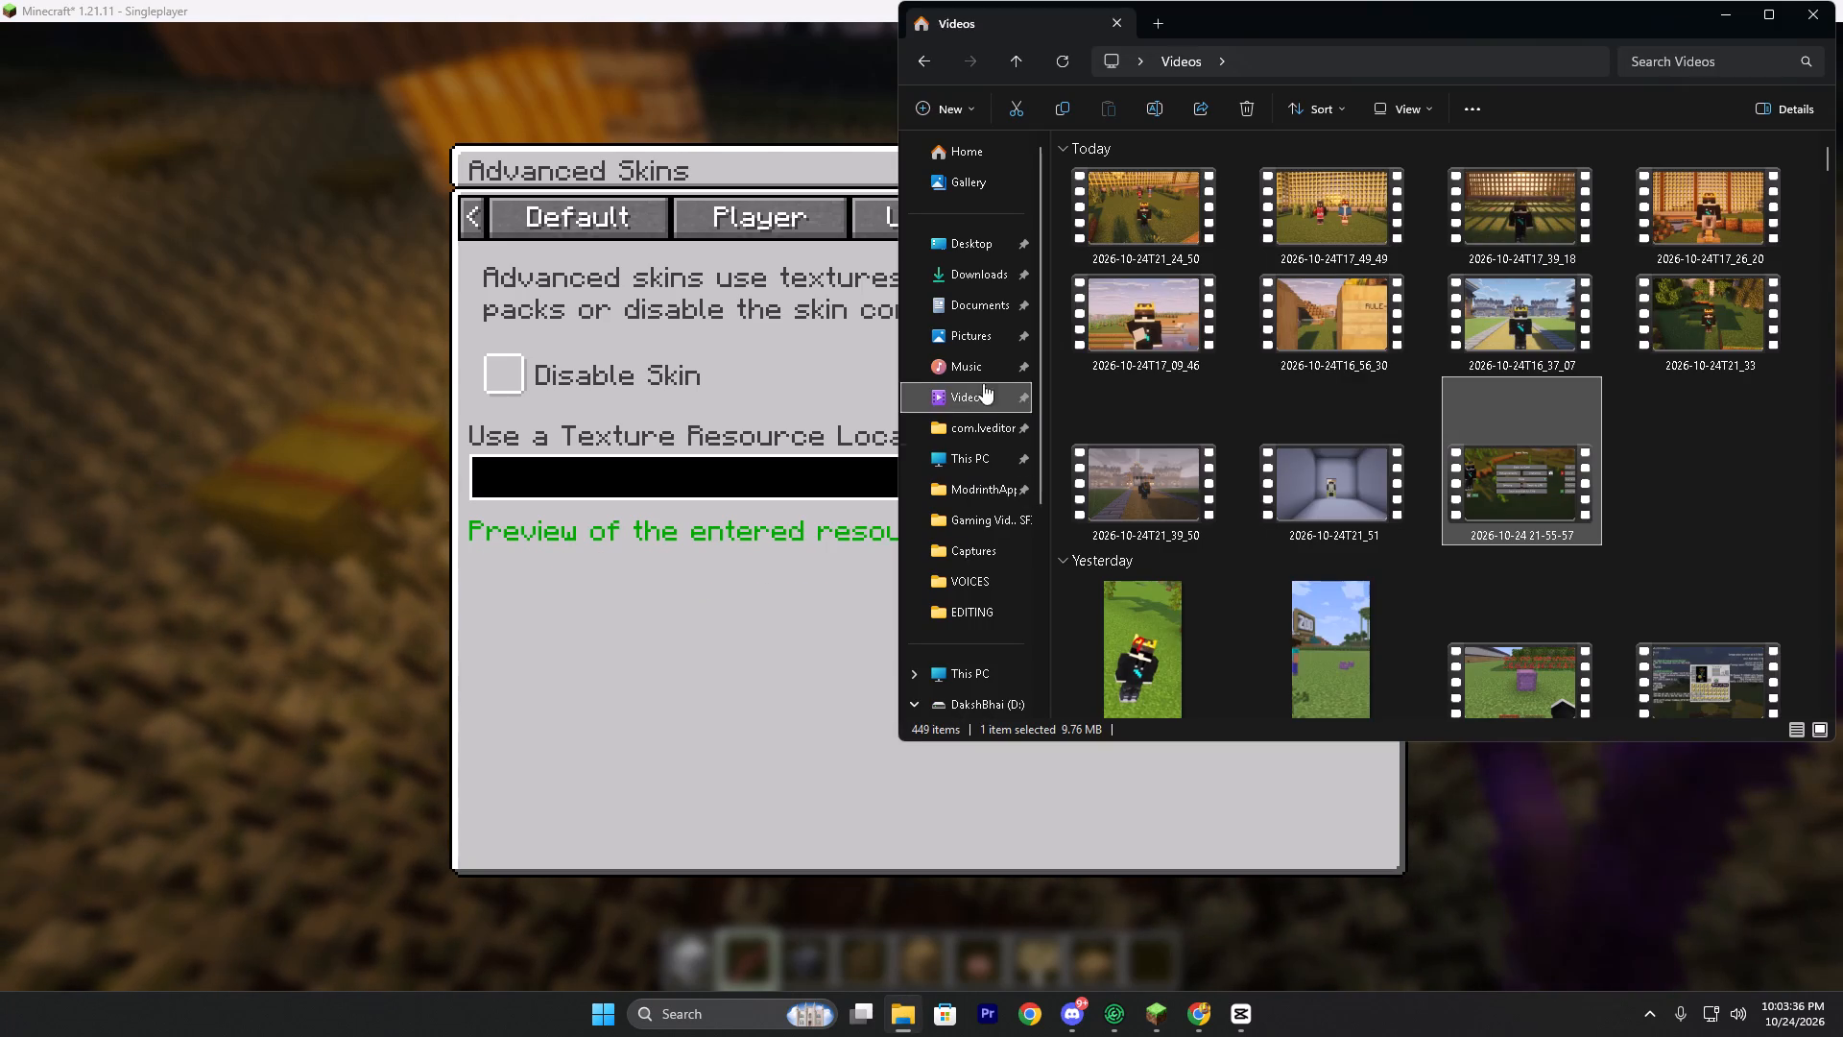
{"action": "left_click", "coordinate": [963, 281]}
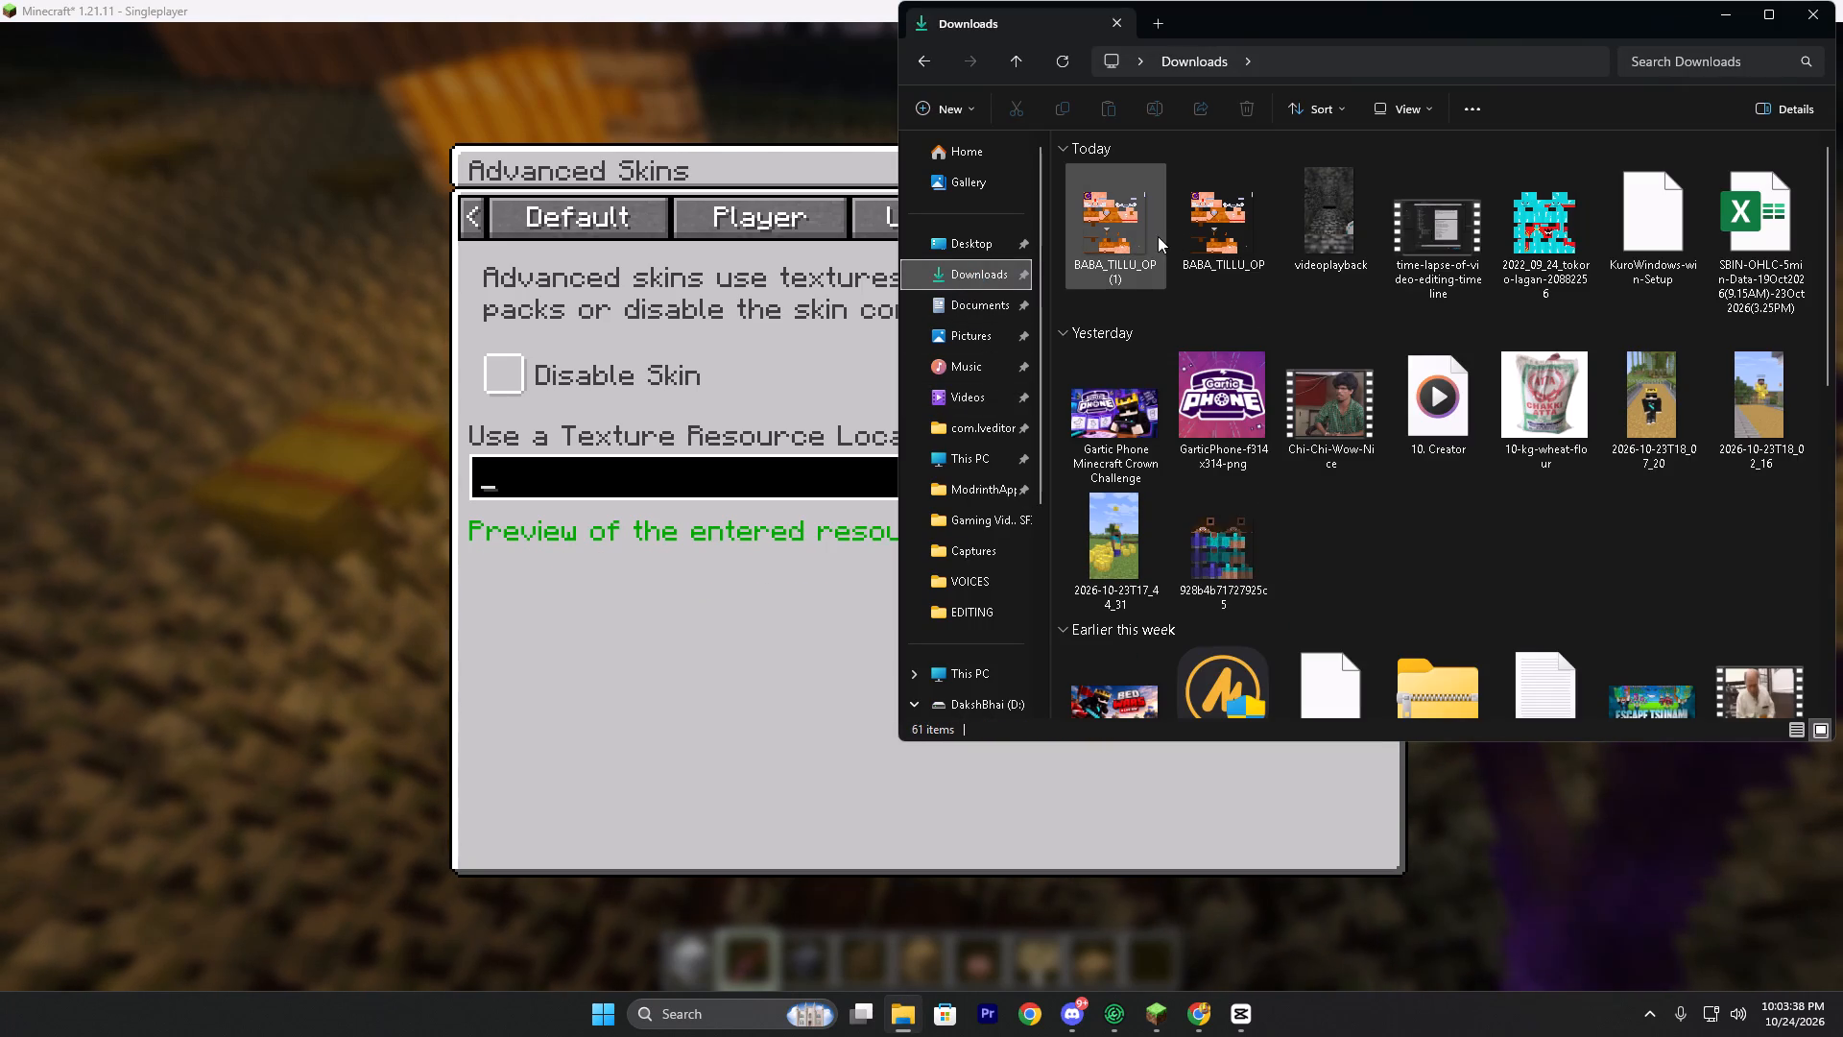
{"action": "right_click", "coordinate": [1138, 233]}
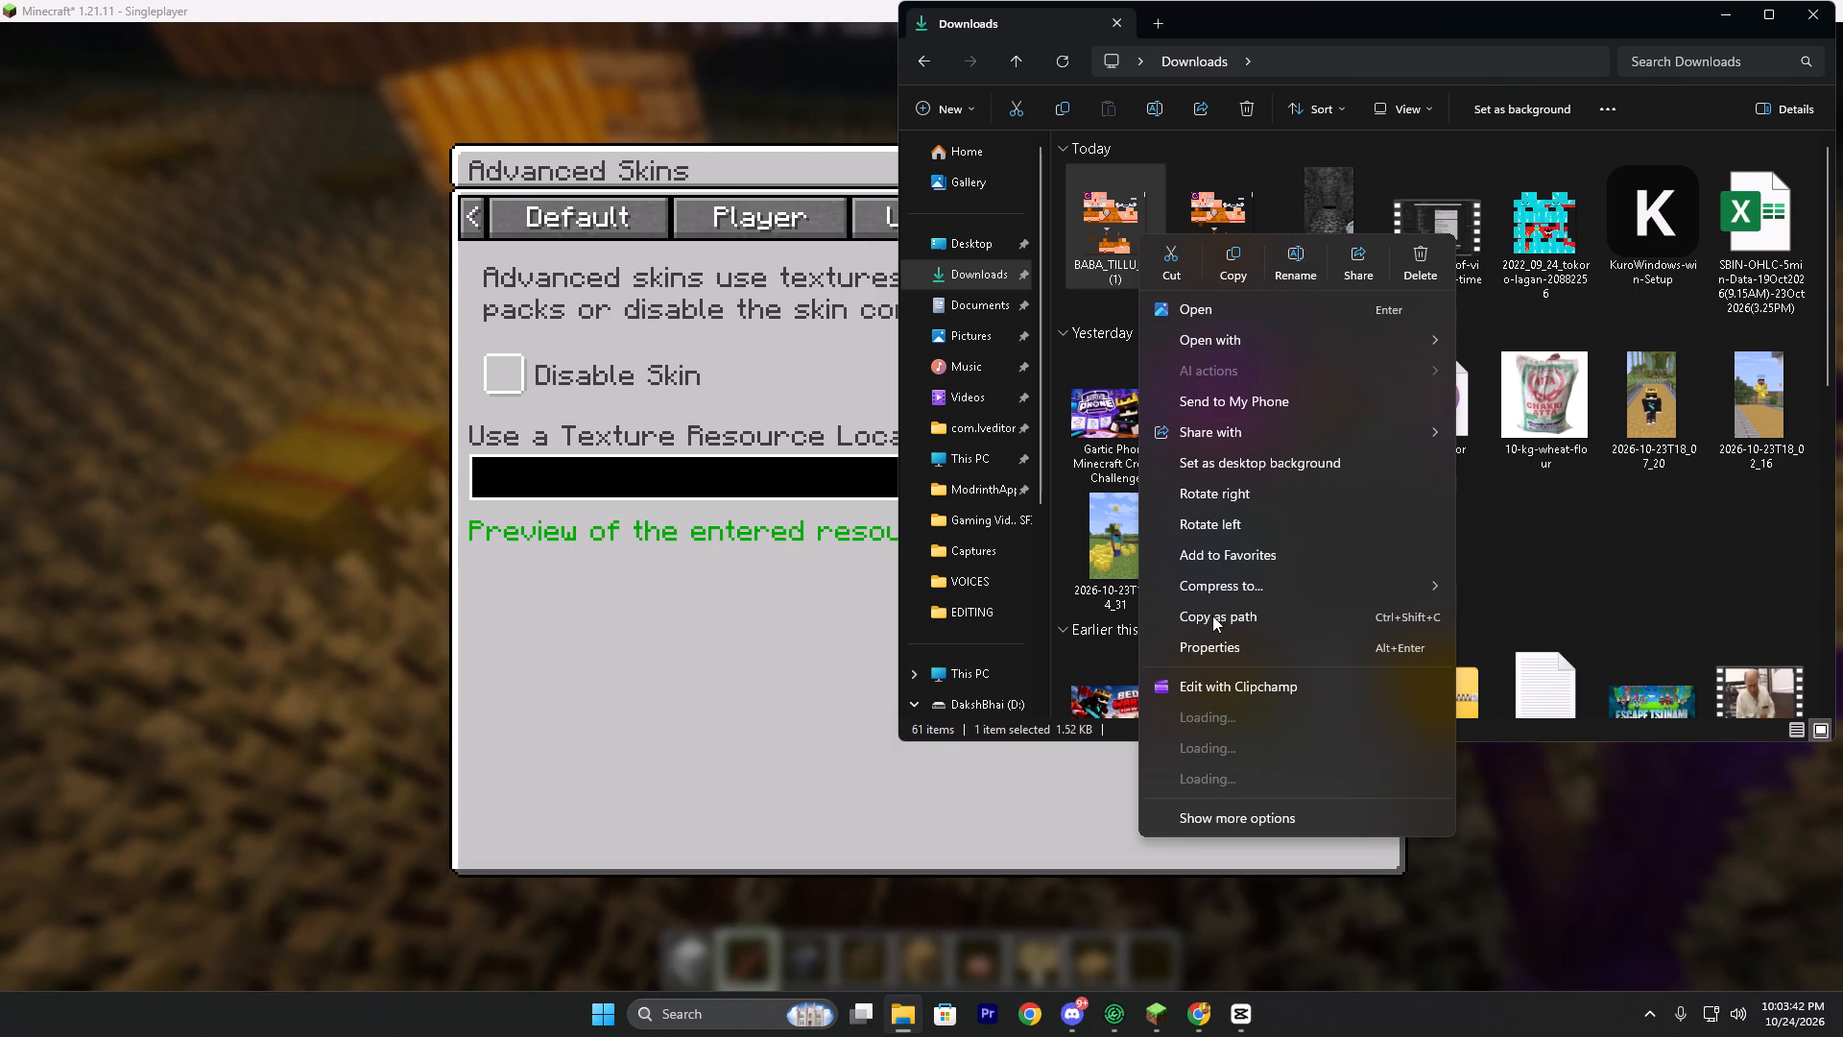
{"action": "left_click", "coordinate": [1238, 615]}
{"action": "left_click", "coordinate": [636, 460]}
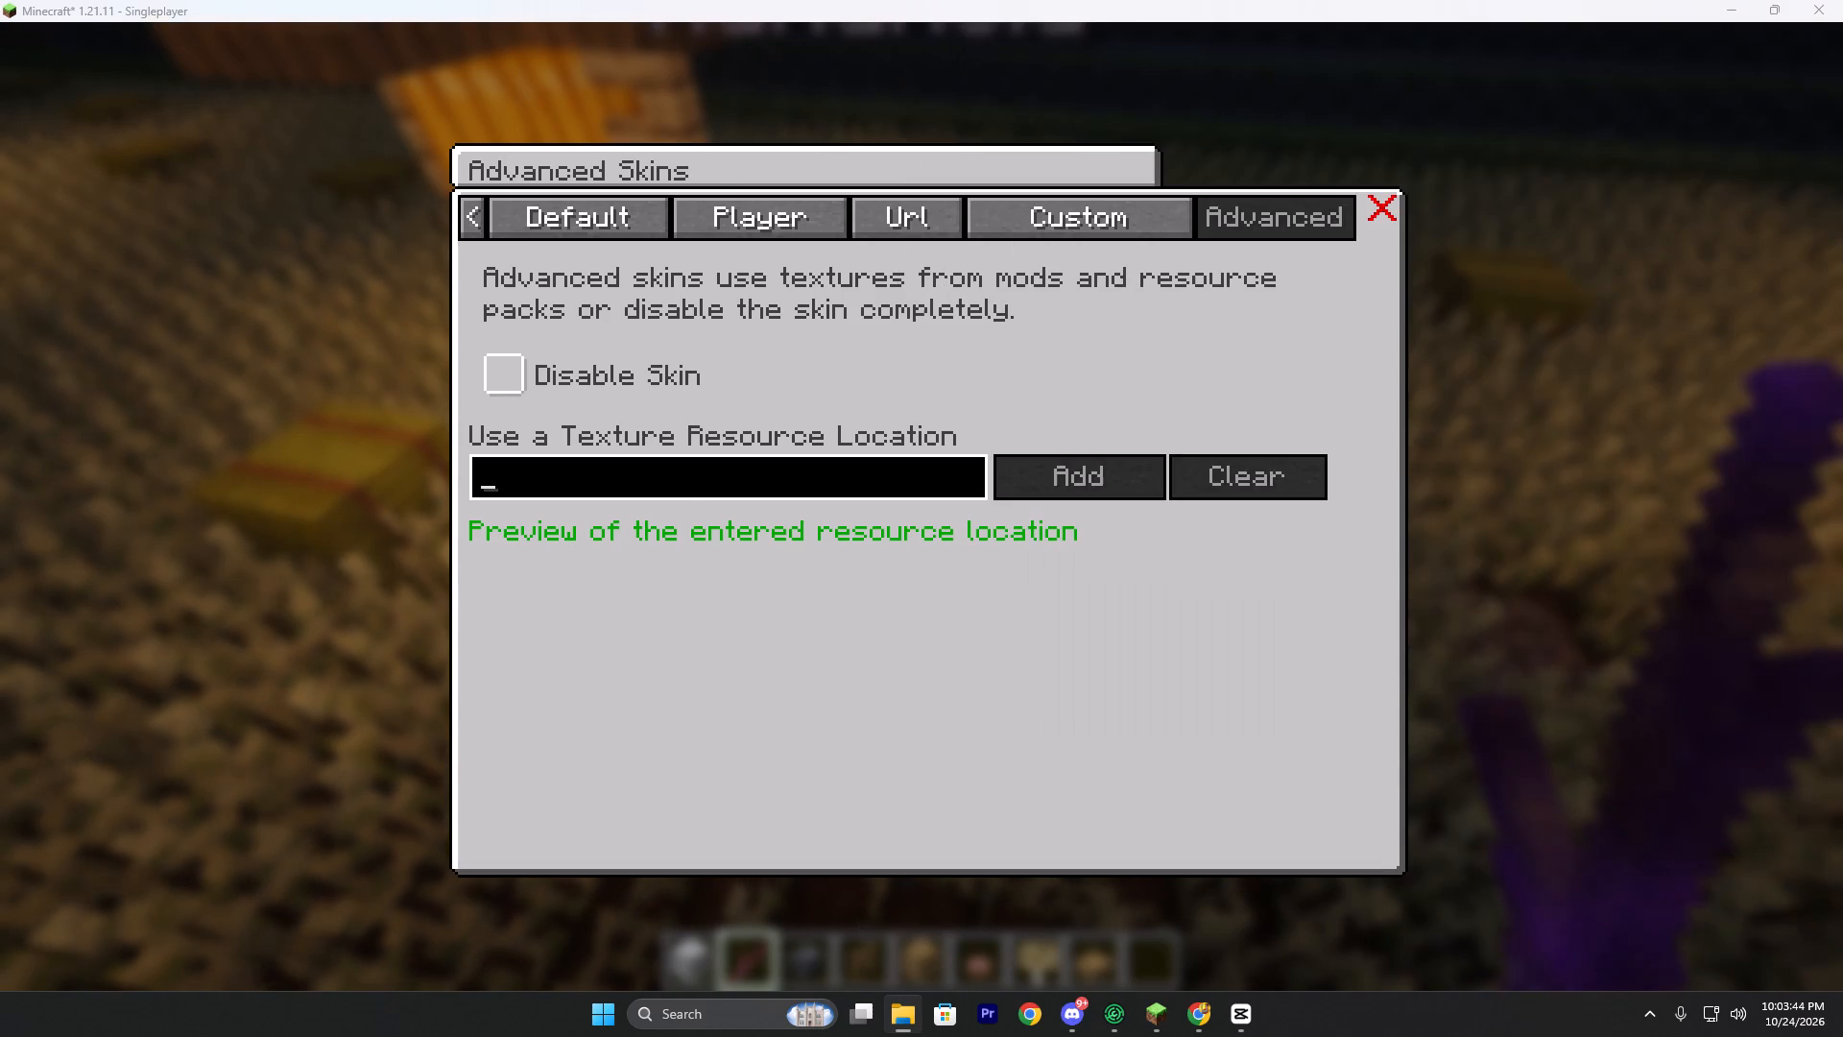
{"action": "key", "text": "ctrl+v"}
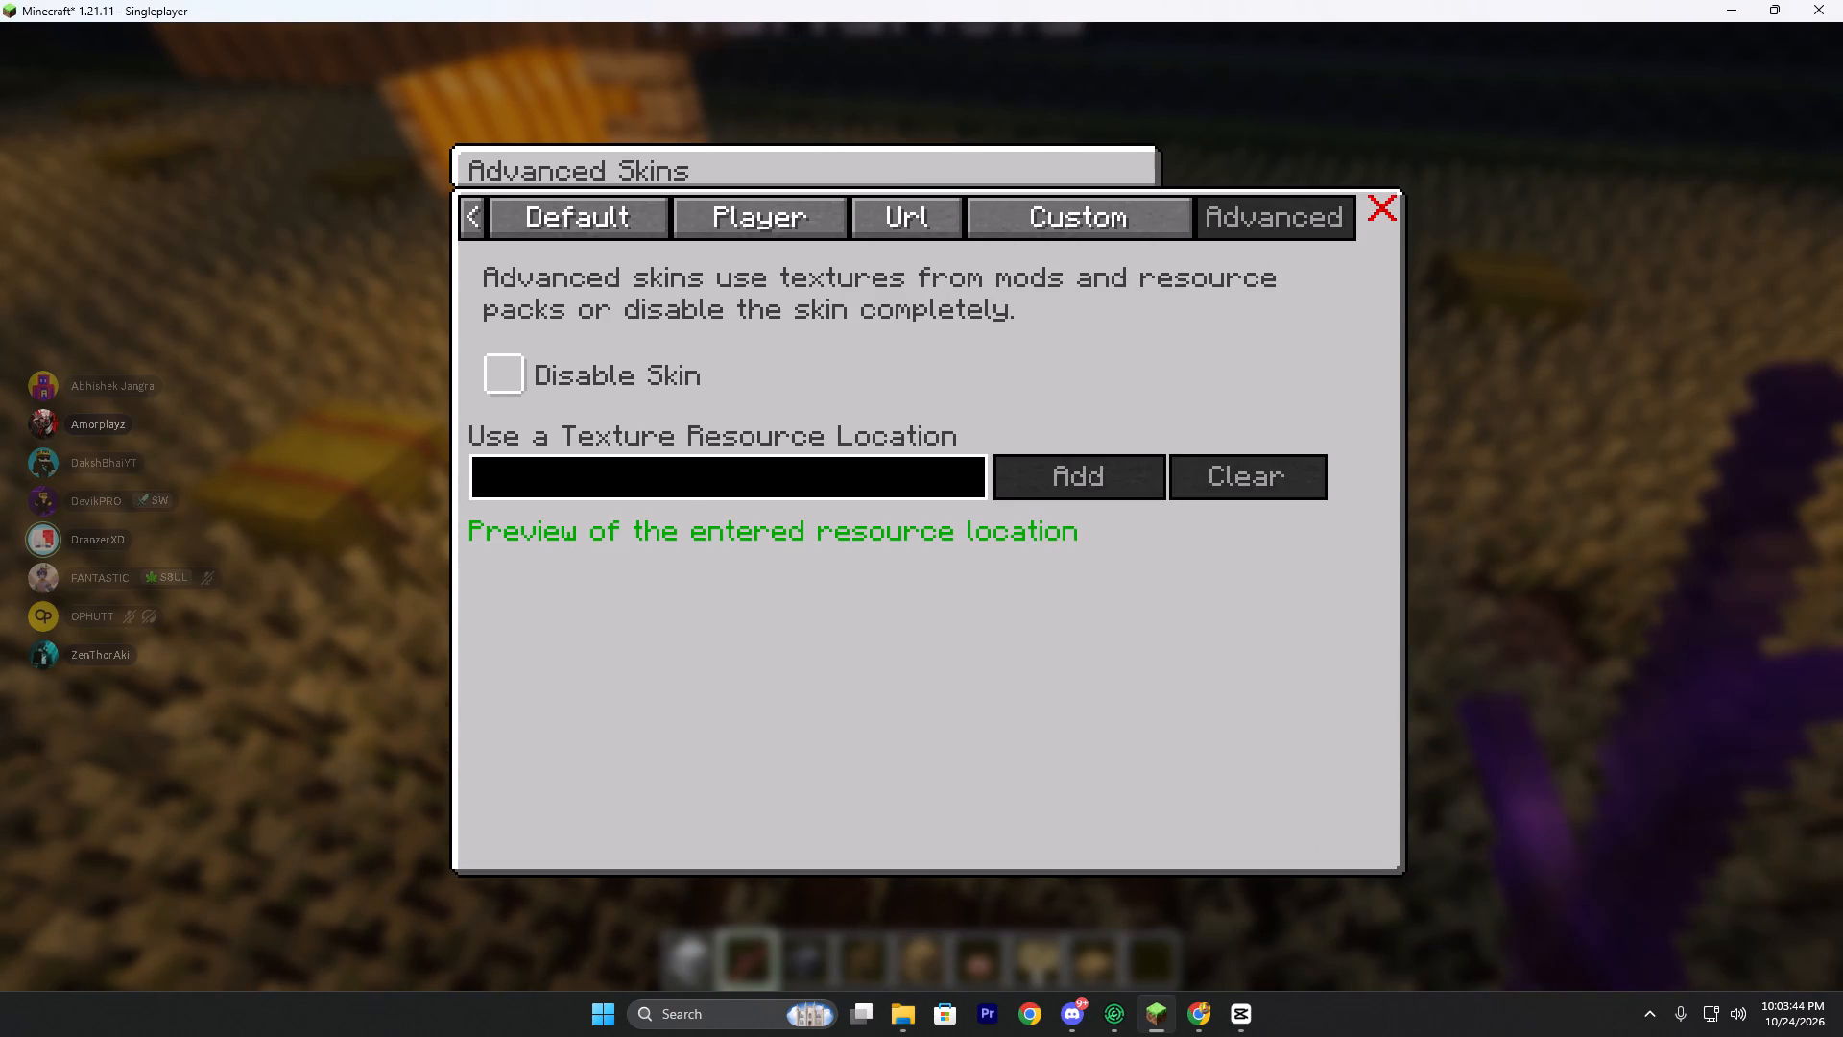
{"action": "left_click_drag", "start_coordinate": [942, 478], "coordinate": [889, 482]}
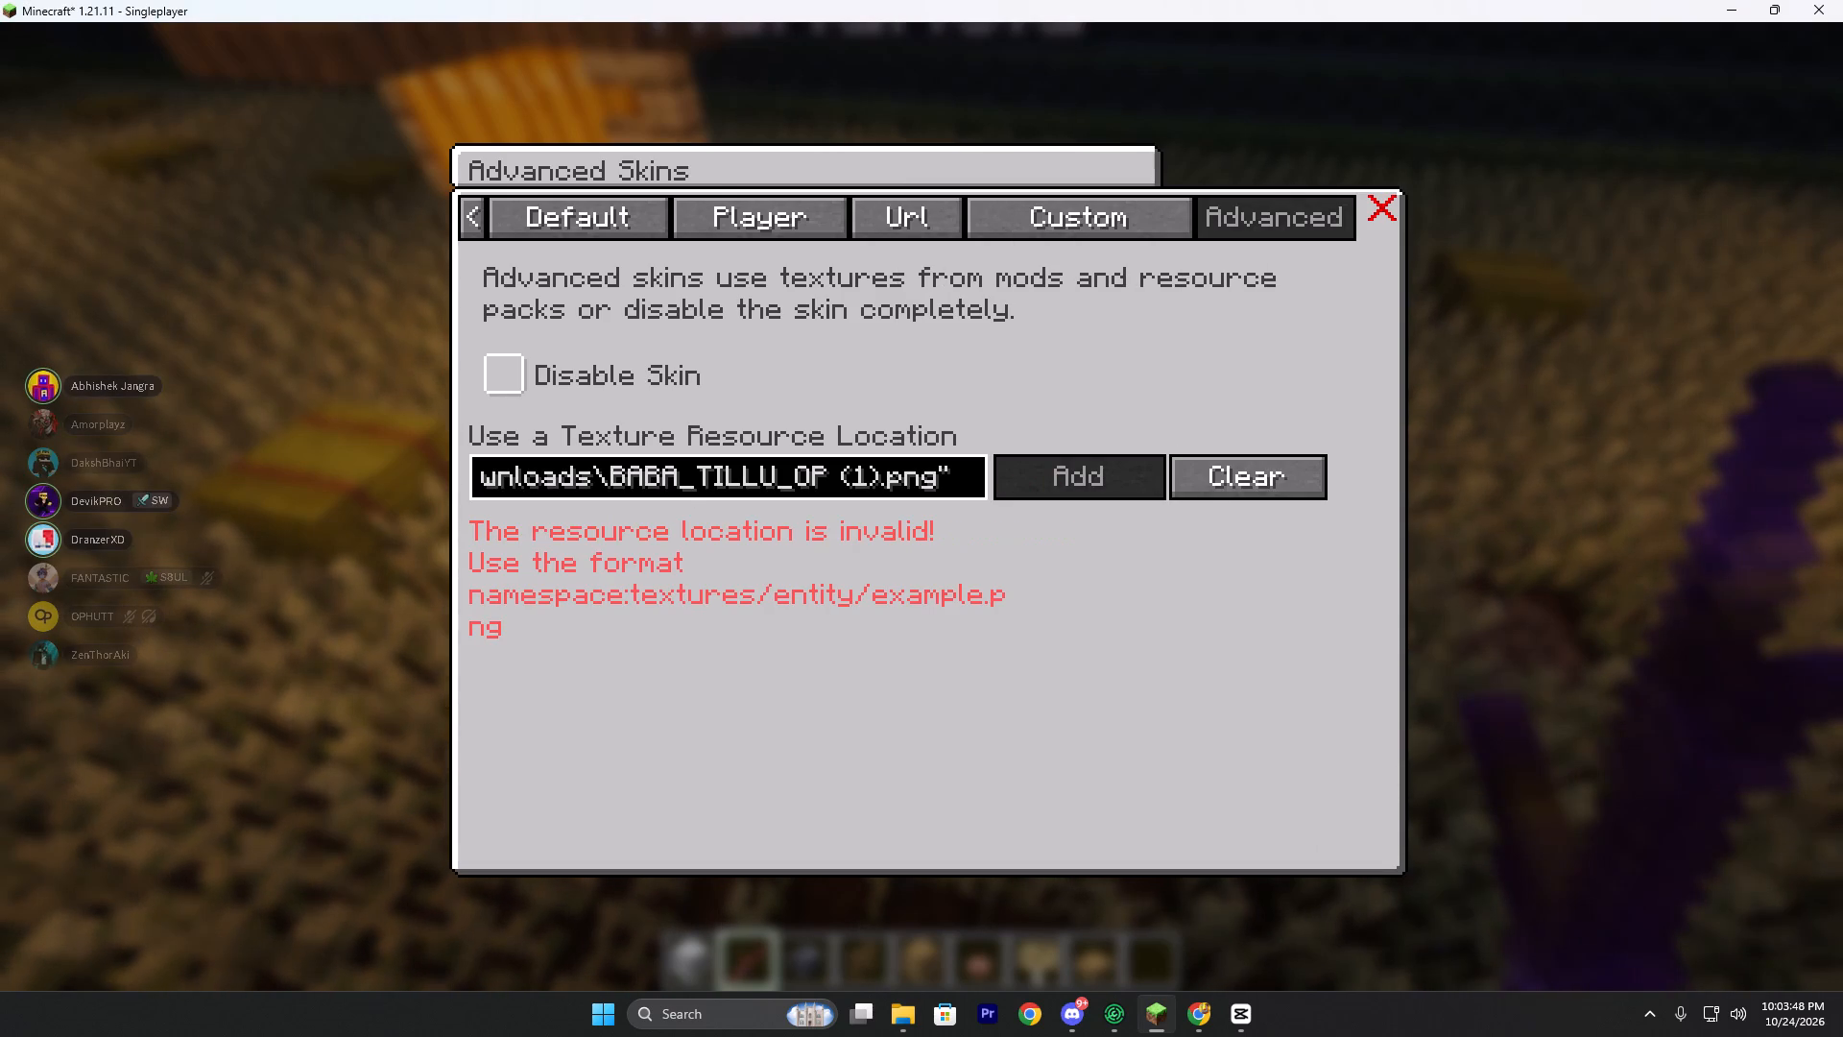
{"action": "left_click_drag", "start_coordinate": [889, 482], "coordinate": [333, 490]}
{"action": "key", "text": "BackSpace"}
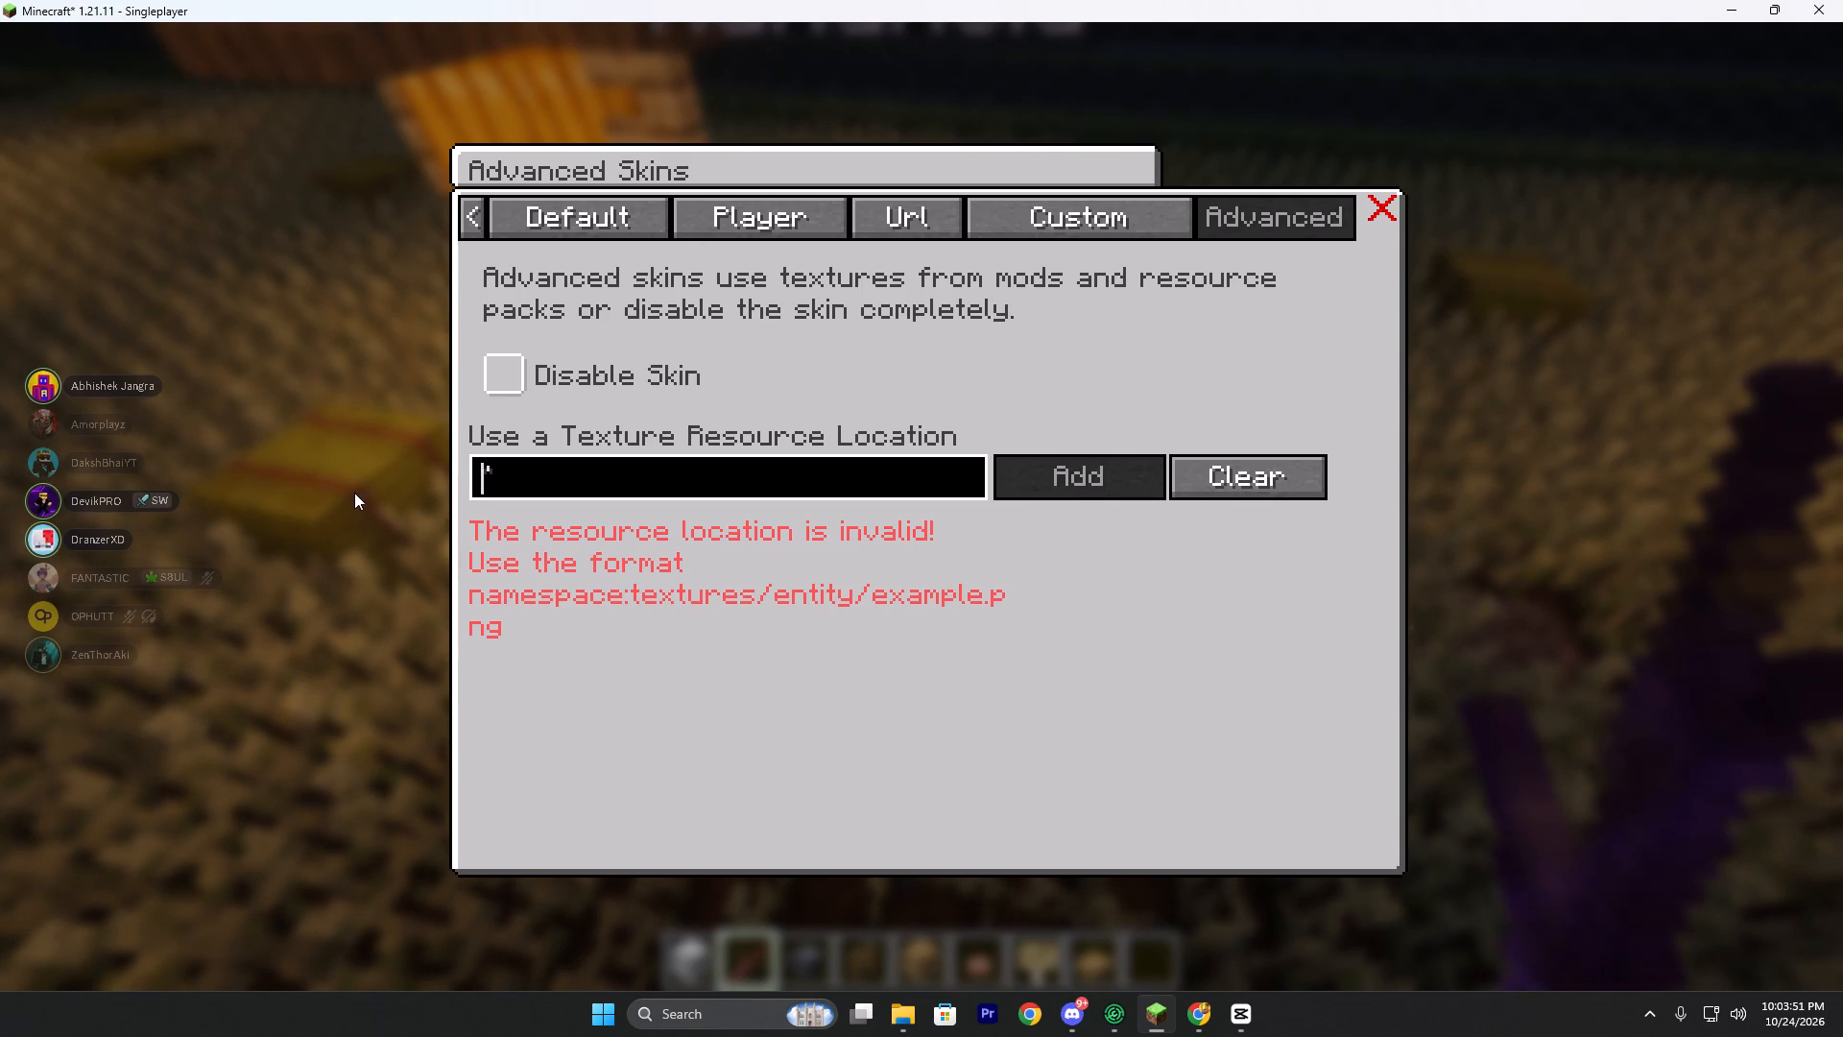
Open the HUMANOID textures folder for custom skins and copy BABA_TILLU_OP (1) from Downloads into it.
{"action": "left_click", "coordinate": [974, 220]}
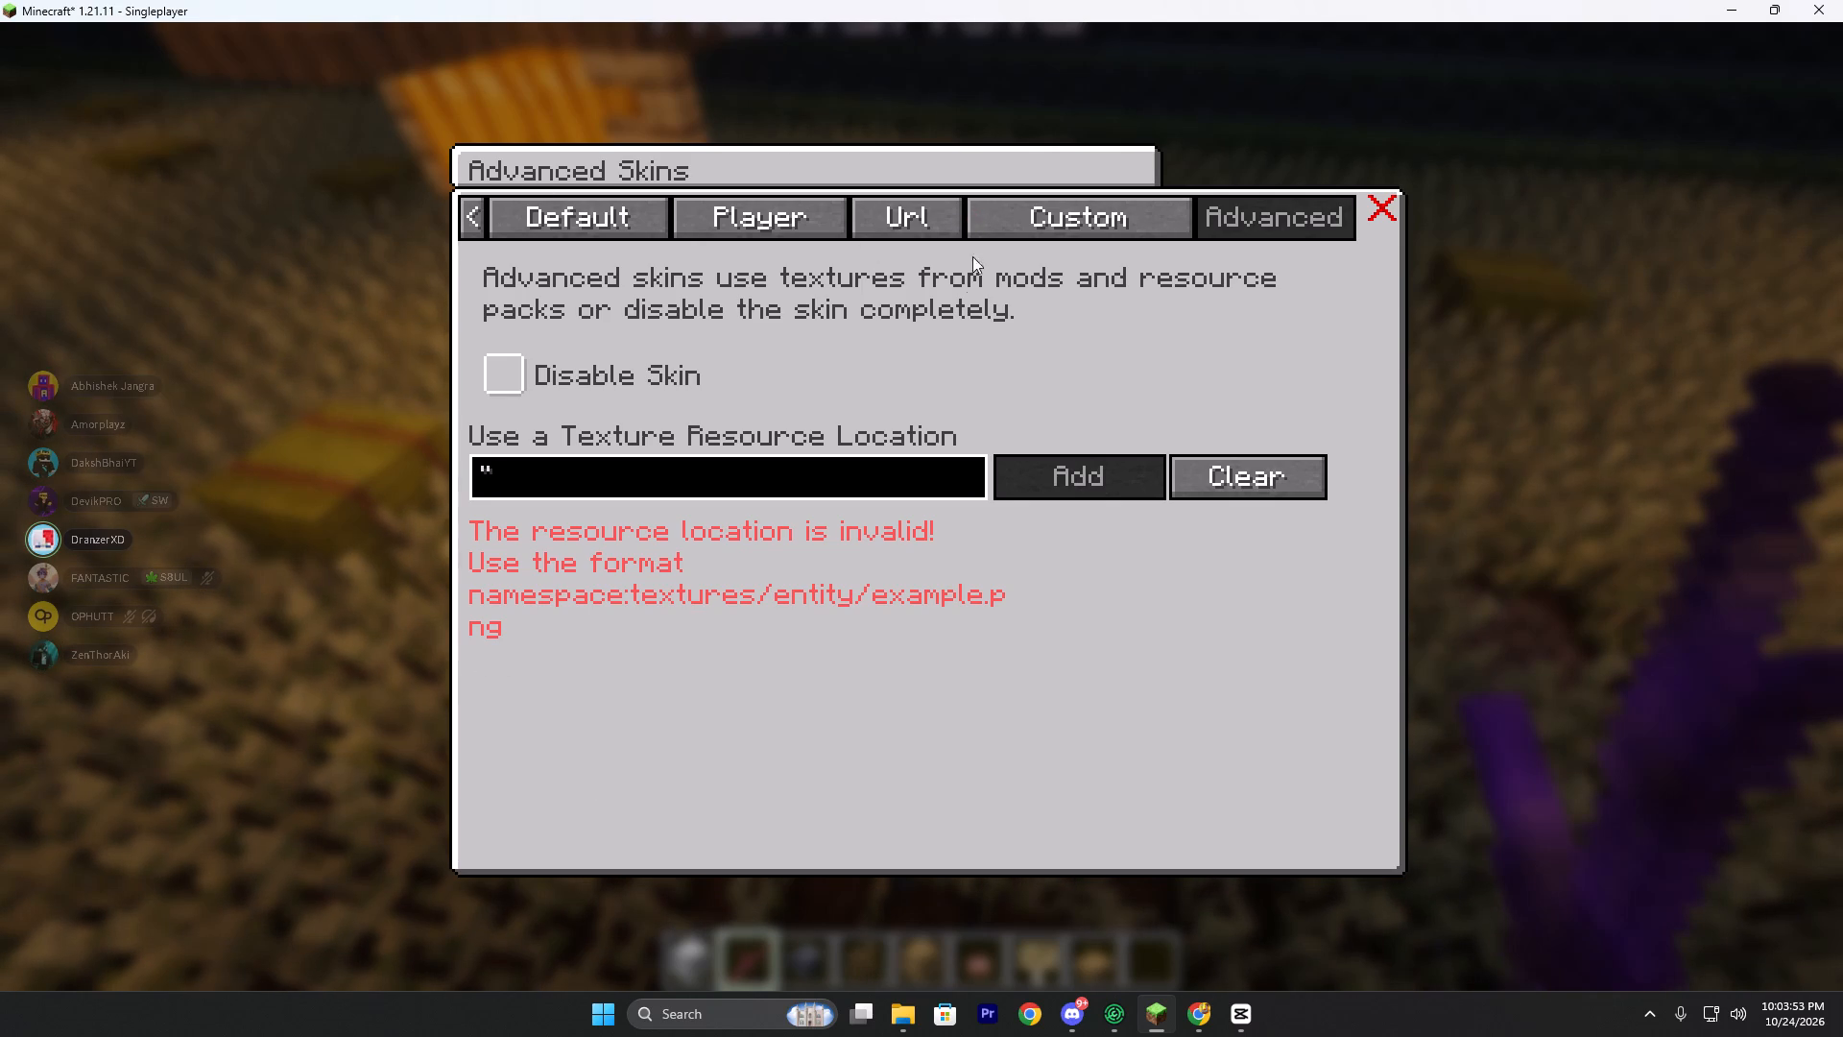
{"action": "left_click", "coordinate": [826, 461]}
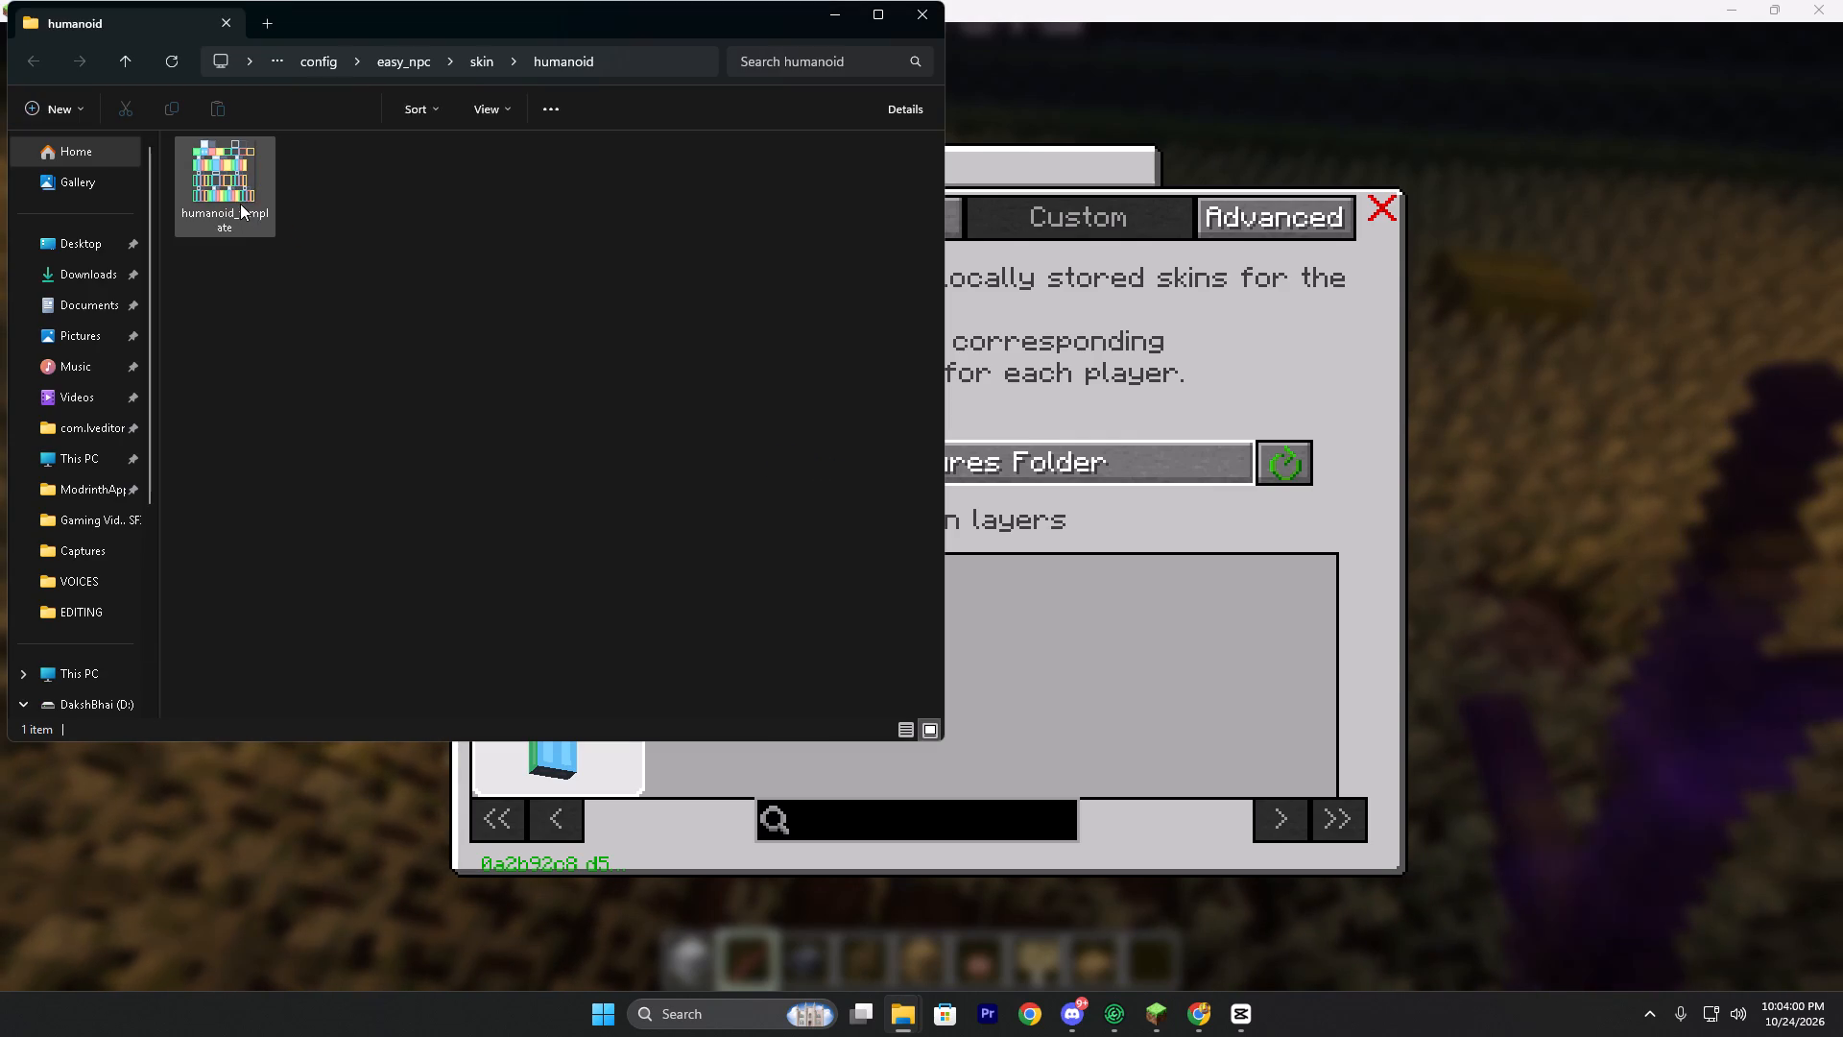
{"action": "left_click", "coordinate": [104, 275]}
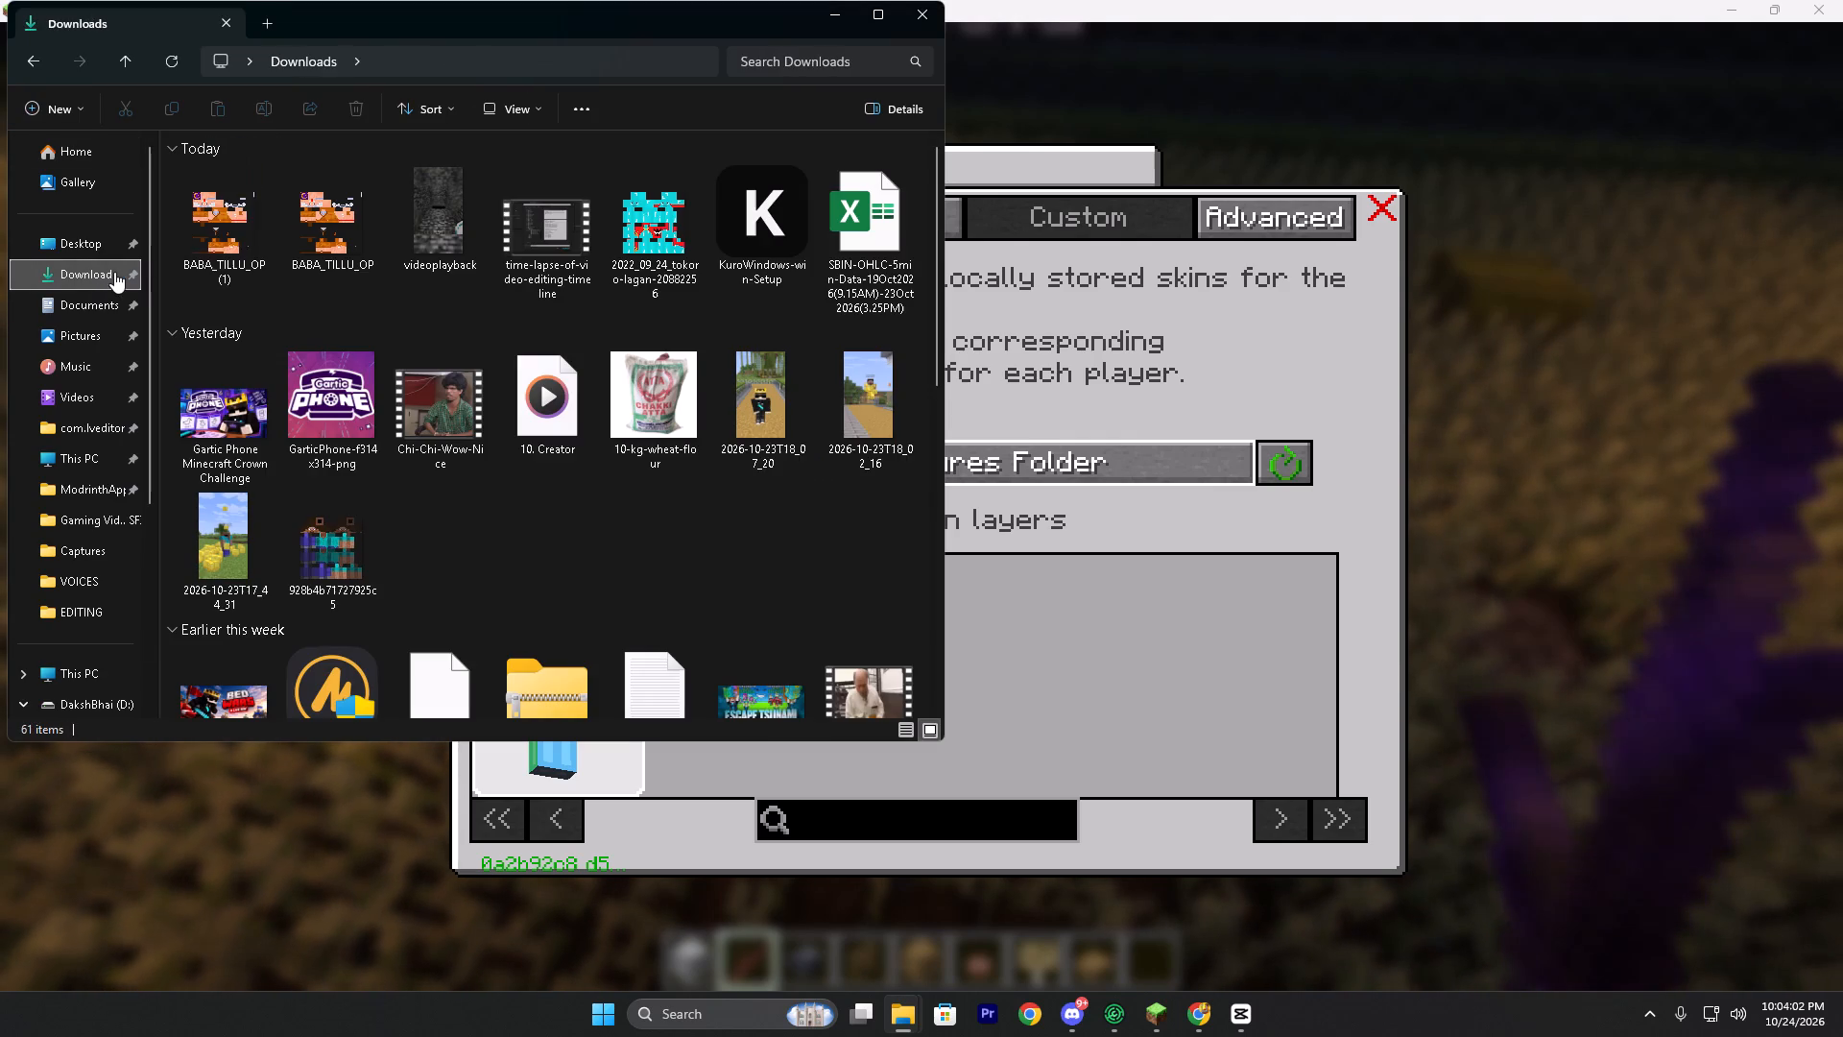
{"action": "left_click", "coordinate": [208, 243]}
{"action": "left_click", "coordinate": [167, 111]}
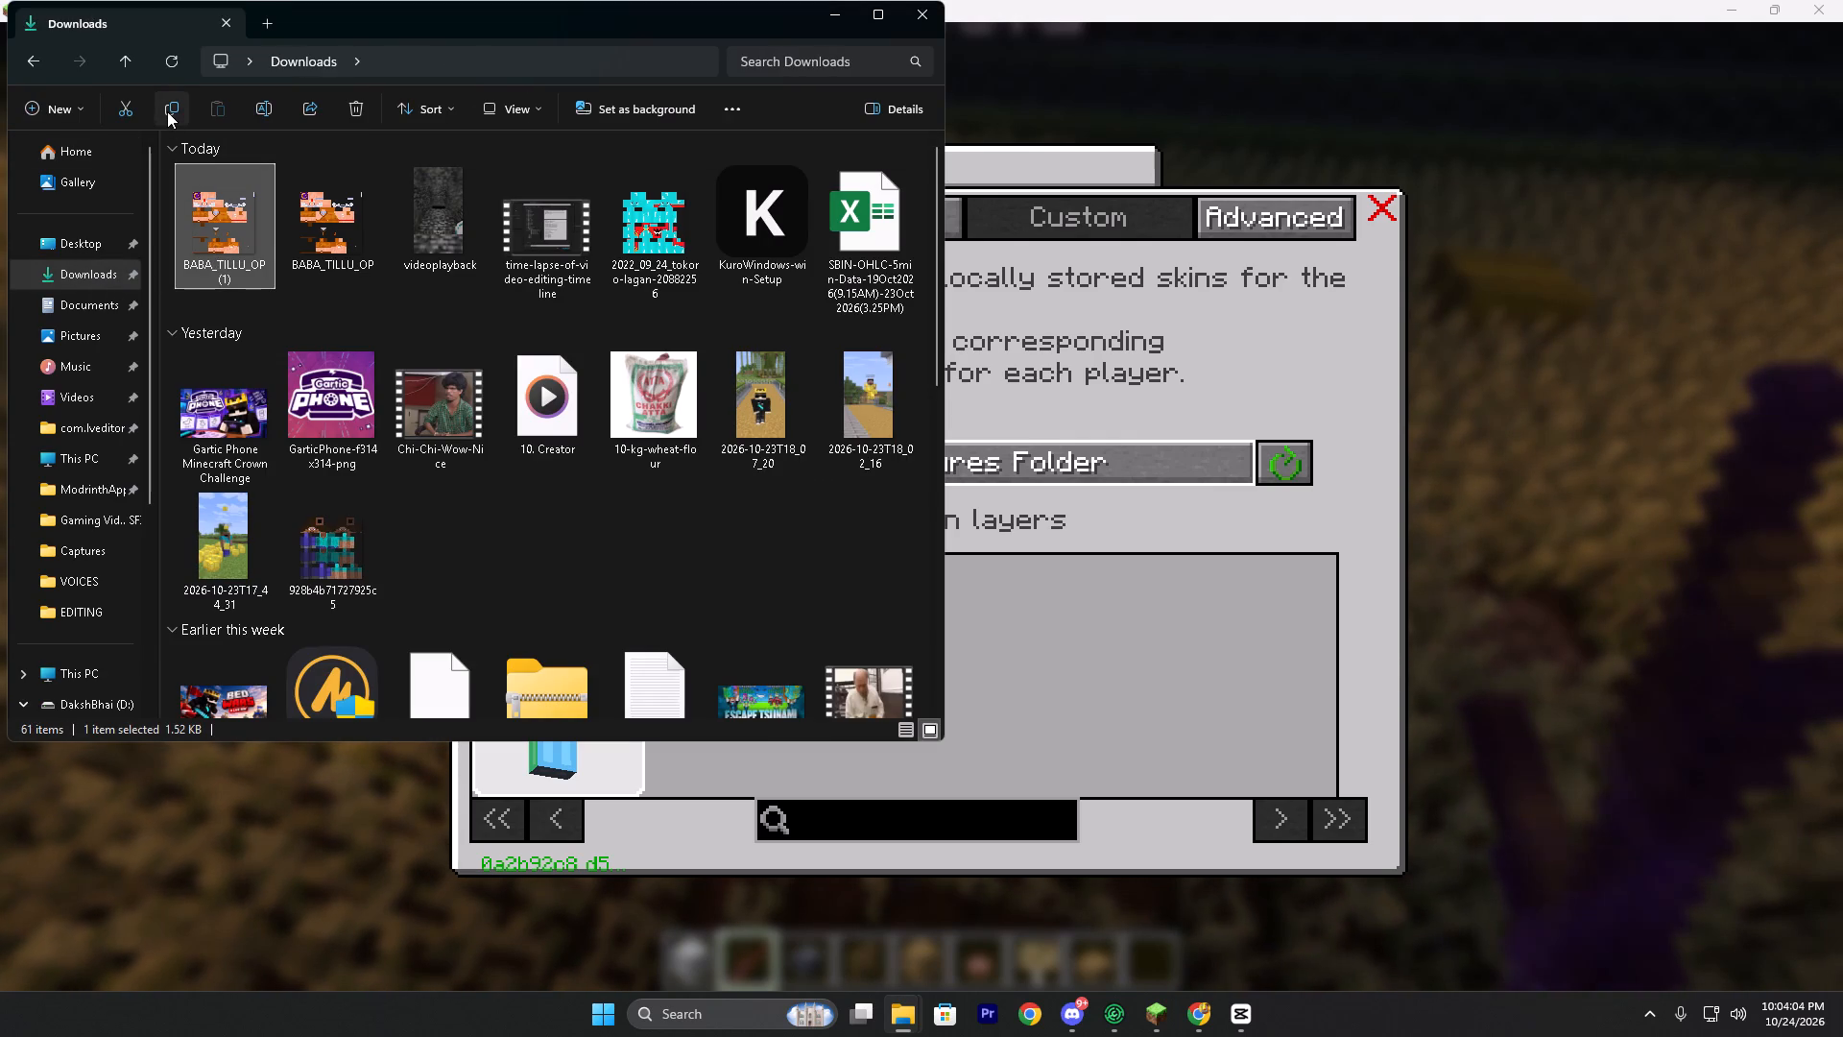
{"action": "left_click", "coordinate": [46, 71]}
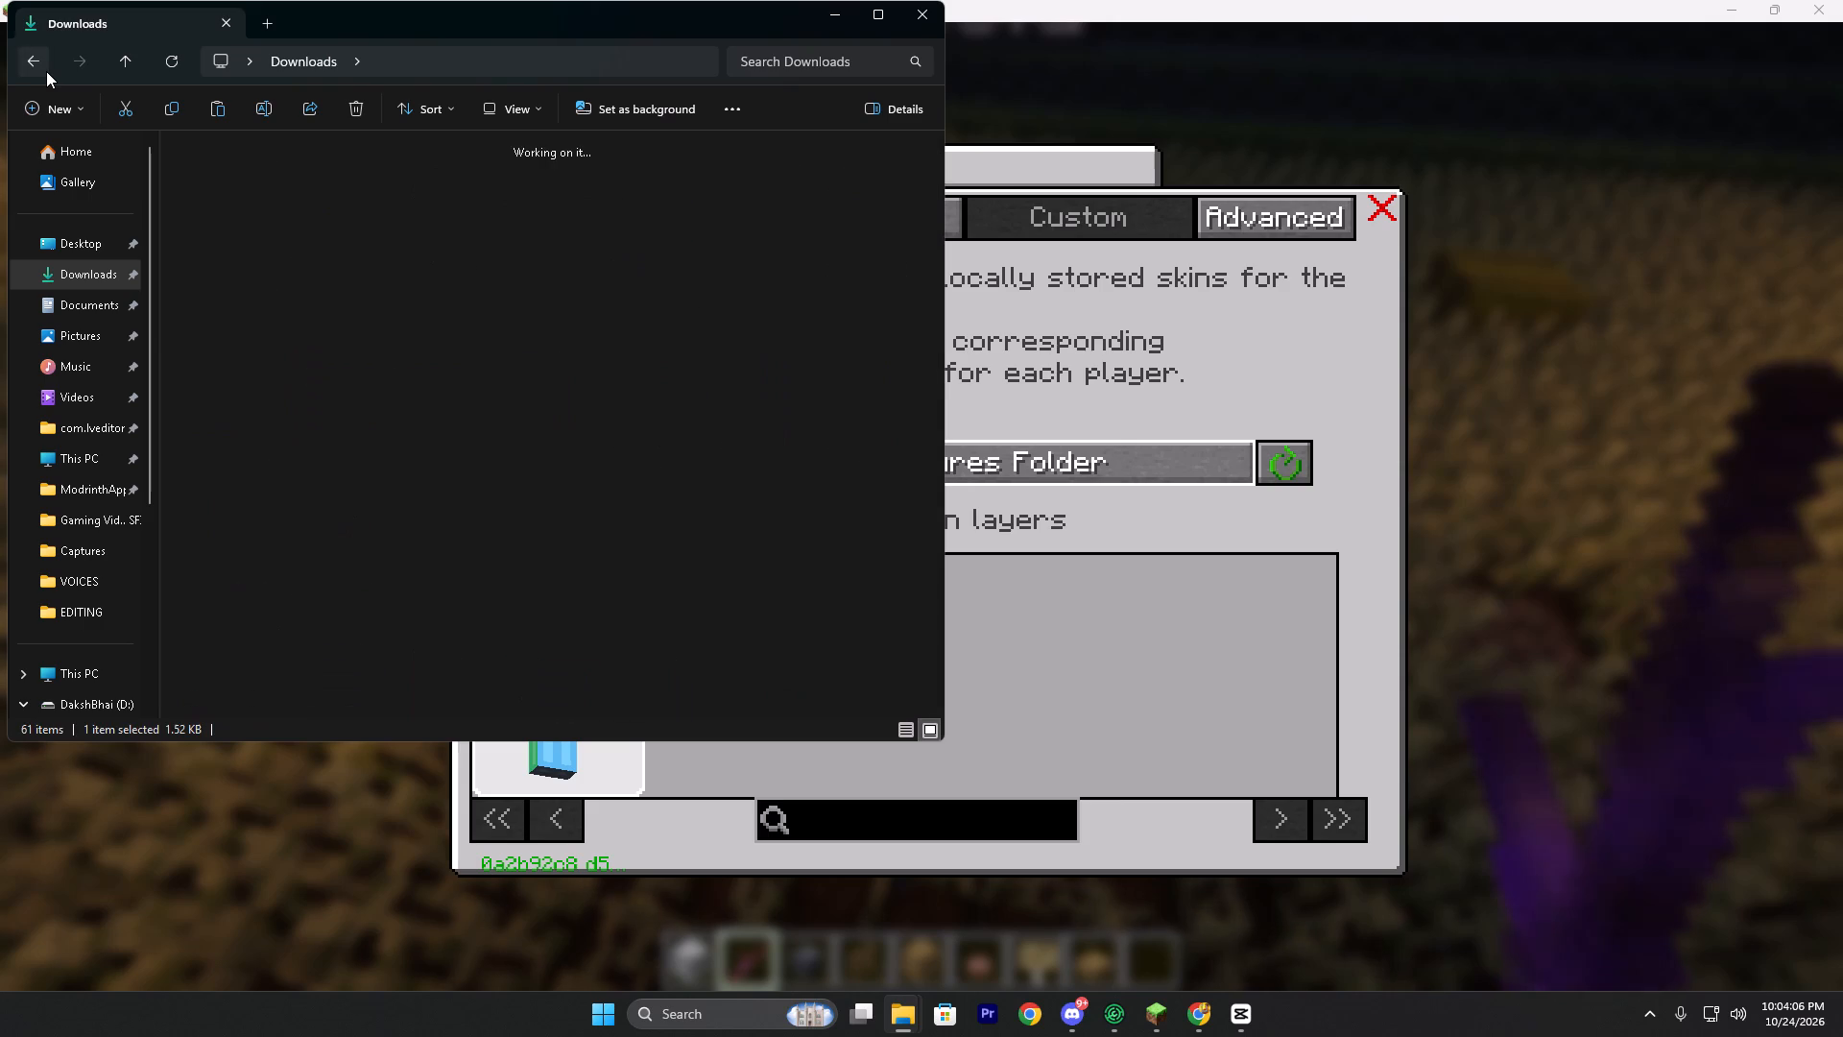
{"action": "left_click", "coordinate": [220, 100]}
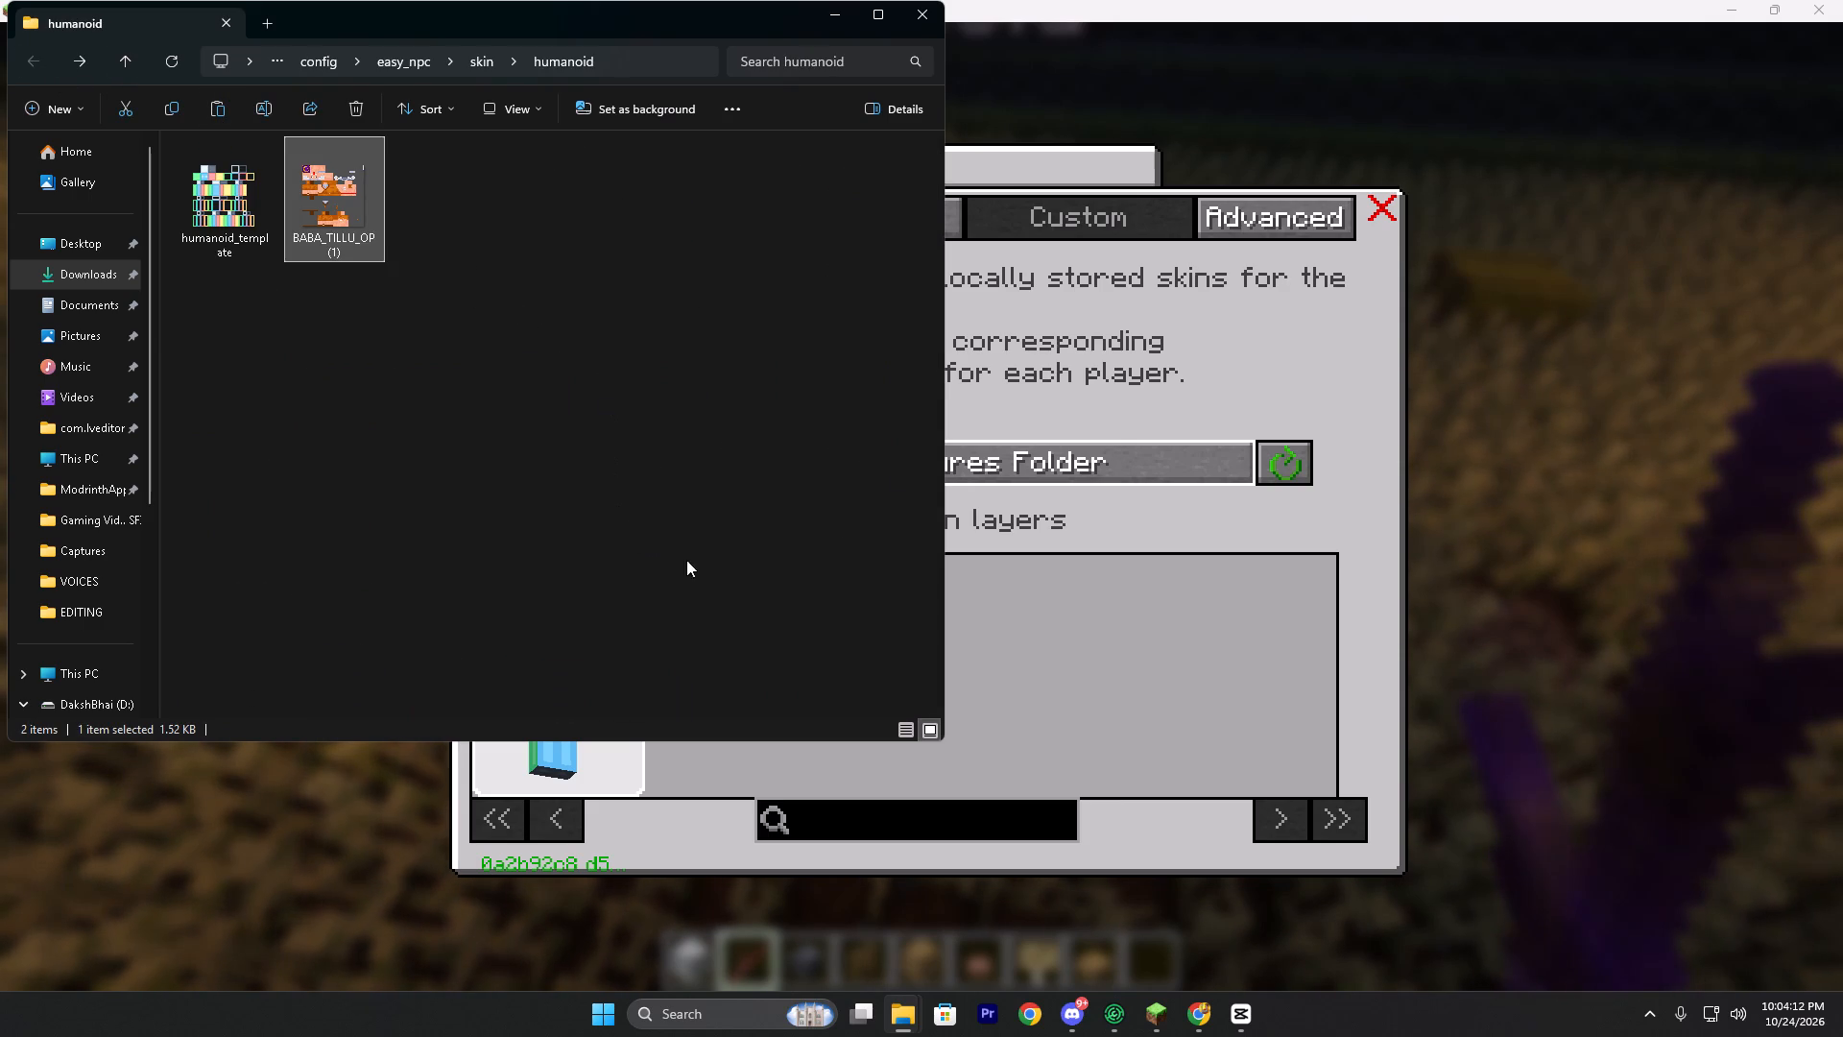
Return to Minecraft and check the custom skins list for the copied skin, reopening the Humanoid NPC's skin editor.
{"action": "left_click", "coordinate": [833, 25]}
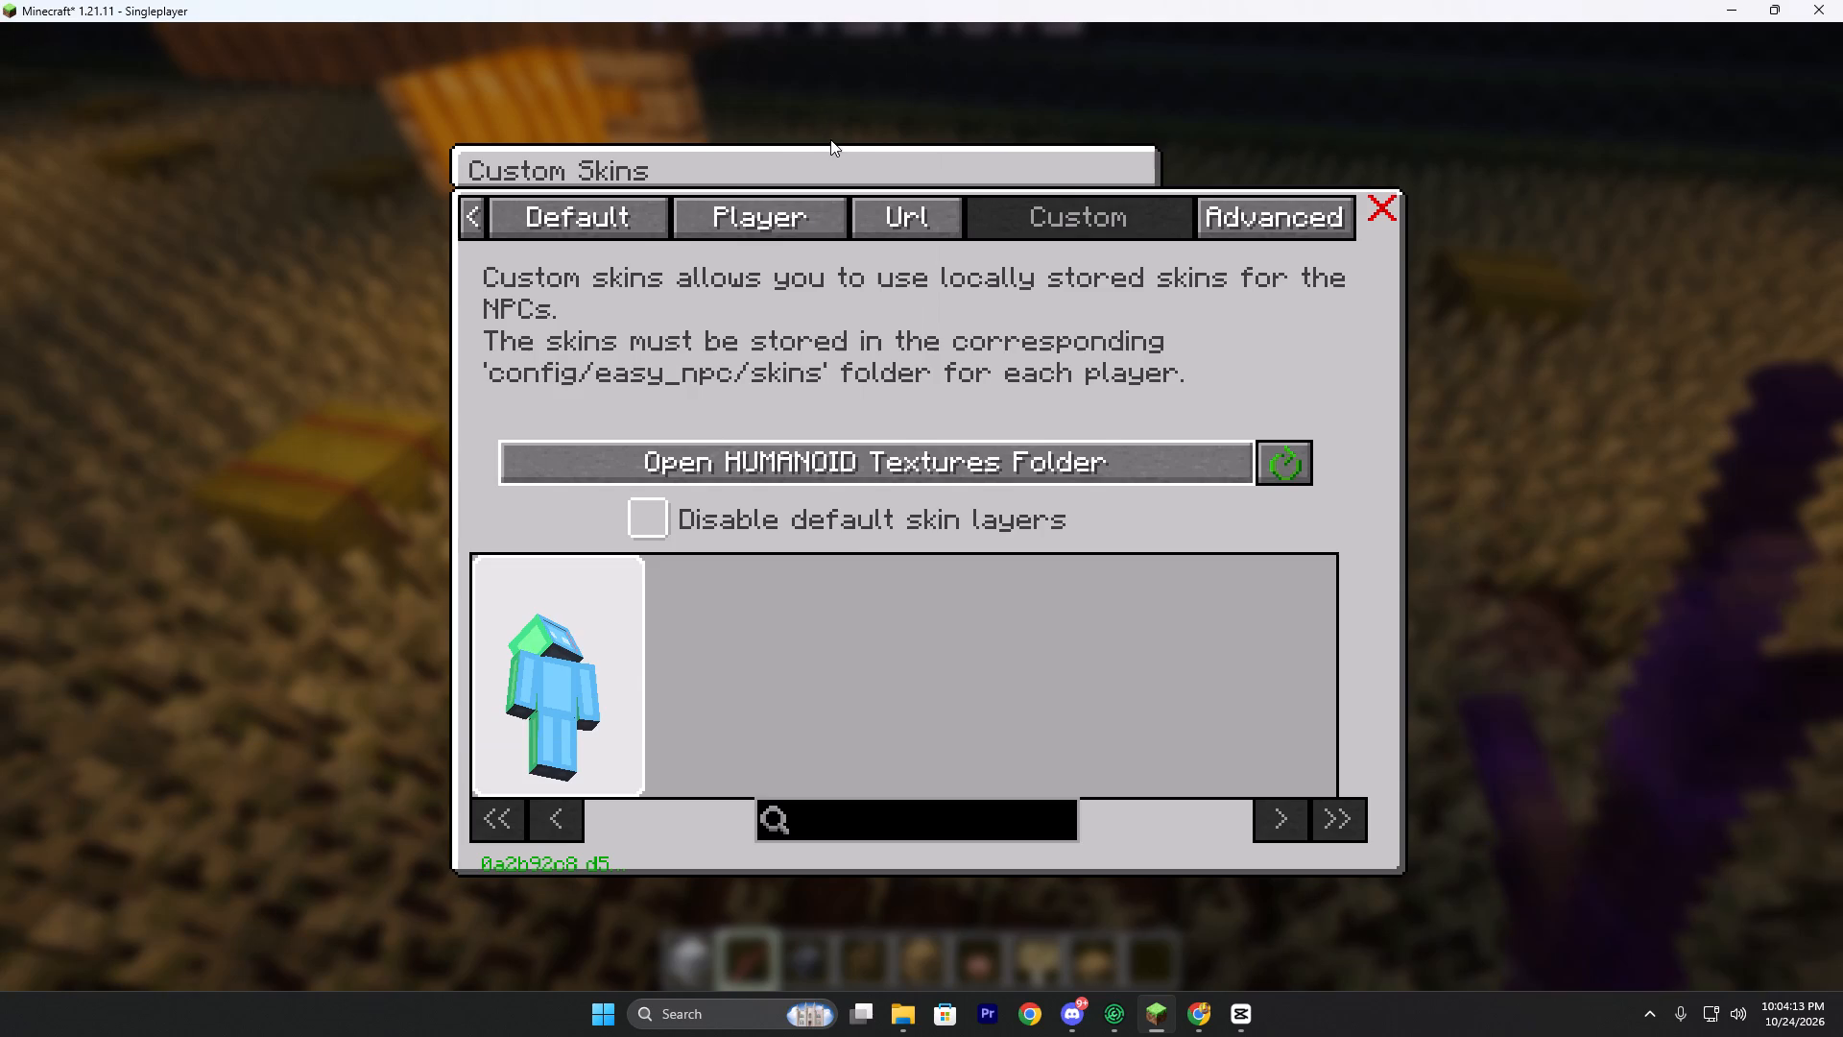
{"action": "left_click", "coordinate": [776, 222]}
{"action": "left_click", "coordinate": [1012, 221]}
{"action": "scroll", "coordinate": [654, 689], "scroll_direction": "down", "scroll_amount": 2}
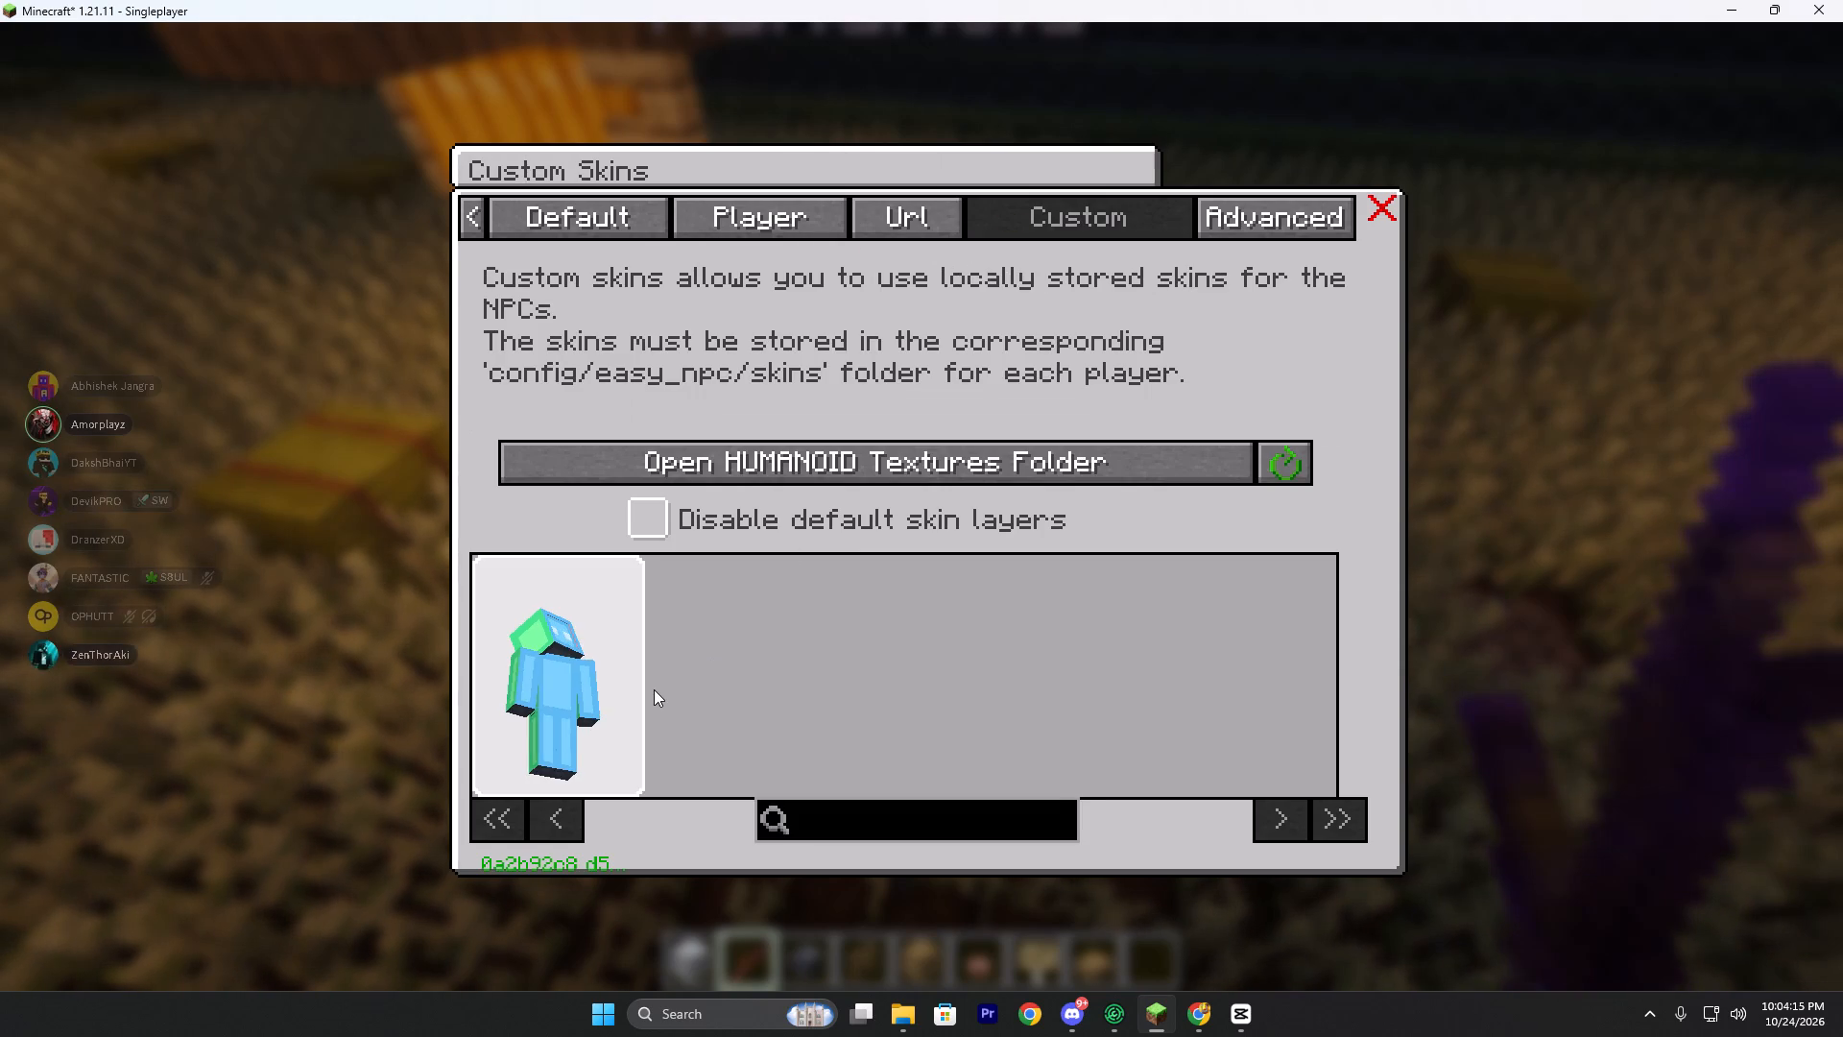
{"action": "scroll", "coordinate": [654, 689], "scroll_direction": "down", "scroll_amount": 1}
{"action": "left_click", "coordinate": [651, 518]}
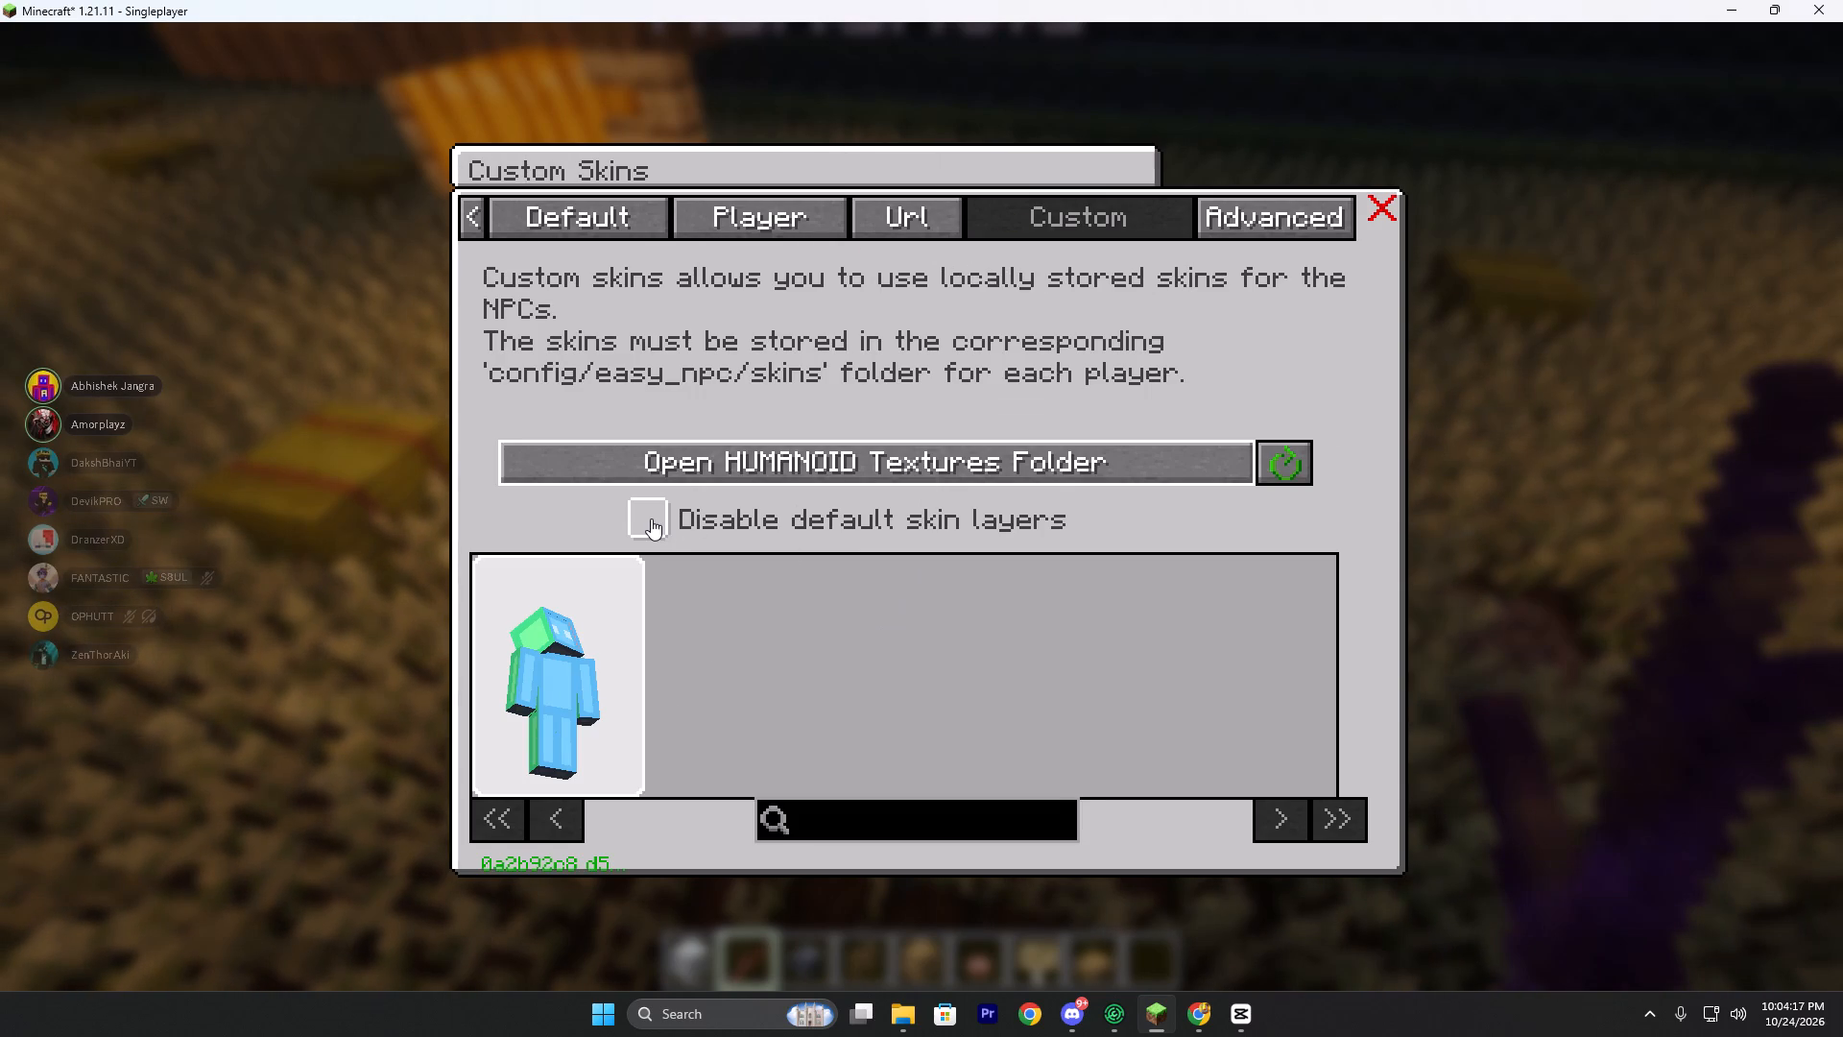
{"action": "left_click", "coordinate": [651, 518]}
{"action": "left_click", "coordinate": [1288, 201]}
{"action": "left_click", "coordinate": [1115, 218]}
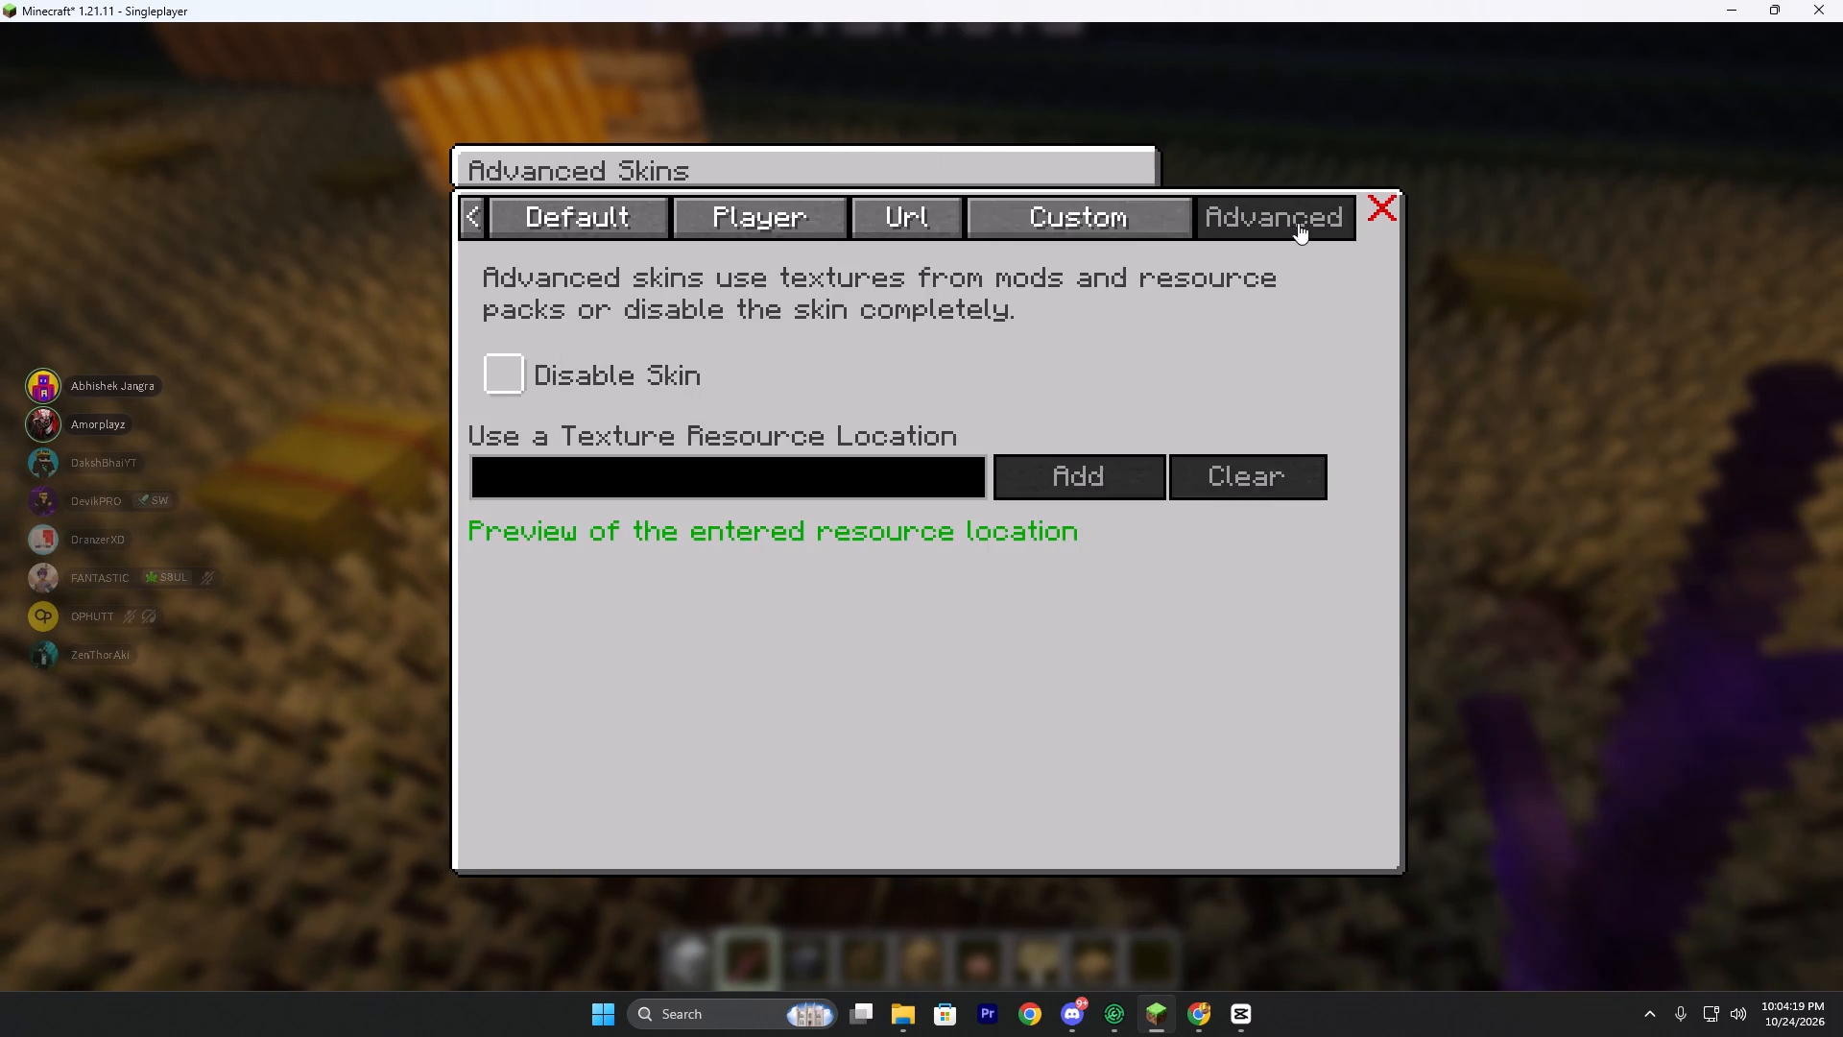
{"action": "left_click_drag", "start_coordinate": [1377, 197], "coordinate": [921, 506]}
{"action": "right_click", "coordinate": [921, 506]}
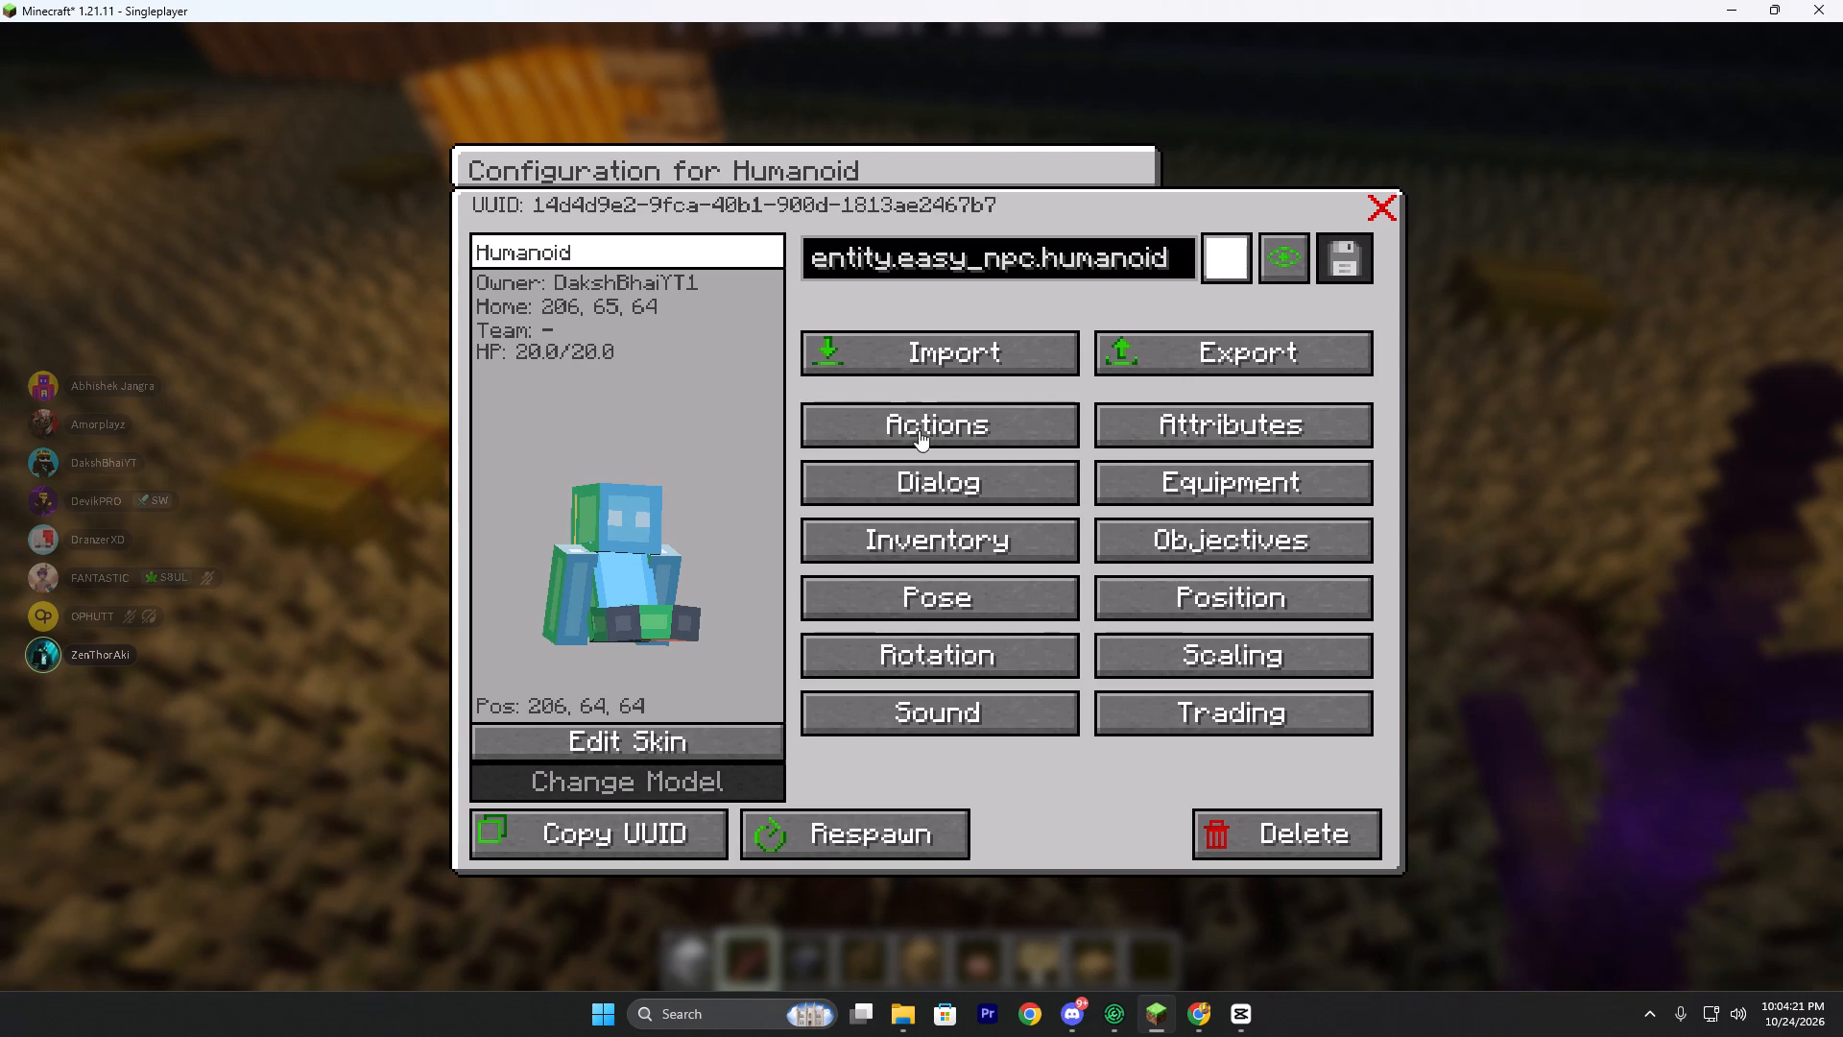
{"action": "left_click", "coordinate": [626, 747]}
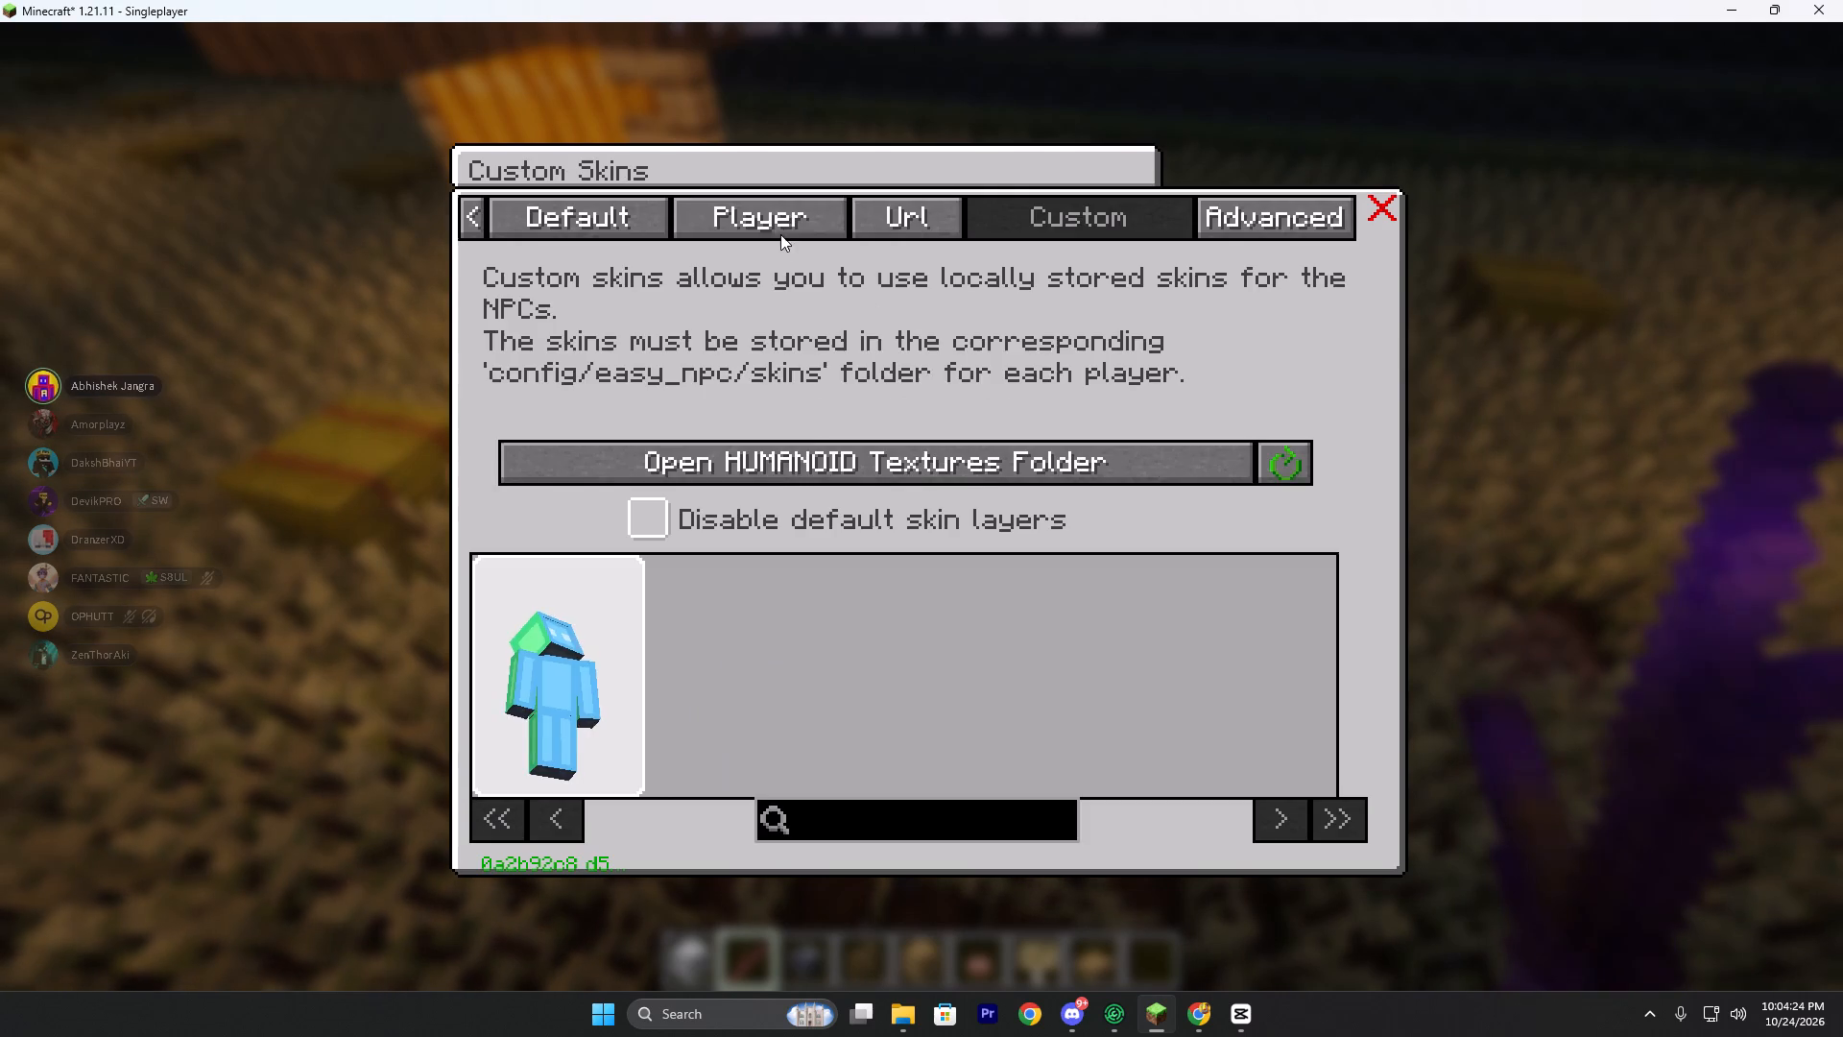
Add the skin of the player name Baba as the Humanoid NPC's player skin.
{"action": "left_click", "coordinate": [781, 228]}
{"action": "left_click", "coordinate": [843, 215]}
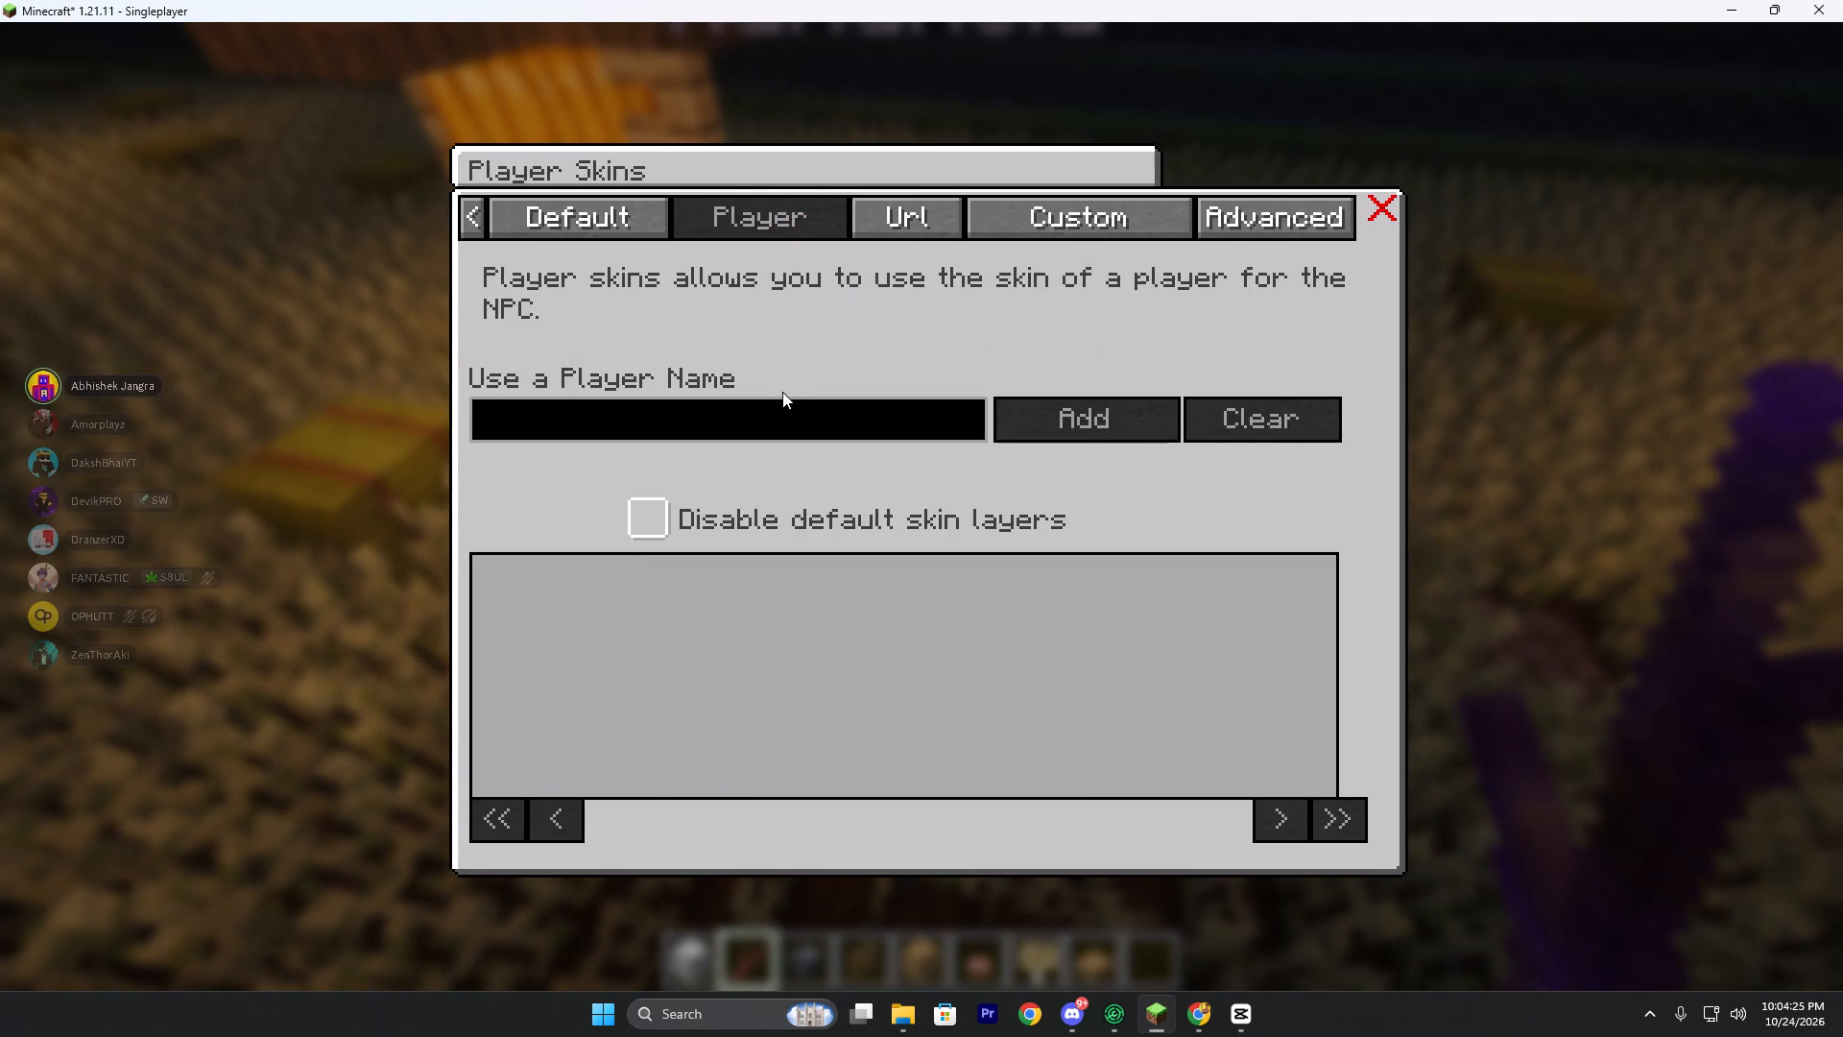
{"action": "left_click", "coordinate": [770, 428]}
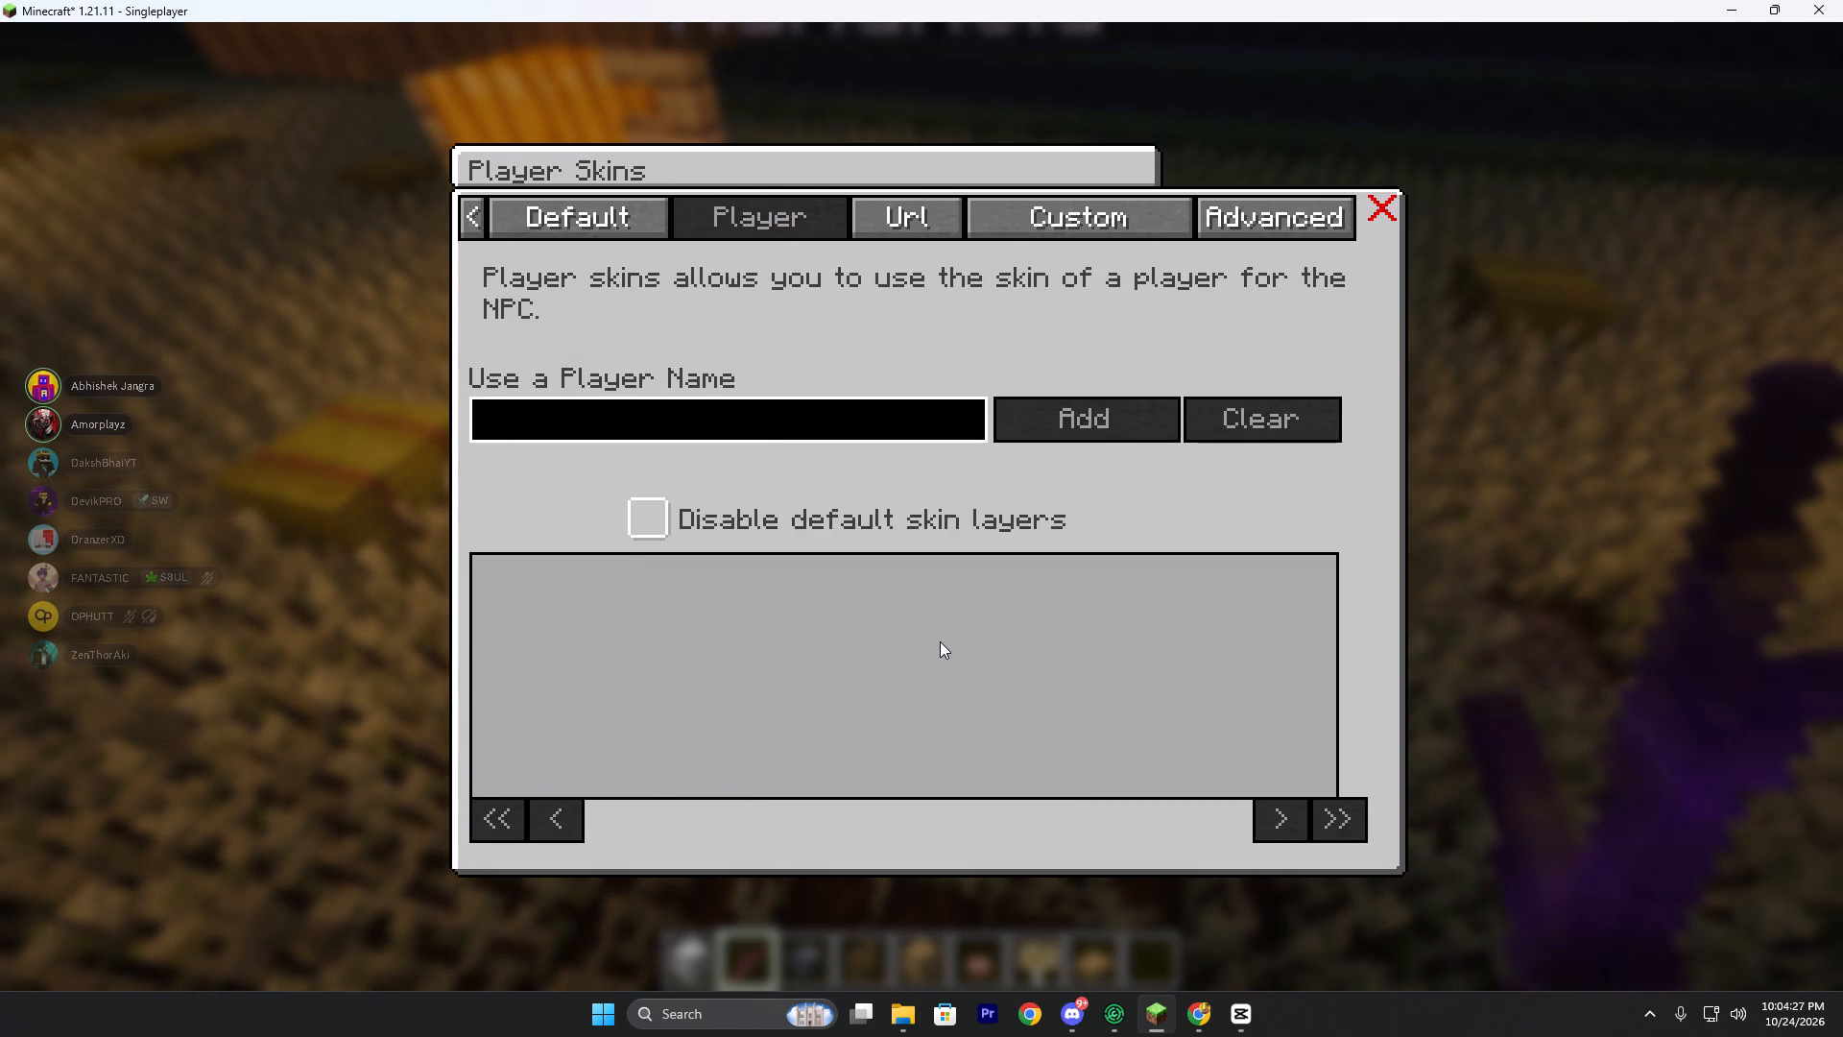
{"action": "type", "text": "Ba"}
{"action": "type", "text": "ba"}
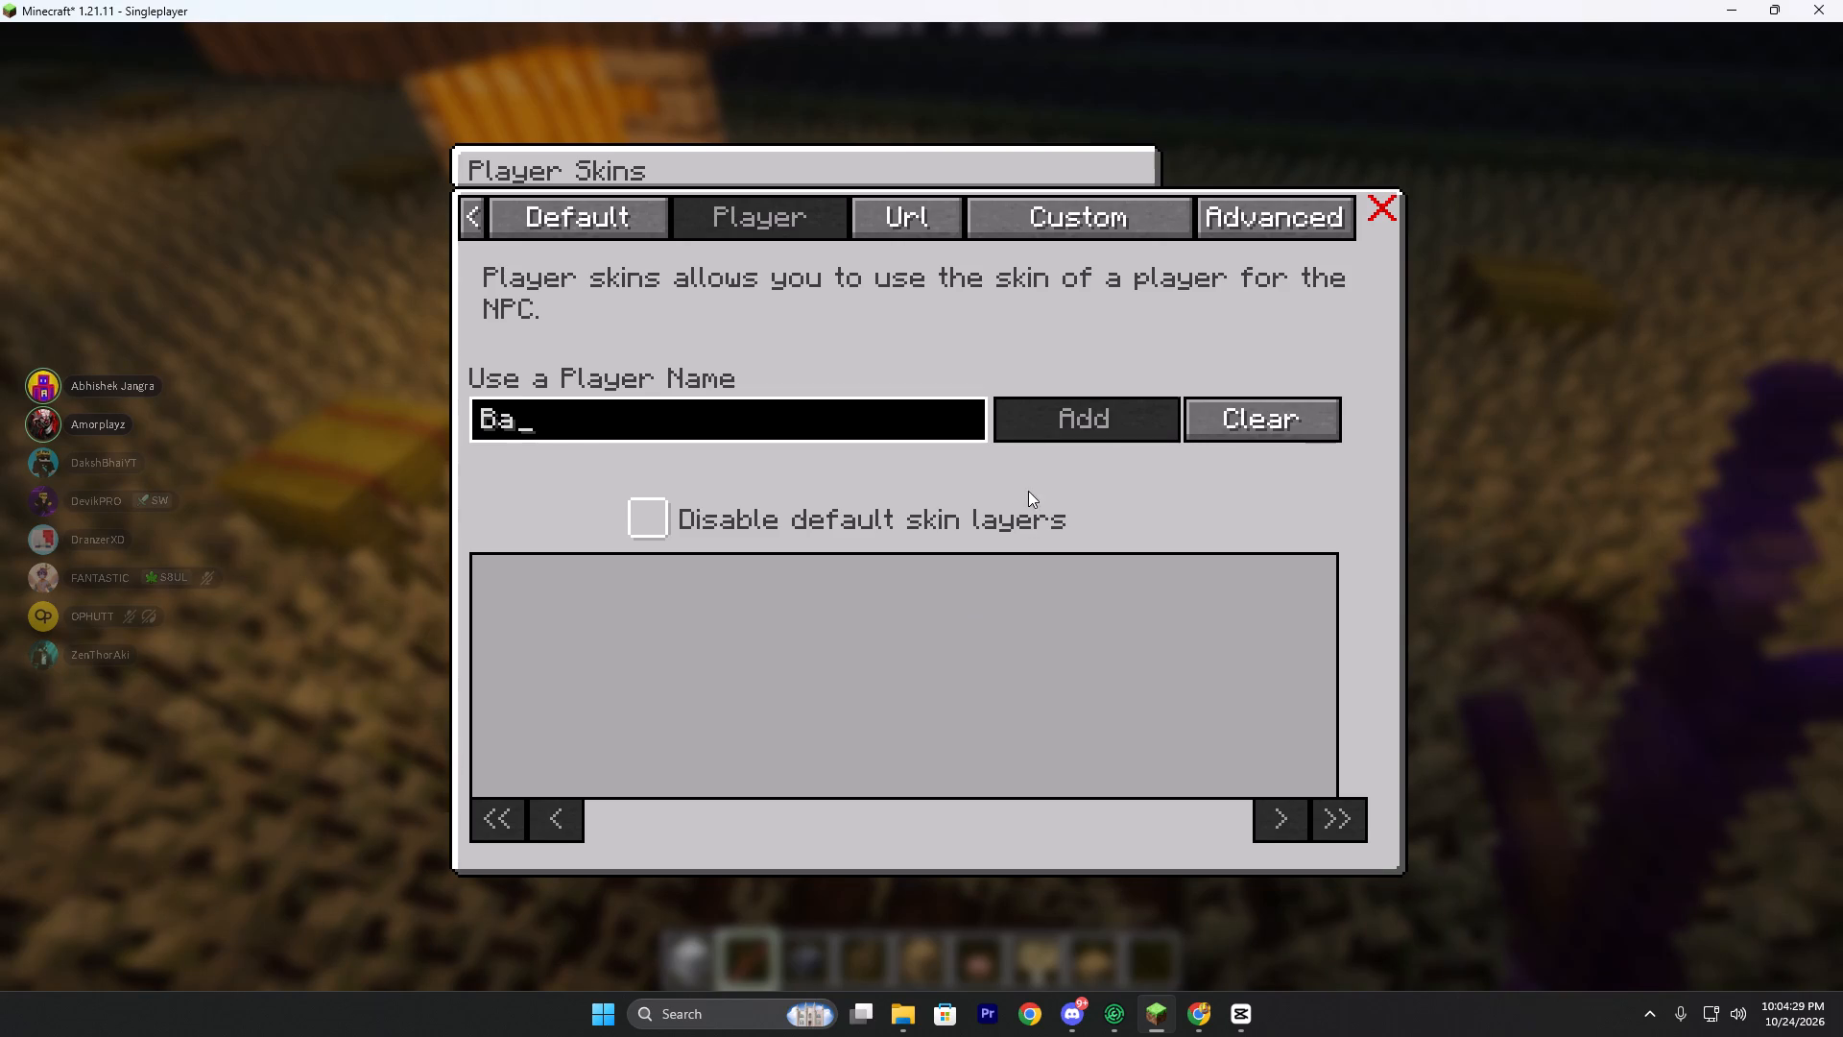
{"action": "left_click", "coordinate": [1043, 421]}
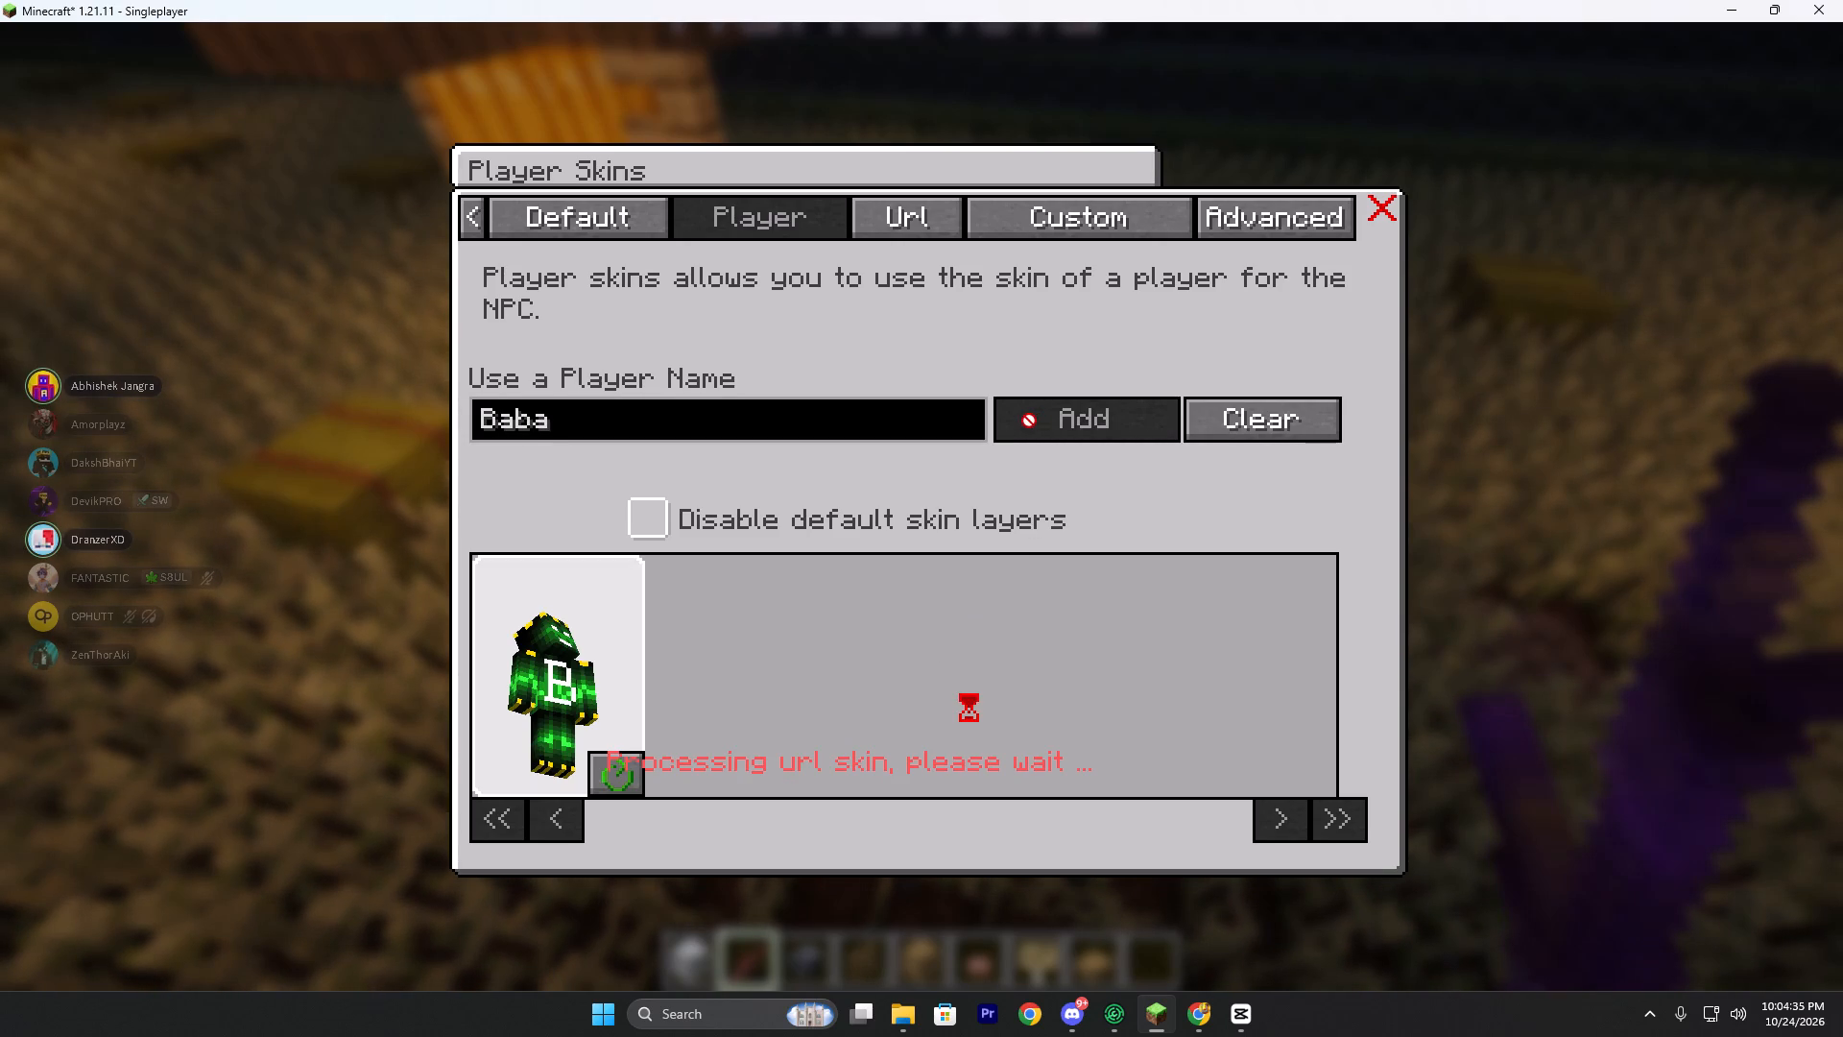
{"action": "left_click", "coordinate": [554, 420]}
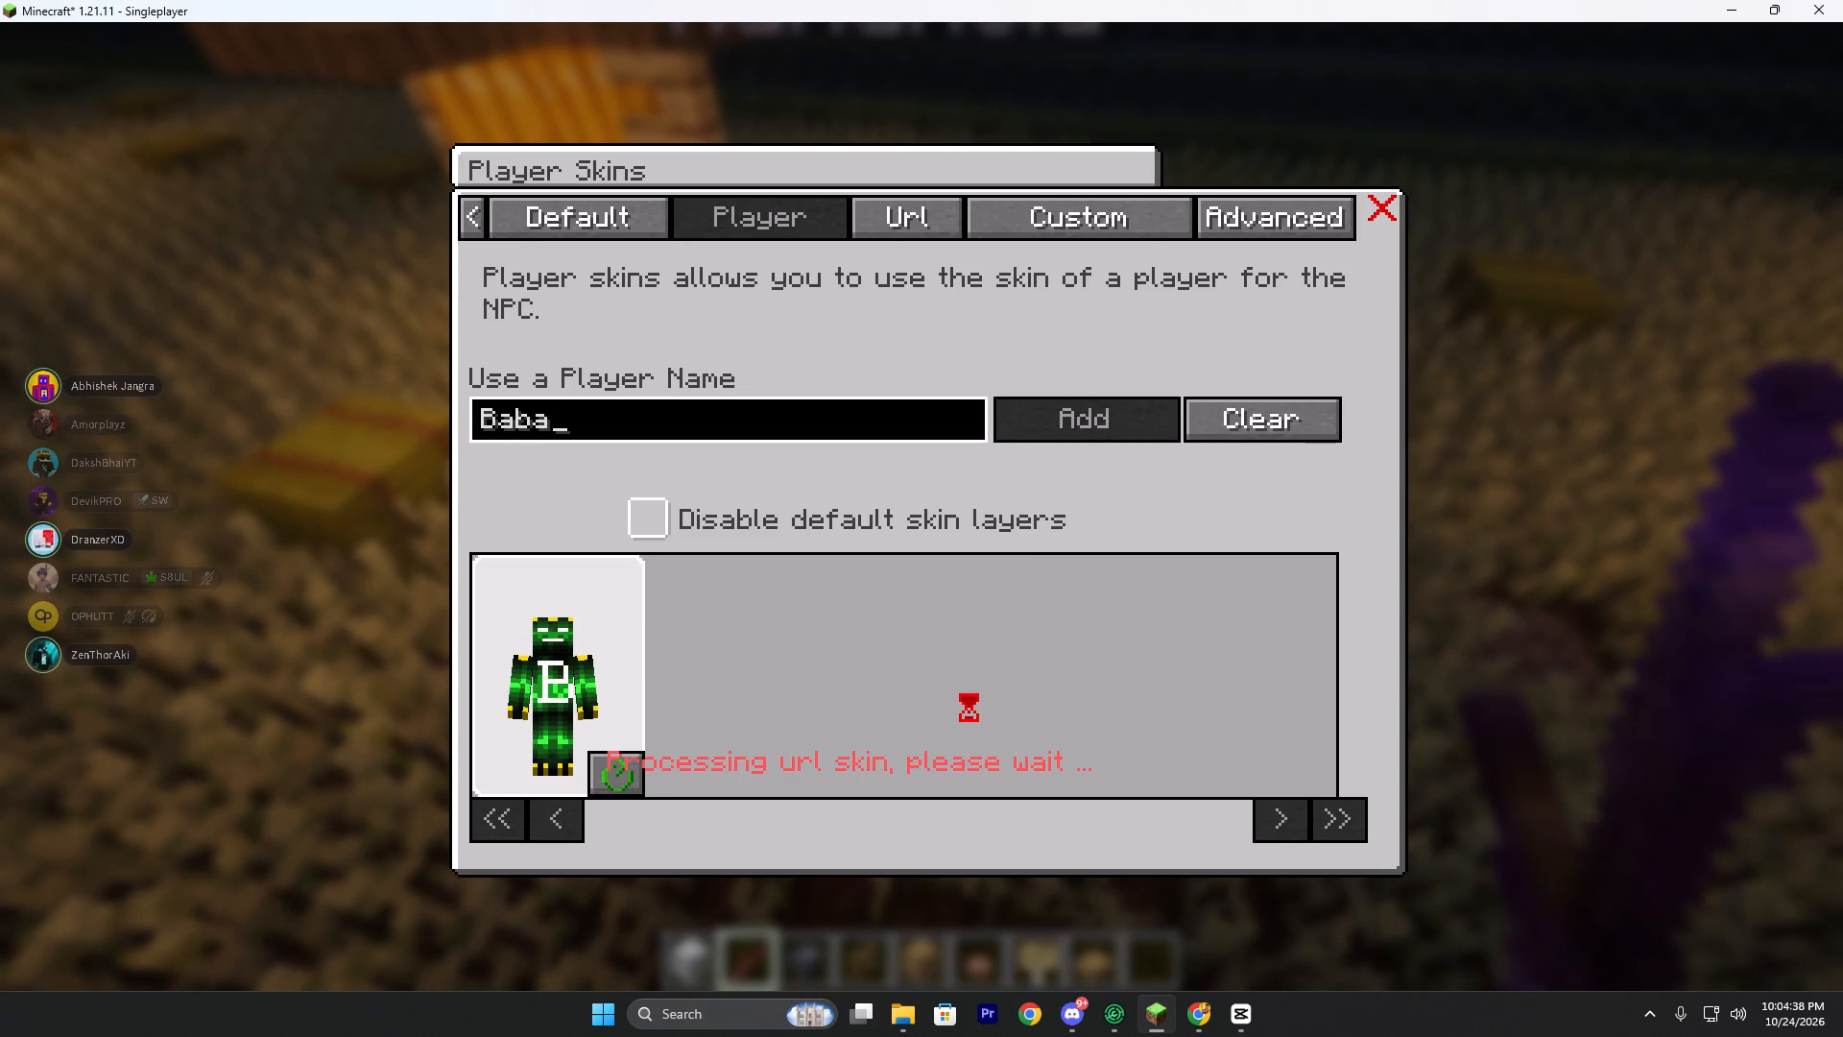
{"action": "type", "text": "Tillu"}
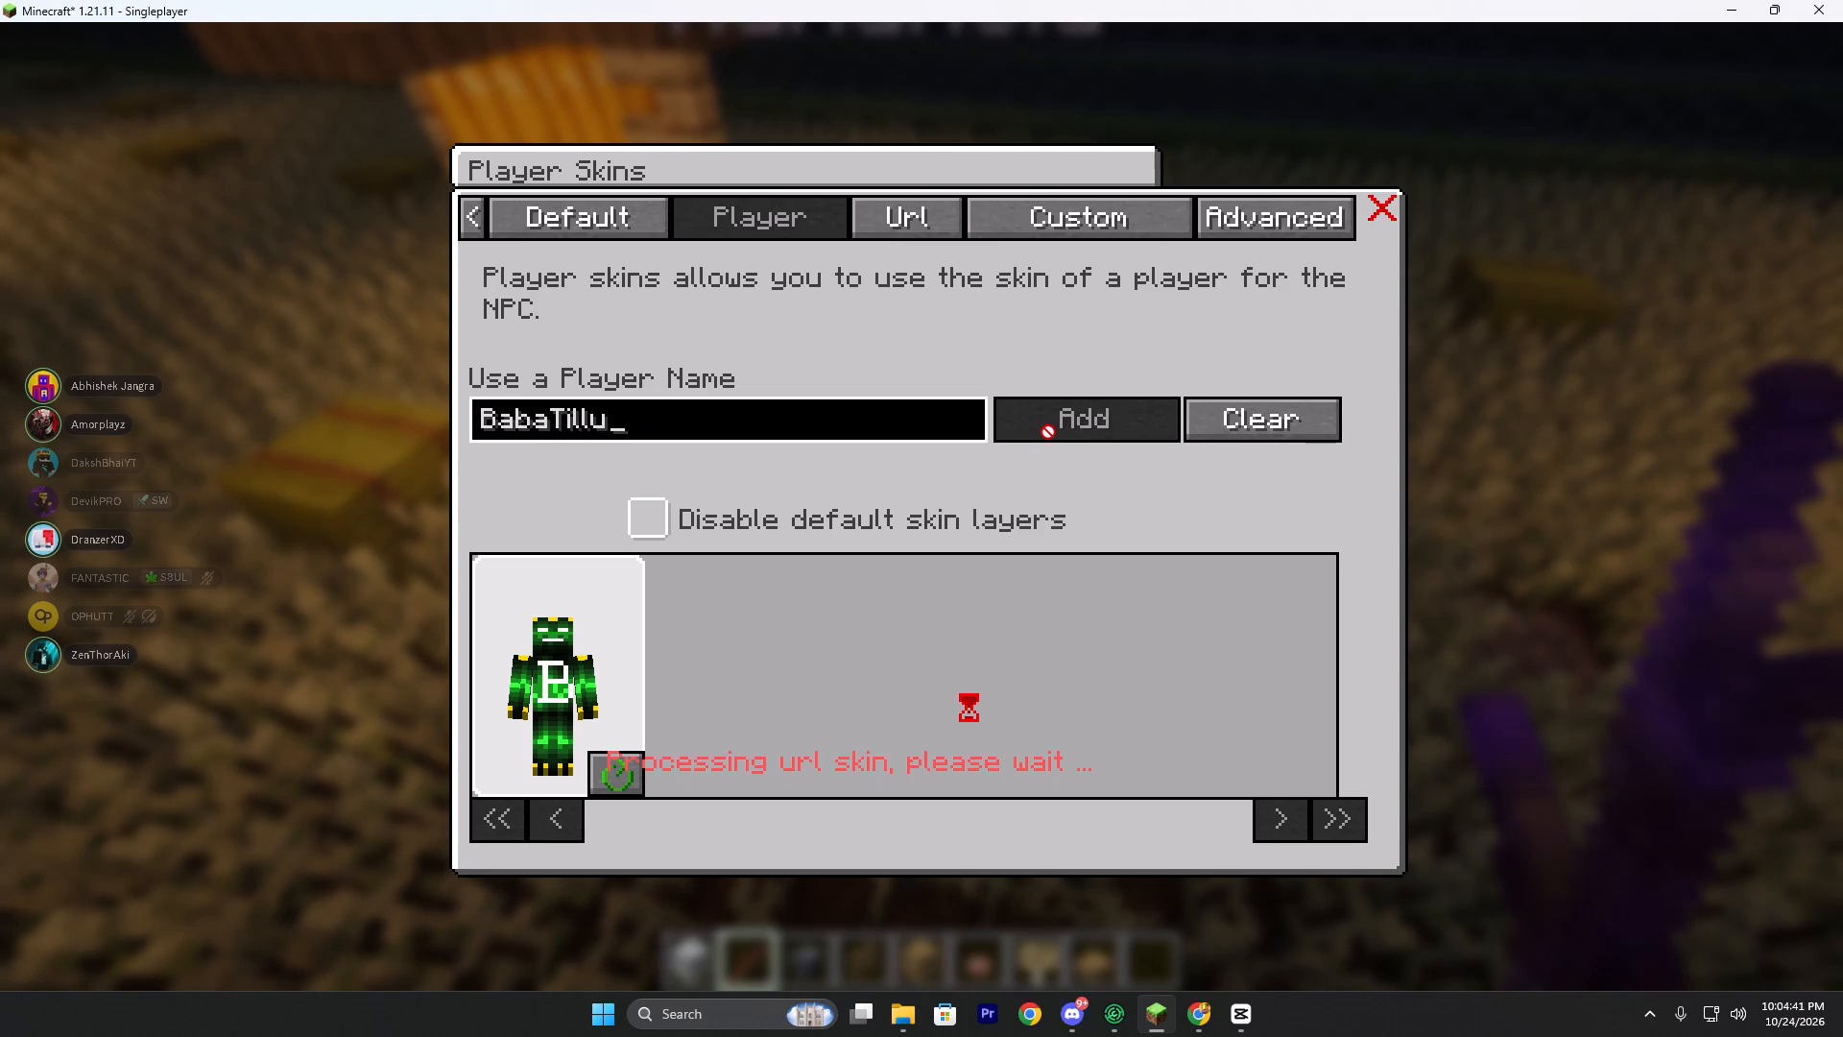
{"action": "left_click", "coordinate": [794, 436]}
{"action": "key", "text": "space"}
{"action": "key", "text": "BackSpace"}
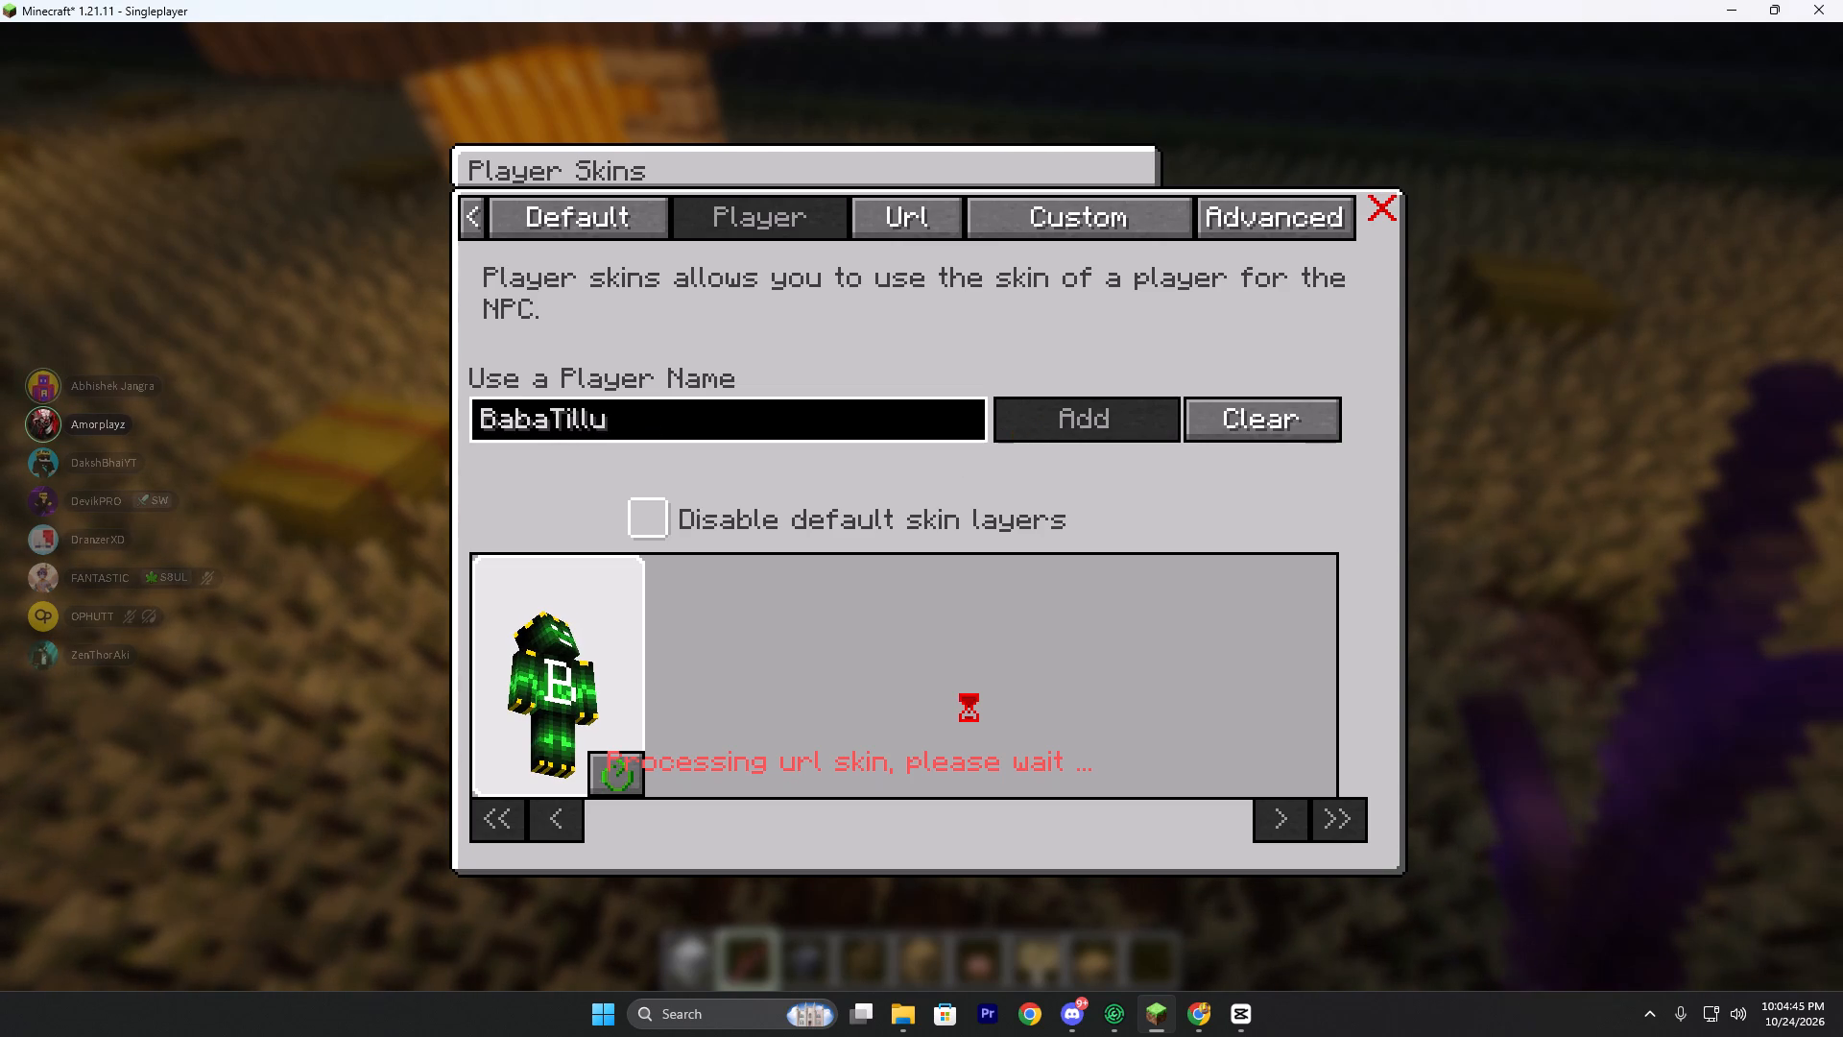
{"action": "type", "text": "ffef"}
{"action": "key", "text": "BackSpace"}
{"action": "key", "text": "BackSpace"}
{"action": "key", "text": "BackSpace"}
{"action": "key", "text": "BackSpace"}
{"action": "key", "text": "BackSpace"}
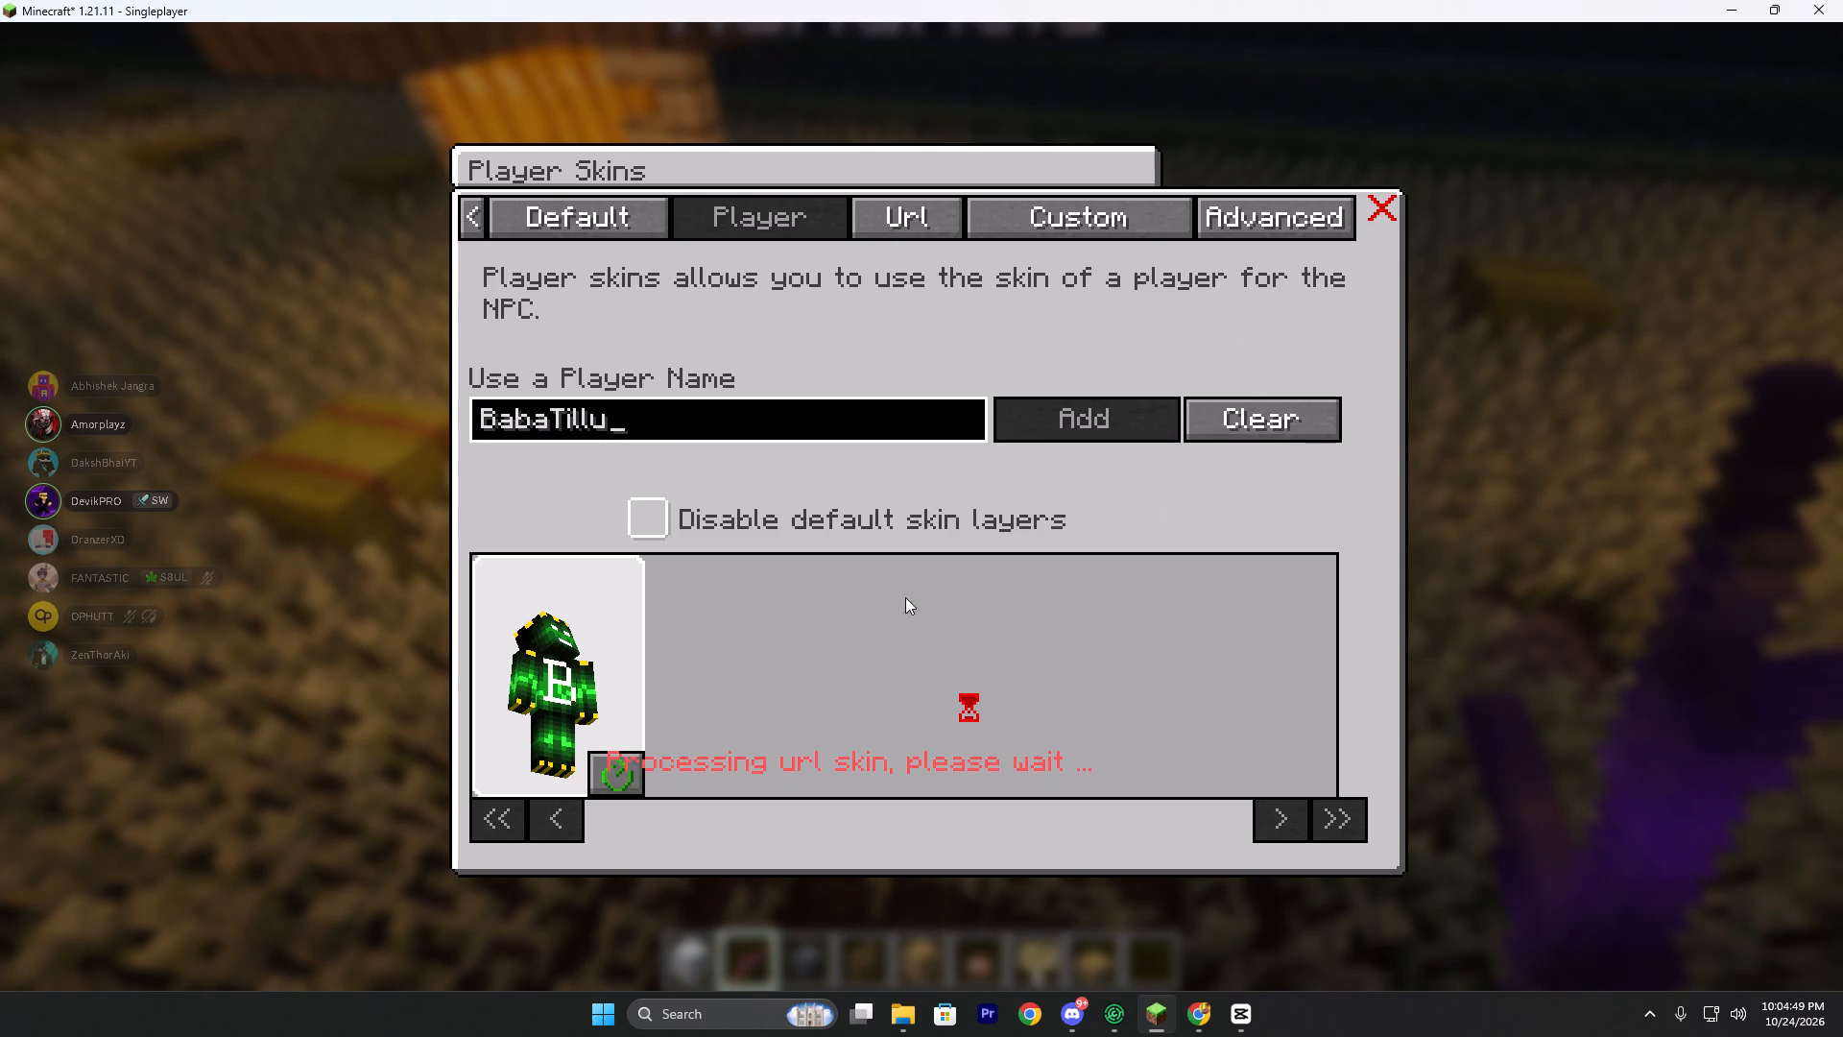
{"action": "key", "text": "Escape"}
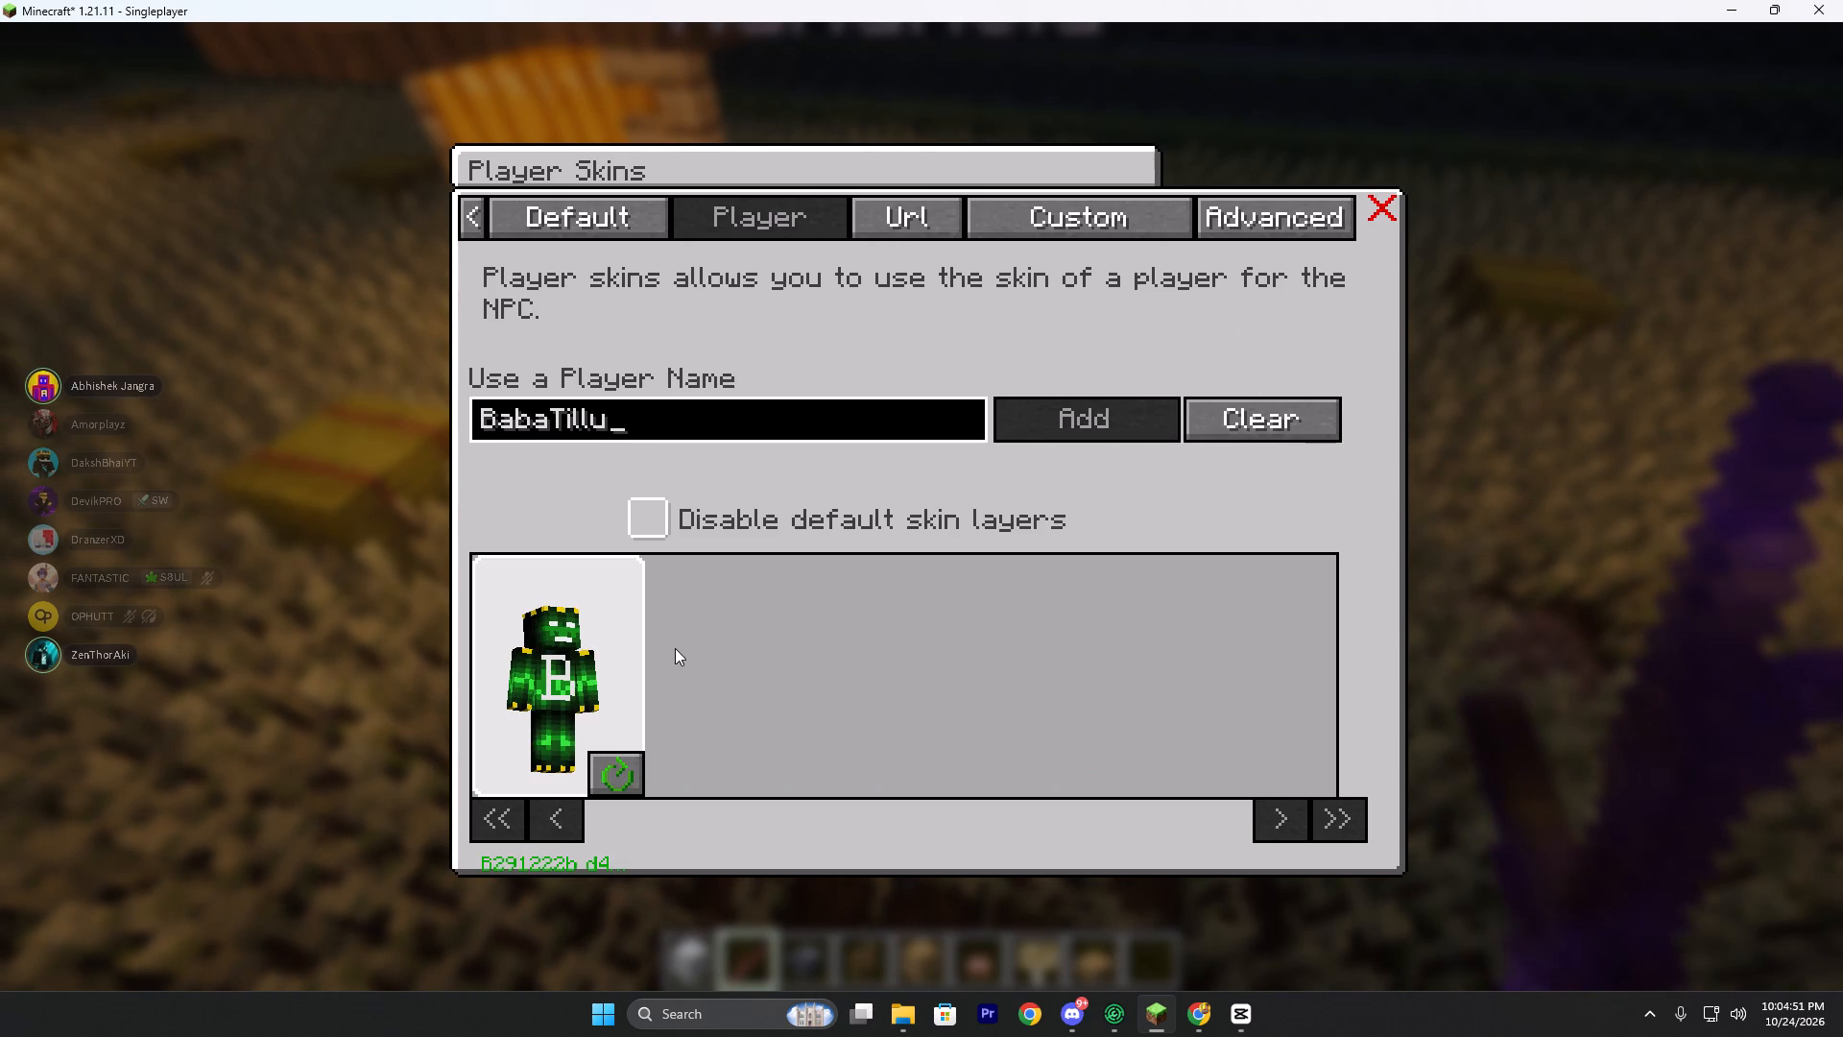
Examine the Humanoid NPC's new skin up close in the wheat field and in its configuration.
{"action": "key", "text": "s"}
{"action": "scroll", "coordinate": [921, 506], "scroll_direction": "down", "scroll_amount": 8}
{"action": "scroll", "coordinate": [916, 508], "scroll_direction": "up", "scroll_amount": 6}
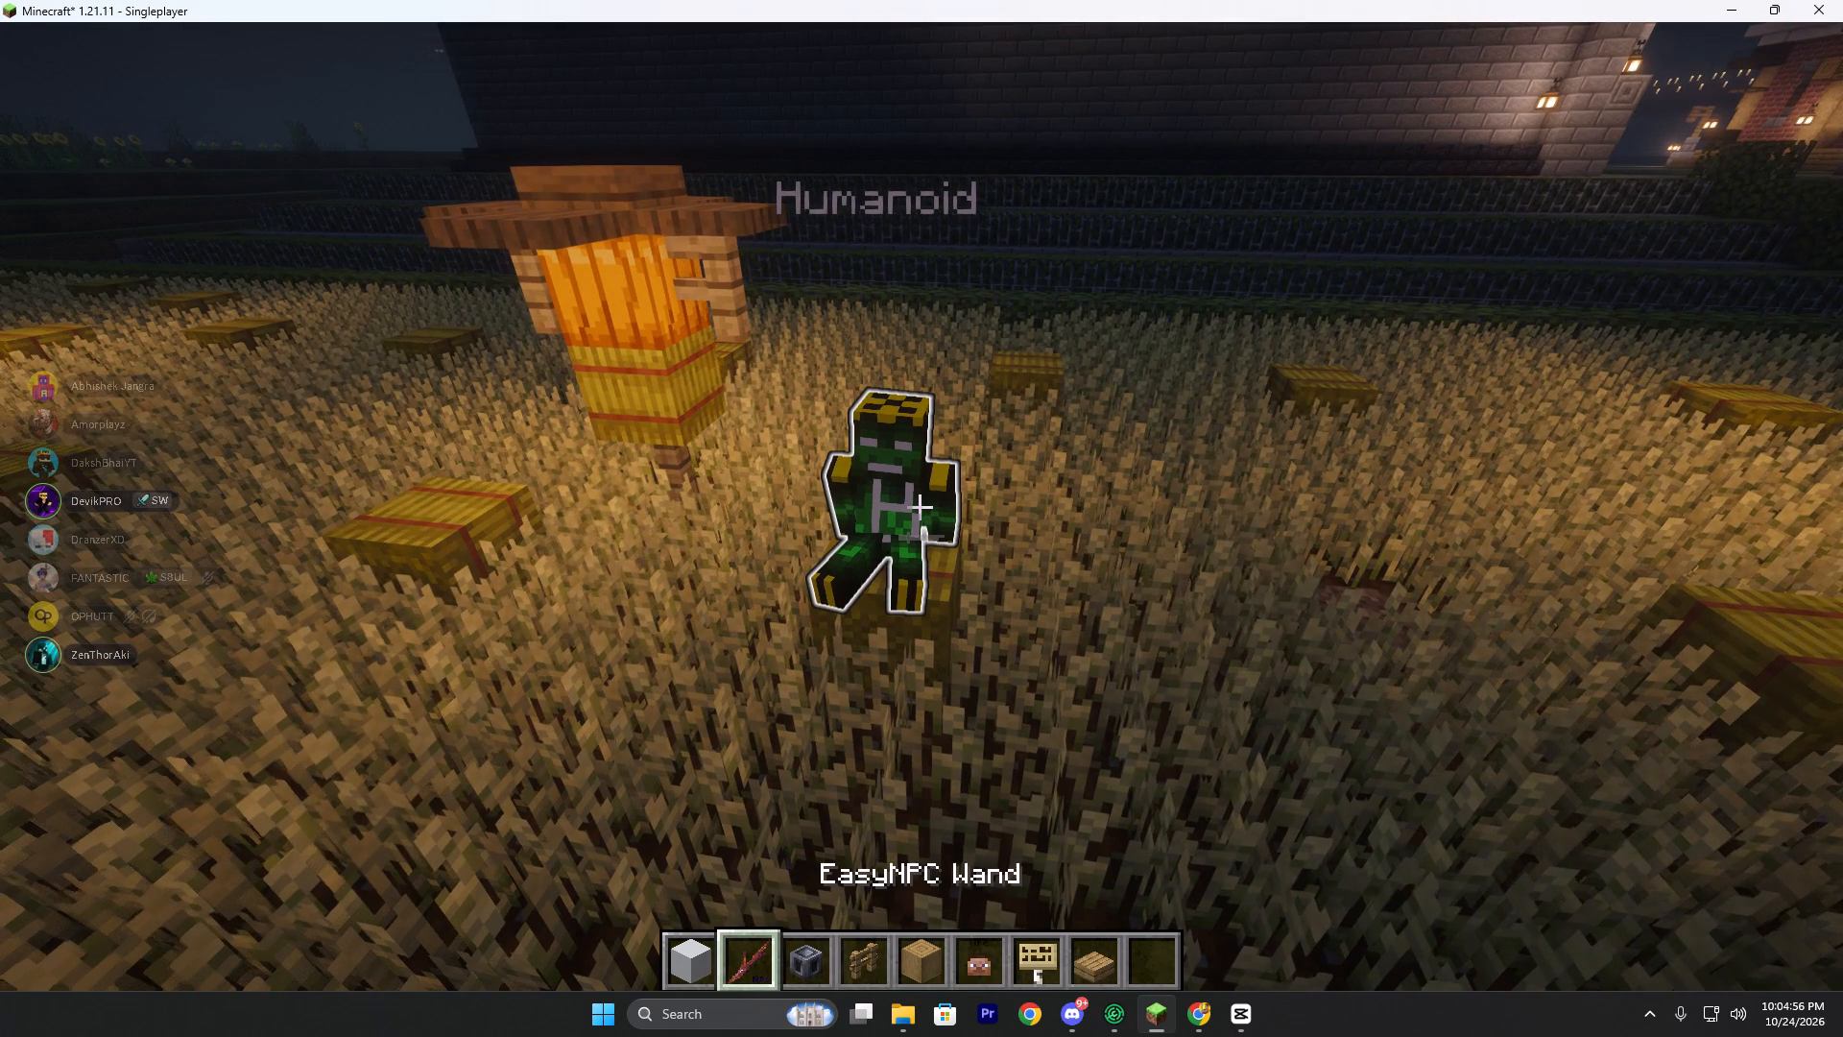
{"action": "key", "text": "w"}
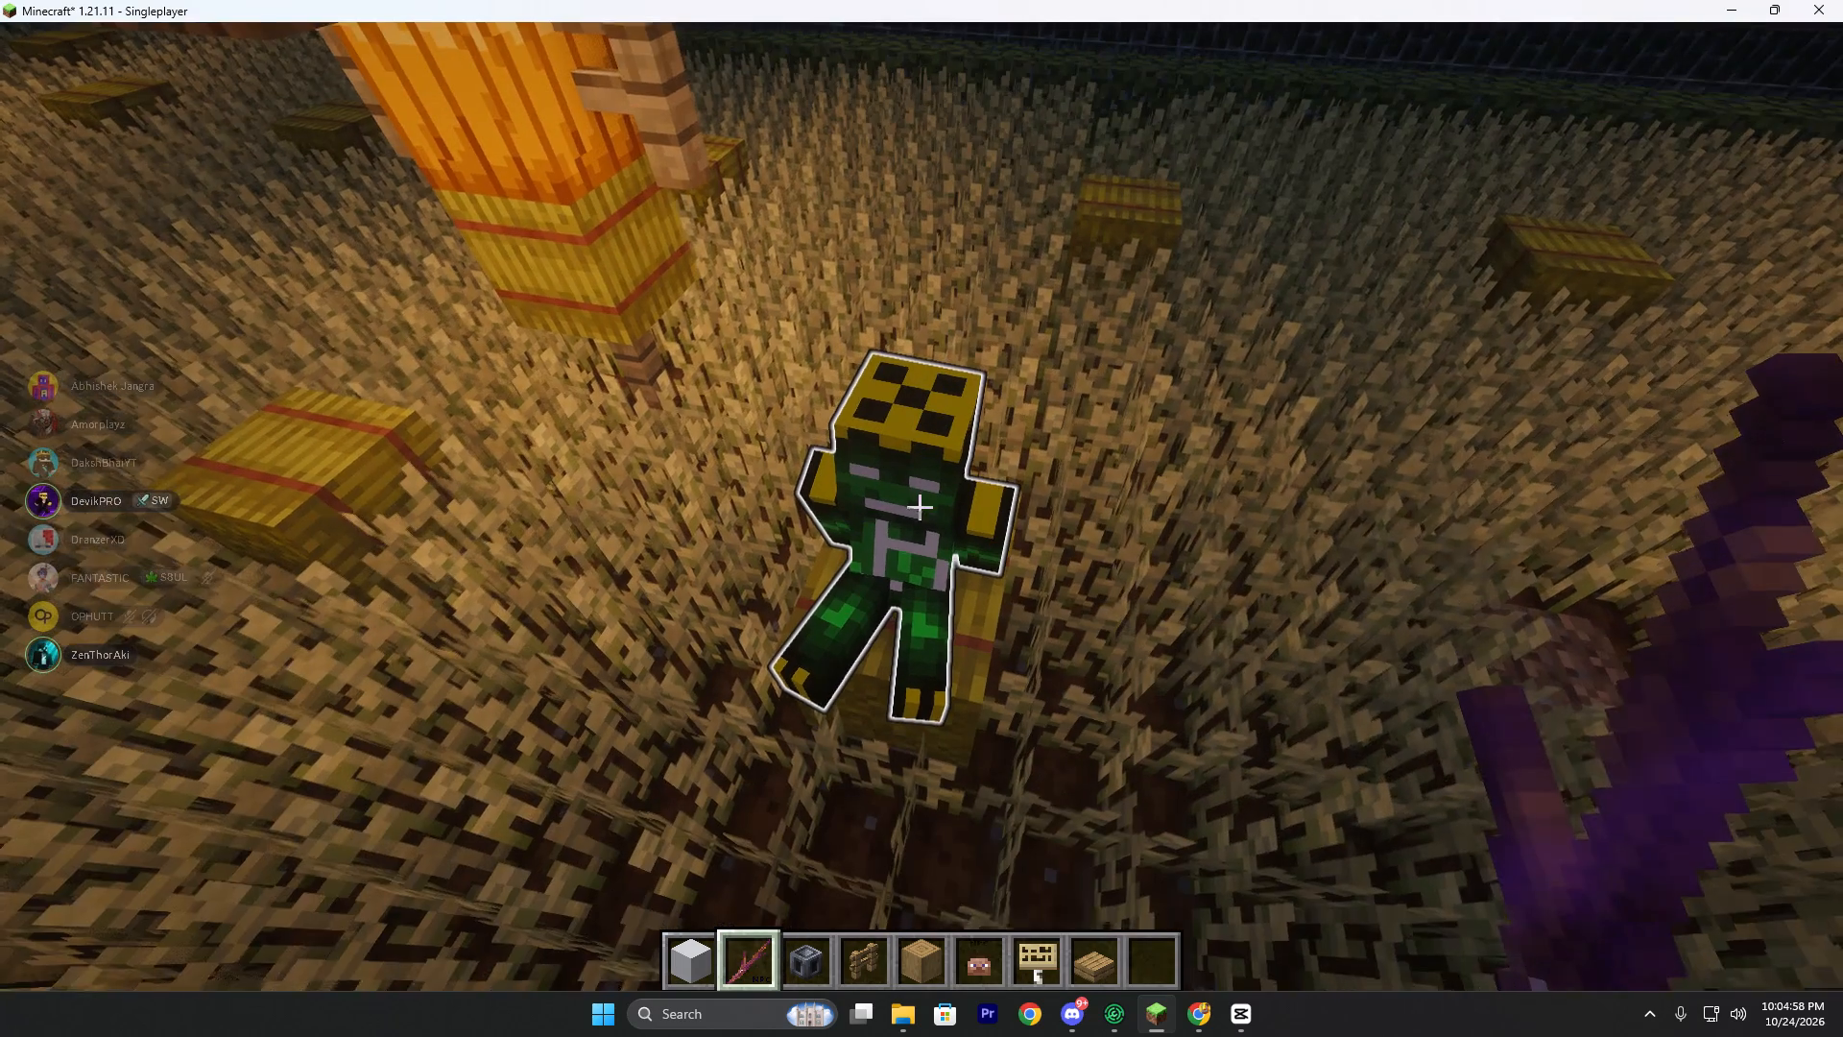
{"action": "right_click", "coordinate": [921, 506]}
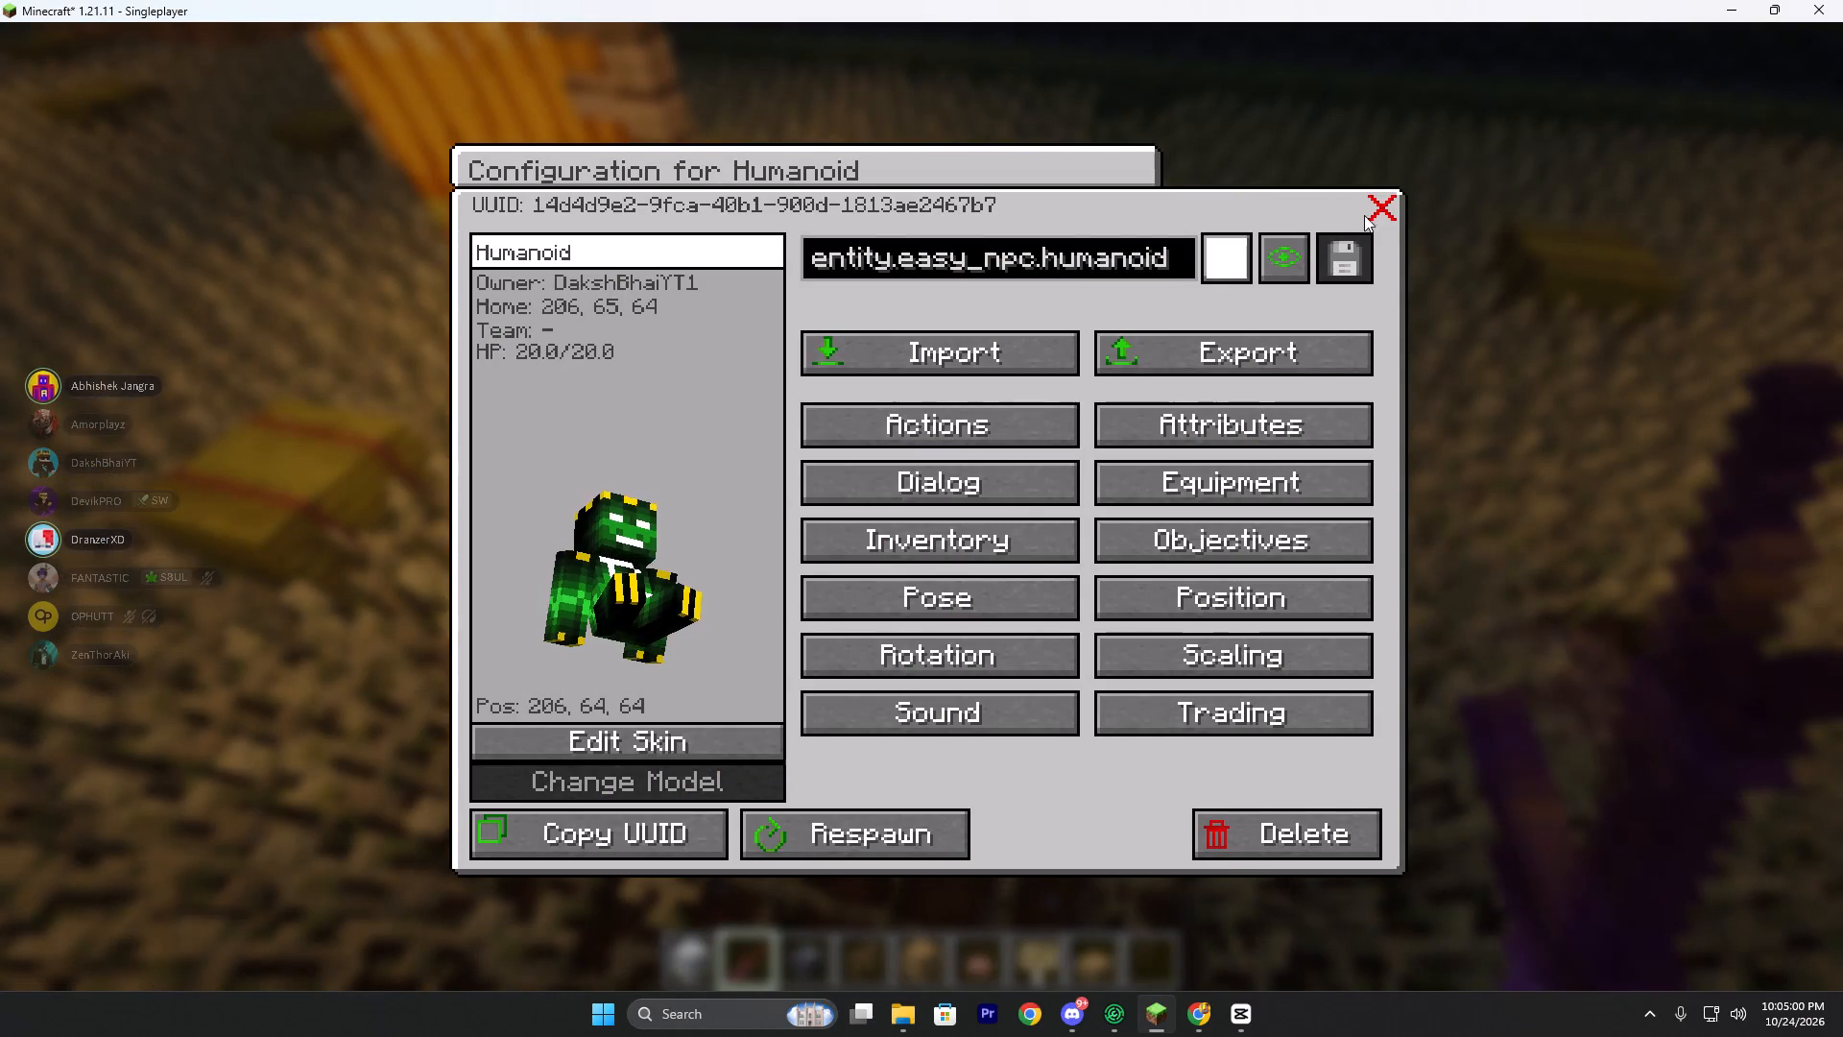
{"action": "key", "text": "Escape"}
Fly around the village, wheat field and central path to scout a spot for the next shot.
{"action": "scroll", "coordinate": [890, 497], "scroll_direction": "down", "scroll_amount": 8}
{"action": "key", "text": "w"}
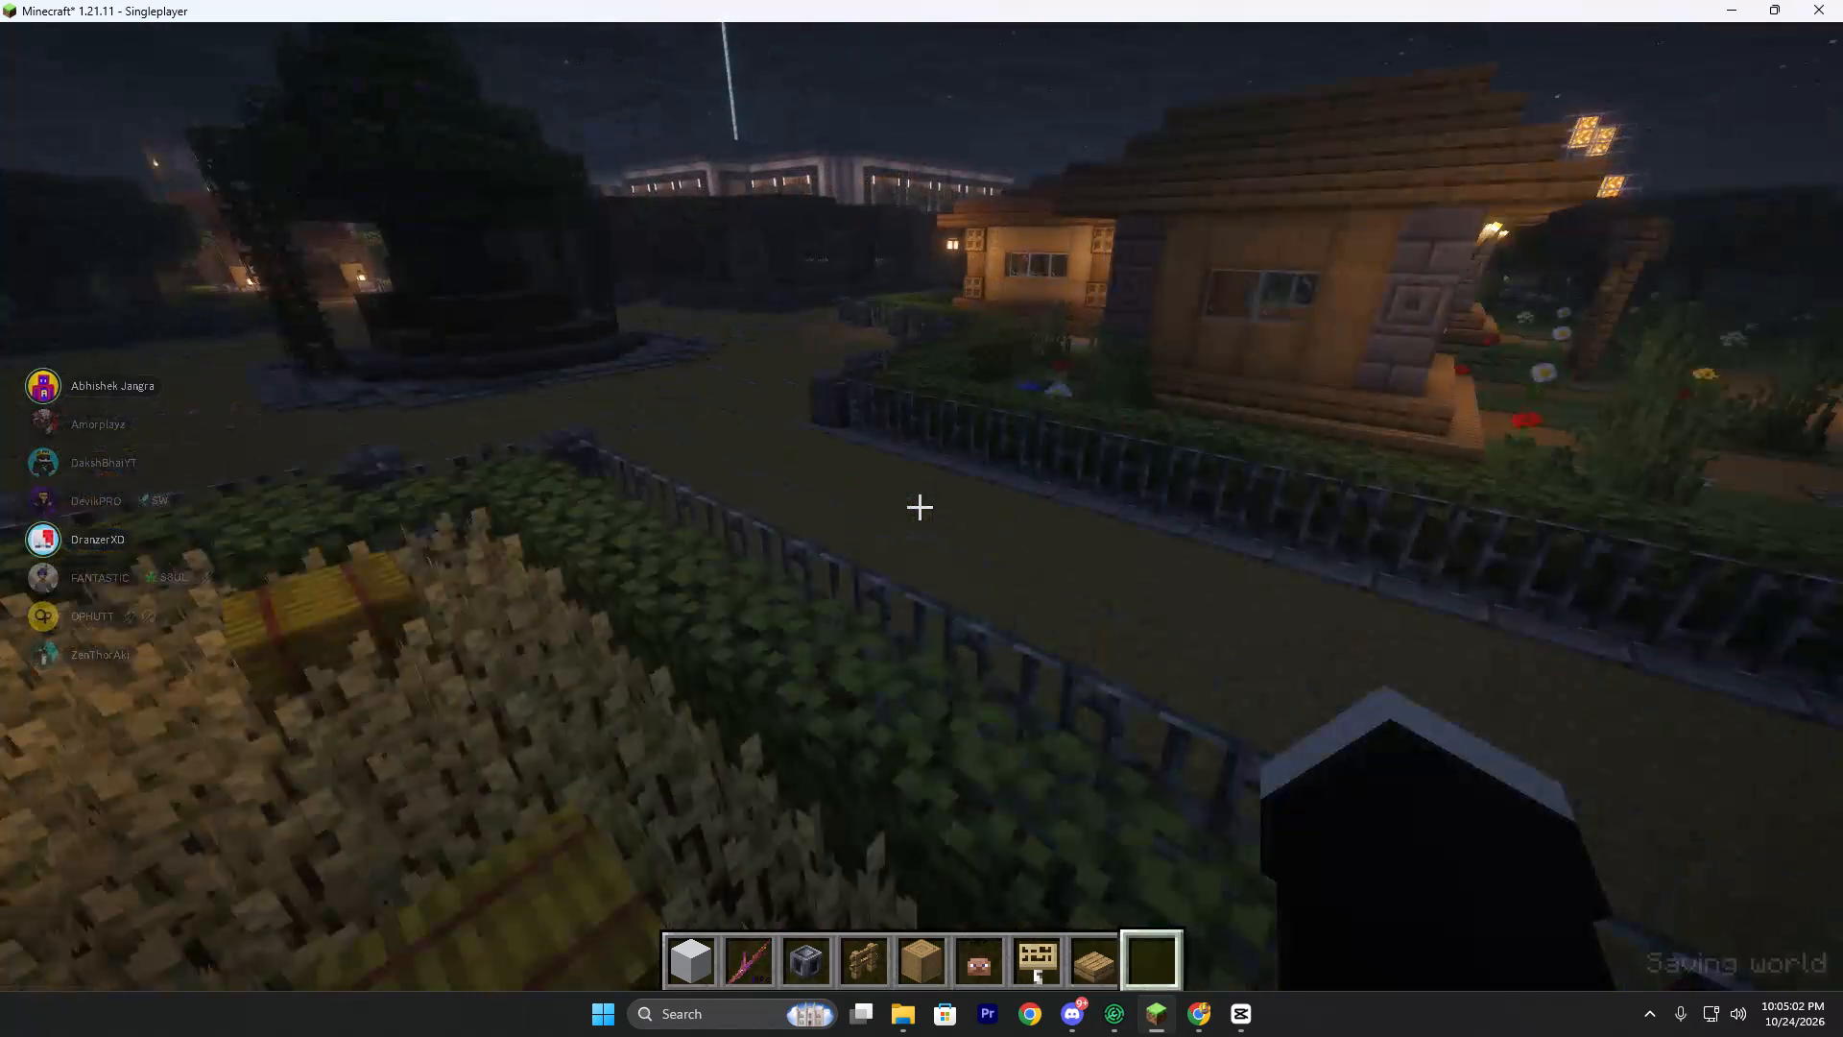
{"action": "key", "text": "space"}
{"action": "key", "text": "space"}
{"action": "key", "text": "space"}
{"action": "key", "text": "space"}
{"action": "key", "text": "space"}
{"action": "key", "text": "space"}
{"action": "key", "text": "space"}
{"action": "key", "text": "space"}
{"action": "key", "text": "space"}
{"action": "key", "text": "space"}
{"action": "key", "text": "space"}
{"action": "key", "text": "space"}
{"action": "key", "text": "space"}
{"action": "type", "text": "w"}
{"action": "key", "text": "space"}
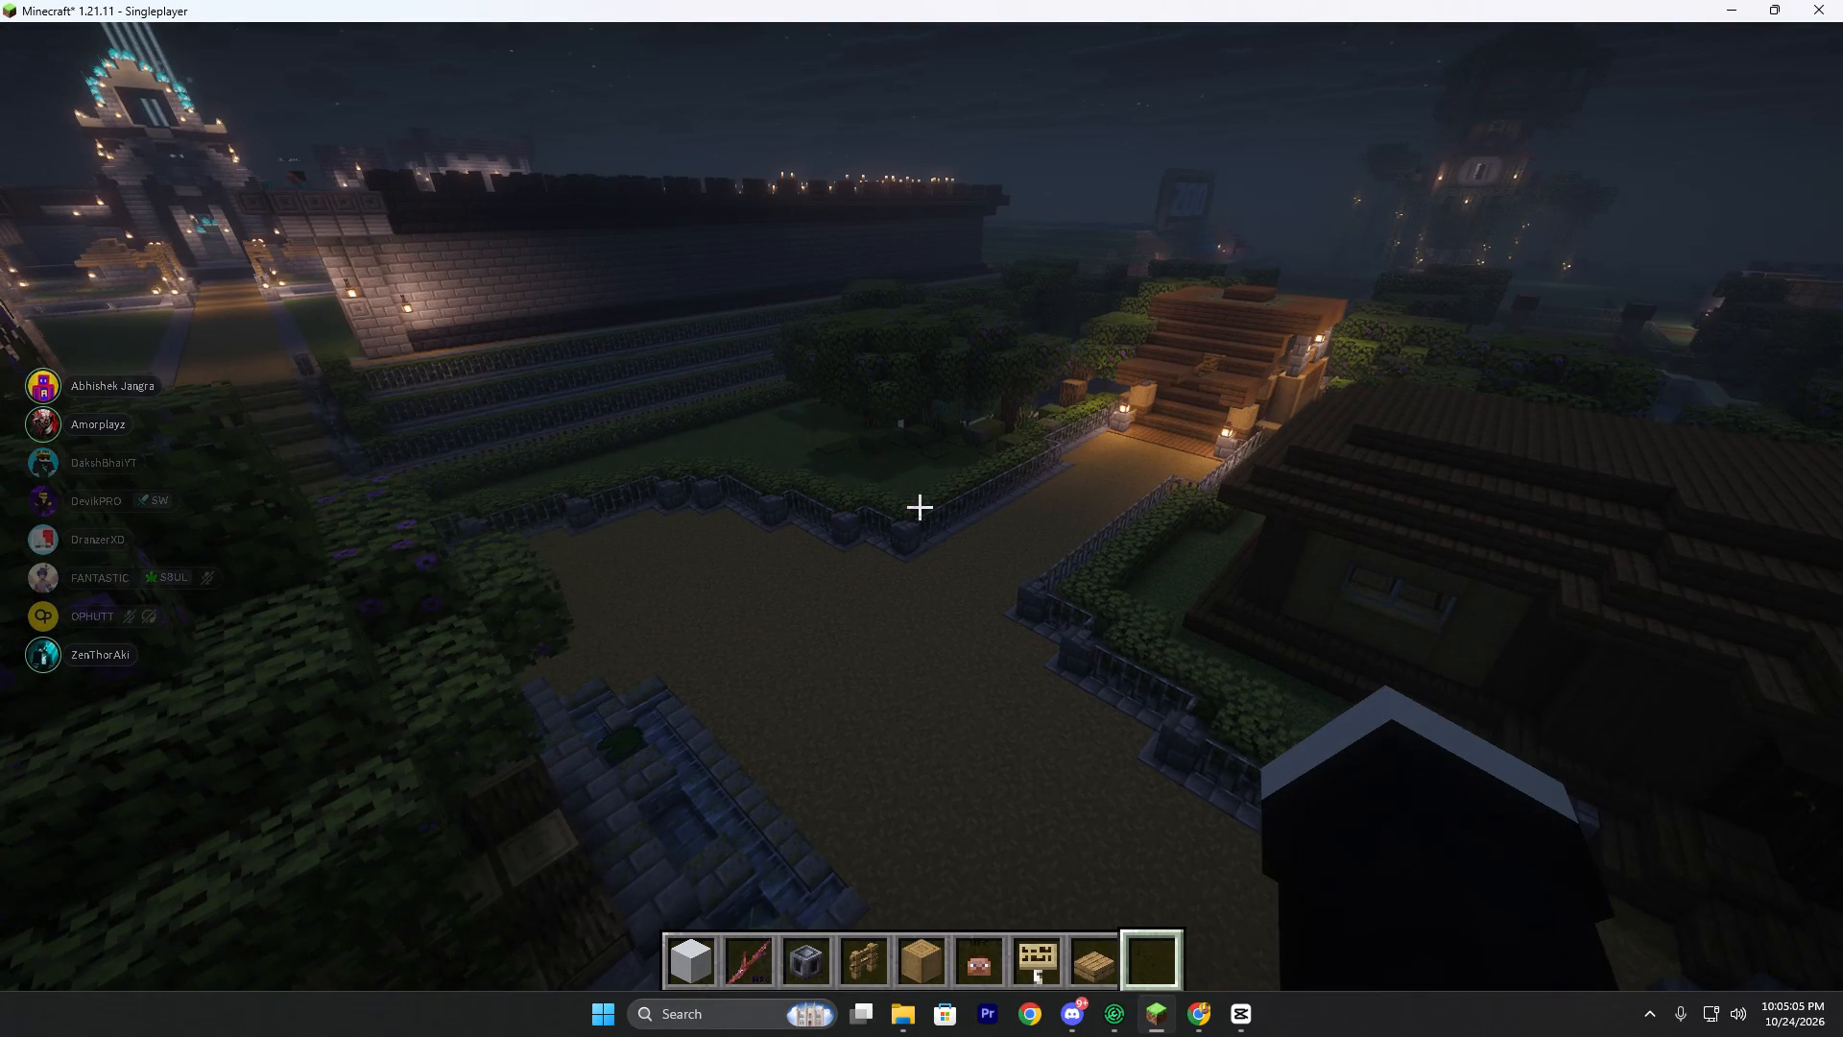
{"action": "key", "text": "w"}
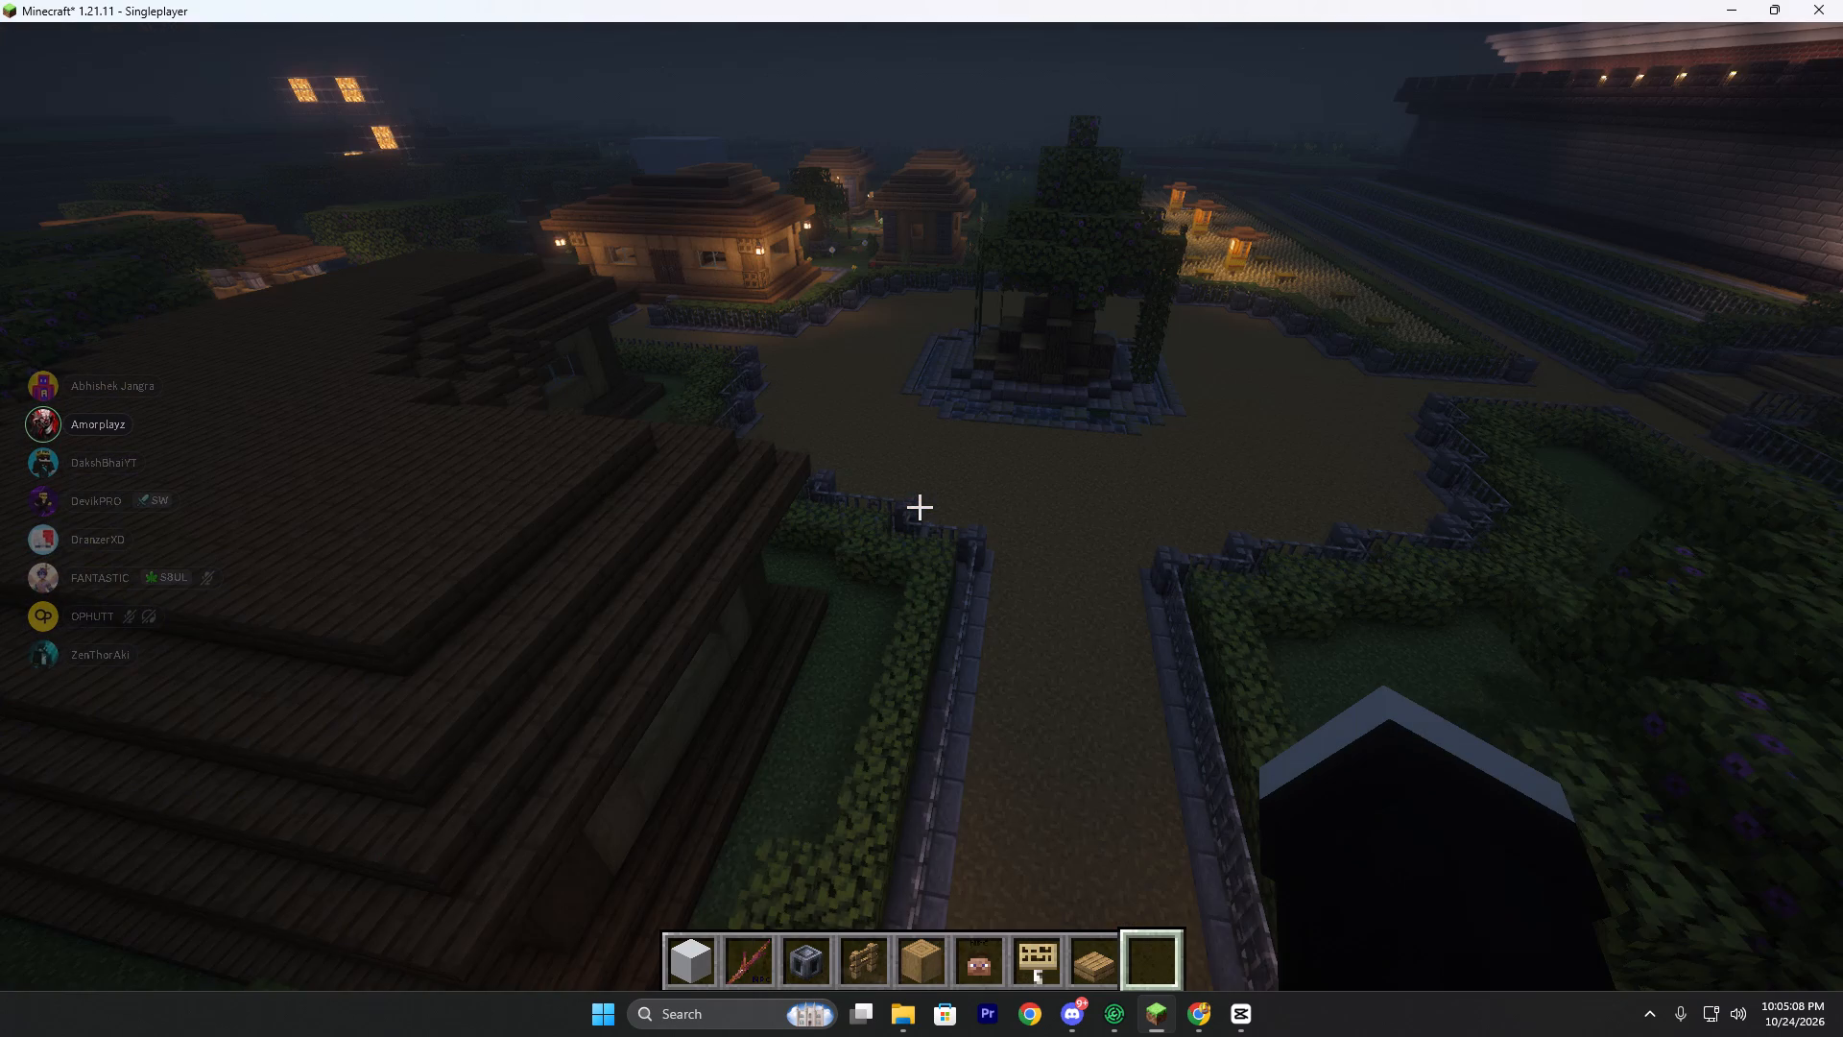
{"action": "key", "text": "ctrl+space"}
{"action": "key", "text": "ctrl+space"}
{"action": "key", "text": "ctrl+space"}
{"action": "key", "text": "ctrl+space"}
{"action": "key", "text": "ctrl+space"}
{"action": "key", "text": "ctrl+space"}
{"action": "key", "text": "ctrl+space"}
{"action": "key", "text": "ctrl+space"}
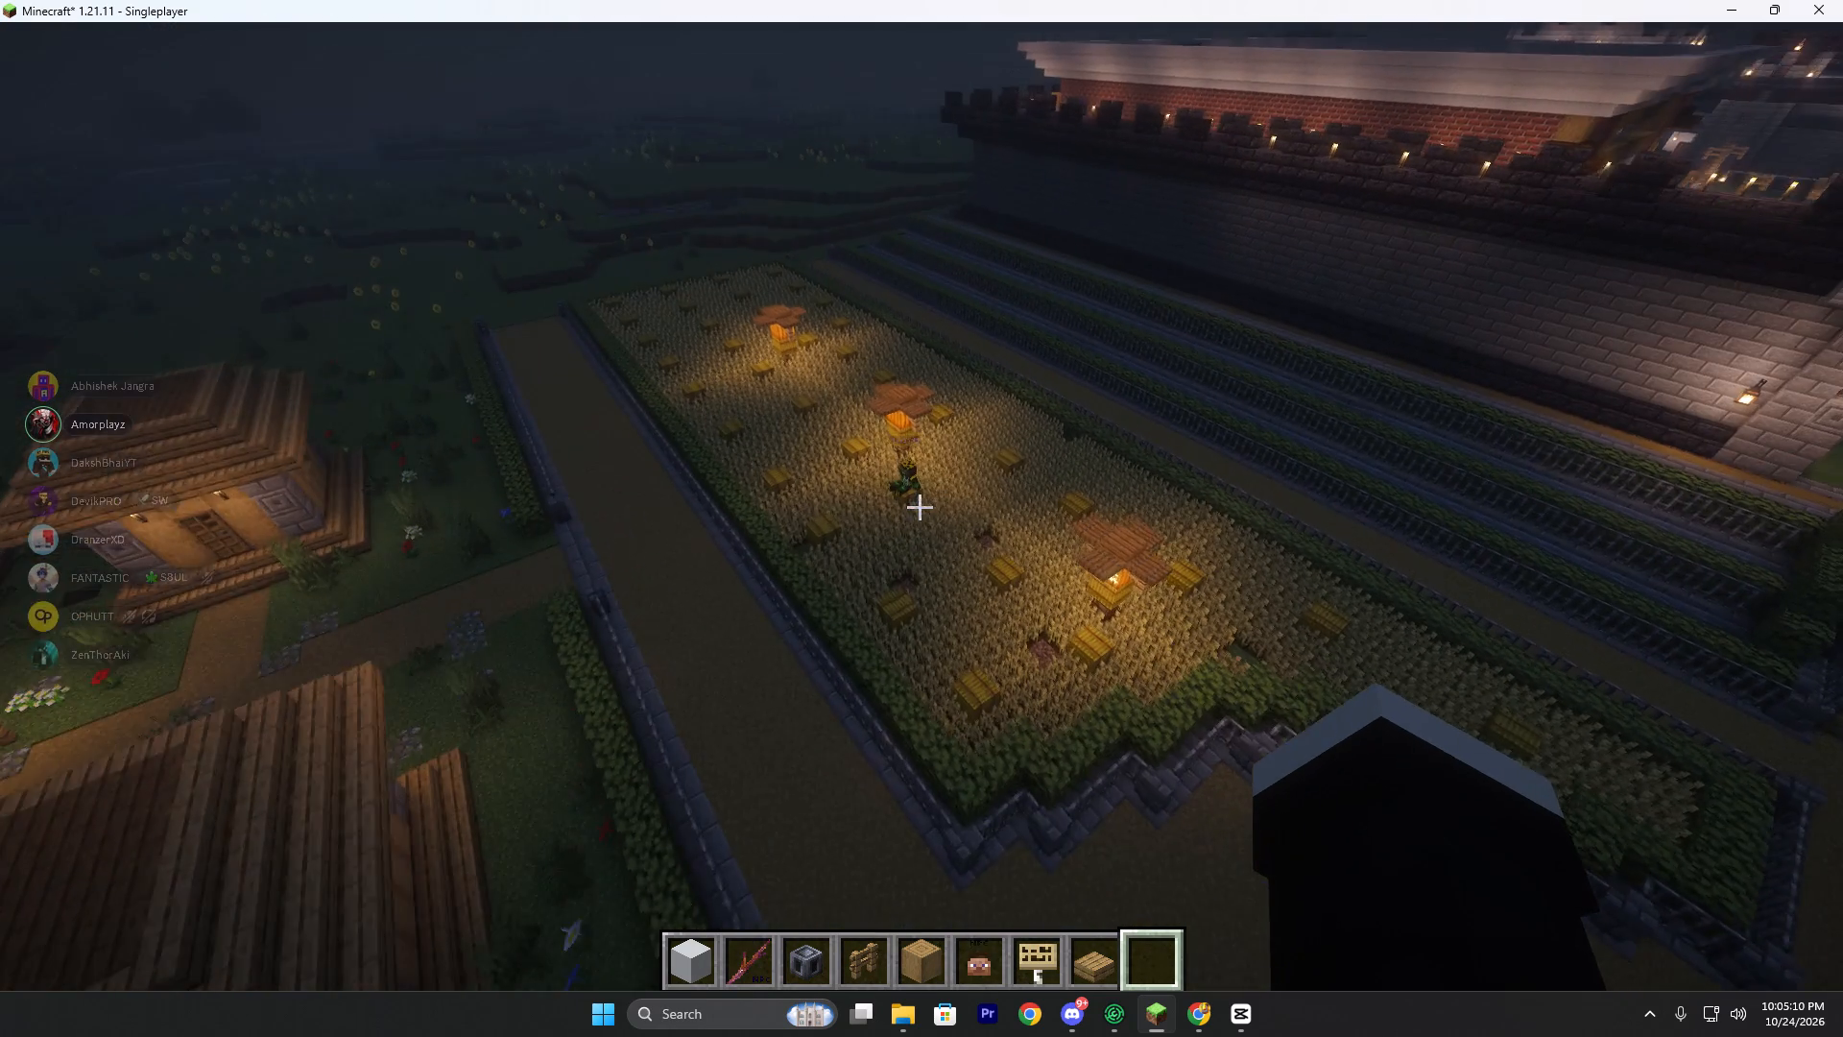
{"action": "key", "text": "ctrl+space"}
{"action": "key", "text": "d"}
{"action": "key", "text": "space"}
{"action": "key", "text": "space"}
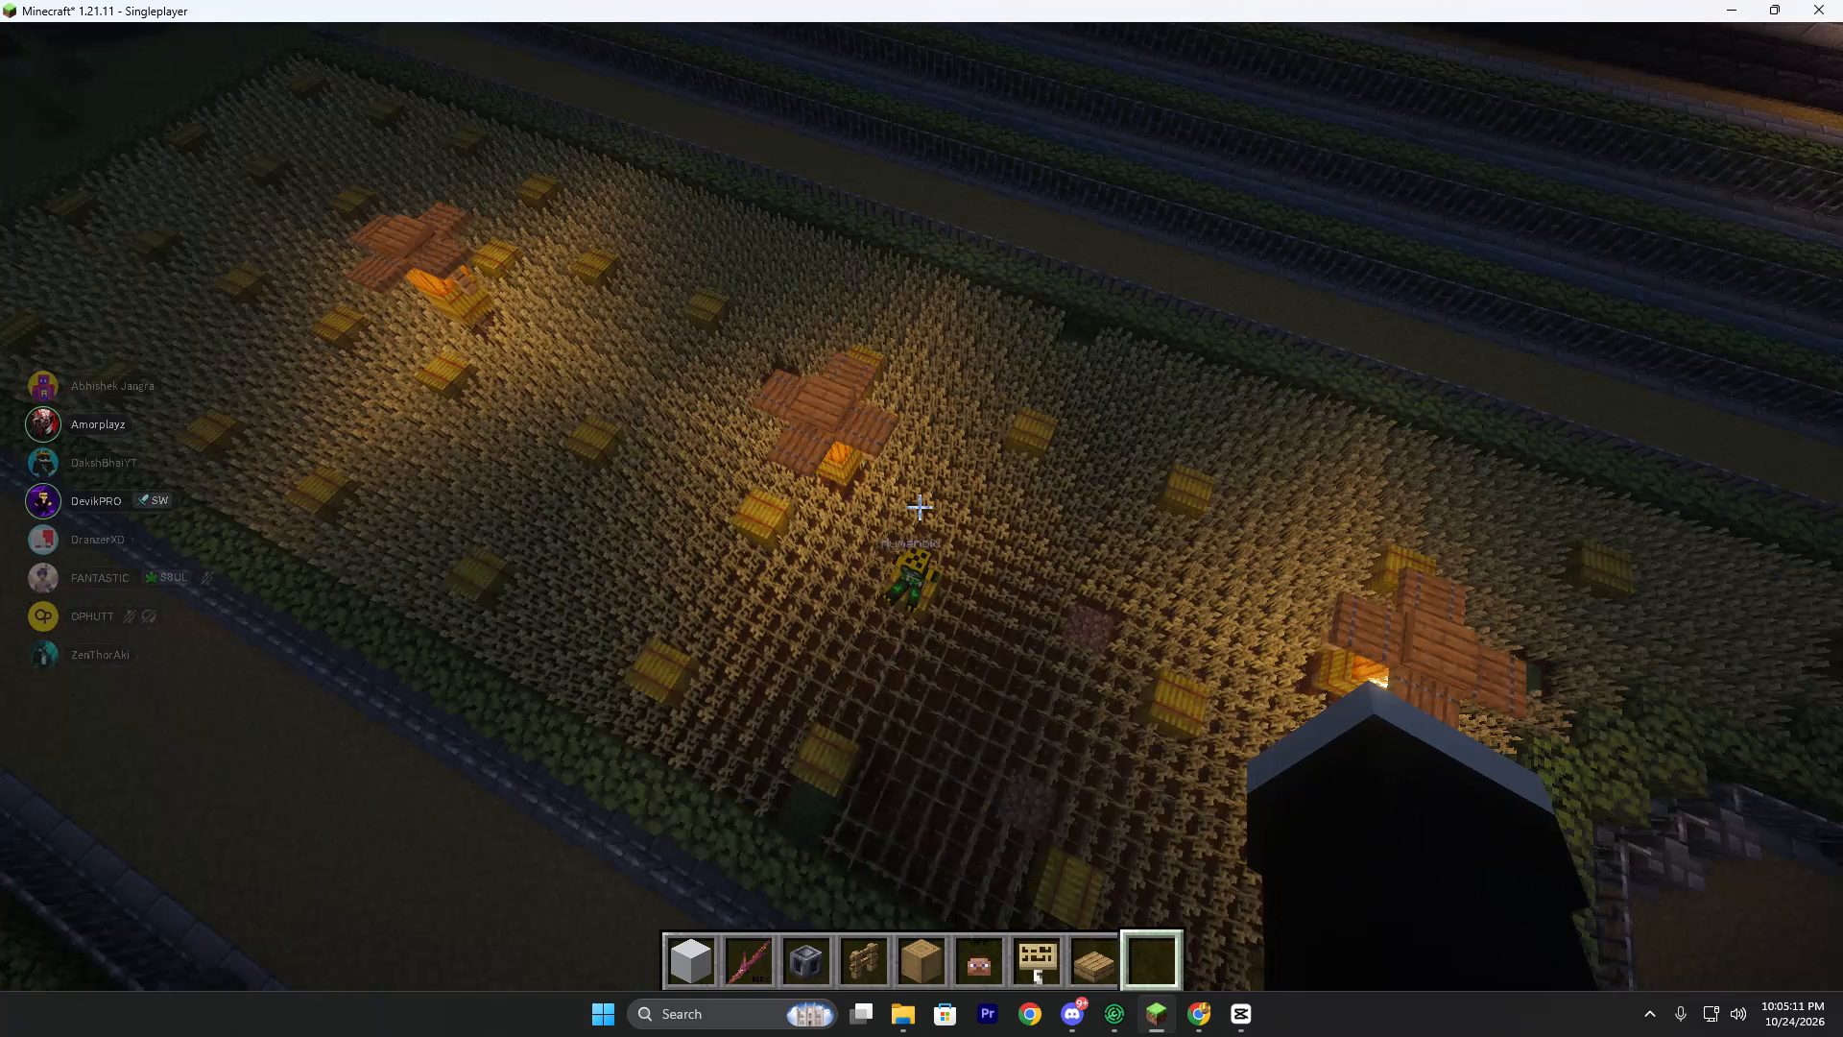
{"action": "type", "text": "wA"}
{"action": "key", "text": "w"}
{"action": "key", "text": "ctrl+space"}
{"action": "key", "text": "ctrl+space"}
{"action": "key", "text": "ctrl+space"}
{"action": "key", "text": "ctrl+space"}
{"action": "key", "text": "ctrl+space"}
{"action": "key", "text": "ctrl+a"}
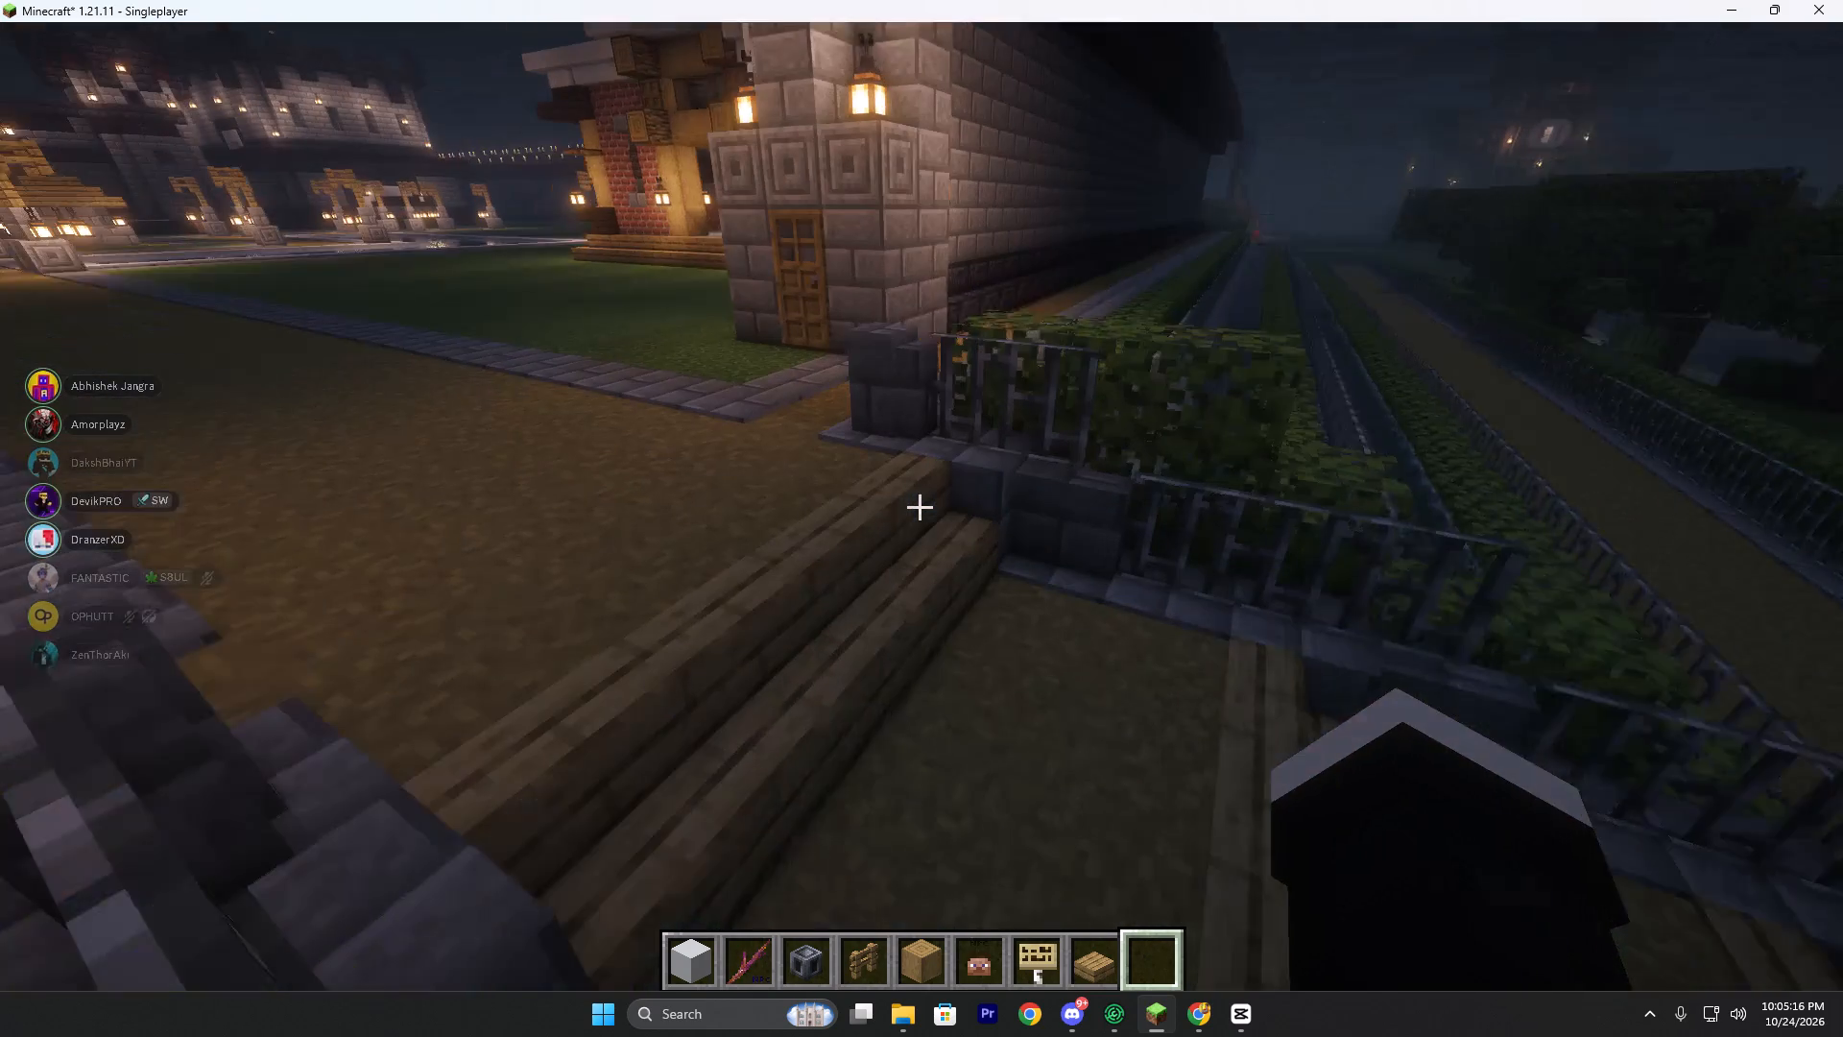
{"action": "key", "text": "w"}
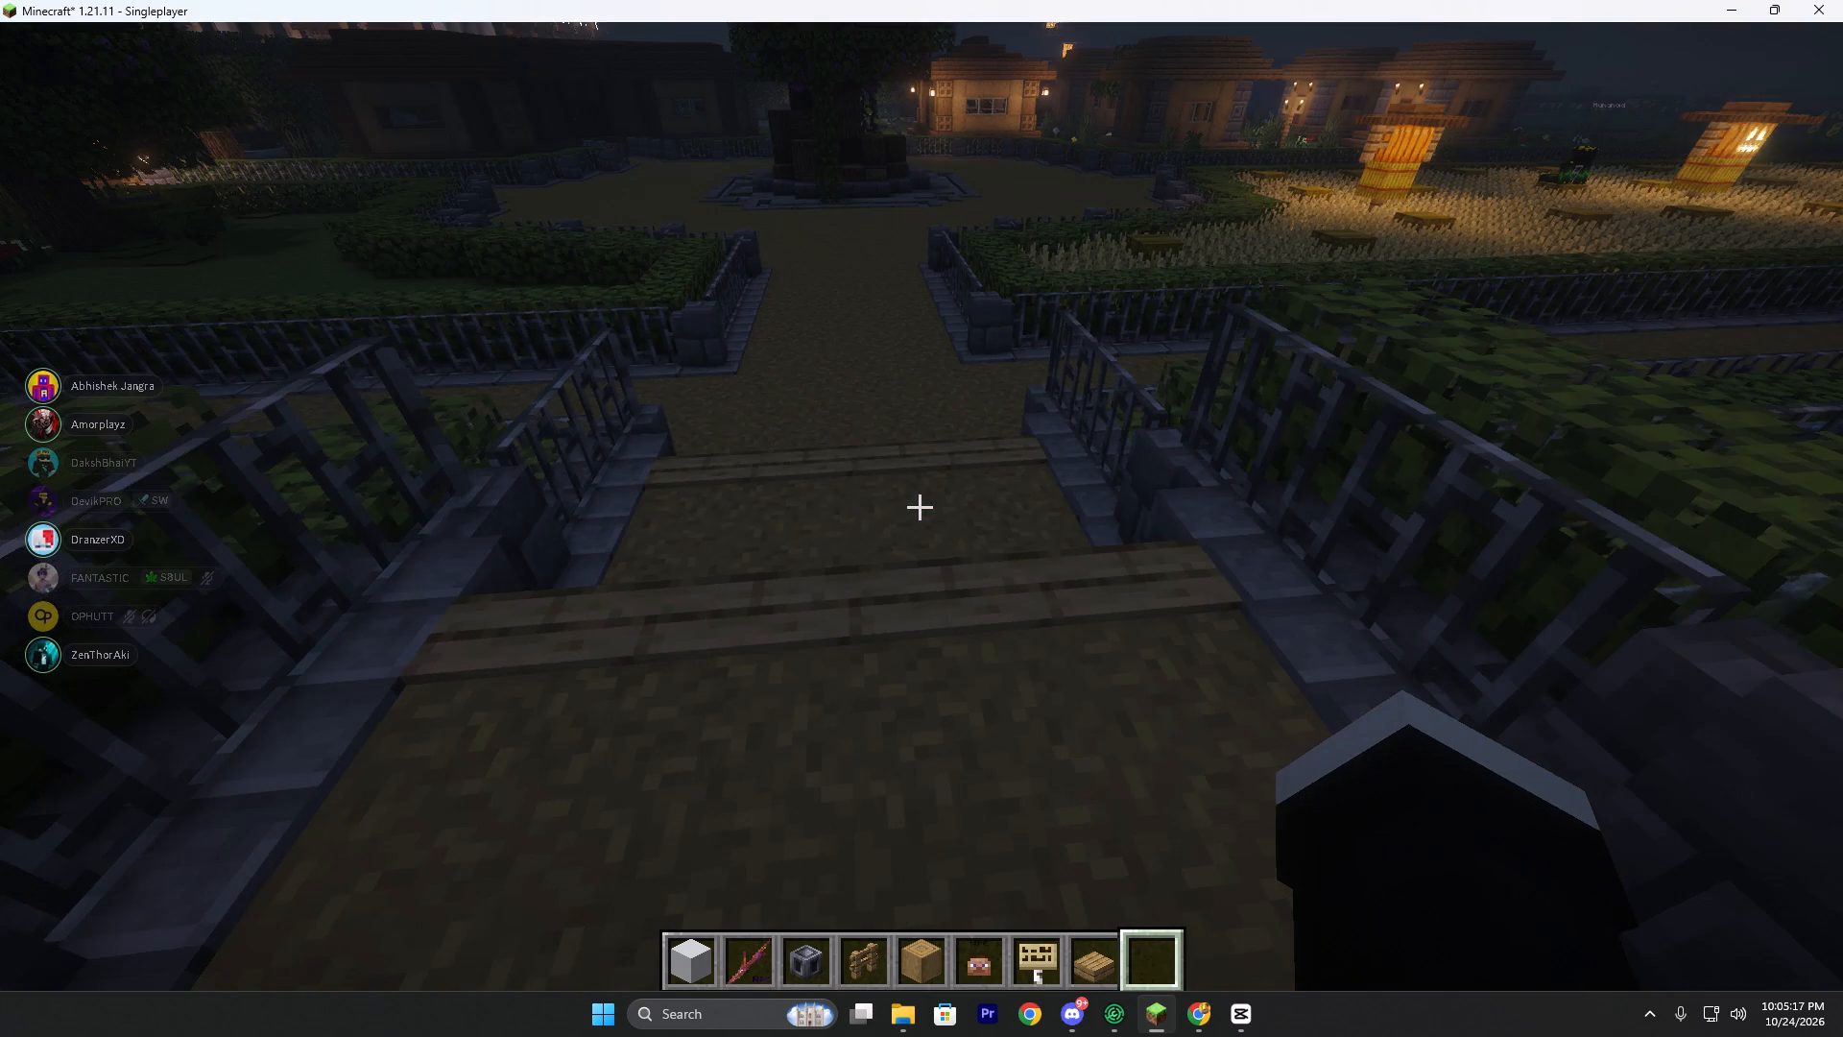
{"action": "key", "text": "w"}
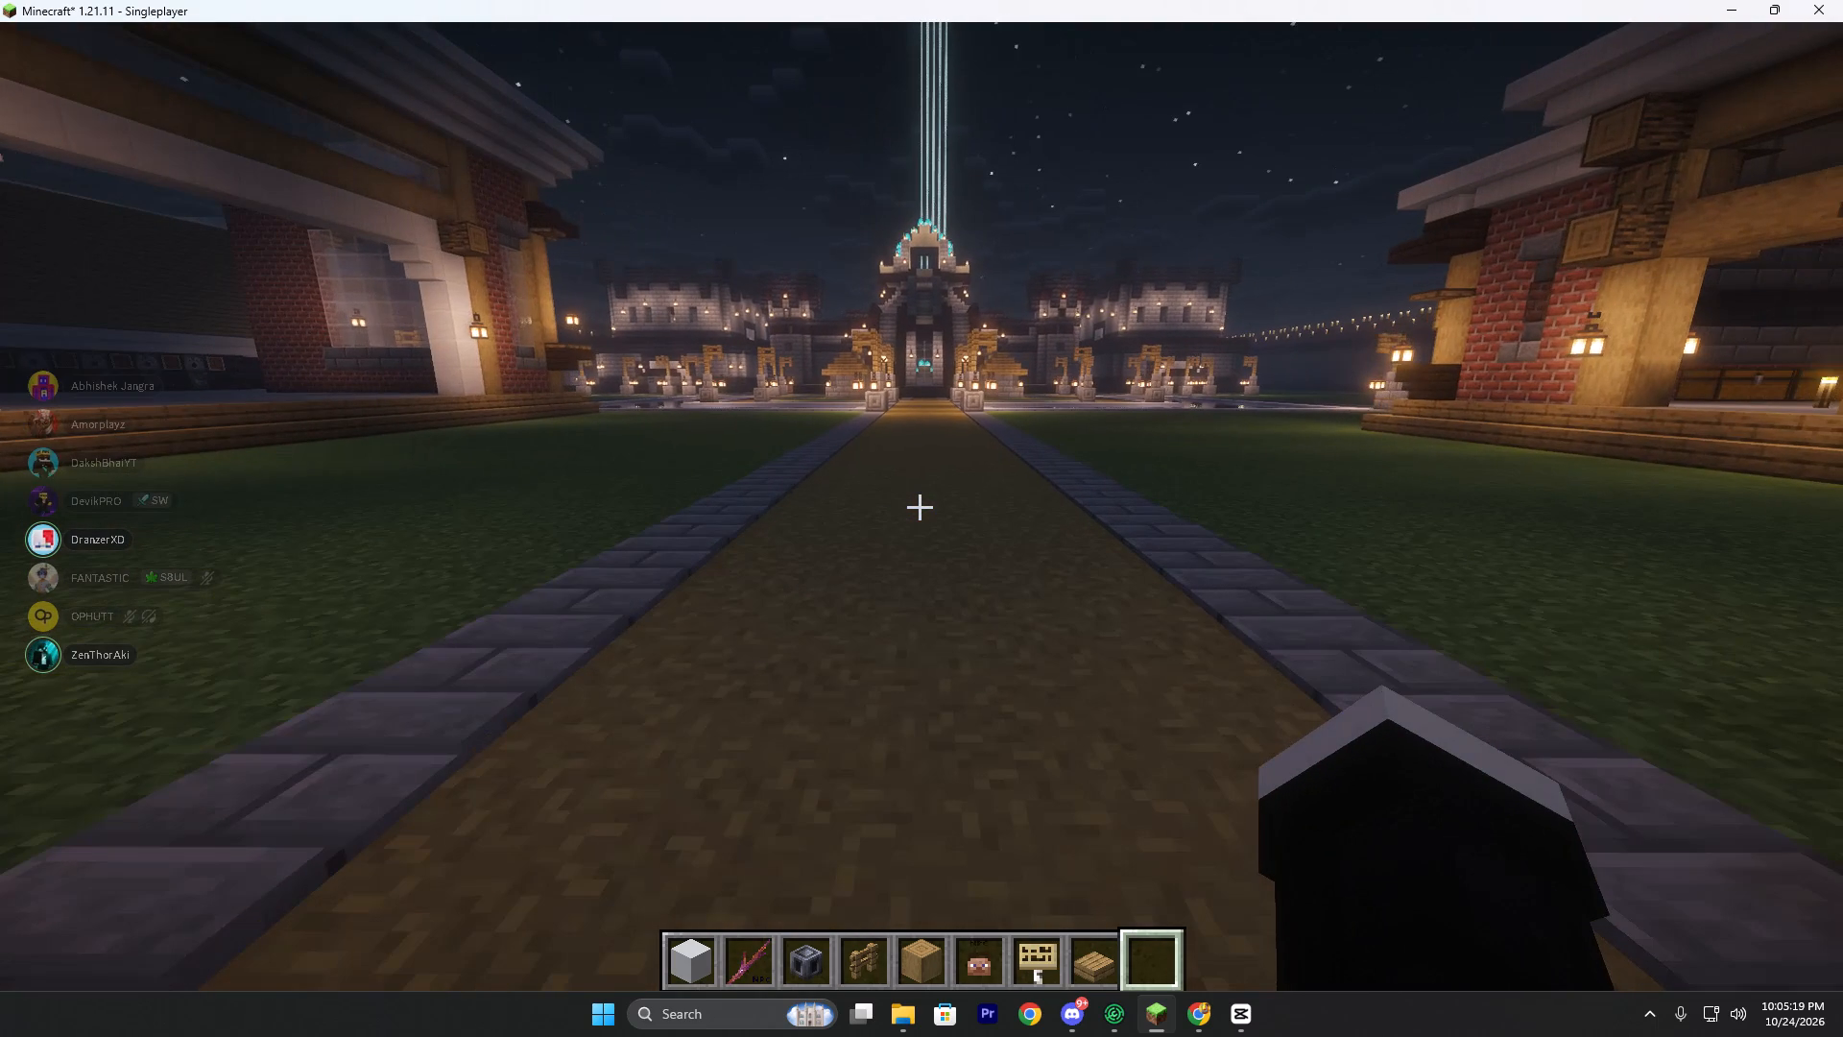
{"action": "key", "text": "w"}
{"action": "key", "text": "w"}
{"action": "key", "text": "w"}
{"action": "key", "text": "w"}
{"action": "key", "text": "w"}
{"action": "key", "text": "w"}
{"action": "key", "text": "w"}
{"action": "key", "text": "w"}
{"action": "key", "text": "w"}
{"action": "key", "text": "w"}
{"action": "key", "text": "w"}
{"action": "key", "text": "w"}
{"action": "key", "text": "w"}
{"action": "key", "text": "w"}
{"action": "key", "text": "w"}
{"action": "key", "text": "w"}
{"action": "key", "text": "w"}
{"action": "key", "text": "w"}
{"action": "key", "text": "w"}
{"action": "key", "text": "w"}
{"action": "key", "text": "a"}
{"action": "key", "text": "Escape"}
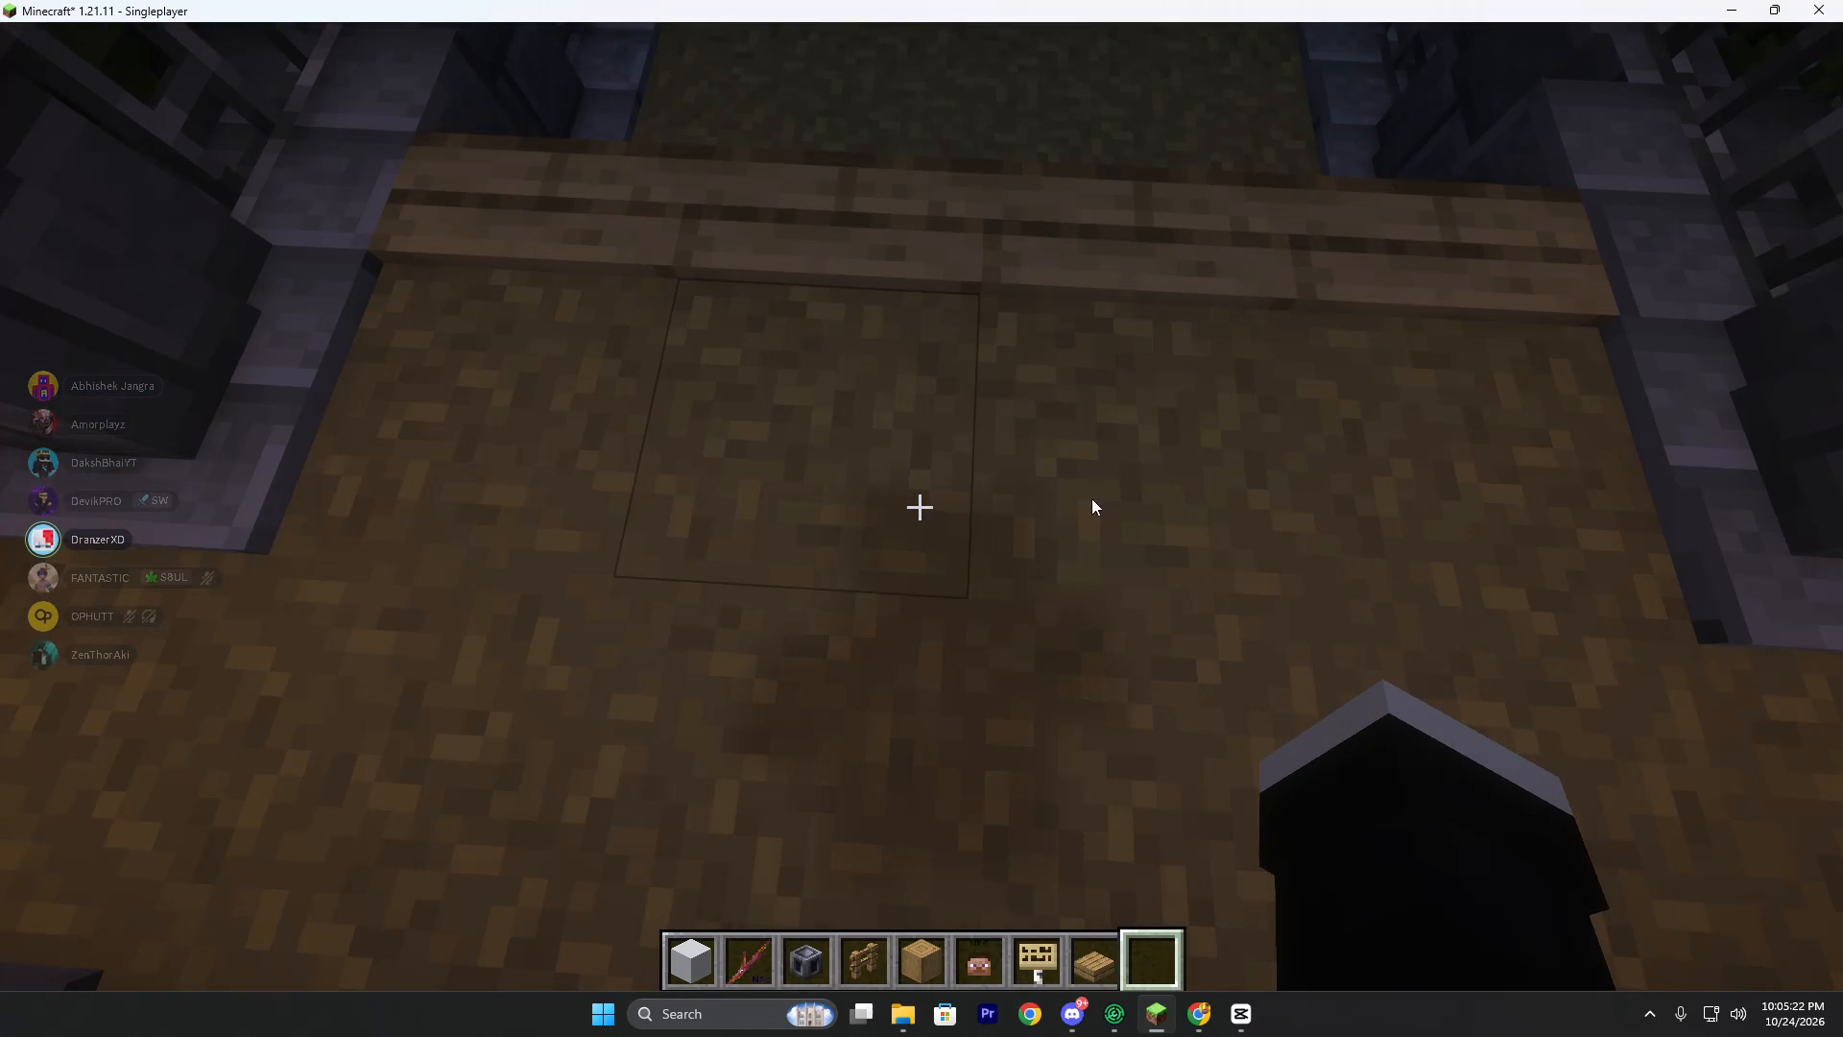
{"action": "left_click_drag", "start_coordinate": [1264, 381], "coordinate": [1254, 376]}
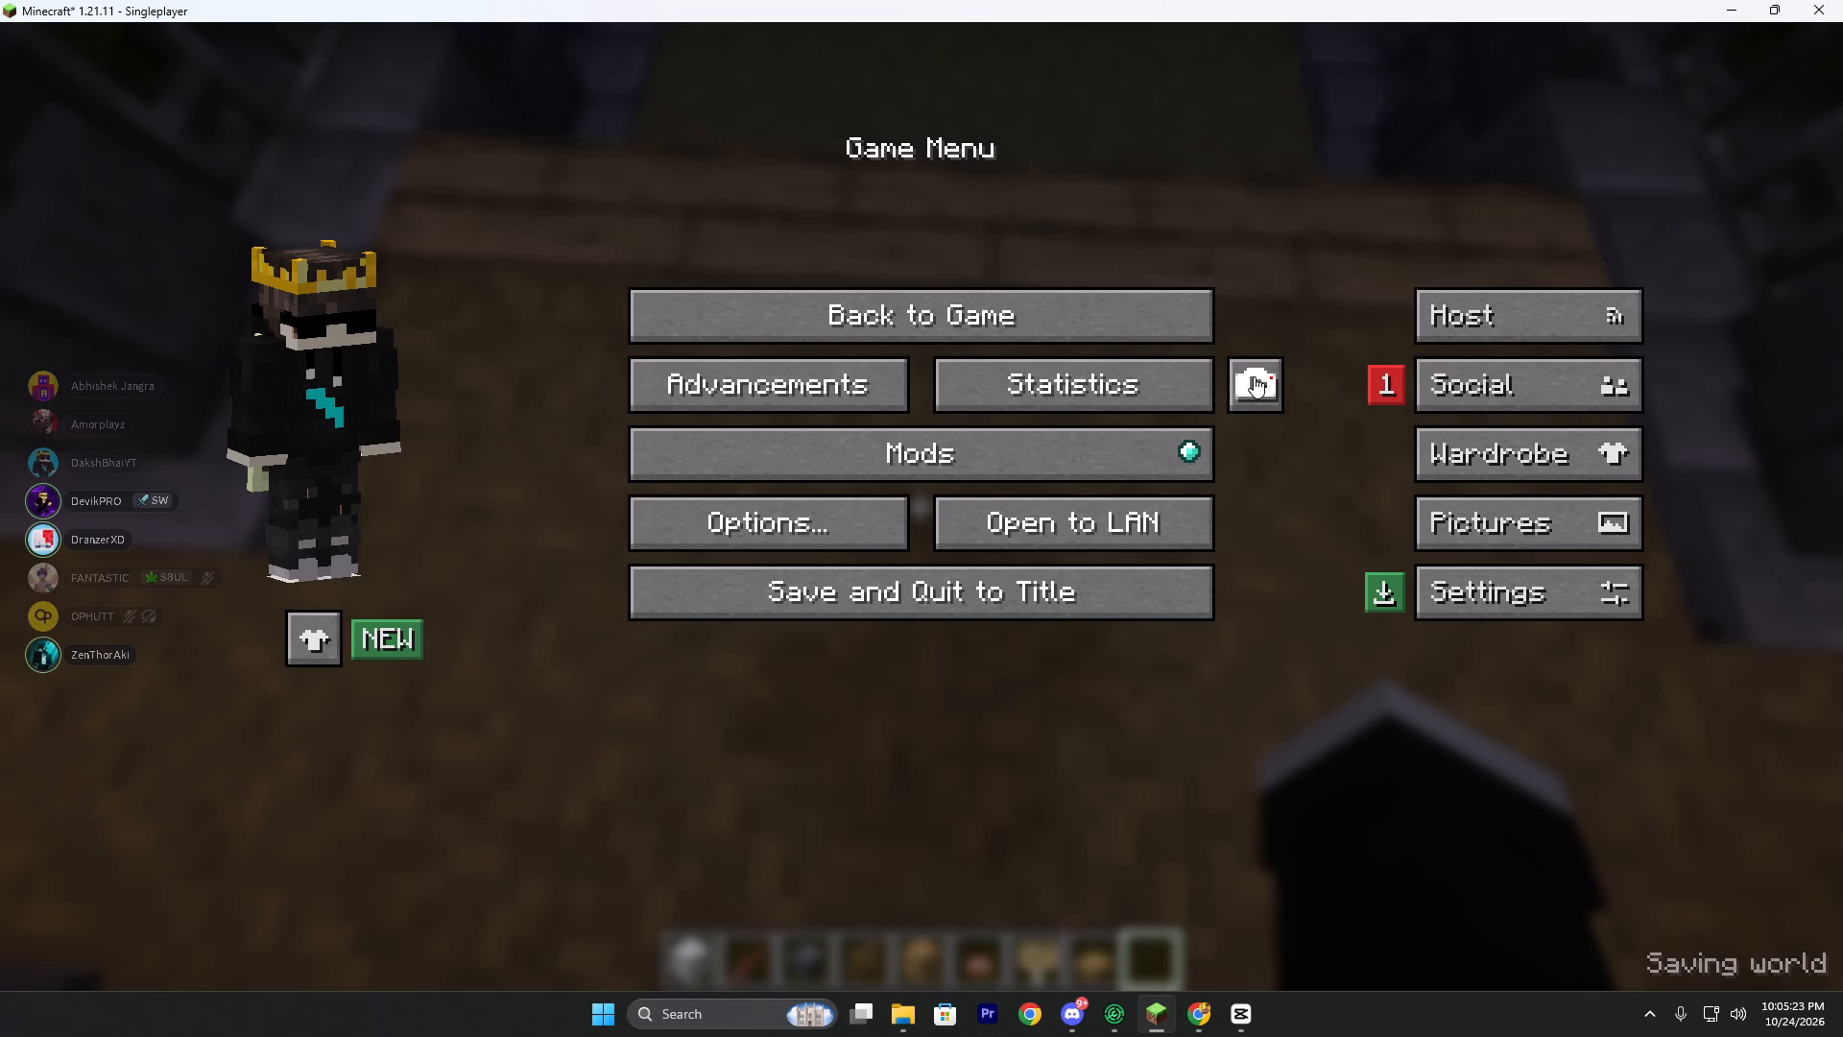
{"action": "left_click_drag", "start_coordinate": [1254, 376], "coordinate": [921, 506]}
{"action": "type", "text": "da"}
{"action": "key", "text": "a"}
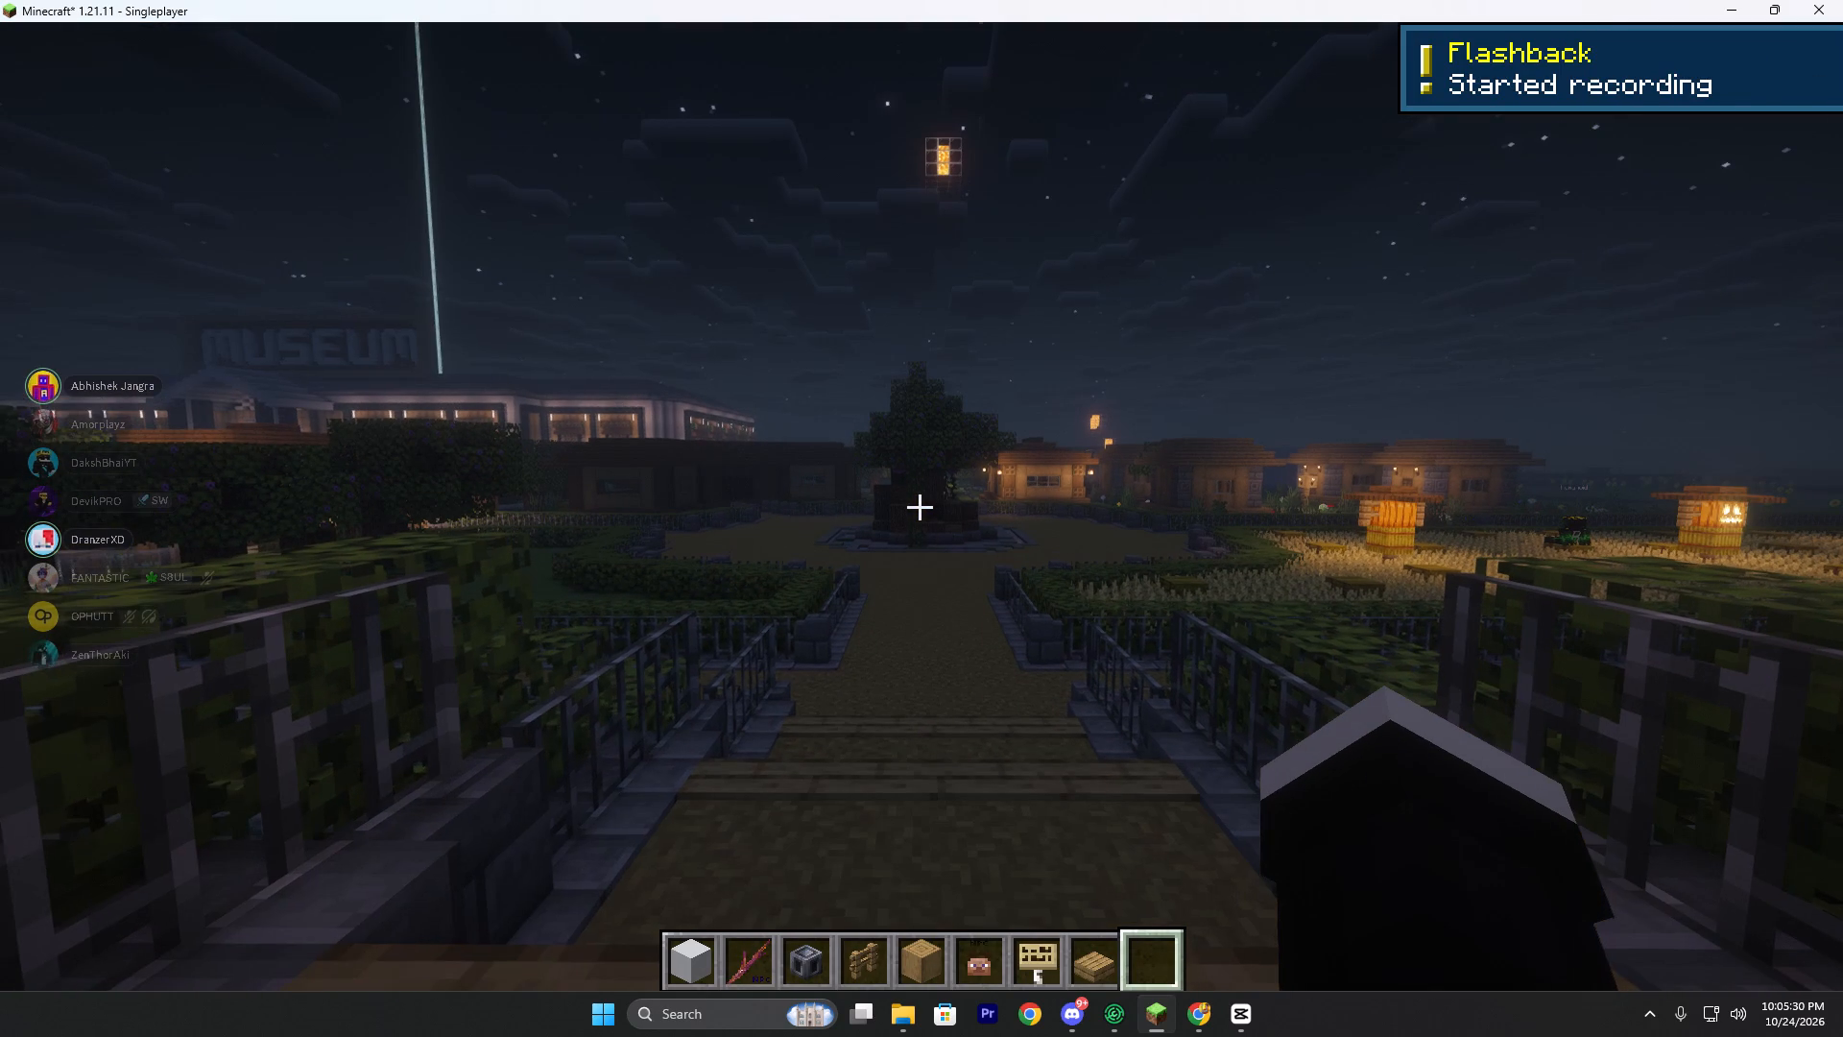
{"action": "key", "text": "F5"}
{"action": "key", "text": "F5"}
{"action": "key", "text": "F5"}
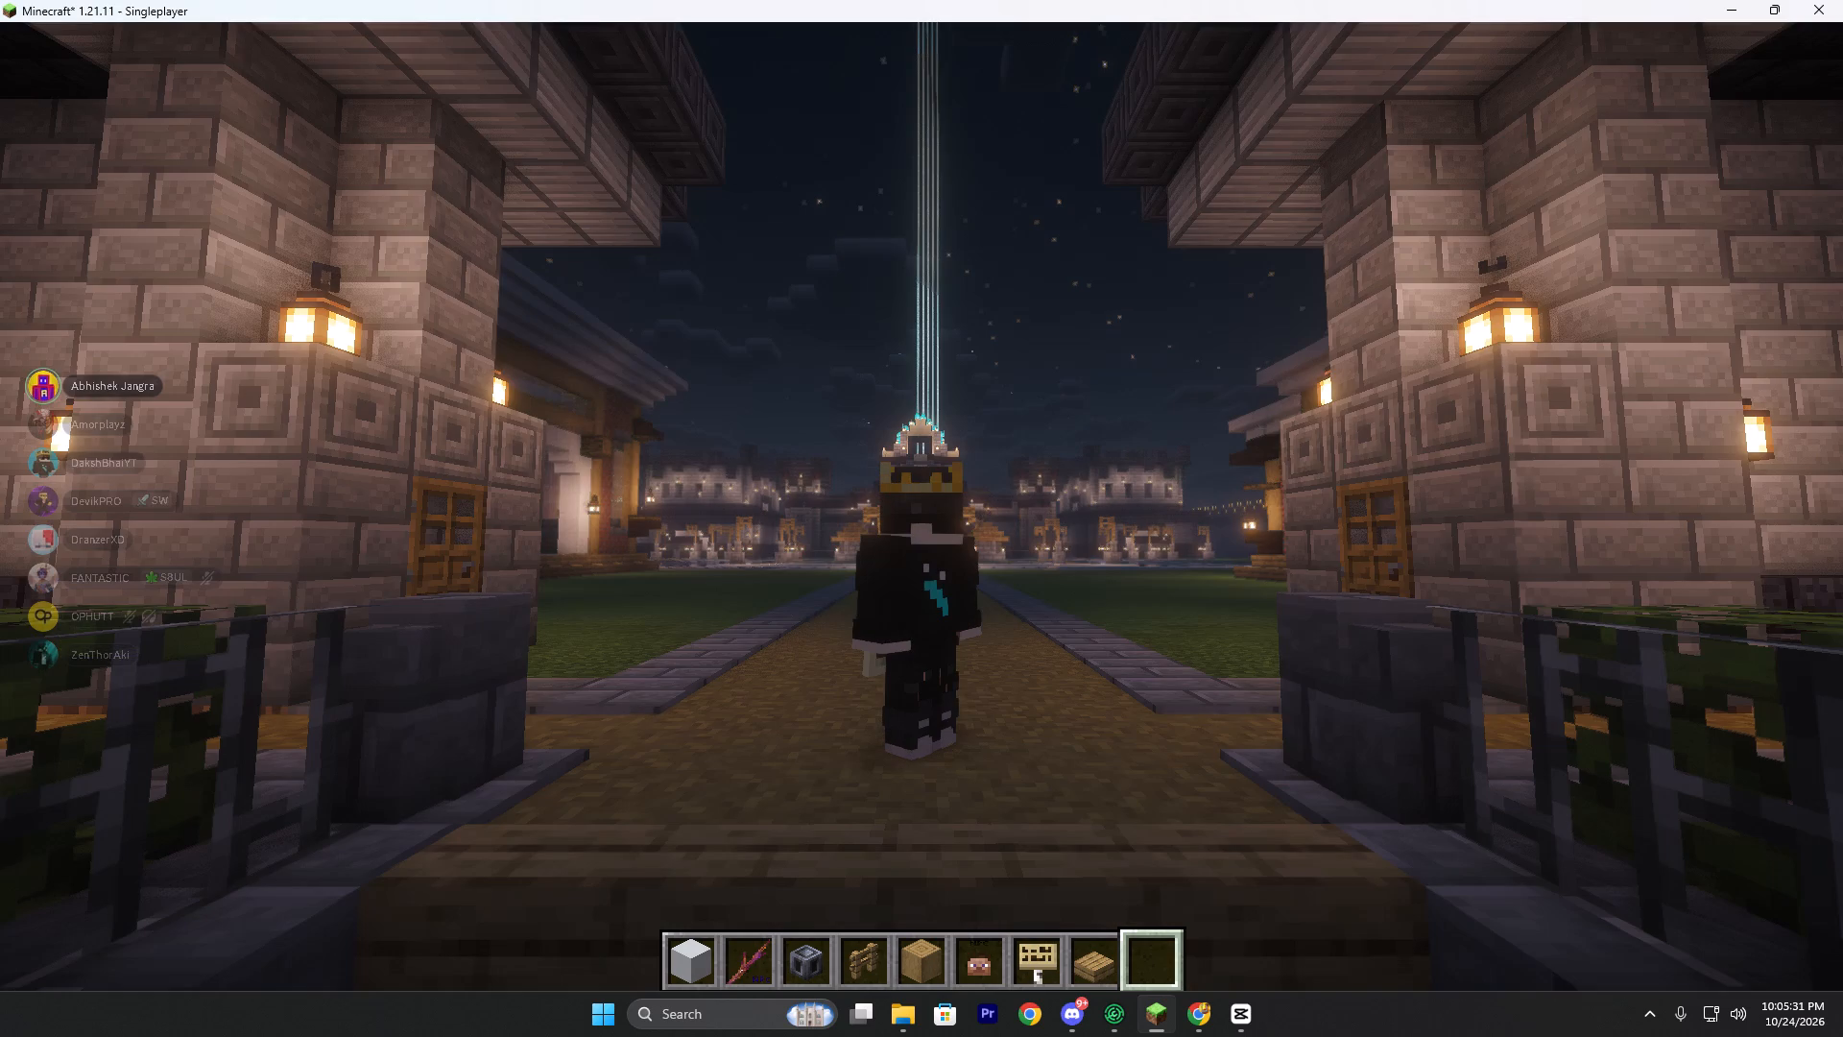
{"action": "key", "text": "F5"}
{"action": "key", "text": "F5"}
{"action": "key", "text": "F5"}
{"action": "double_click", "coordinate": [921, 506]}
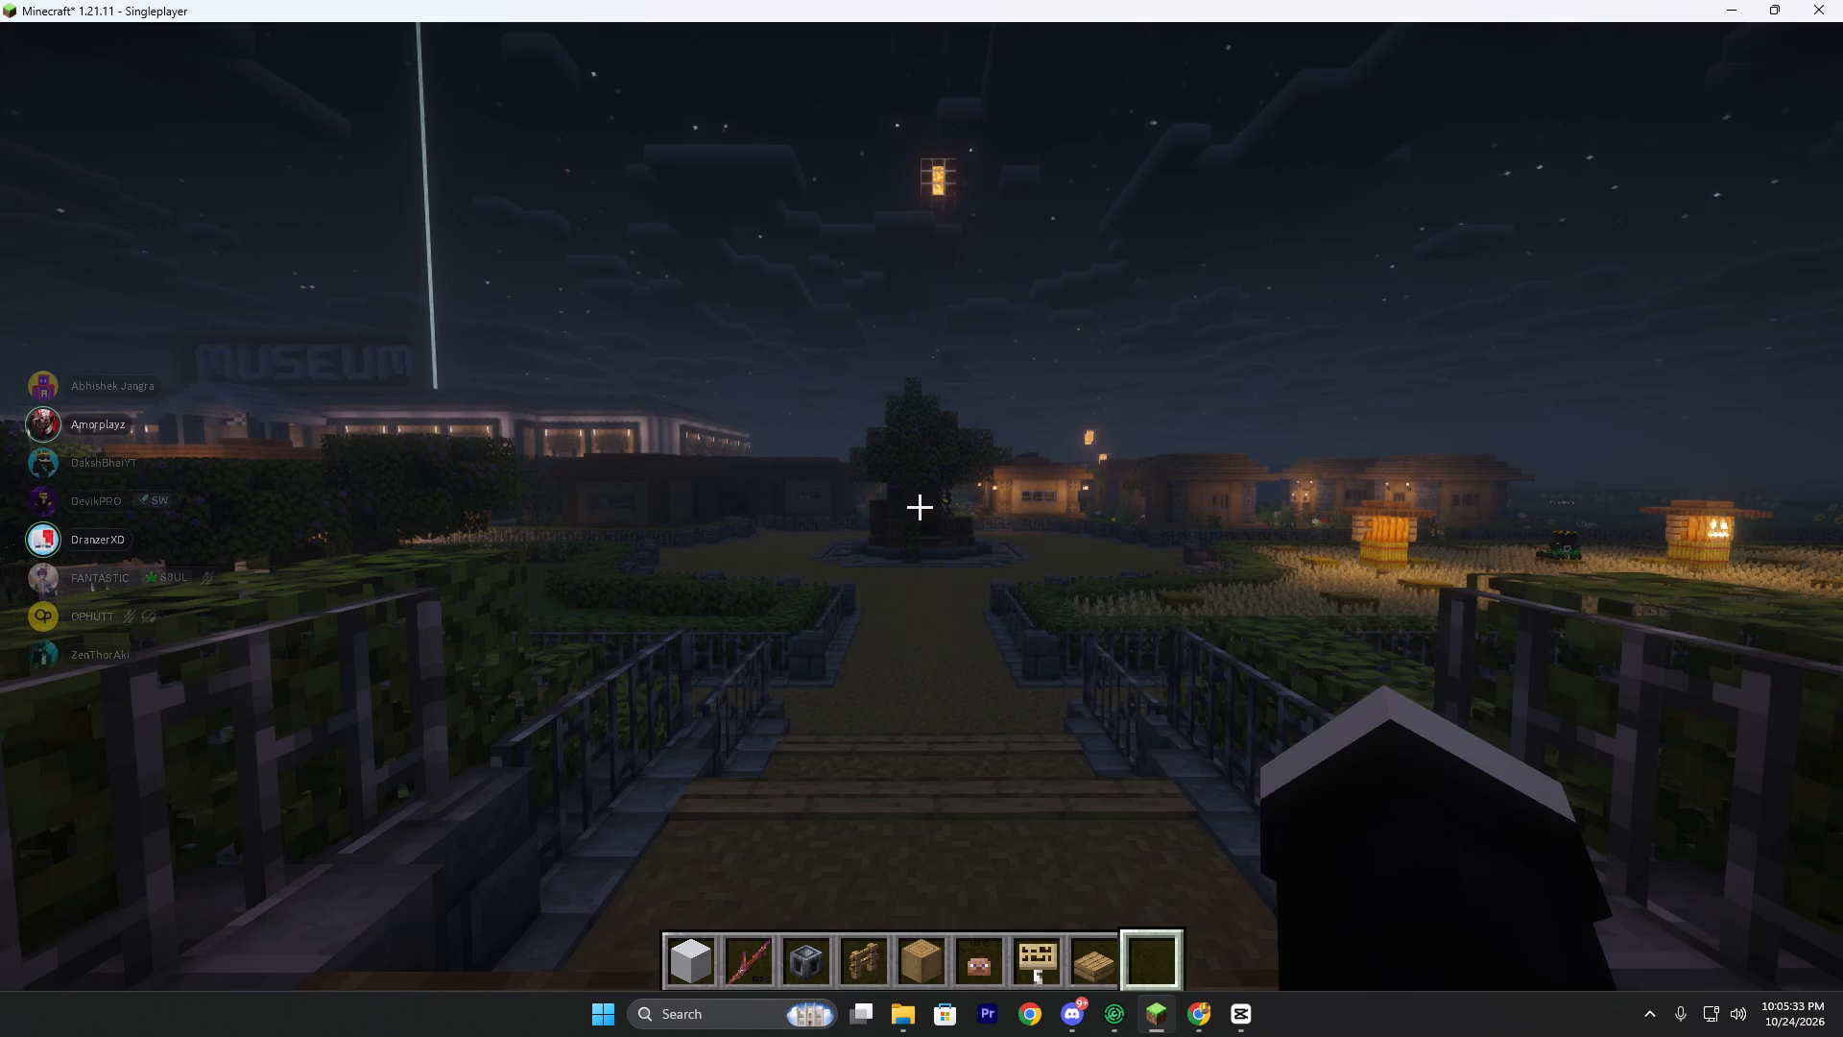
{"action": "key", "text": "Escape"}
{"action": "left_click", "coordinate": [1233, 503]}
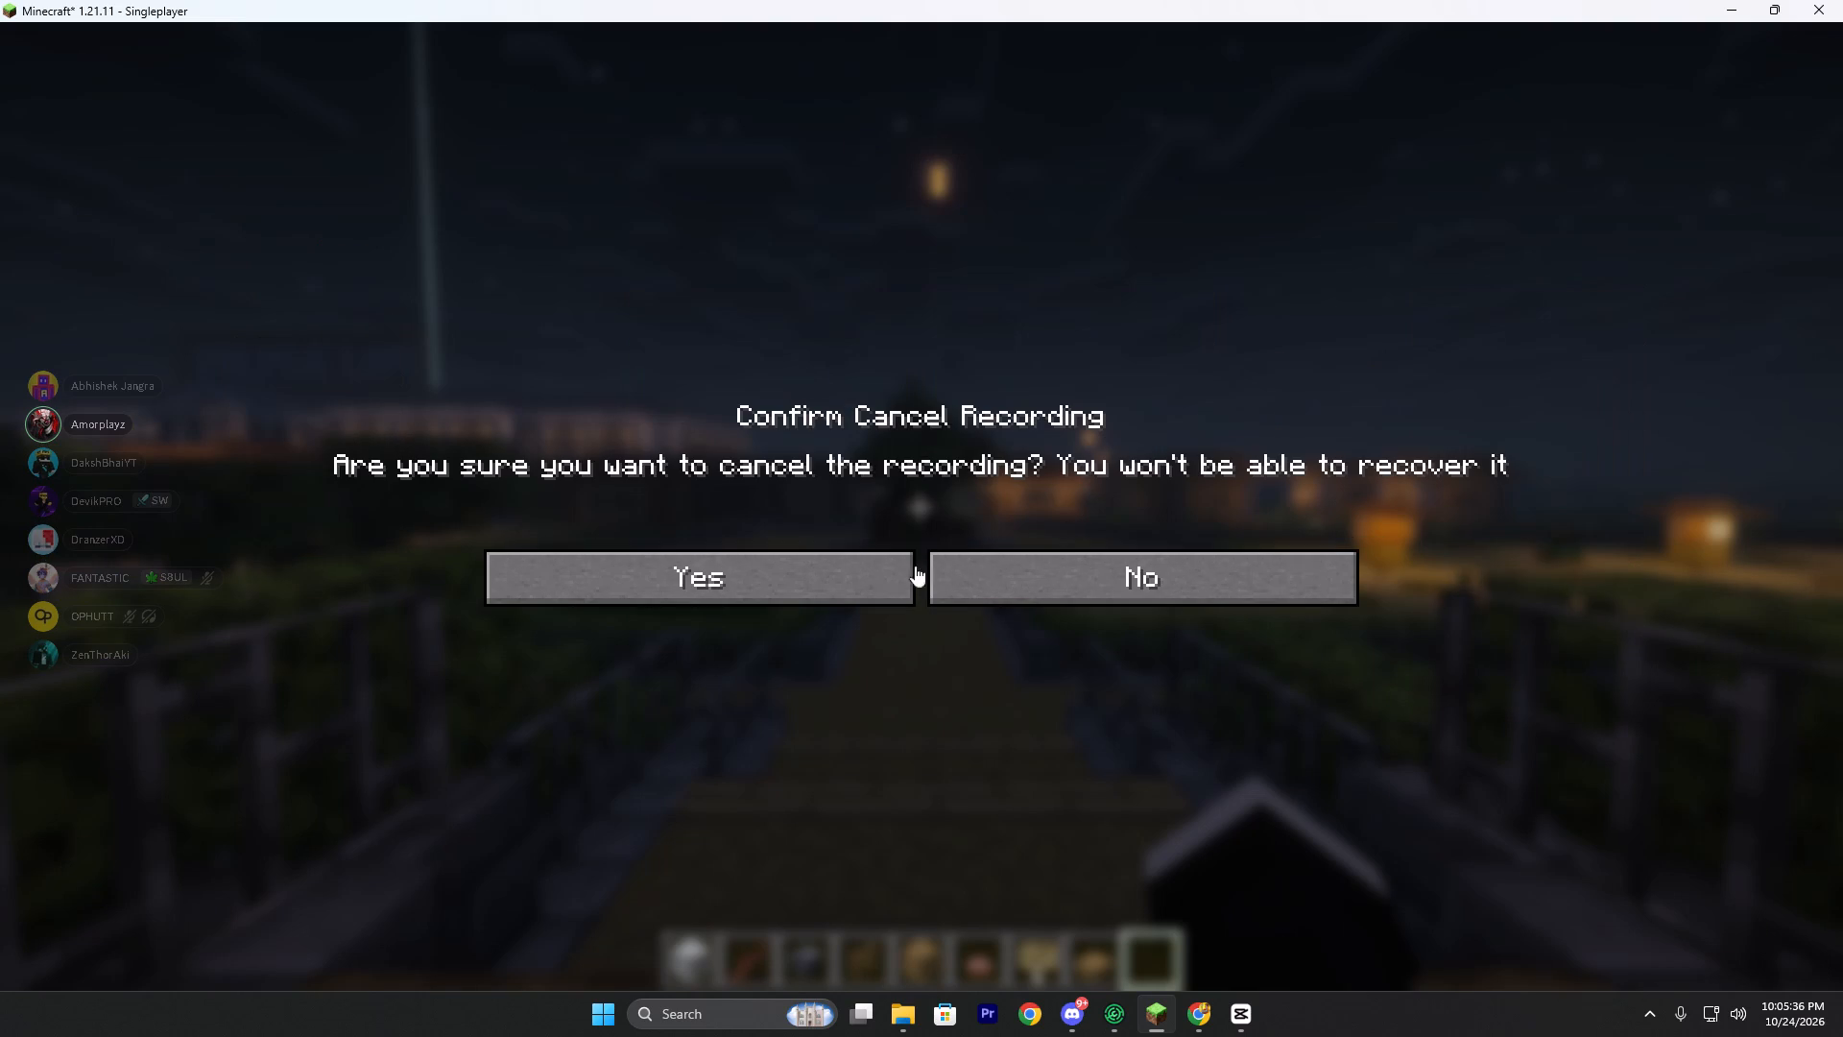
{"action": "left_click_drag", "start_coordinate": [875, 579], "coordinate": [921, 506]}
Record a short Flashback replay in third person from the top of the steps facing the village, and save it under its default name.
{"action": "key", "text": "Escape"}
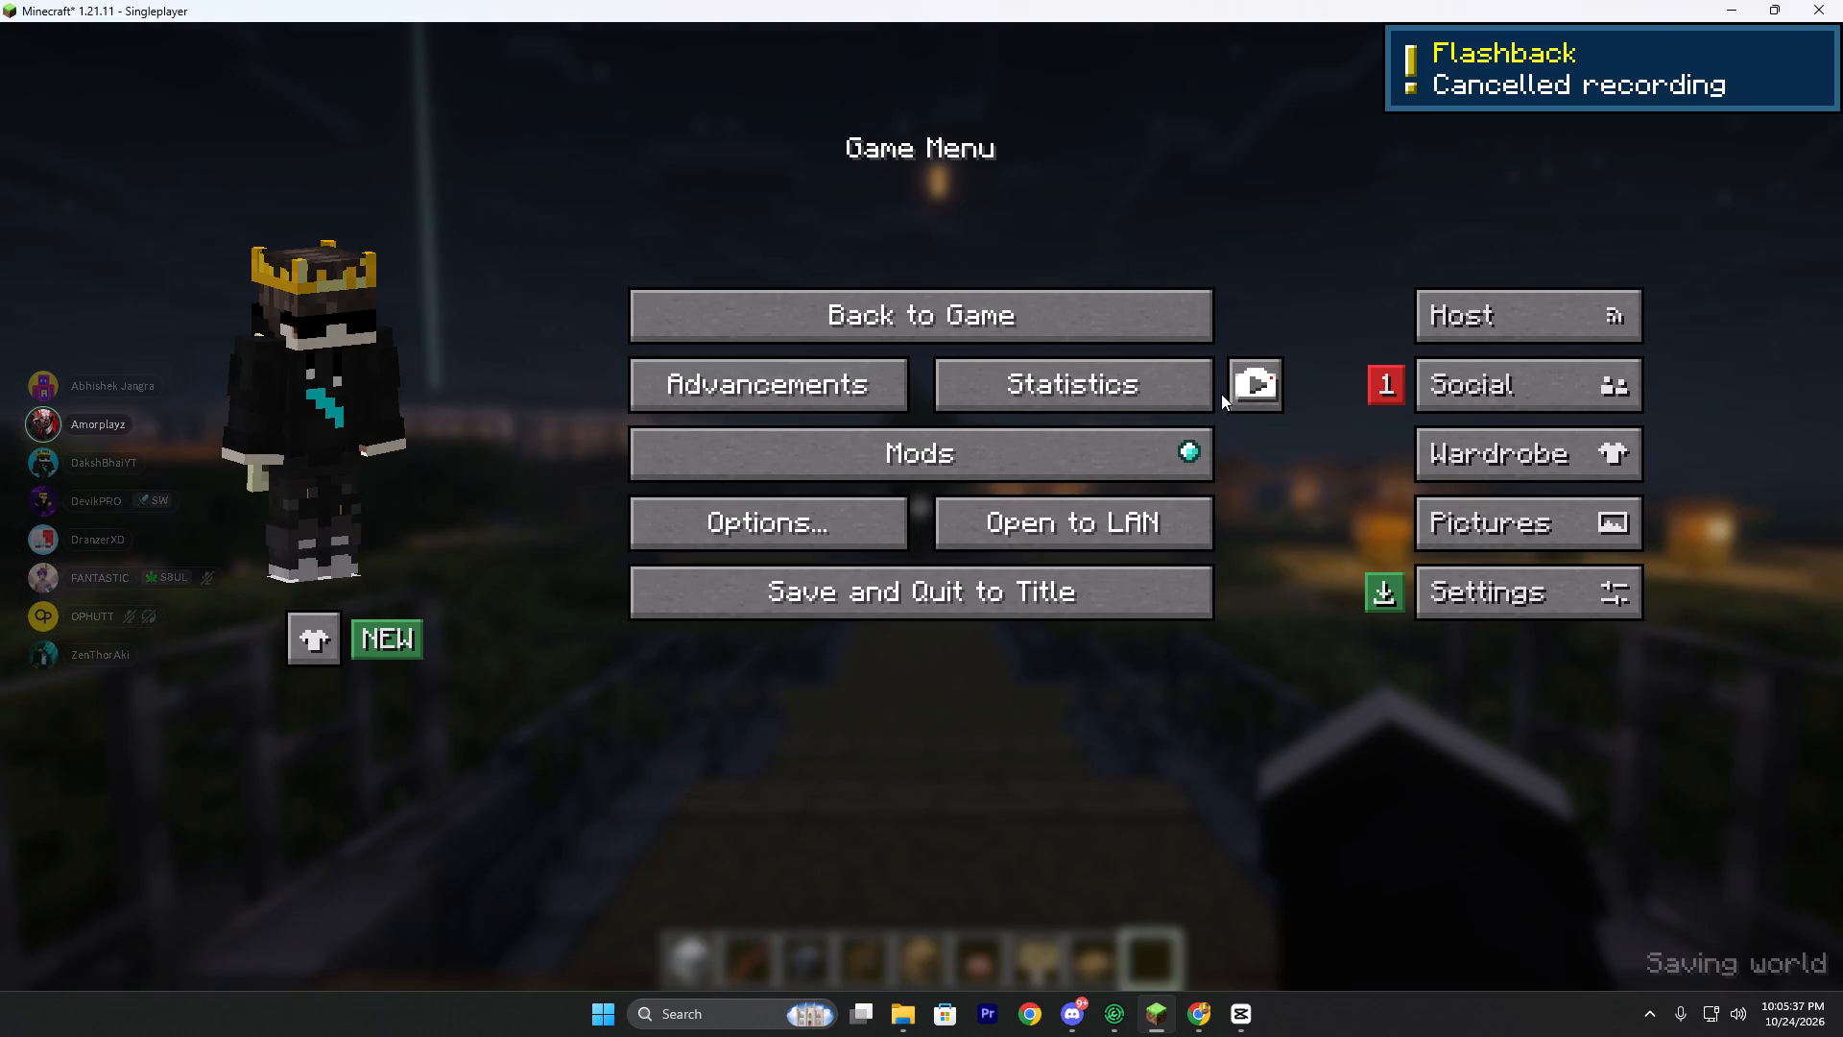
{"action": "left_click_drag", "start_coordinate": [1236, 385], "coordinate": [921, 506]}
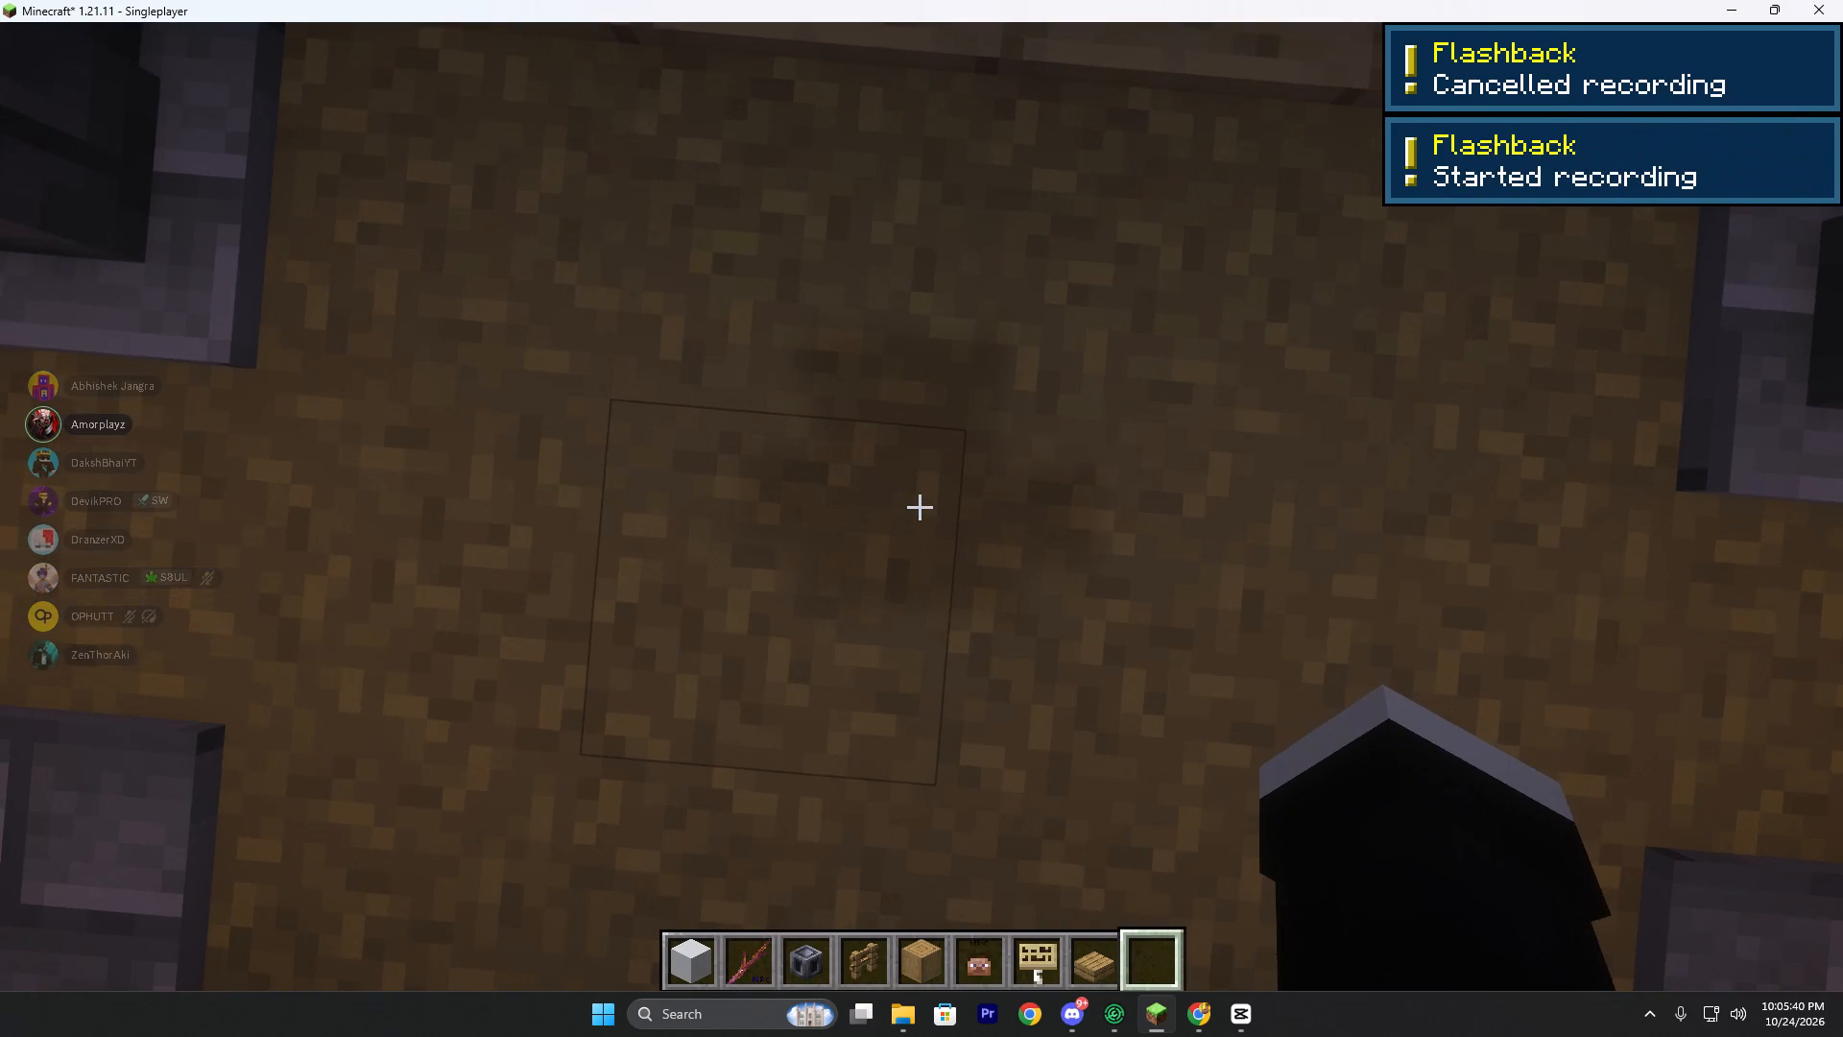
{"action": "key", "text": "F5"}
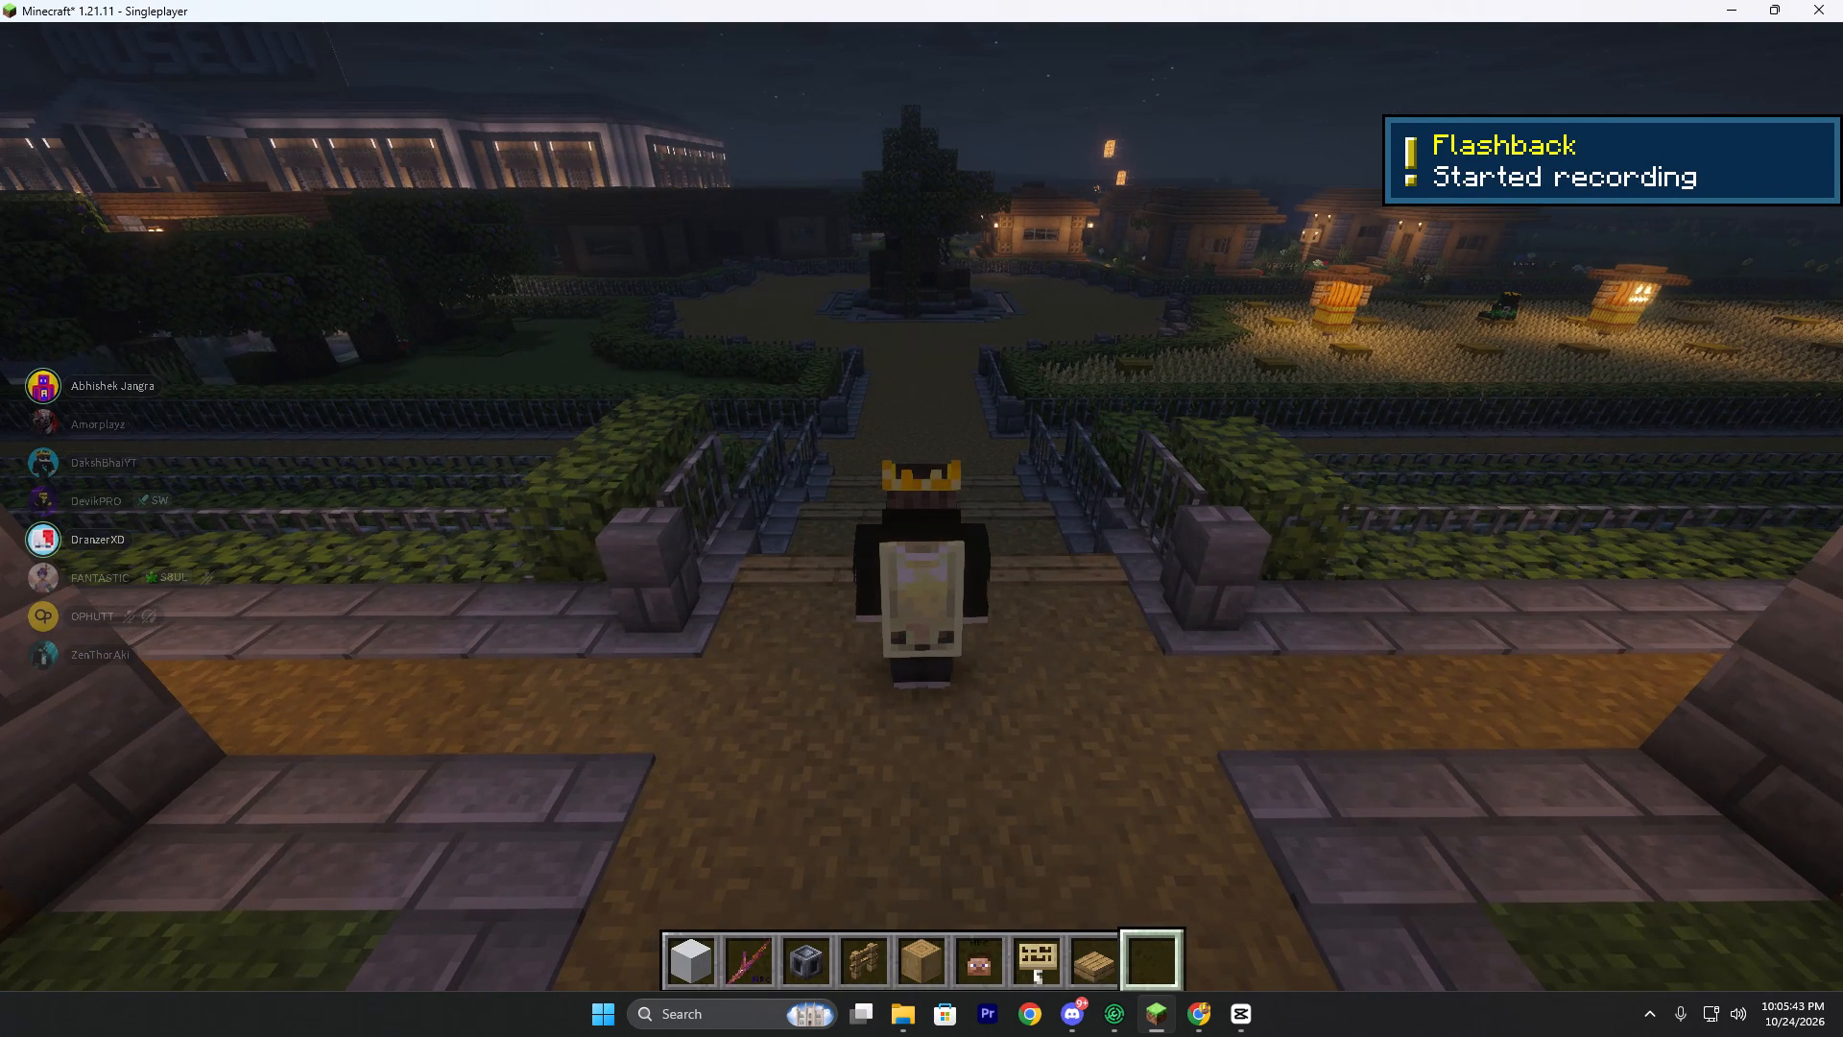
{"action": "key", "text": "Escape"}
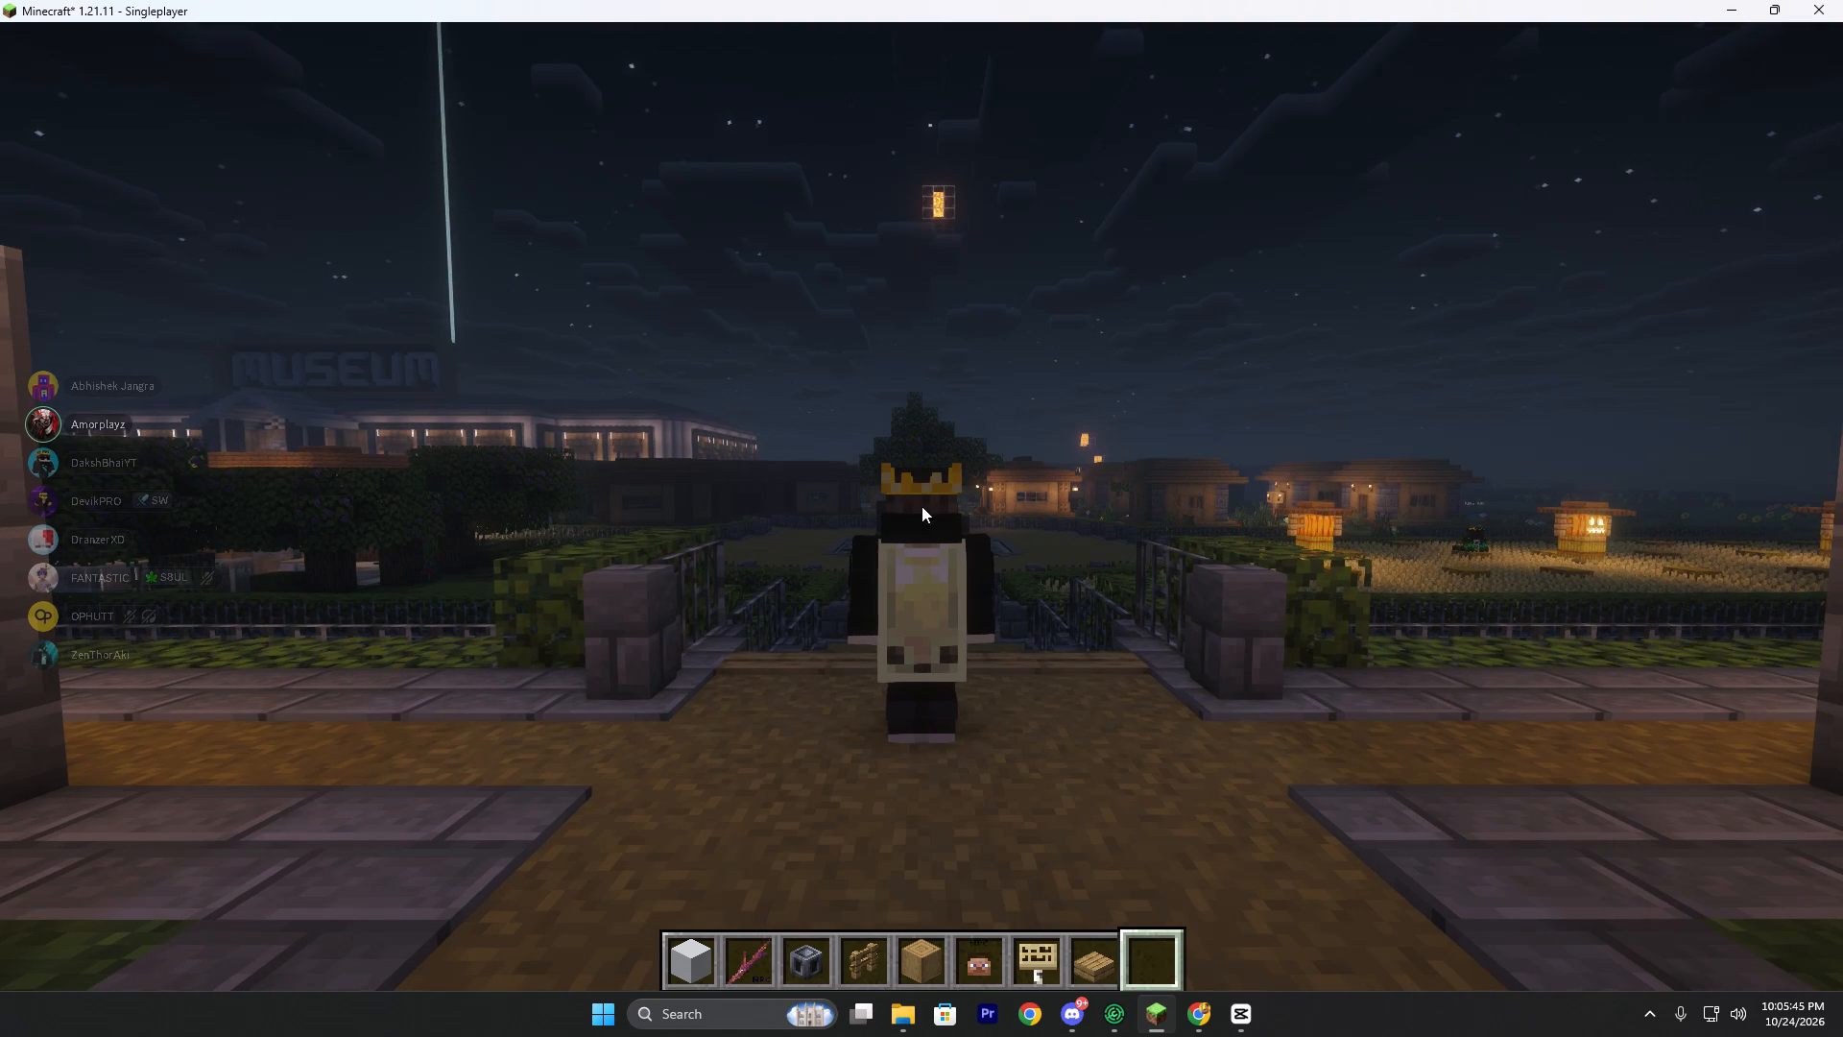
{"action": "left_click", "coordinate": [1257, 391]}
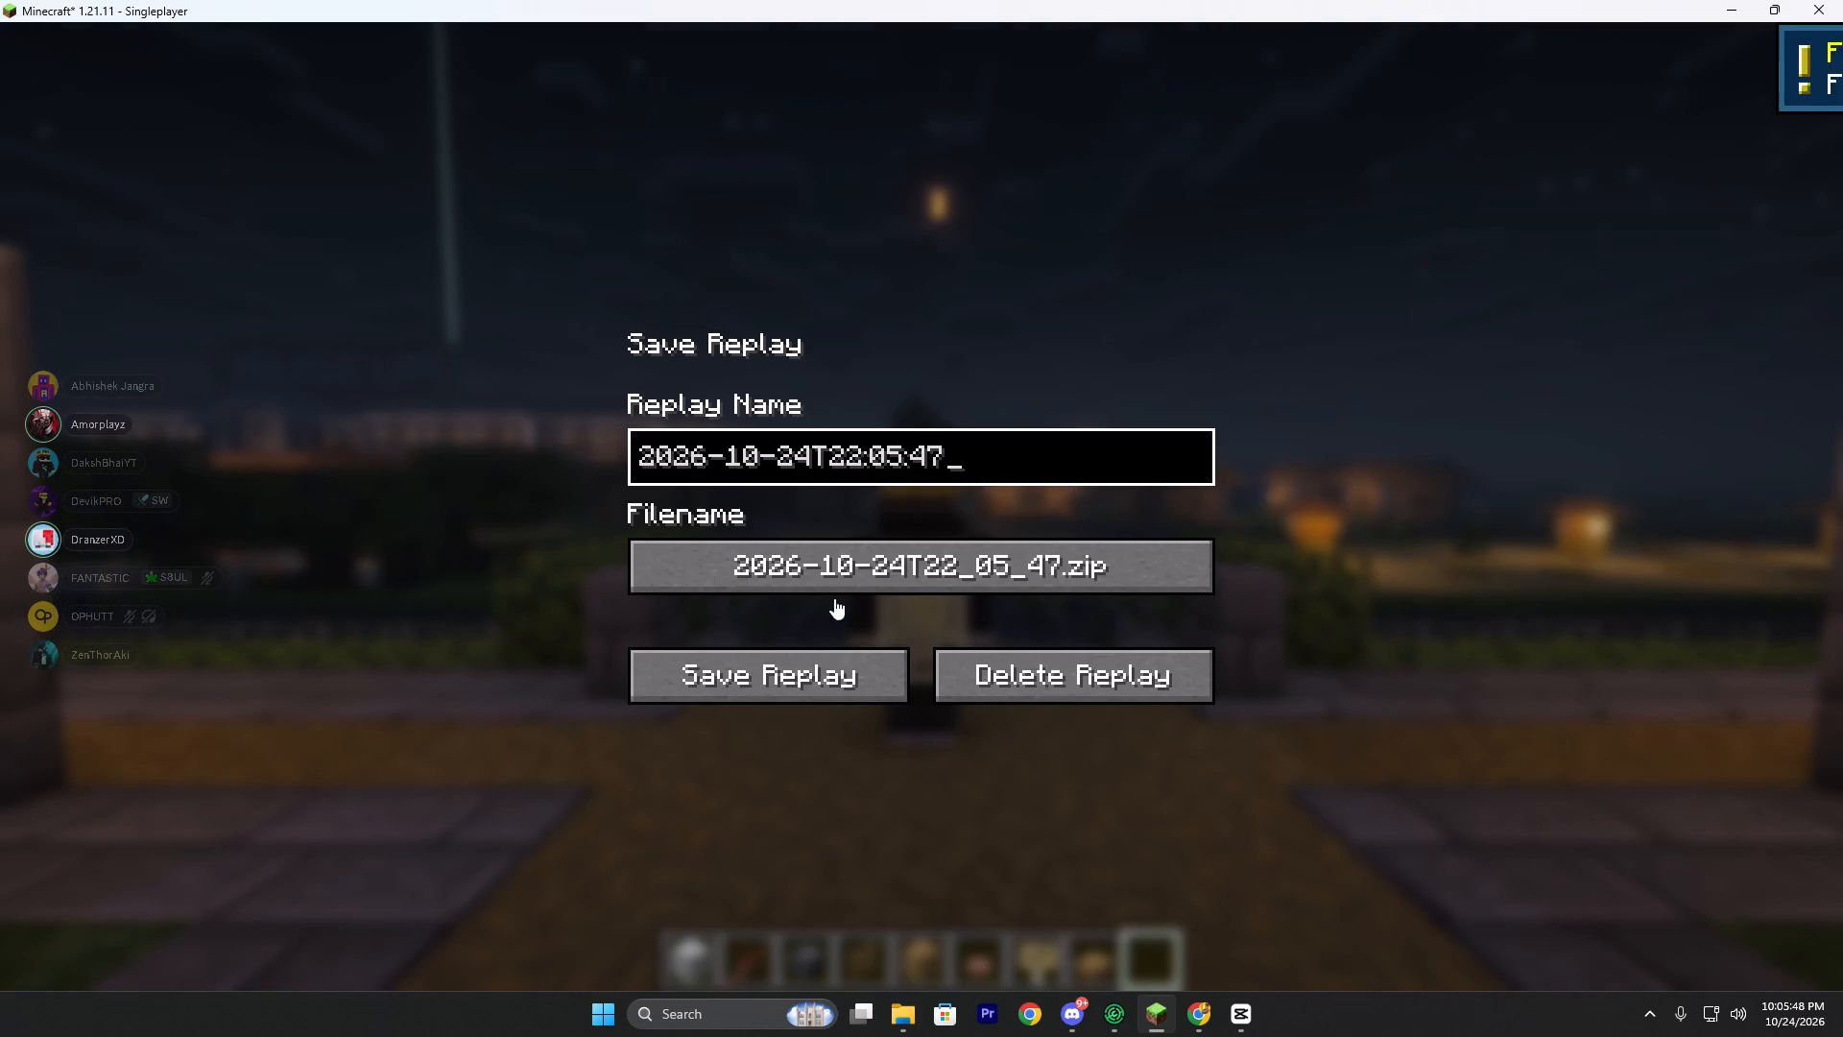
{"action": "left_click", "coordinate": [816, 693]}
Save and quit the world to the title screen and open the replay 2026-10-24T22:05:47.
{"action": "key", "text": "Escape"}
{"action": "left_click", "coordinate": [917, 610]}
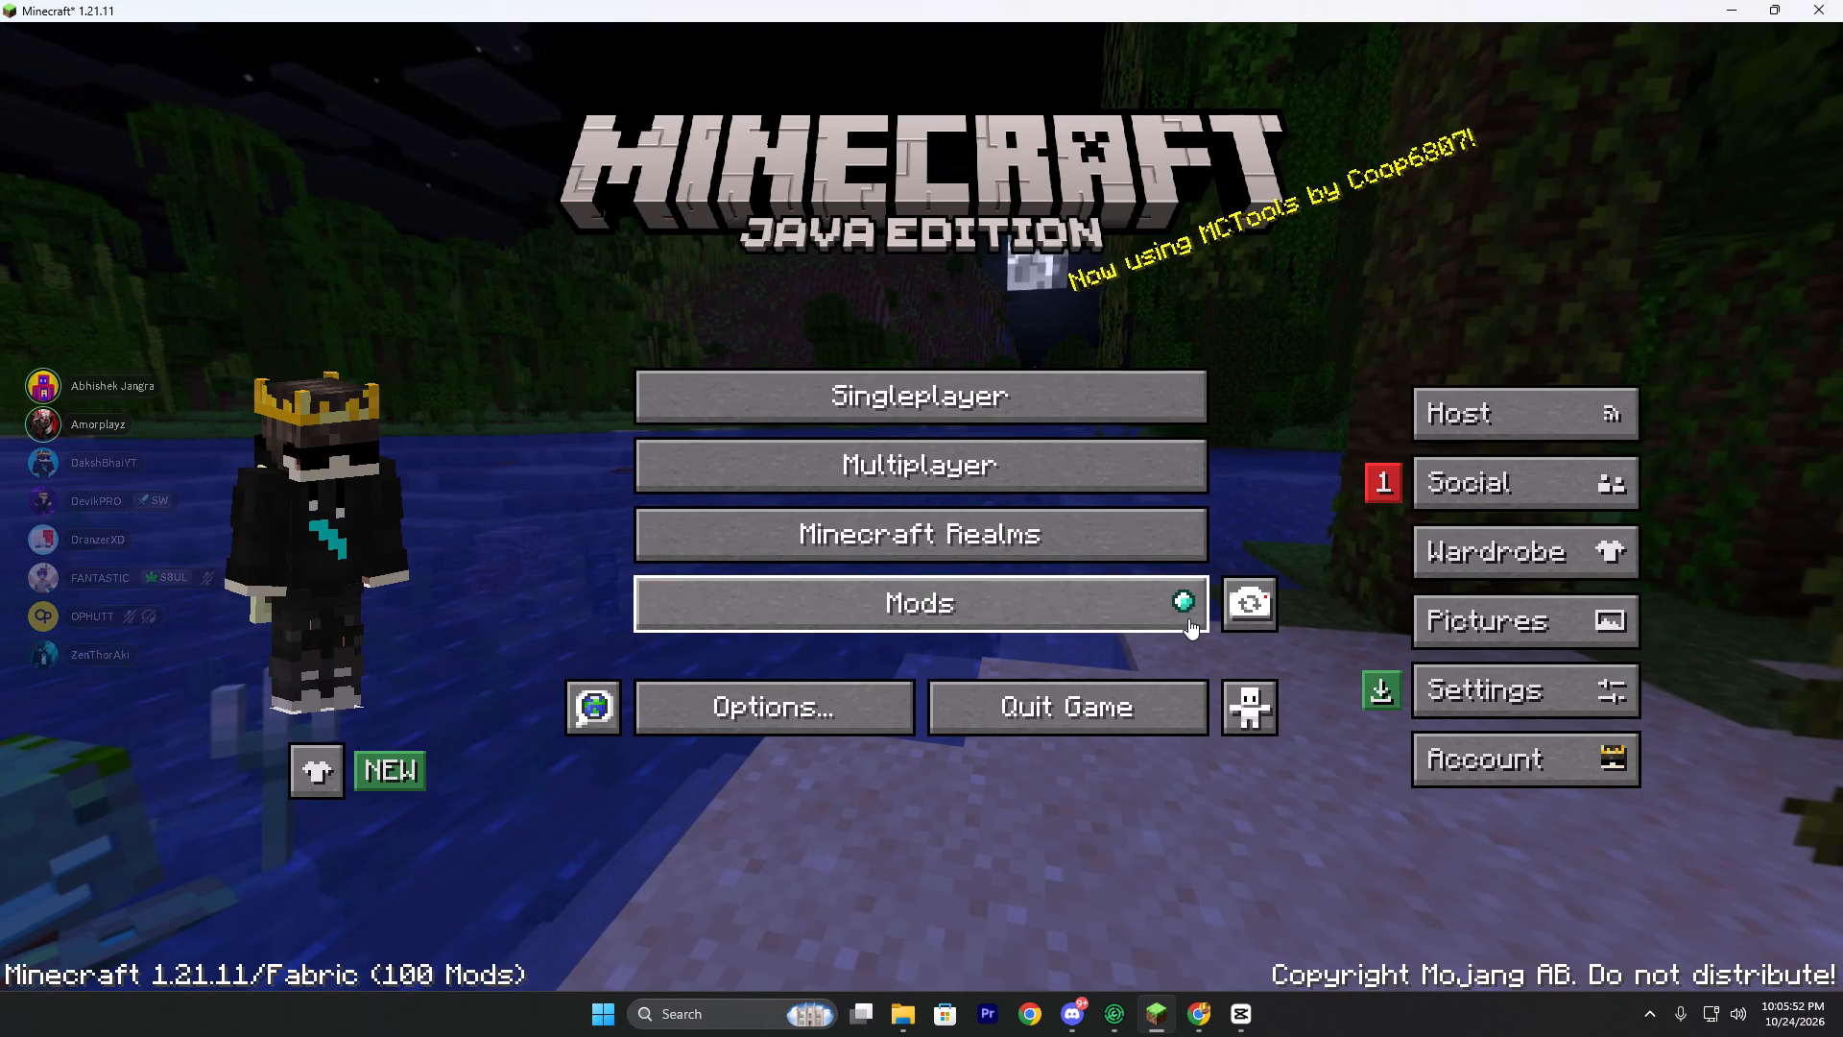
{"action": "left_click", "coordinate": [1233, 620]}
{"action": "left_click", "coordinate": [586, 318]}
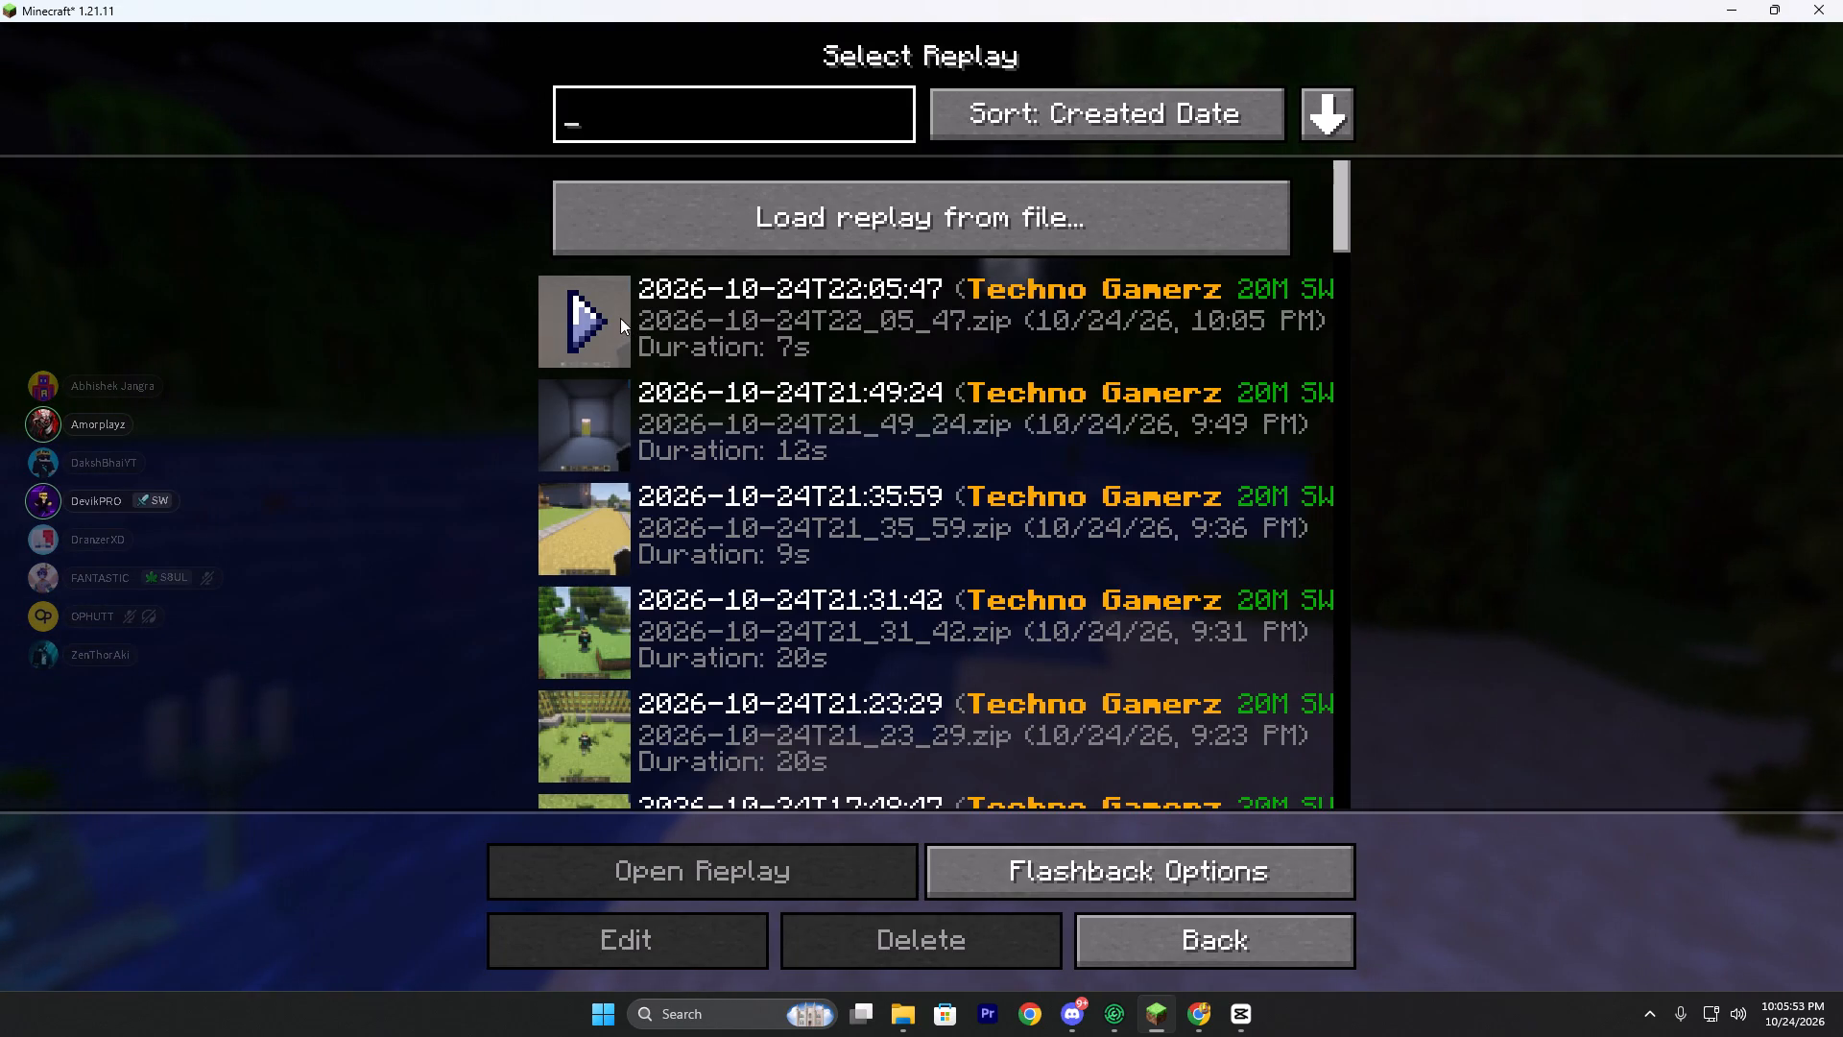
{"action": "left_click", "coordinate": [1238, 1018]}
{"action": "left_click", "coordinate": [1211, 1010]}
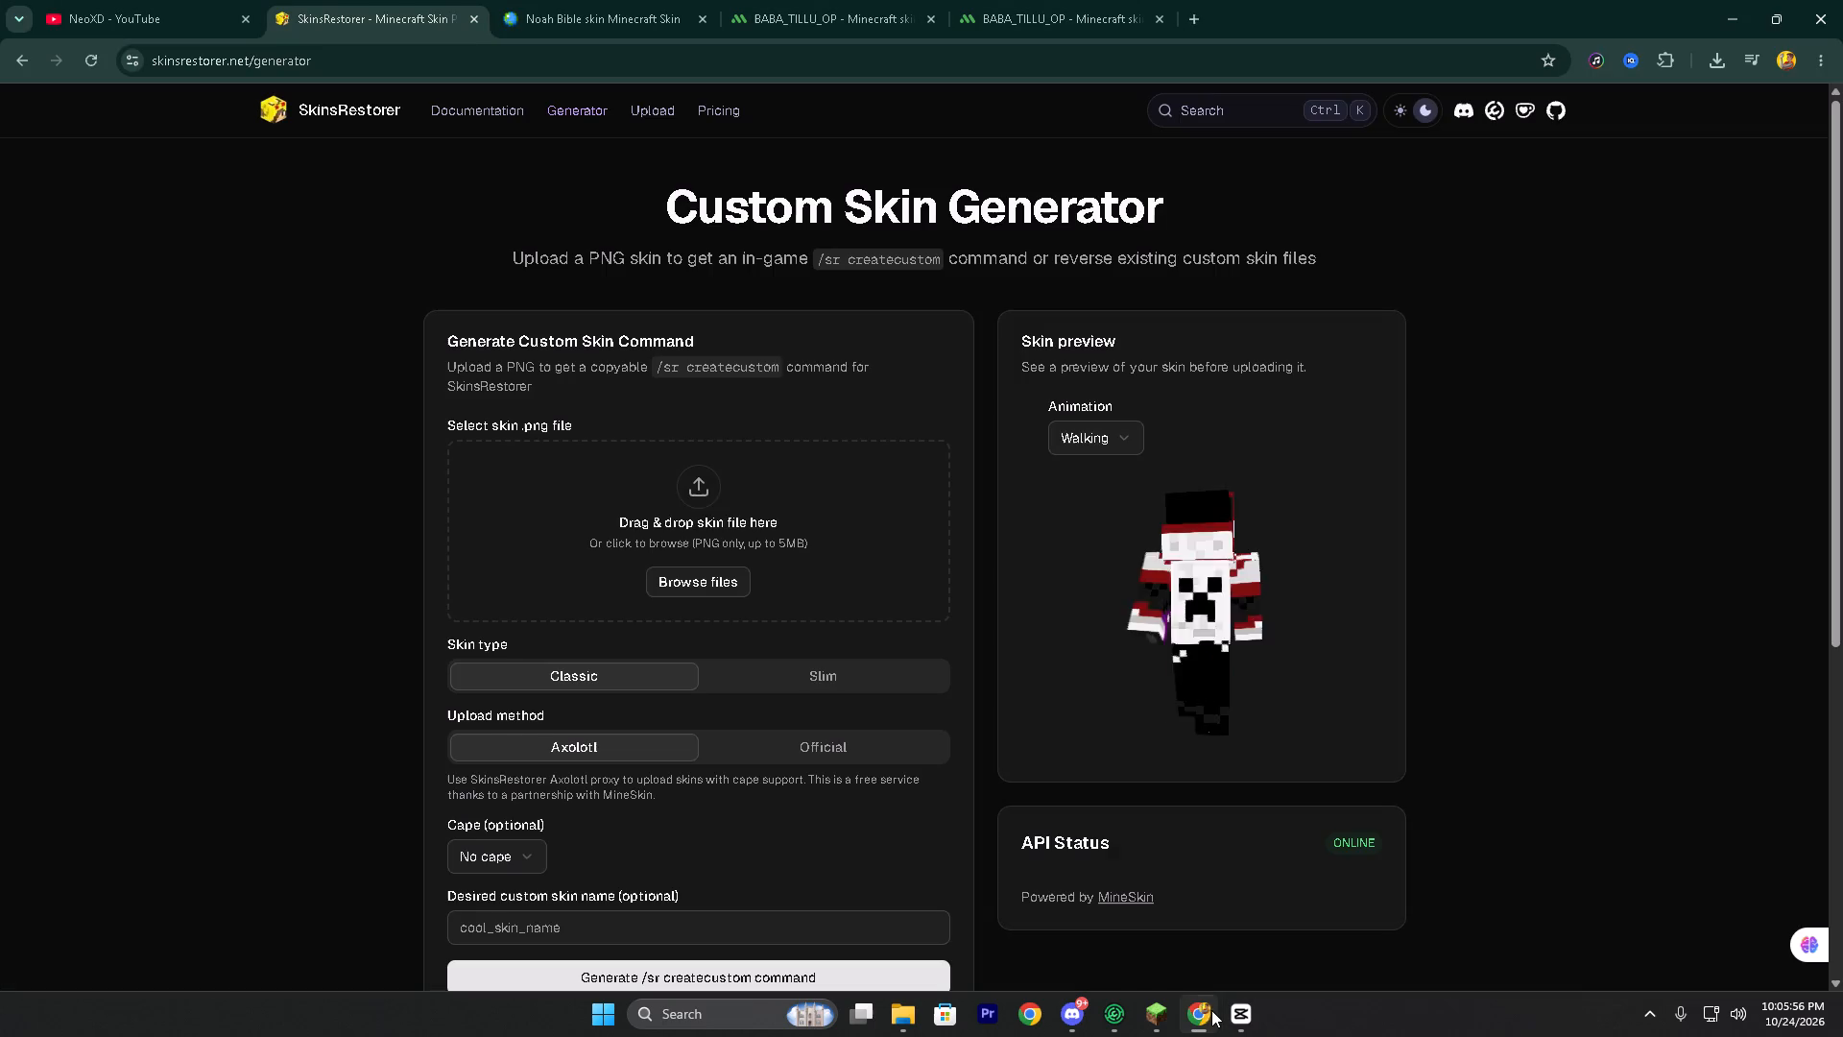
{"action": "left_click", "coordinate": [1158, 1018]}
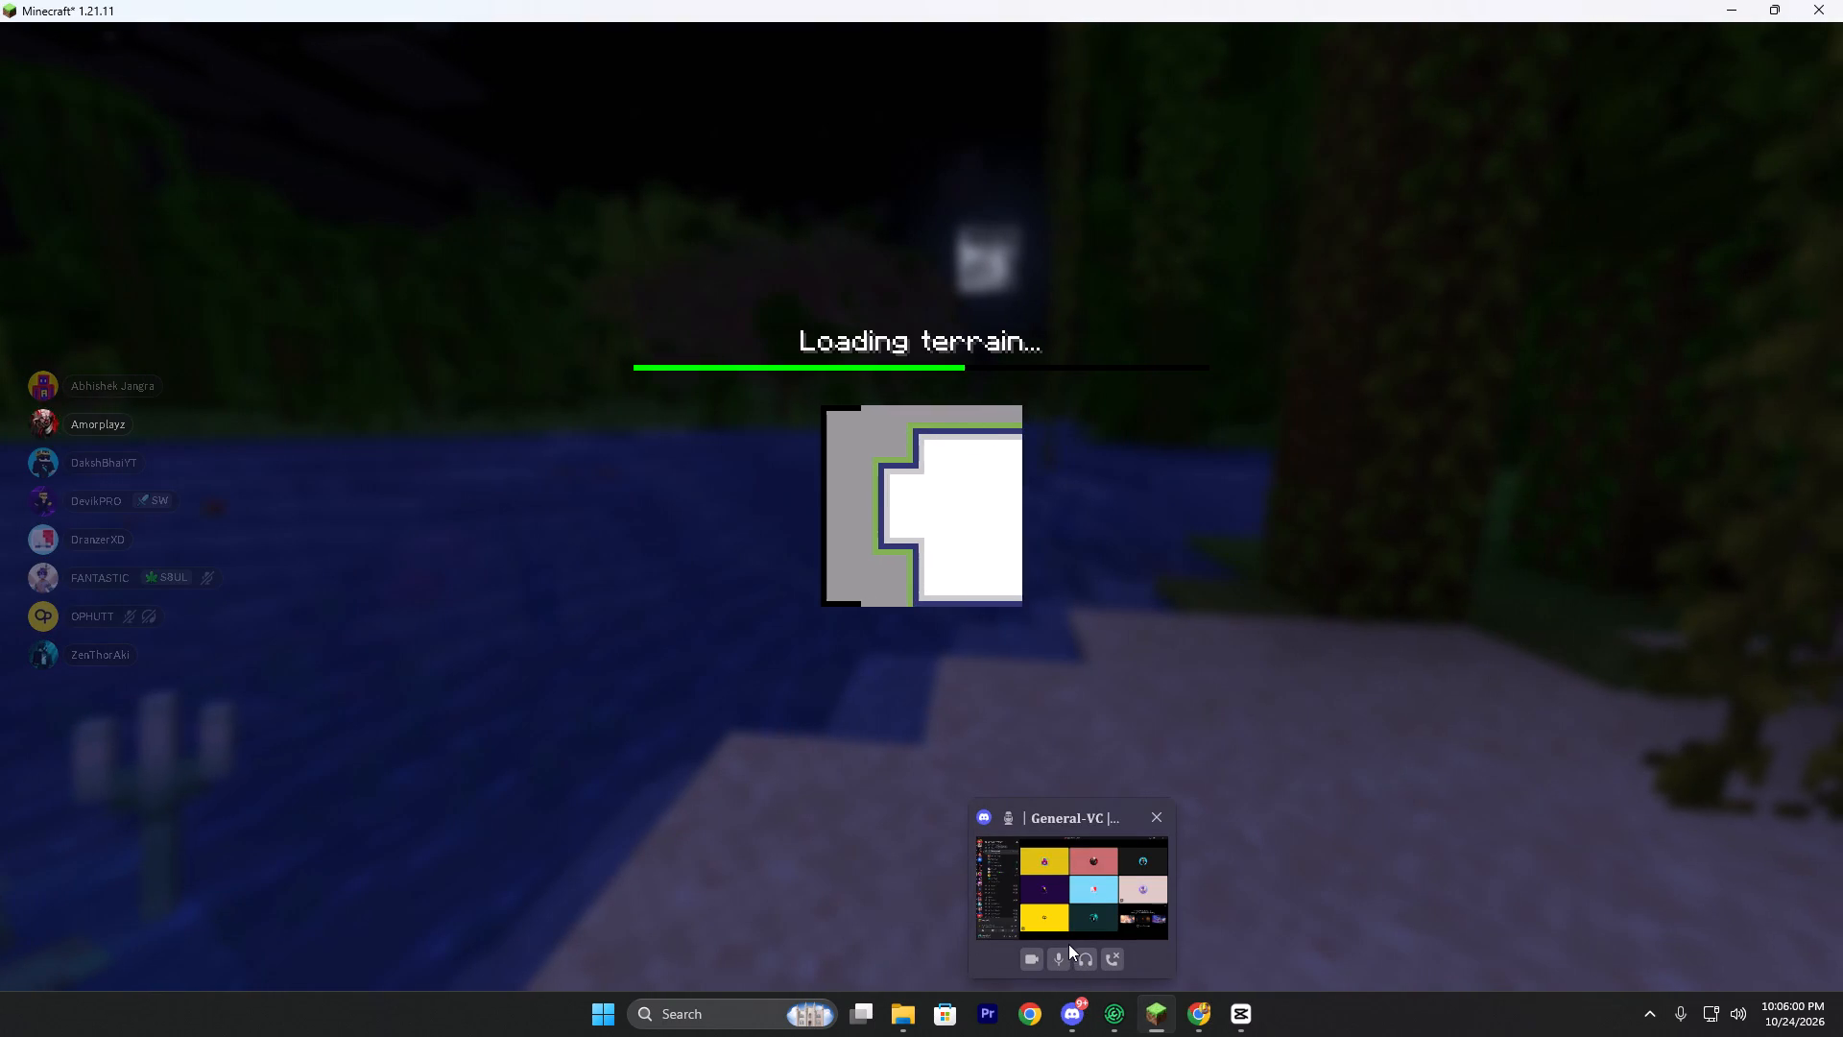
Frame the player from the steps with the path behind, and override the FOV at 49.8.
{"action": "type", "text": "sw"}
{"action": "left_click_drag", "start_coordinate": [860, 490], "coordinate": [922, 506]}
{"action": "key", "text": "w"}
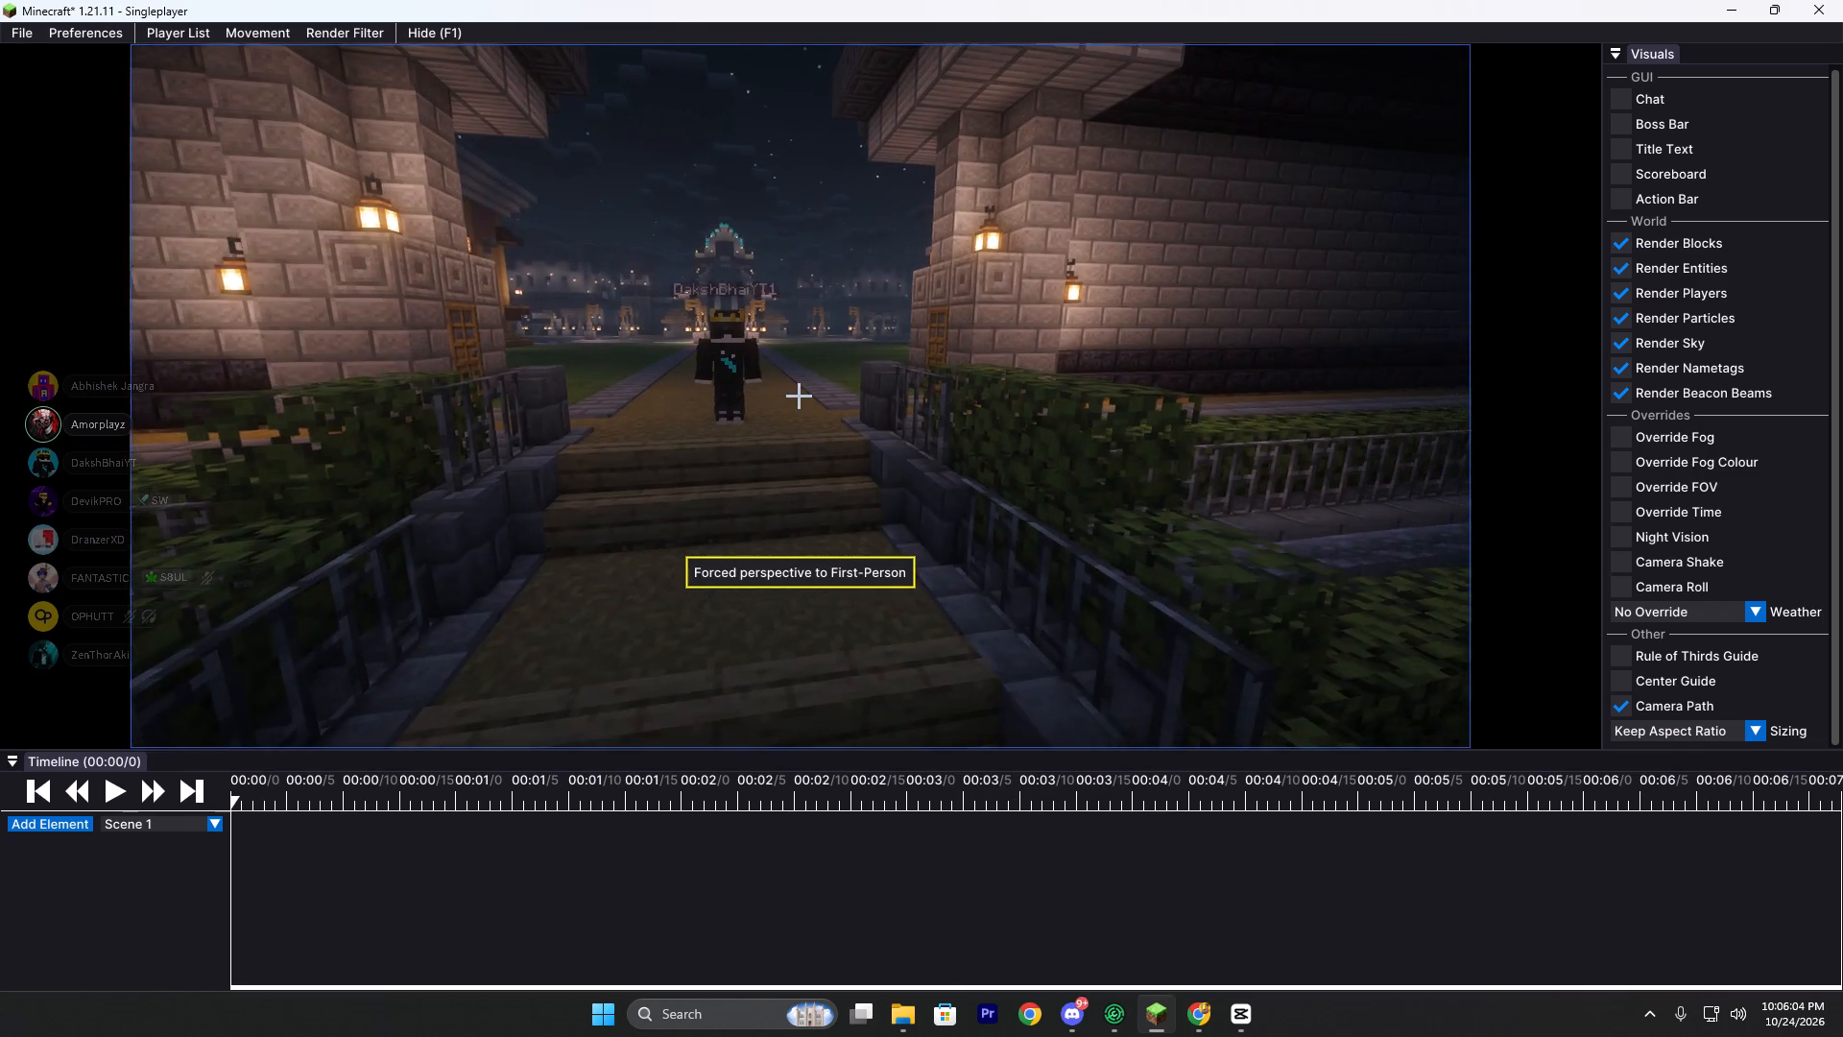
{"action": "left_click_drag", "start_coordinate": [922, 506], "coordinate": [921, 506]}
{"action": "right_click_drag", "start_coordinate": [921, 506], "coordinate": [801, 396]}
{"action": "key", "text": "a"}
{"action": "key", "text": "d"}
{"action": "right_click", "coordinate": [857, 412]}
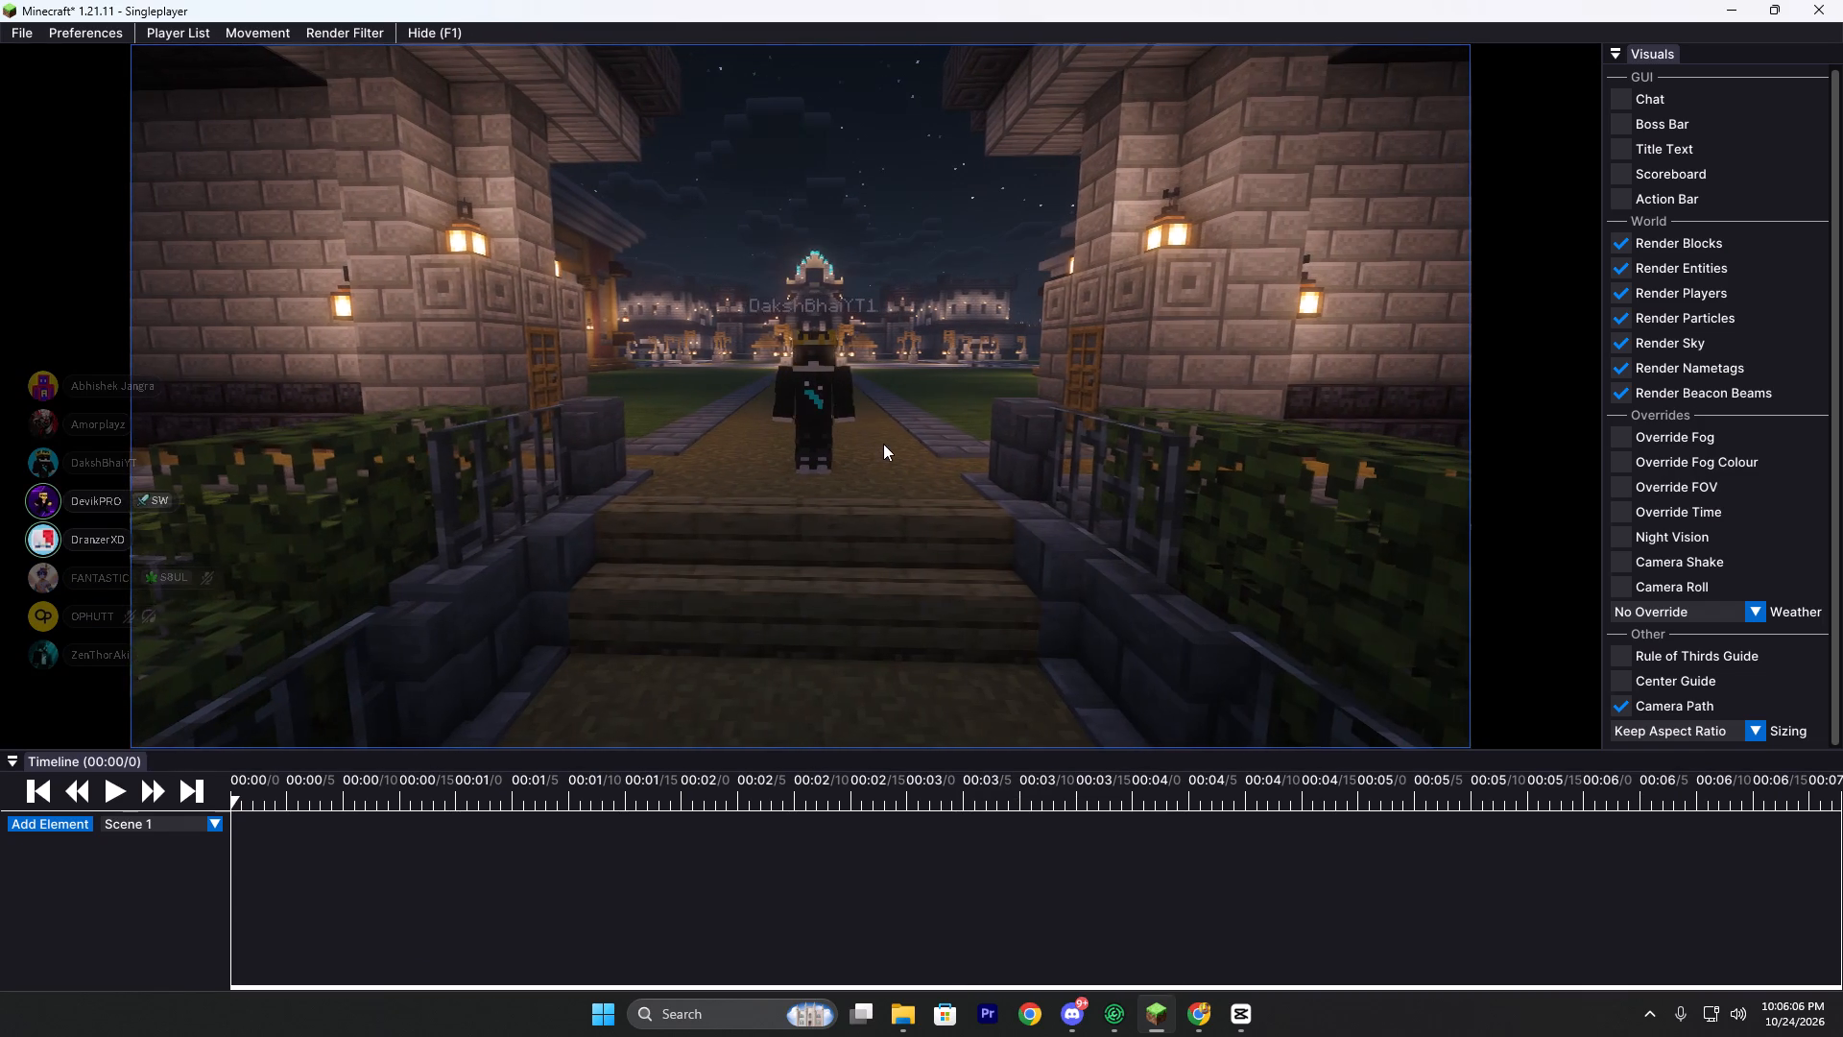
{"action": "right_click", "coordinate": [813, 384]}
{"action": "left_click", "coordinate": [836, 430]}
{"action": "left_click", "coordinate": [832, 362]}
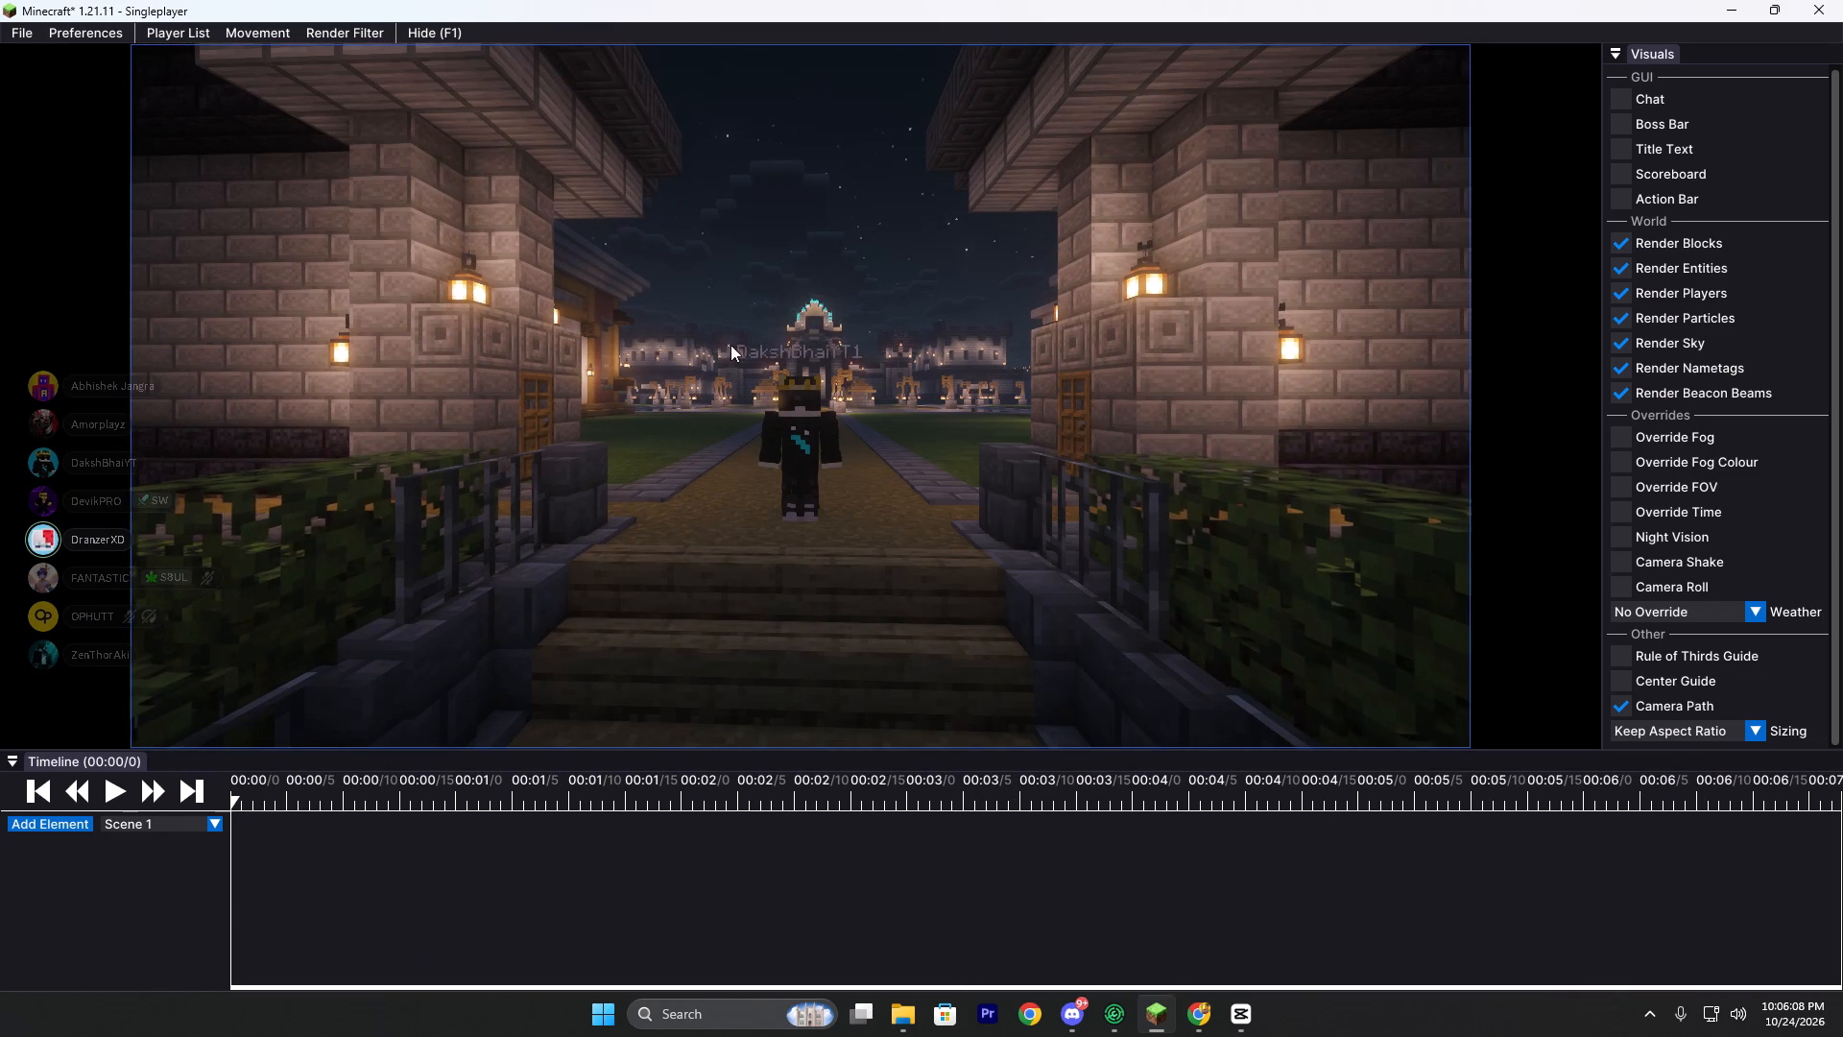
{"action": "left_click", "coordinate": [1624, 477]}
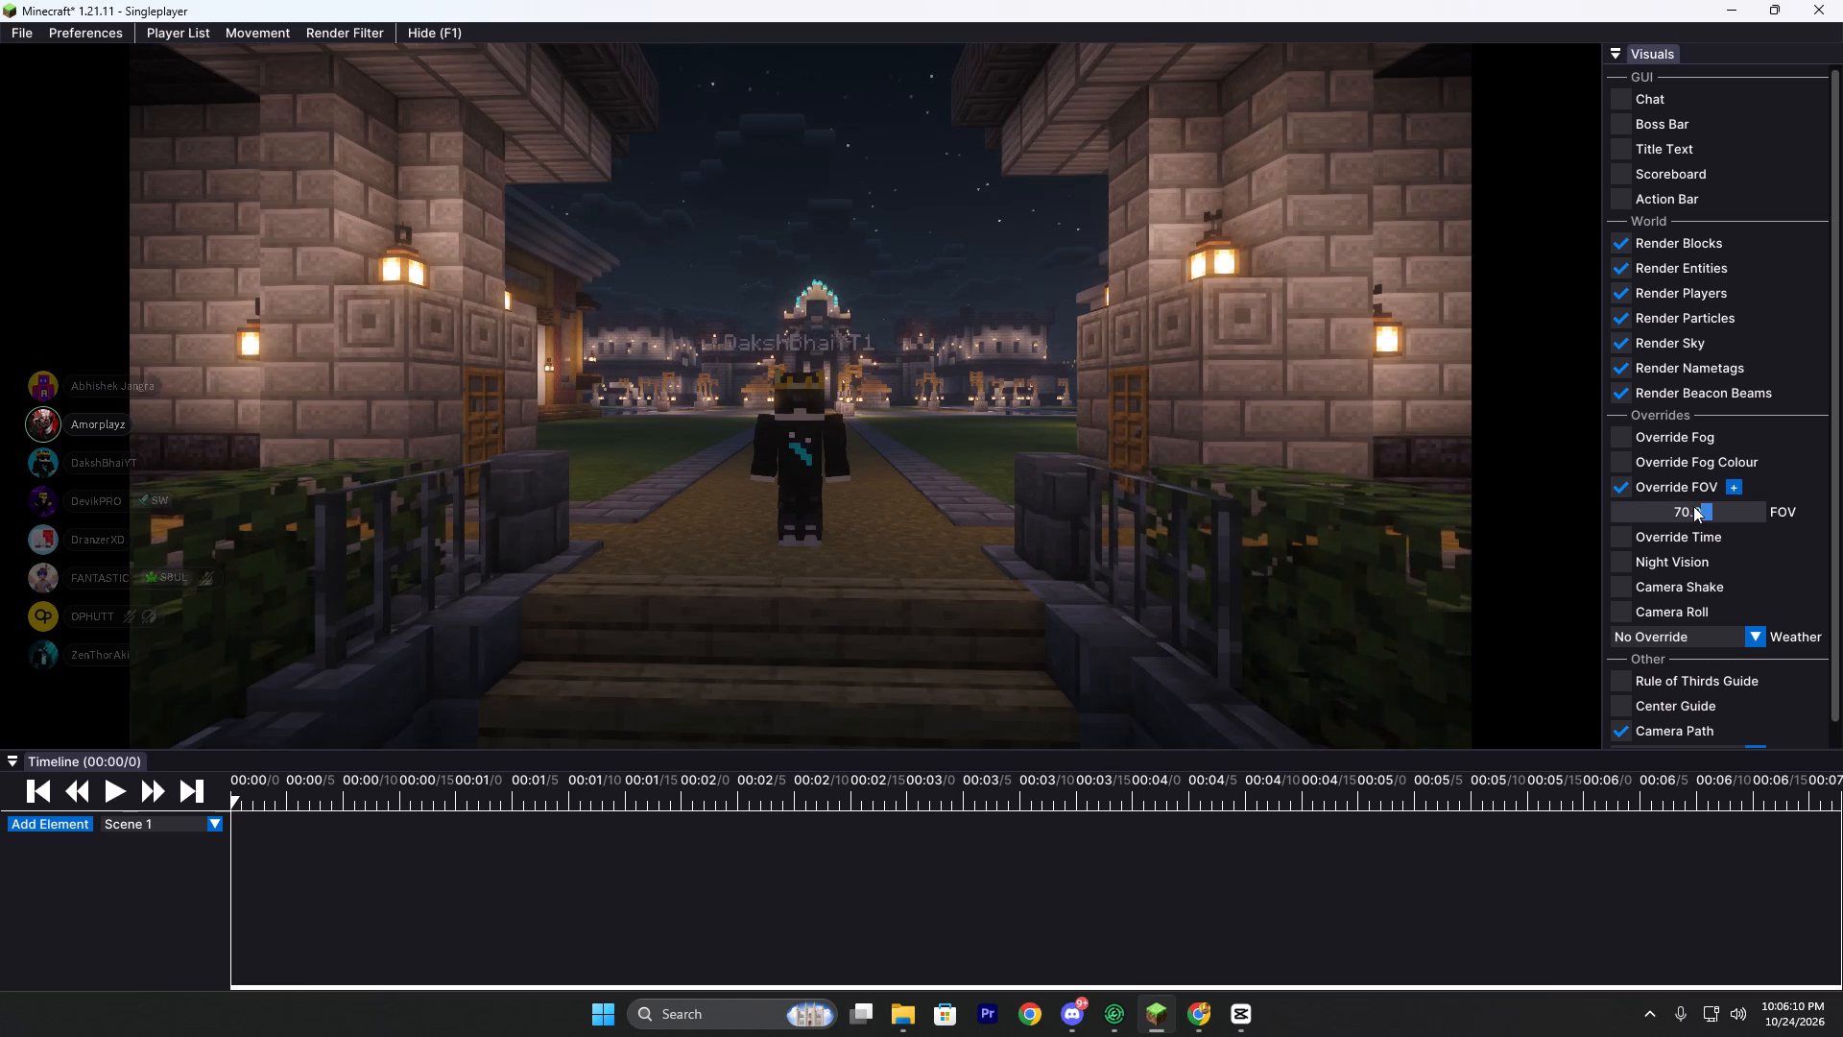
{"action": "left_click_drag", "start_coordinate": [1704, 510], "coordinate": [1678, 511]}
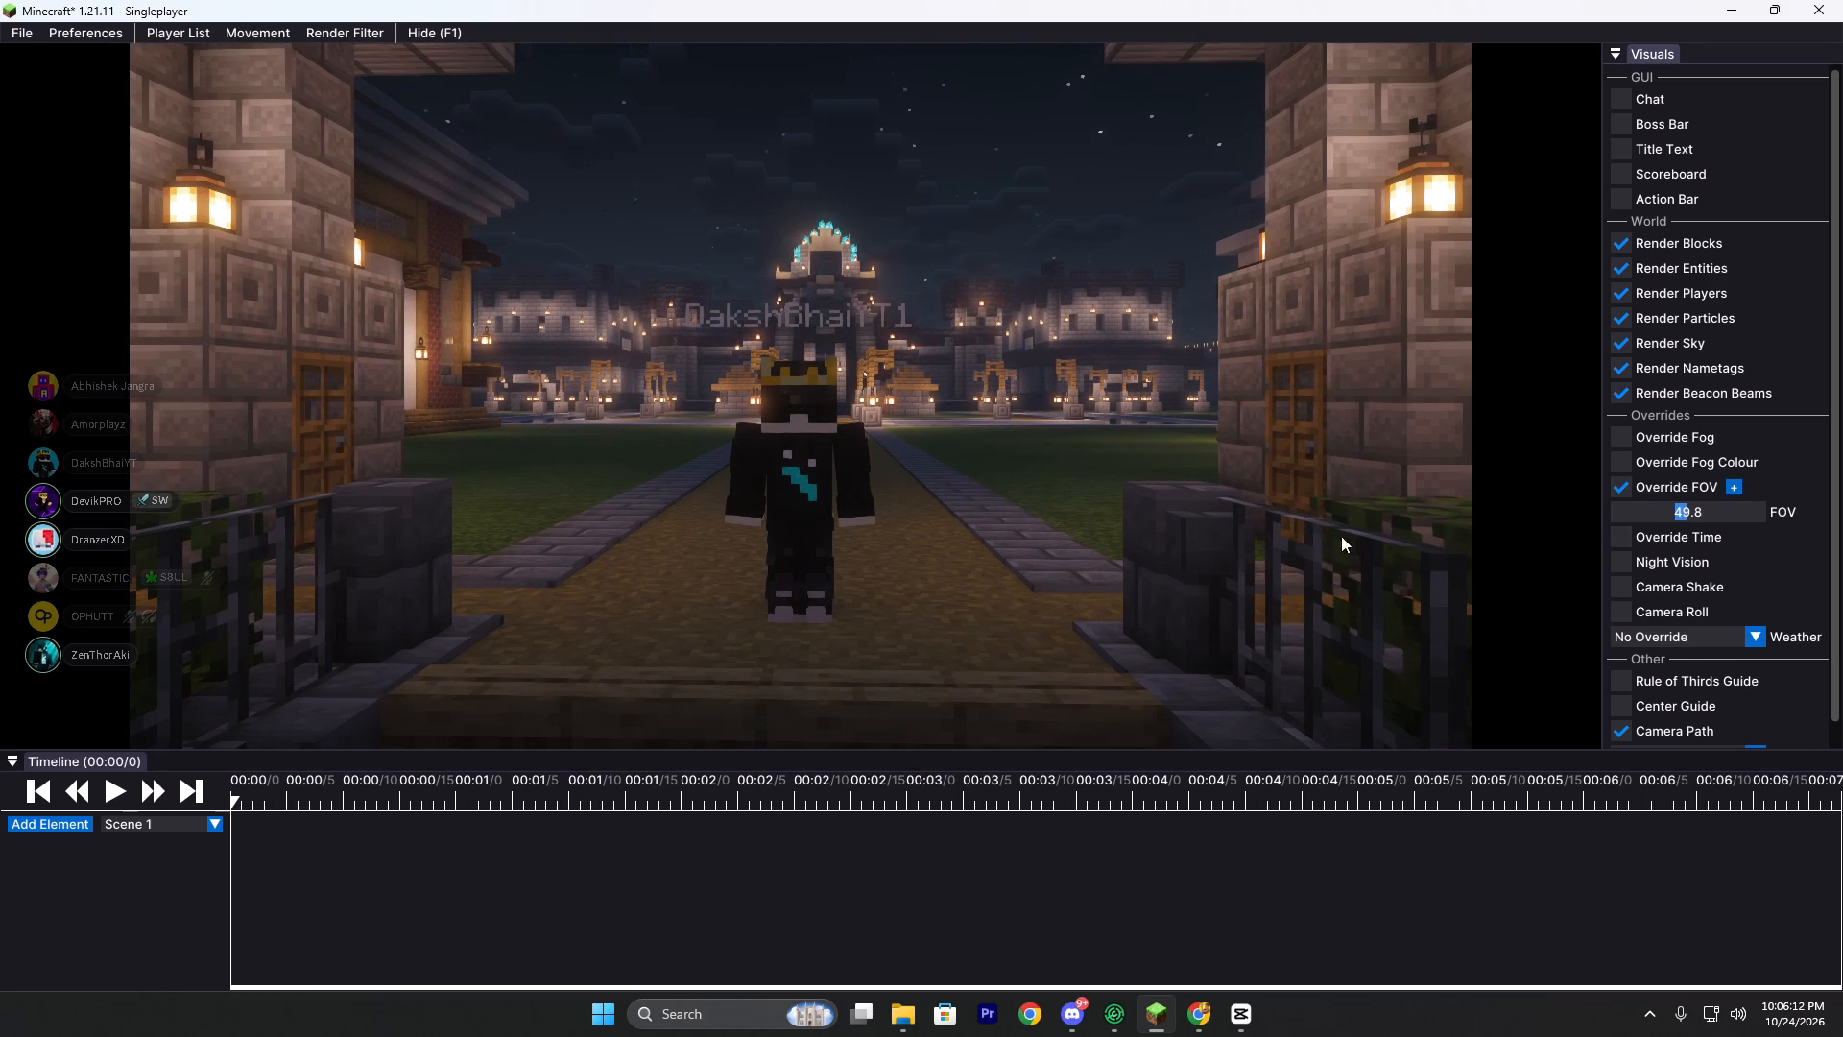
Fine-tune the camera so it faces the player at the top of the steps, using Look At on the player.
{"action": "left_click_drag", "start_coordinate": [1084, 519], "coordinate": [921, 506]}
{"action": "key", "text": "a"}
{"action": "key", "text": "d"}
{"action": "type", "text": "daa"}
{"action": "key", "text": "d"}
{"action": "right_click", "coordinate": [823, 399]}
{"action": "key", "text": "a"}
{"action": "right_click", "coordinate": [782, 445]}
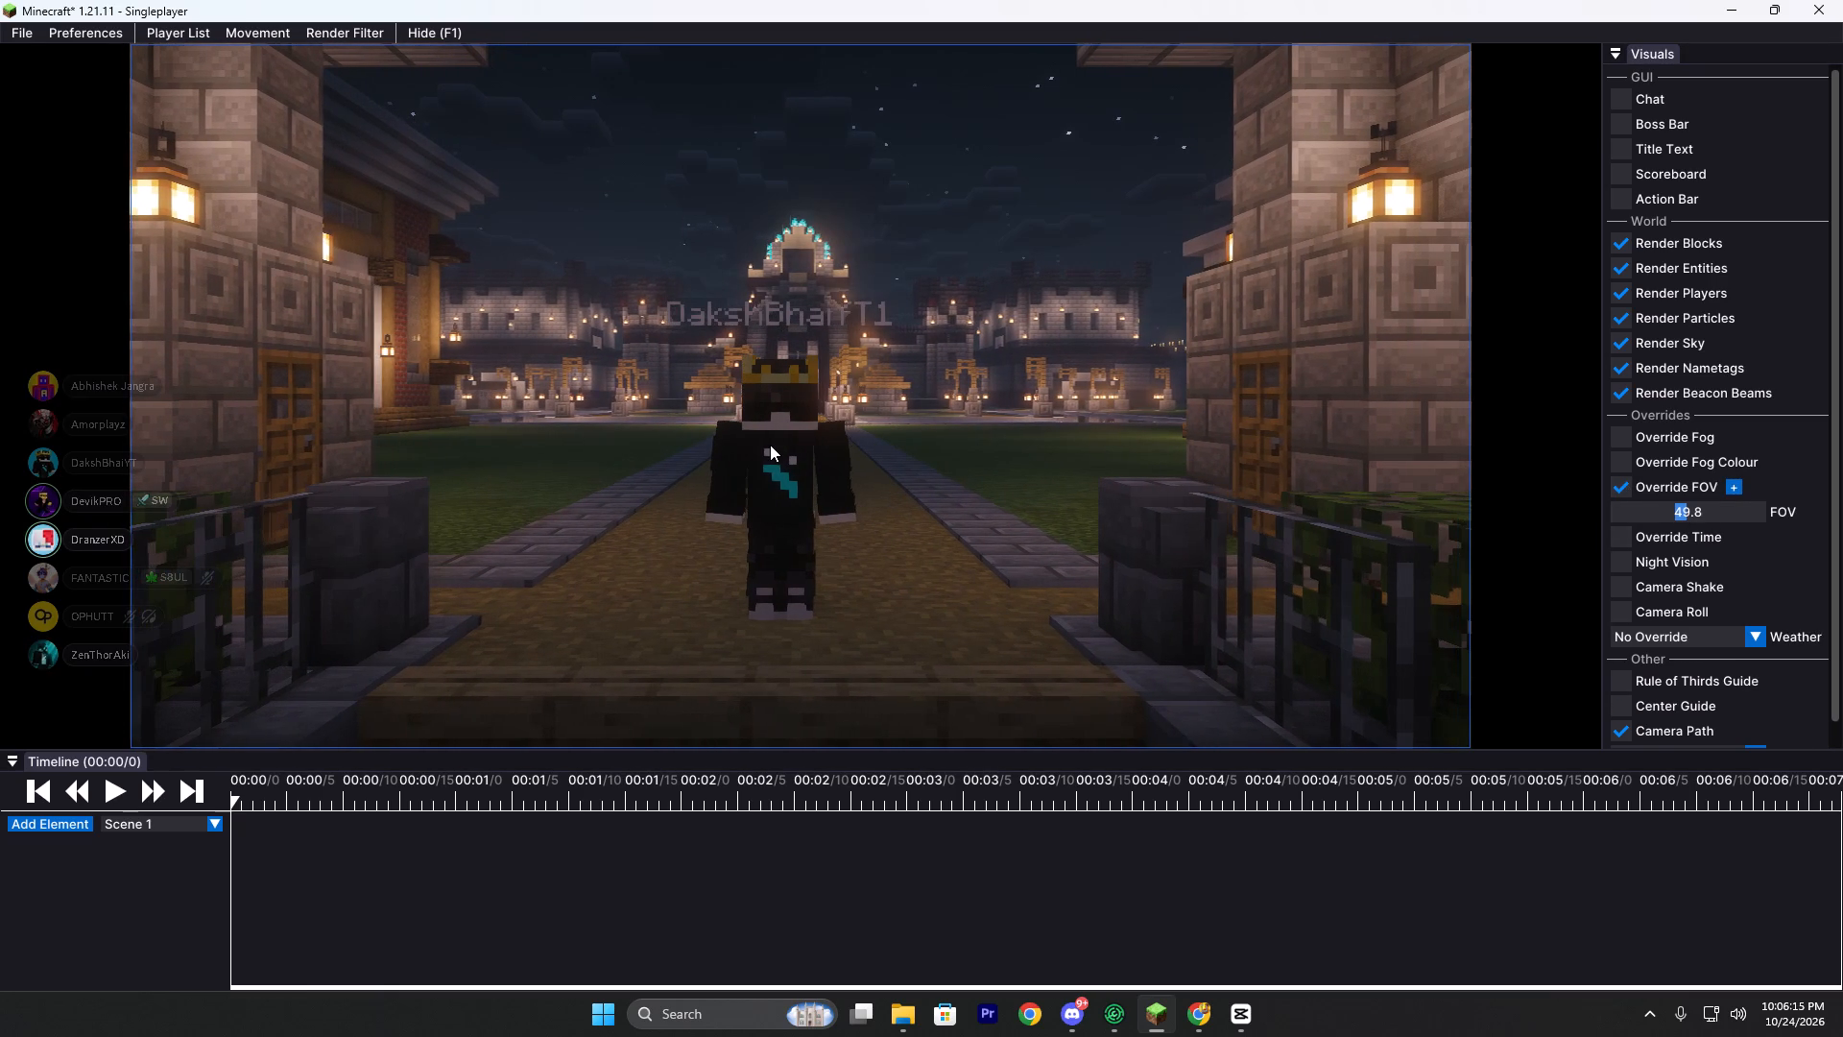
{"action": "left_click", "coordinate": [824, 487]}
{"action": "left_click", "coordinate": [852, 414]}
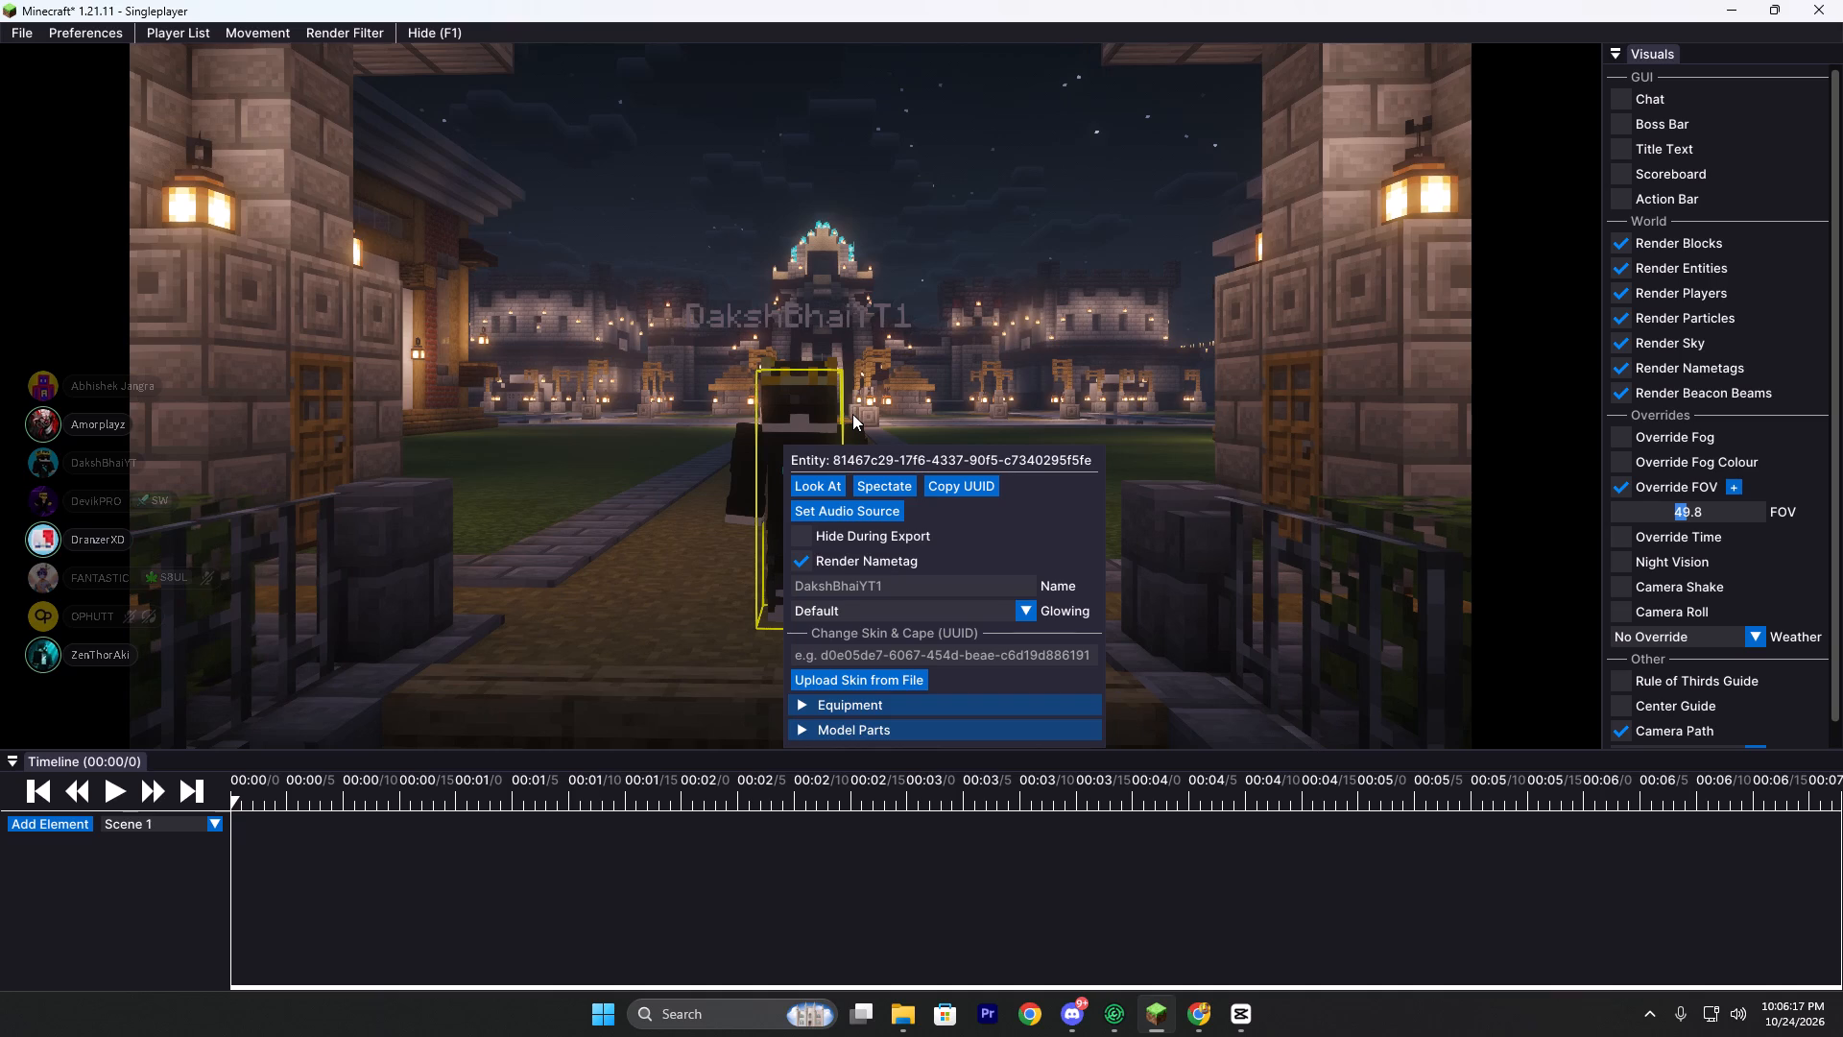
{"action": "left_click_drag", "start_coordinate": [852, 414], "coordinate": [922, 506]}
{"action": "key", "text": "a"}
{"action": "type", "text": "ddaadd"}
{"action": "left_click_drag", "start_coordinate": [922, 506], "coordinate": [921, 506]}
{"action": "right_click", "coordinate": [801, 396]}
{"action": "left_click", "coordinate": [833, 434]}
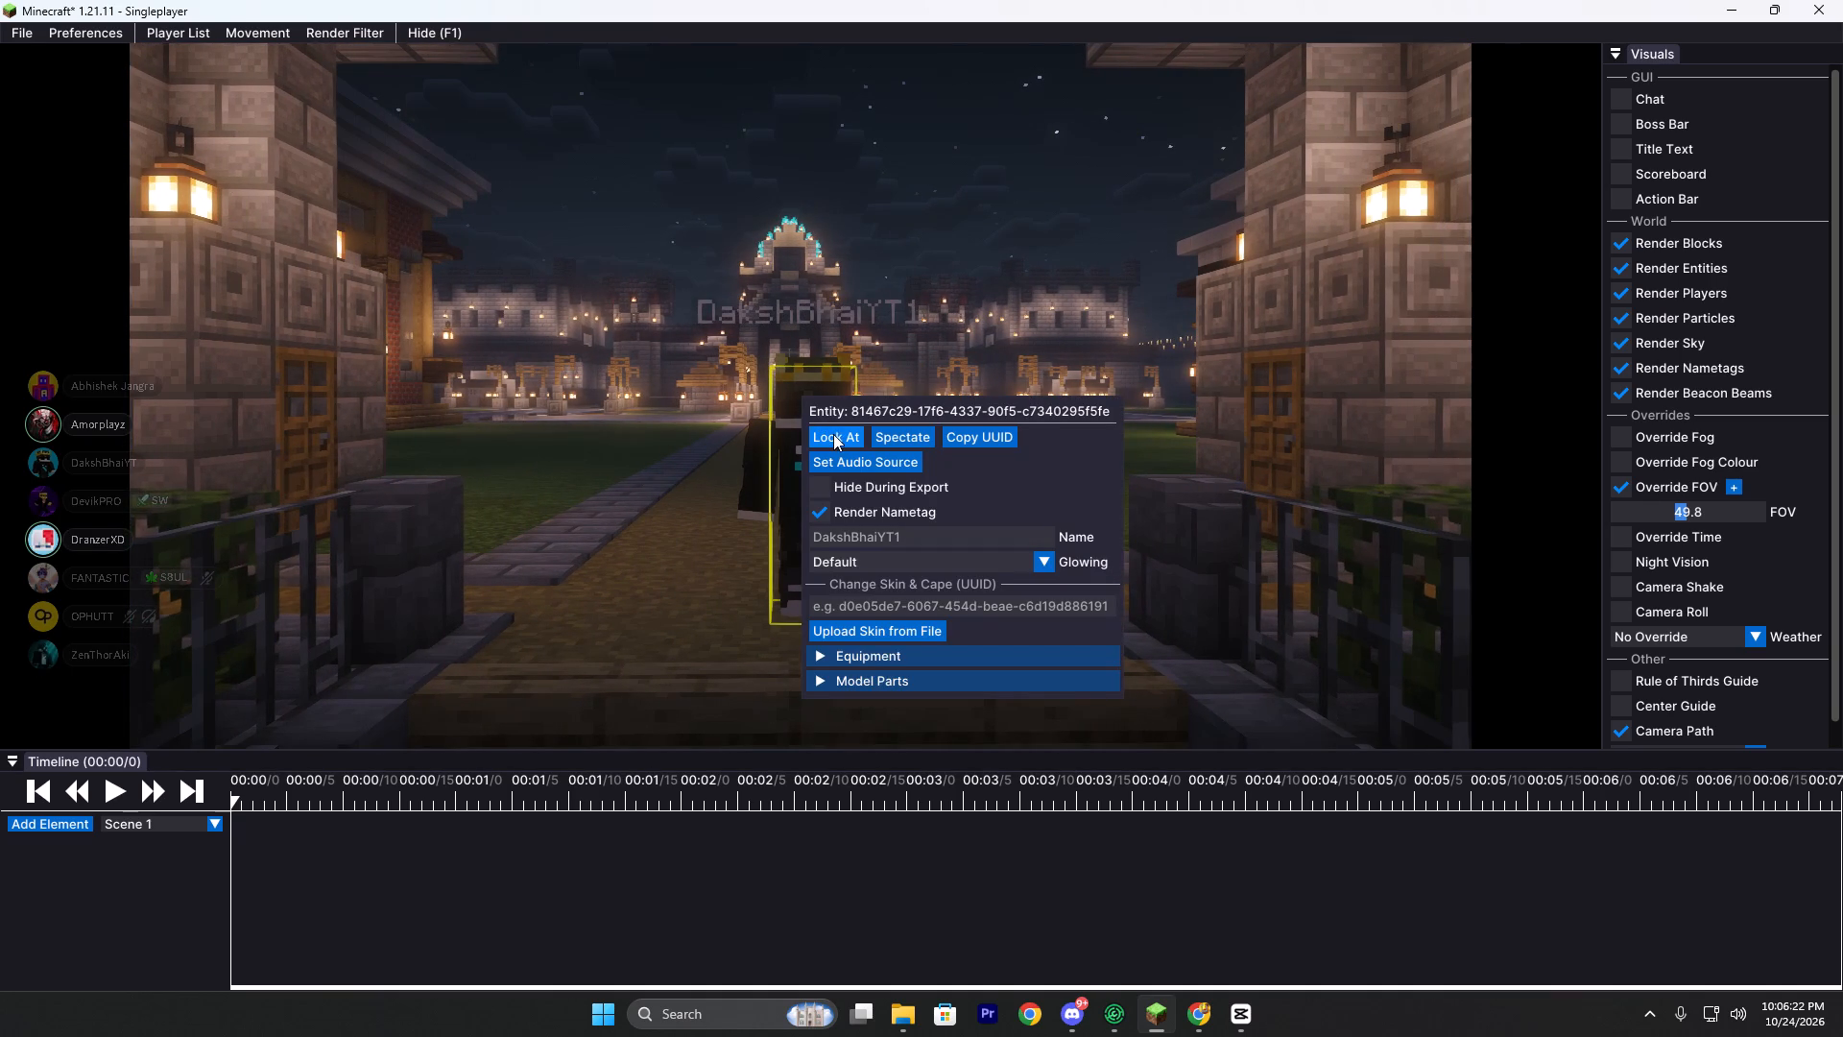
Upload the skin file BABA_TILLU_OP (1) from Downloads to the player.
{"action": "left_click", "coordinate": [867, 622]}
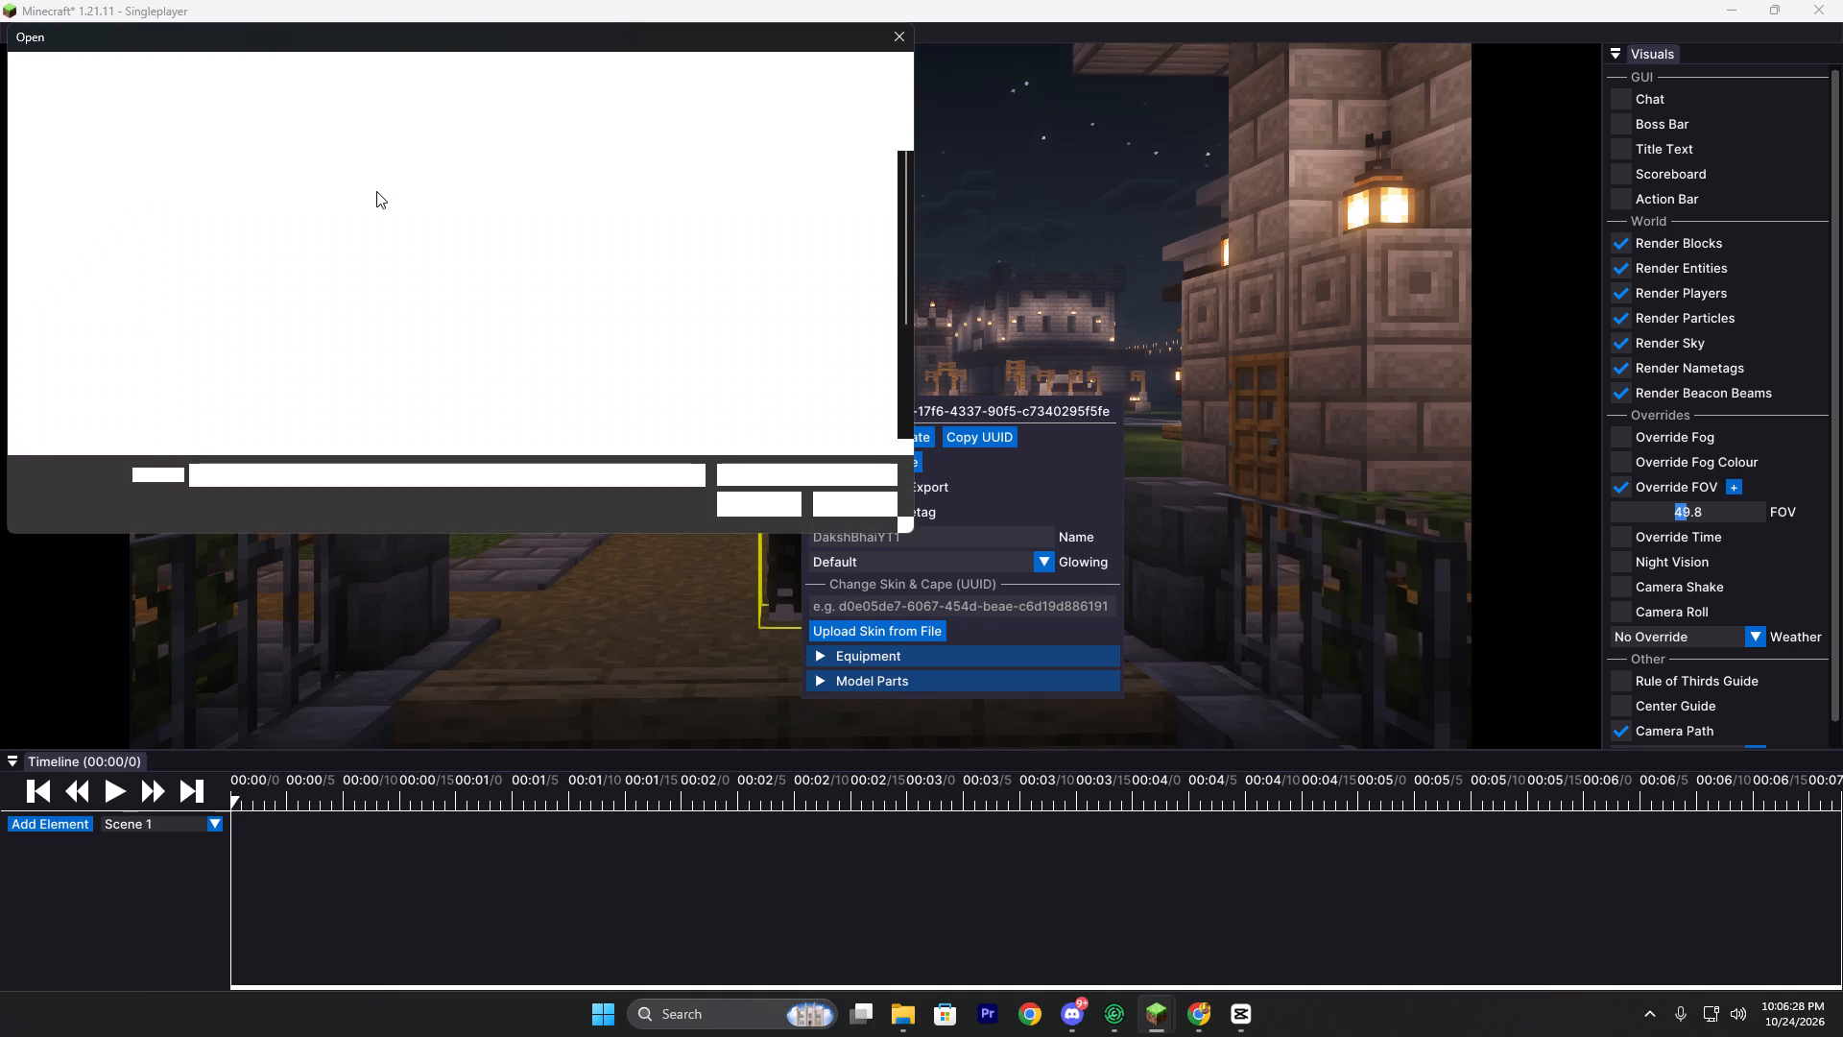
{"action": "left_click", "coordinate": [58, 229]}
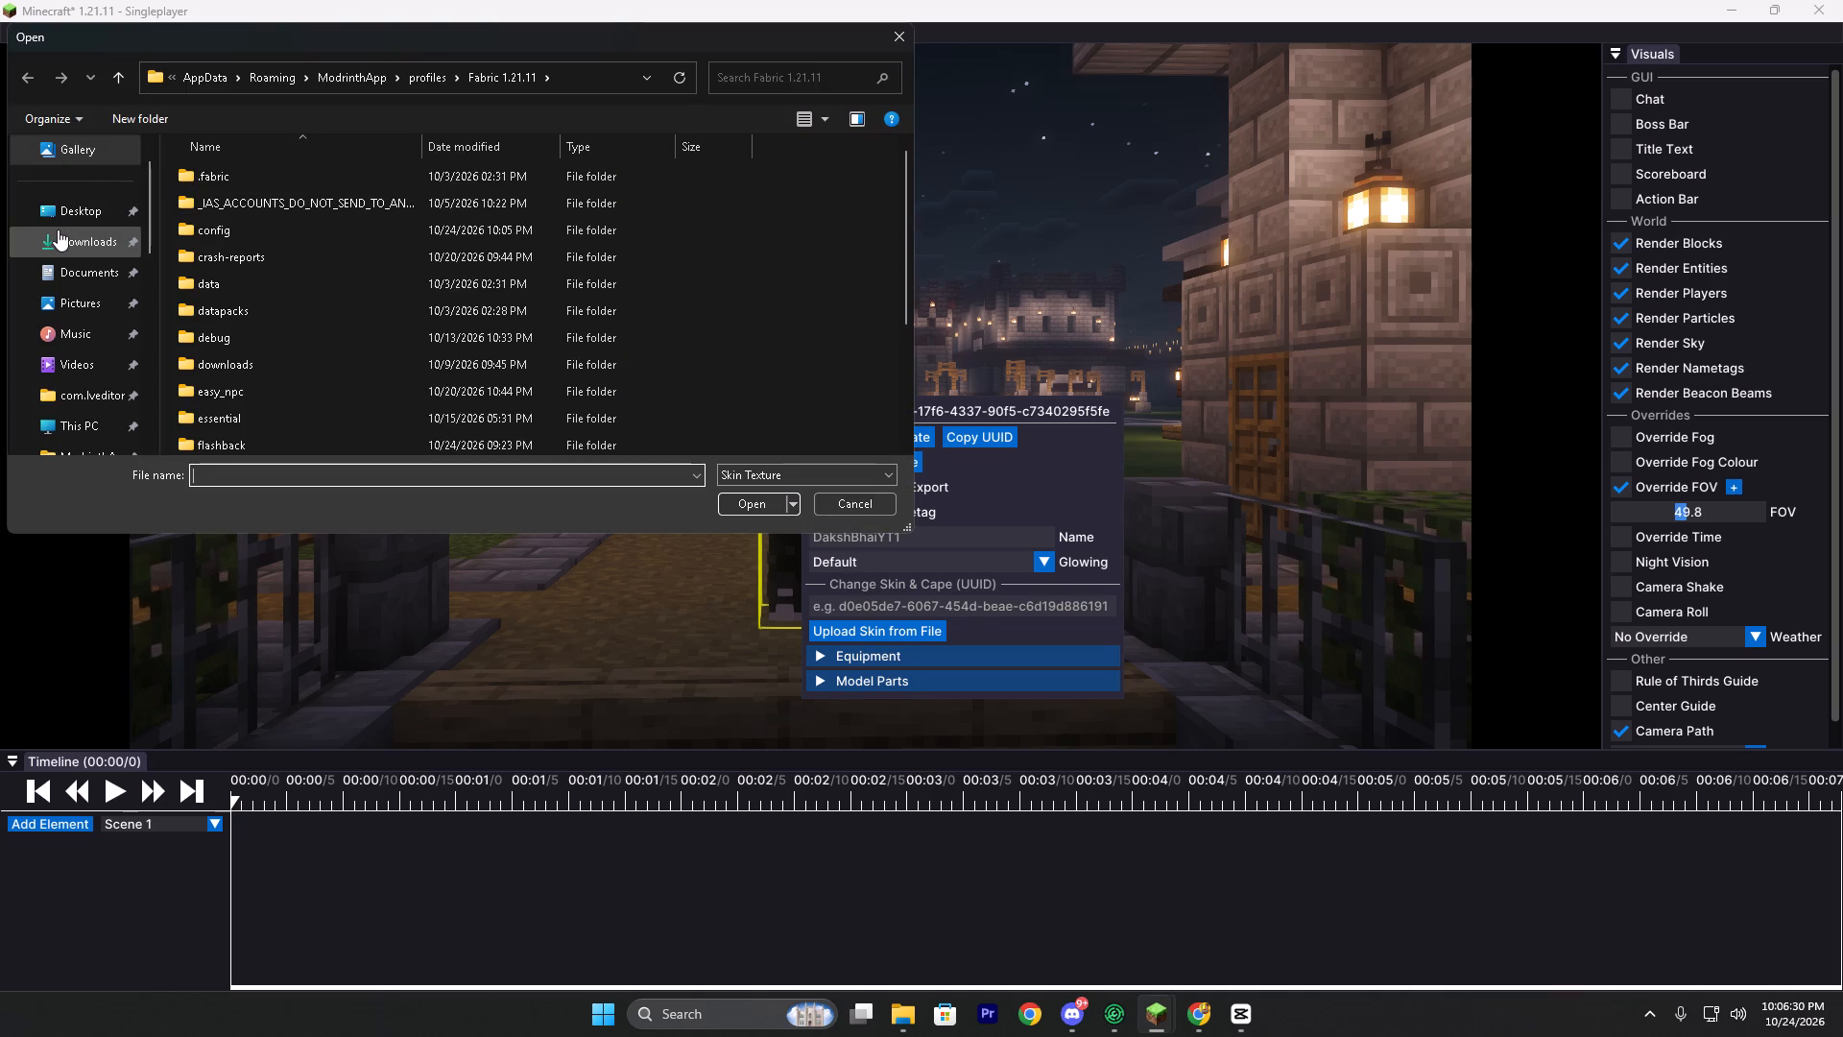
{"action": "double_click", "coordinate": [222, 256]}
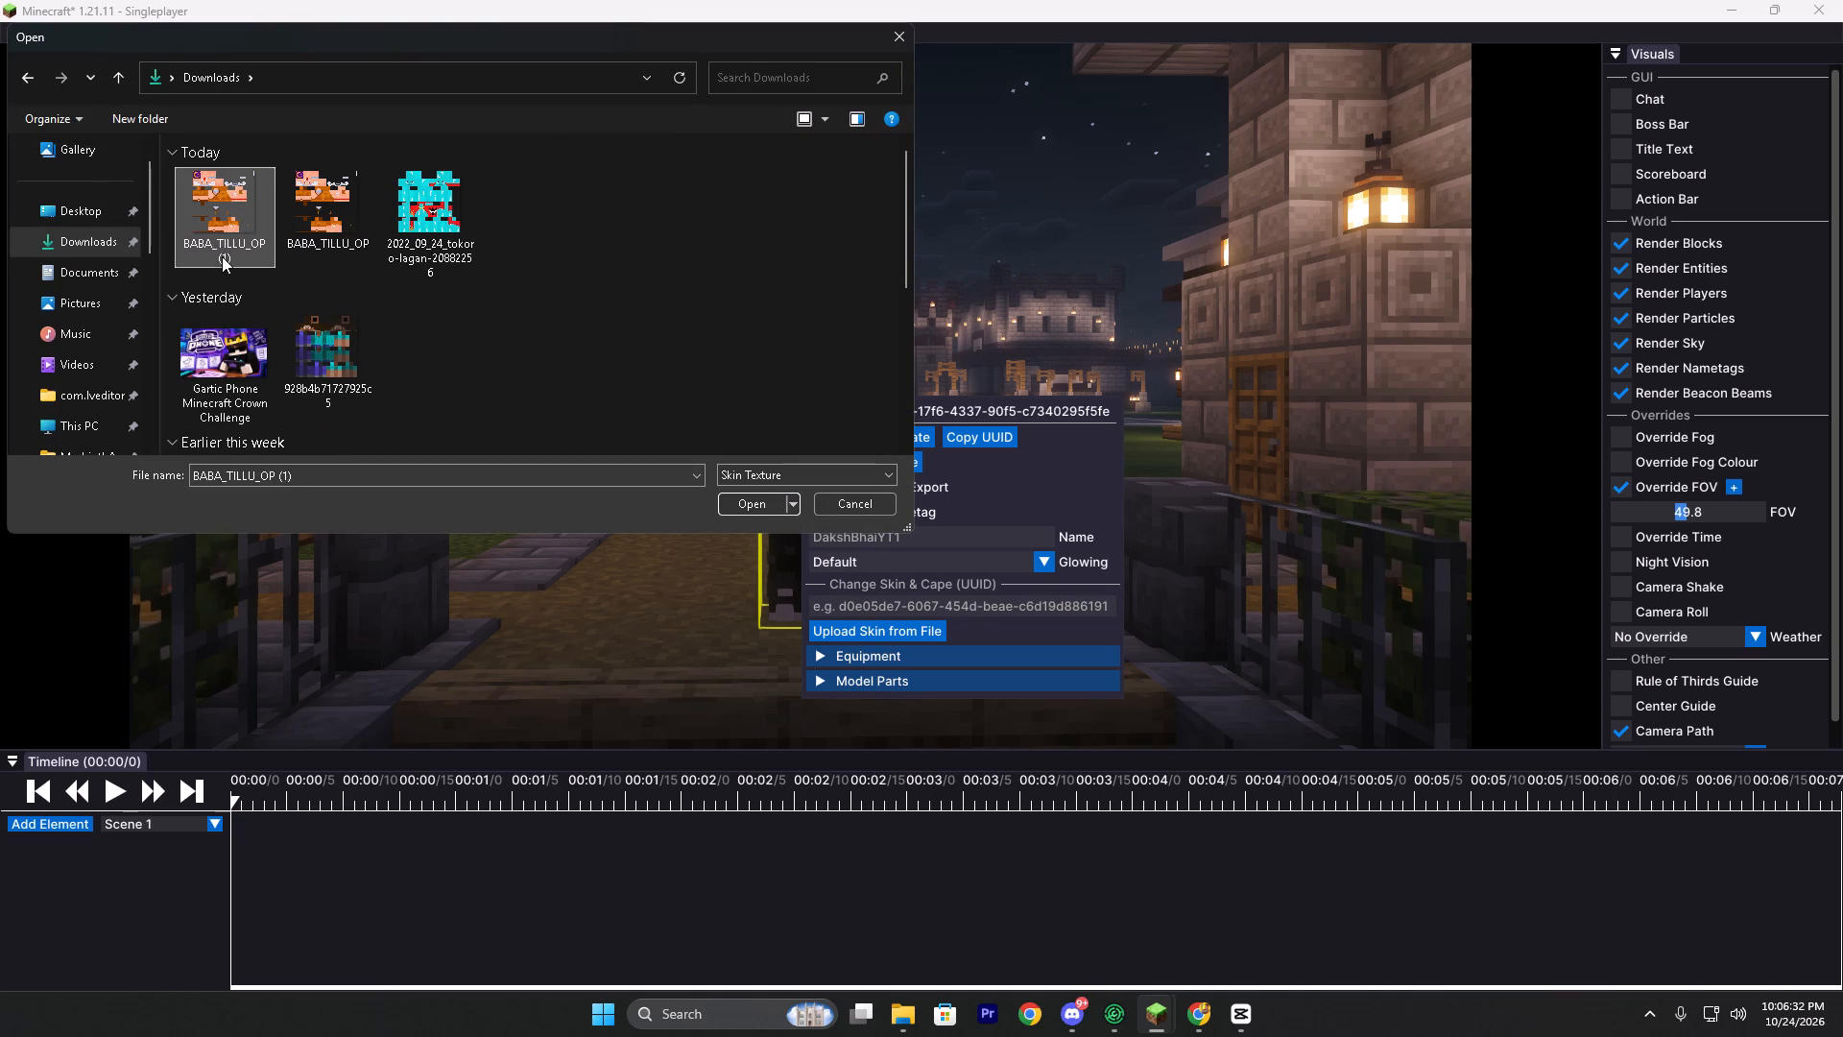
{"action": "left_click", "coordinate": [734, 507]}
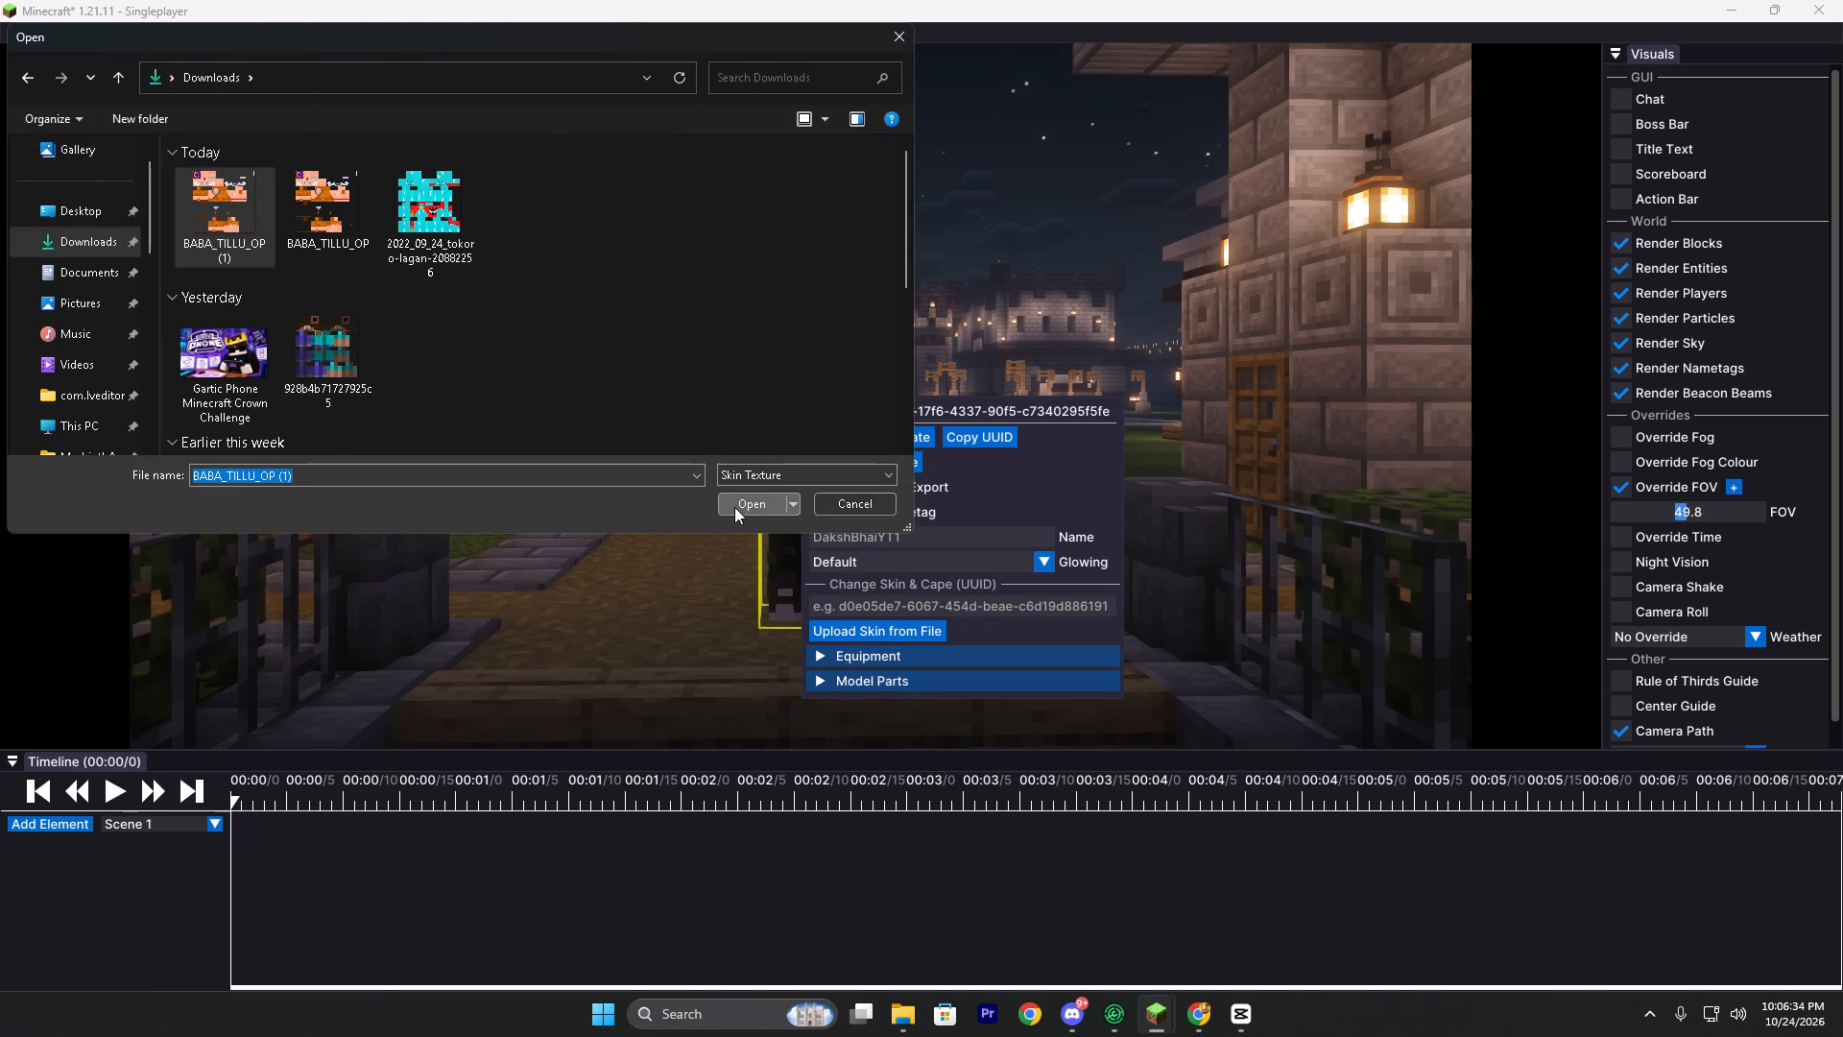
{"action": "left_click", "coordinate": [676, 507]}
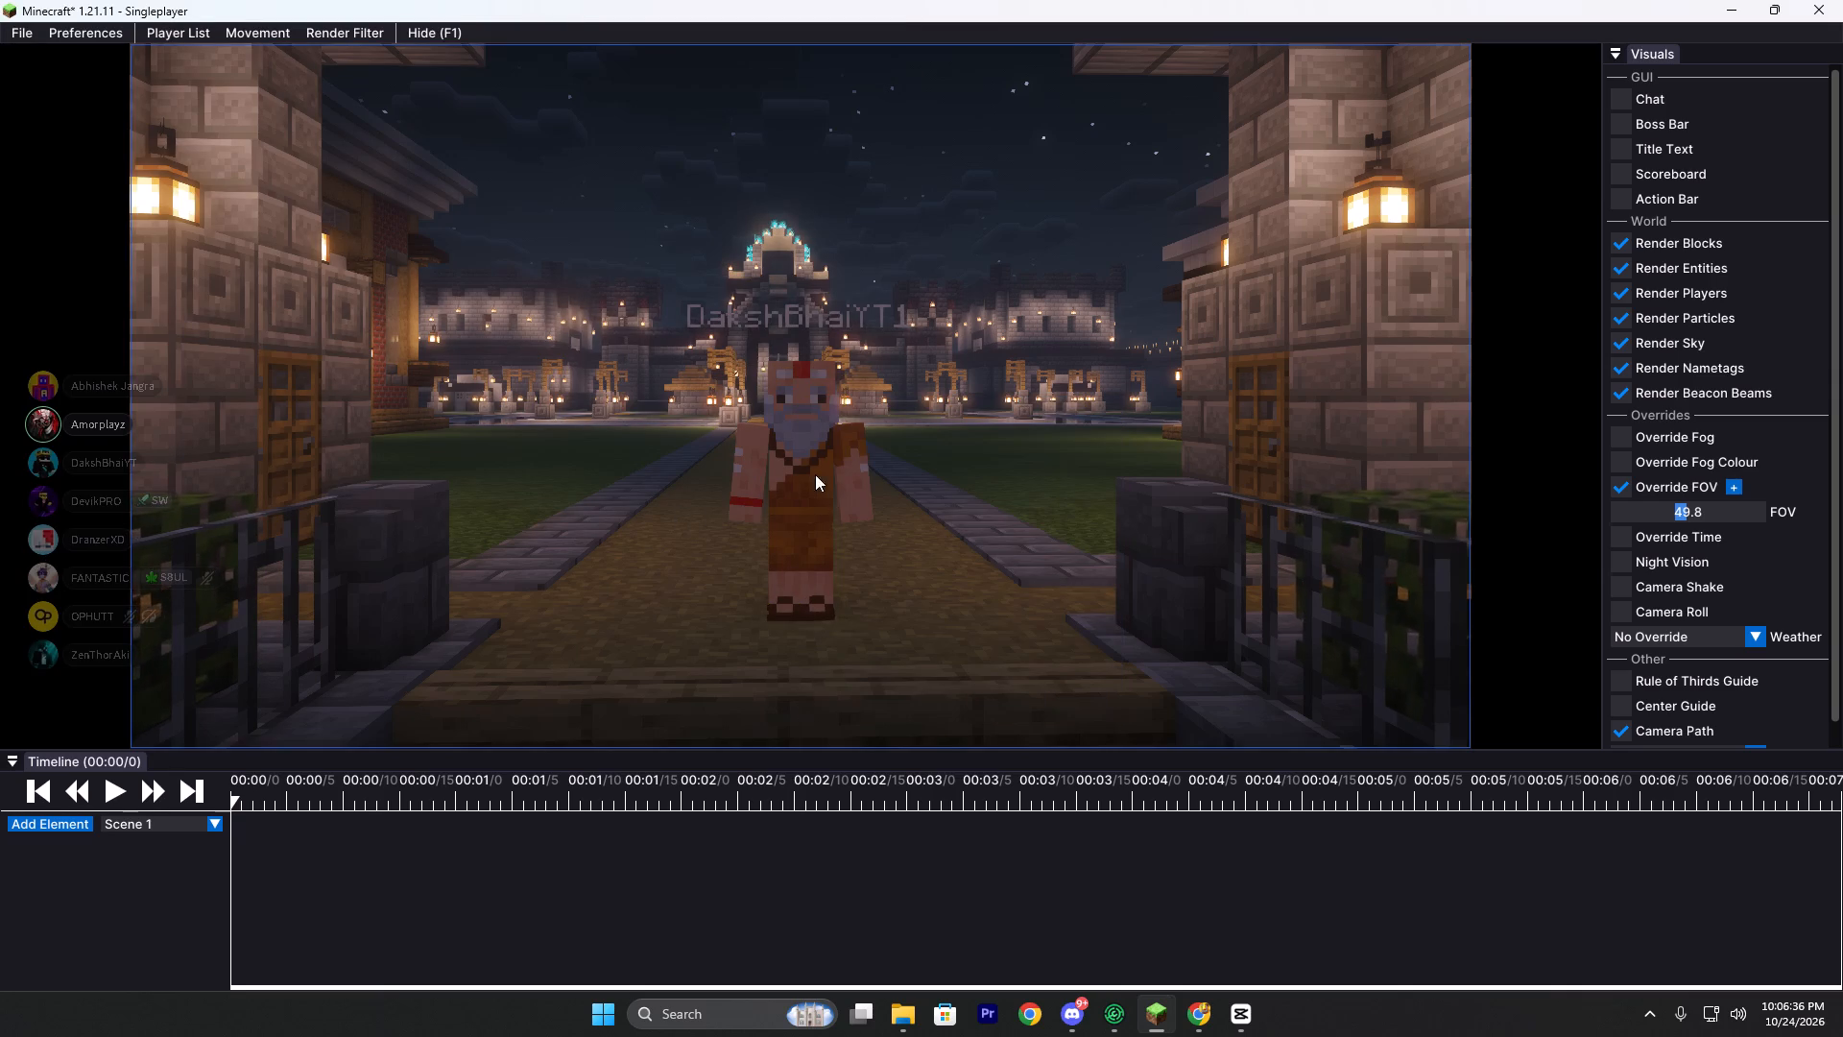
Change the player's displayed name to BABA TILLU.
{"action": "right_click", "coordinate": [812, 471]}
{"action": "left_click", "coordinate": [889, 614]}
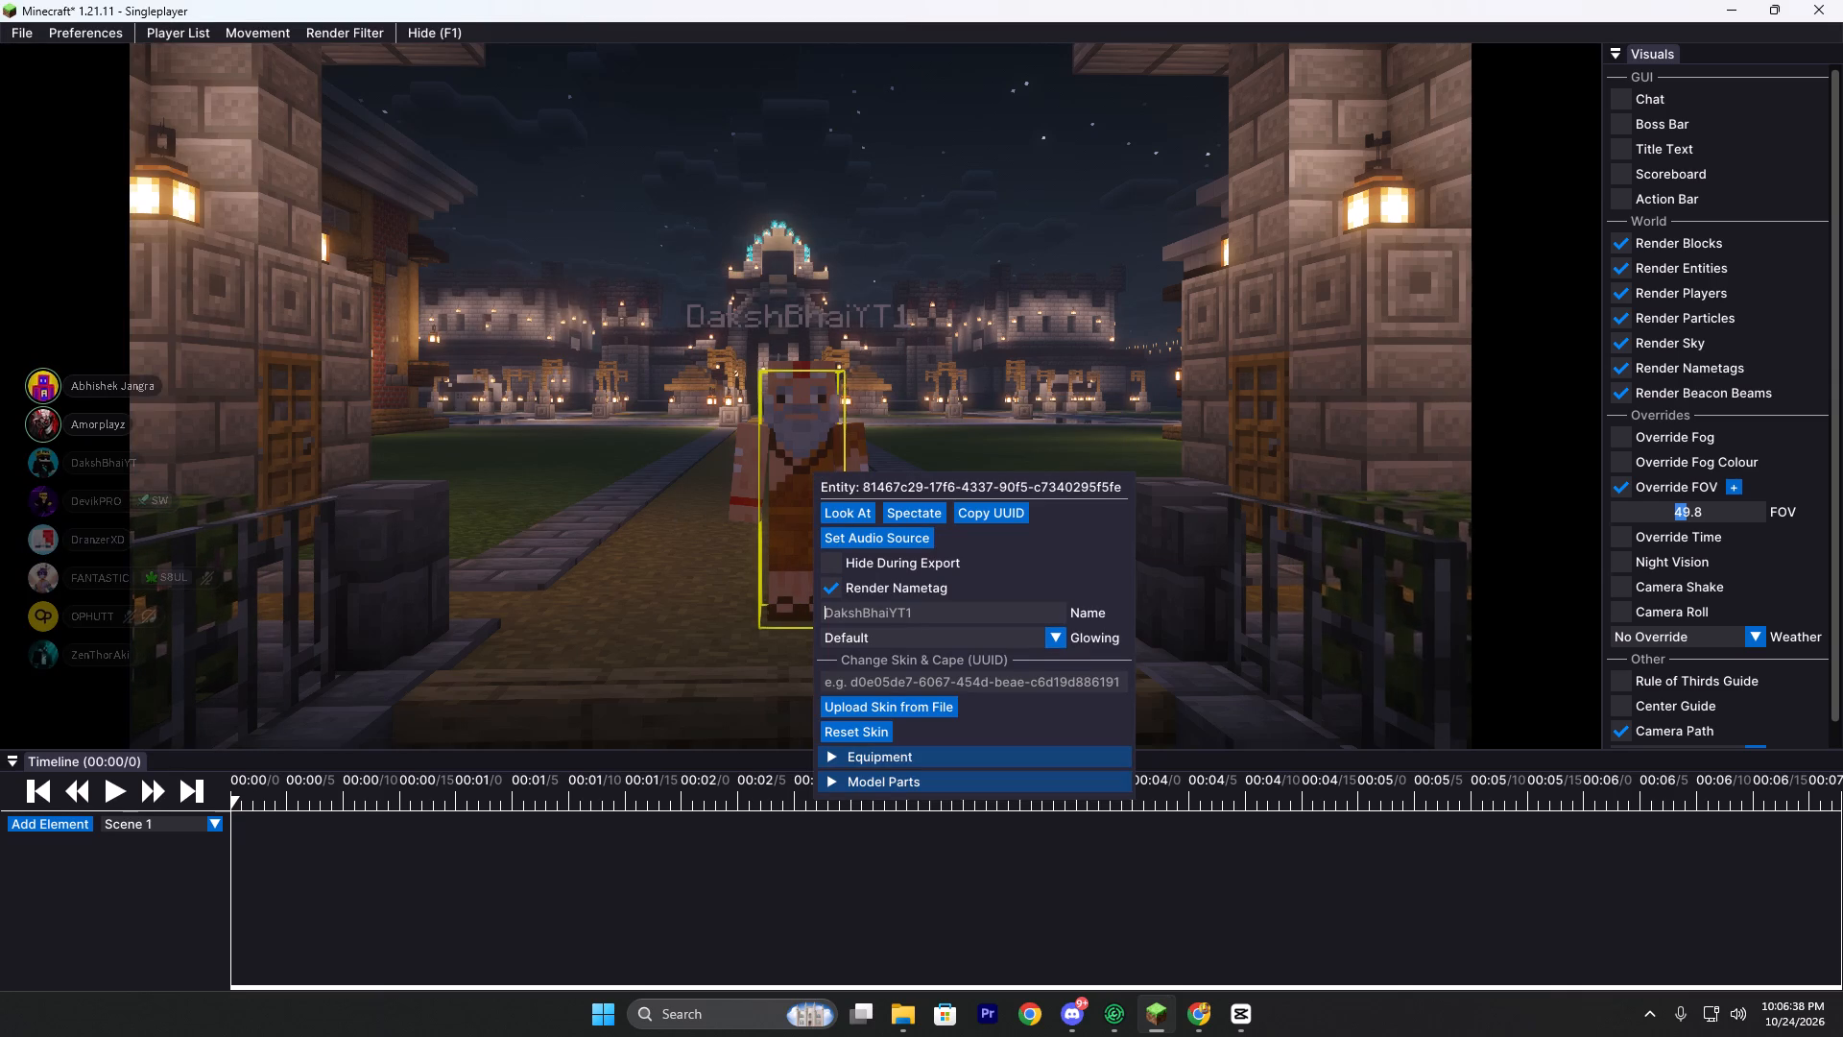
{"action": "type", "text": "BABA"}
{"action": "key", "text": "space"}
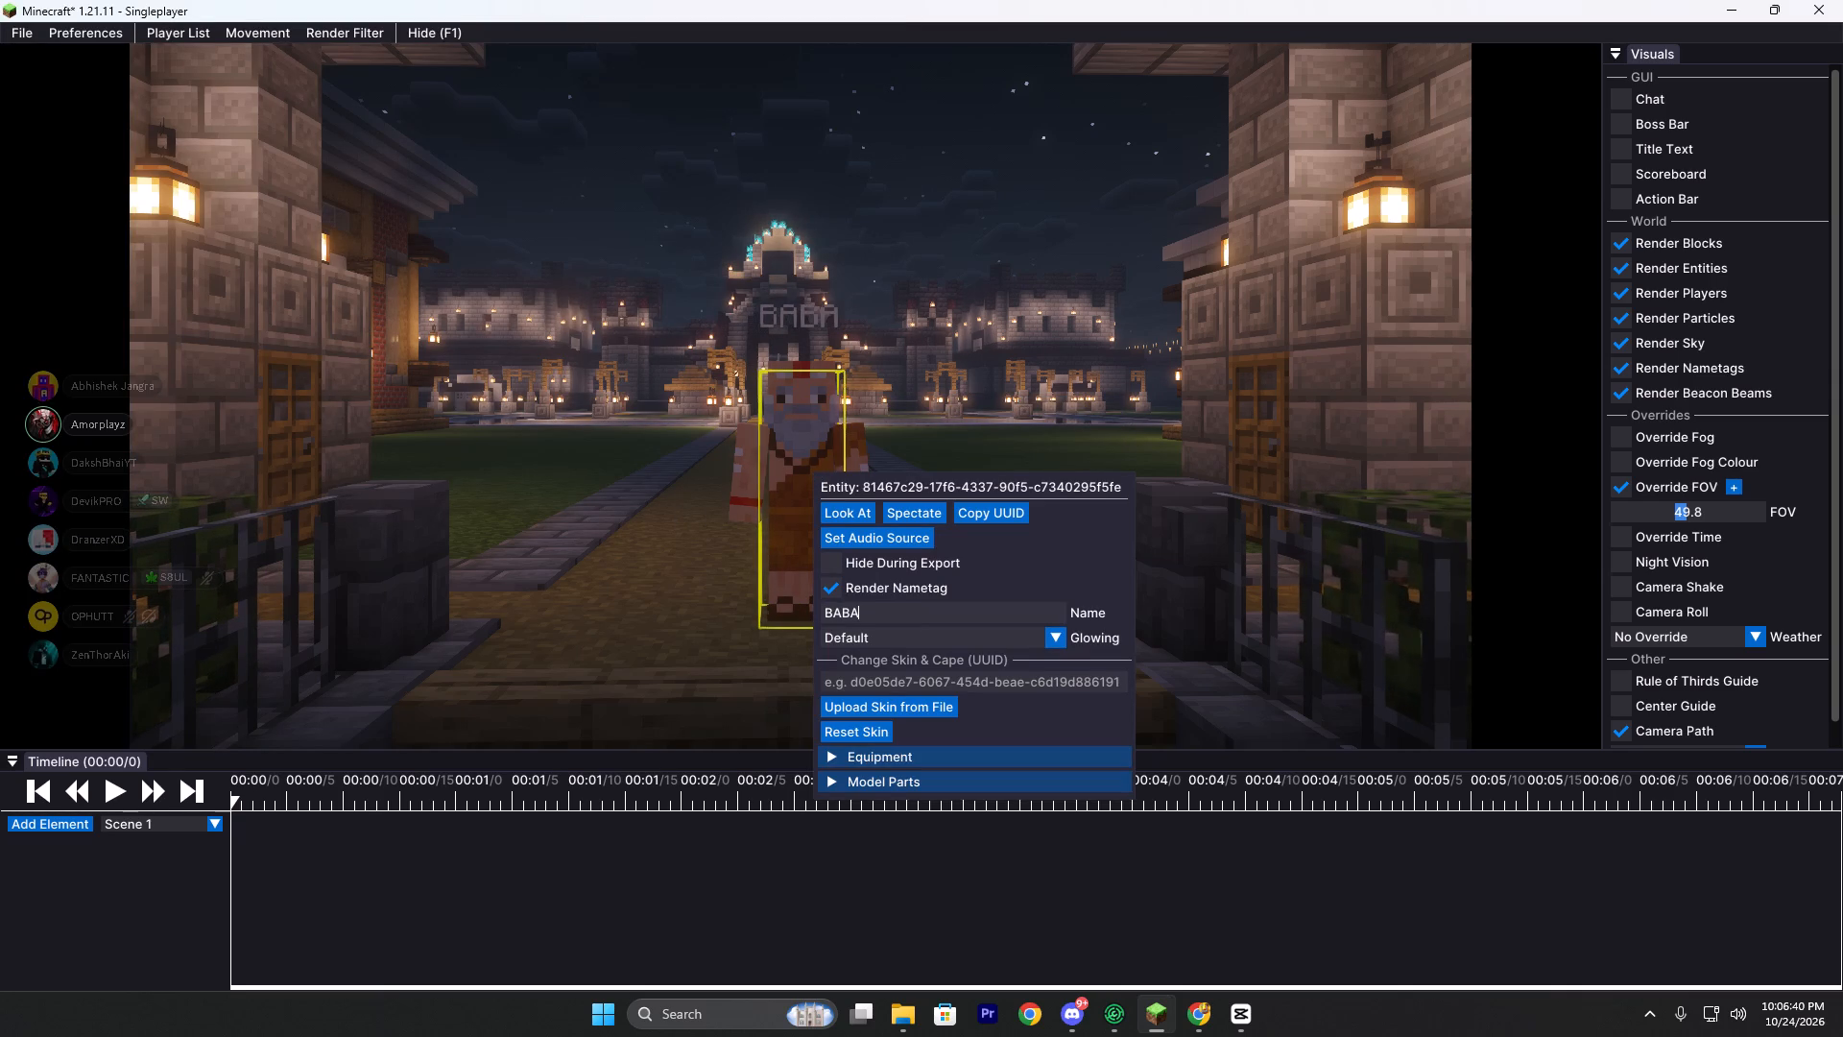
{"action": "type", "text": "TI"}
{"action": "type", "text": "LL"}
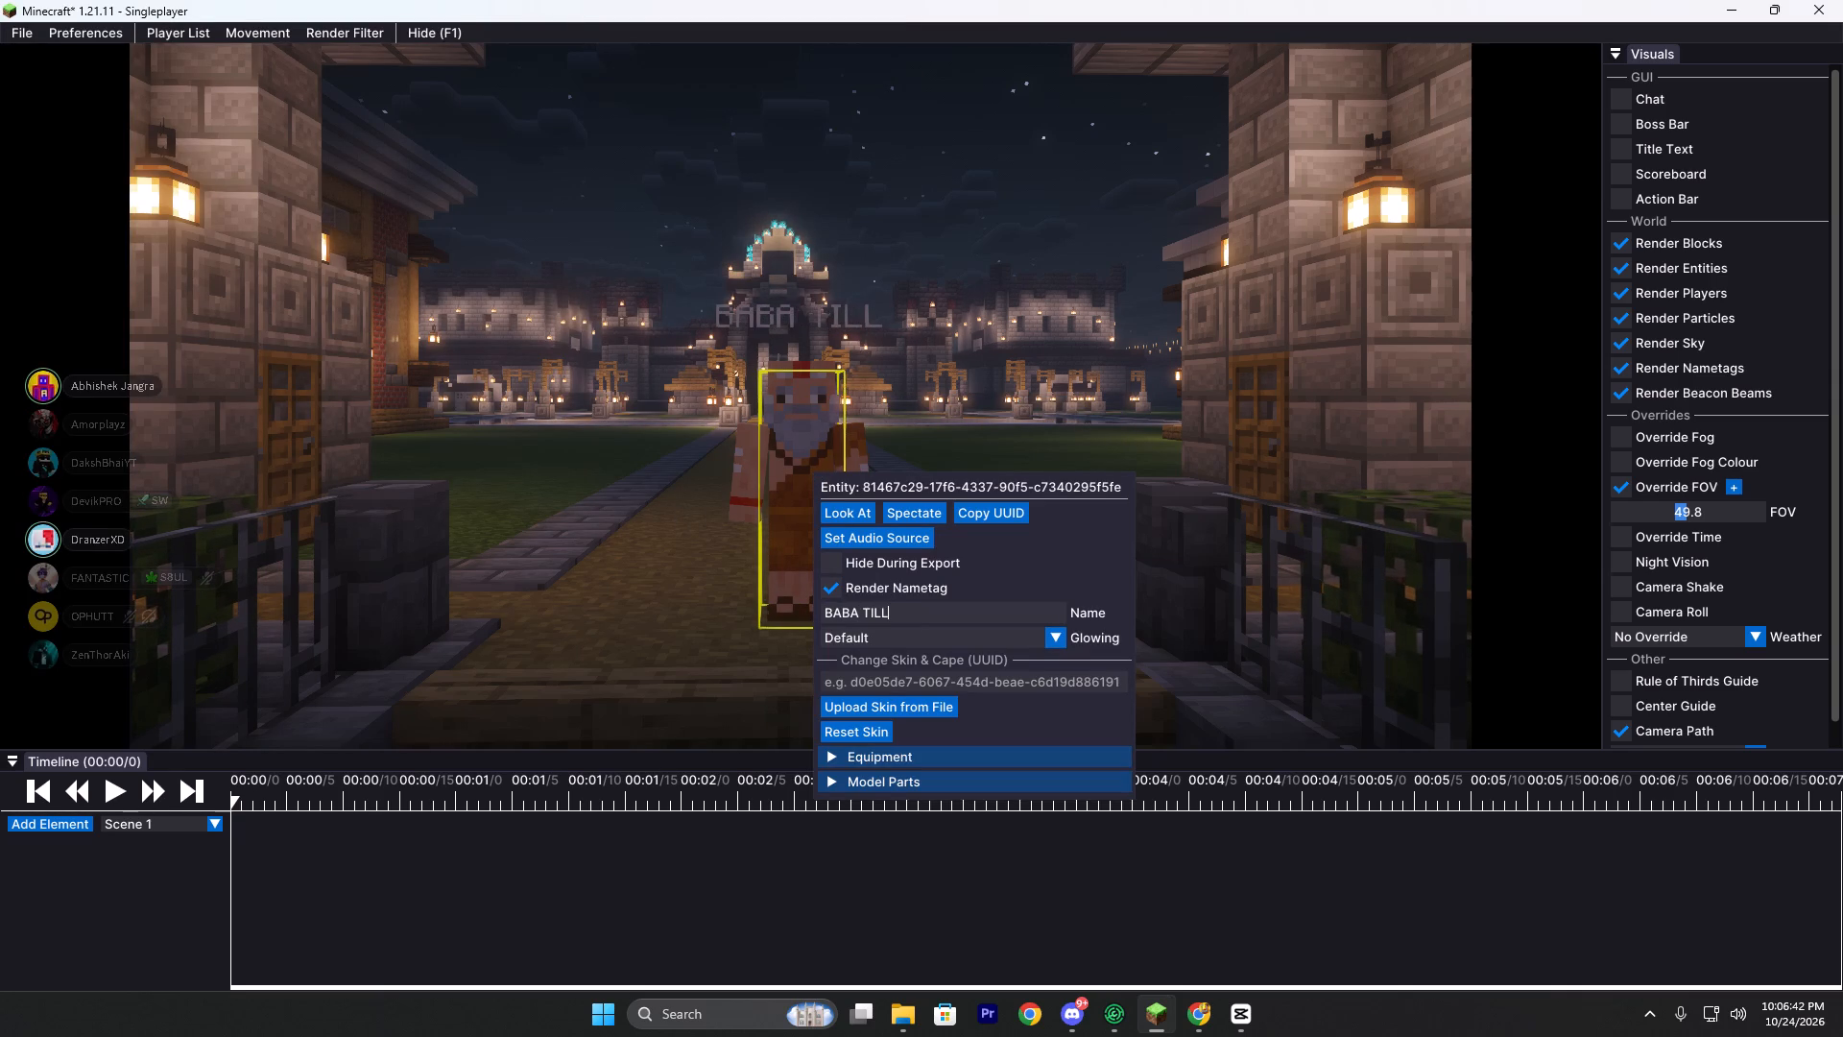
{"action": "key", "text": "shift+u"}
{"action": "left_click", "coordinate": [850, 442]}
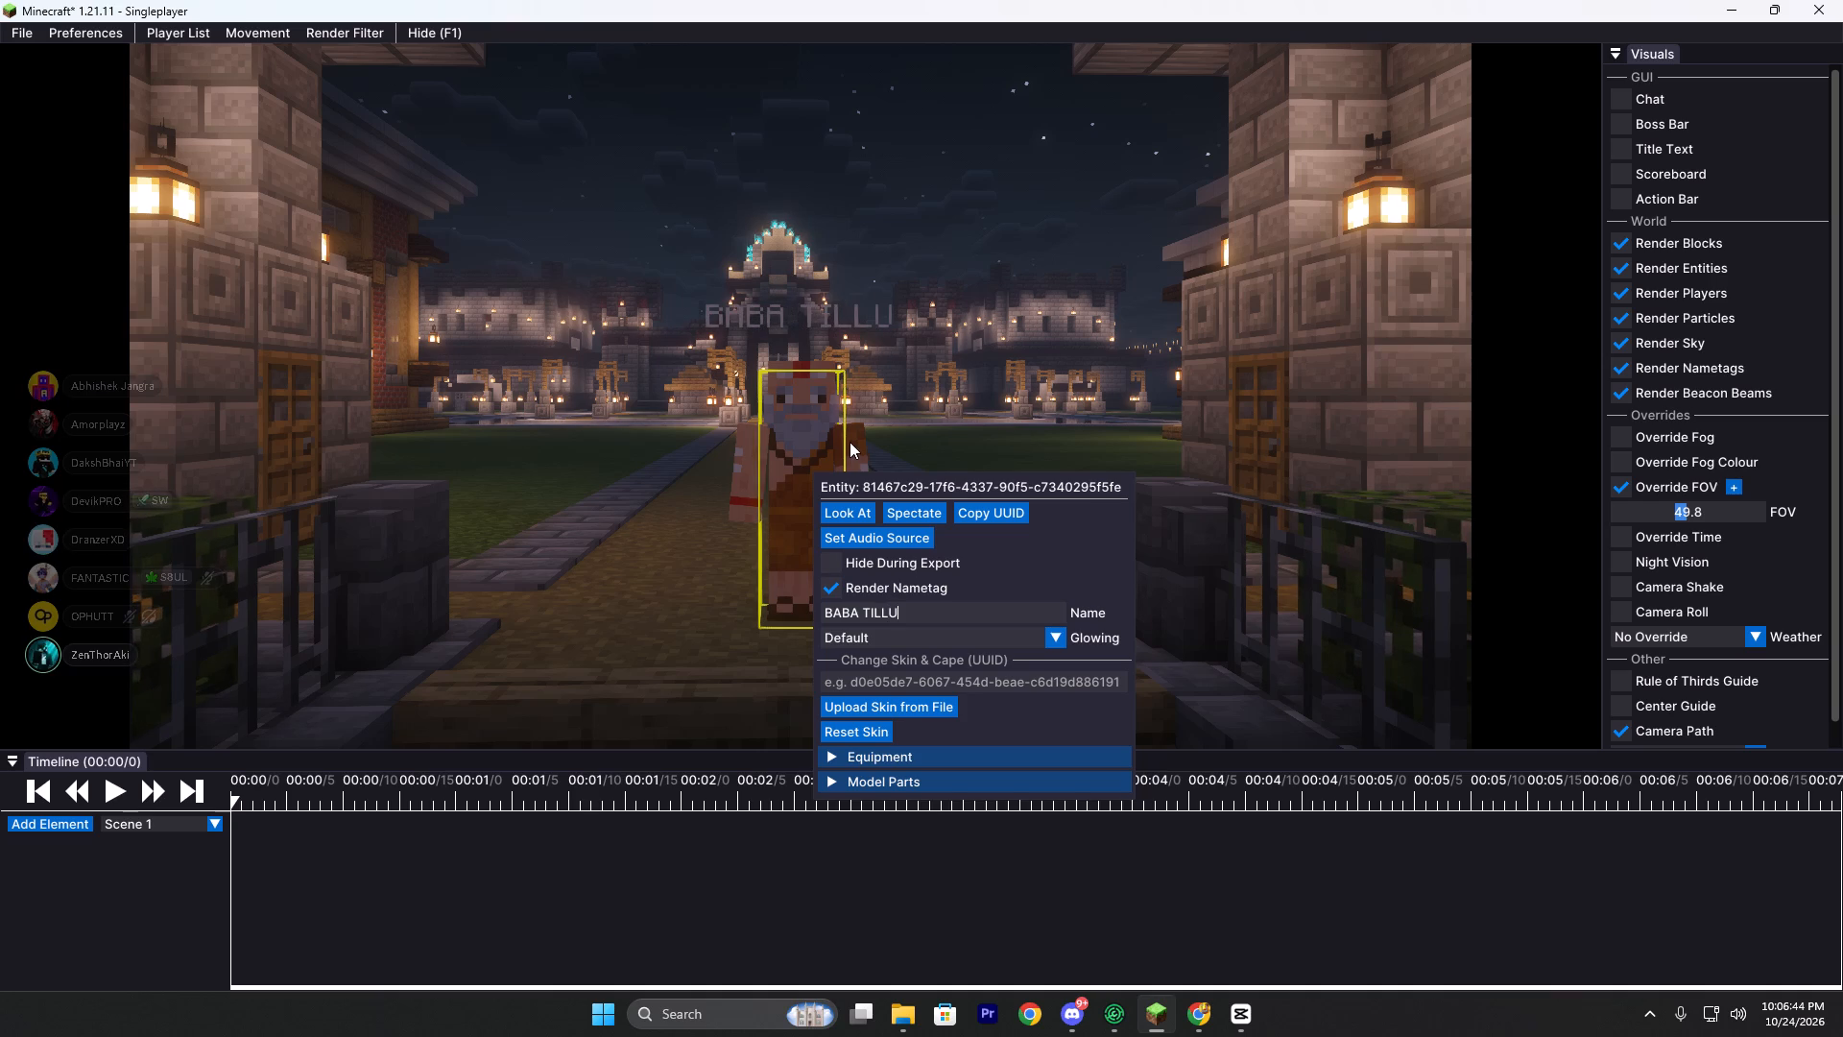
Advance the replay to 00:01/35 and add a Camera track with a keyframe there.
{"action": "left_click", "coordinate": [108, 793]}
{"action": "left_click", "coordinate": [108, 793]}
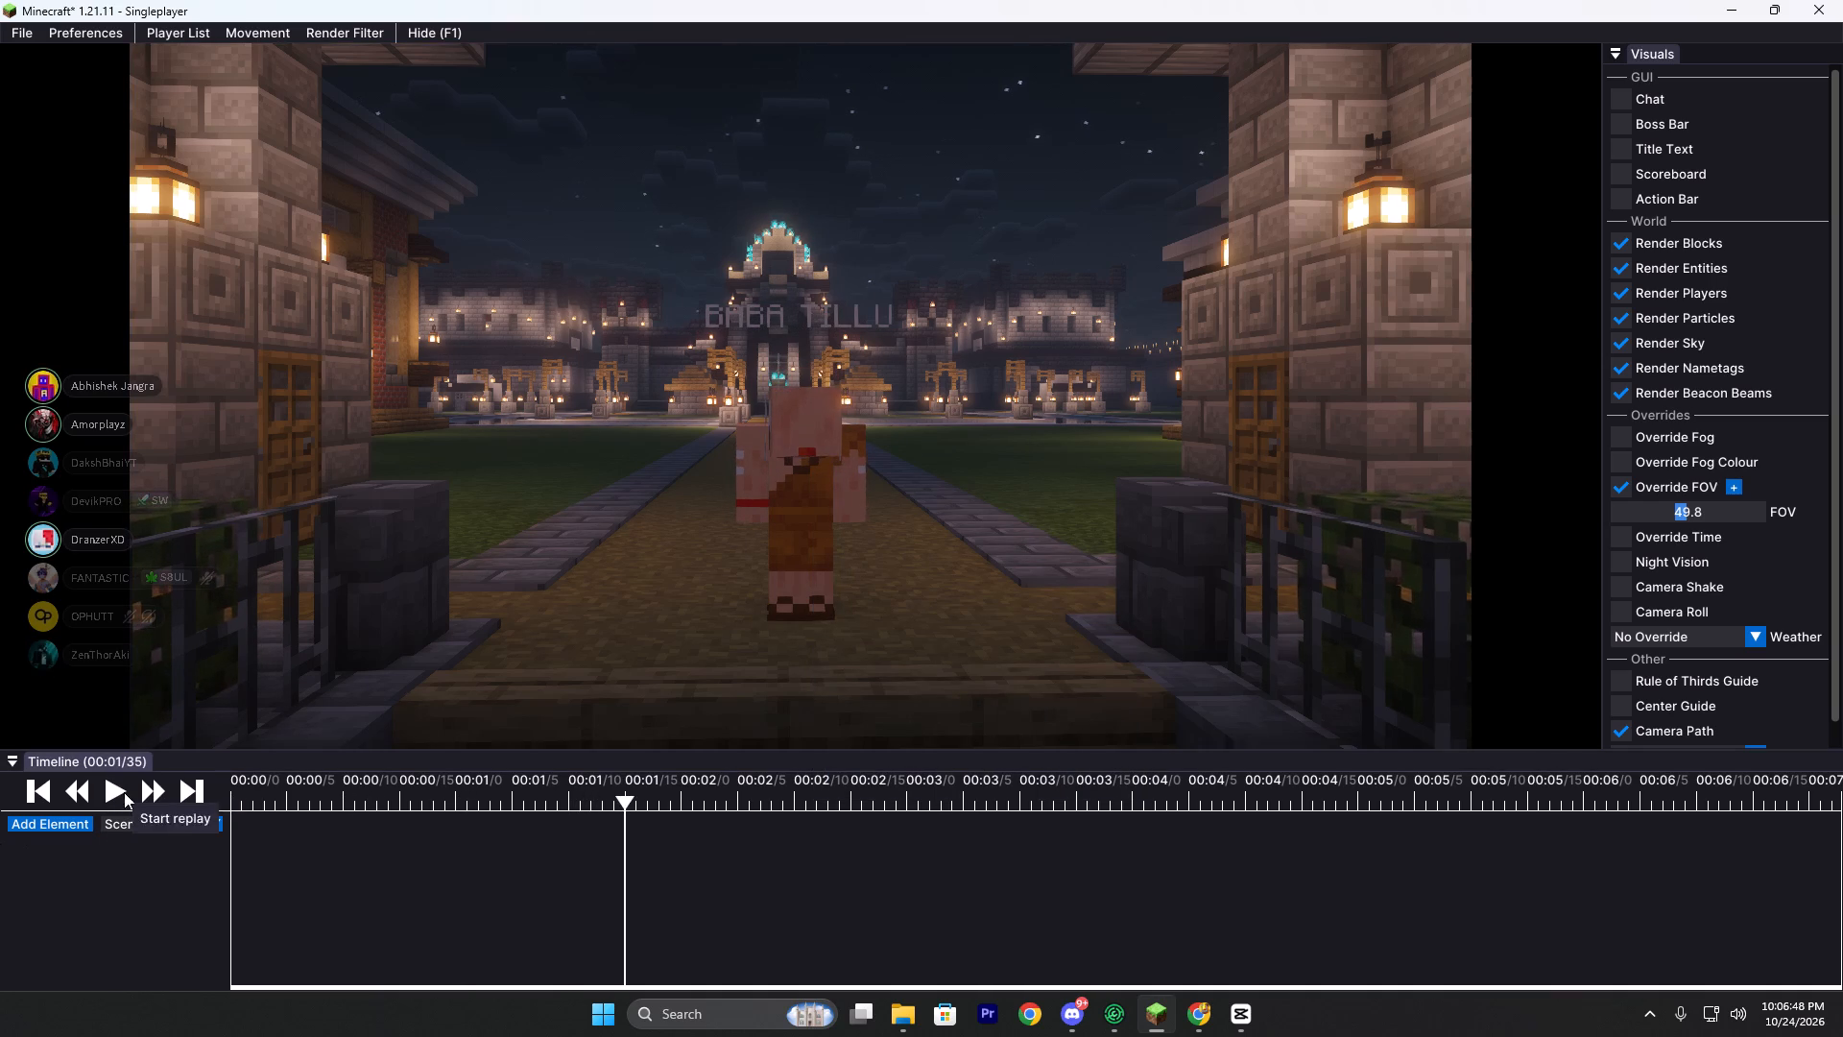
{"action": "left_click", "coordinate": [40, 825]}
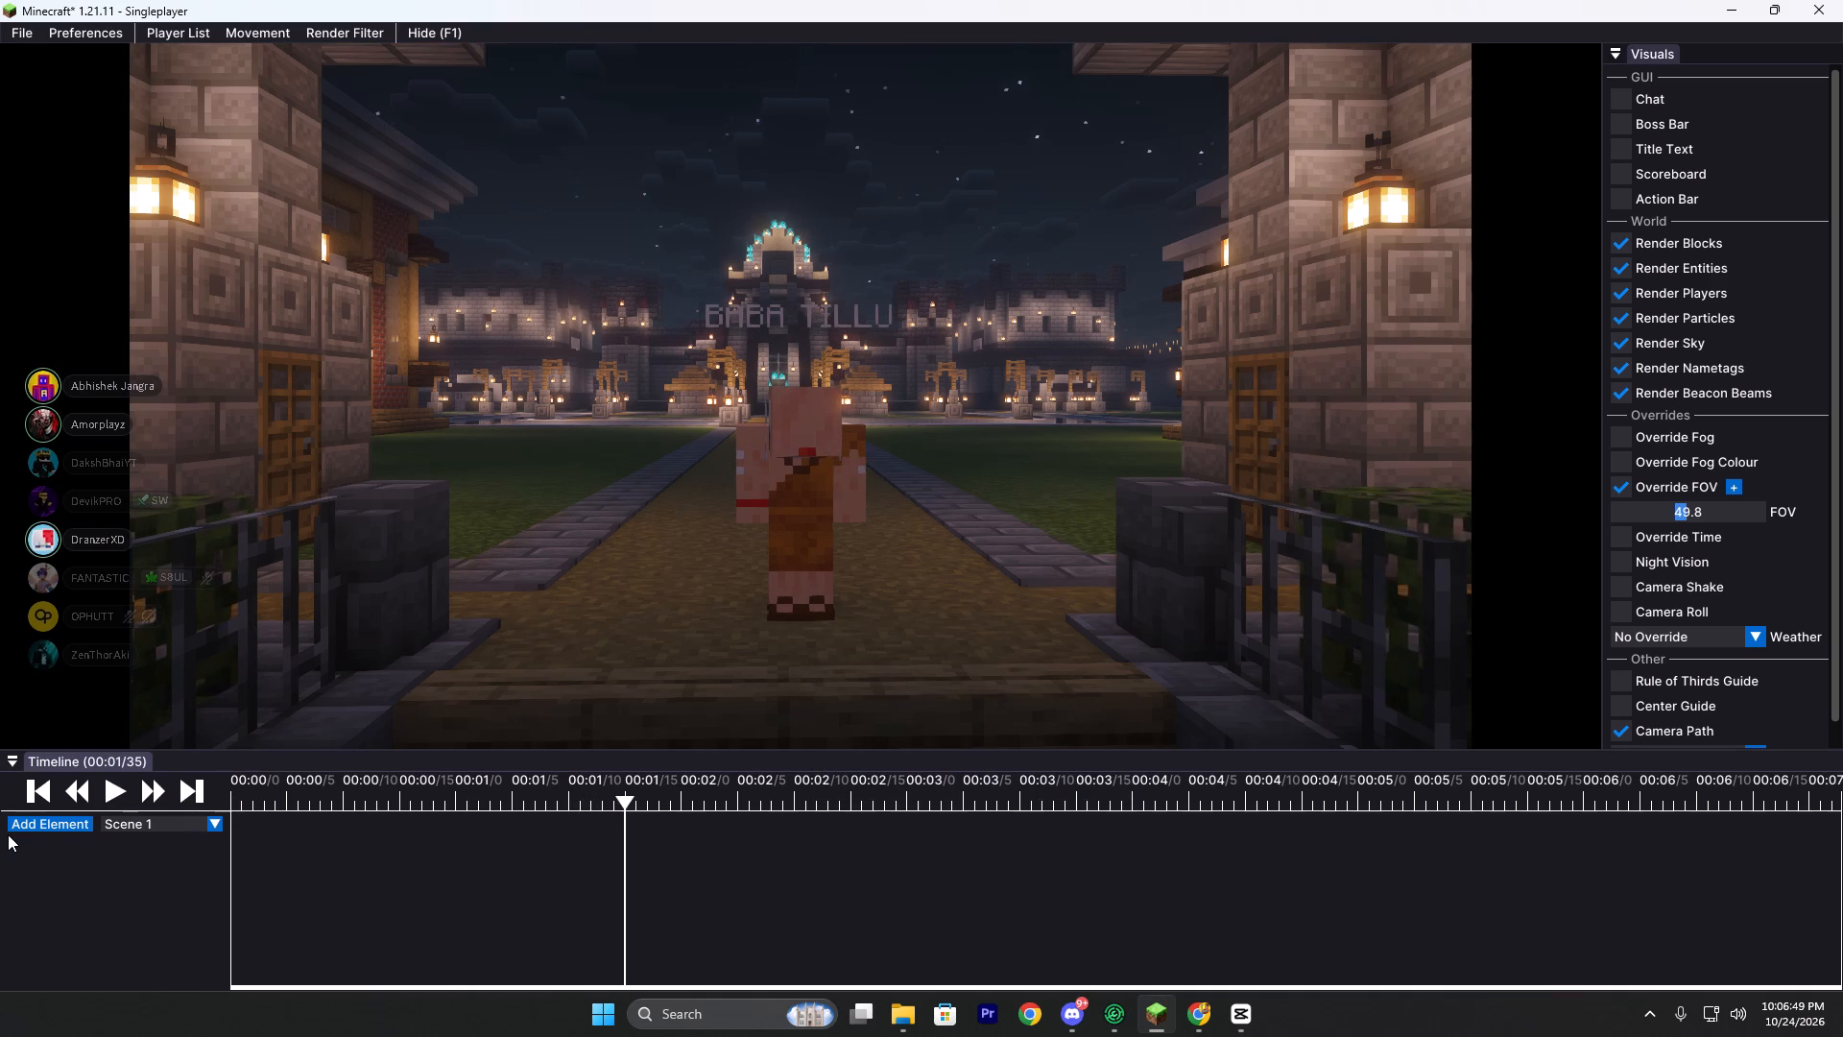
{"action": "left_click", "coordinate": [70, 800]}
{"action": "left_click", "coordinate": [209, 821]}
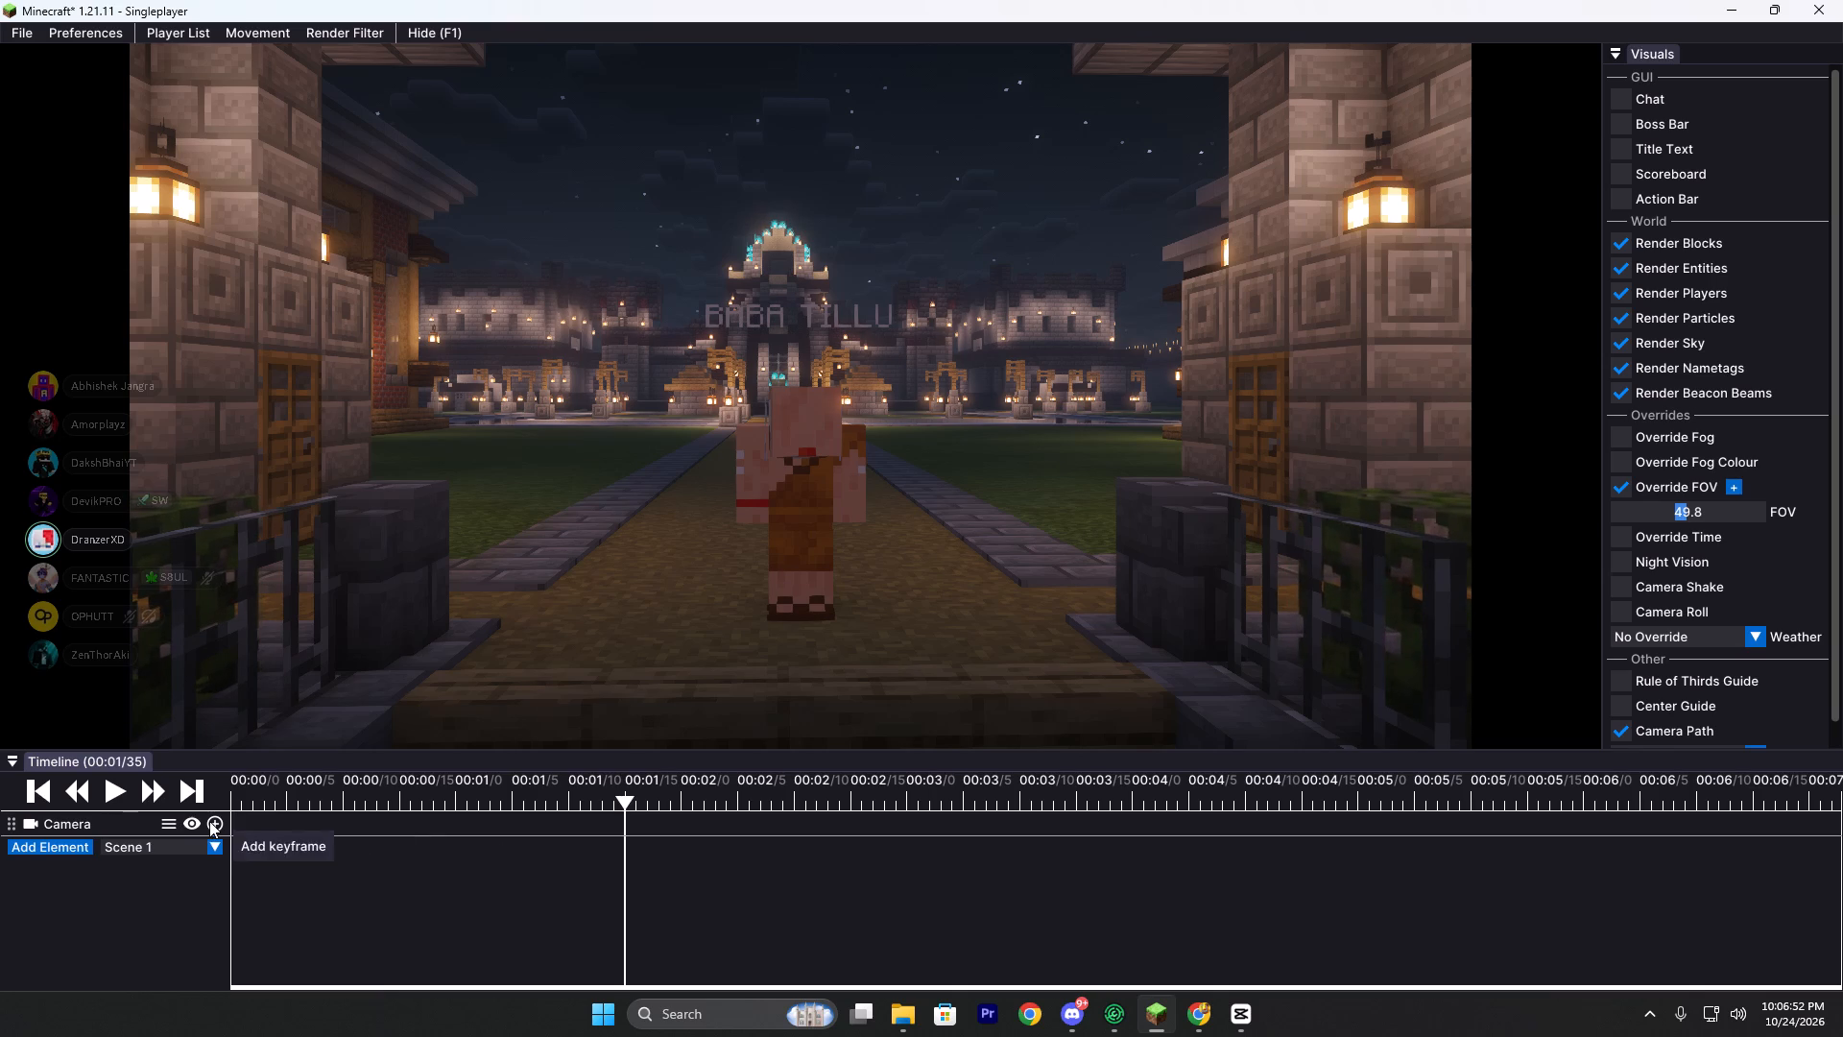
Add an FOV track with a keyframe of 49.8 at 00:01/35.
{"action": "left_click", "coordinate": [63, 852]}
{"action": "left_click", "coordinate": [105, 877]}
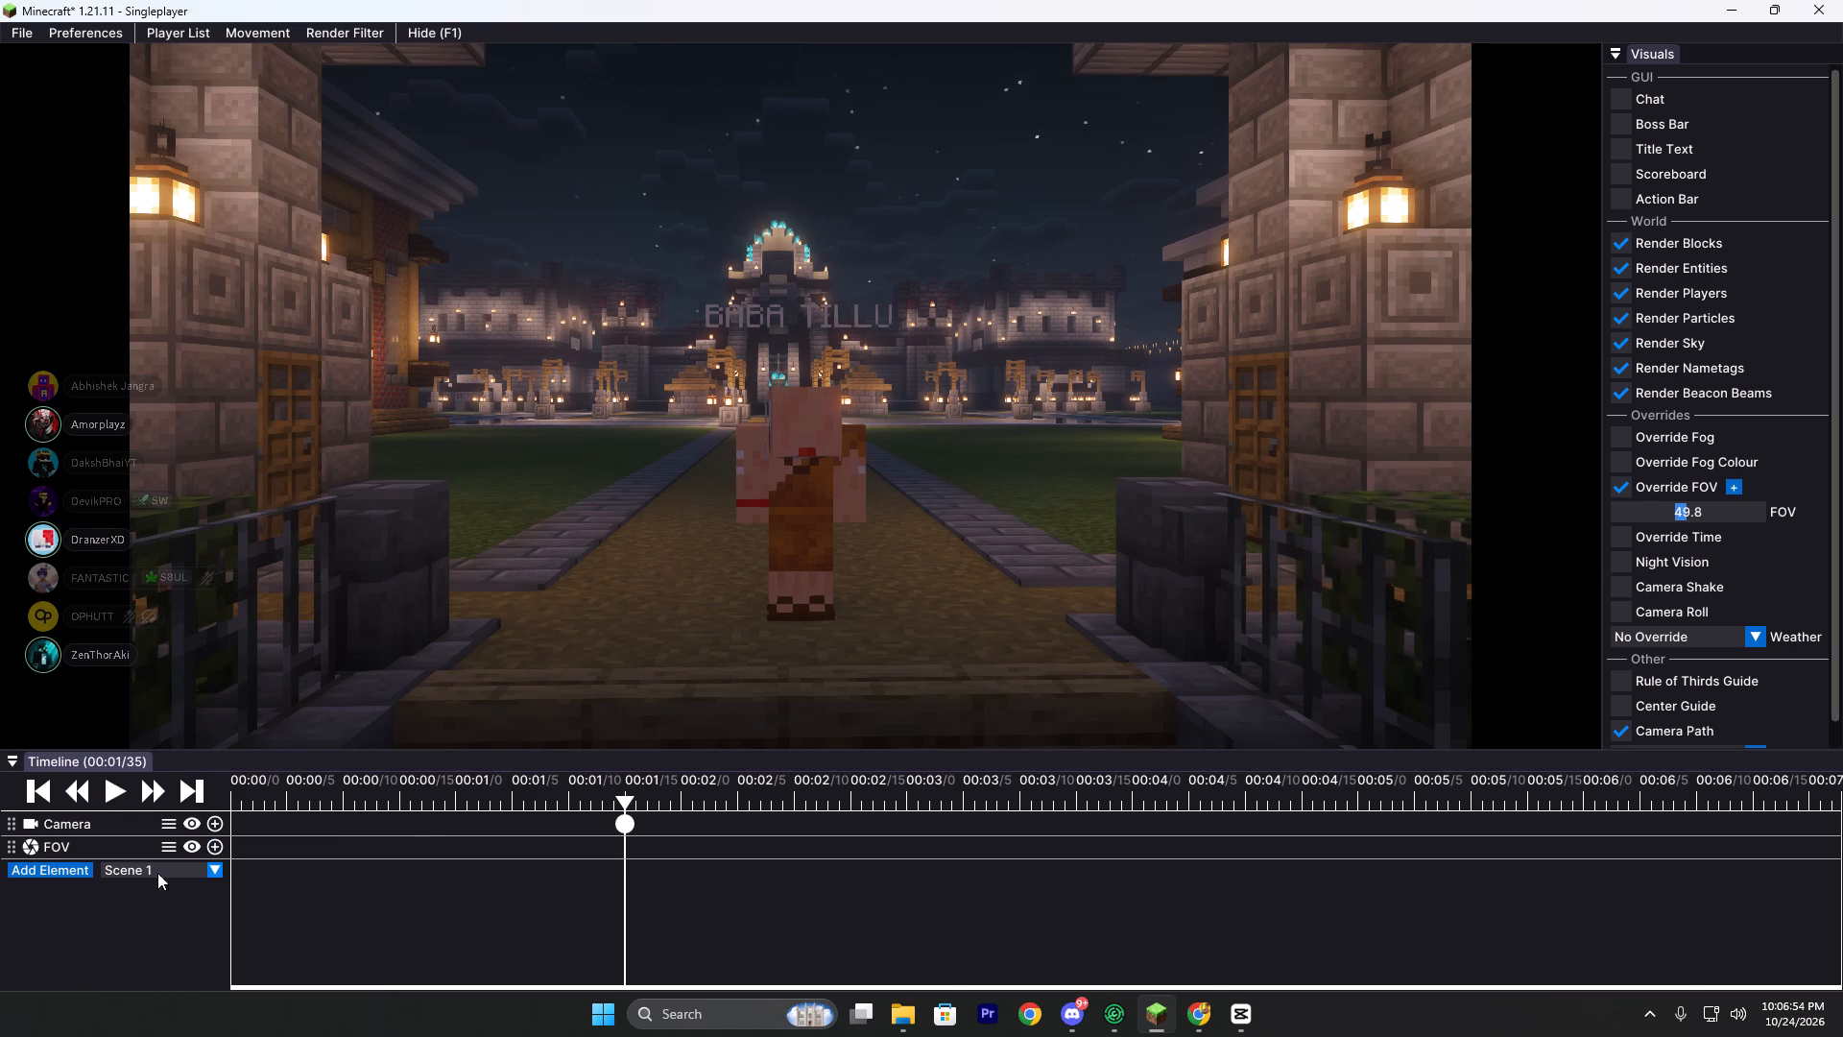
{"action": "left_click", "coordinate": [209, 844]}
{"action": "left_click", "coordinate": [234, 887]}
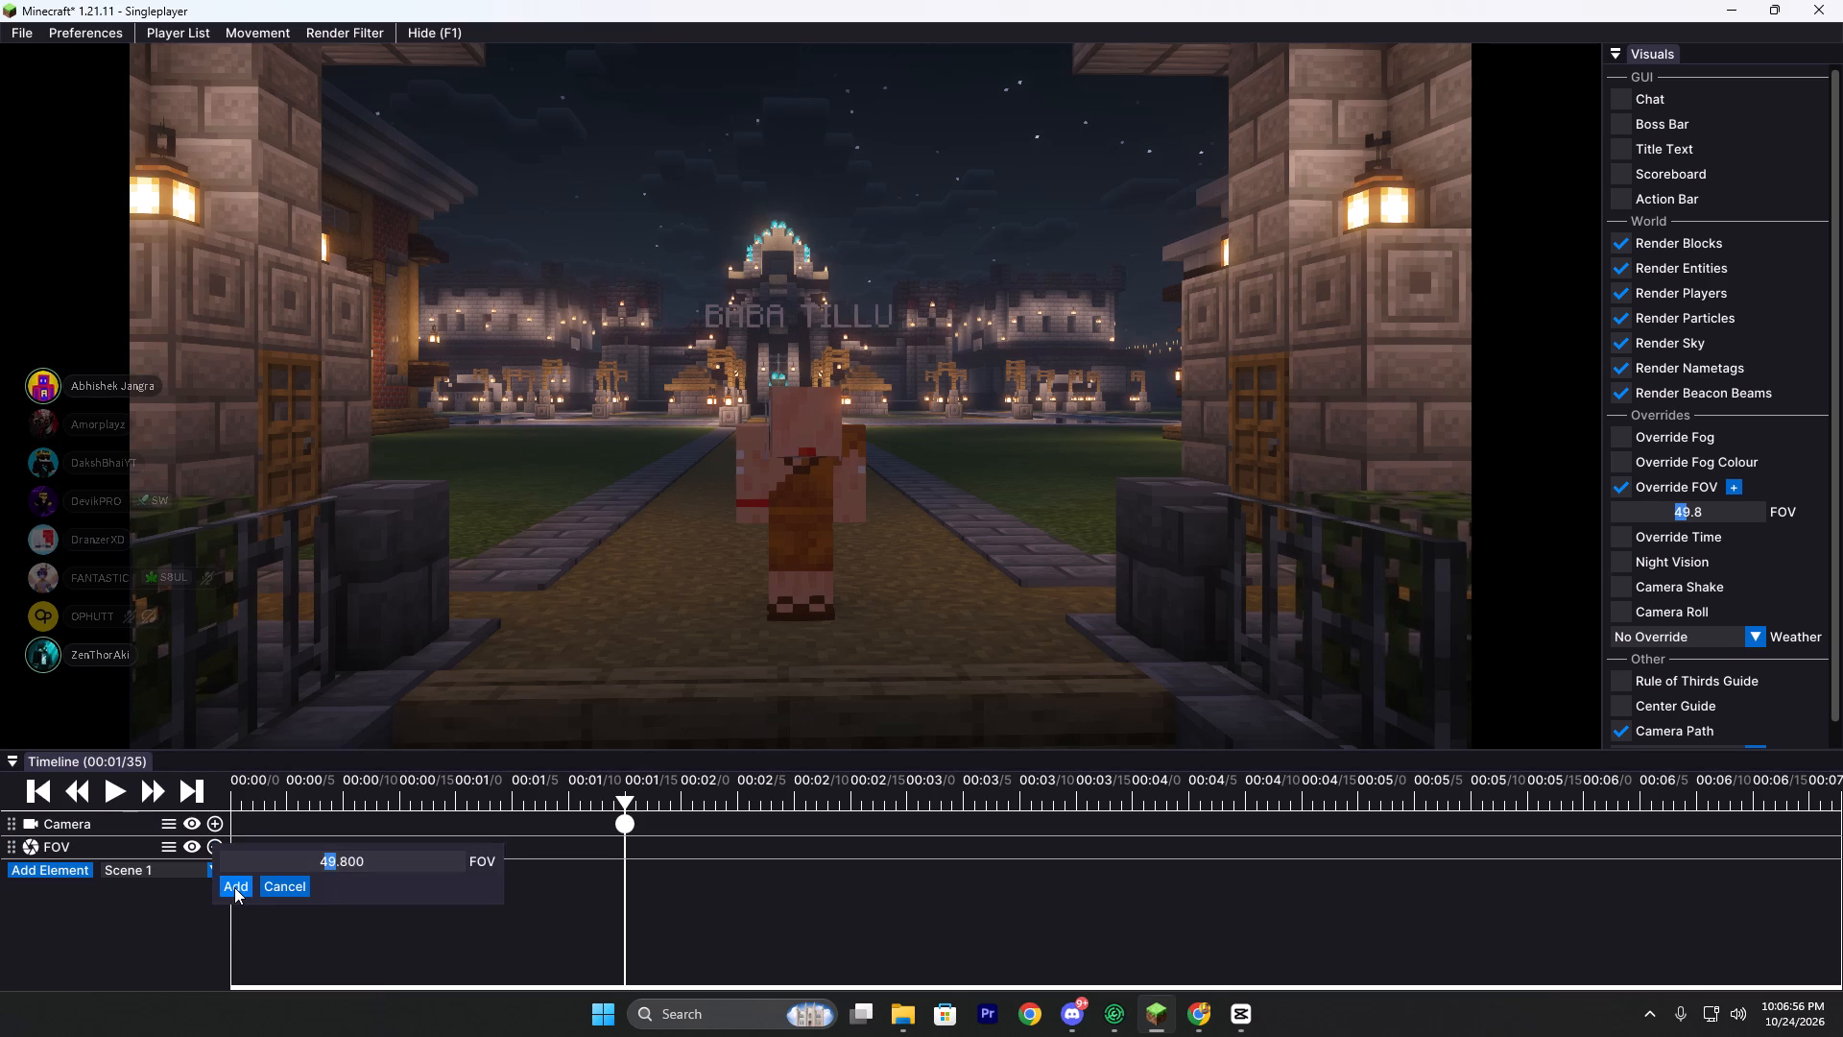
At 00:05/102, pull the camera back down the steps and add an FOV keyframe of about 38.7 and a Camera keyframe.
{"action": "left_click", "coordinate": [108, 796]}
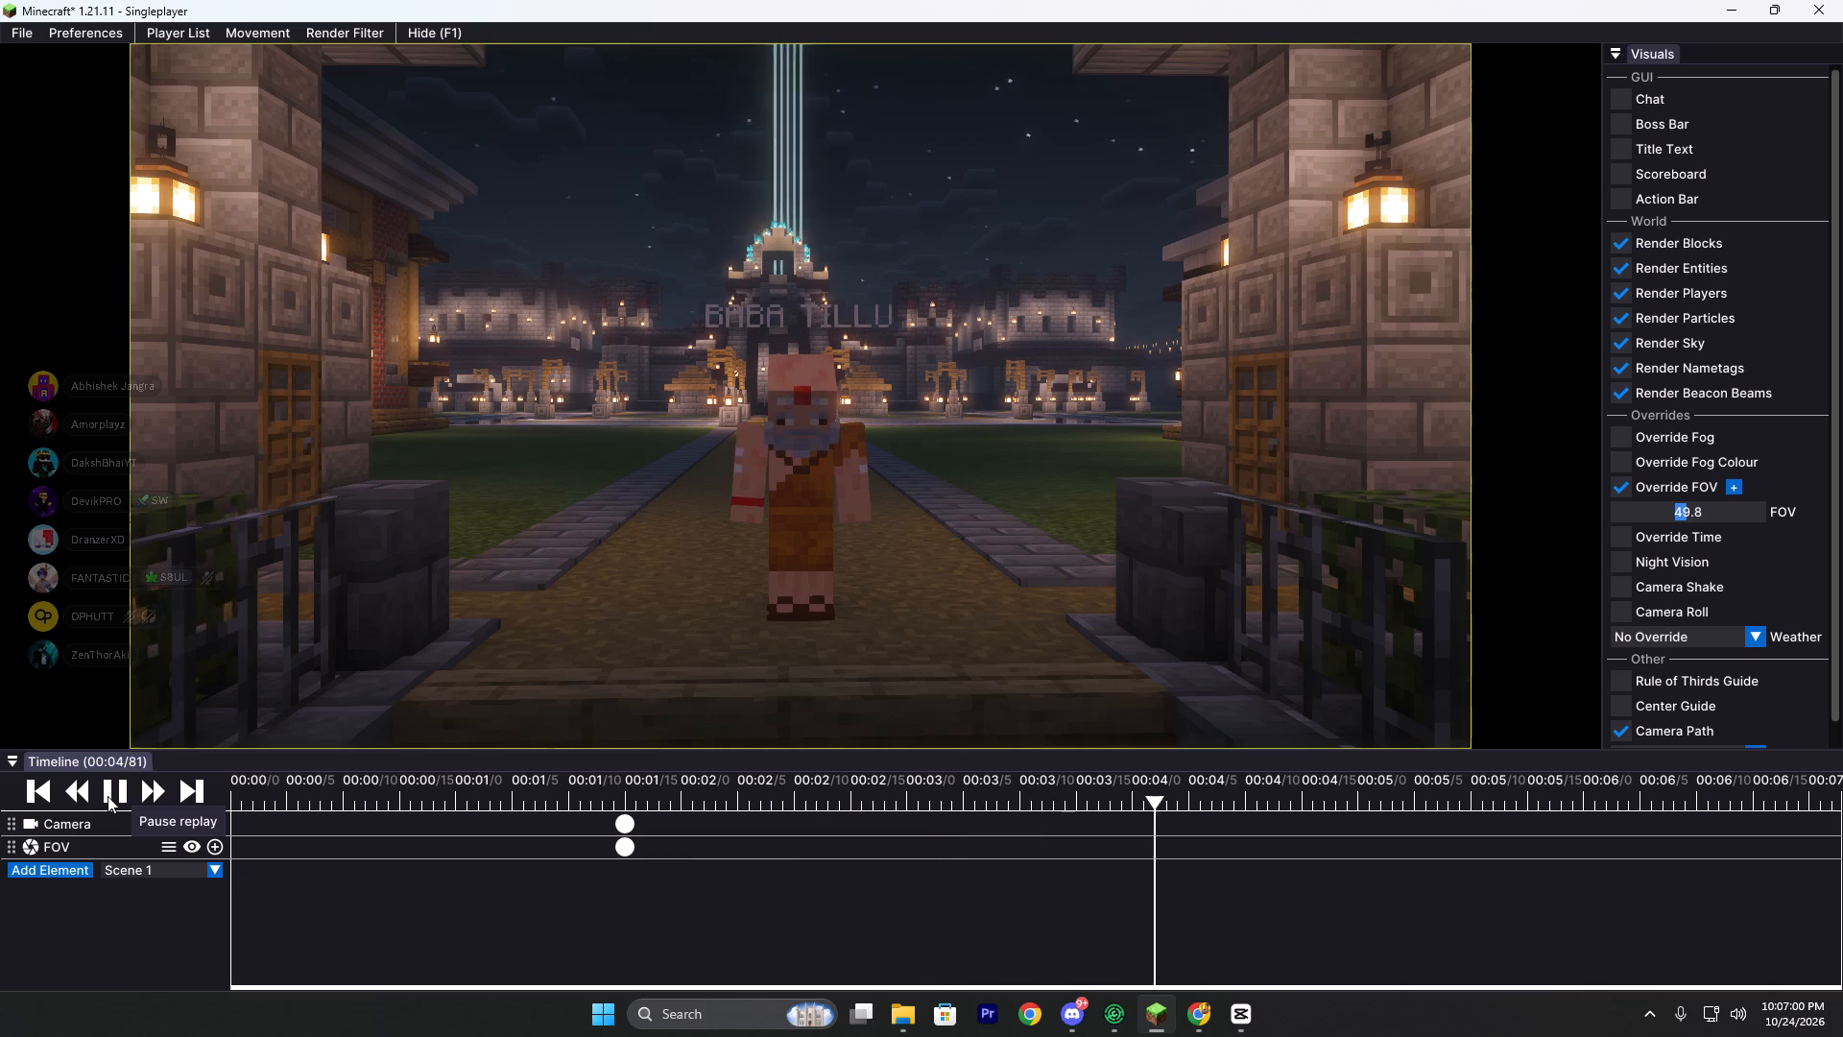
{"action": "left_click", "coordinate": [108, 796]}
{"action": "double_click", "coordinate": [108, 796]}
{"action": "key", "text": "s"}
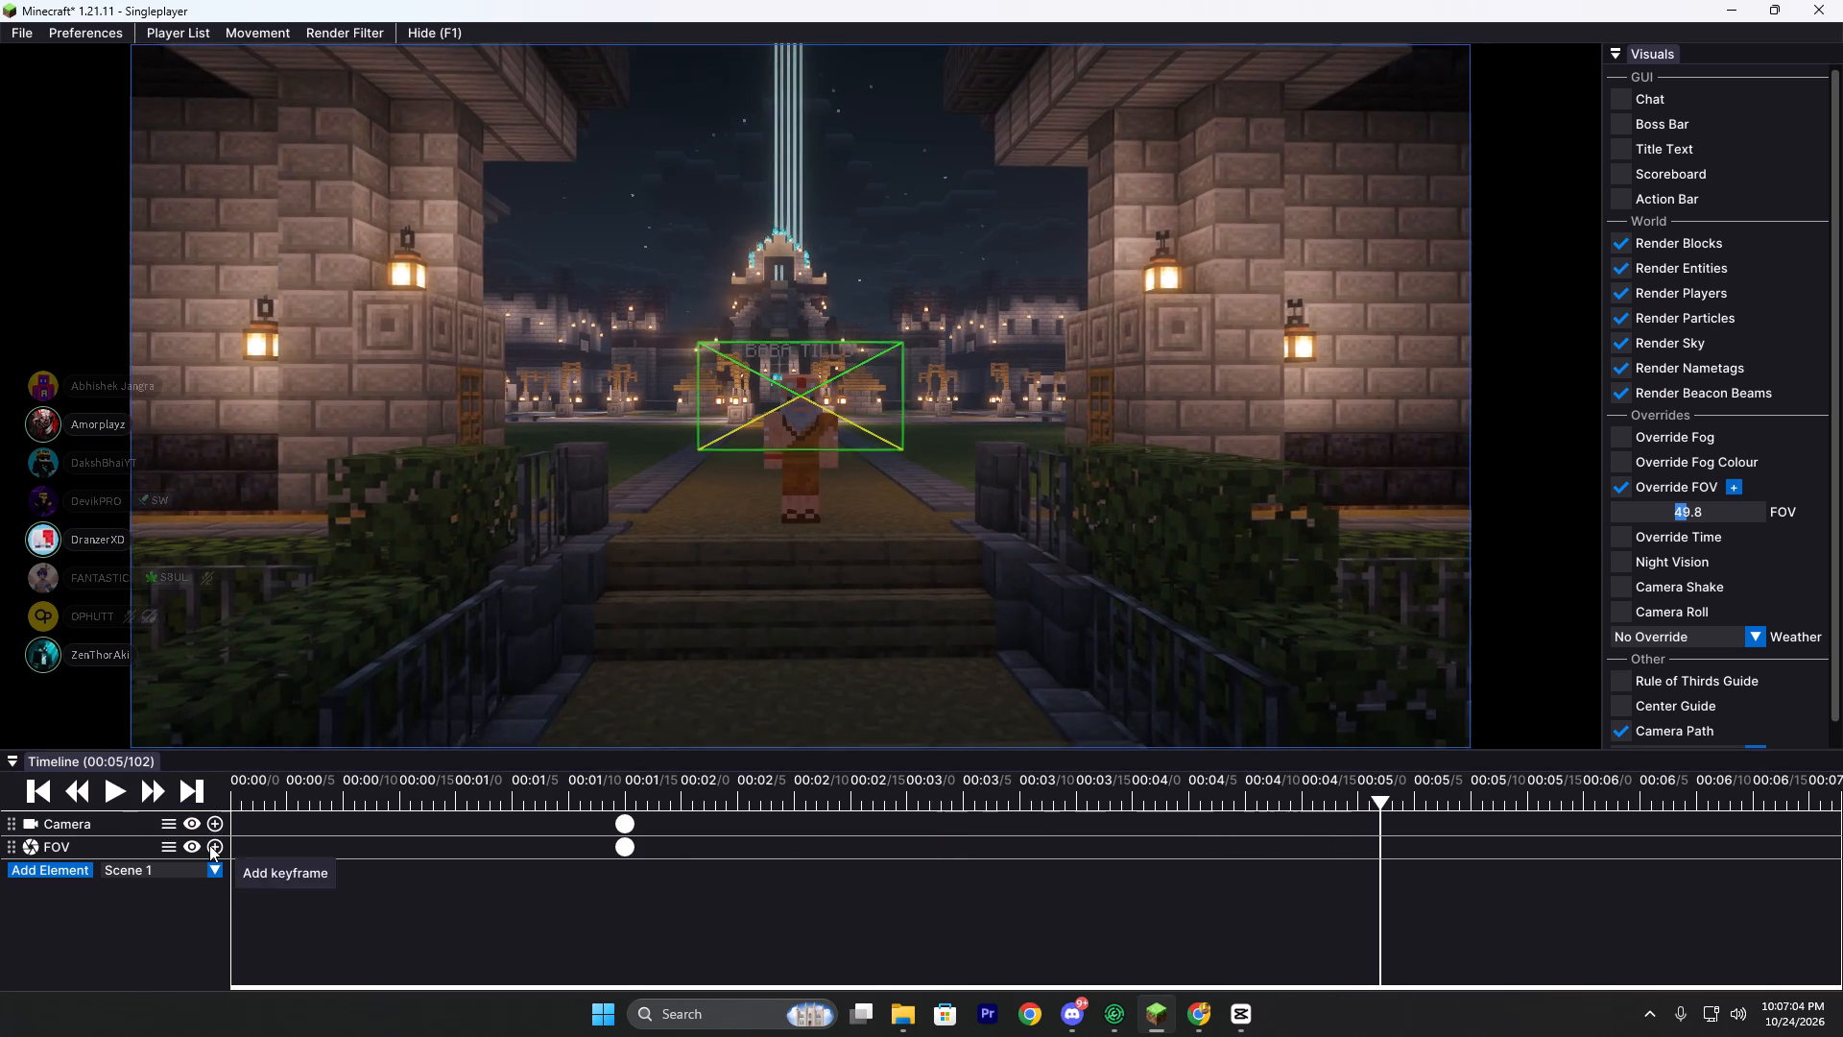
{"action": "left_click", "coordinate": [209, 845]}
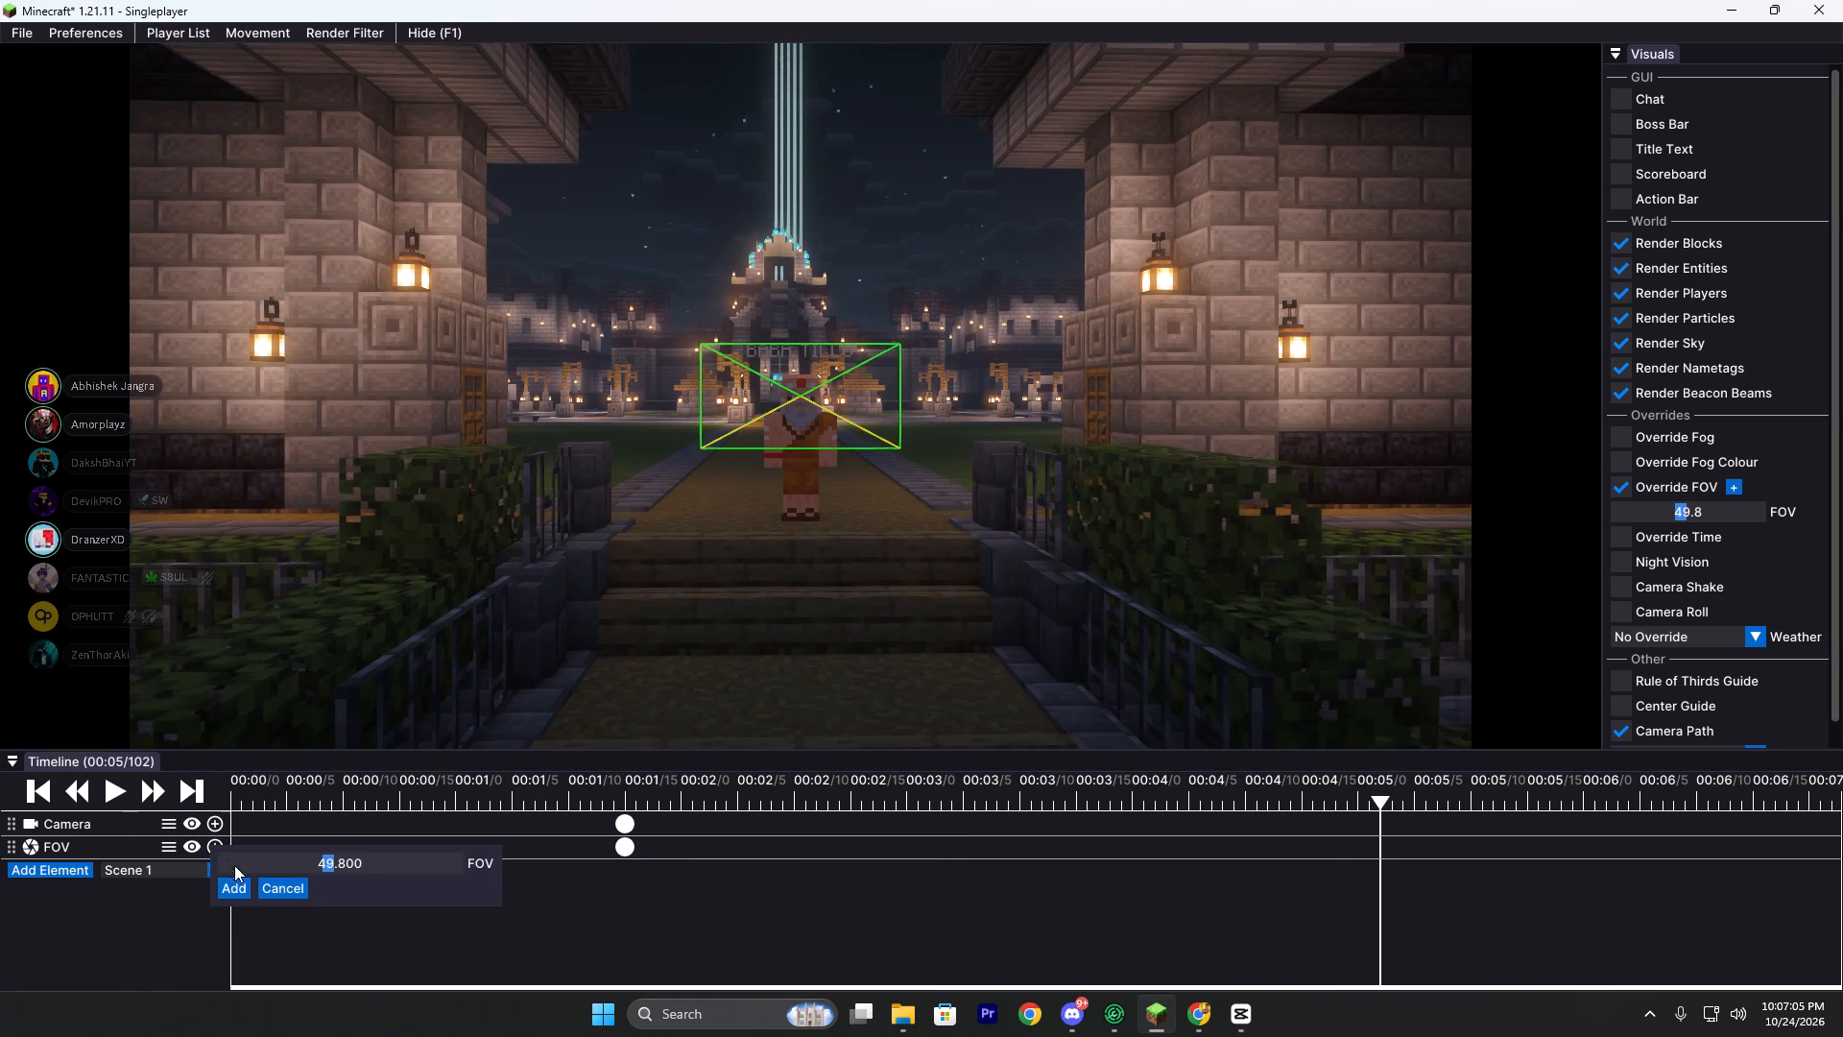
{"action": "left_click_drag", "start_coordinate": [321, 862], "coordinate": [303, 867]}
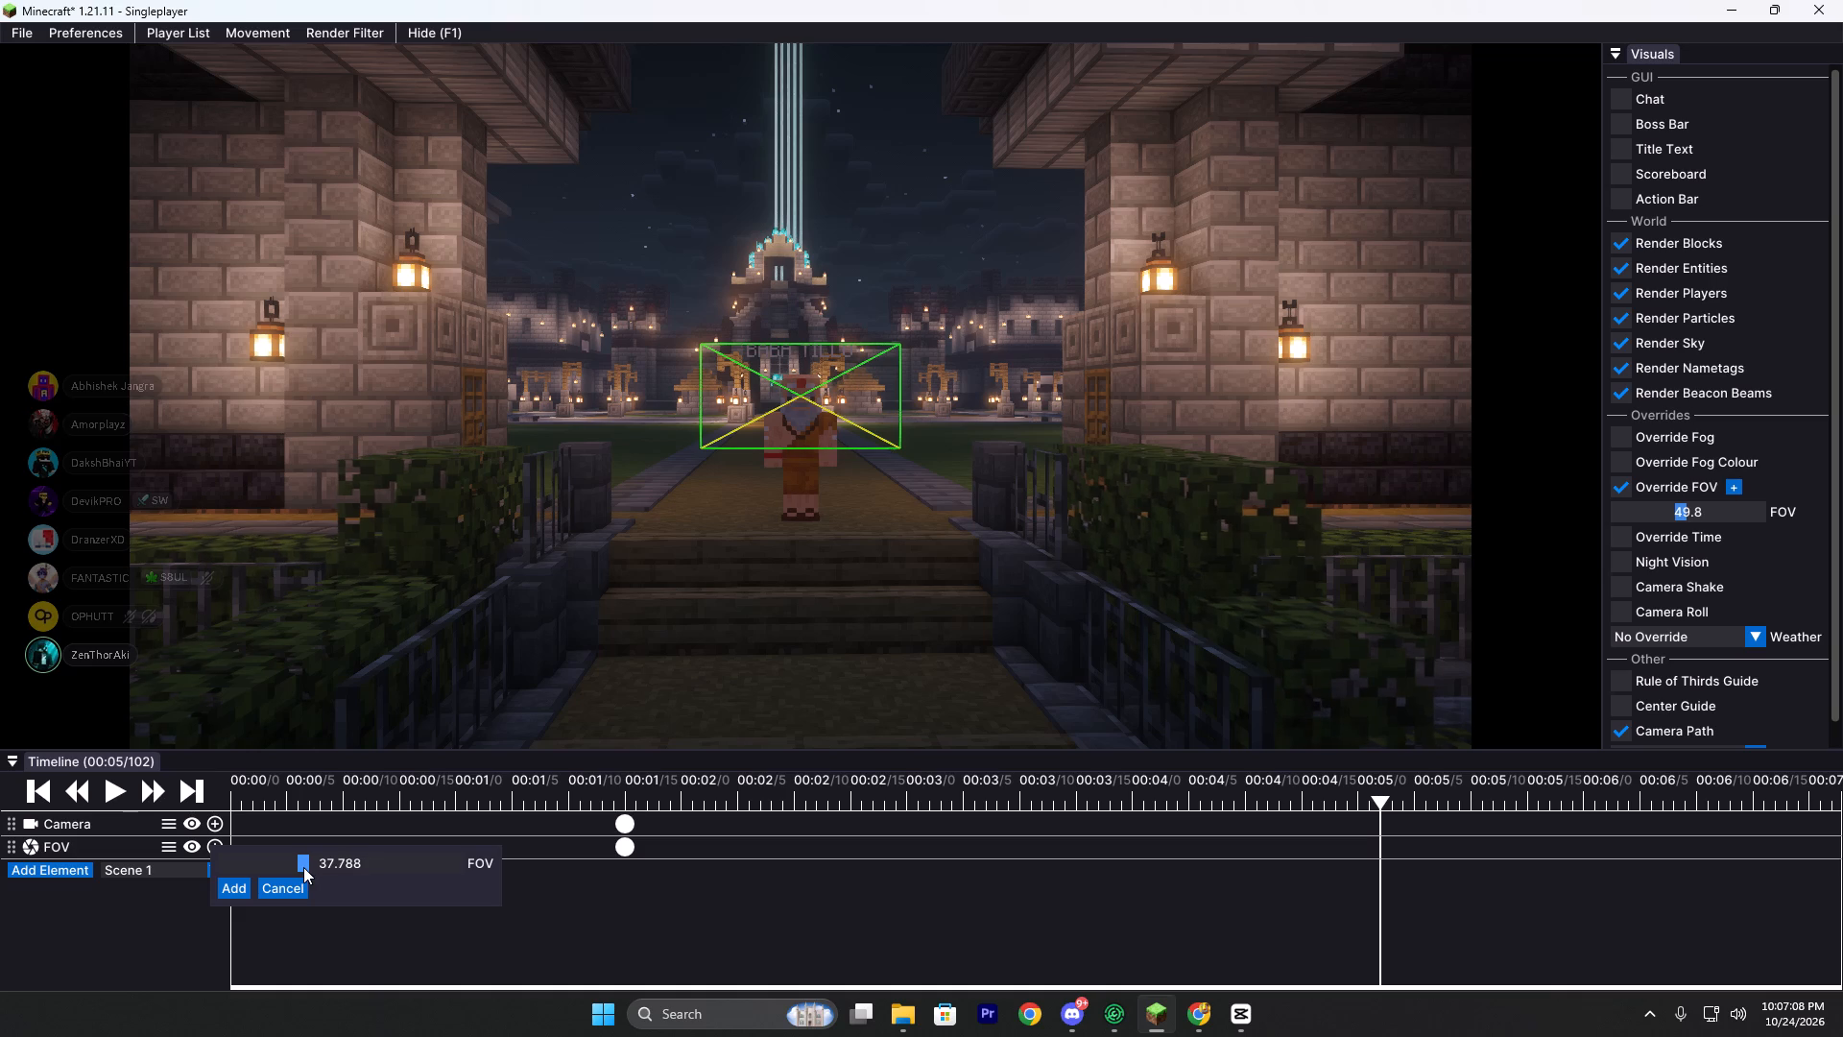
{"action": "left_click_drag", "start_coordinate": [303, 867], "coordinate": [305, 867]}
{"action": "left_click", "coordinate": [236, 891]}
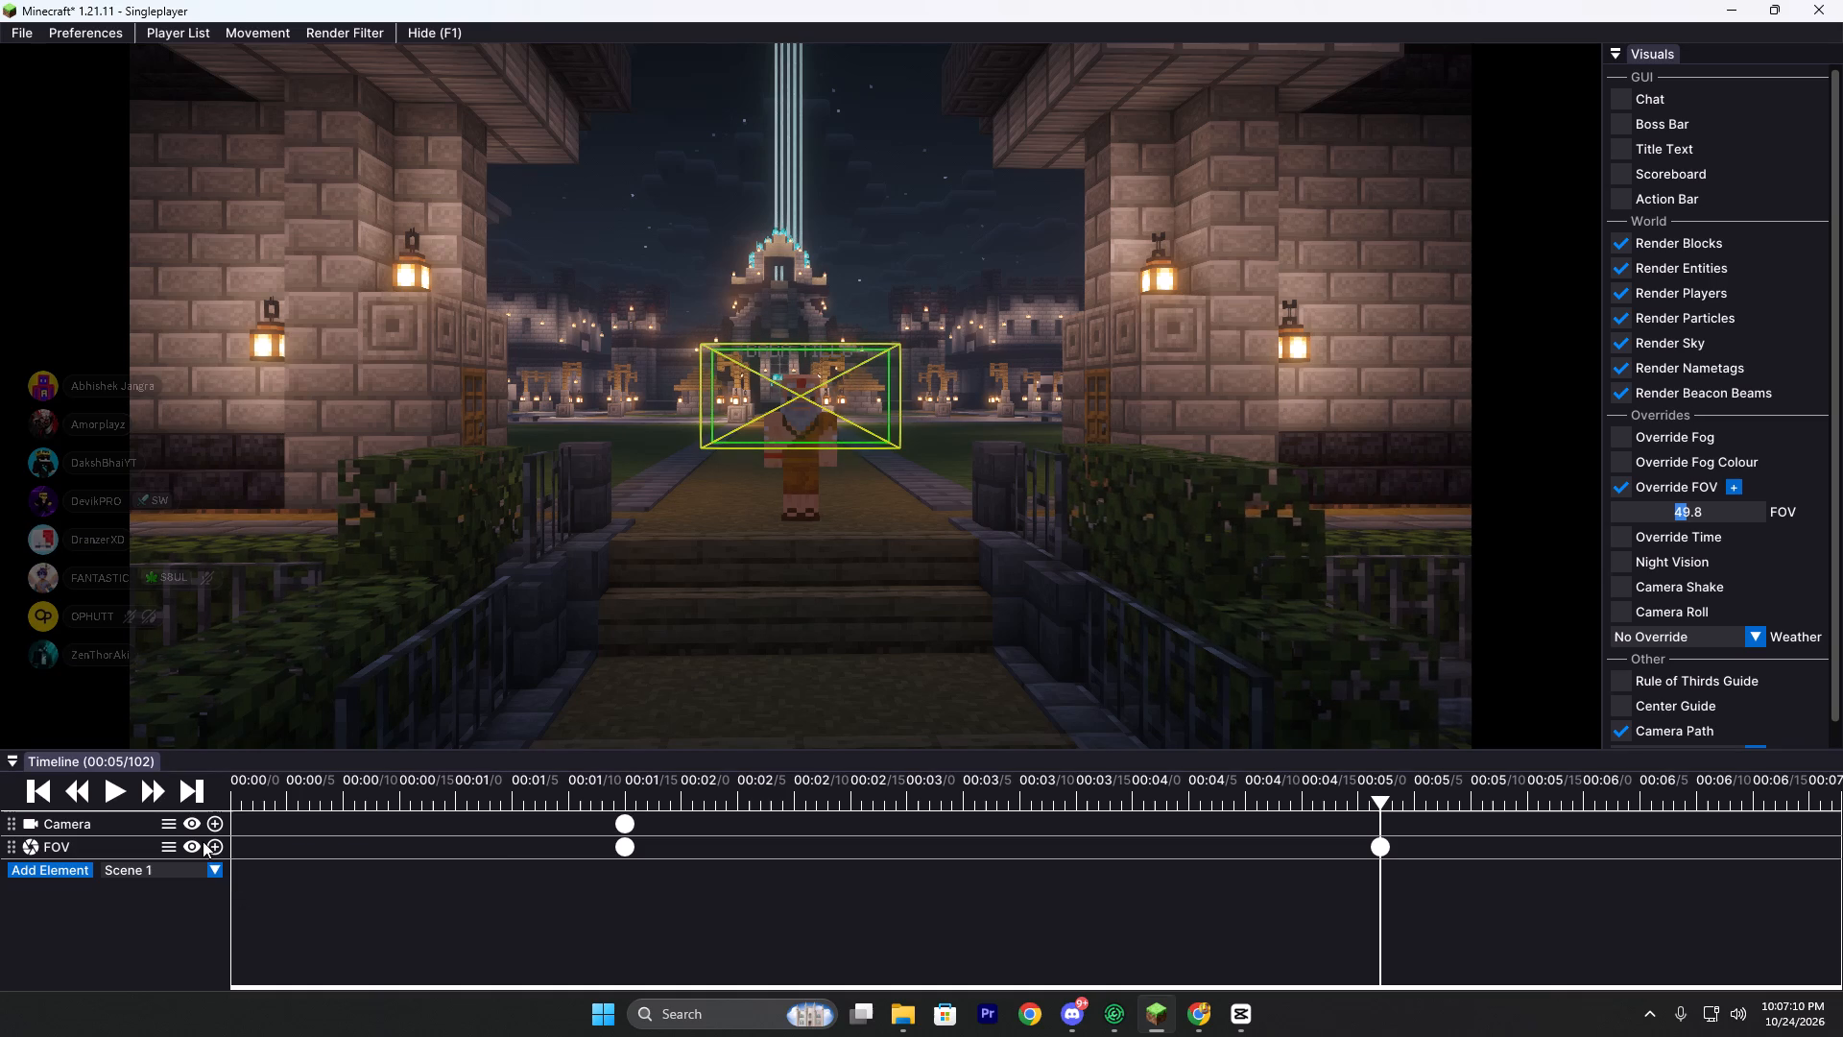
{"action": "left_click", "coordinate": [211, 825]}
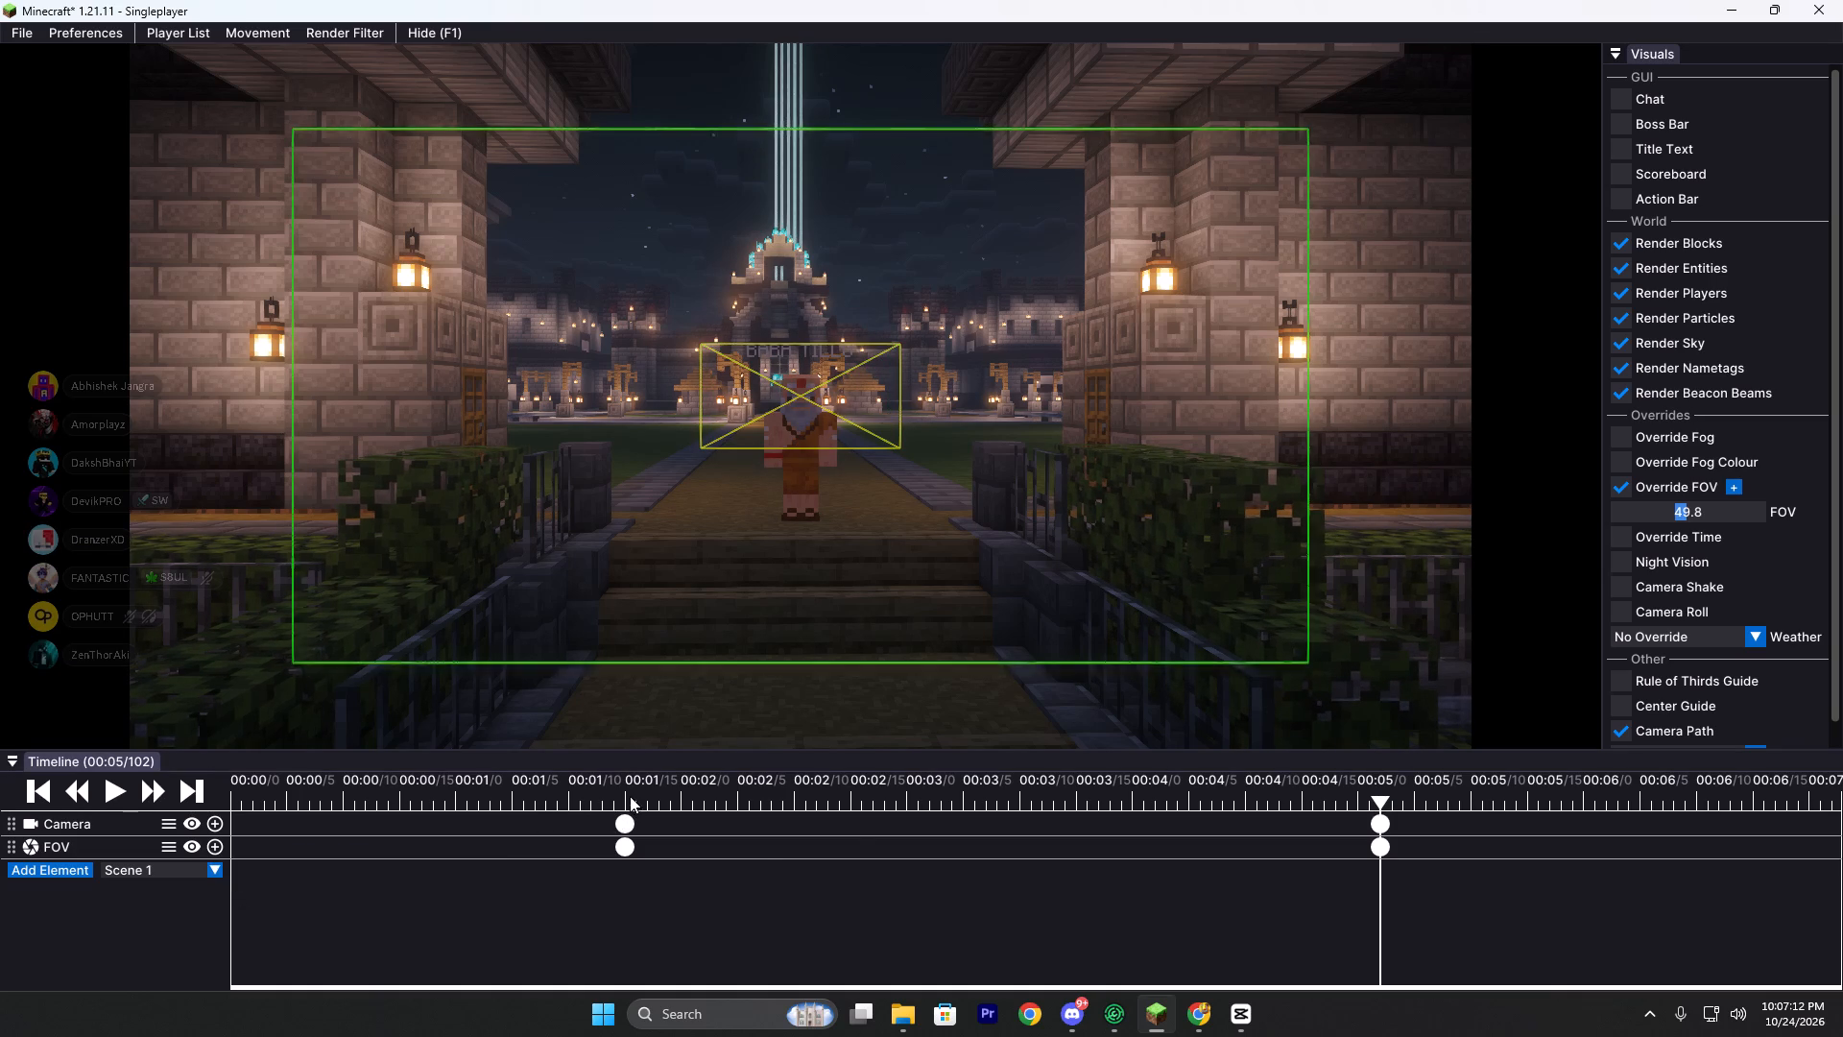
Play the replay from the first keyframe to preview the camera move past the second one.
{"action": "left_click", "coordinate": [625, 796]}
{"action": "left_click", "coordinate": [115, 793]}
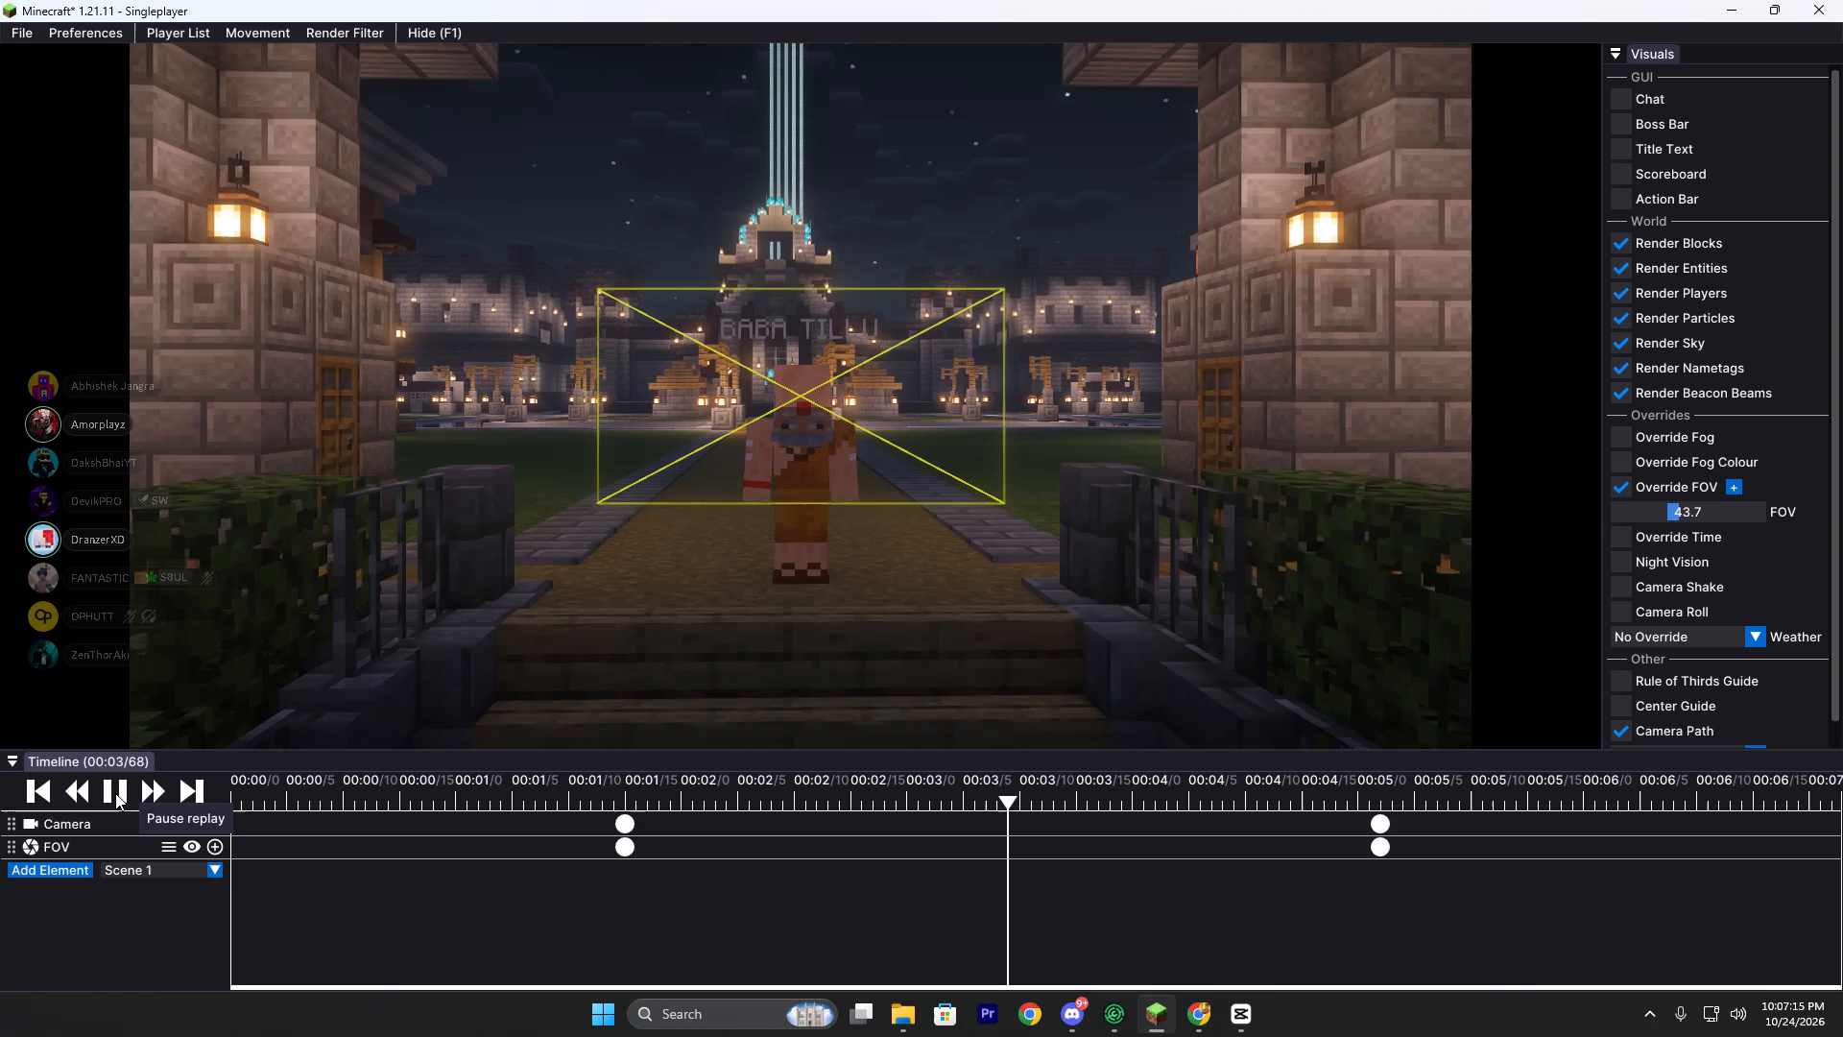
{"action": "left_click", "coordinate": [115, 793]}
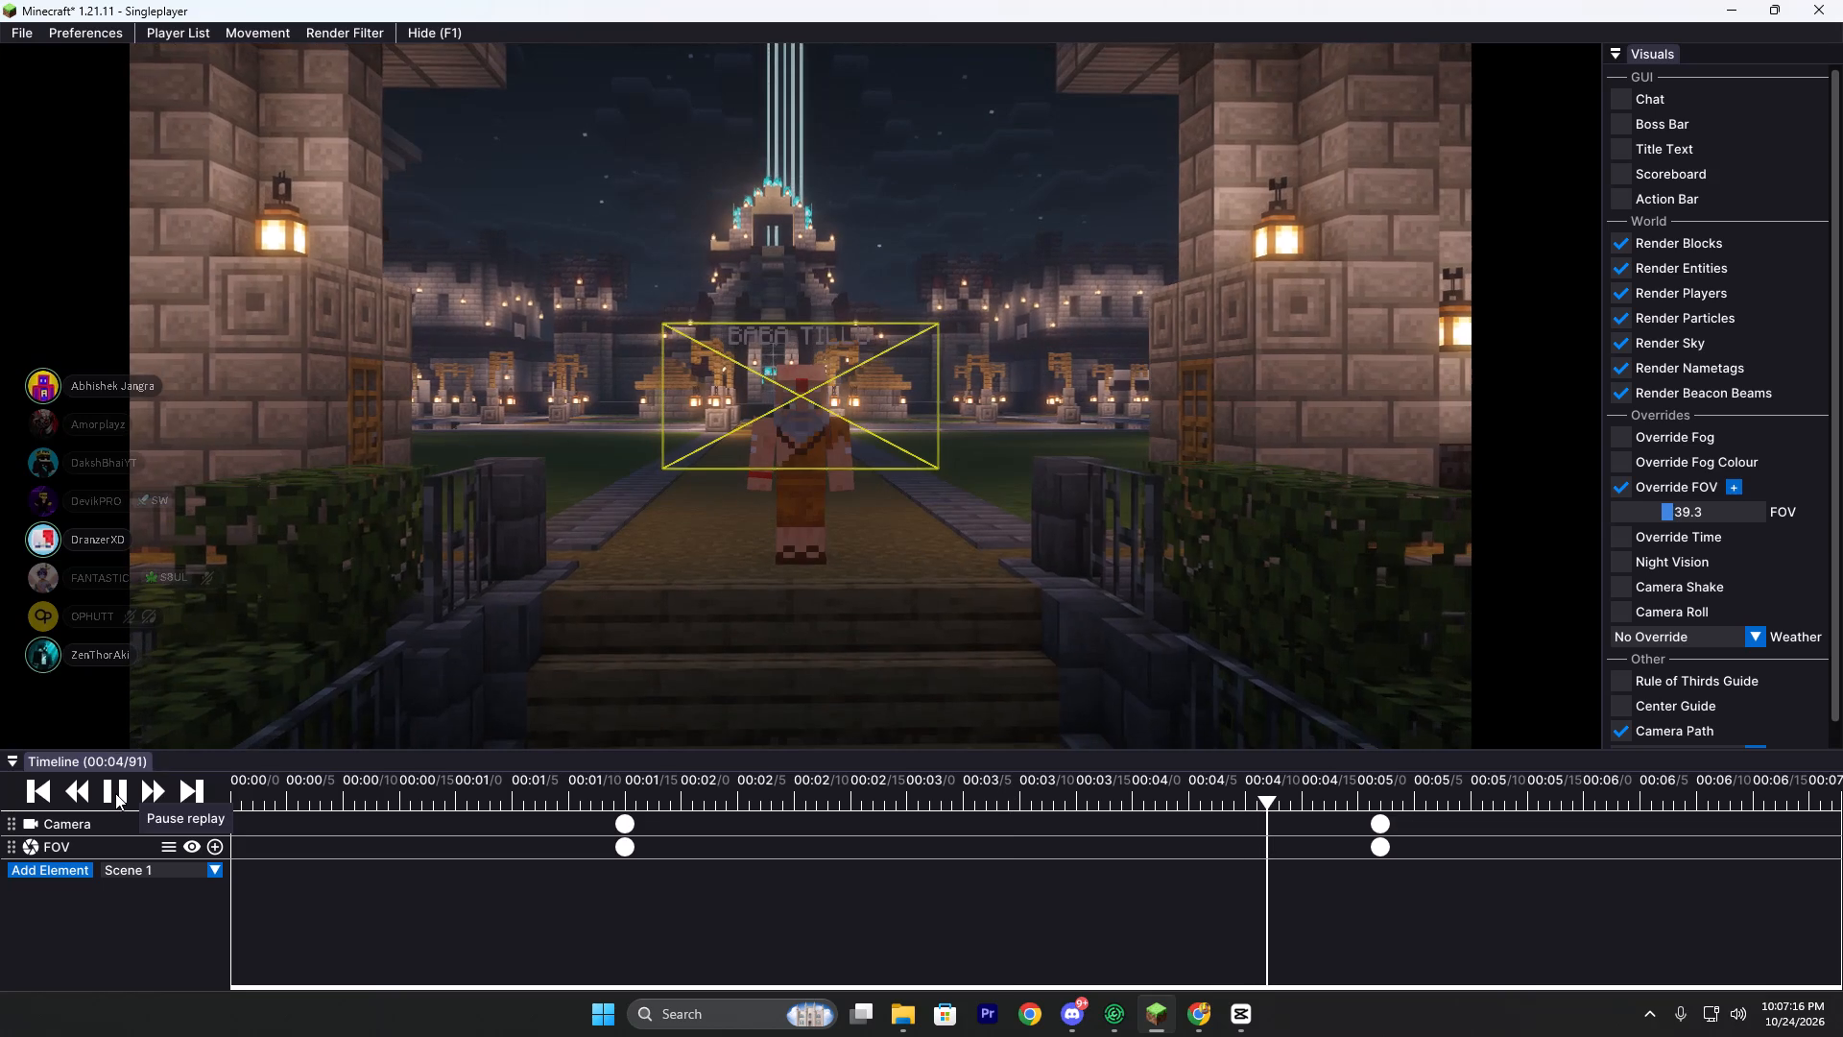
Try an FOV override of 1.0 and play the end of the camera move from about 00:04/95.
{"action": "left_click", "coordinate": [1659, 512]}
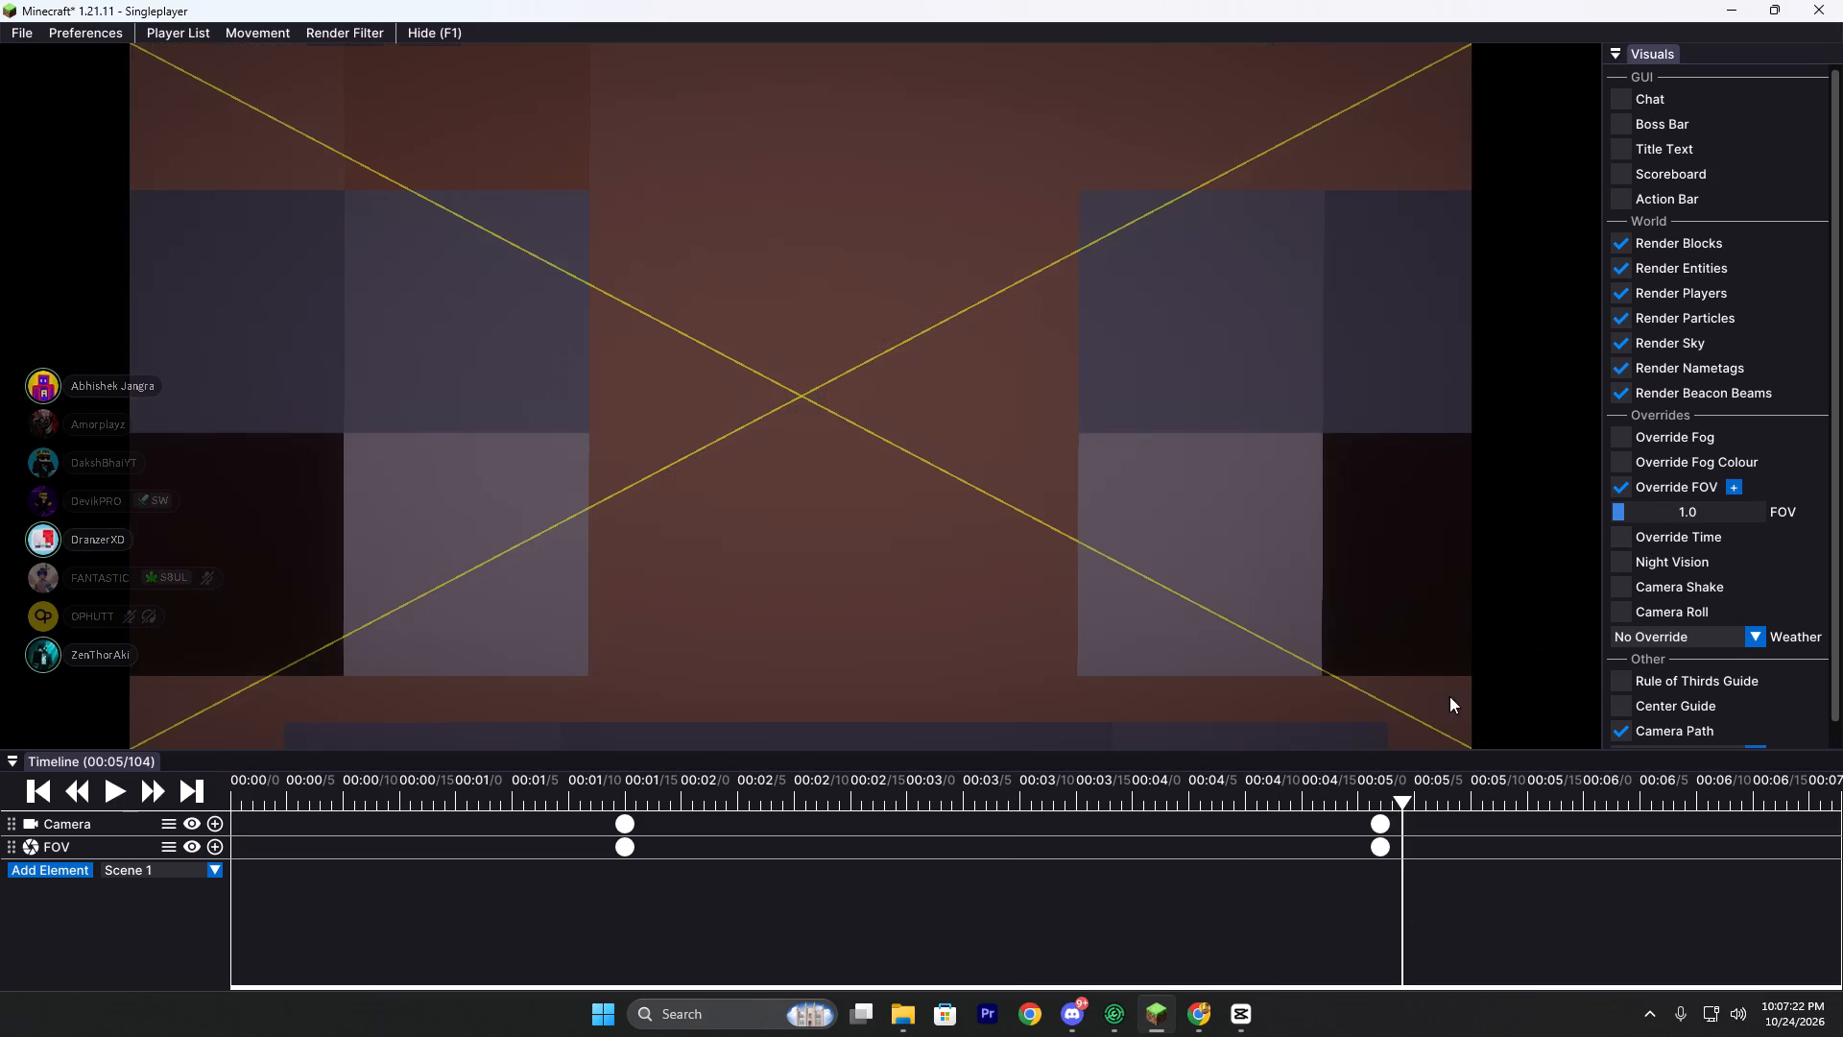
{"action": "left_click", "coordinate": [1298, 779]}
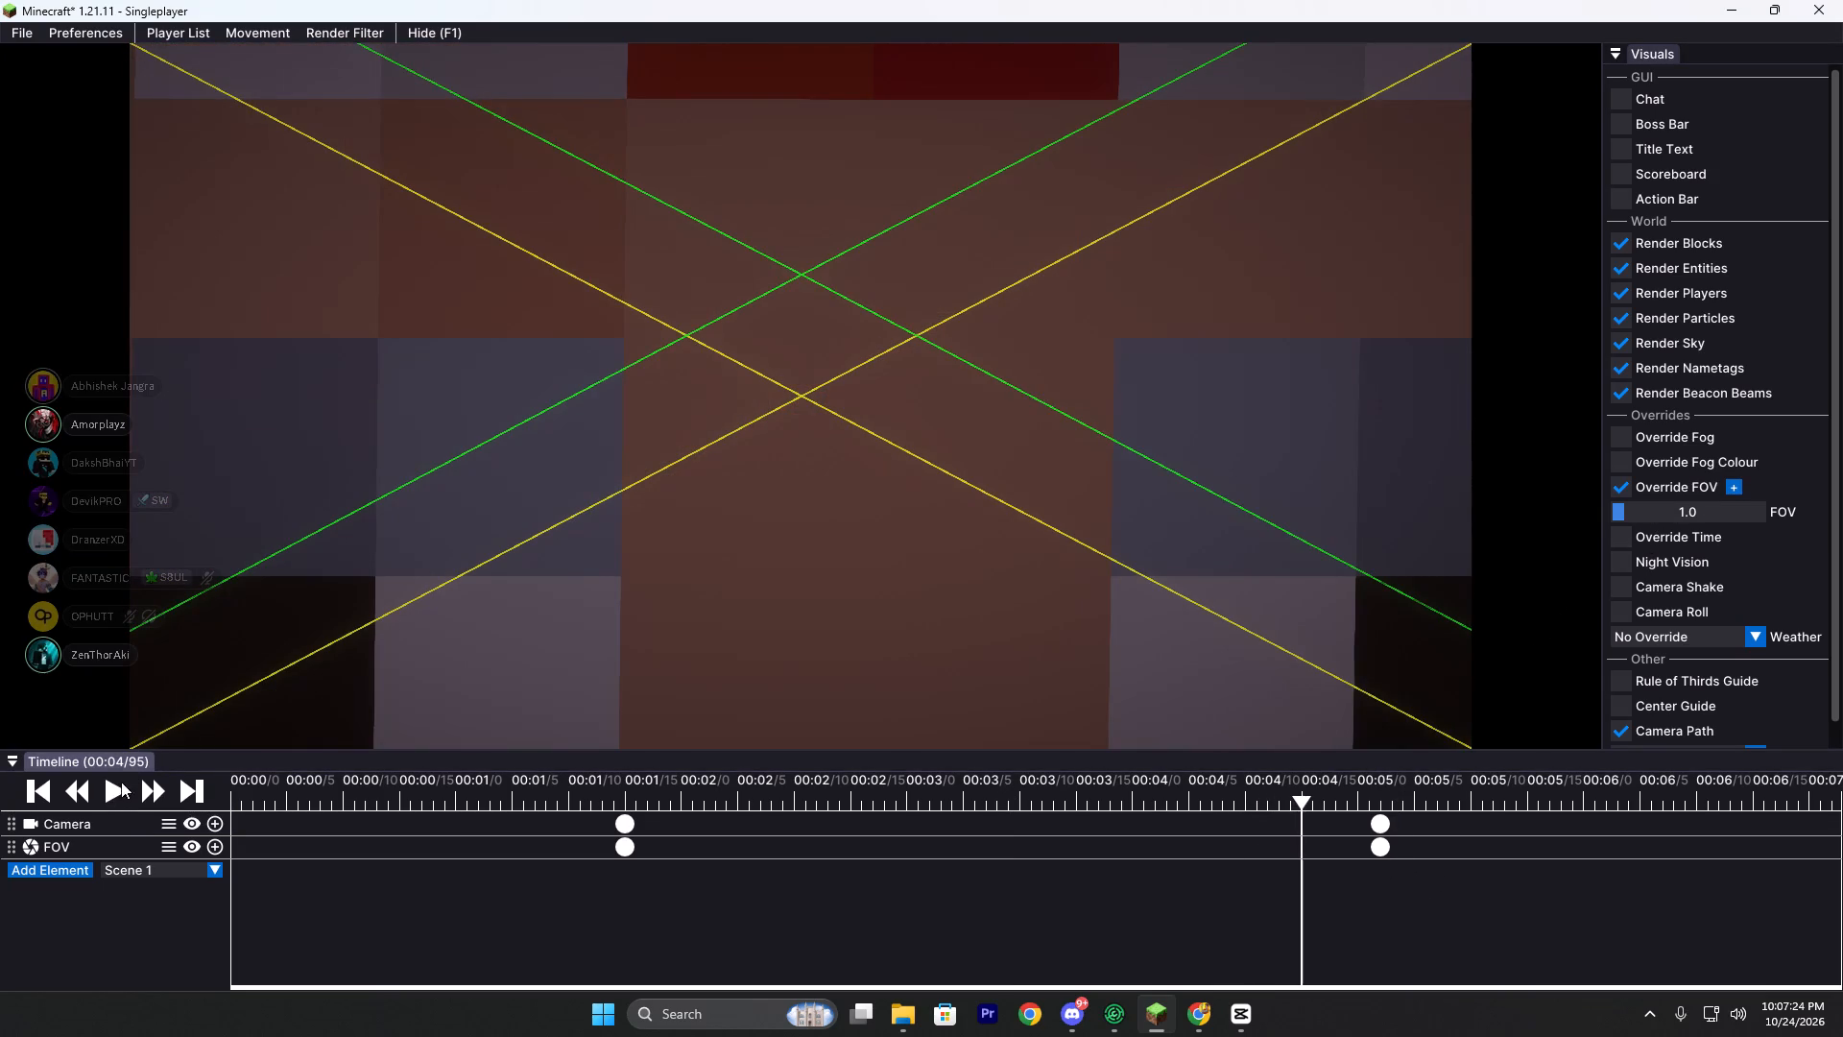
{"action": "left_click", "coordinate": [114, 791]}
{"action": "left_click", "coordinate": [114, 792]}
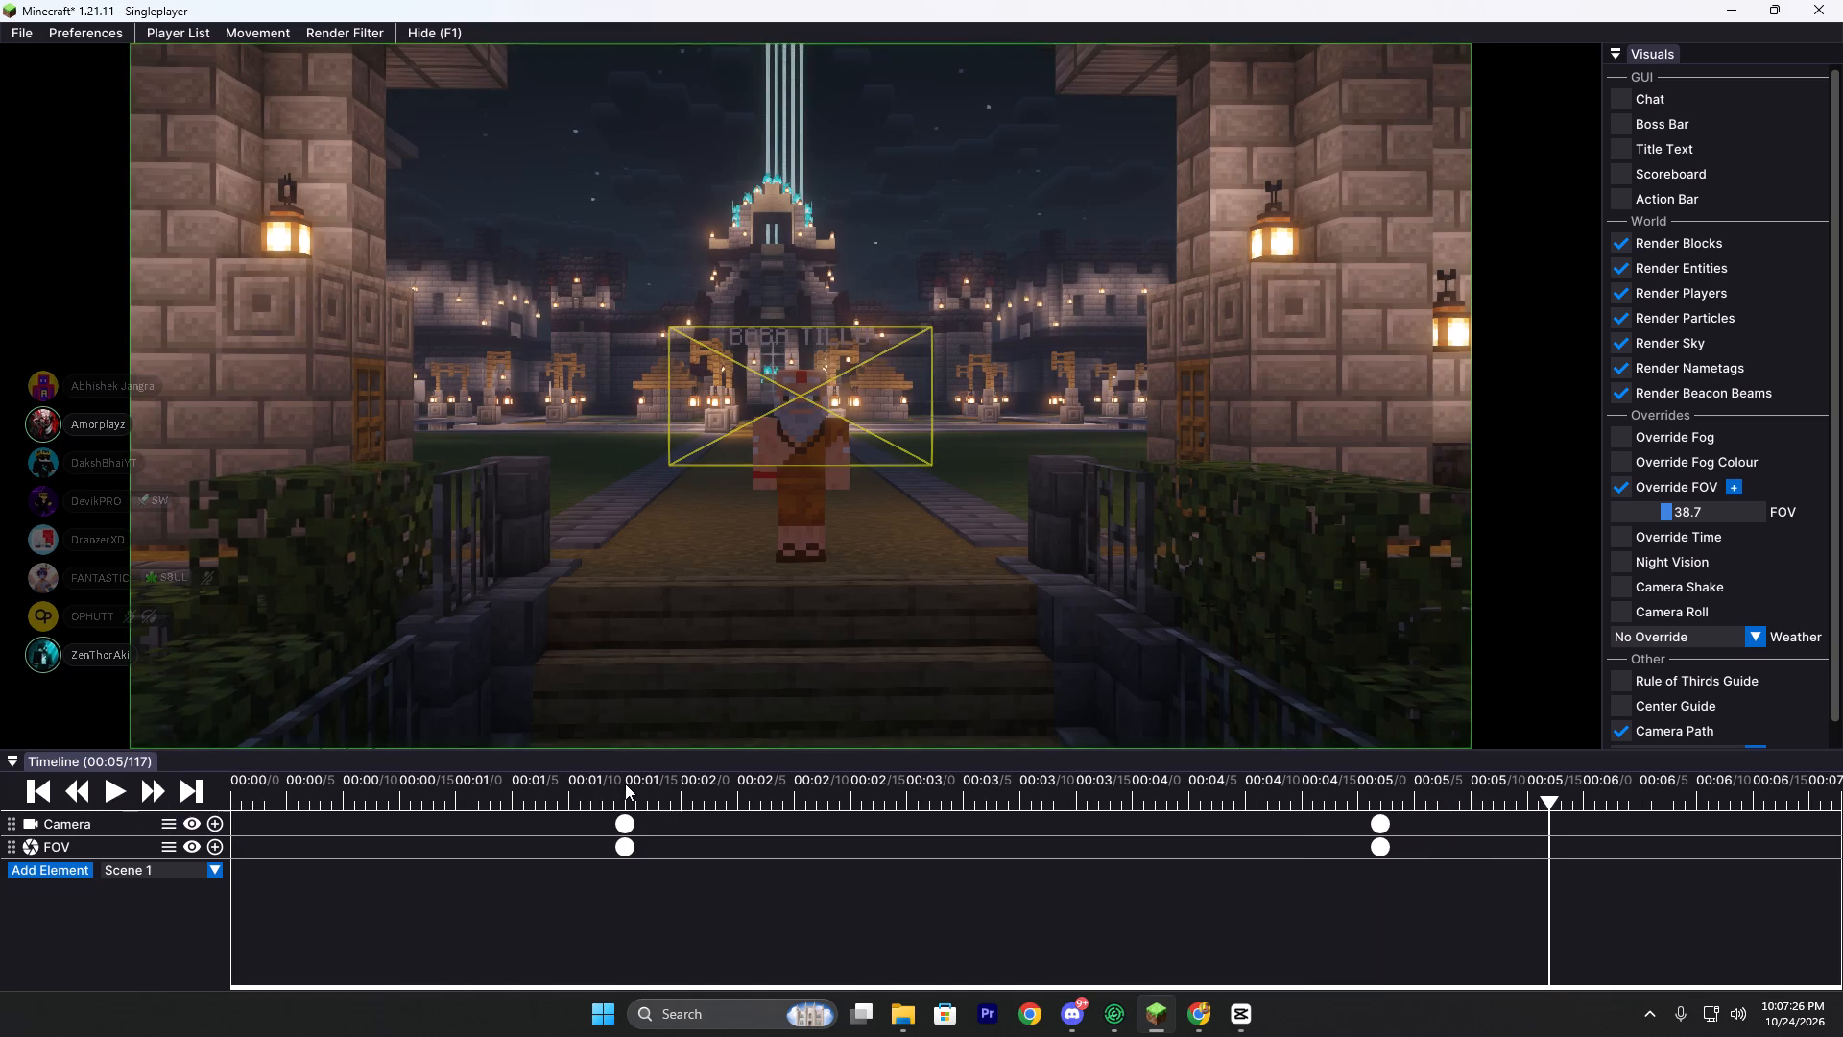
Mark the export range on the timeline from the keyframes at 00:01/35 to those at 00:05/102.
{"action": "left_click", "coordinate": [625, 784]}
{"action": "key", "text": "i"}
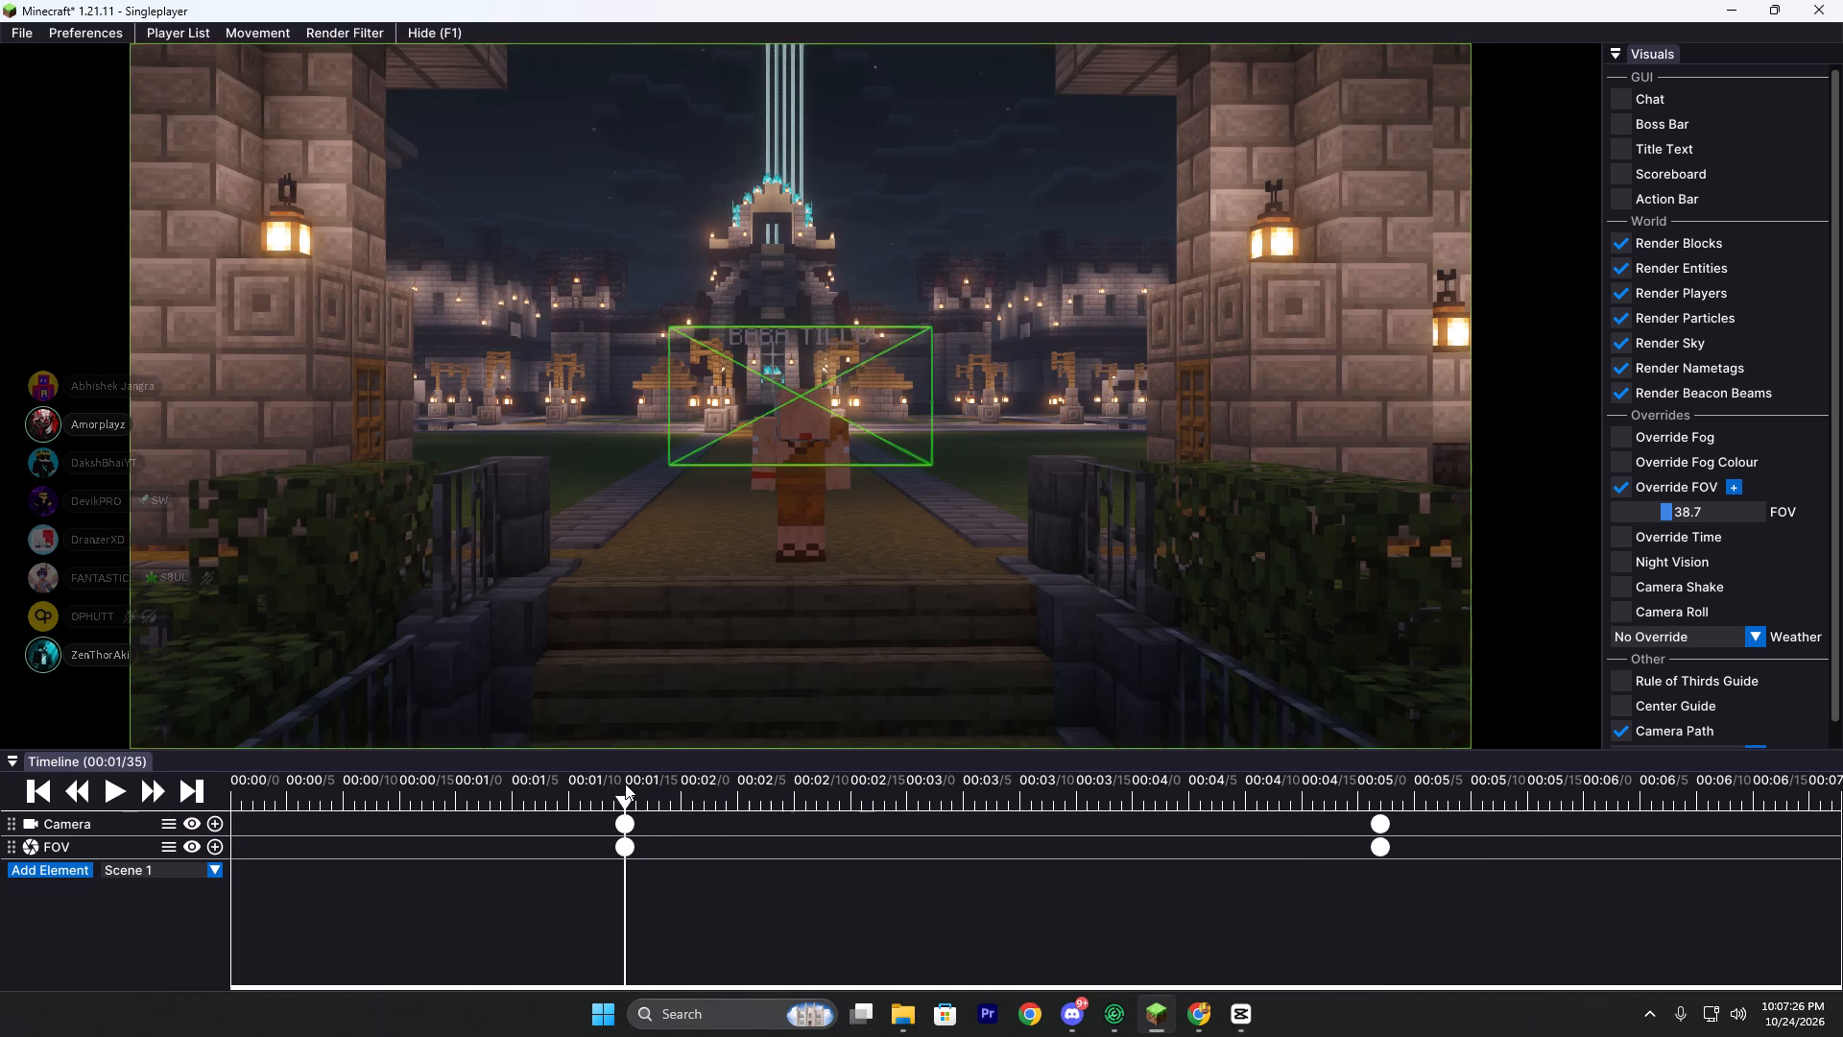
{"action": "left_click", "coordinate": [1380, 784]}
{"action": "key", "text": "o"}
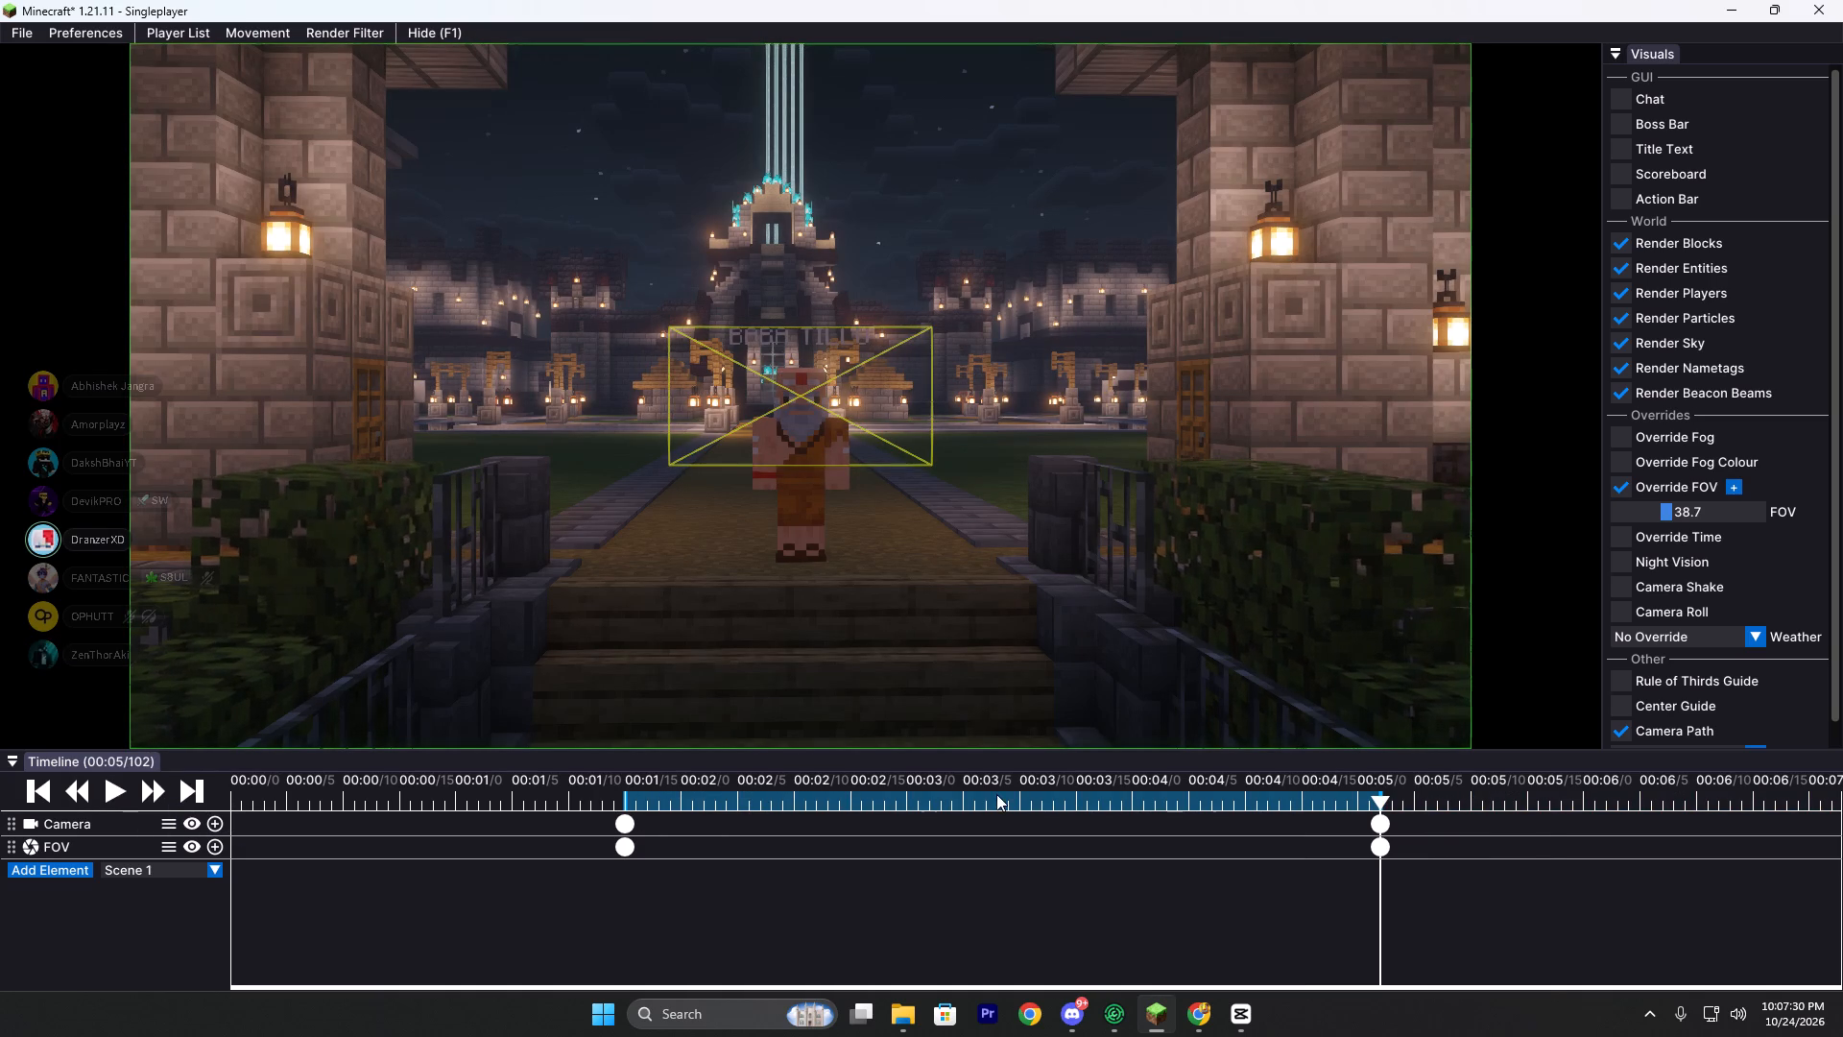
Set the FOV keyframe at tick 102 to about 26.6, keeping the Smooth type.
{"action": "left_click", "coordinate": [1381, 851]}
{"action": "right_click", "coordinate": [1381, 851]}
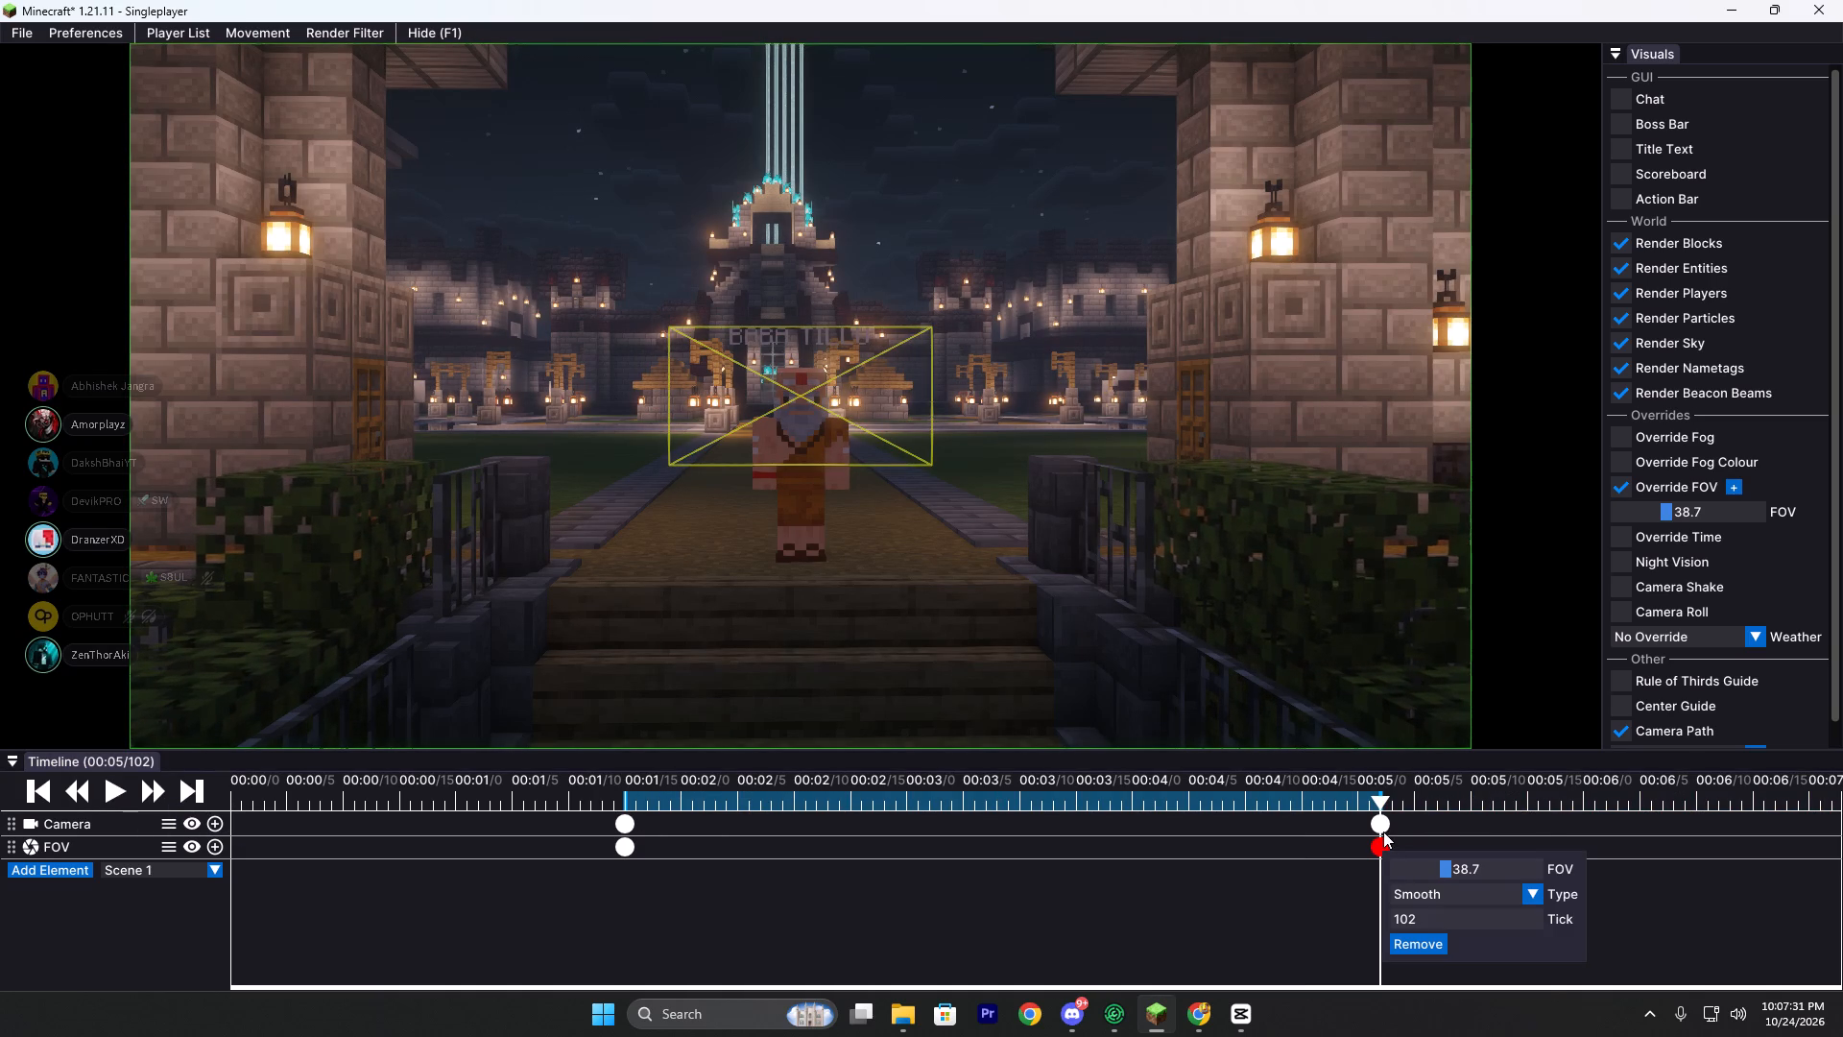
{"action": "left_click", "coordinate": [1381, 823]}
{"action": "right_click", "coordinate": [1381, 823]}
{"action": "left_click", "coordinate": [1378, 843]}
{"action": "right_click", "coordinate": [1378, 843]}
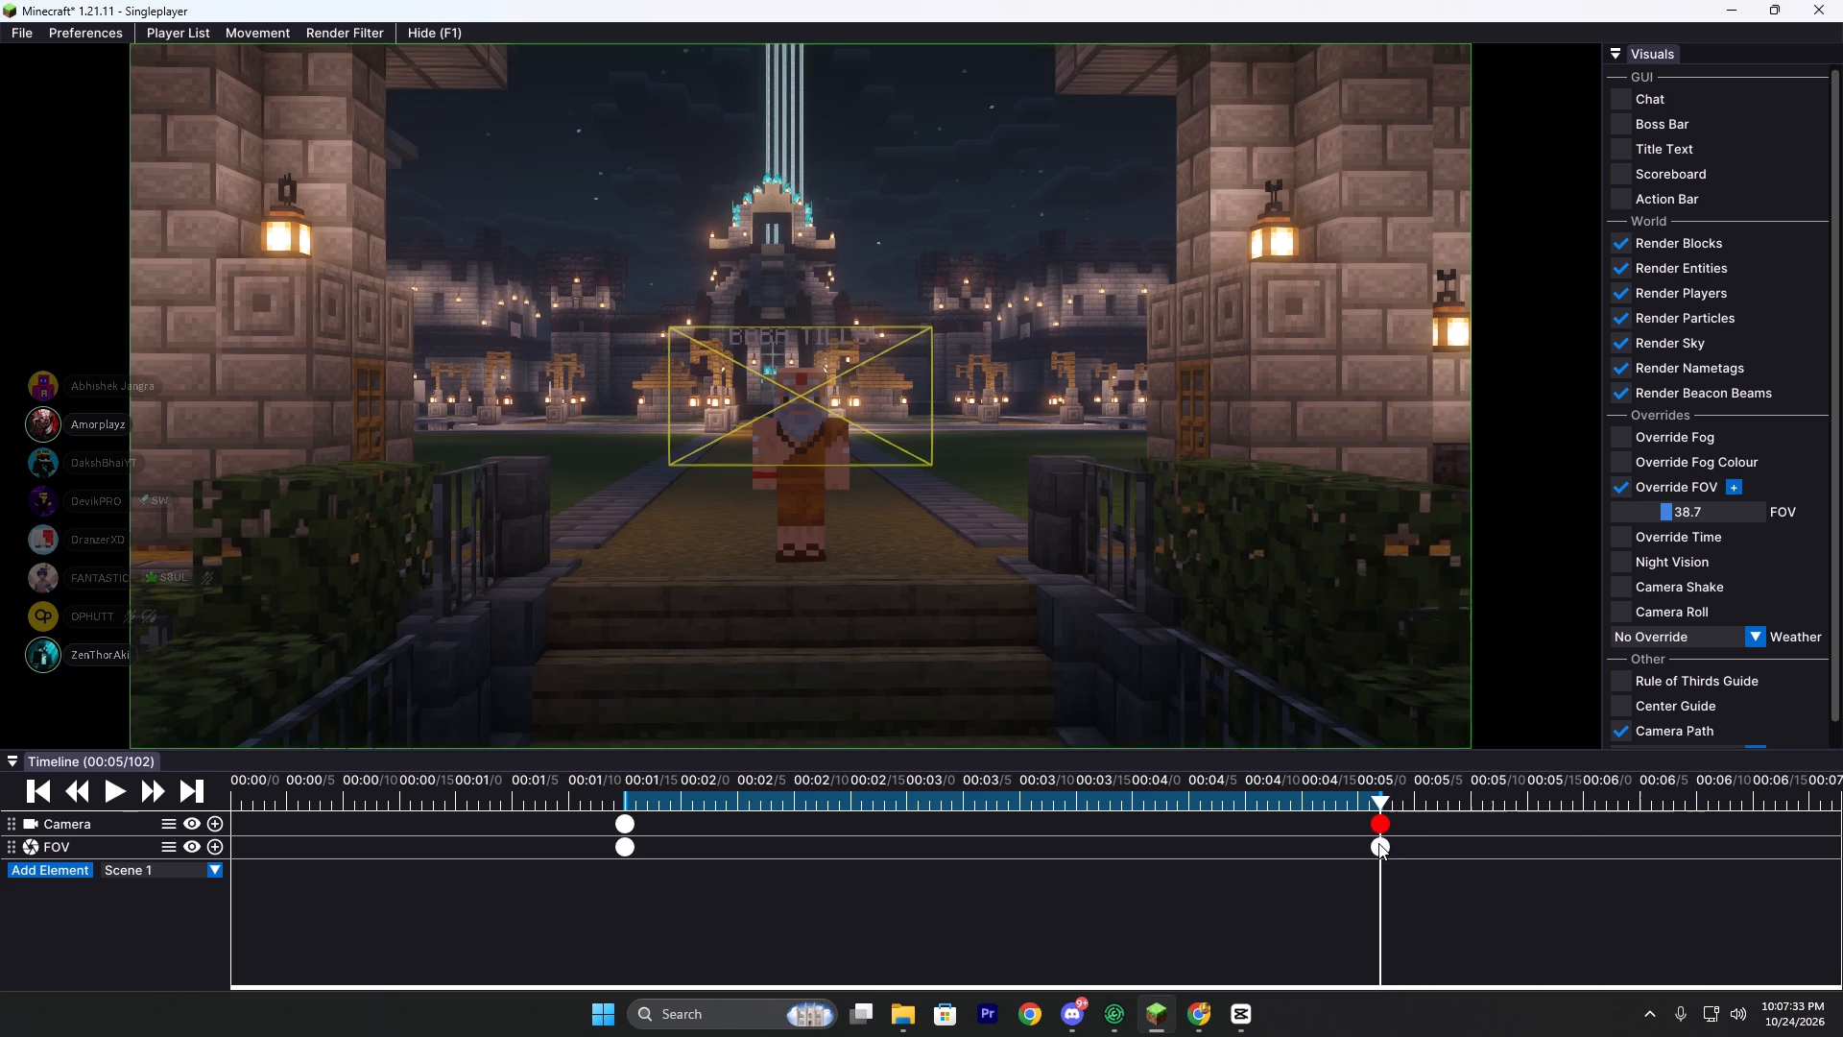
{"action": "left_click_drag", "start_coordinate": [1437, 861], "coordinate": [1422, 862]}
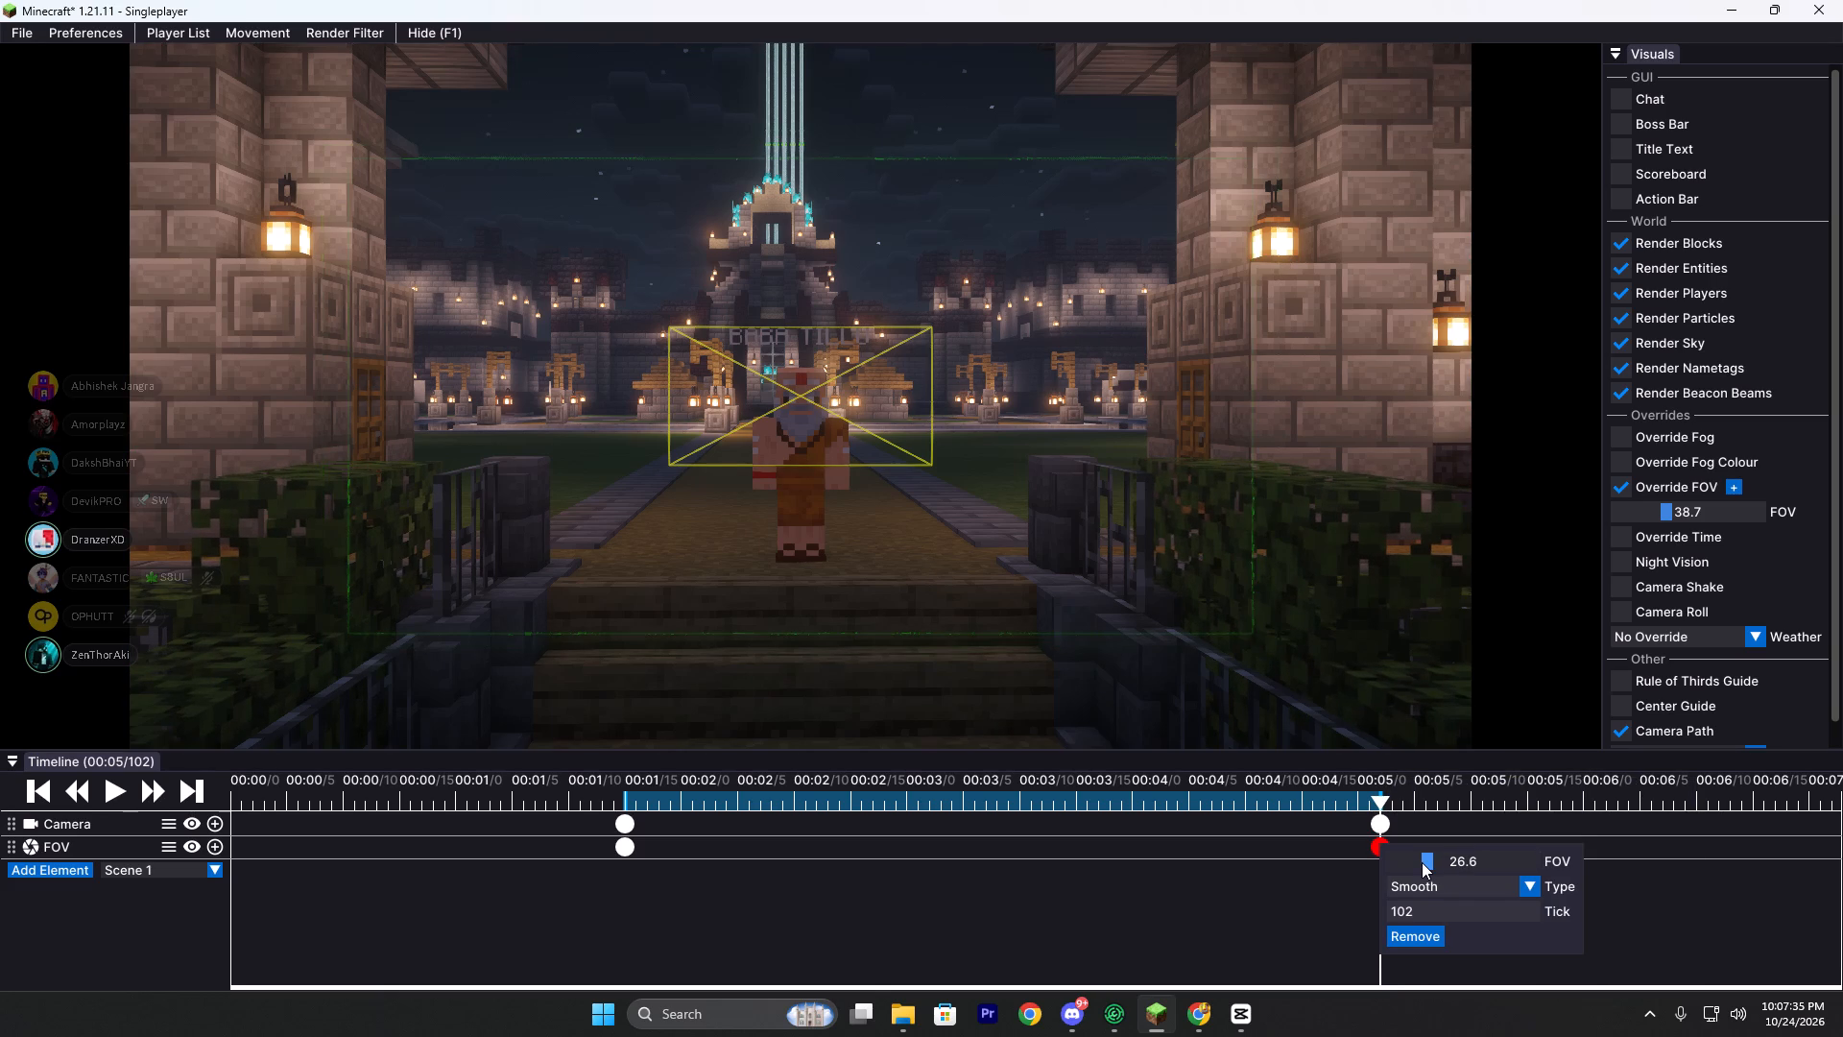
Play the replay from the first keyframe at 00:01/35 to preview the camera move with the changed FOV.
{"action": "left_click", "coordinate": [630, 783]}
{"action": "left_click", "coordinate": [623, 785]}
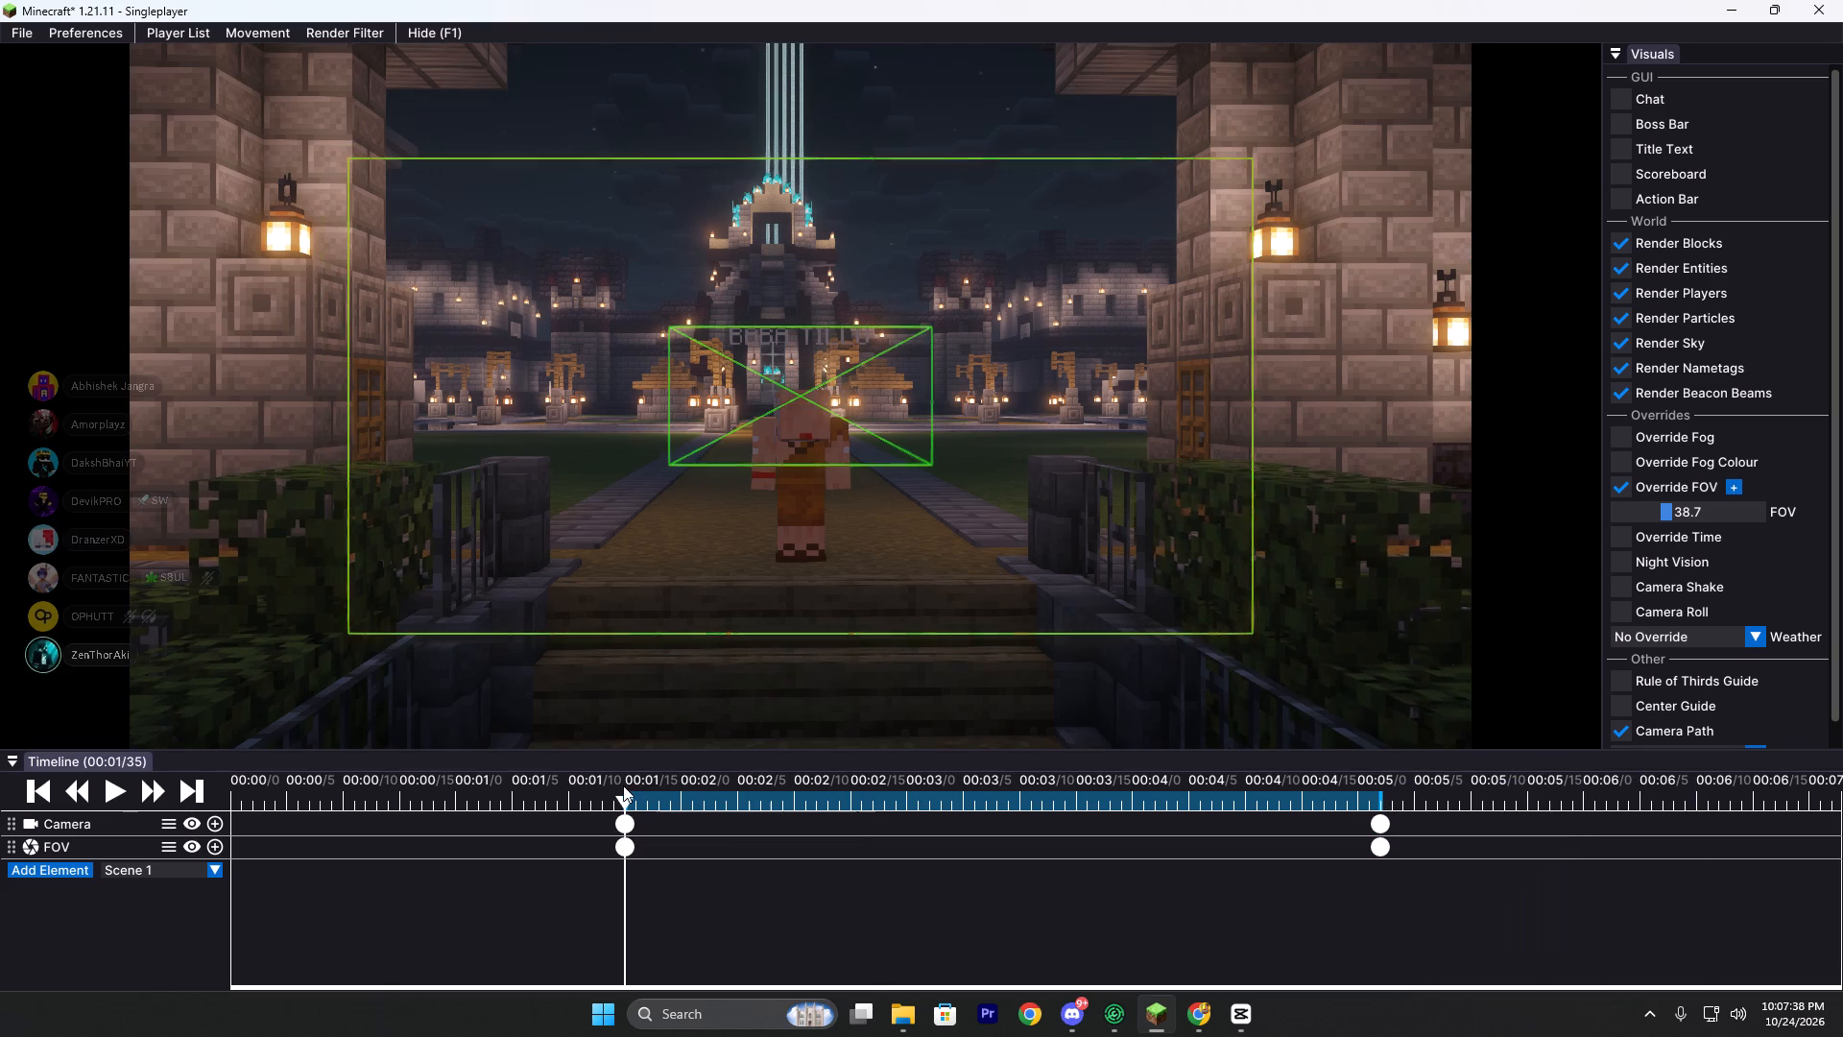
{"action": "left_click", "coordinate": [107, 787]}
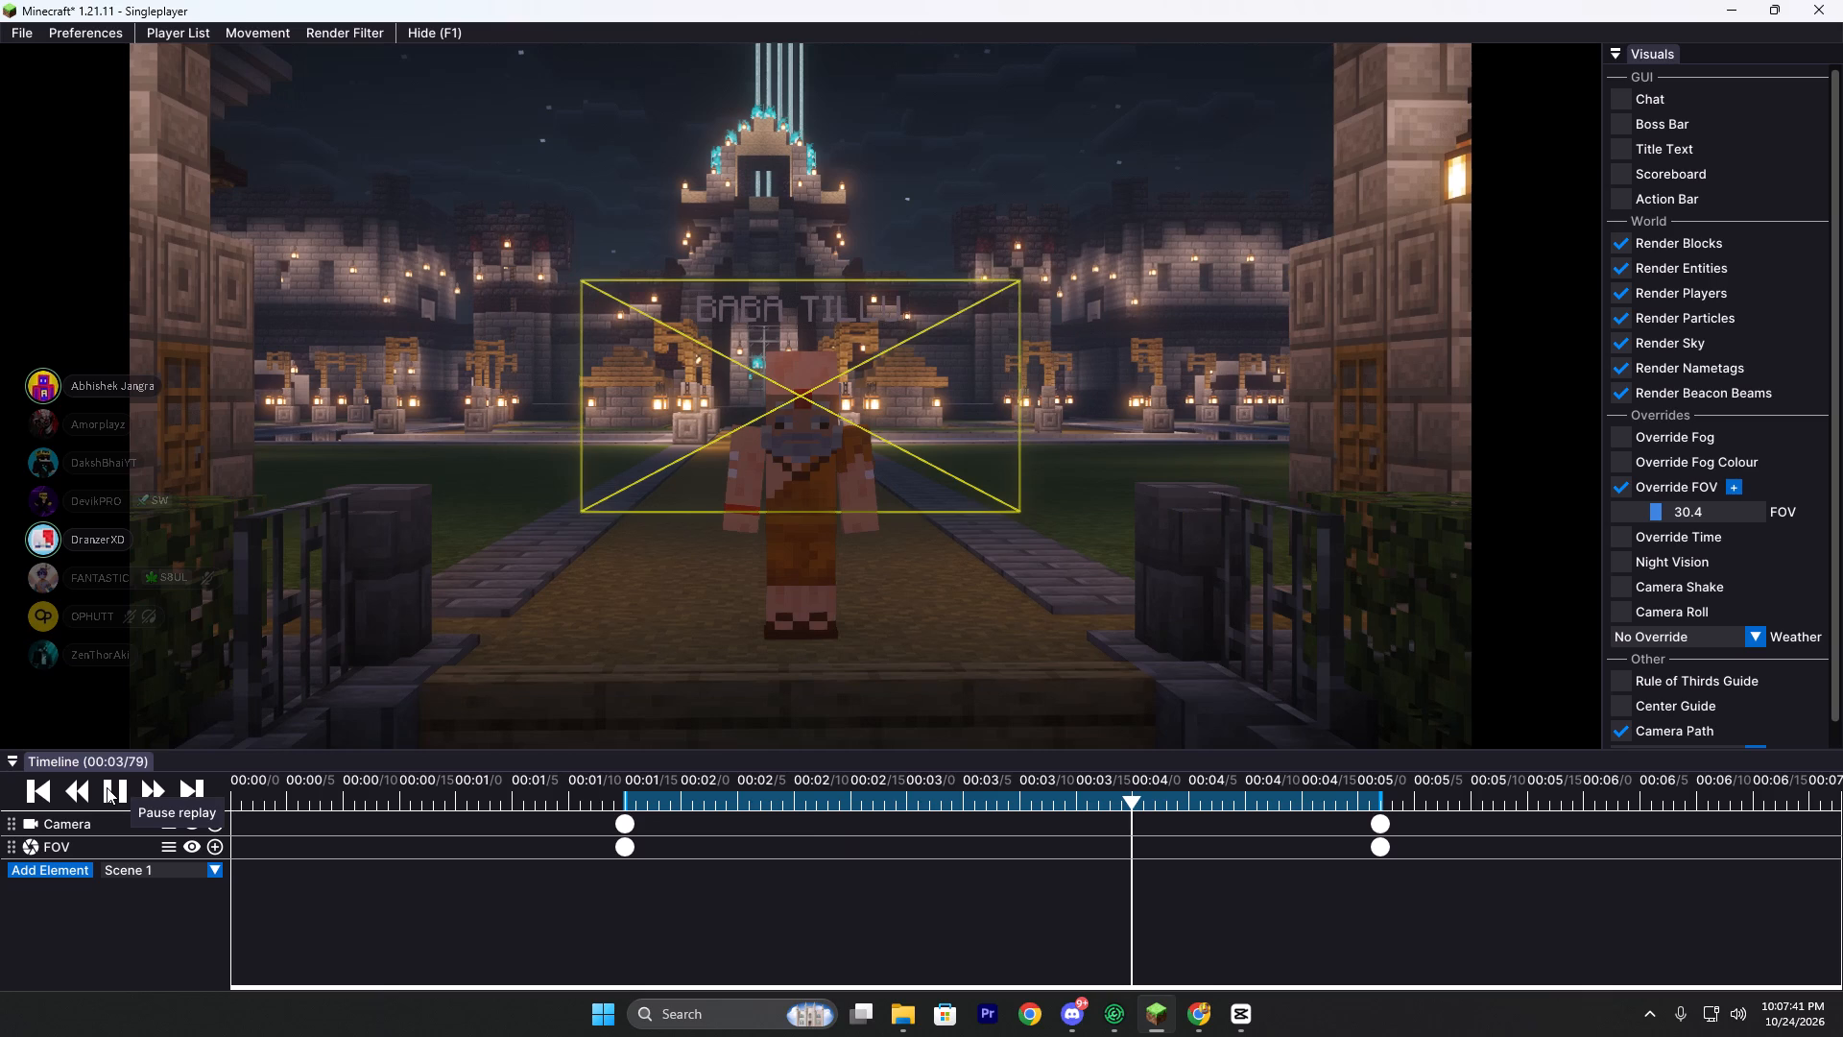
{"action": "left_click", "coordinate": [107, 787]}
Return to 00:01/35 and start adding another element to the timeline.
{"action": "left_click", "coordinate": [625, 782]}
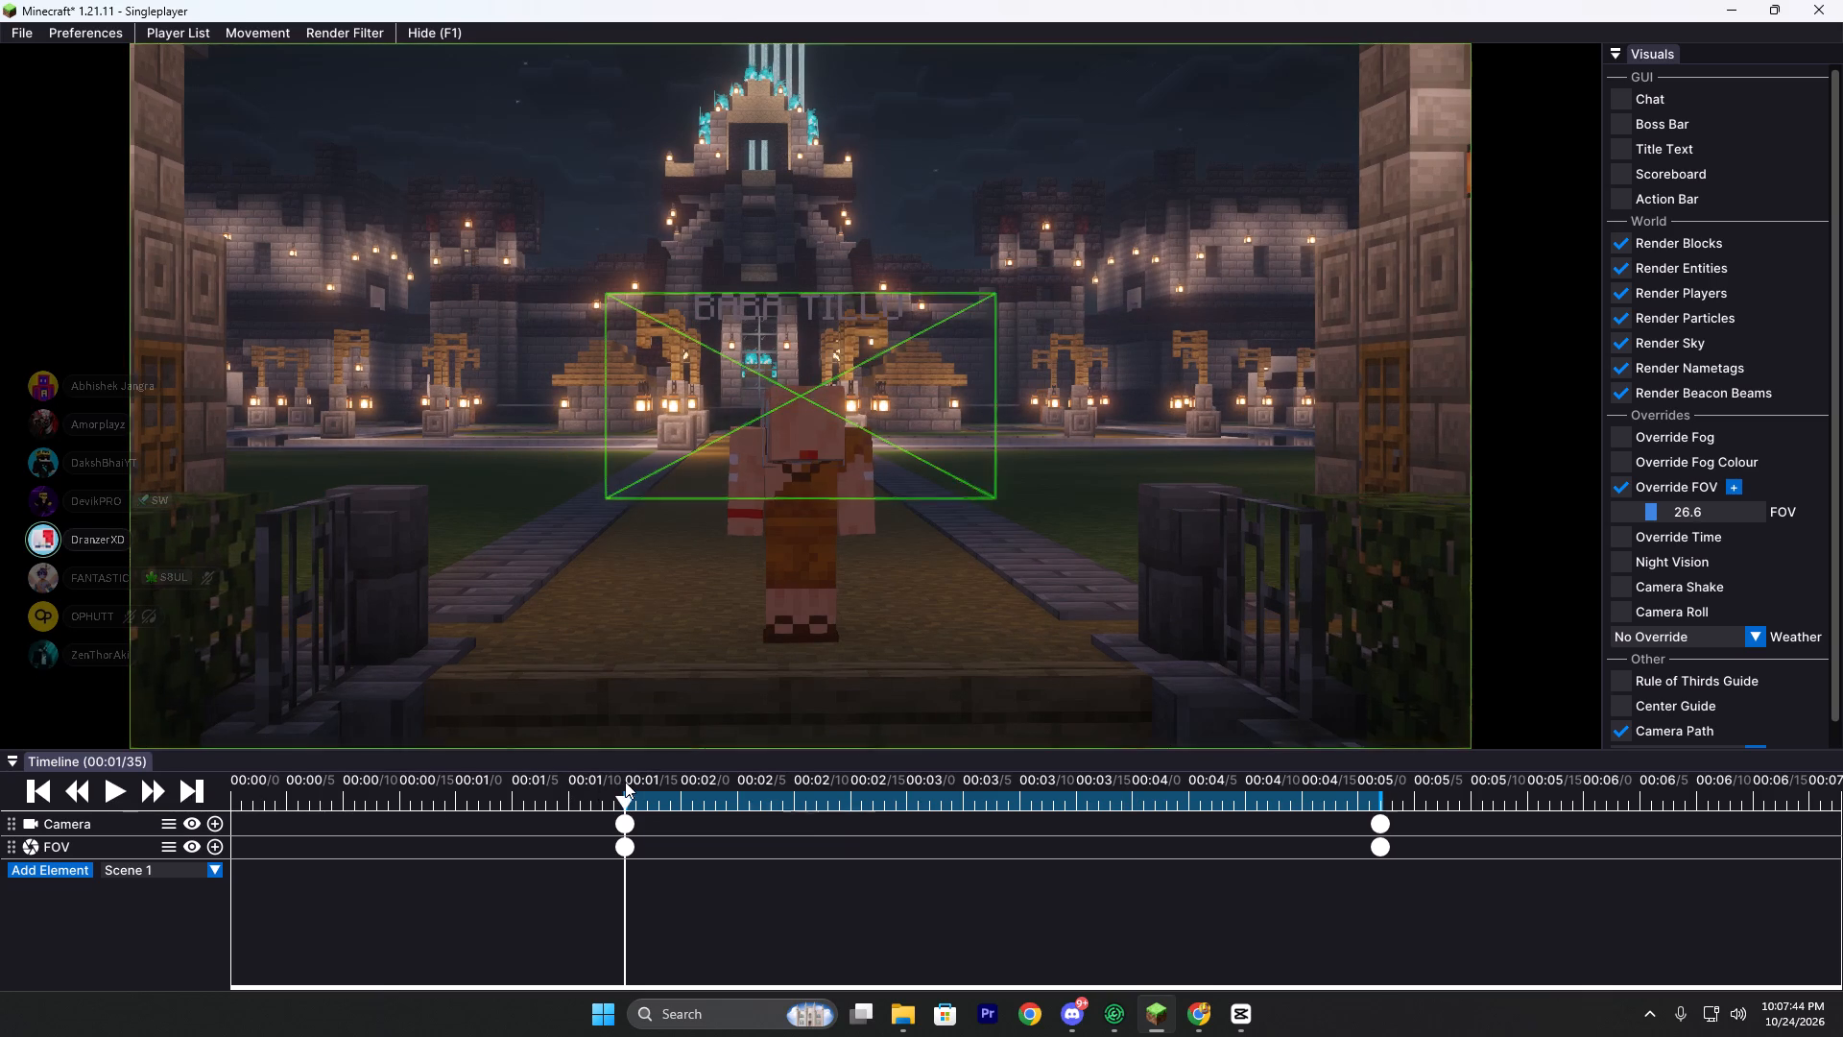
{"action": "left_click", "coordinate": [58, 873]}
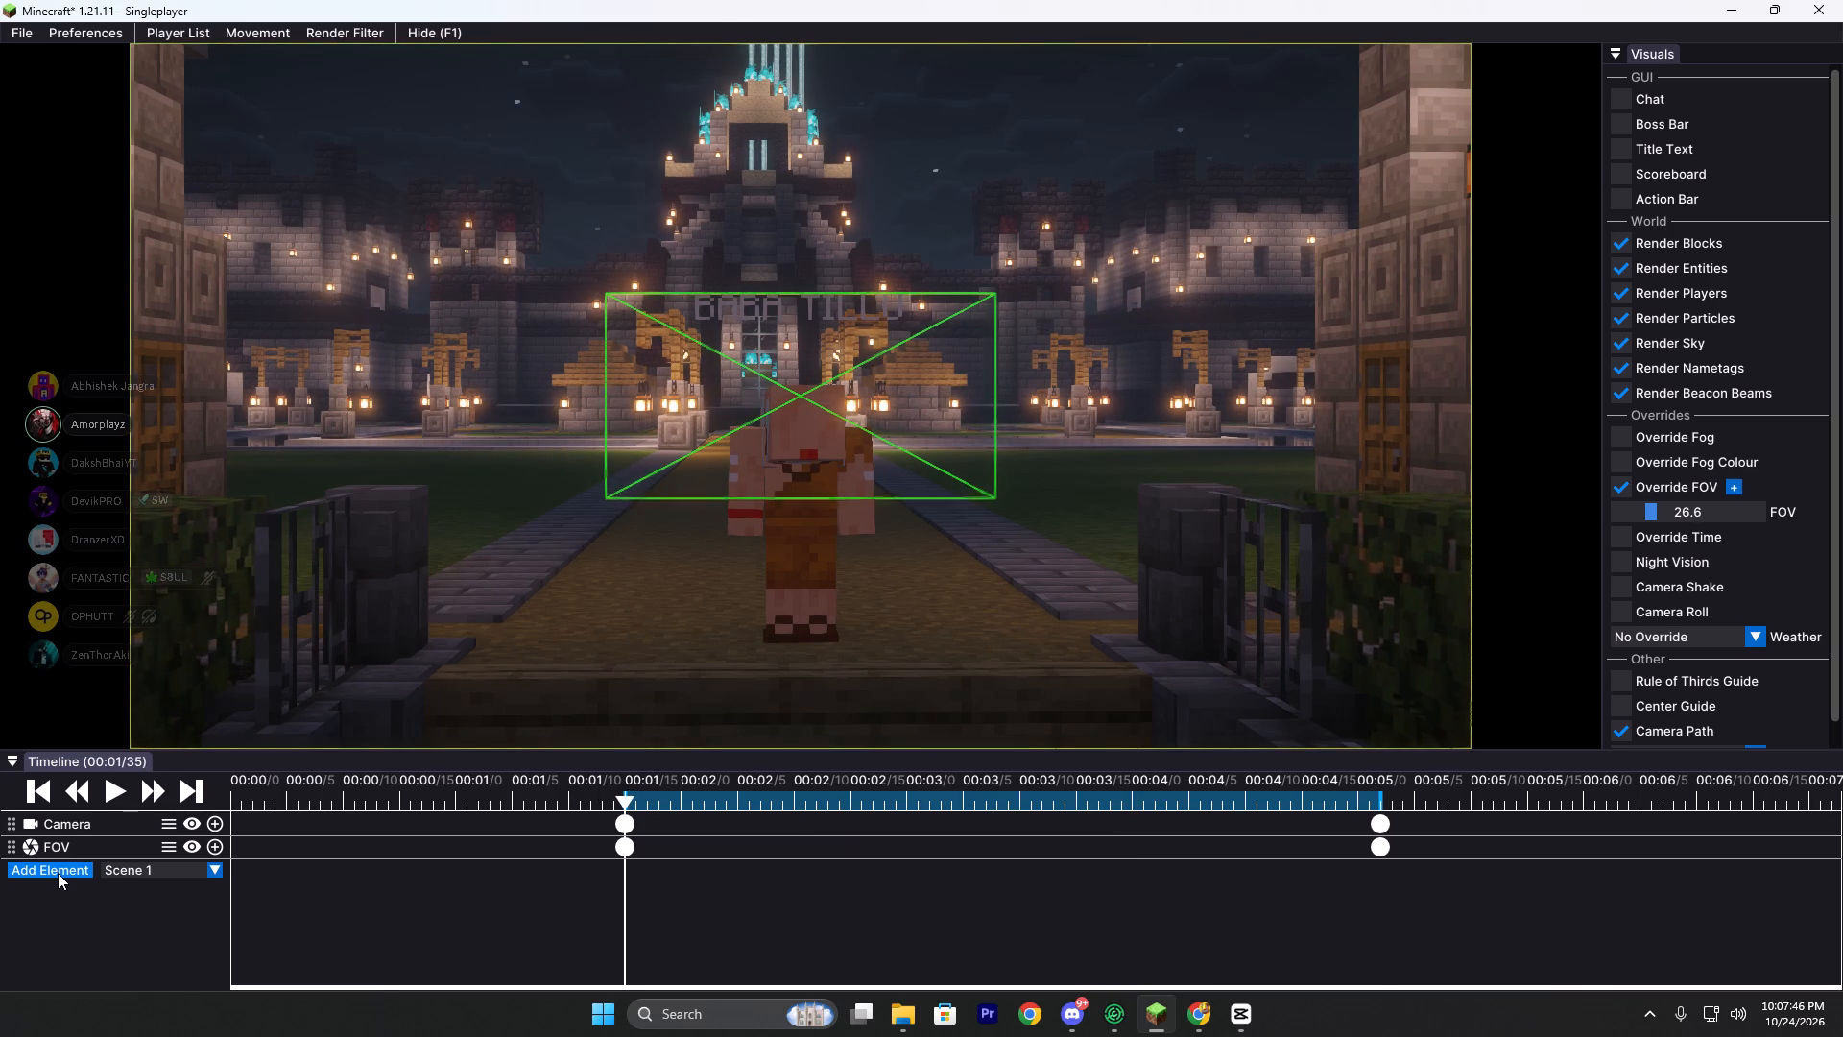
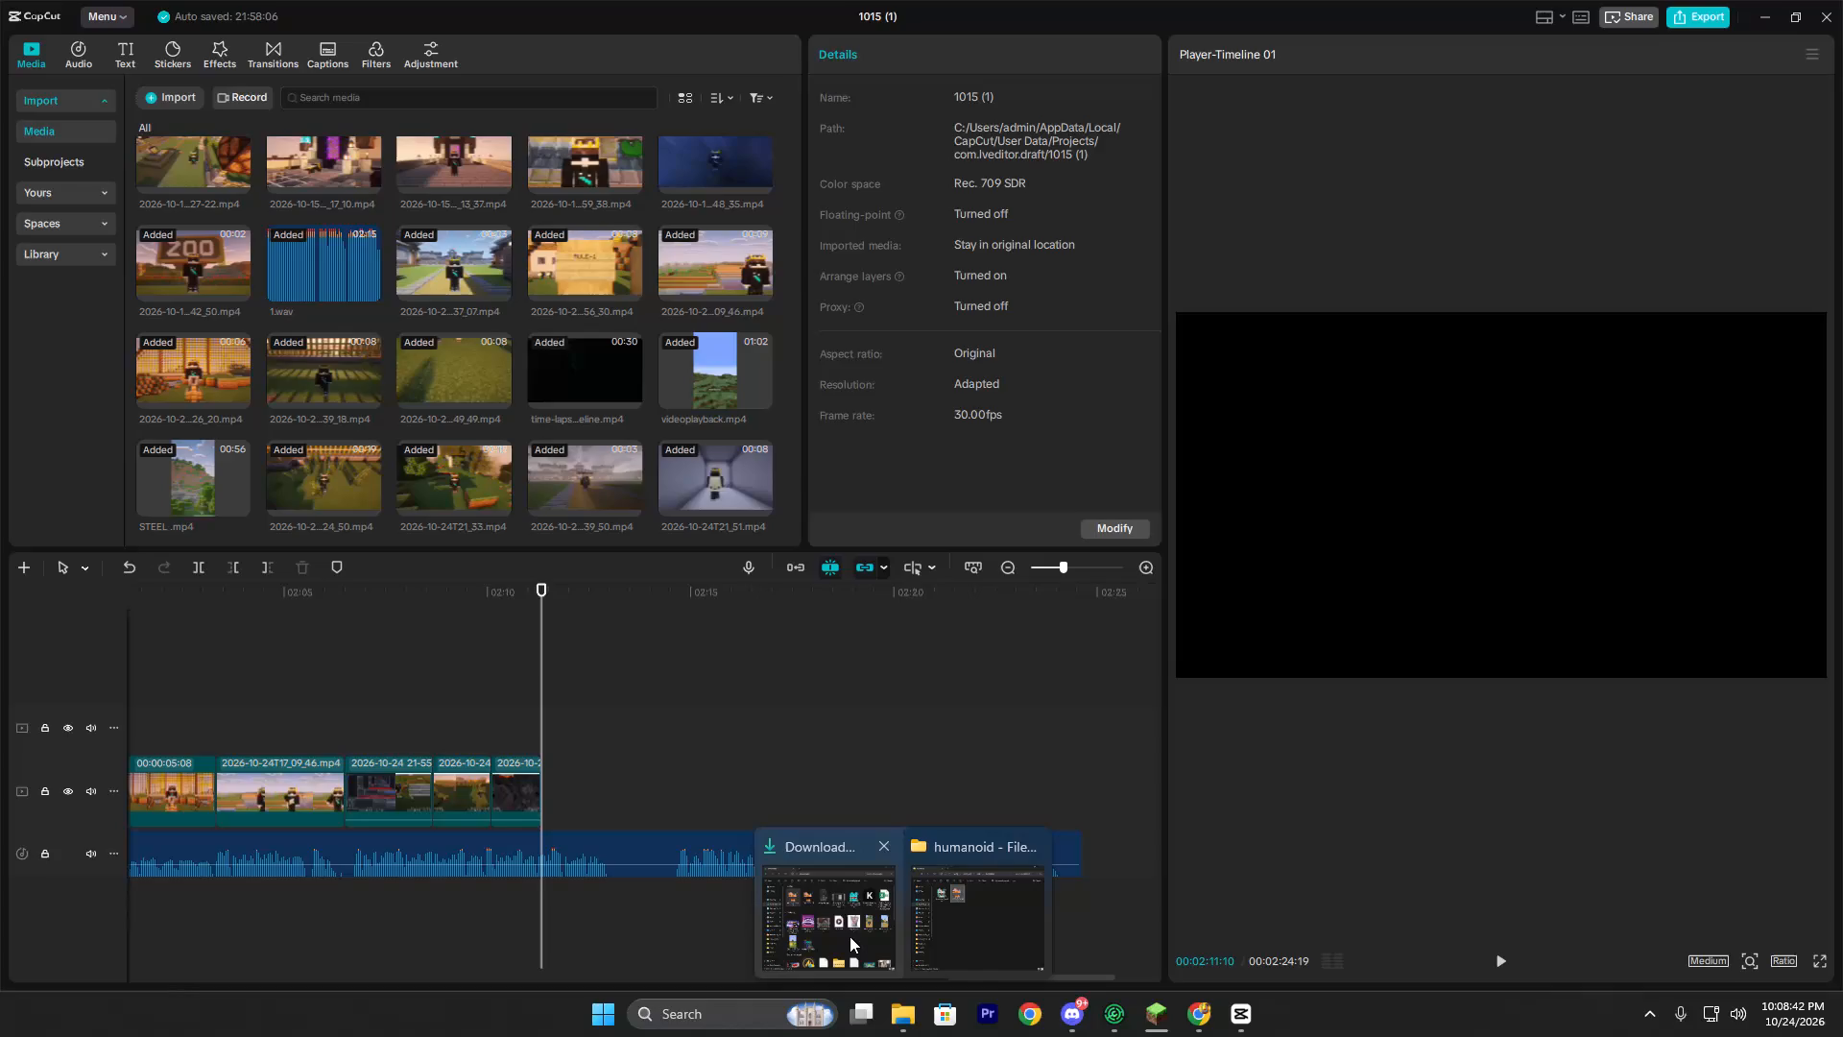
Add the clip 2026-10-24T22_08_05 from the Videos folder to the CapCut main track, directly after the last clip at 00:02:11:10.
{"action": "left_click", "coordinate": [847, 934]}
{"action": "left_click", "coordinate": [982, 398]}
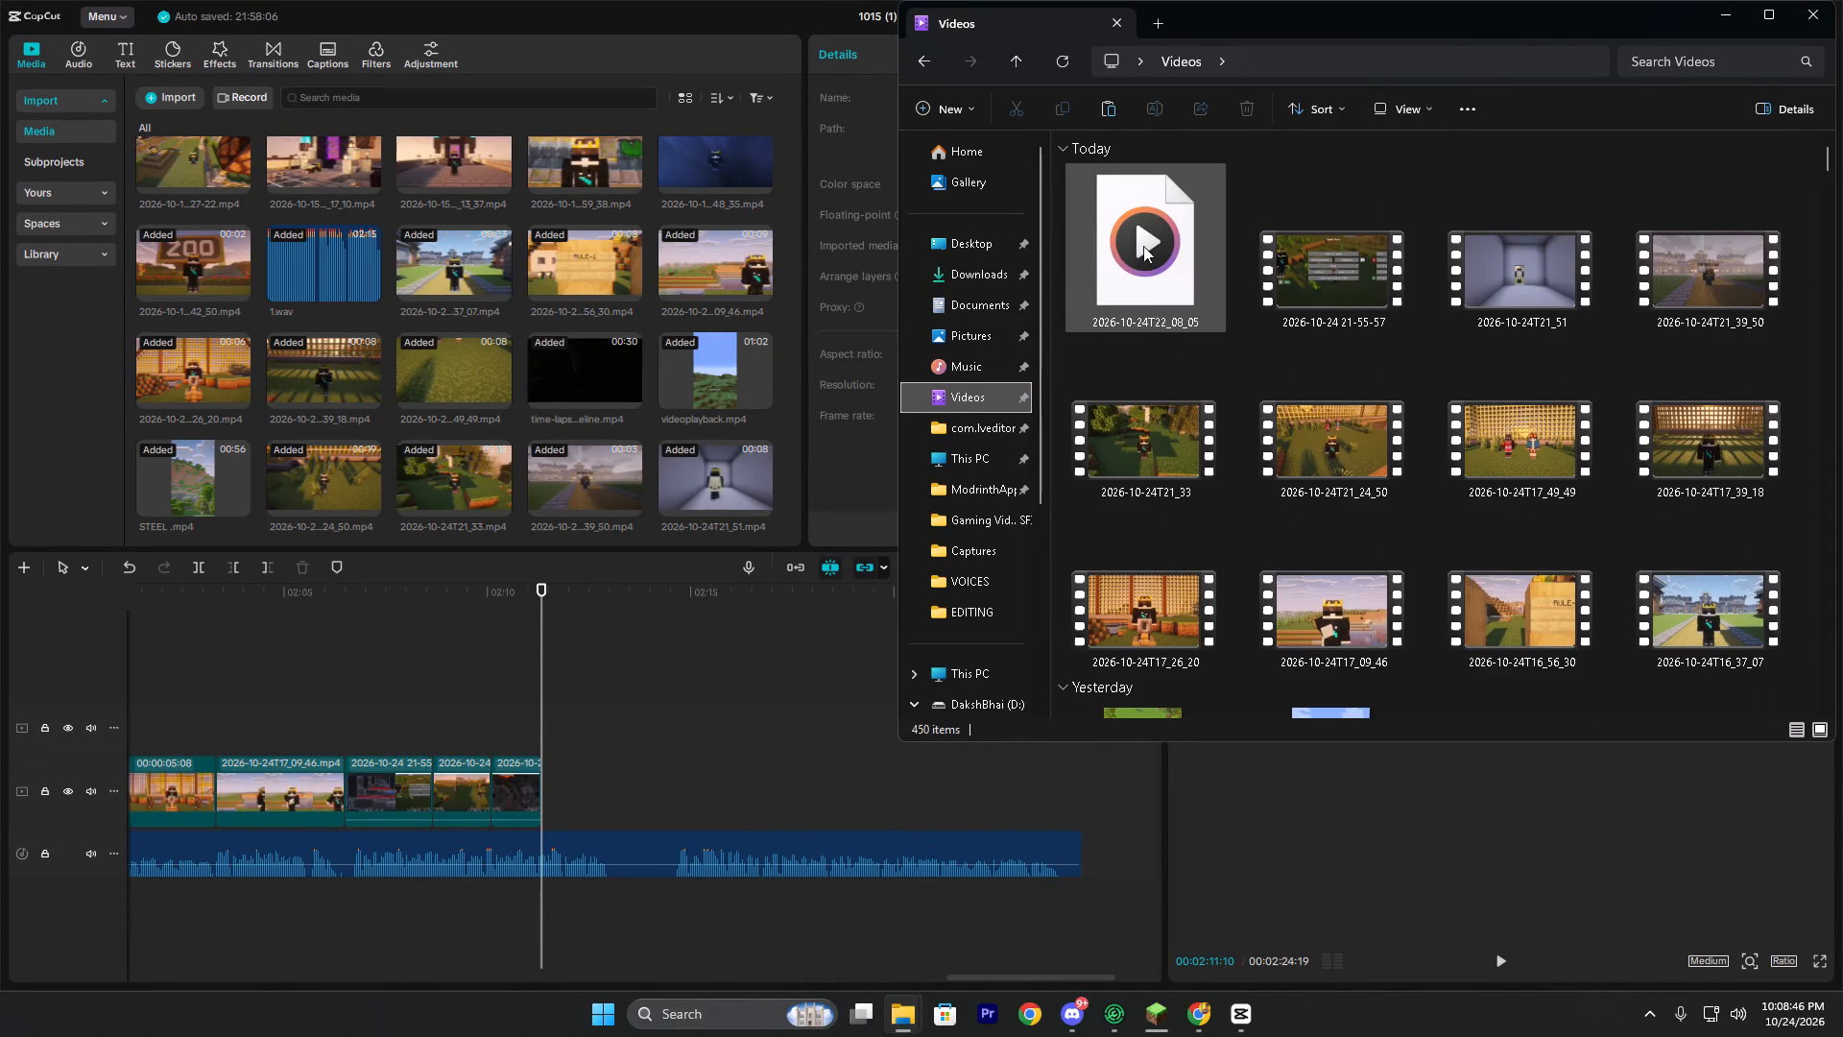
{"action": "left_click_drag", "start_coordinate": [1159, 279], "coordinate": [817, 499]}
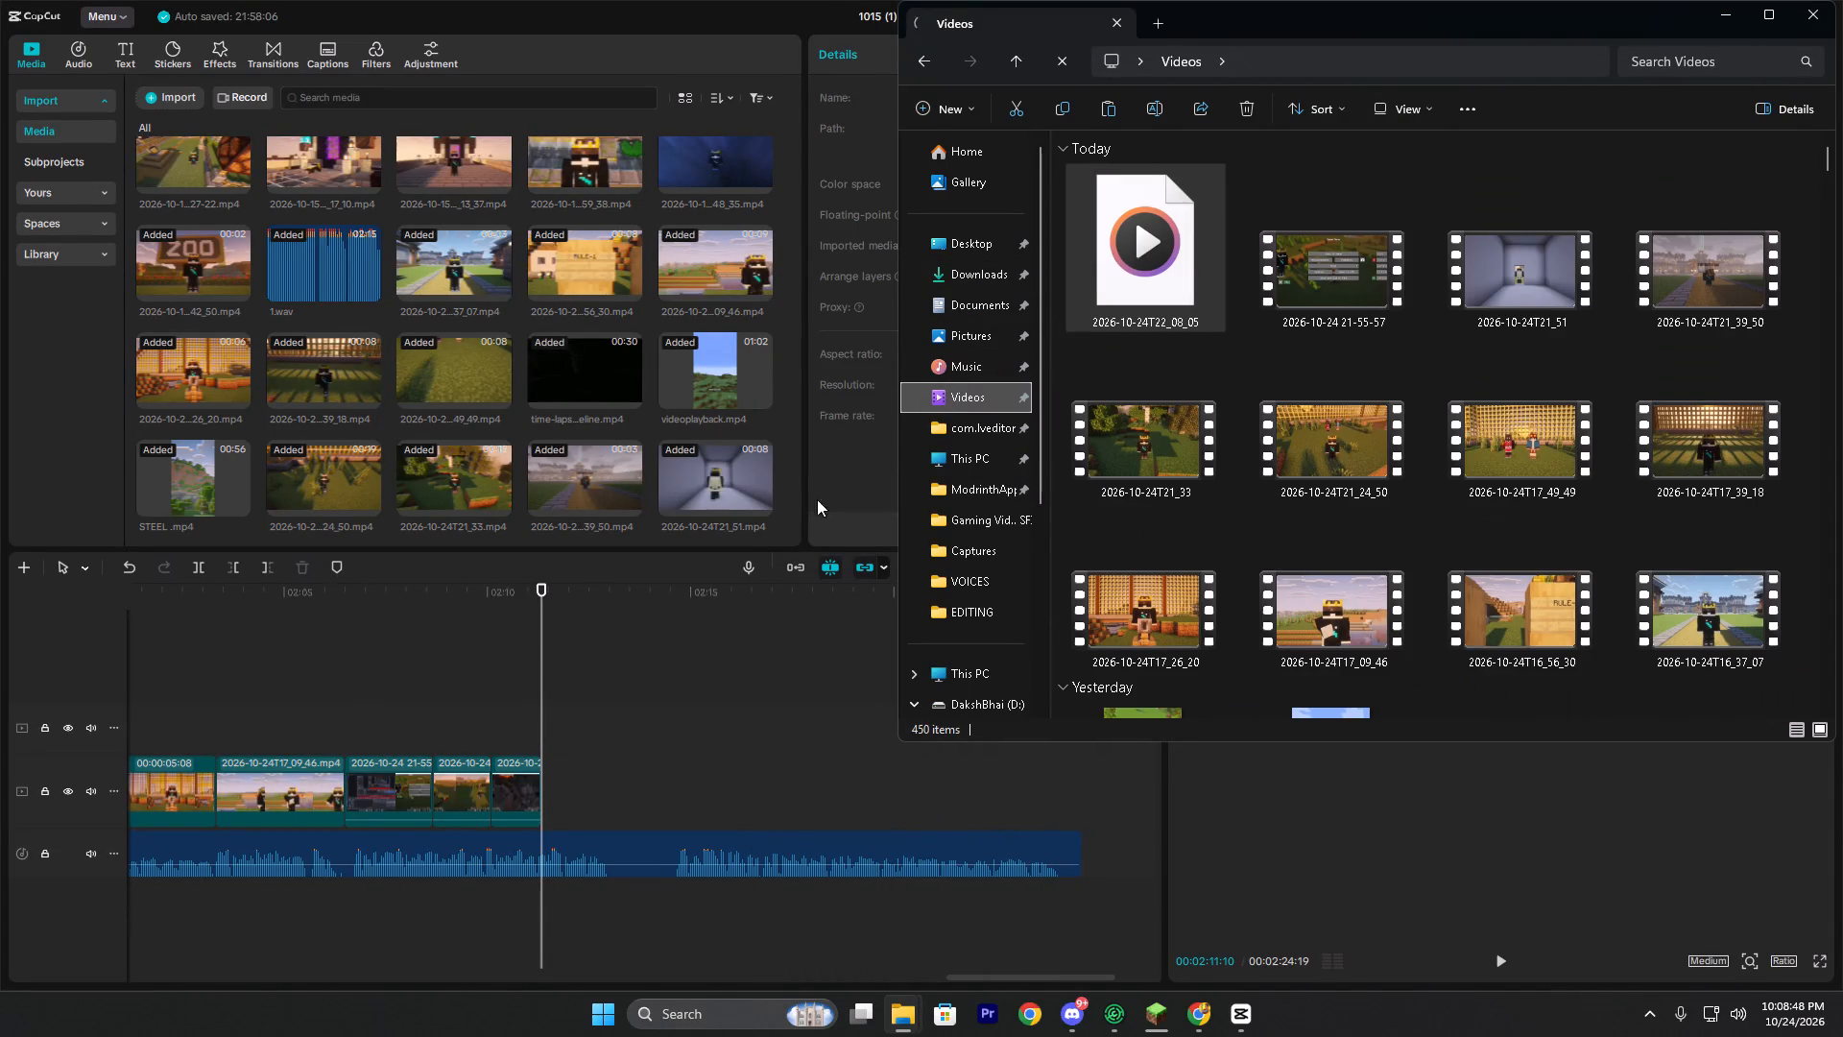
{"action": "left_click_drag", "start_coordinate": [817, 499], "coordinate": [634, 784]}
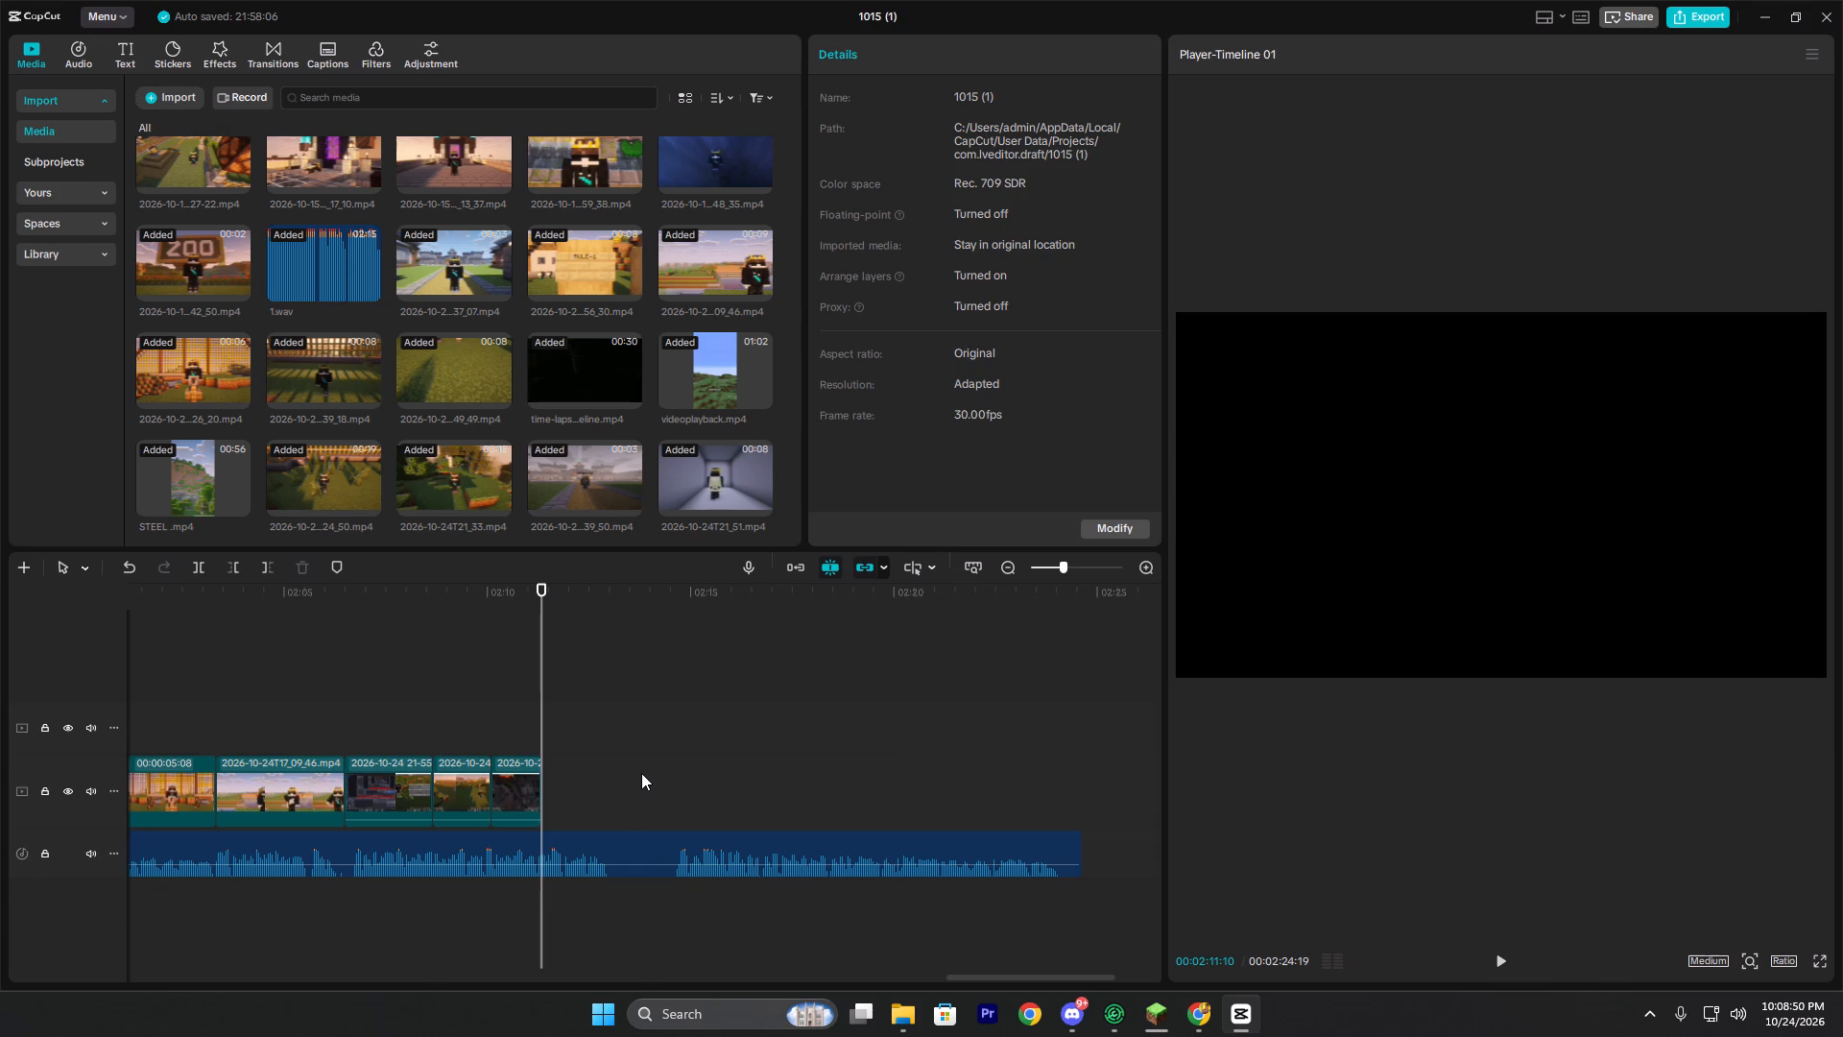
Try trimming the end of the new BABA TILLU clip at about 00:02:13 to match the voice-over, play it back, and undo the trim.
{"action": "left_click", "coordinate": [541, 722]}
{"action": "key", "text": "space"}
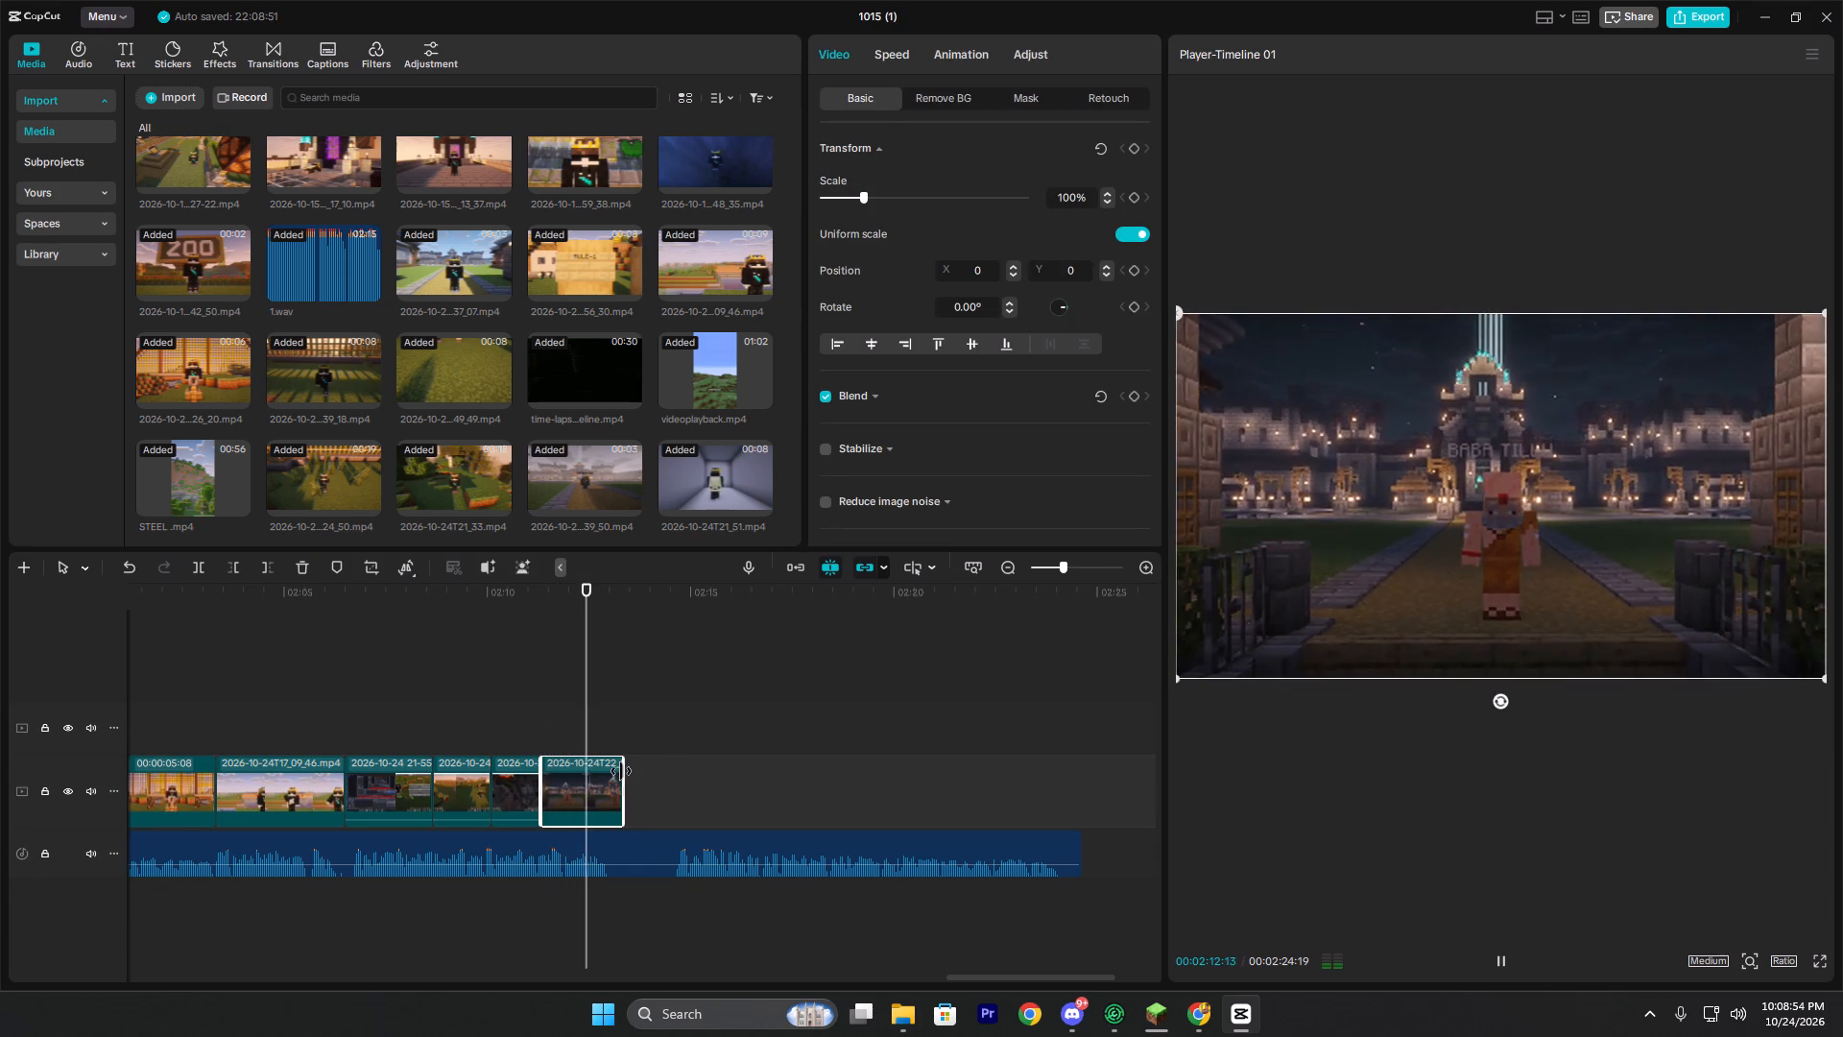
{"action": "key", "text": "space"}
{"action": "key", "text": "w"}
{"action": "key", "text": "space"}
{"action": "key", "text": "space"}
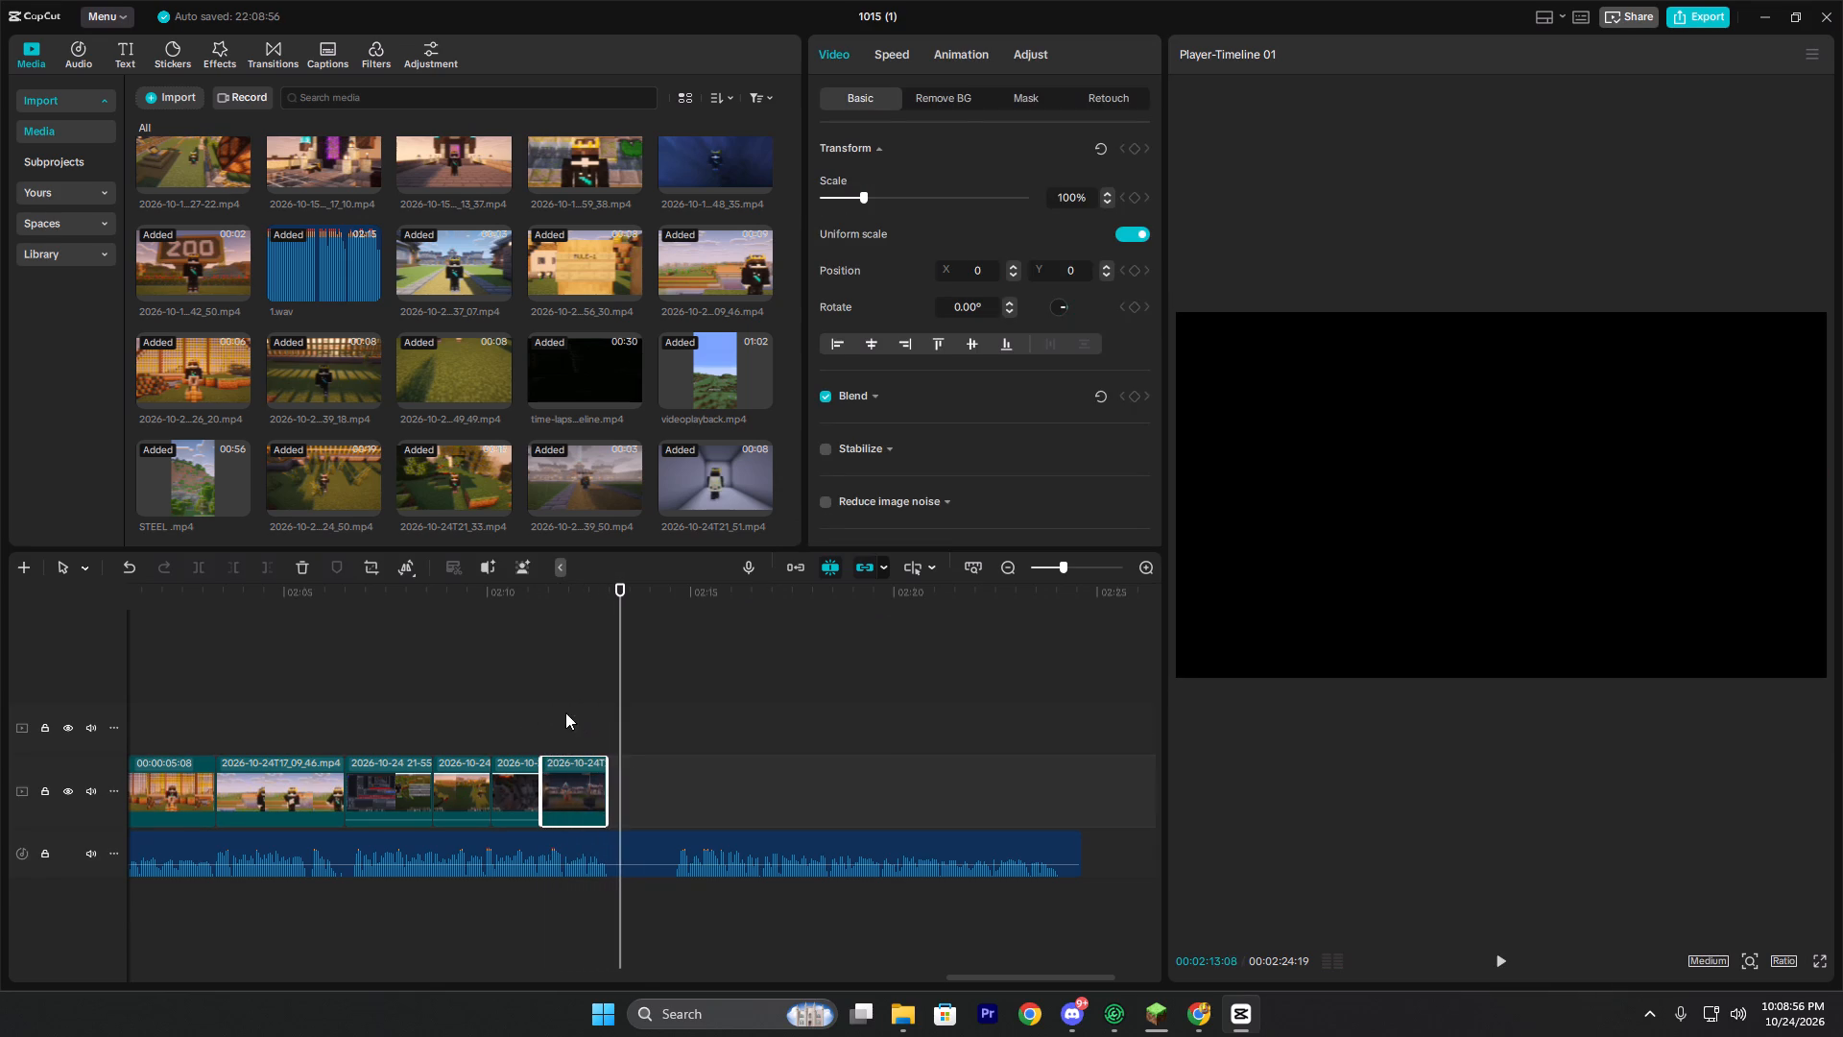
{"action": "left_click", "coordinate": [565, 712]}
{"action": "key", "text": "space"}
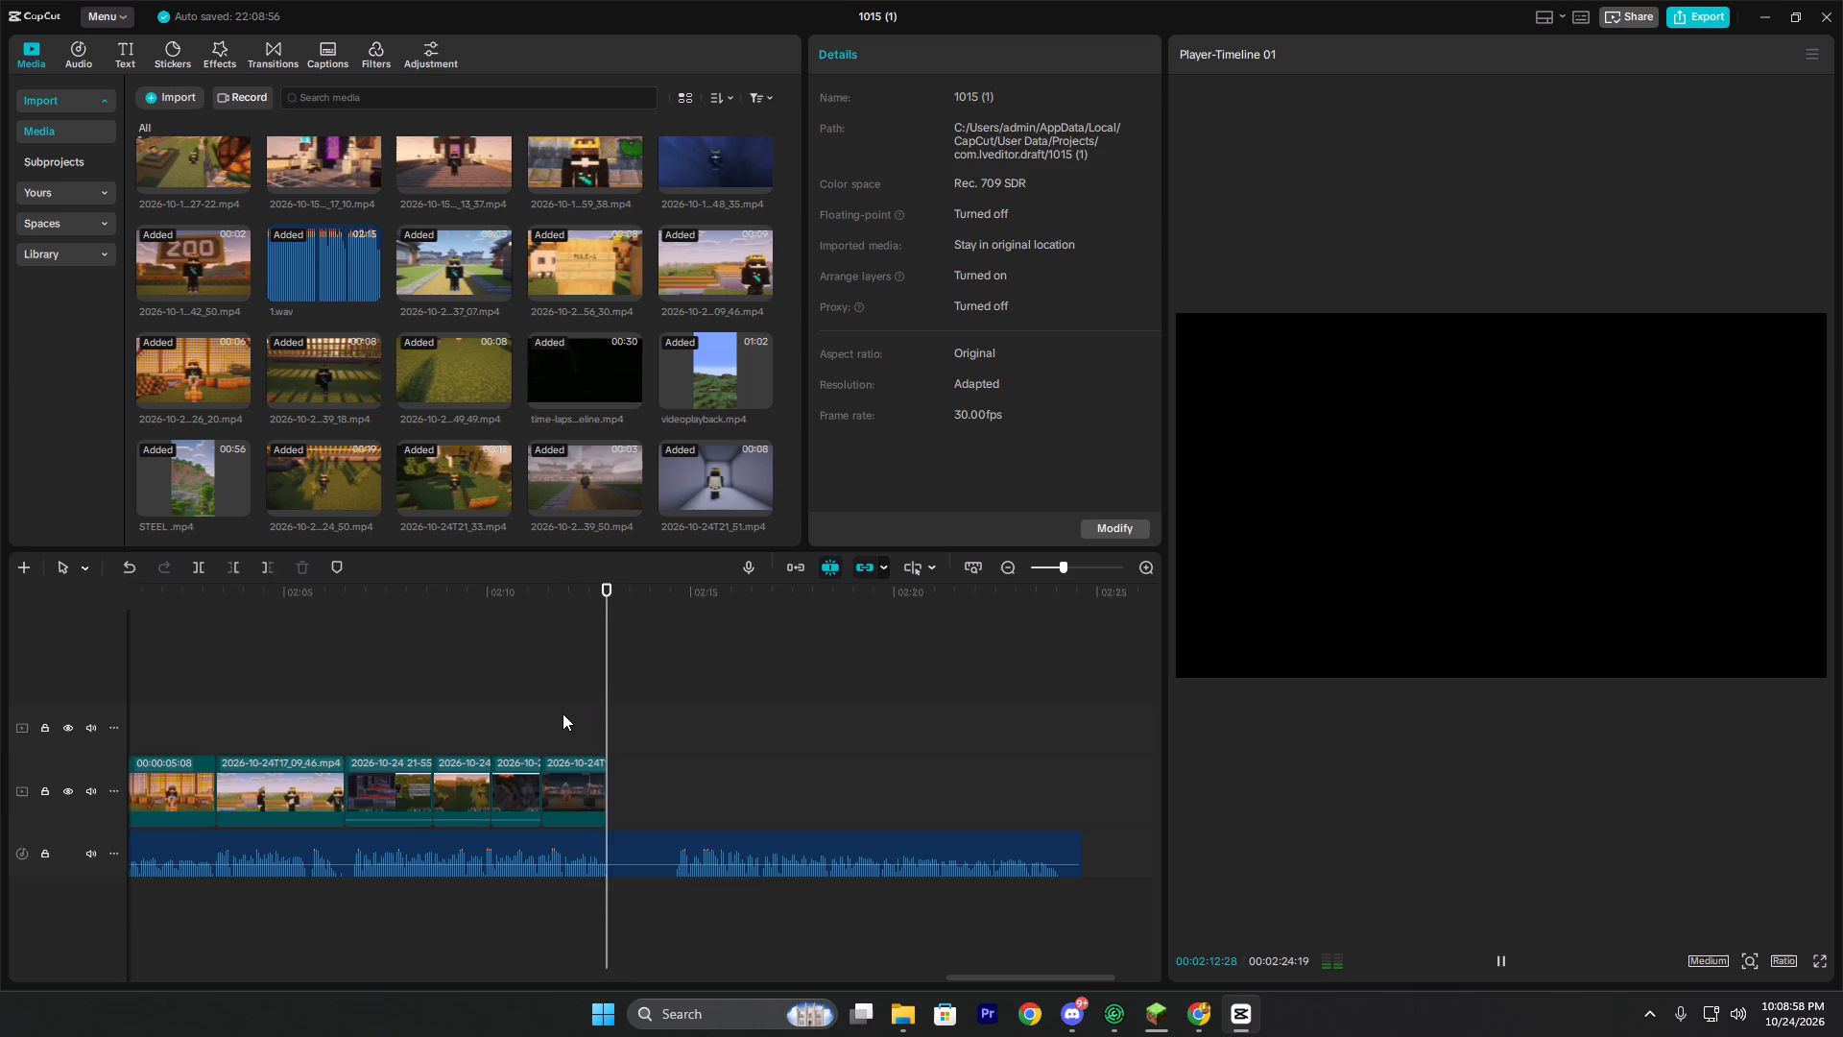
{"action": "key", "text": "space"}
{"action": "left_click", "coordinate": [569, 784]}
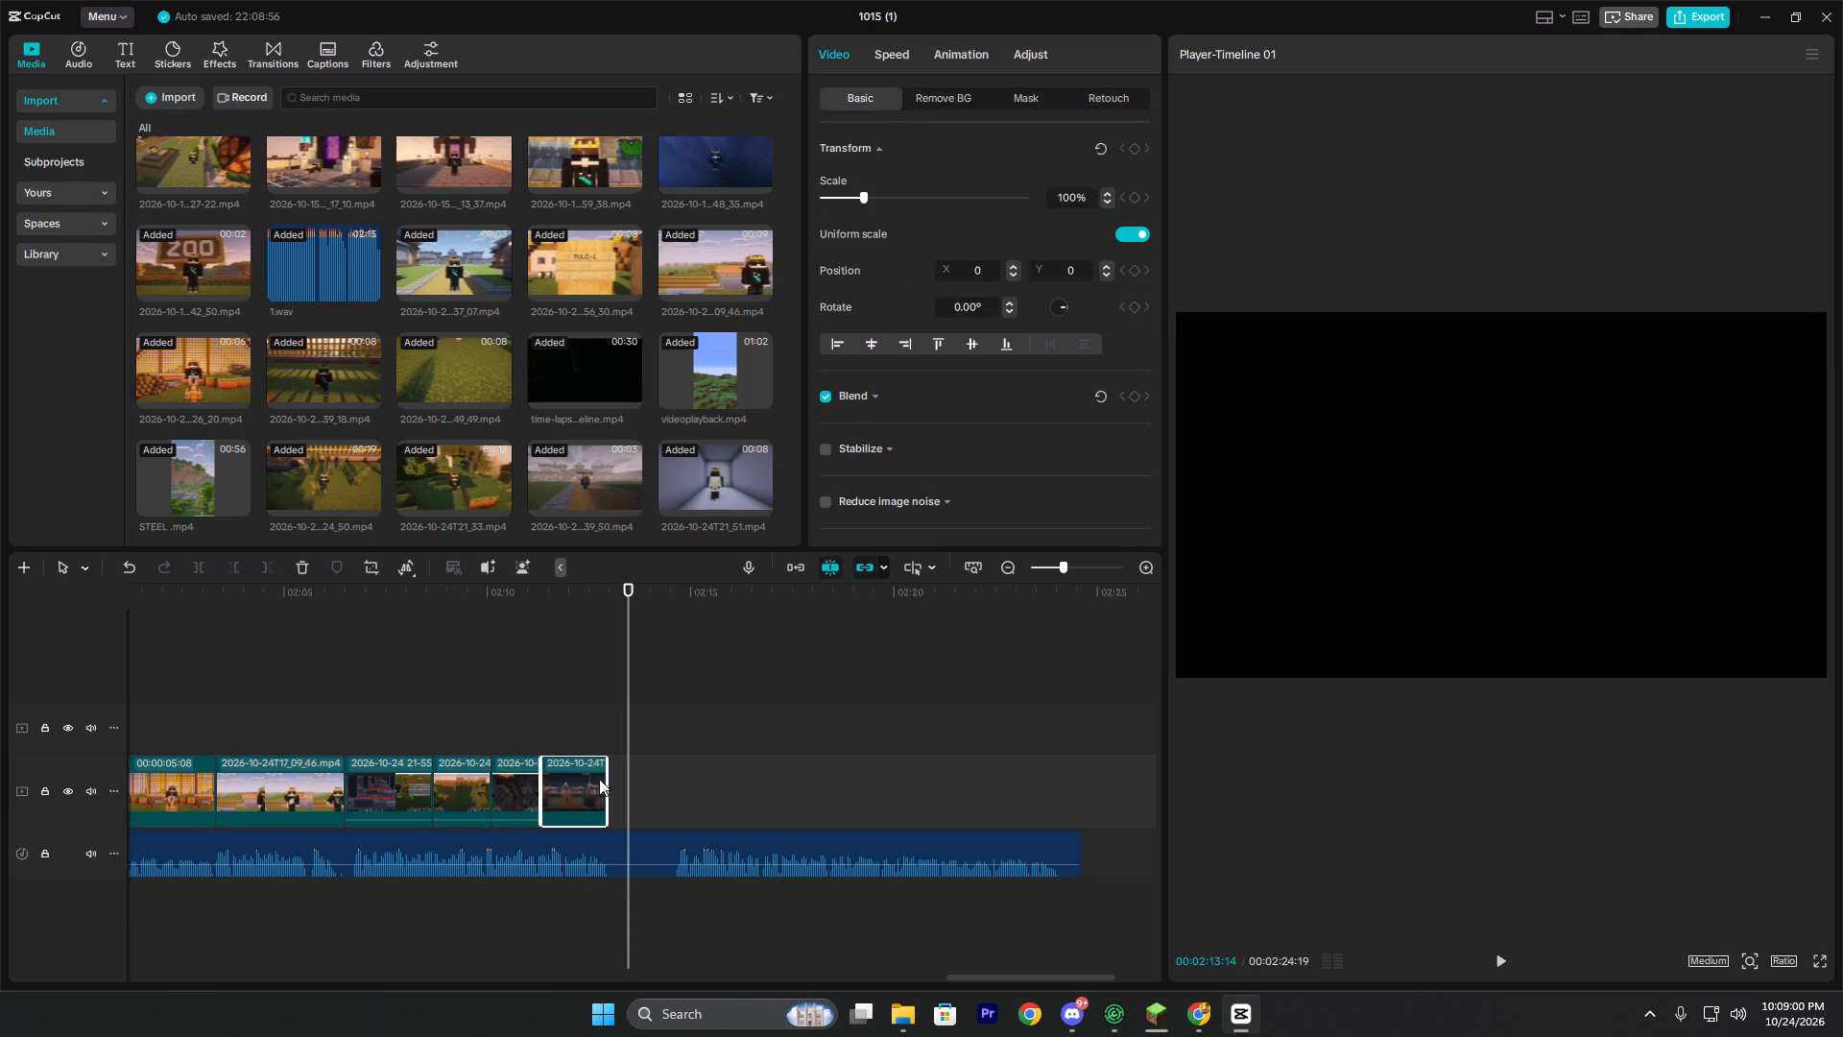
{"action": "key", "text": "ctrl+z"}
Trim the start of the BABA TILLU clip up to 00:02:11:26 and close the gap to the previous clip.
{"action": "left_click", "coordinate": [549, 728]}
{"action": "left_click_drag", "start_coordinate": [549, 728], "coordinate": [557, 733]}
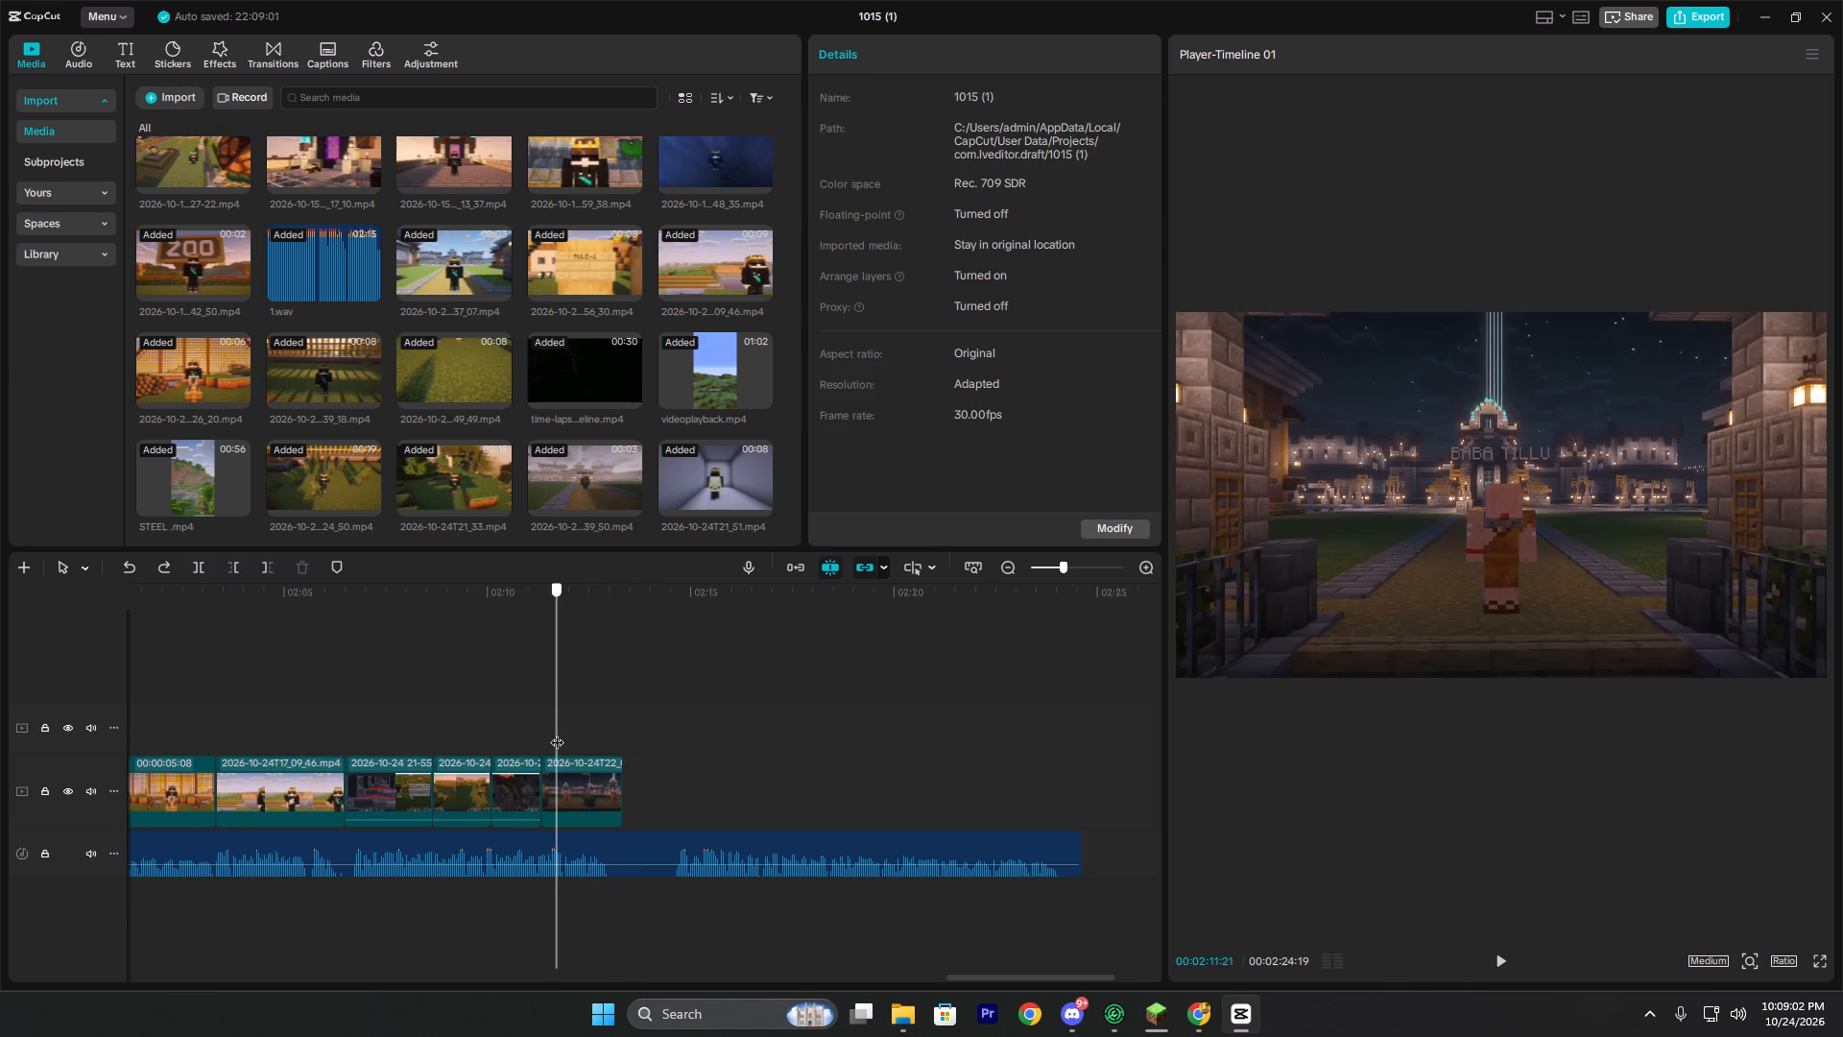
{"action": "left_click_drag", "start_coordinate": [557, 733], "coordinate": [563, 736]}
{"action": "key", "text": "q"}
{"action": "left_click_drag", "start_coordinate": [586, 777], "coordinate": [574, 785]}
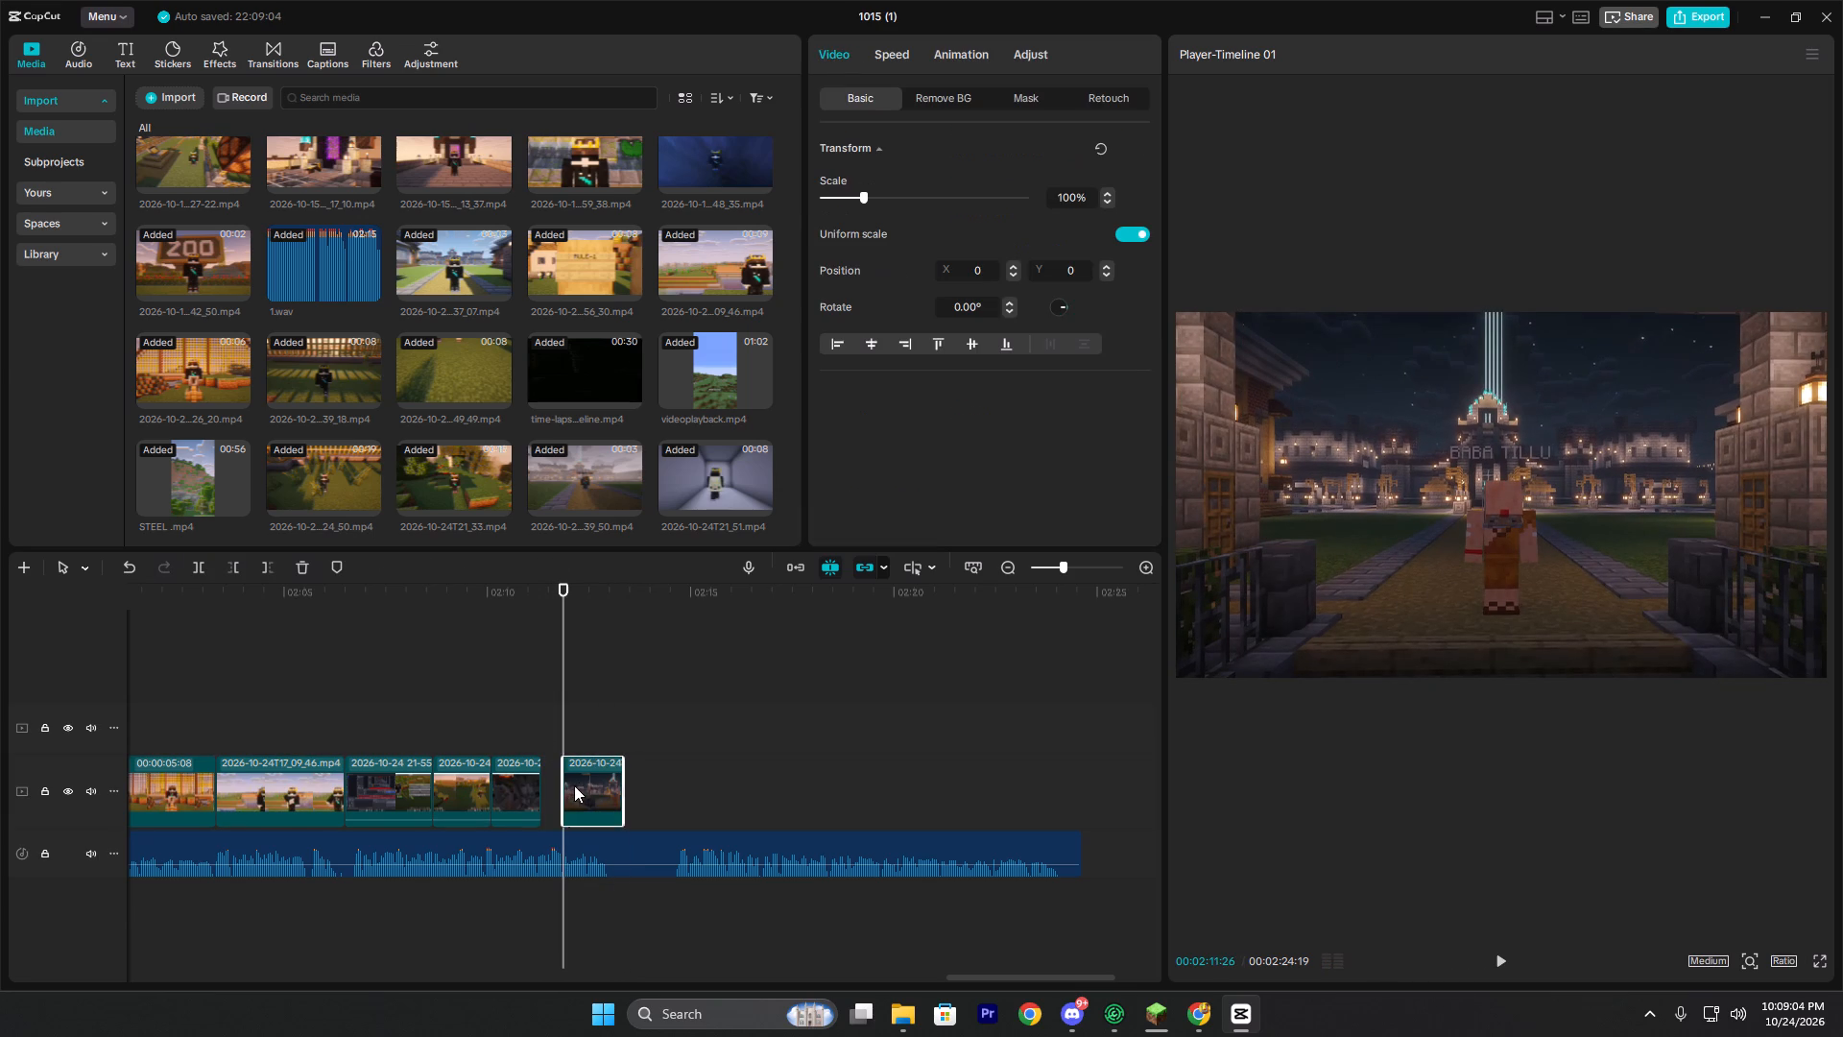
{"action": "left_click_drag", "start_coordinate": [574, 785], "coordinate": [568, 785]}
Play from the start of the trimmed BABA TILLU clip and listen on through the following voice-over.
{"action": "left_click", "coordinate": [541, 724]}
{"action": "key", "text": "space"}
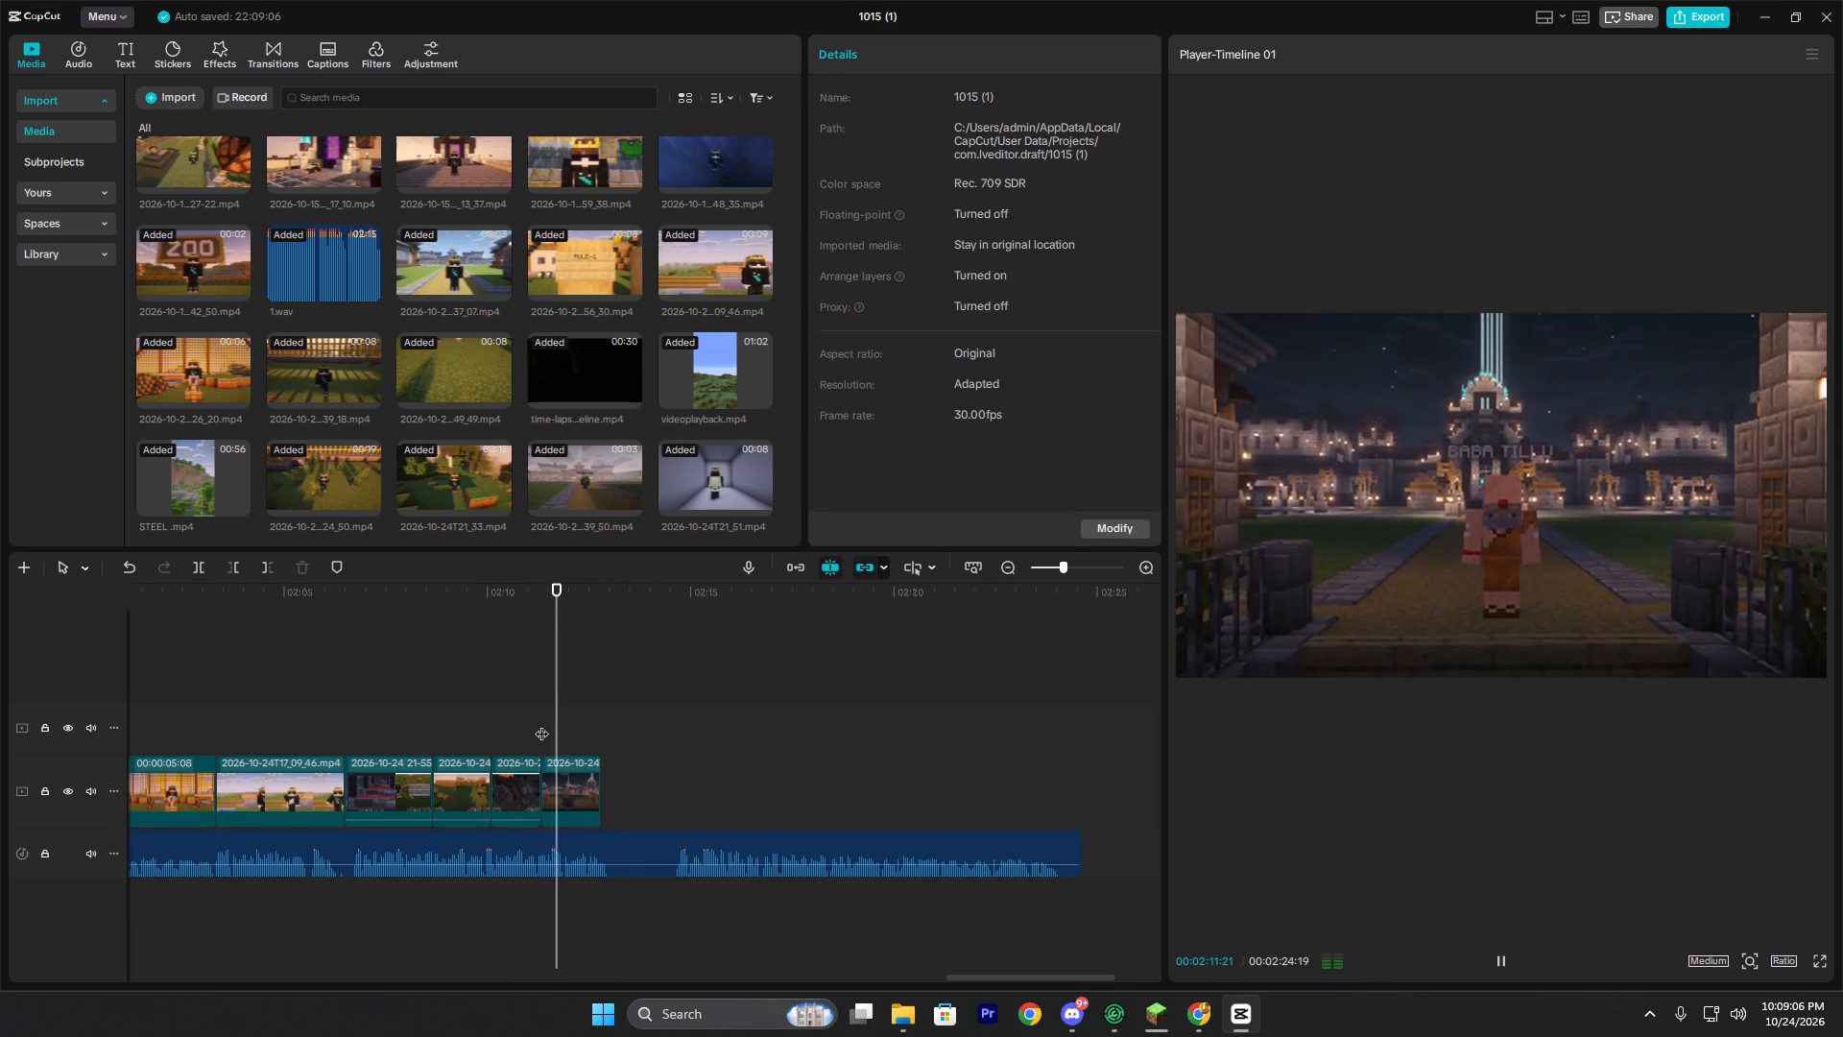
{"action": "key", "text": "space"}
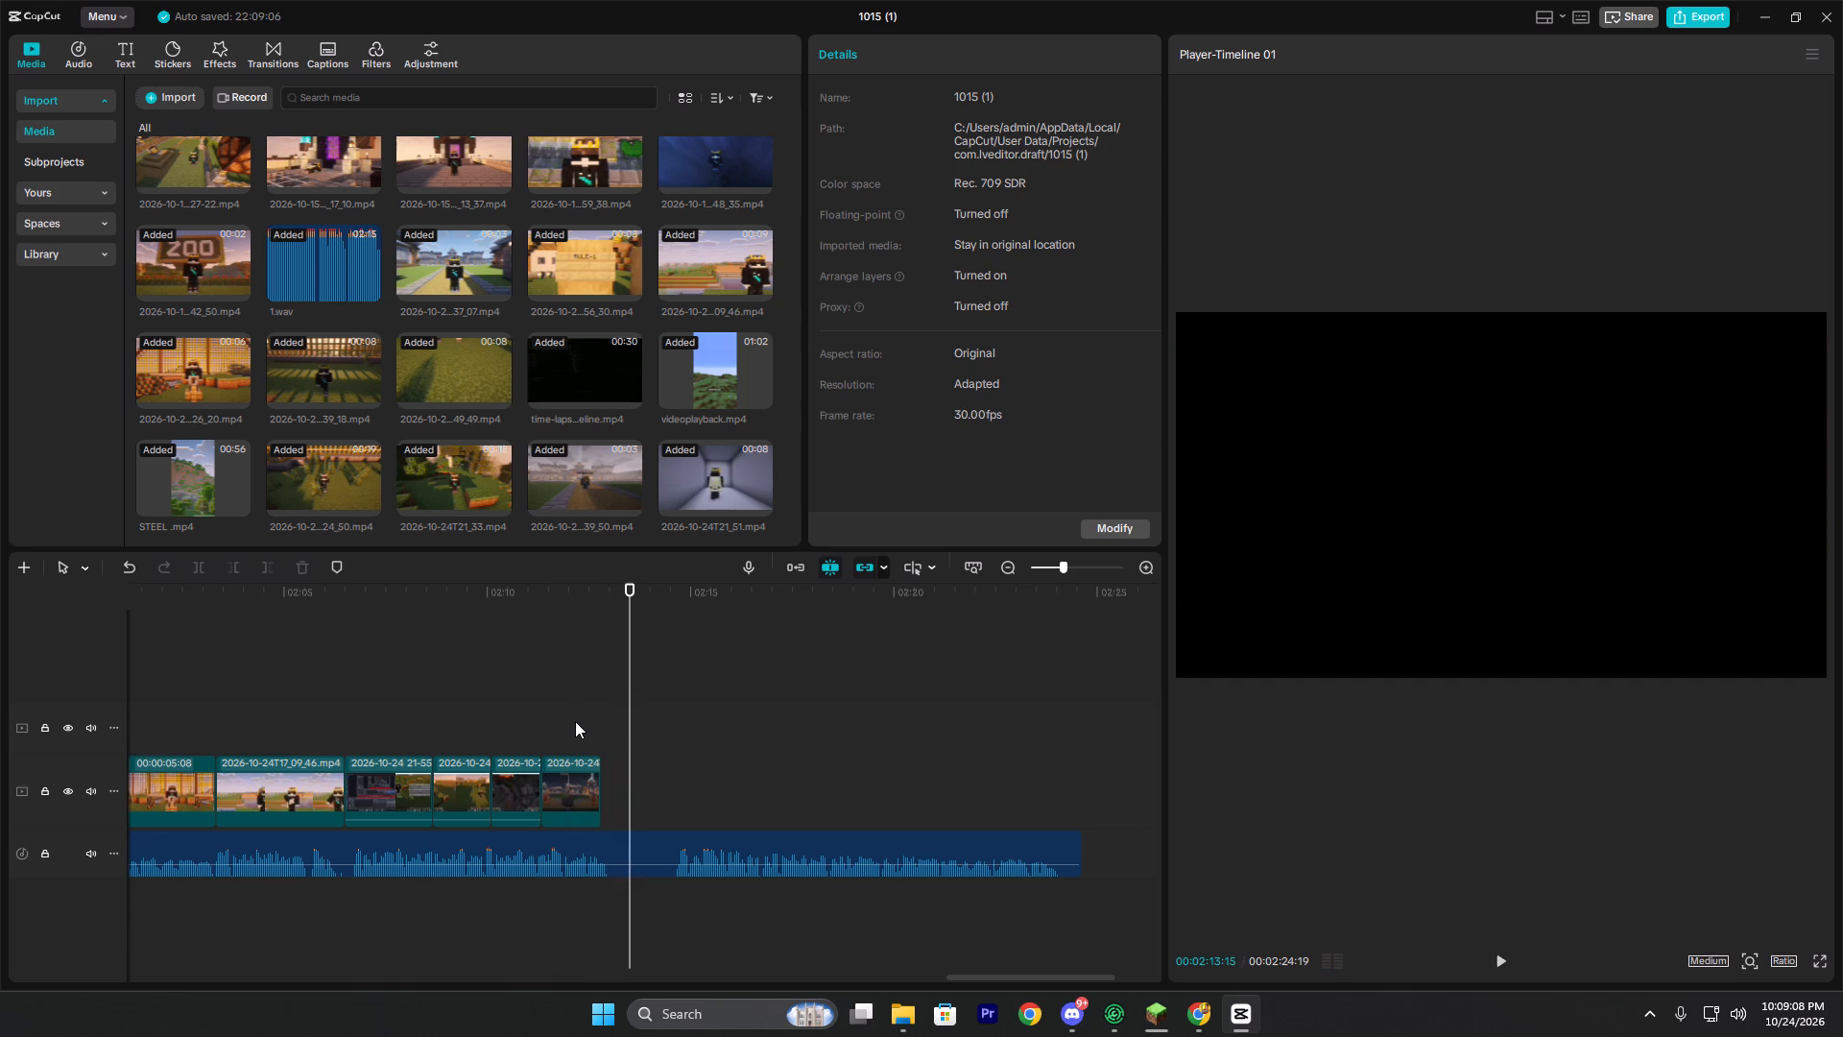
{"action": "key", "text": "space"}
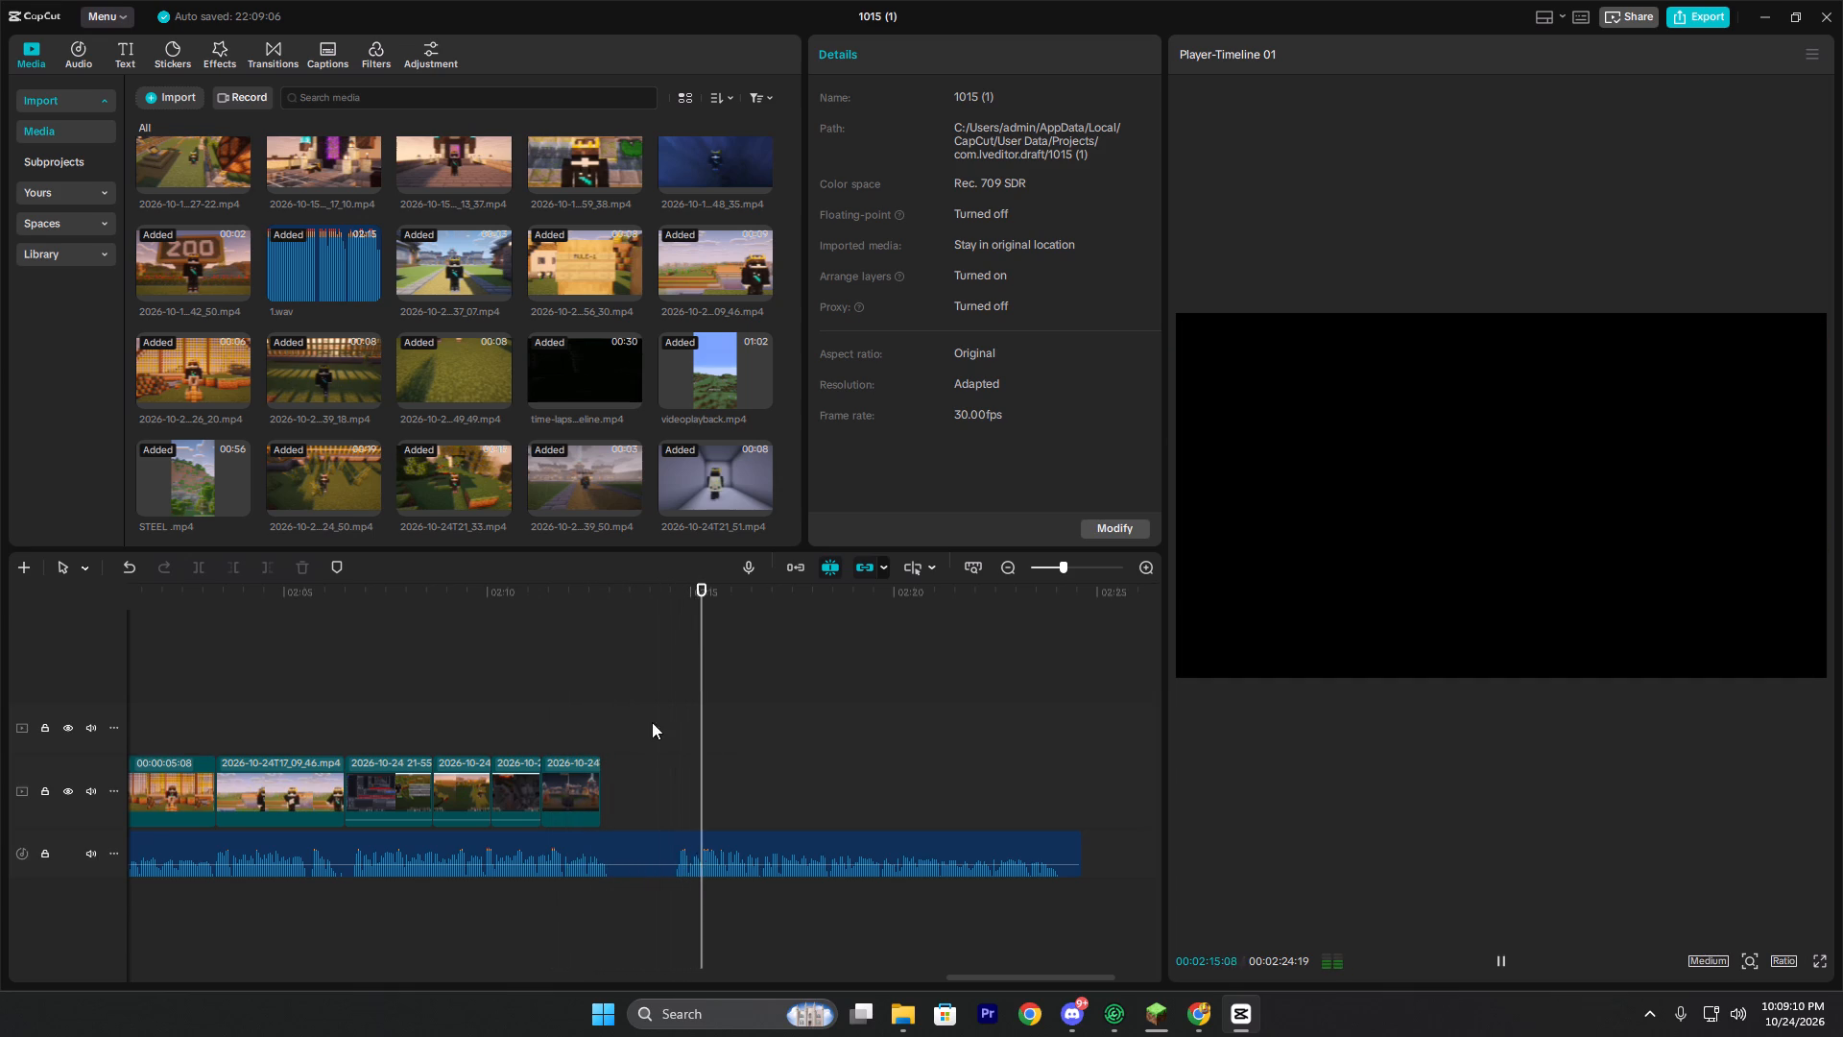
{"action": "double_click", "coordinate": [597, 715]}
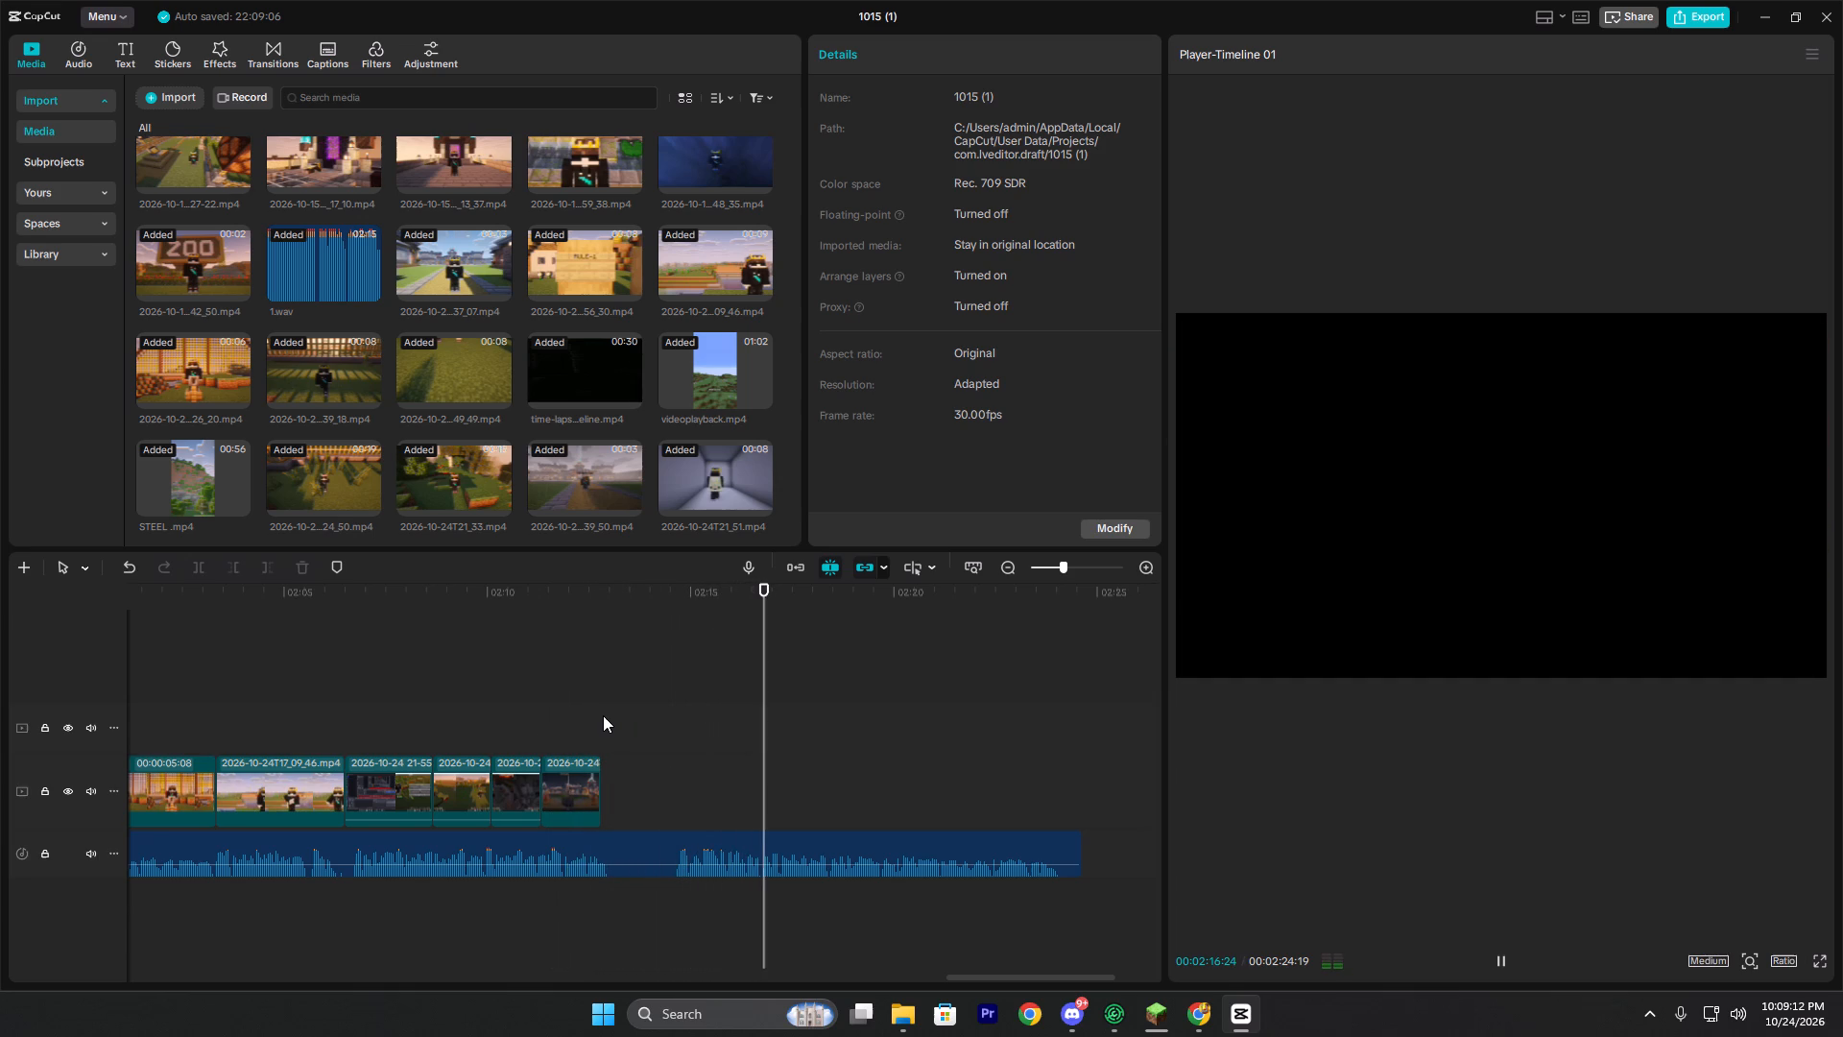
Switch to Minecraft, dismiss the finished export notice, and save and quit the replay to the title screen.
{"action": "left_click", "coordinate": [1154, 1026]}
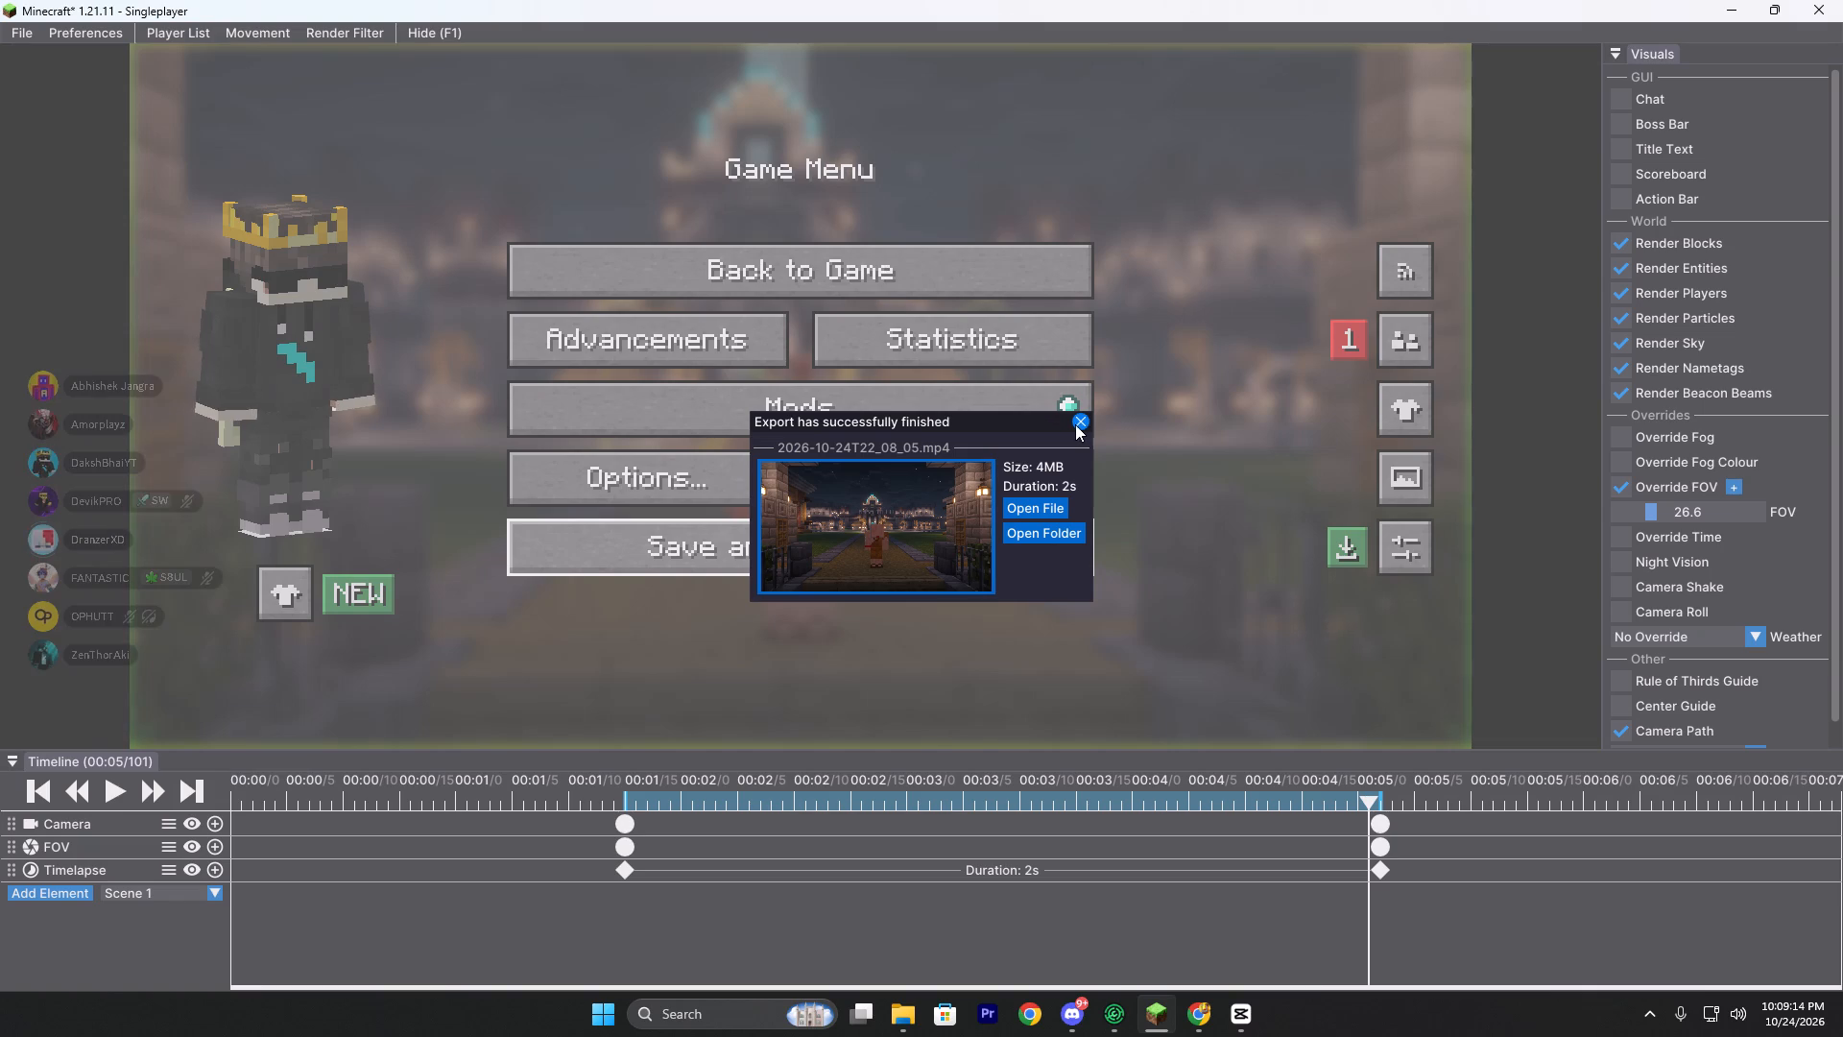
{"action": "left_click", "coordinate": [1077, 424]}
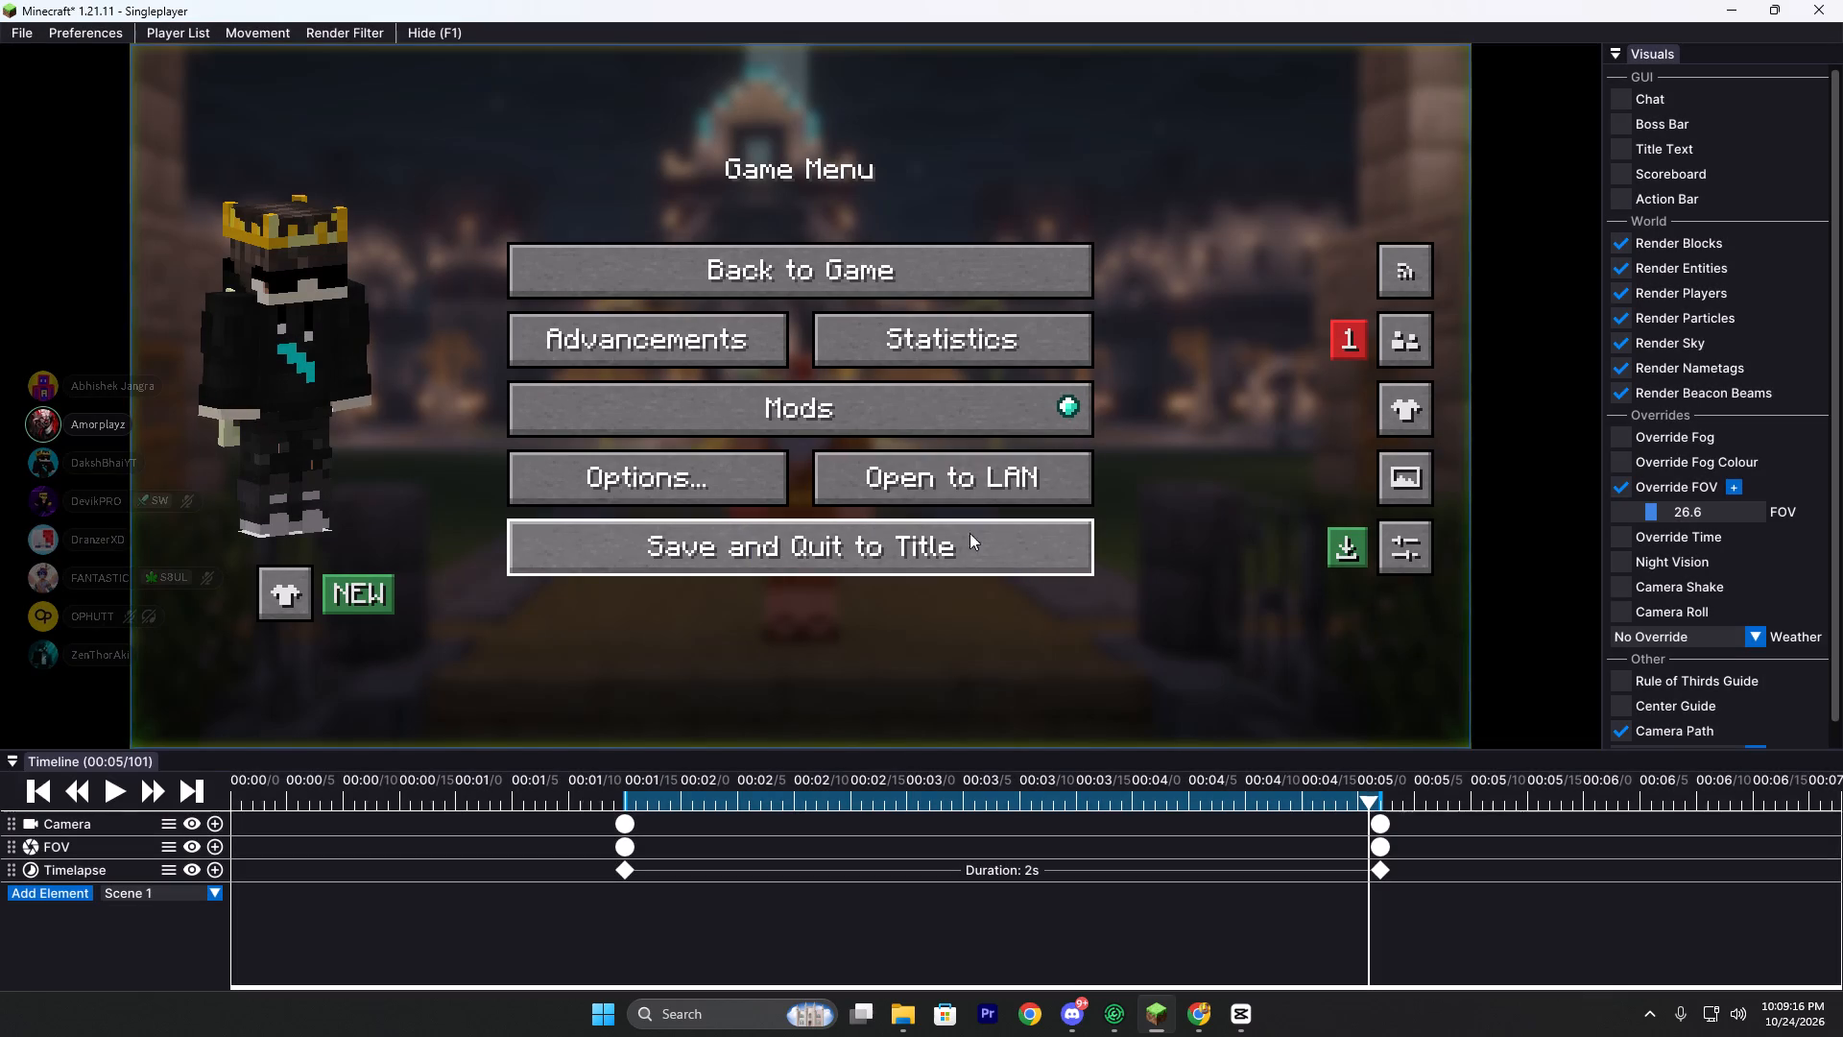
{"action": "left_click", "coordinate": [936, 544]}
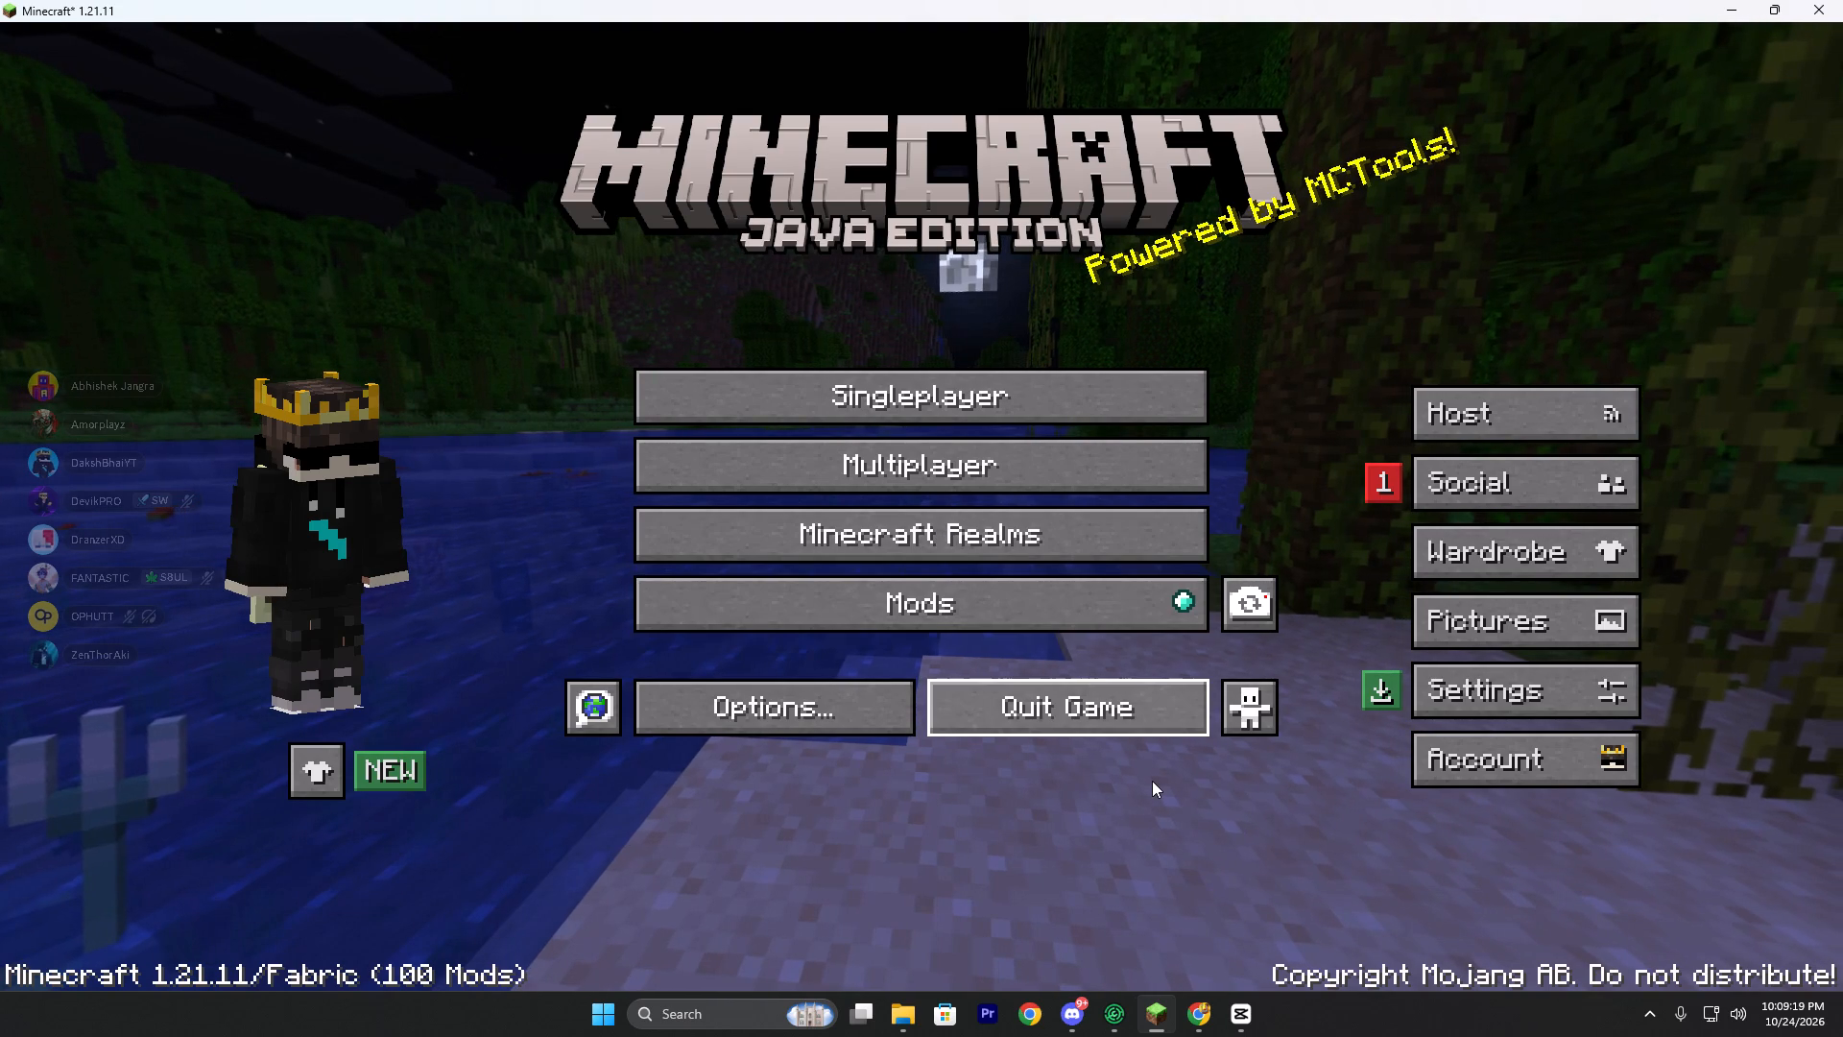
Show the hidden system tray icons.
{"action": "left_click", "coordinate": [1661, 1012]}
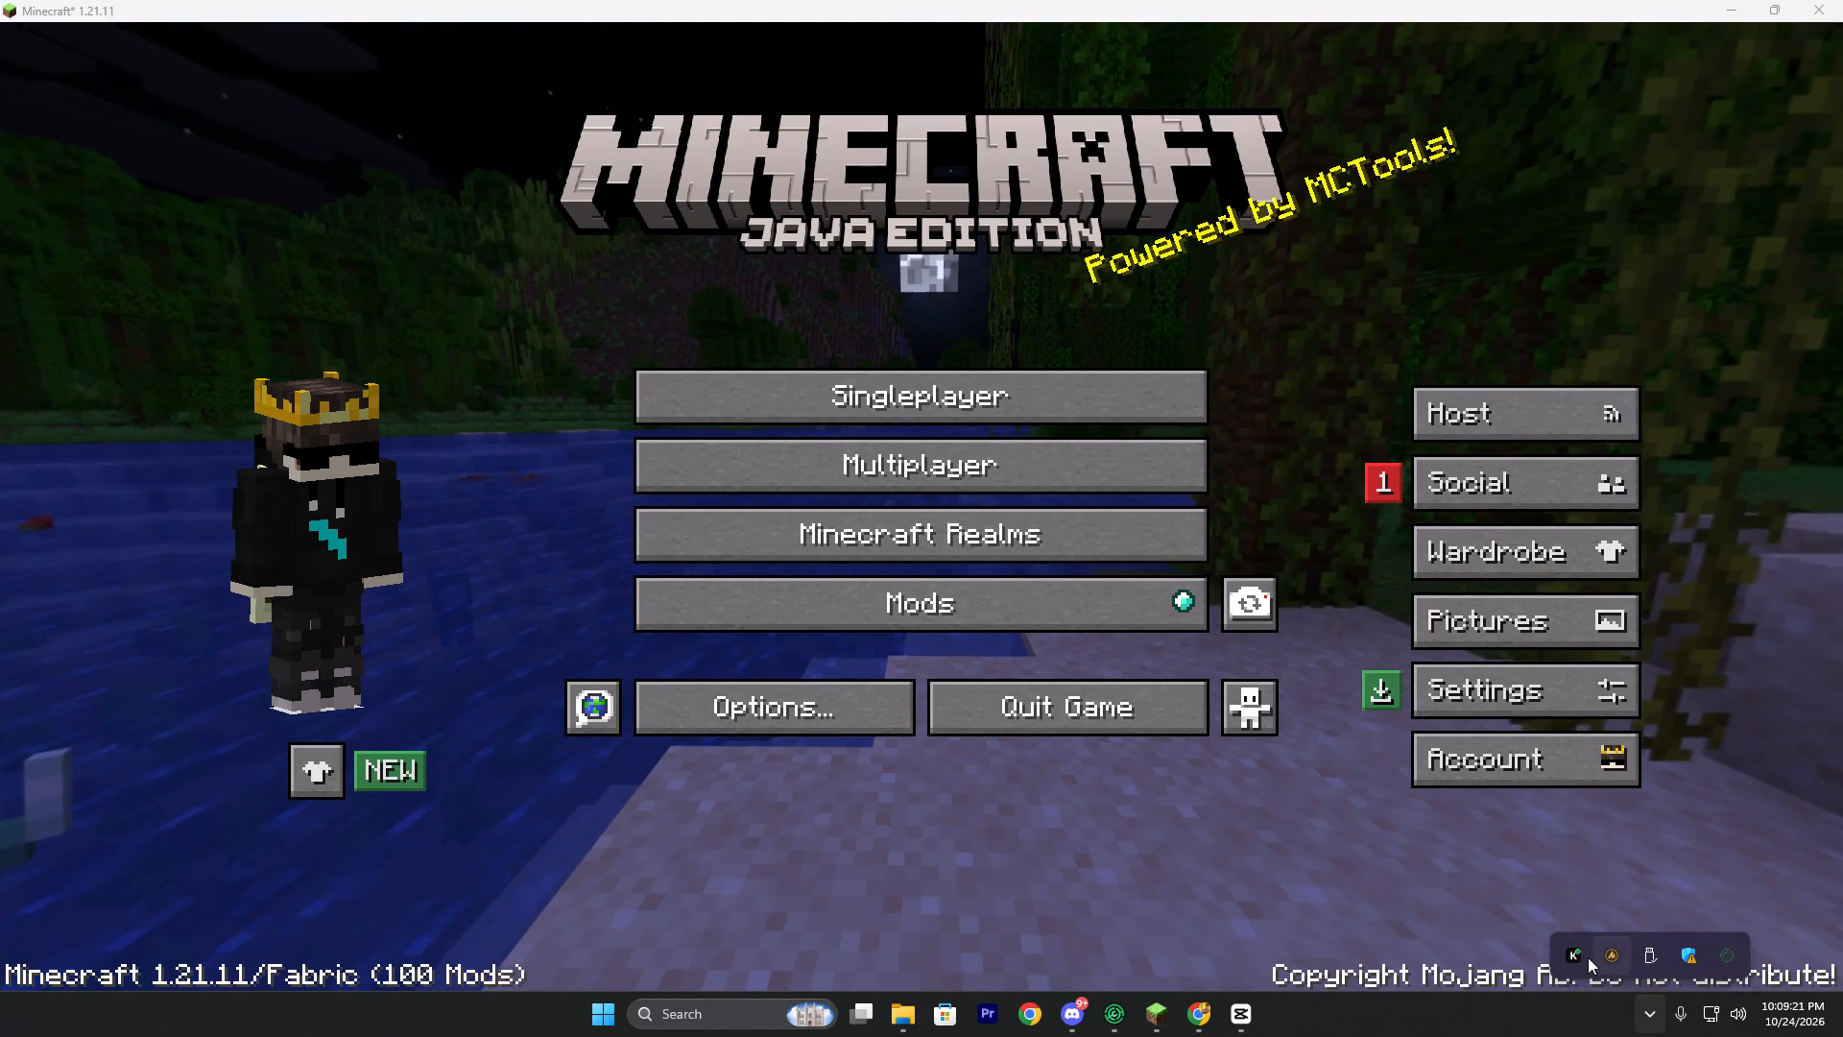
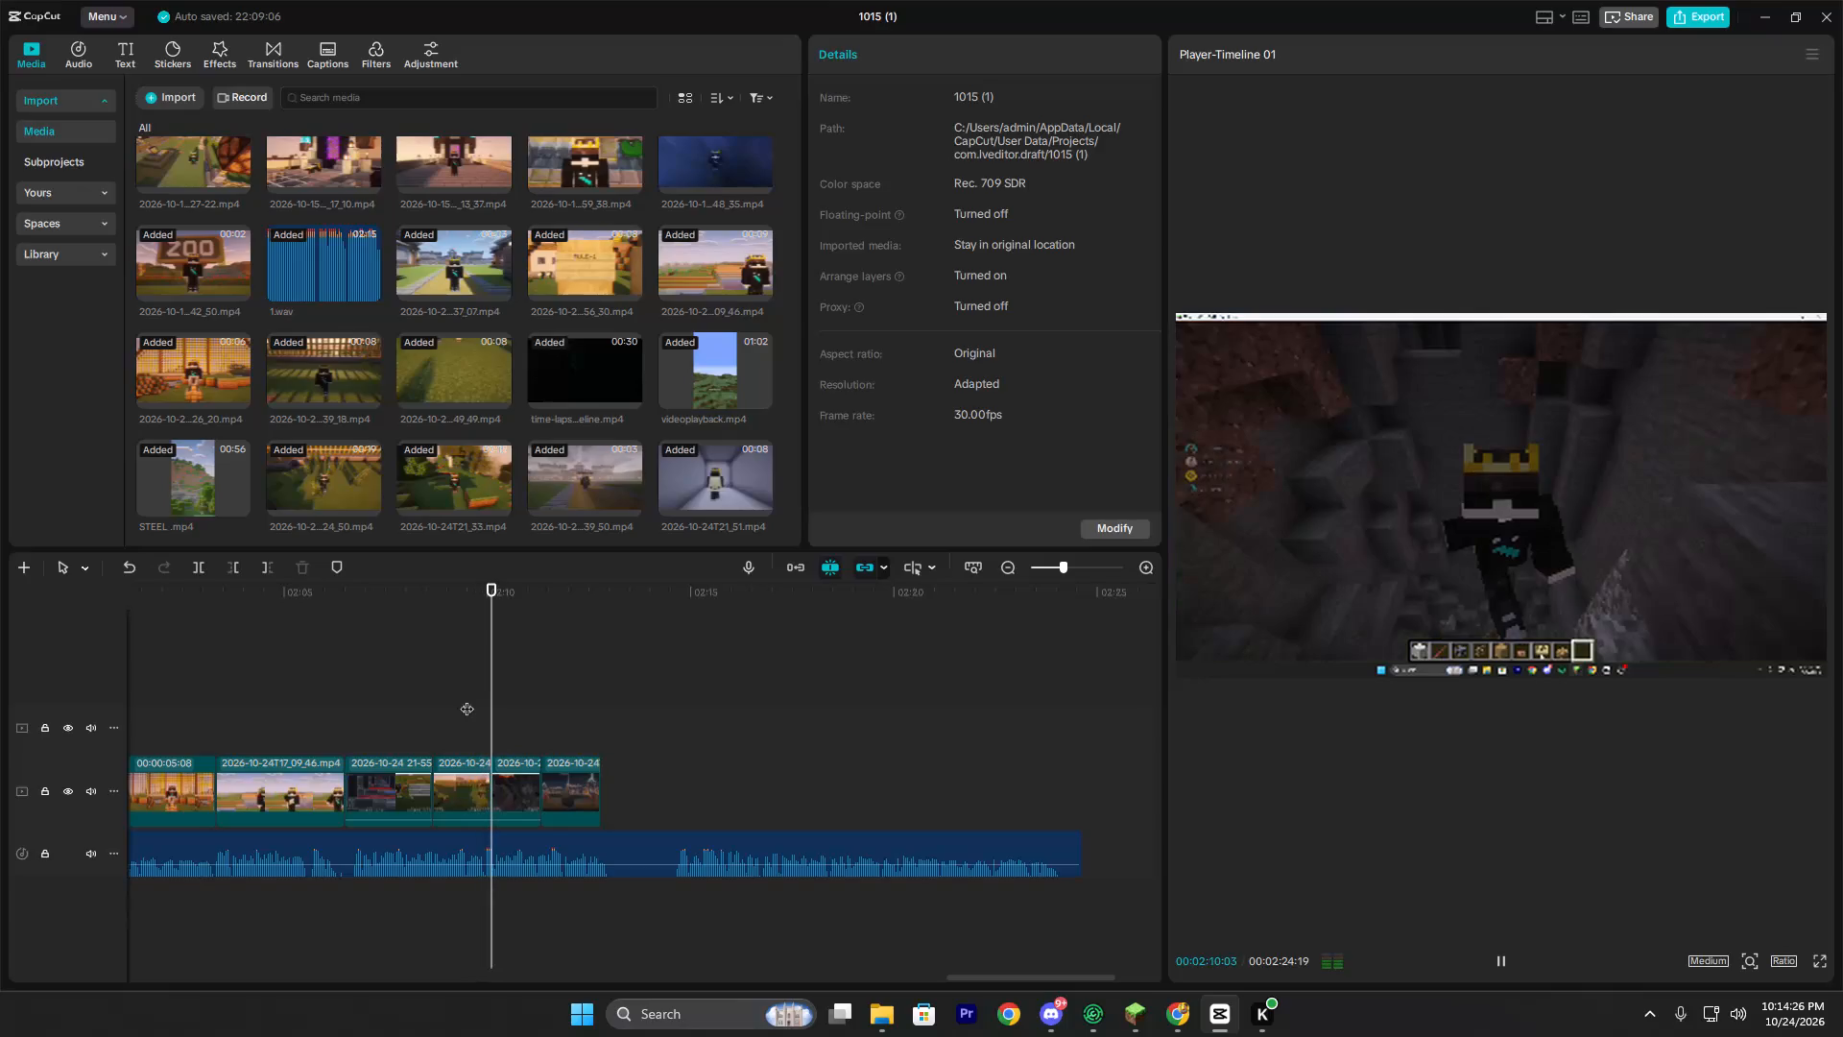
Replay the section leading up to the BABA TILLU clip and delete the dark cave clip just before it.
{"action": "key", "text": "space"}
{"action": "left_click", "coordinate": [525, 707]}
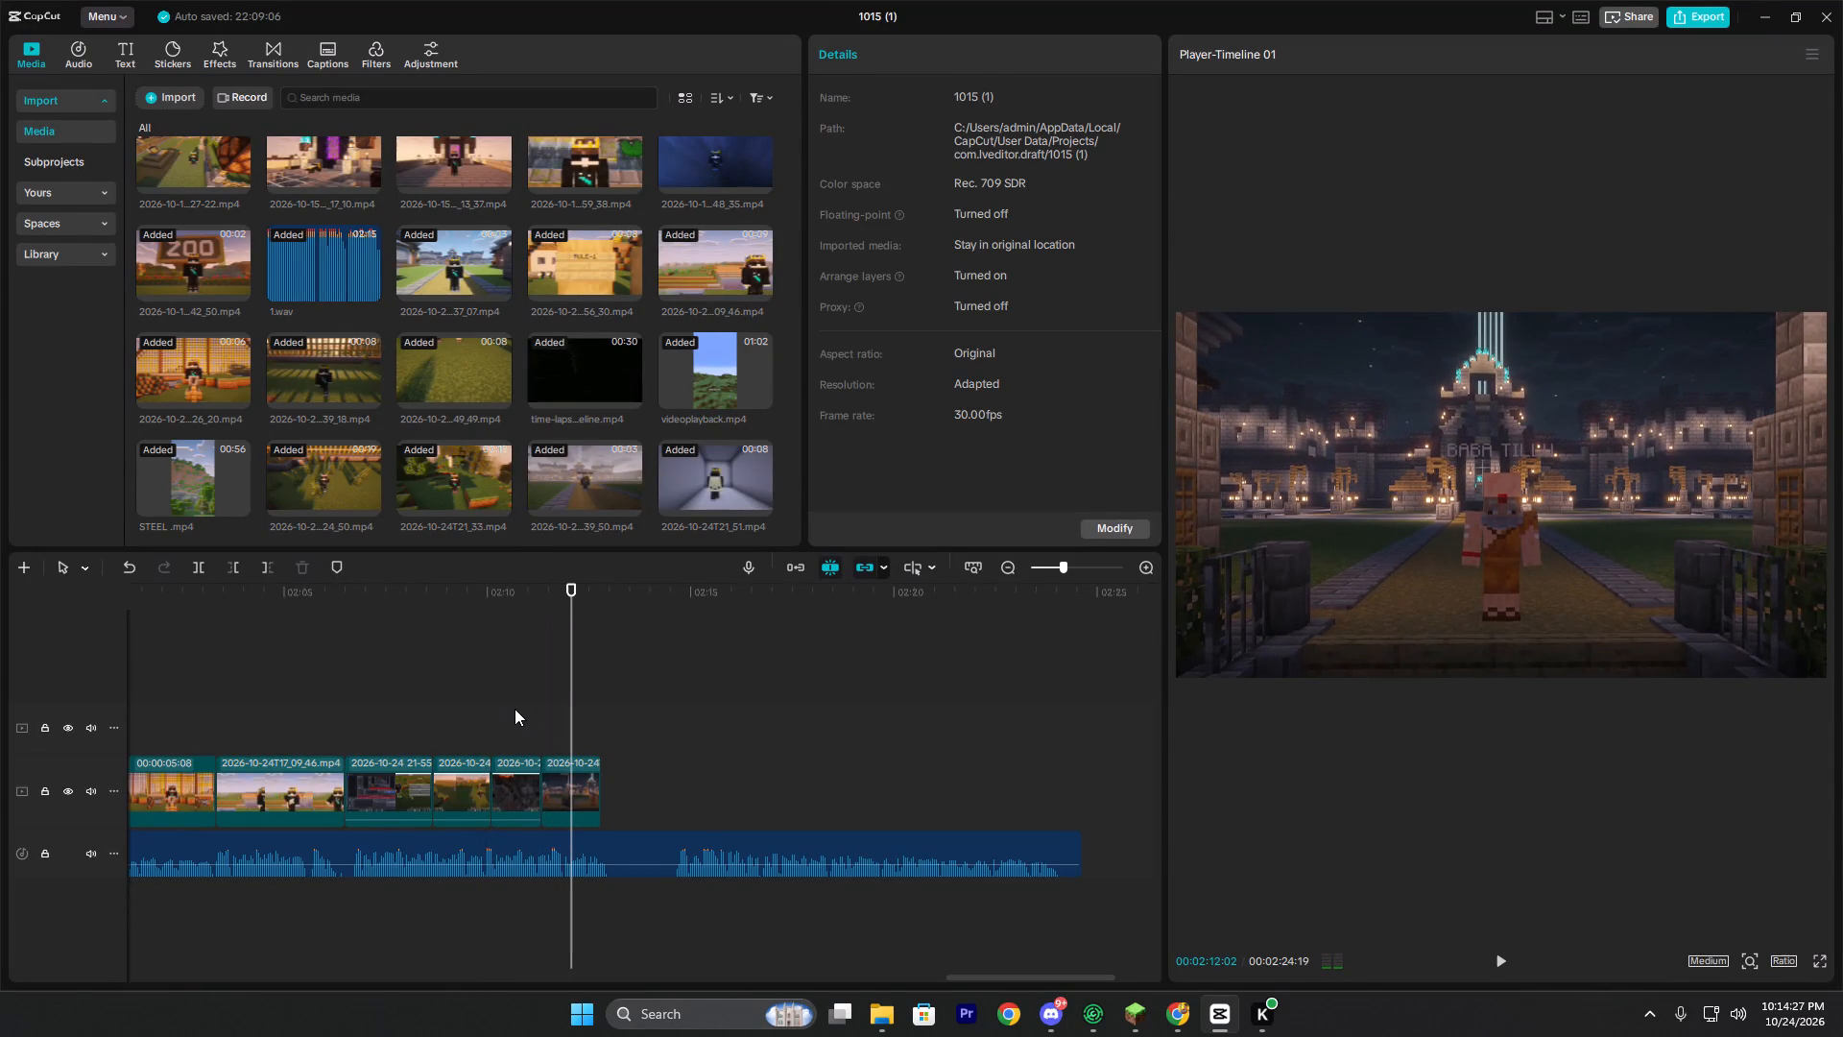
{"action": "left_click", "coordinate": [487, 709]}
{"action": "key", "text": "space"}
{"action": "key", "text": "space"}
{"action": "key", "text": "space"}
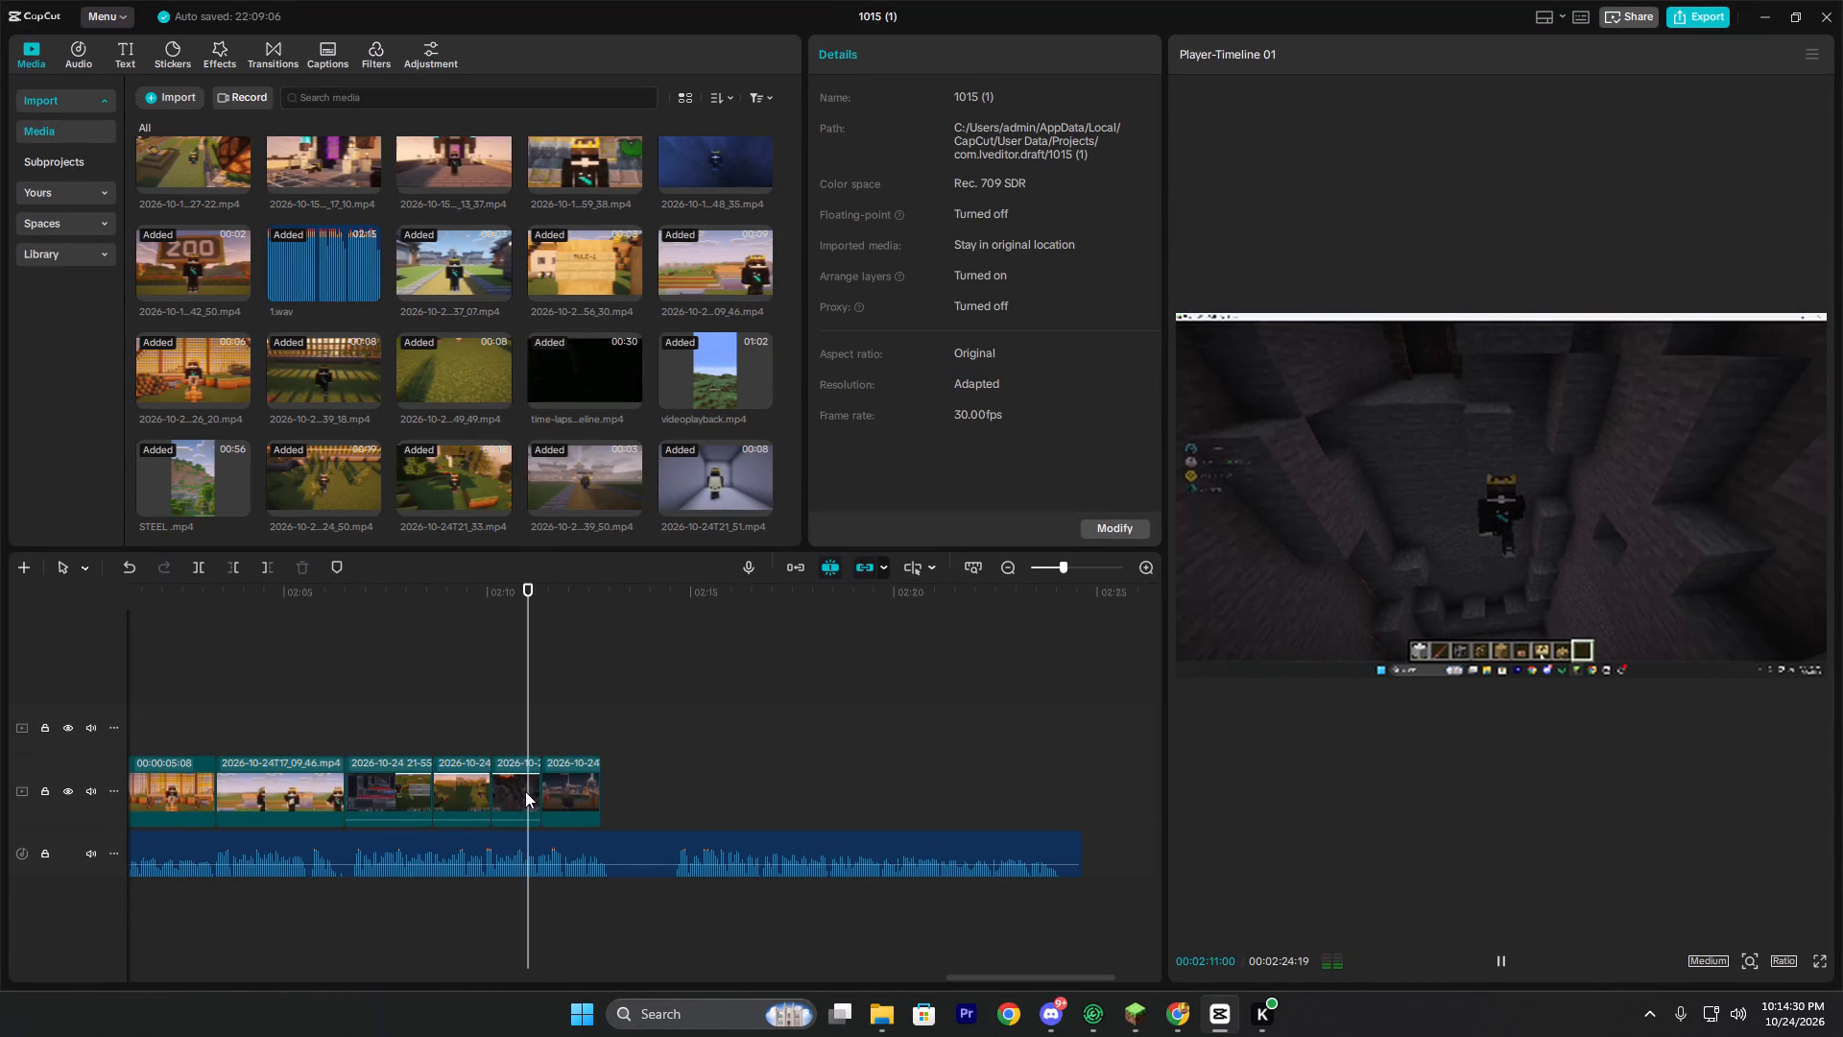
{"action": "key", "text": "space"}
{"action": "left_click", "coordinate": [516, 786]}
{"action": "key", "text": "BackSpace"}
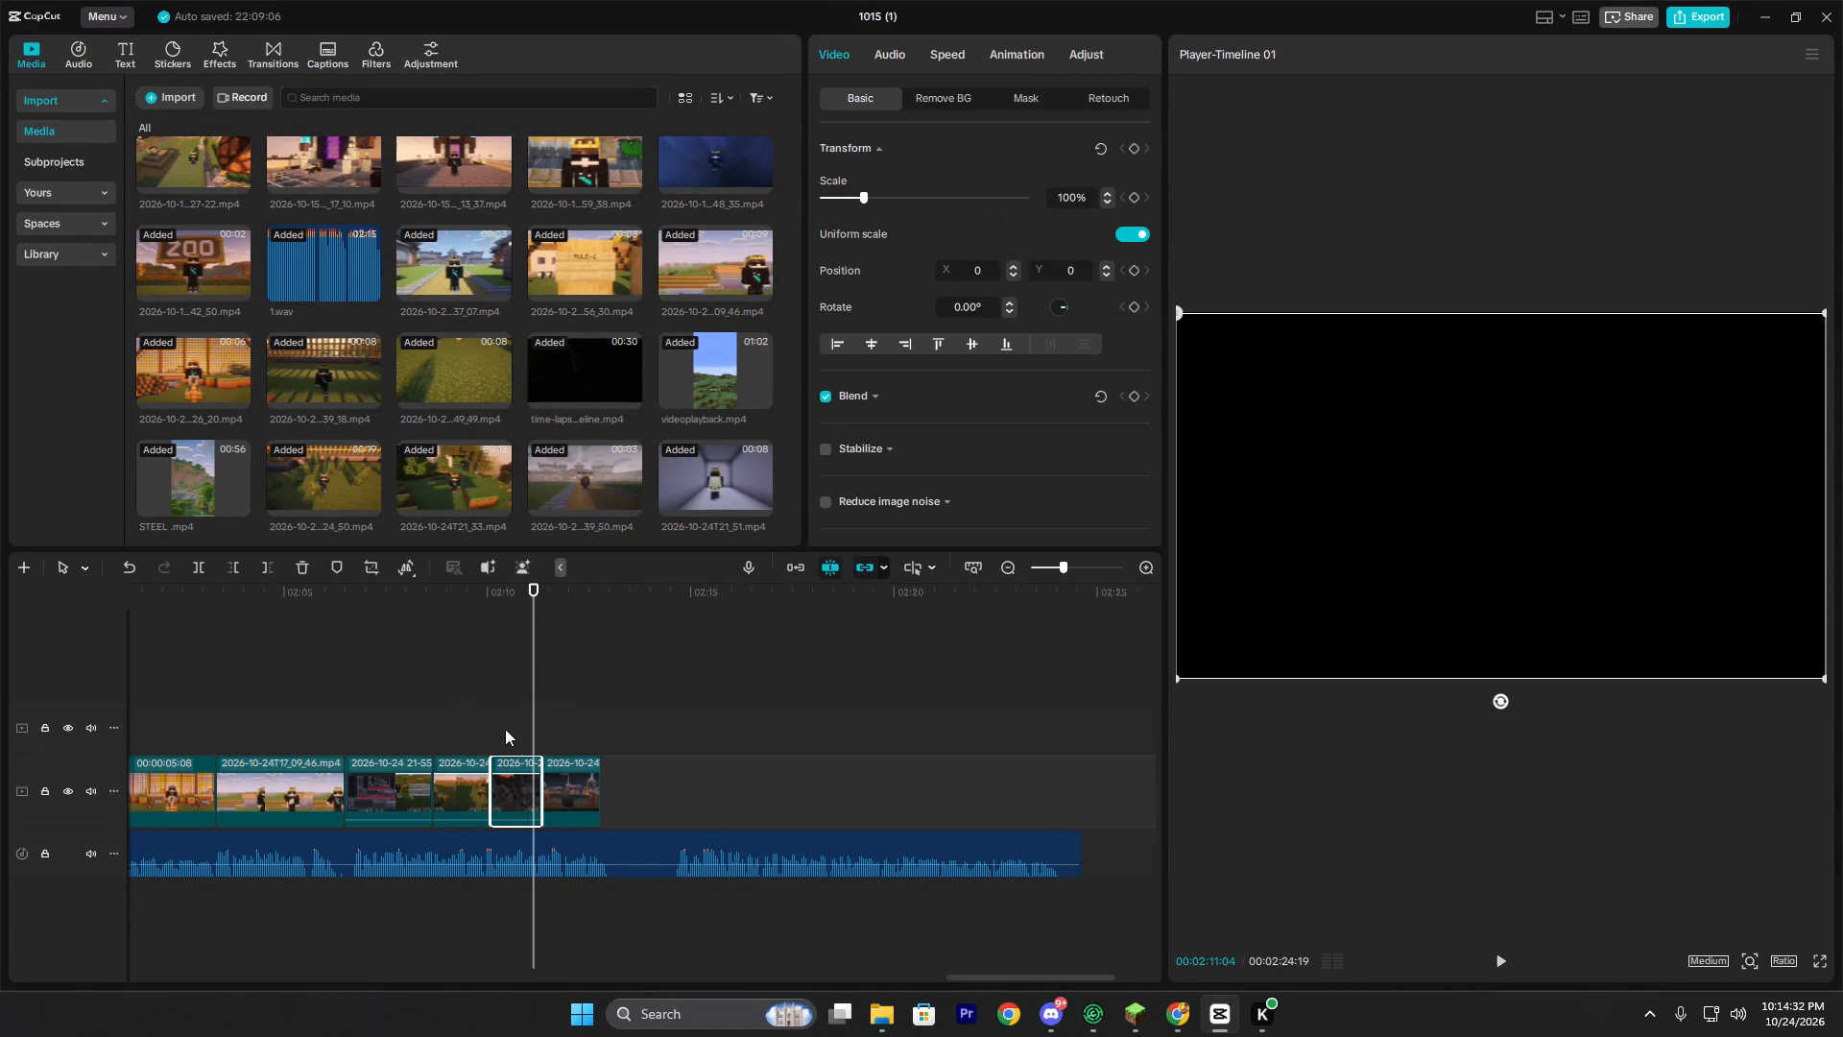
Preview the imported clips for a replacement and add 2026-10-24T16_37_07.mp4 on the track above, starting at the gap.
{"action": "left_click", "coordinate": [505, 729]}
{"action": "left_click", "coordinate": [505, 729]}
{"action": "left_click", "coordinate": [722, 484]}
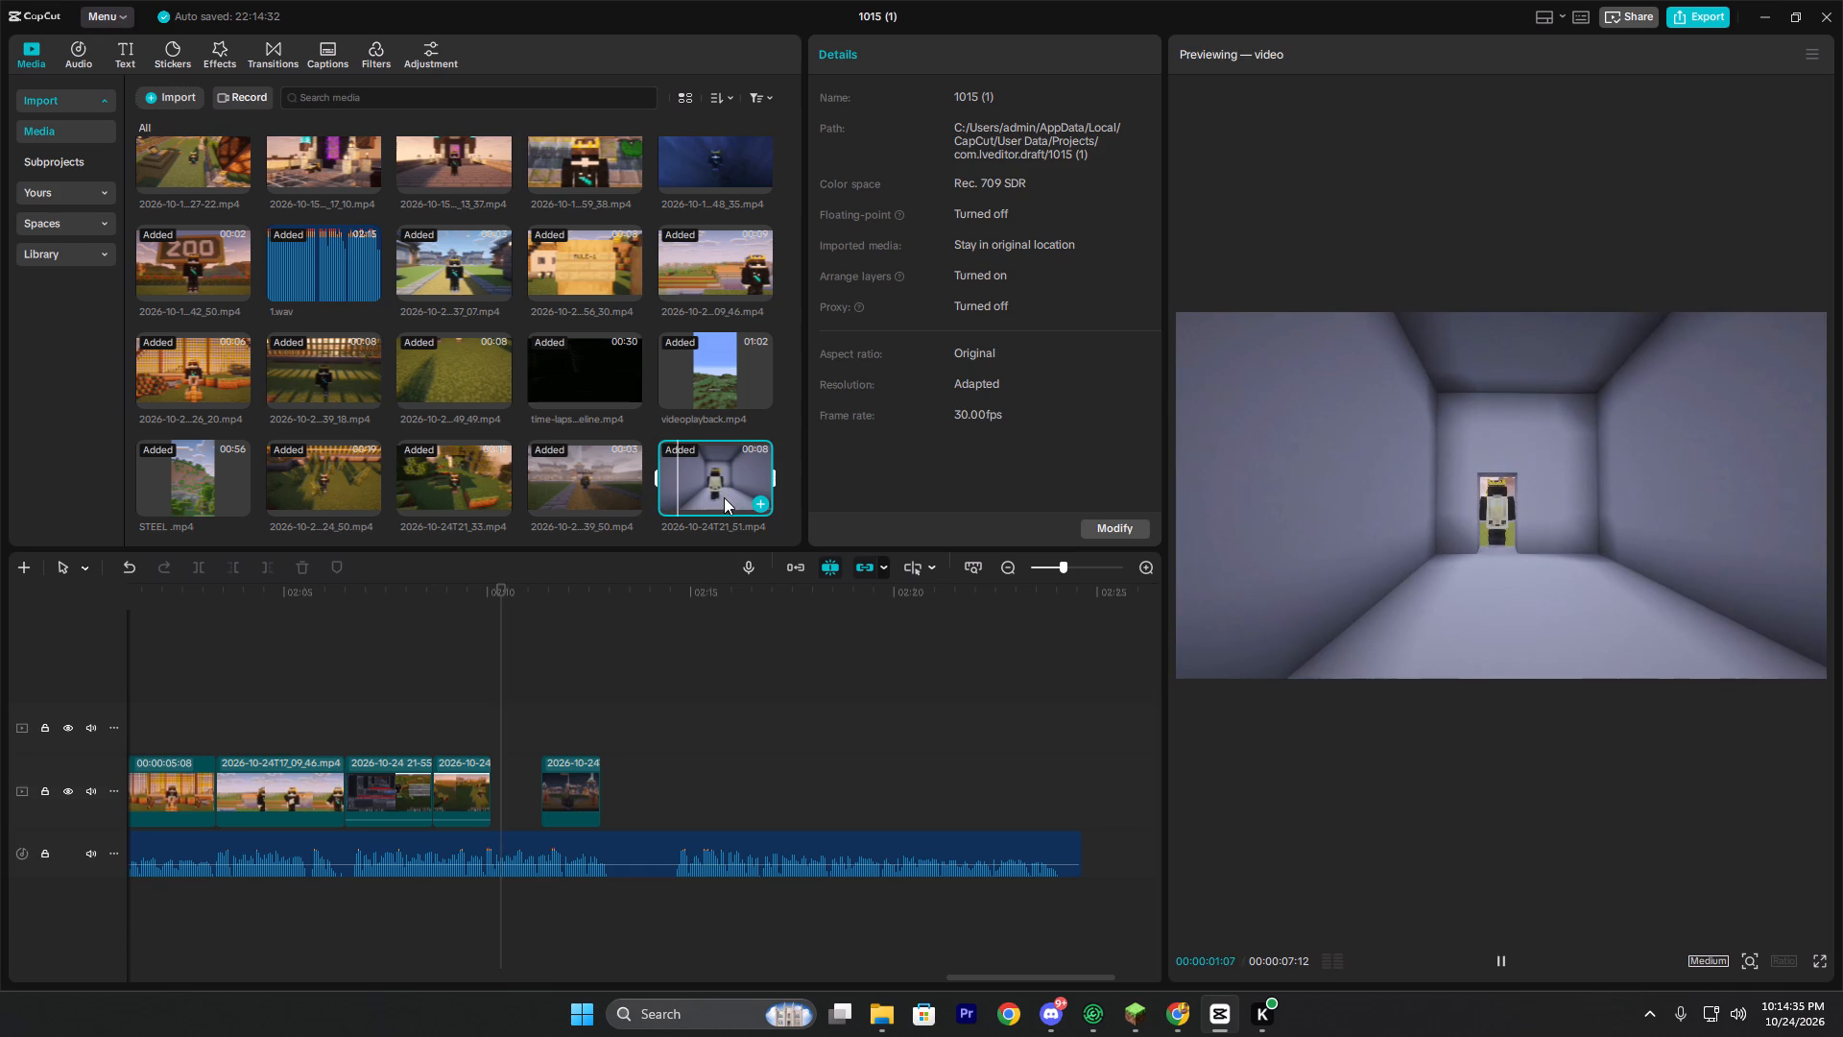
{"action": "left_click", "coordinate": [572, 478]}
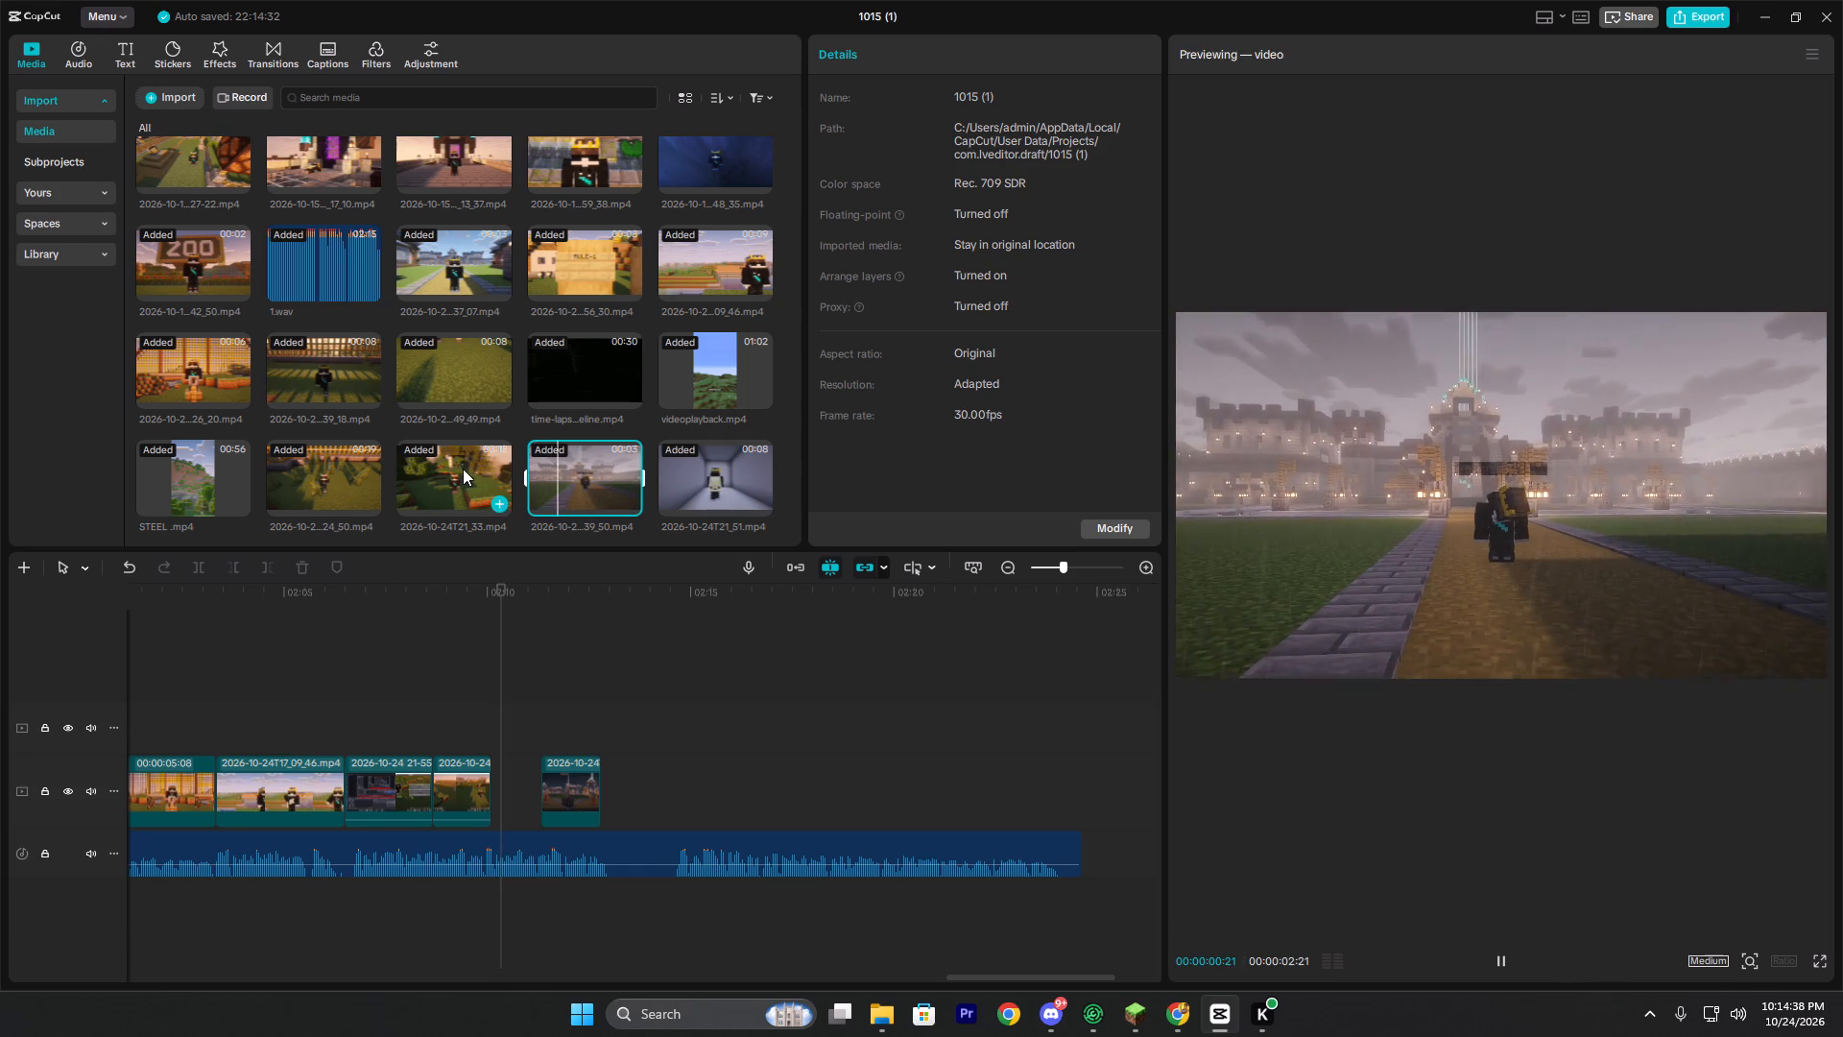
{"action": "left_click", "coordinate": [463, 469]}
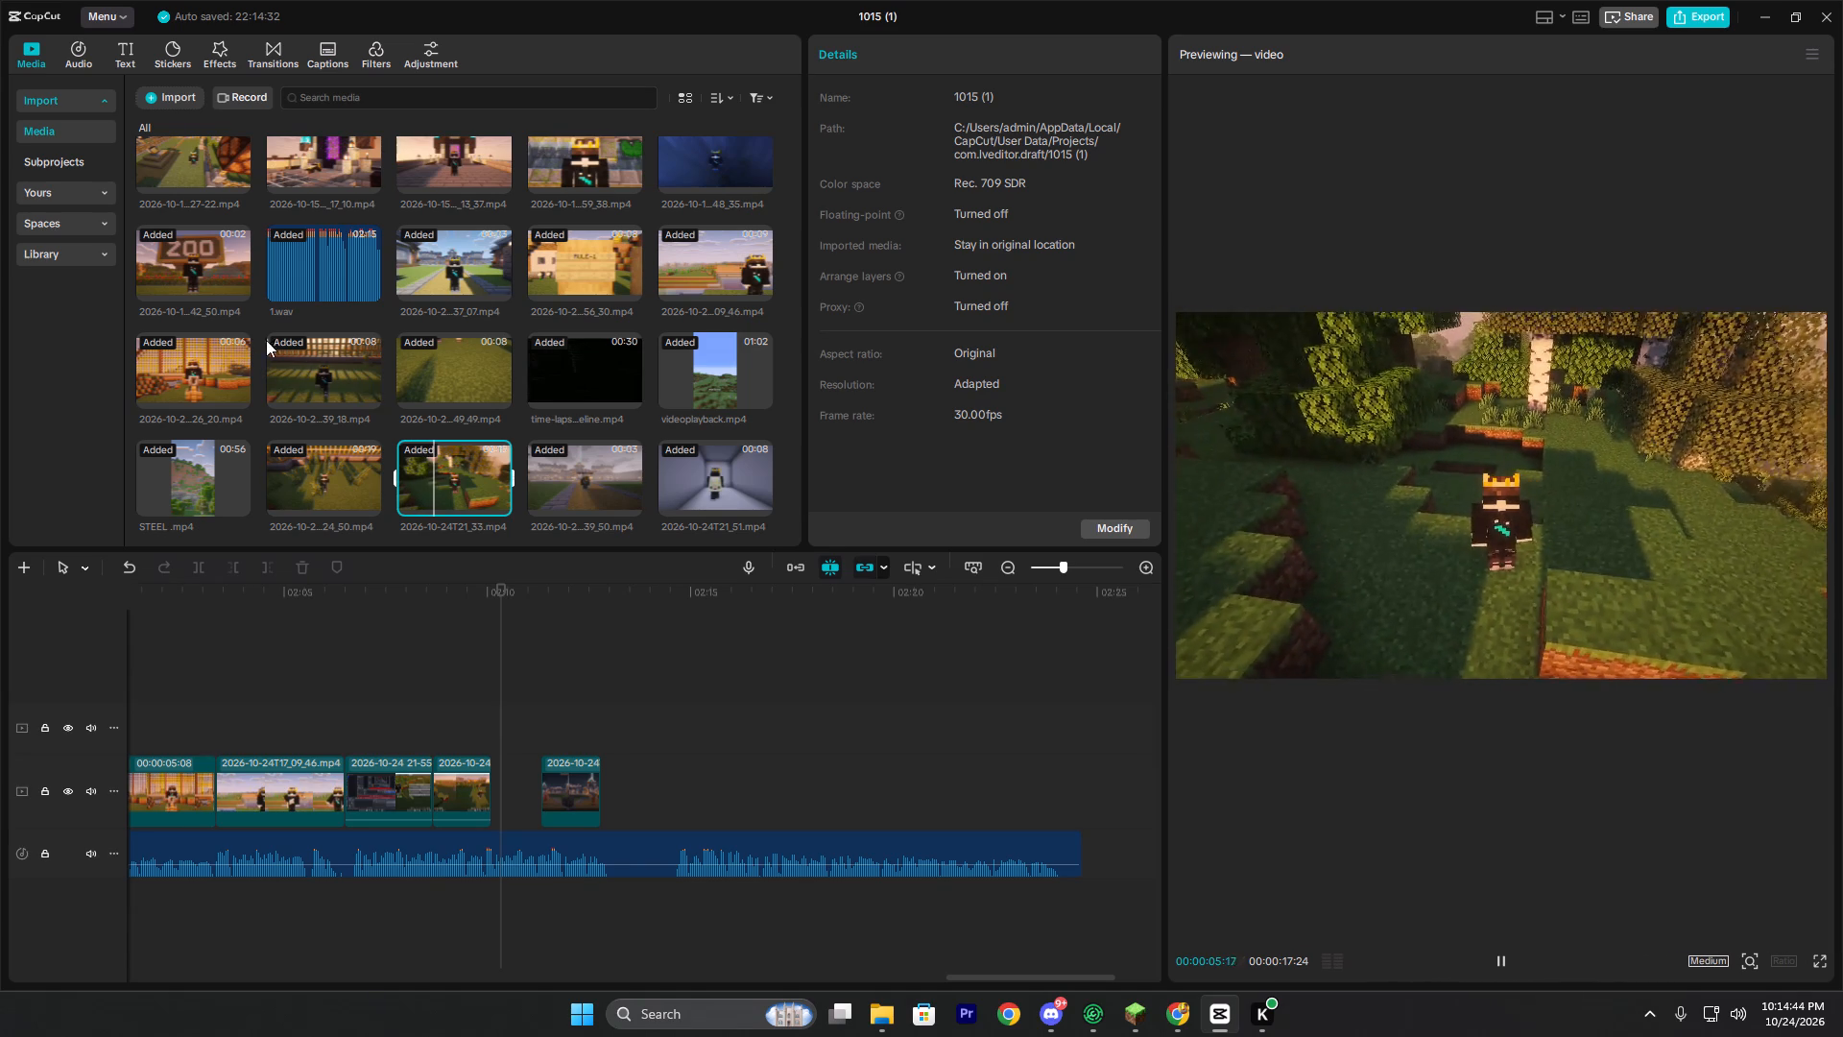
{"action": "left_click", "coordinate": [443, 260]}
{"action": "scroll", "coordinate": [482, 350], "scroll_direction": "up", "scroll_amount": 1}
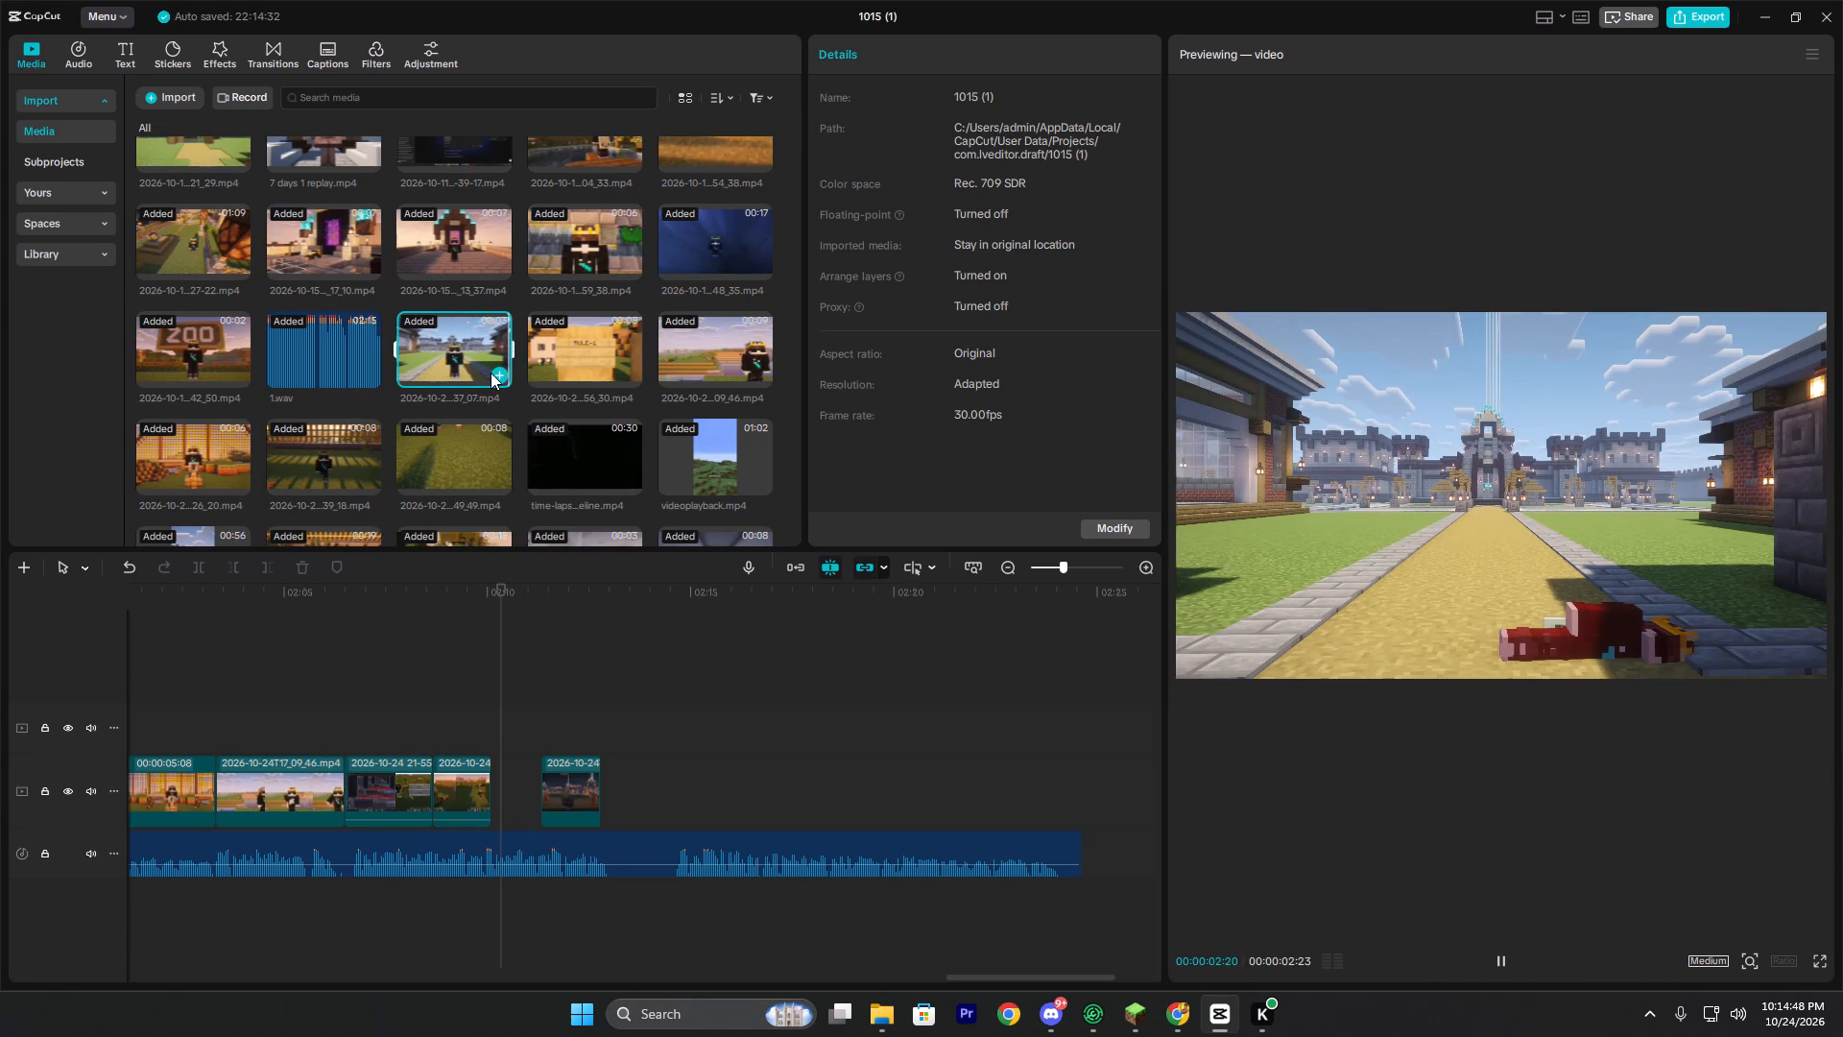
{"action": "left_click", "coordinate": [500, 376]}
{"action": "left_click_drag", "start_coordinate": [541, 724], "coordinate": [529, 723]}
Trim the start of the added daytime castle path clip up to 00:02:10:21 and move it back to the start of the gap.
{"action": "key", "text": "space"}
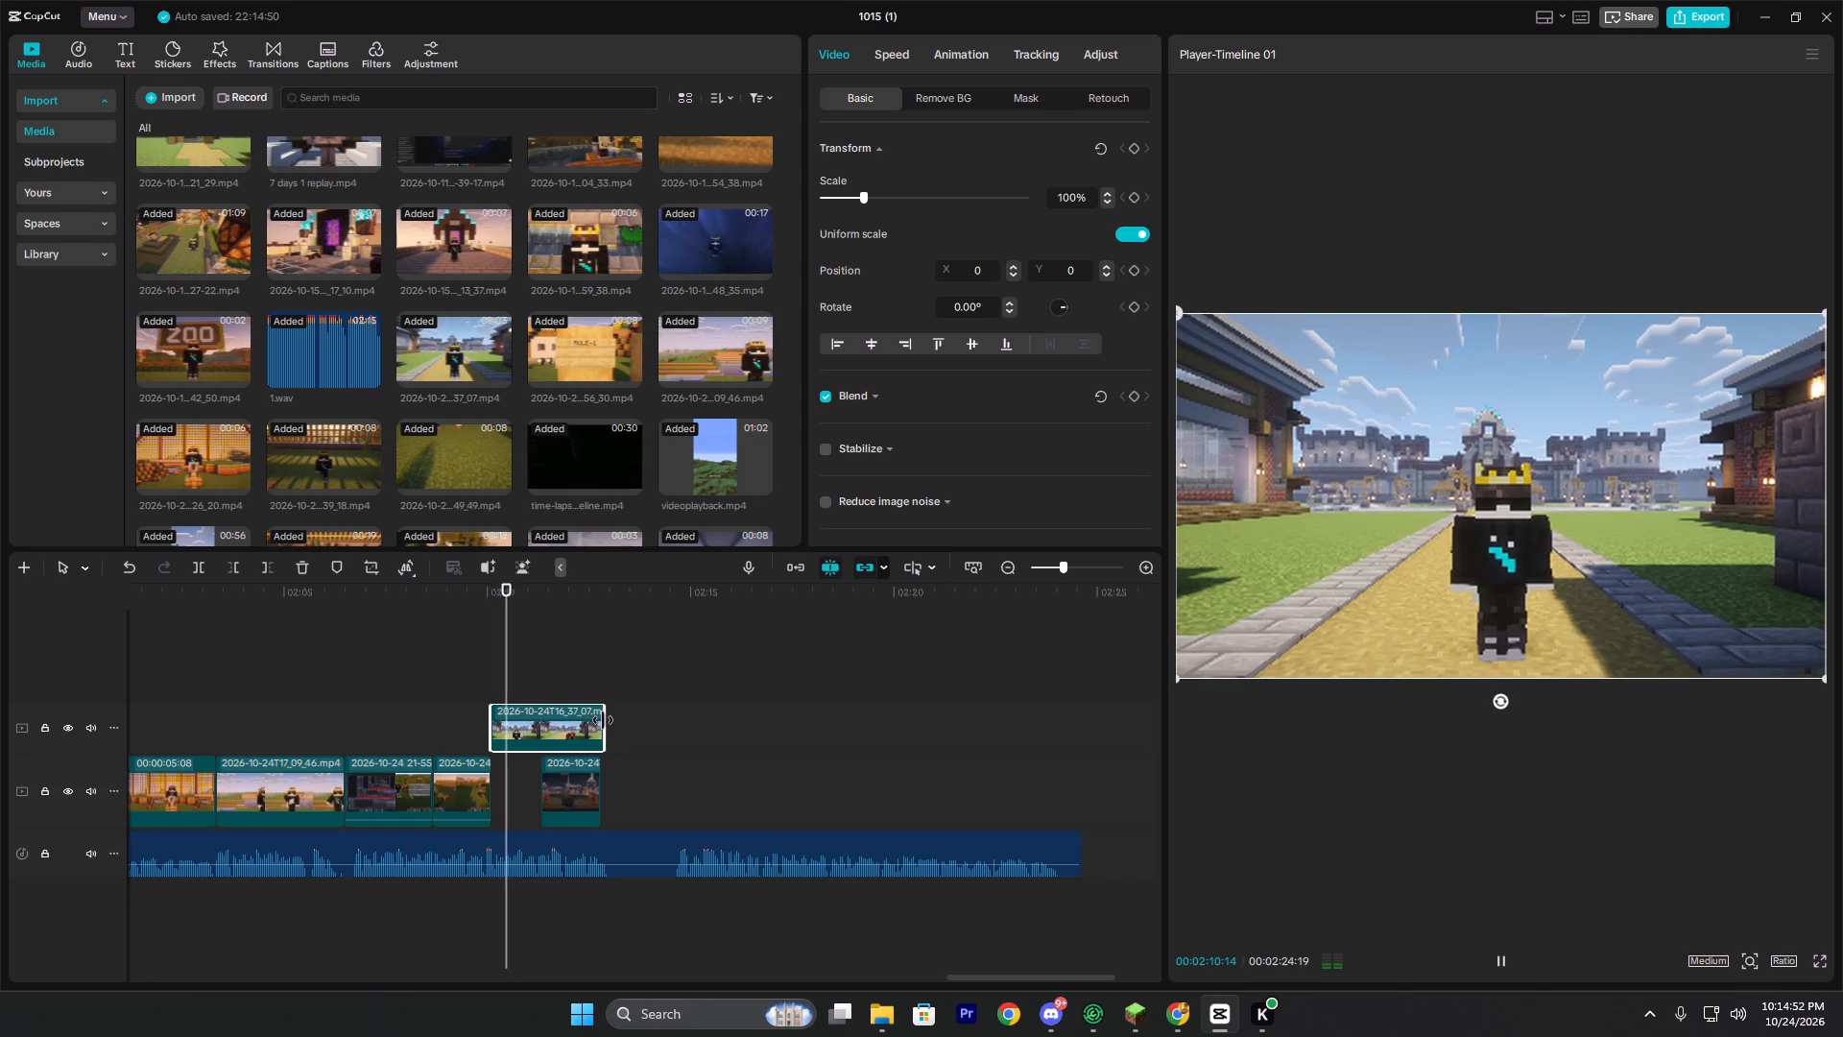
{"action": "key", "text": "space"}
{"action": "key", "text": "q"}
{"action": "left_click_drag", "start_coordinate": [558, 723], "coordinate": [551, 714]}
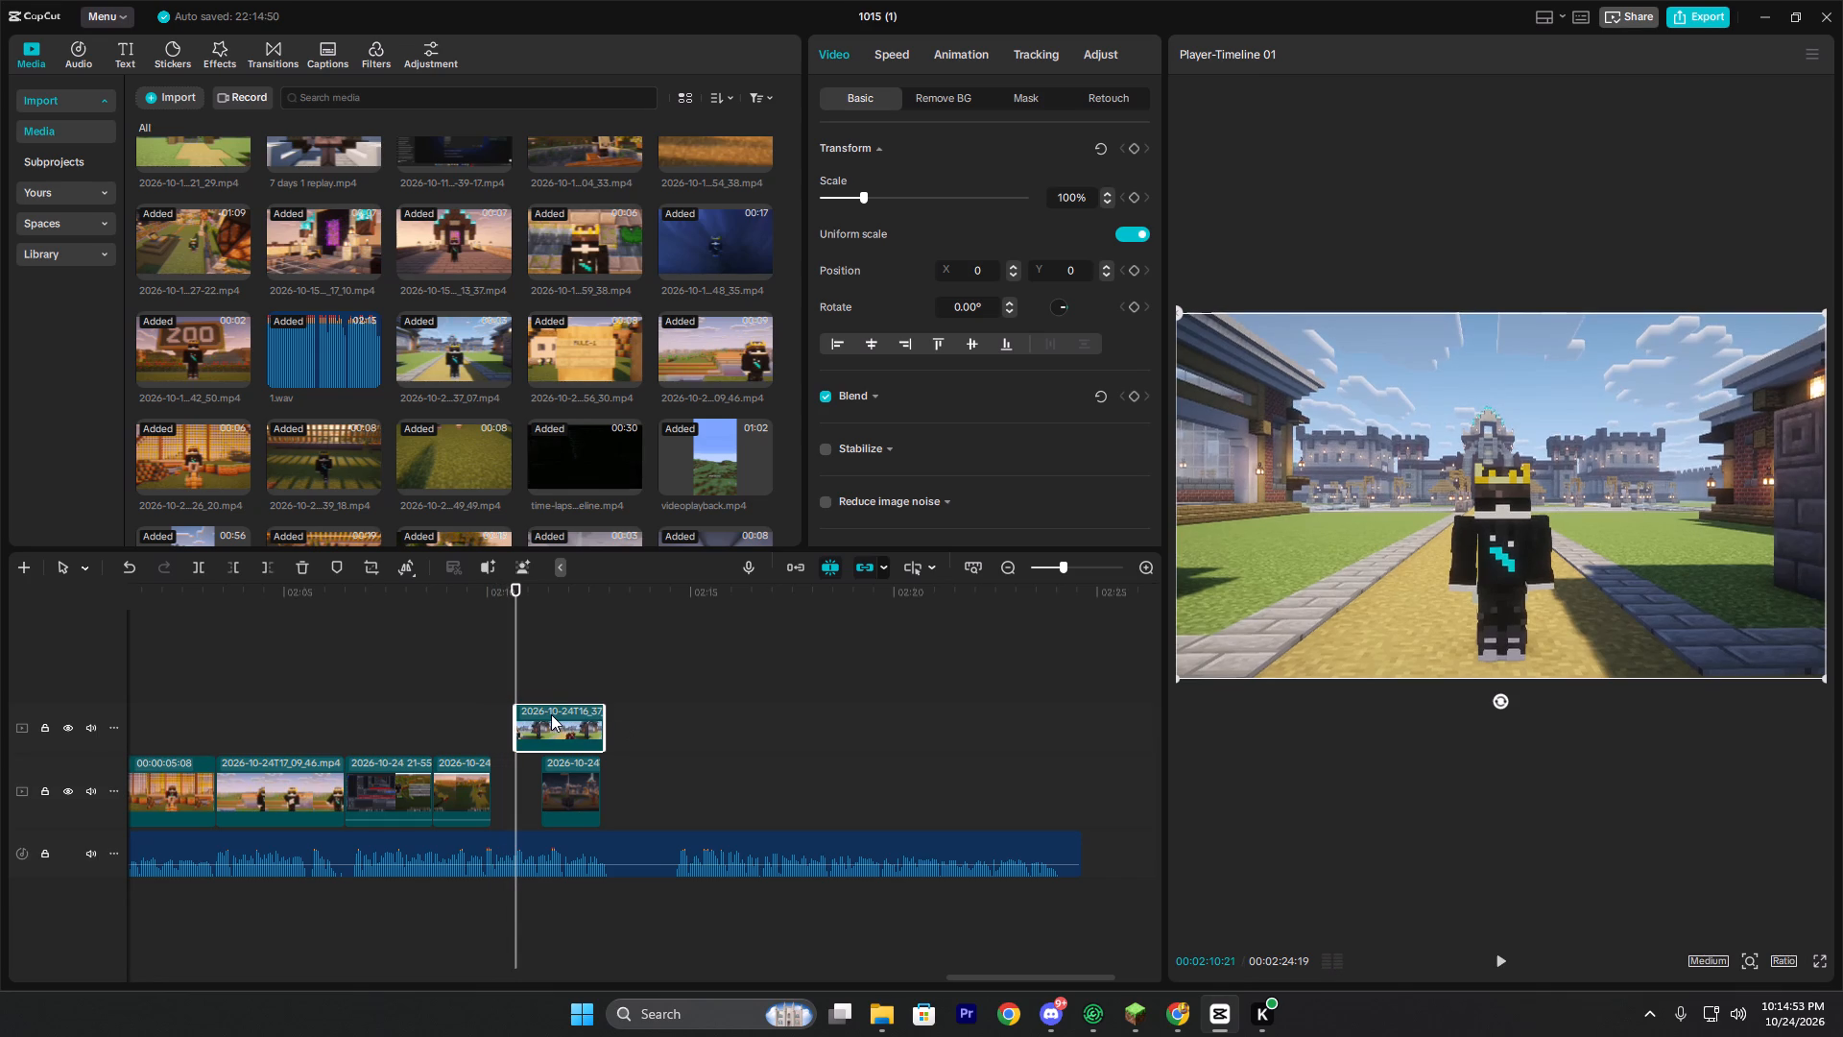
{"action": "left_click_drag", "start_coordinate": [551, 714], "coordinate": [534, 723]}
Trim the end of the castle path clip to about 00:02:11:08 and move it into the main track gap before the BABA TILLU clip.
{"action": "key", "text": "space"}
{"action": "key", "text": "space"}
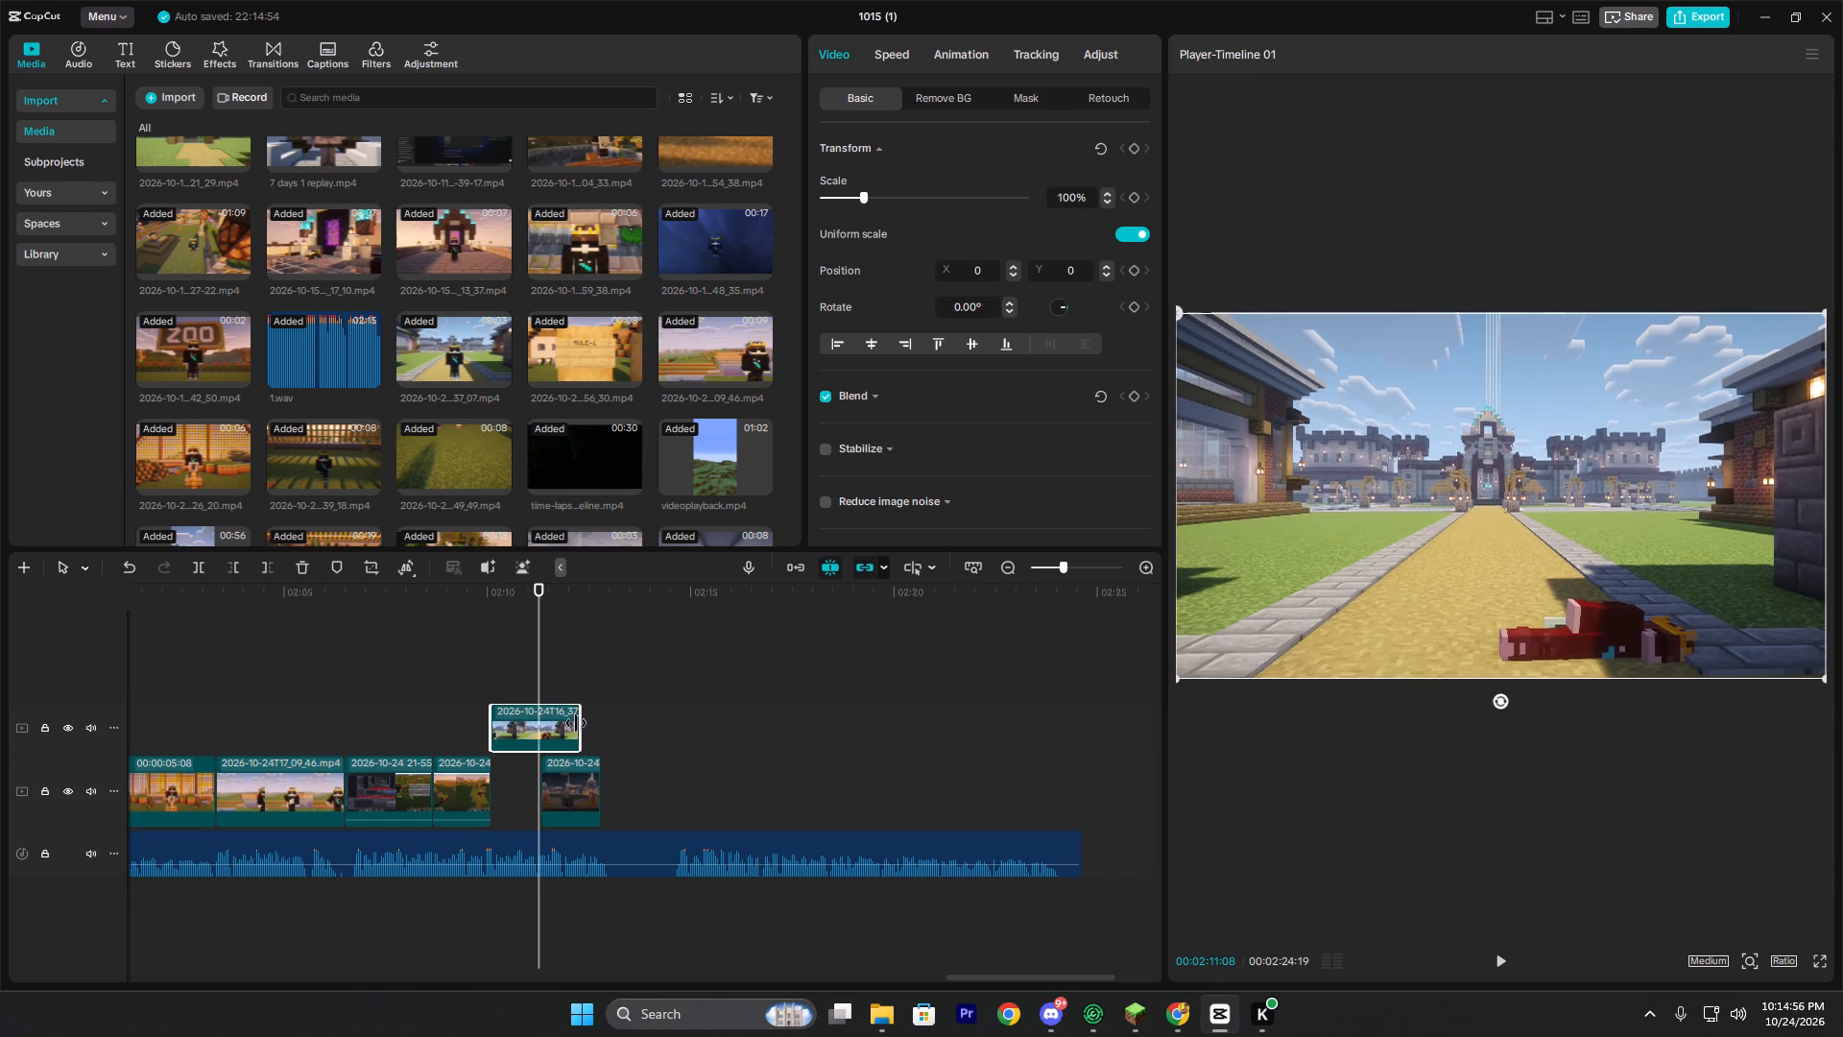
{"action": "left_click_drag", "start_coordinate": [576, 723], "coordinate": [539, 733]}
{"action": "left_click_drag", "start_coordinate": [522, 720], "coordinate": [523, 793]}
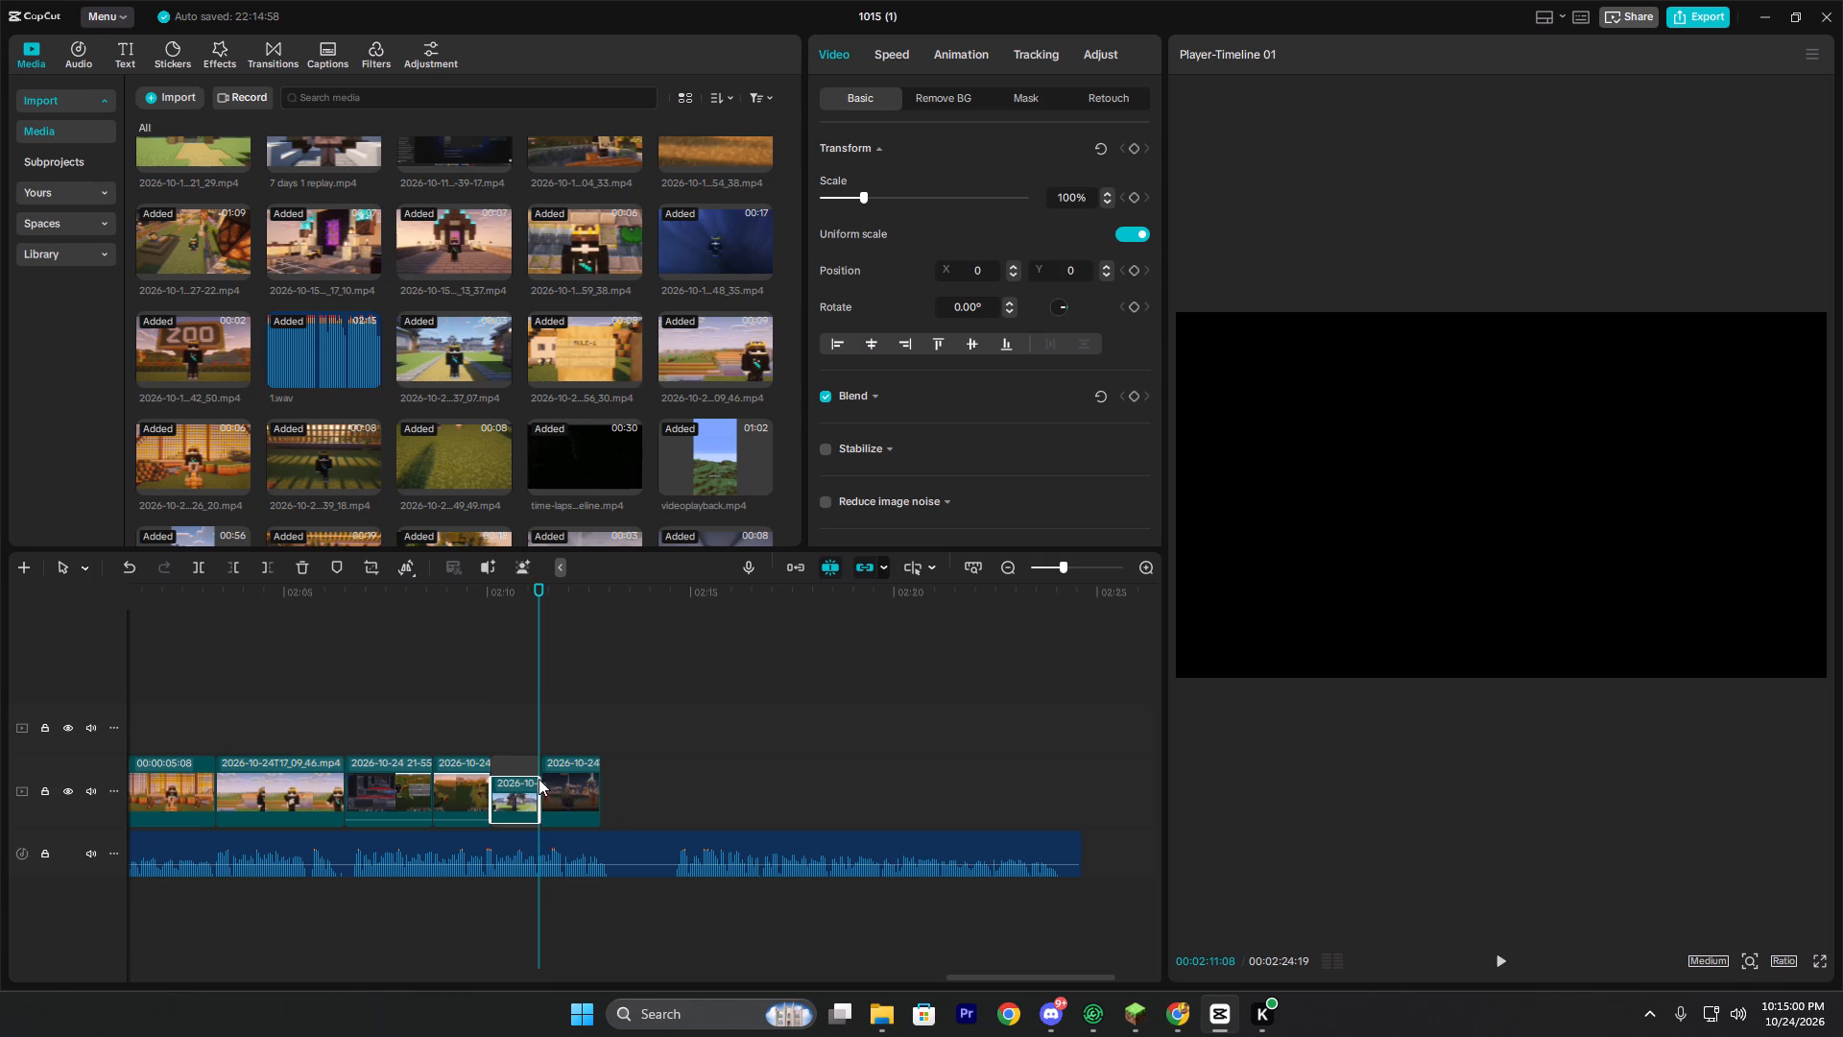
{"action": "left_click_drag", "start_coordinate": [536, 780], "coordinate": [559, 784]}
Play from the start of the inserted castle path clip through the end of the BABA TILLU clip.
{"action": "left_click", "coordinate": [494, 728]}
{"action": "key", "text": "space"}
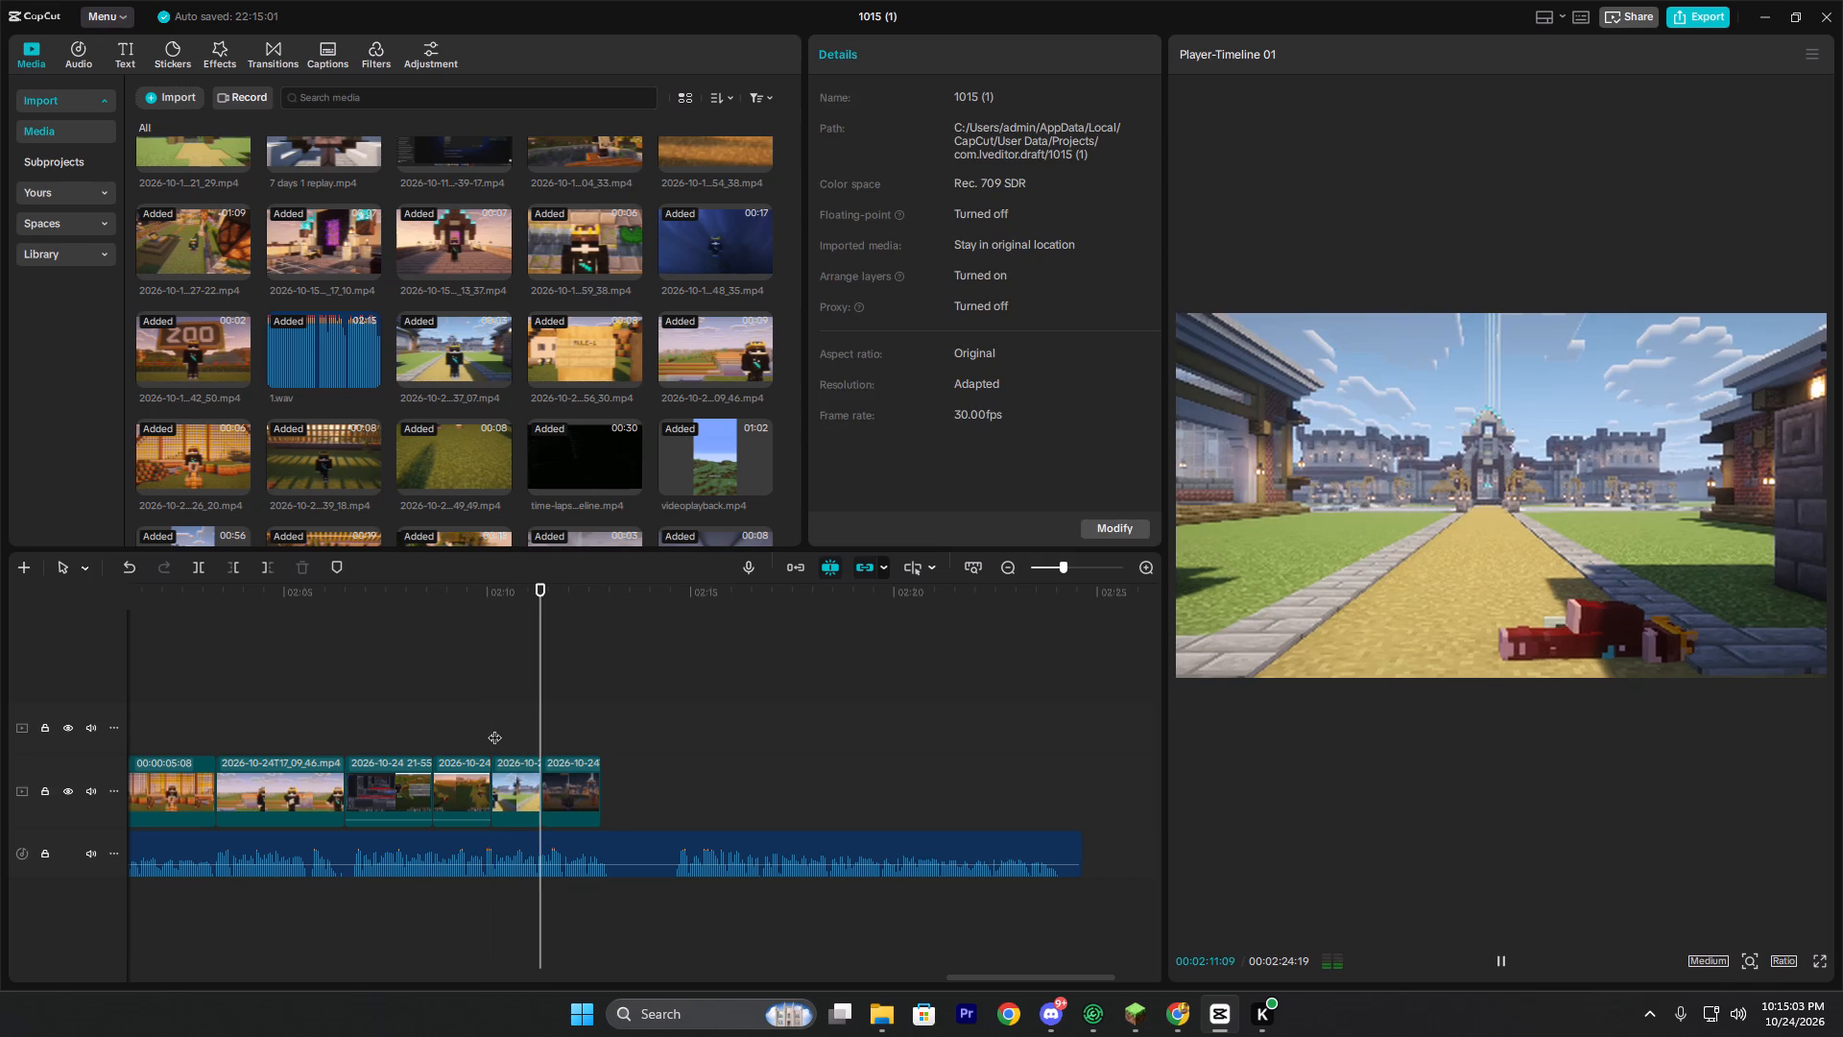
{"action": "key", "text": "space"}
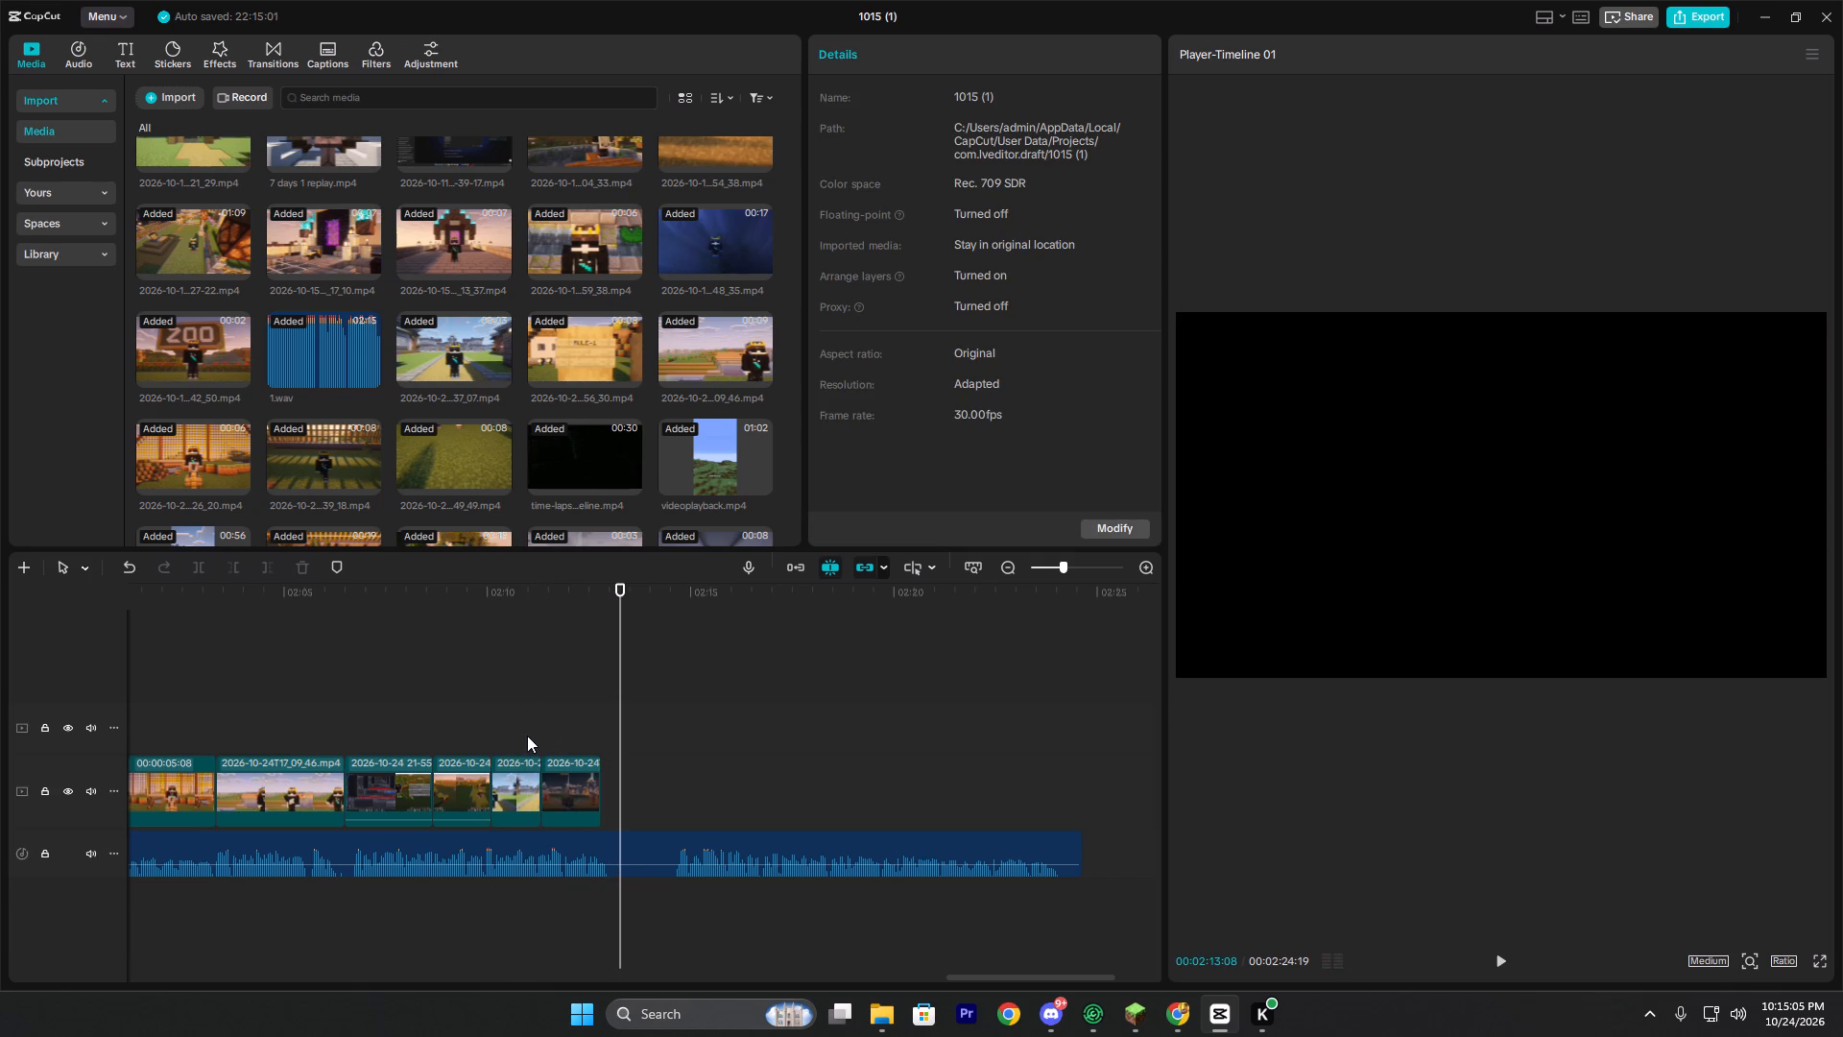
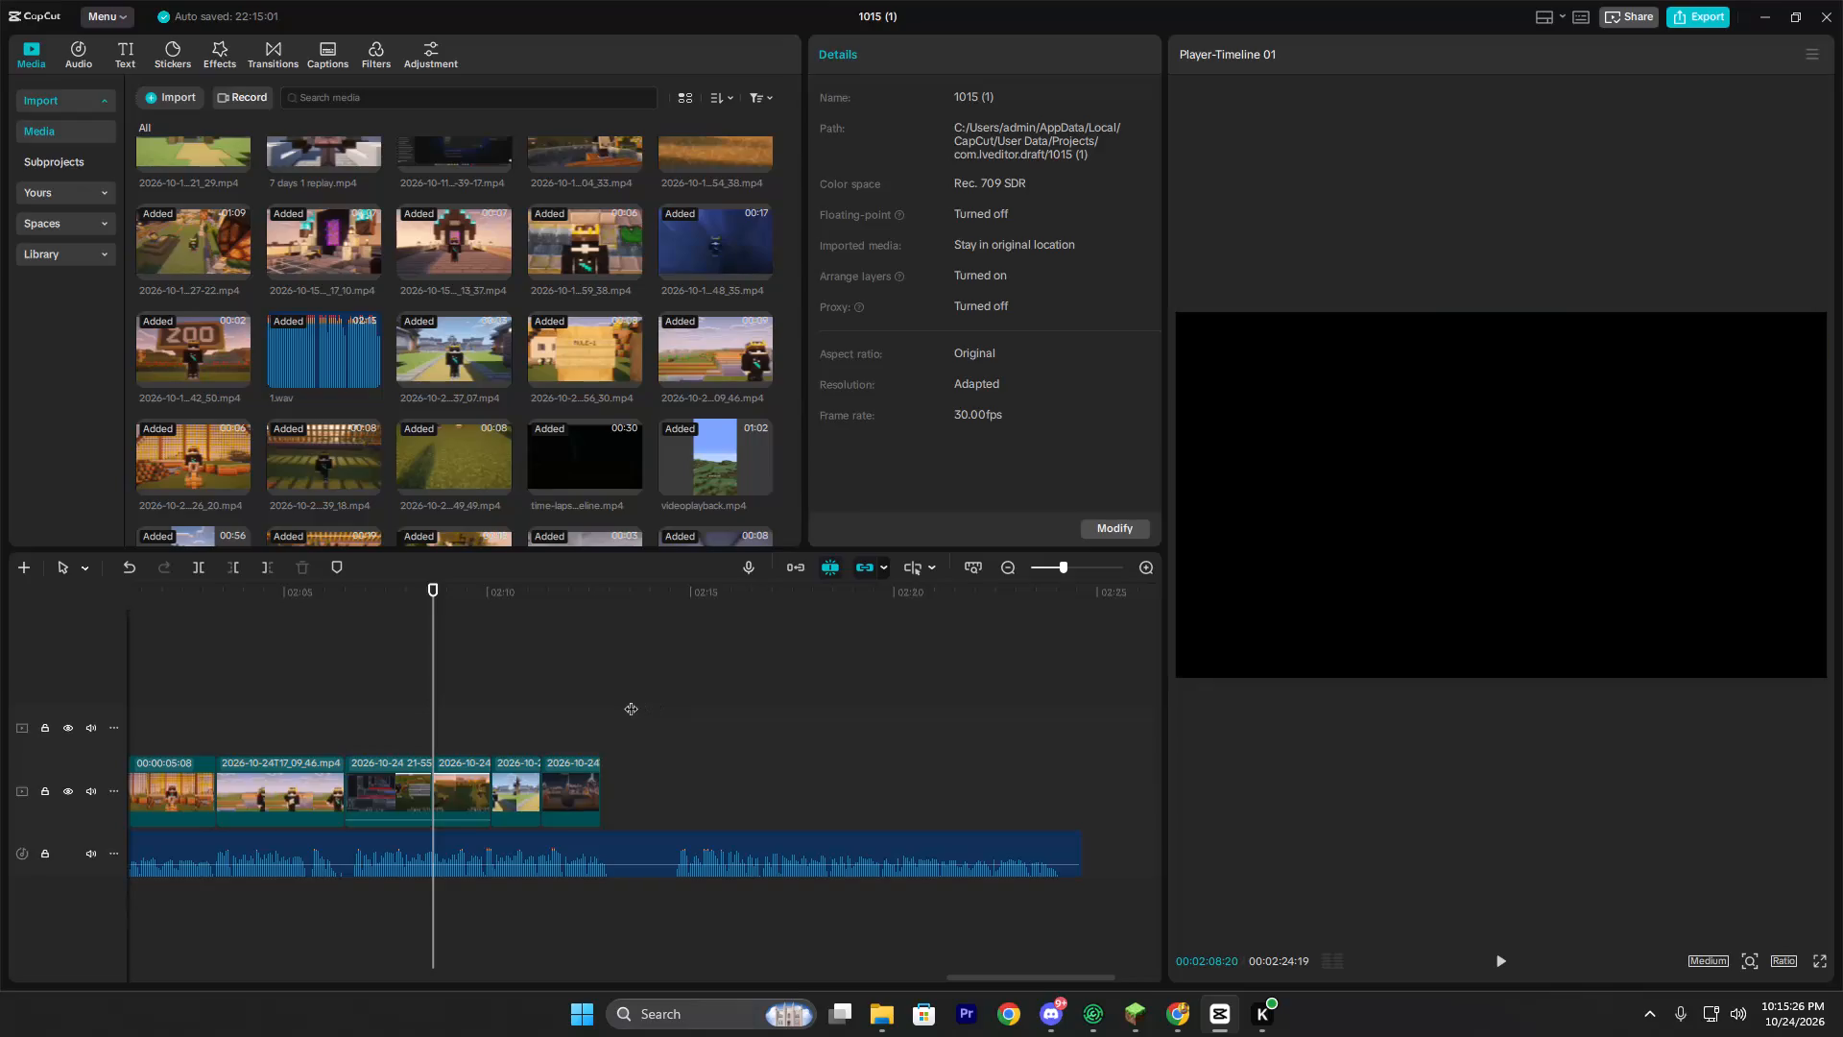
Play the video from its very beginning and review the voice-over across the main track gap starting at about 00:00:06:21.
{"action": "left_click_drag", "start_coordinate": [627, 700], "coordinate": [0, 656]}
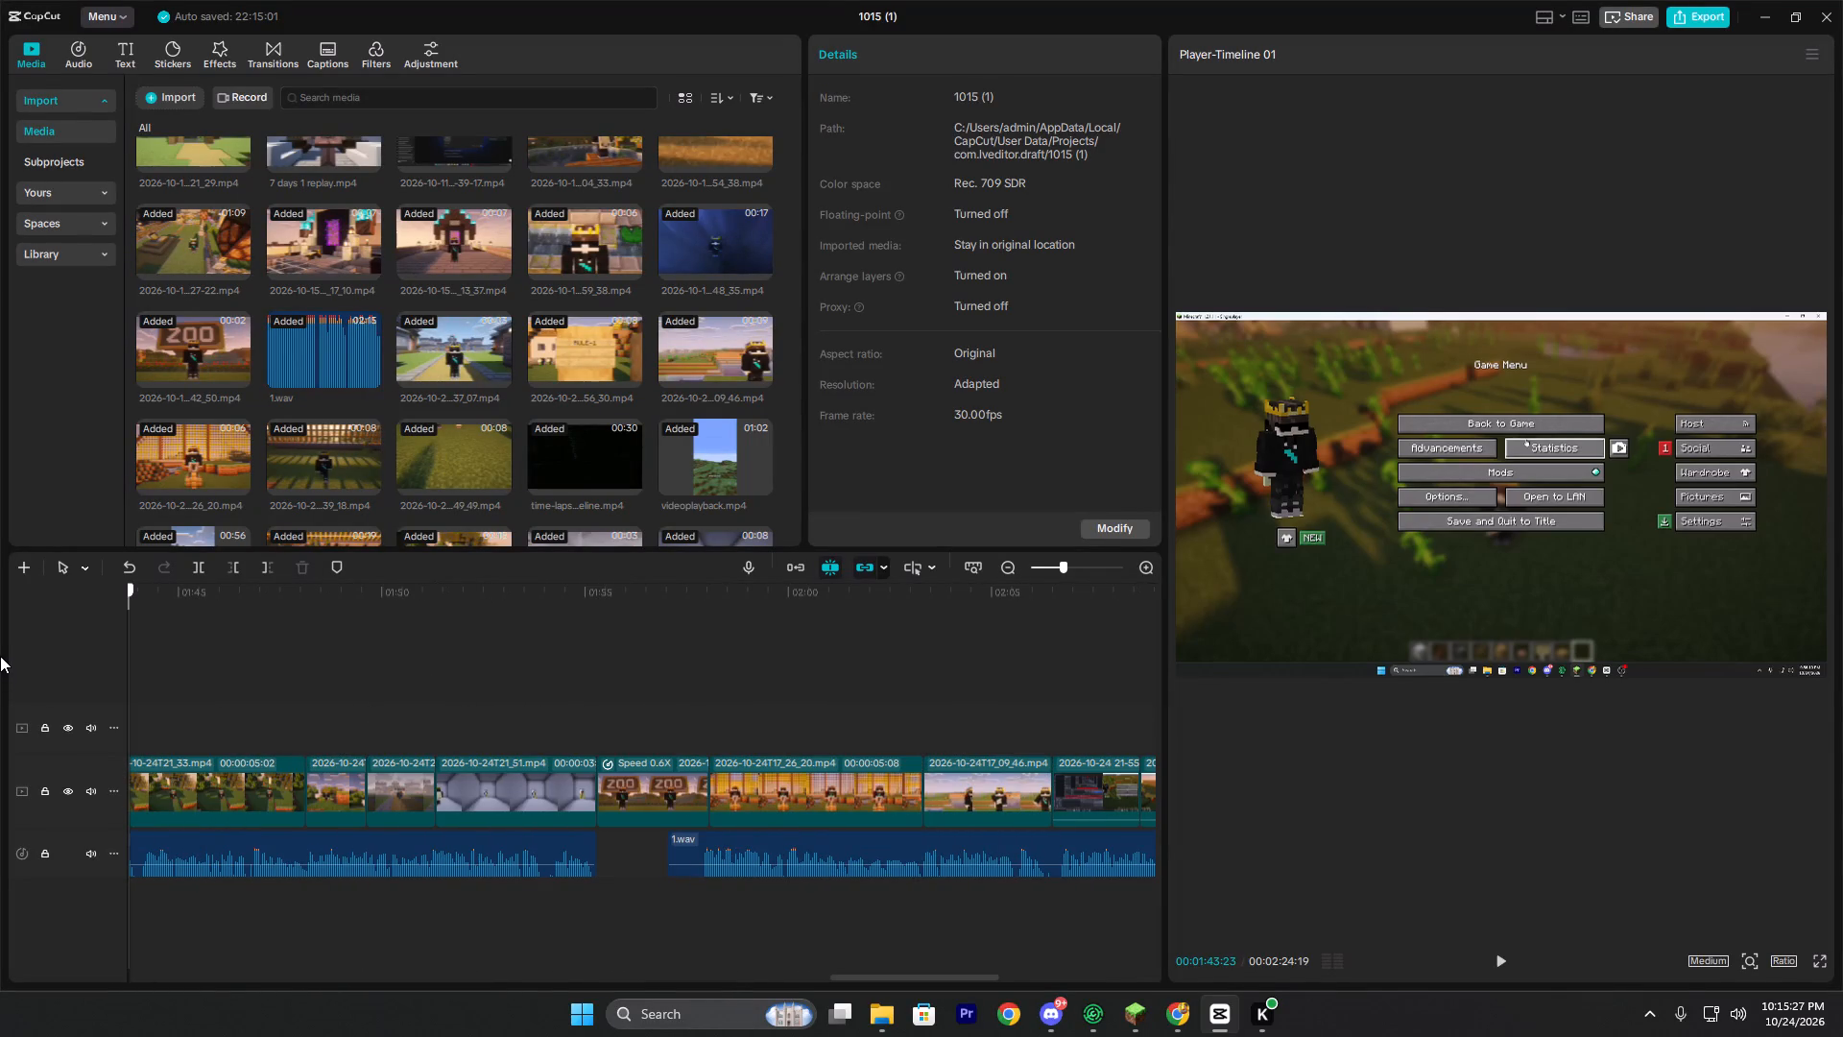
{"action": "left_click_drag", "start_coordinate": [0, 656], "coordinate": [0, 694]}
{"action": "key", "text": "space"}
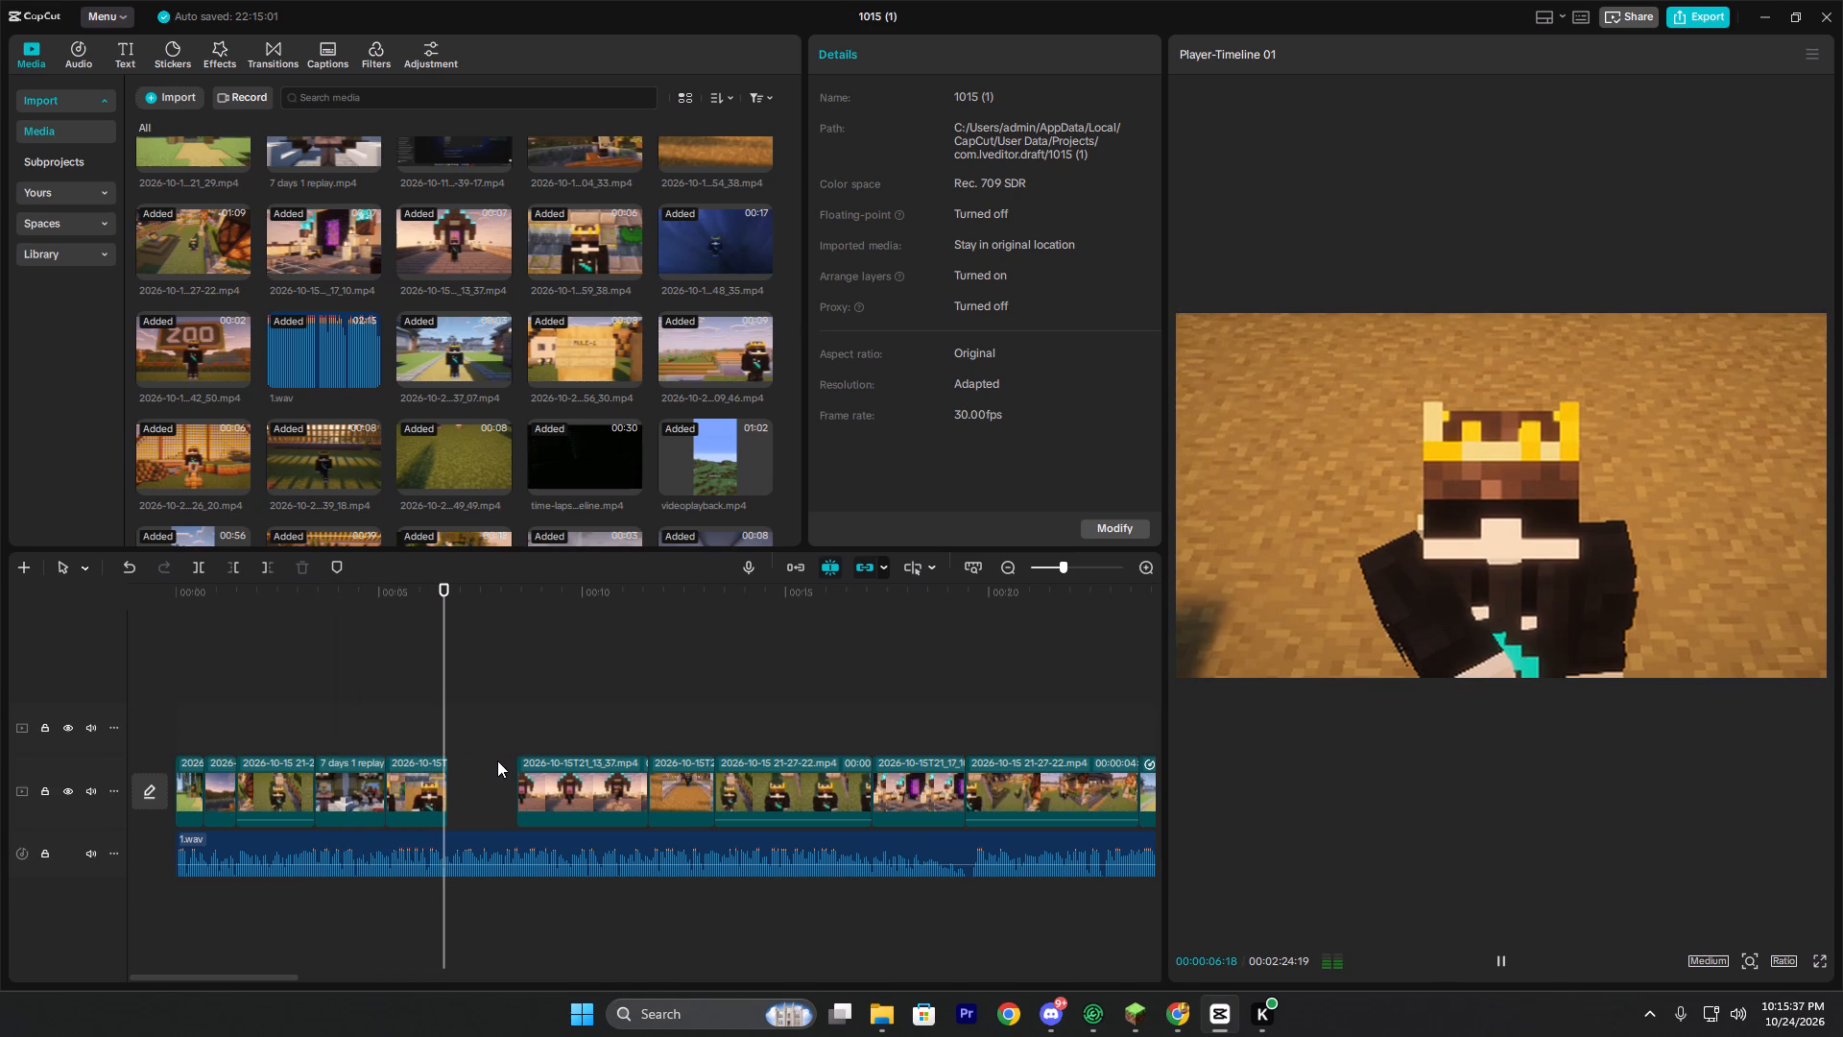
{"action": "key", "text": "space"}
{"action": "left_click", "coordinate": [465, 715]}
{"action": "left_click_drag", "start_coordinate": [465, 715], "coordinate": [453, 717]}
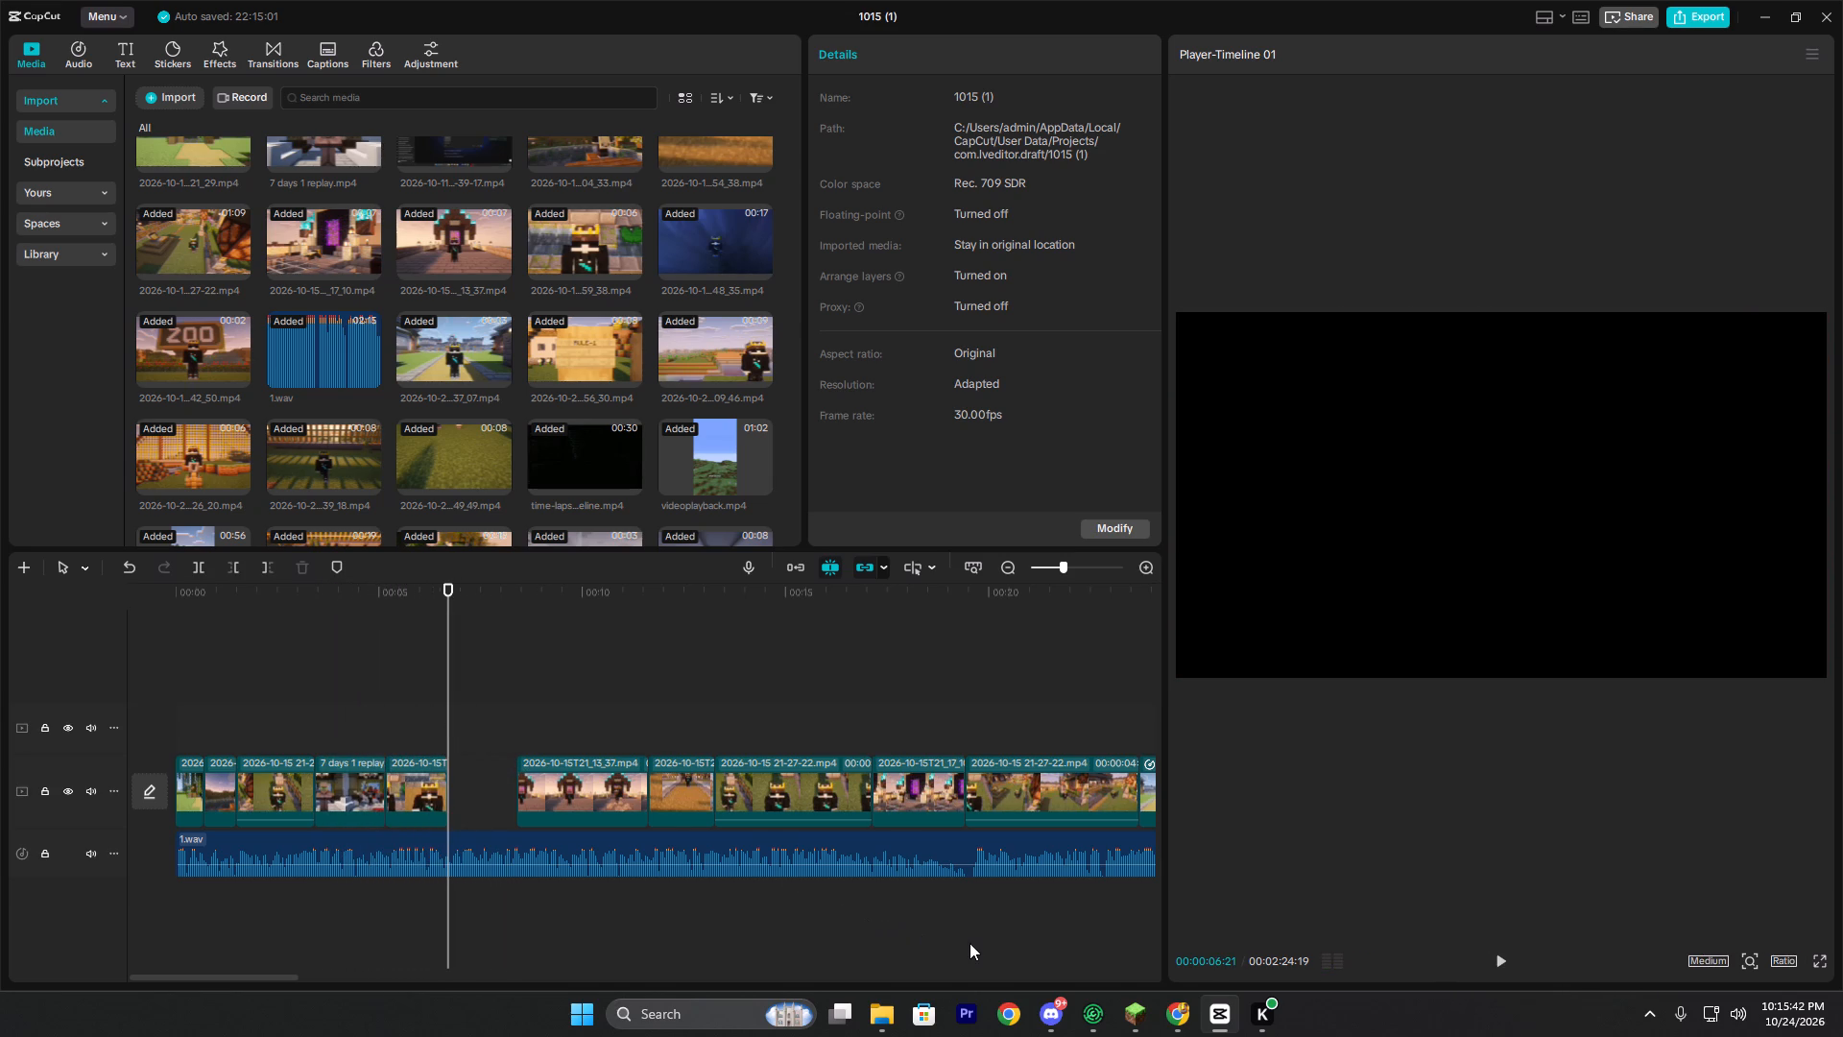
{"action": "key", "text": "space"}
{"action": "key", "text": "space"}
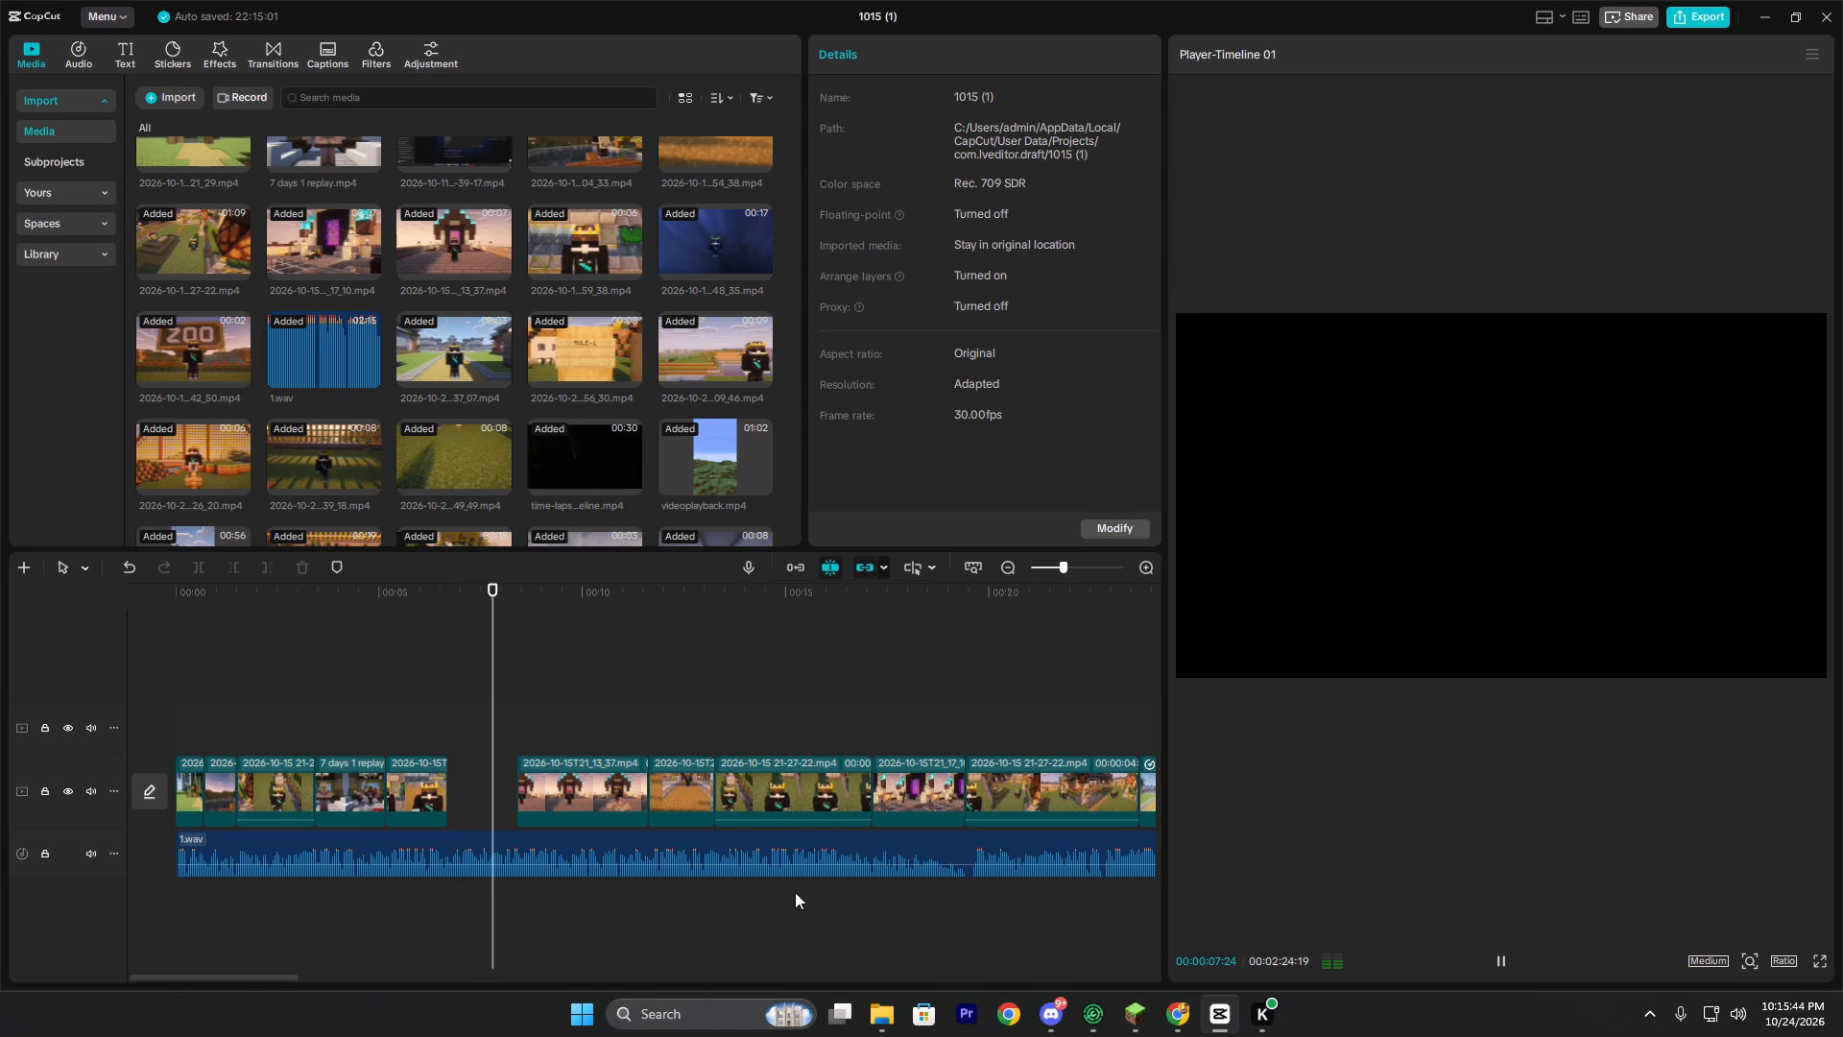
{"action": "left_click", "coordinate": [1140, 1008]}
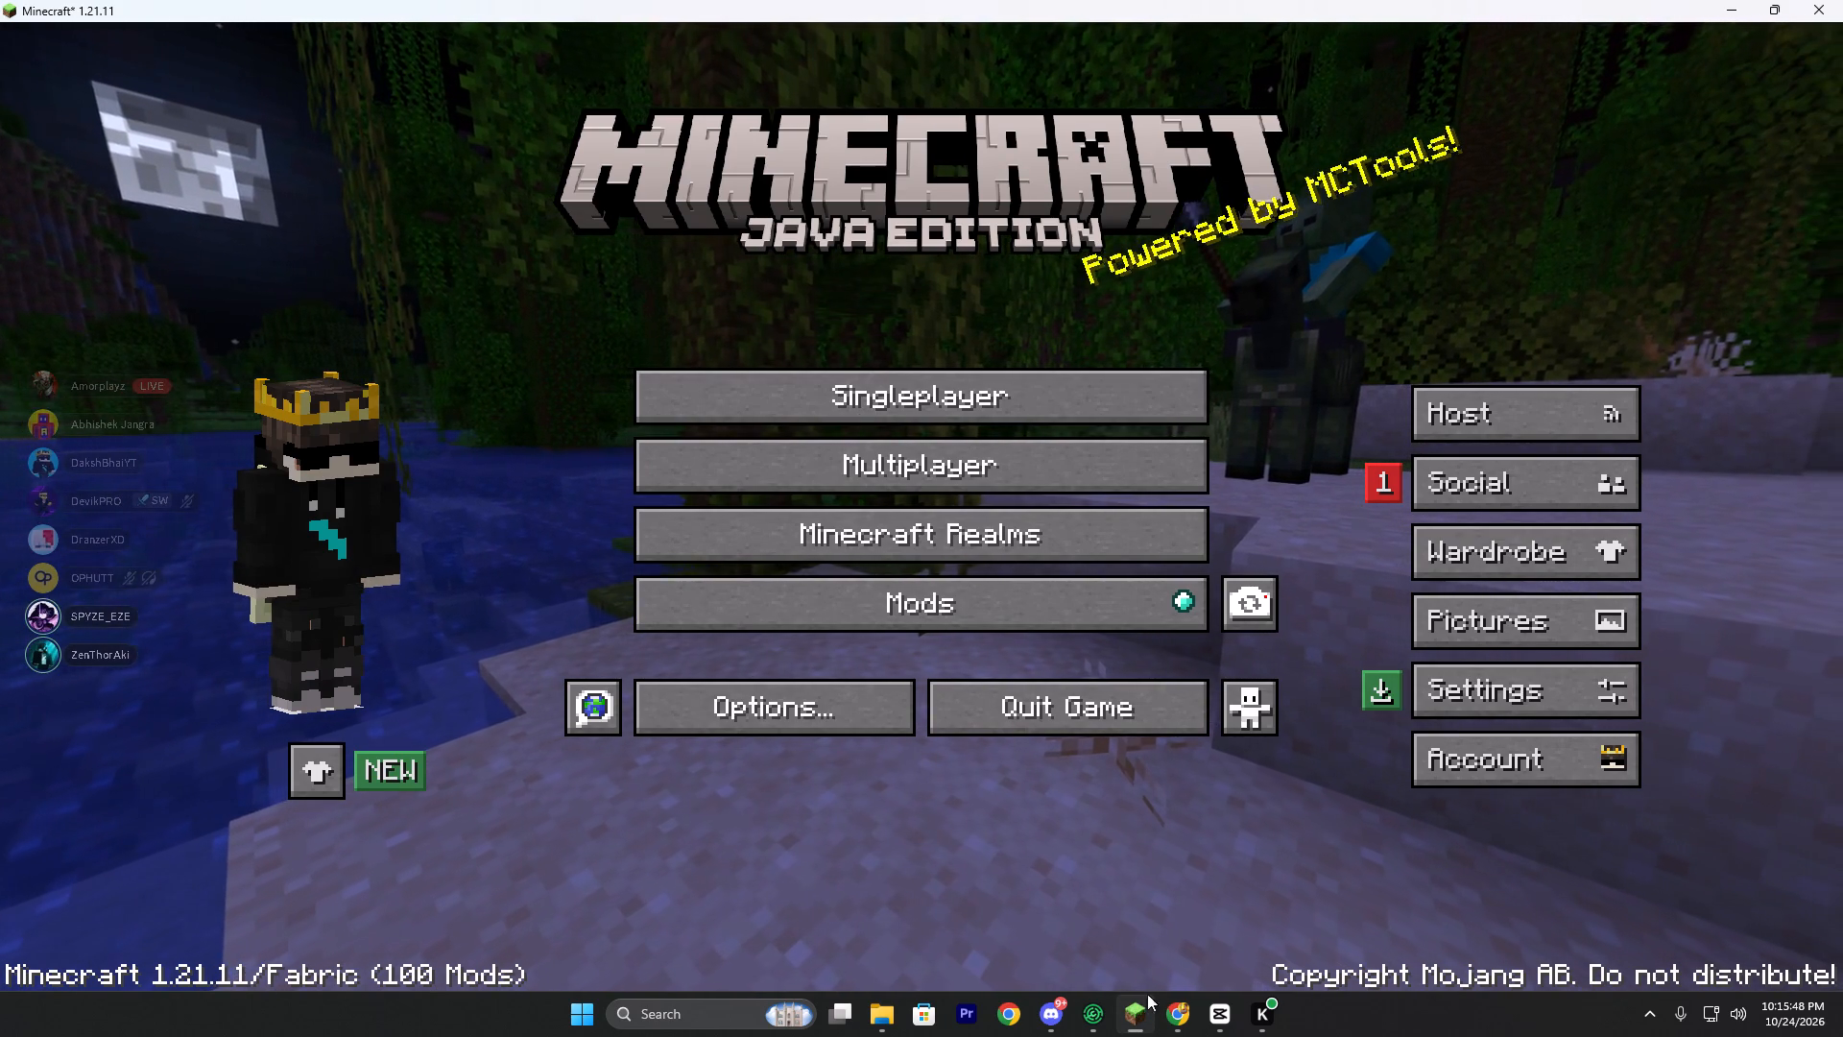
{"action": "left_click", "coordinate": [1229, 1023]}
{"action": "key", "text": "space"}
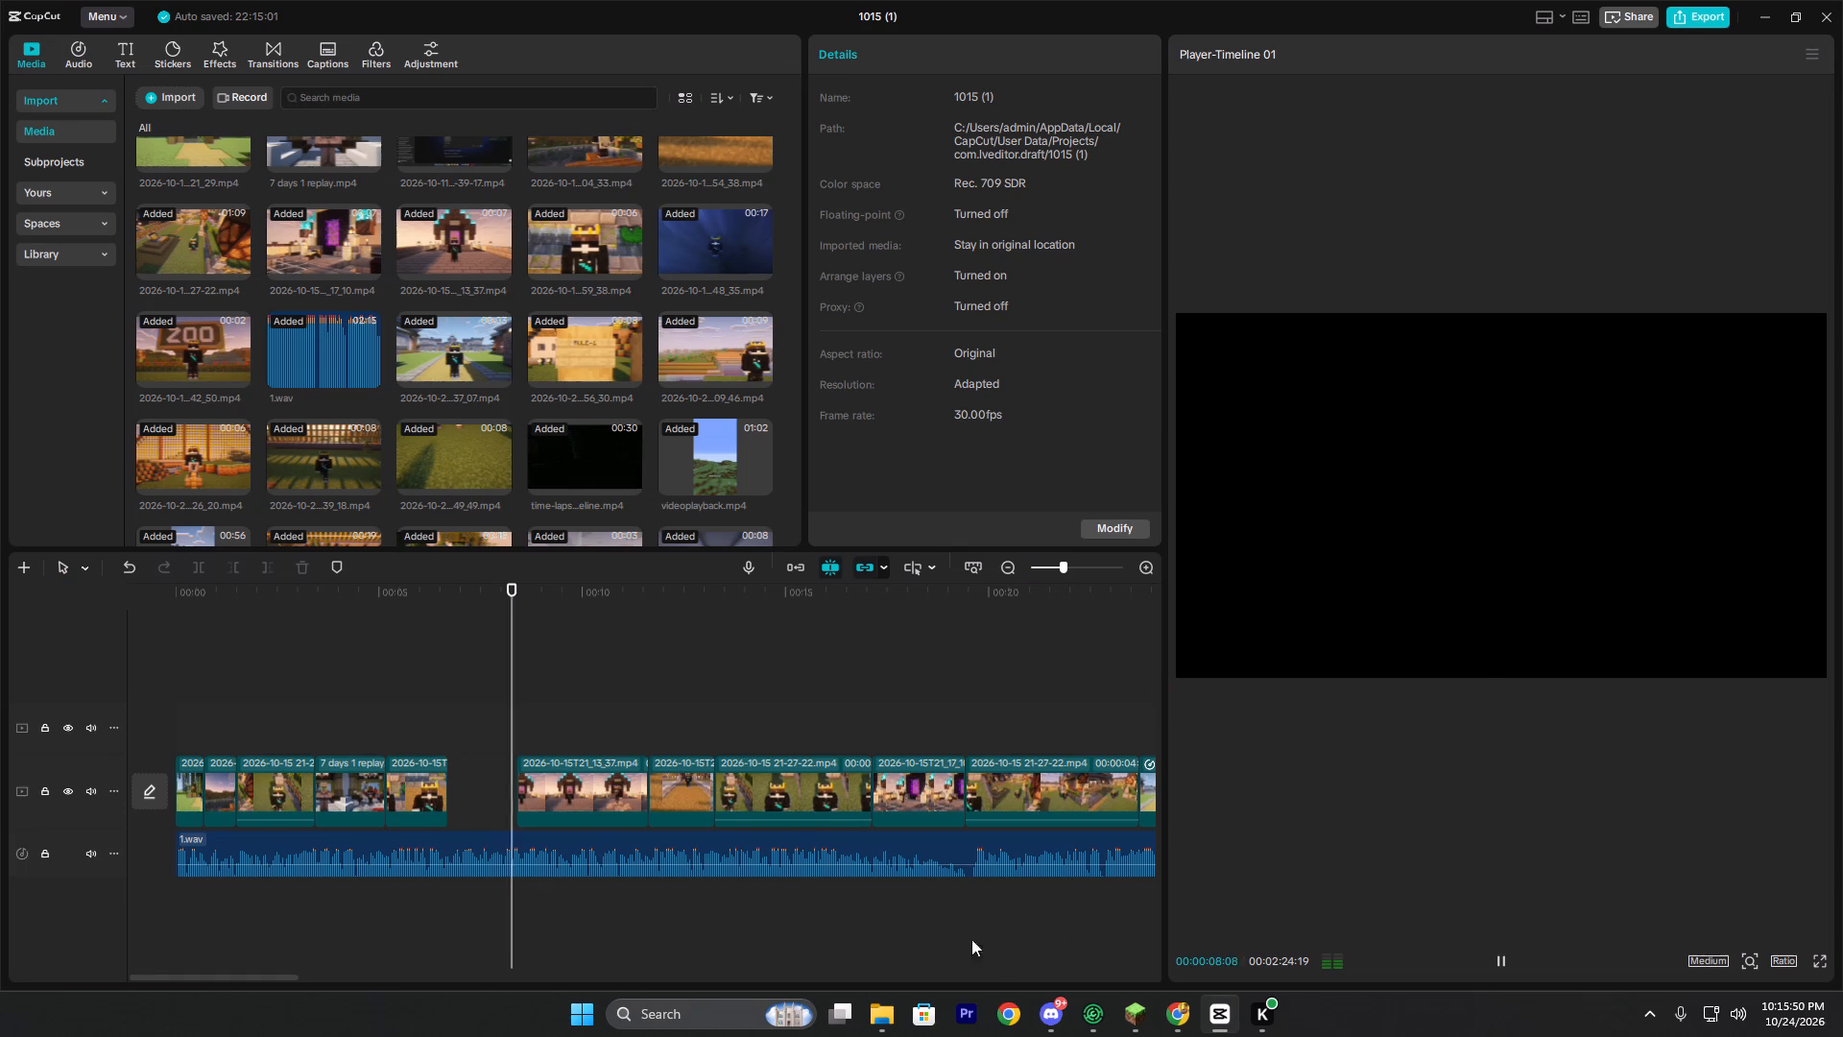
{"action": "key", "text": "space"}
{"action": "key", "text": "space"}
{"action": "left_click", "coordinate": [497, 745]}
{"action": "left_click", "coordinate": [473, 734]}
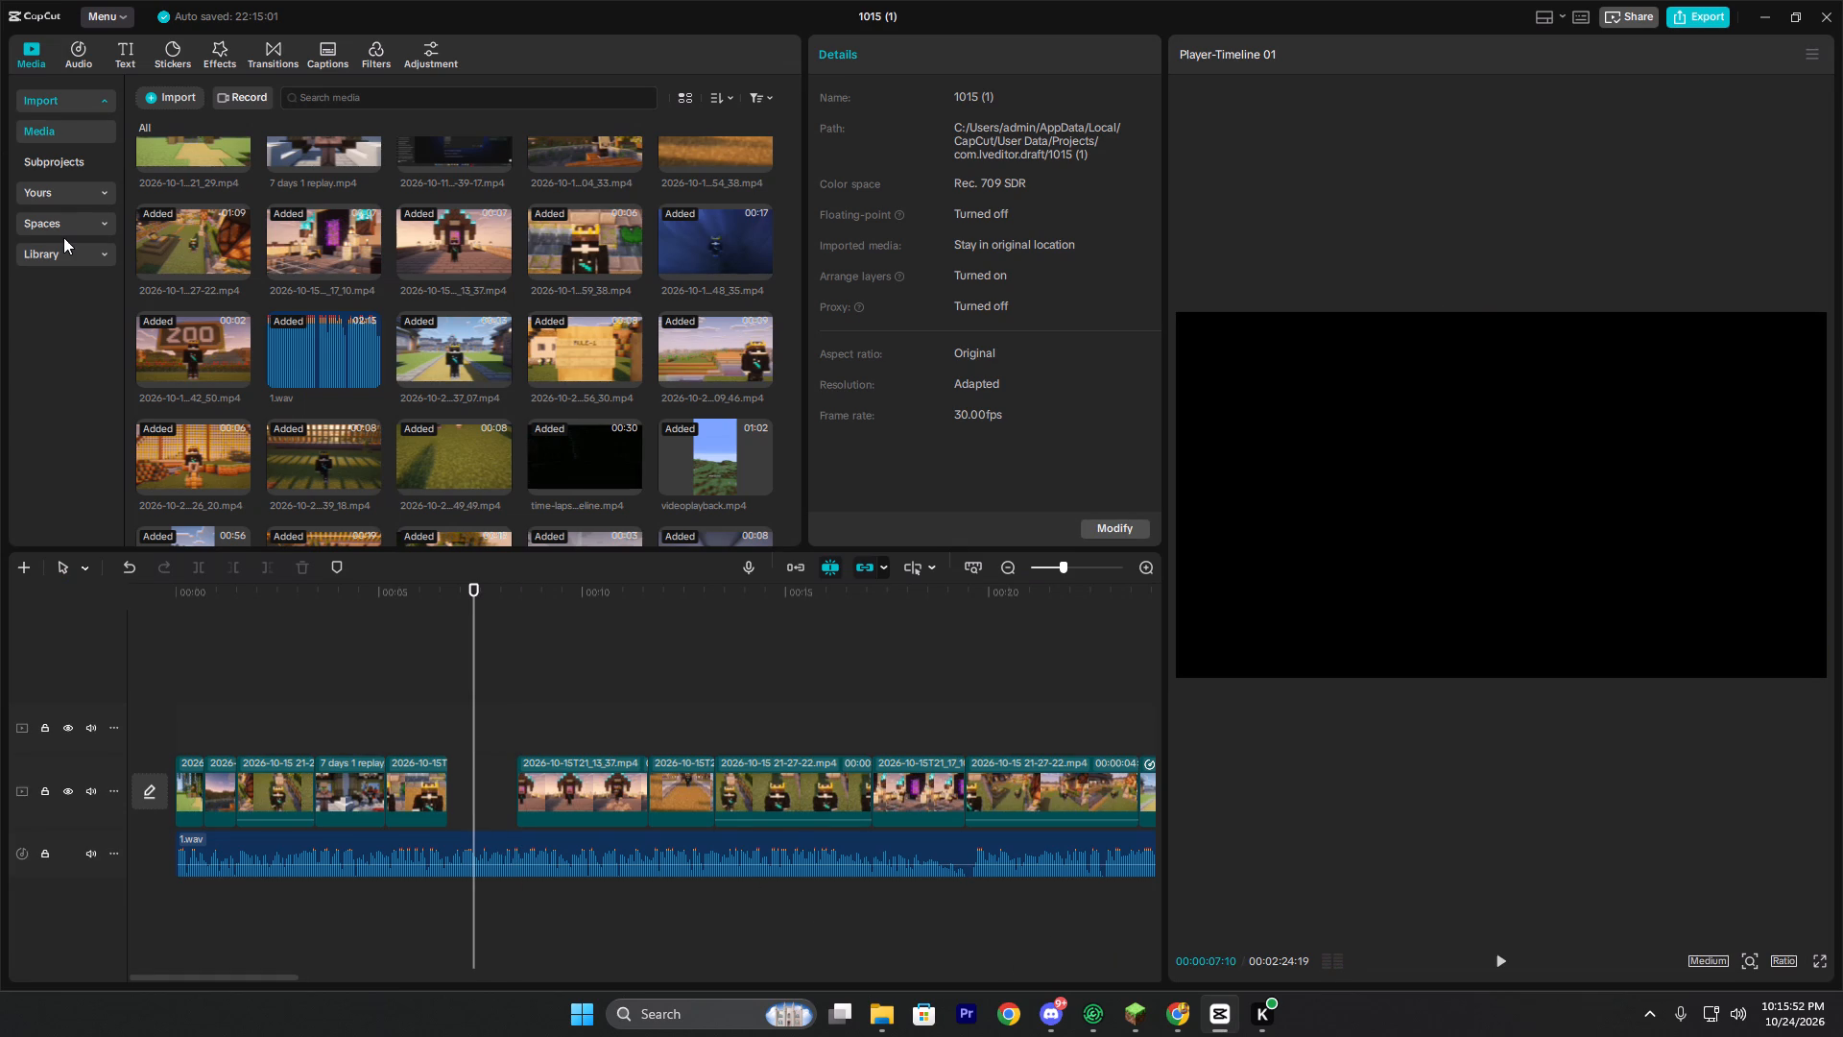
Look through the imported clips for a filler and add 2026-10-24T16_37_07.mp4 on the track above, starting at the gap.
{"action": "scroll", "coordinate": [421, 421], "scroll_direction": "up", "scroll_amount": 3}
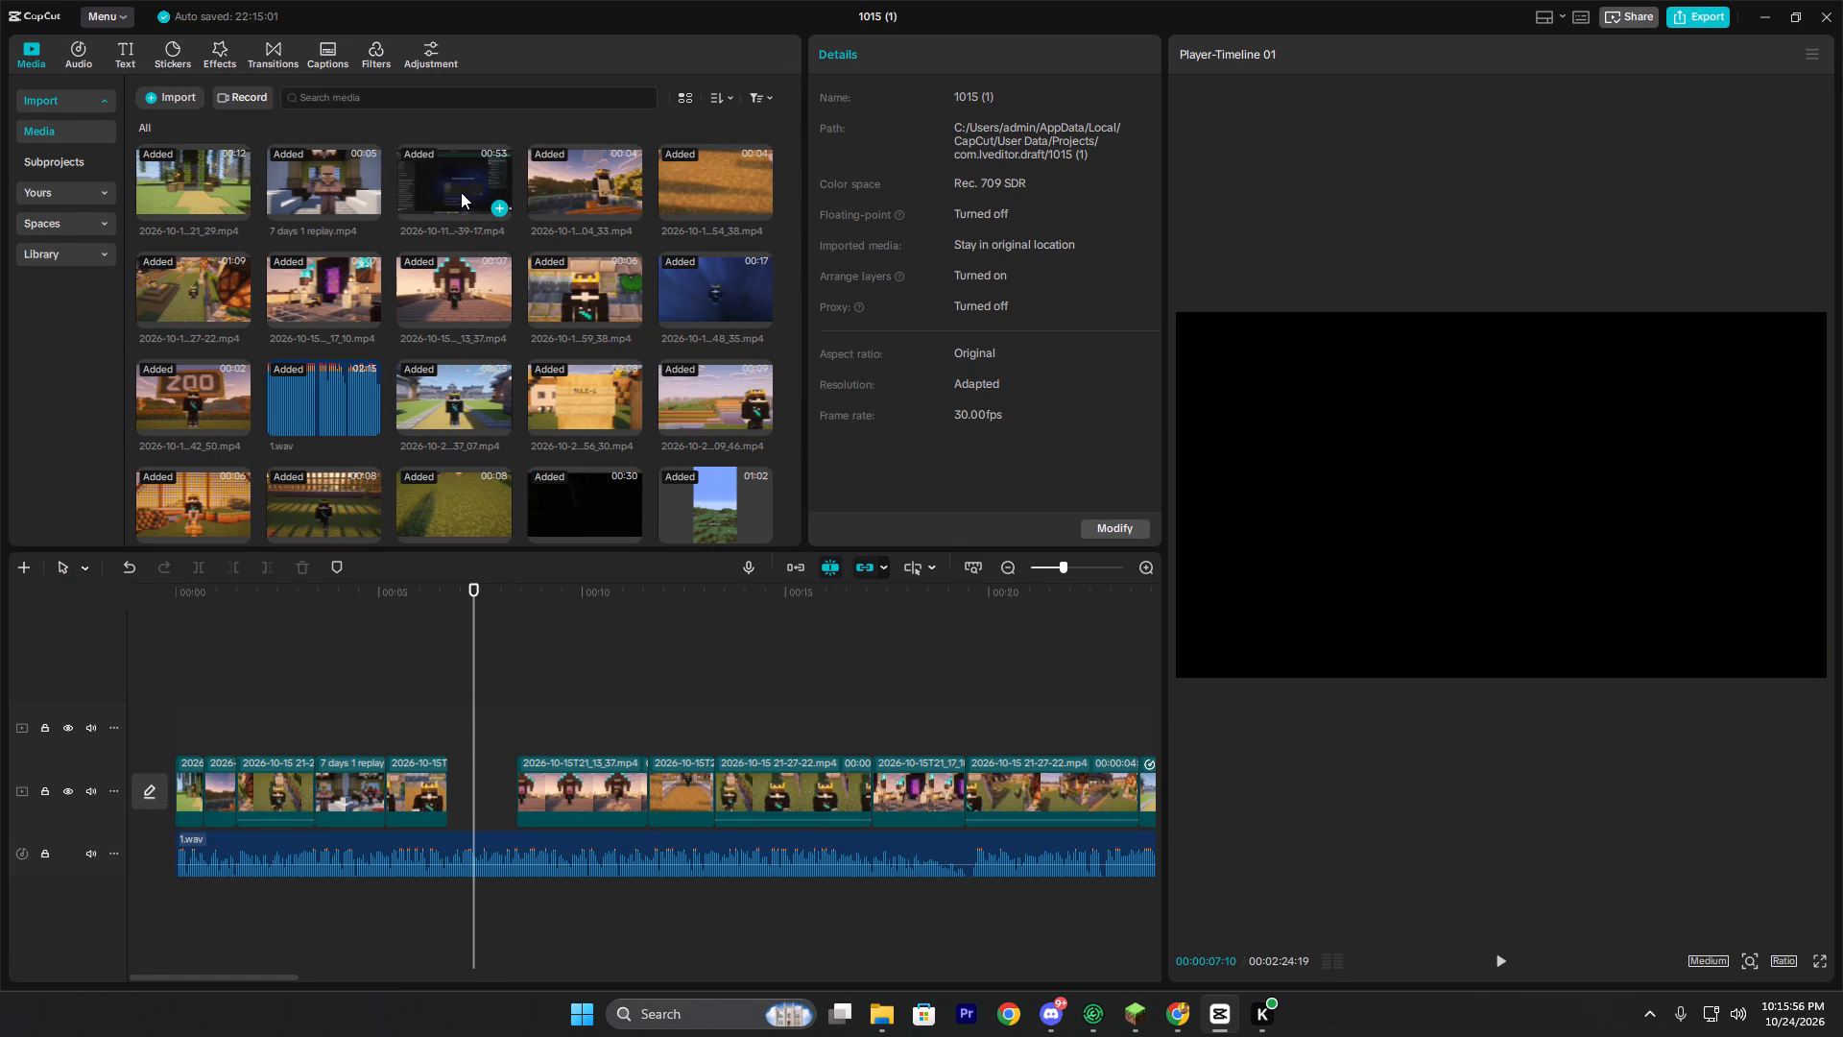
{"action": "left_click_drag", "start_coordinate": [461, 189], "coordinate": [448, 357]}
{"action": "left_click", "coordinate": [563, 396]}
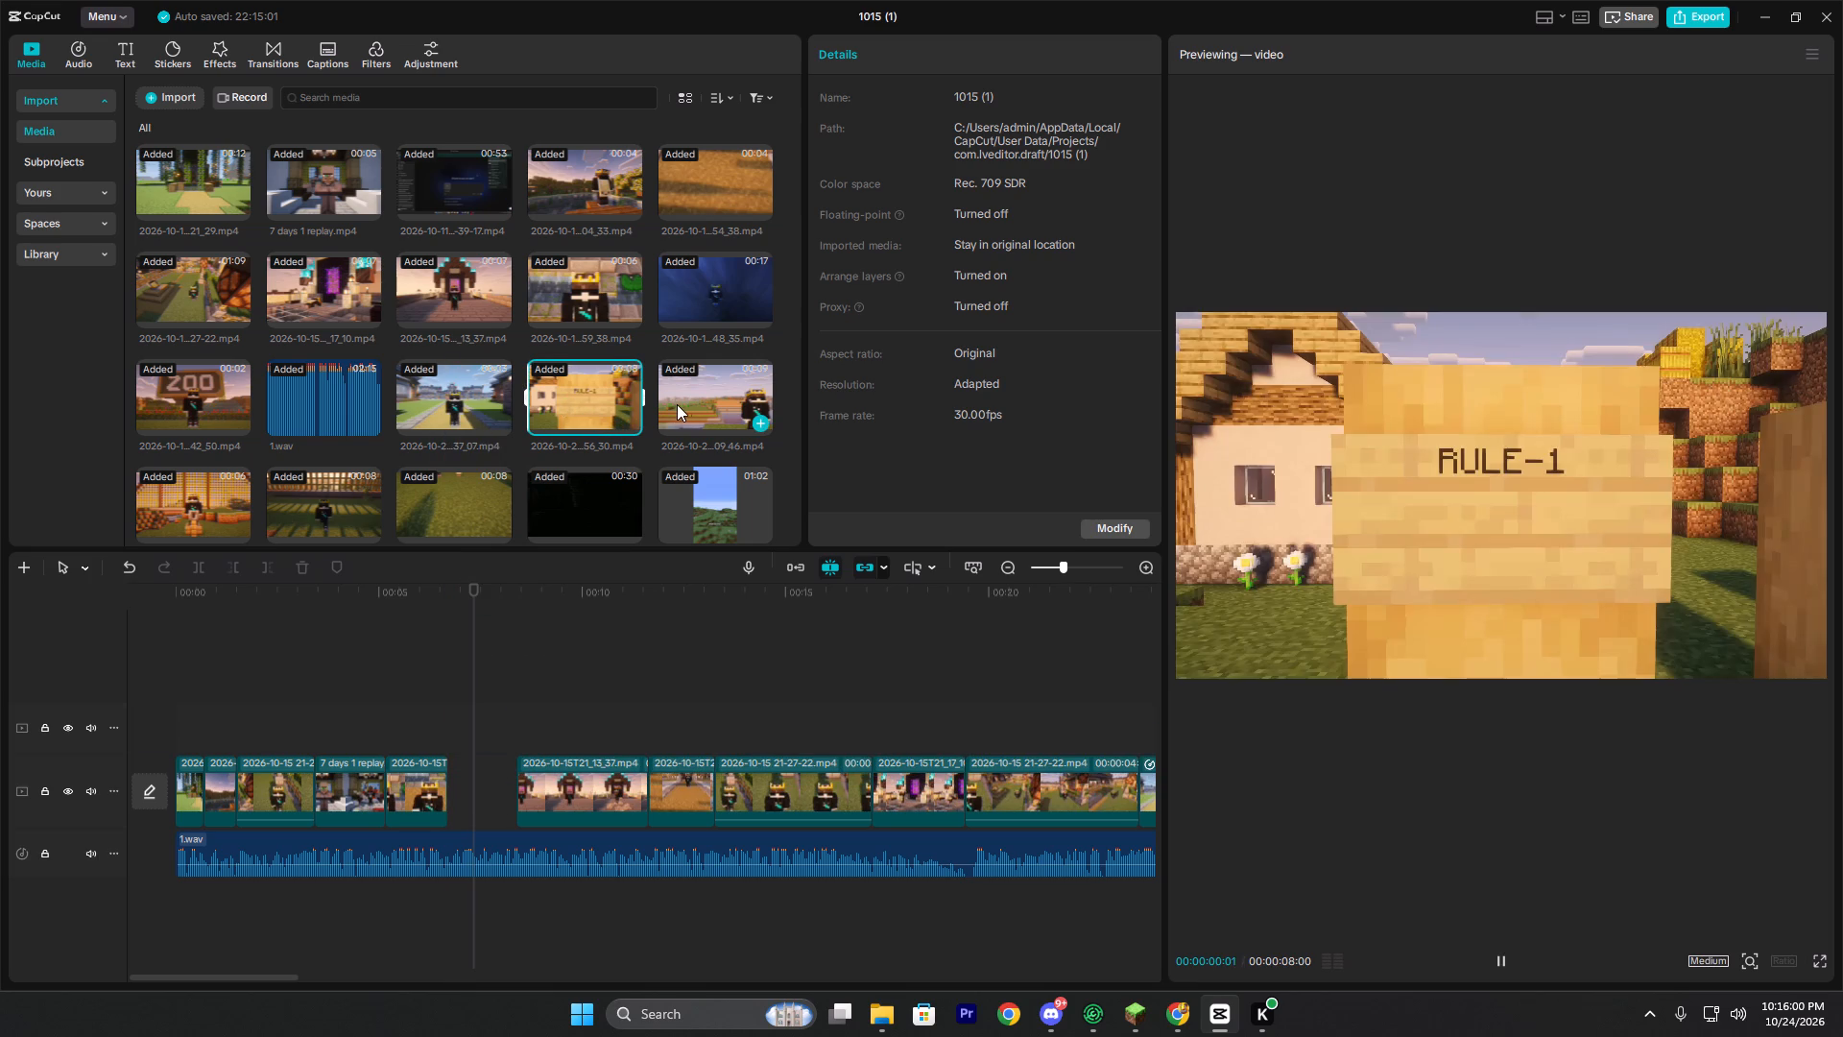
{"action": "left_click", "coordinate": [439, 406]}
{"action": "left_click_drag", "start_coordinate": [443, 398], "coordinate": [463, 491]}
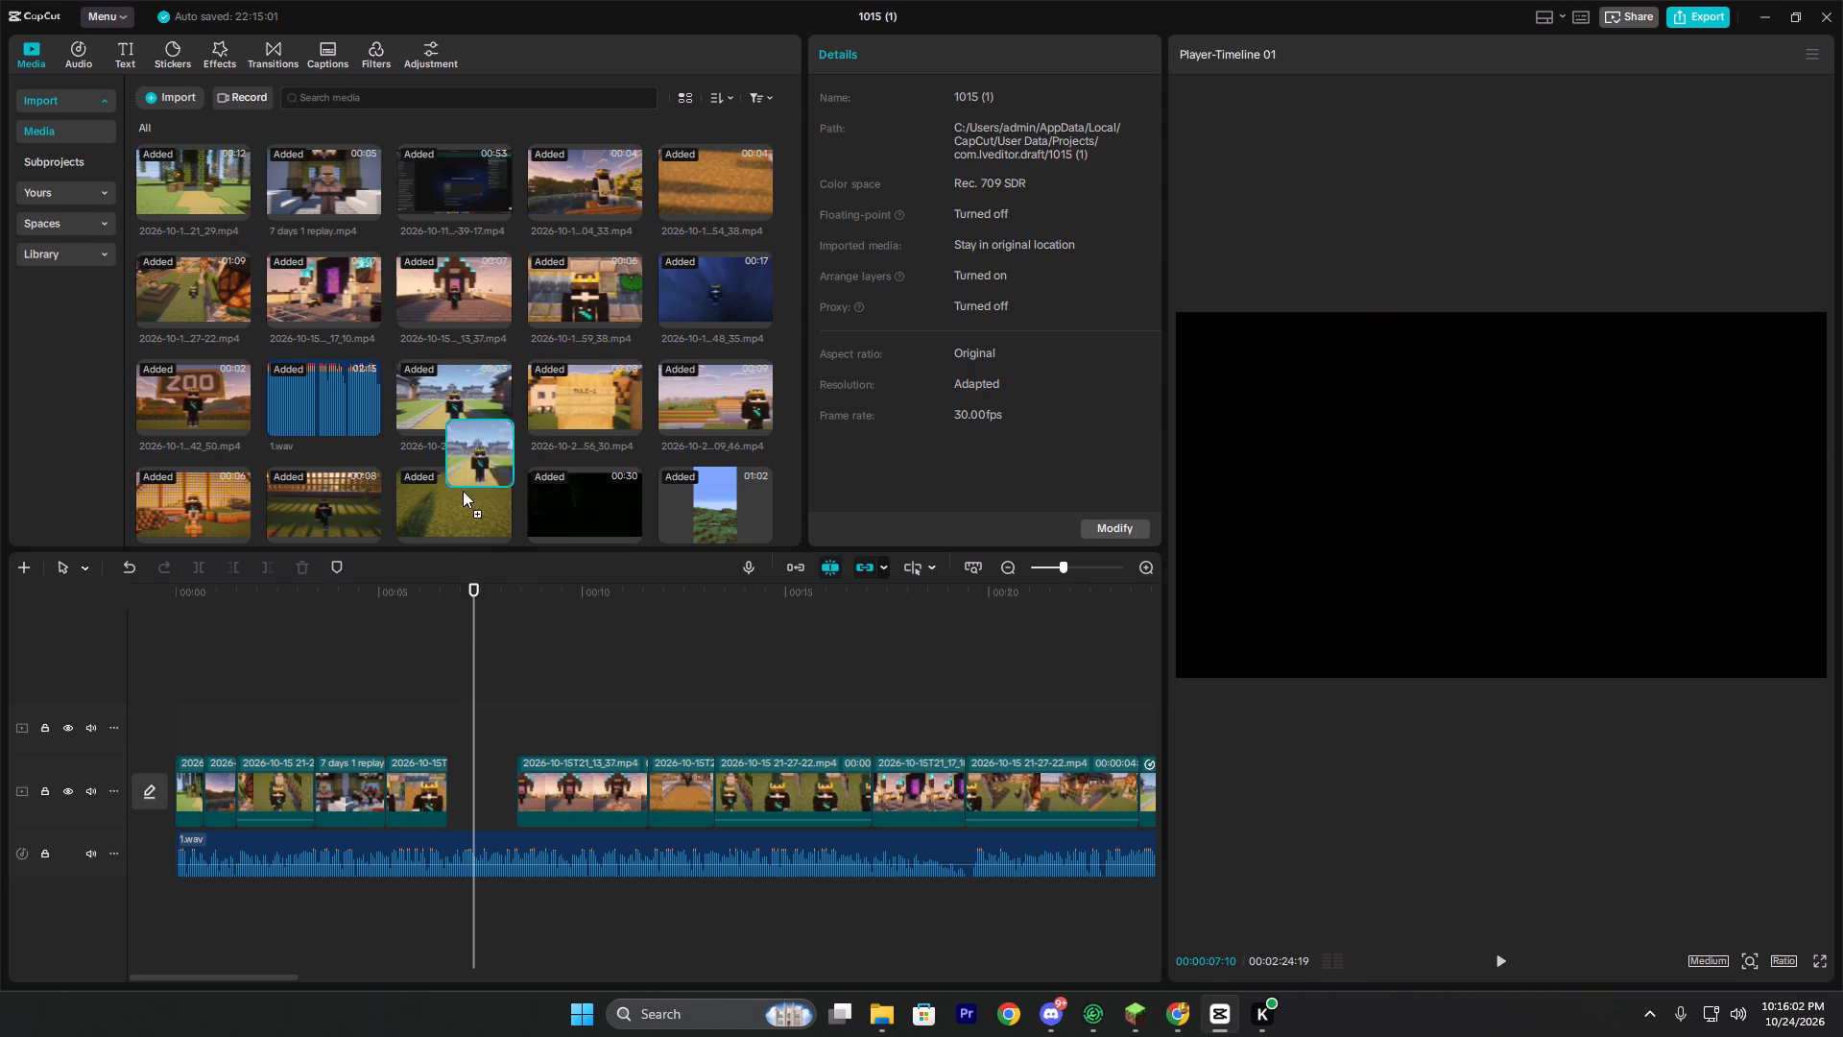
{"action": "left_click_drag", "start_coordinate": [463, 491], "coordinate": [446, 775]}
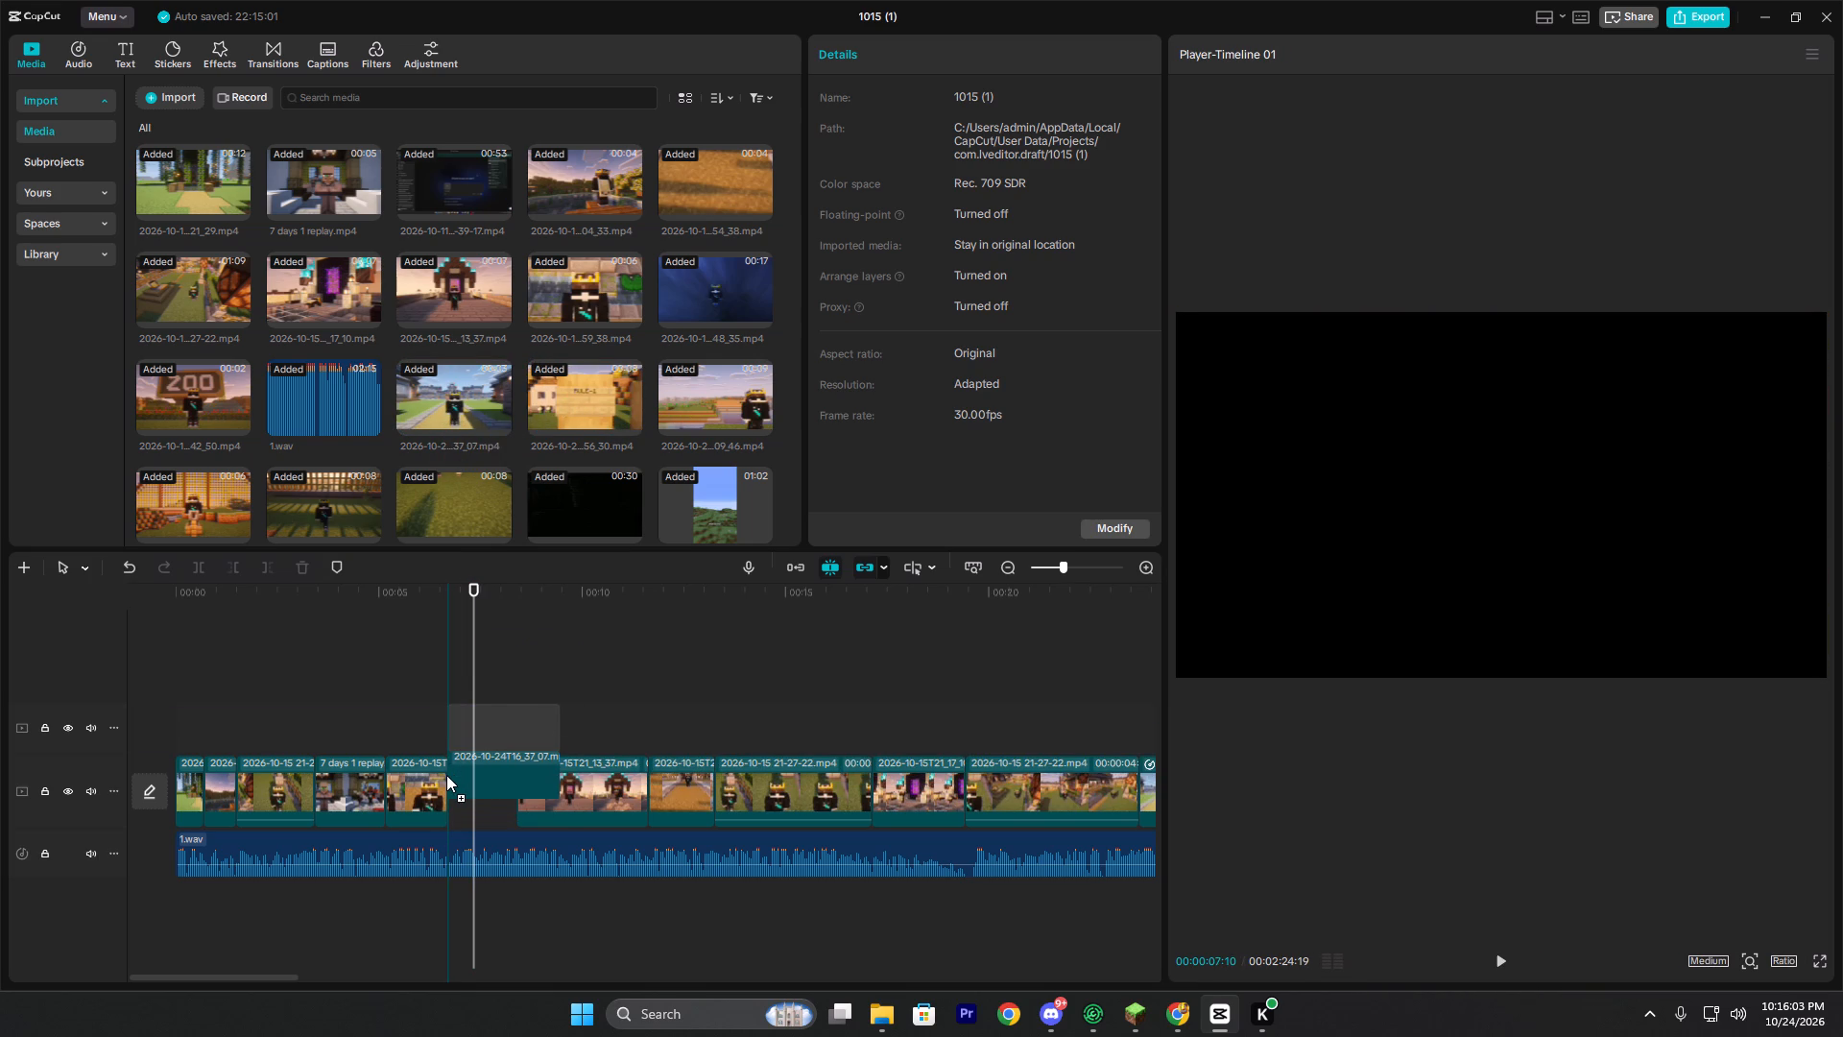
Trim the end of the added castle path clip to the end of the gap and move it into the main track gap.
{"action": "left_click_drag", "start_coordinate": [560, 728], "coordinate": [519, 735]}
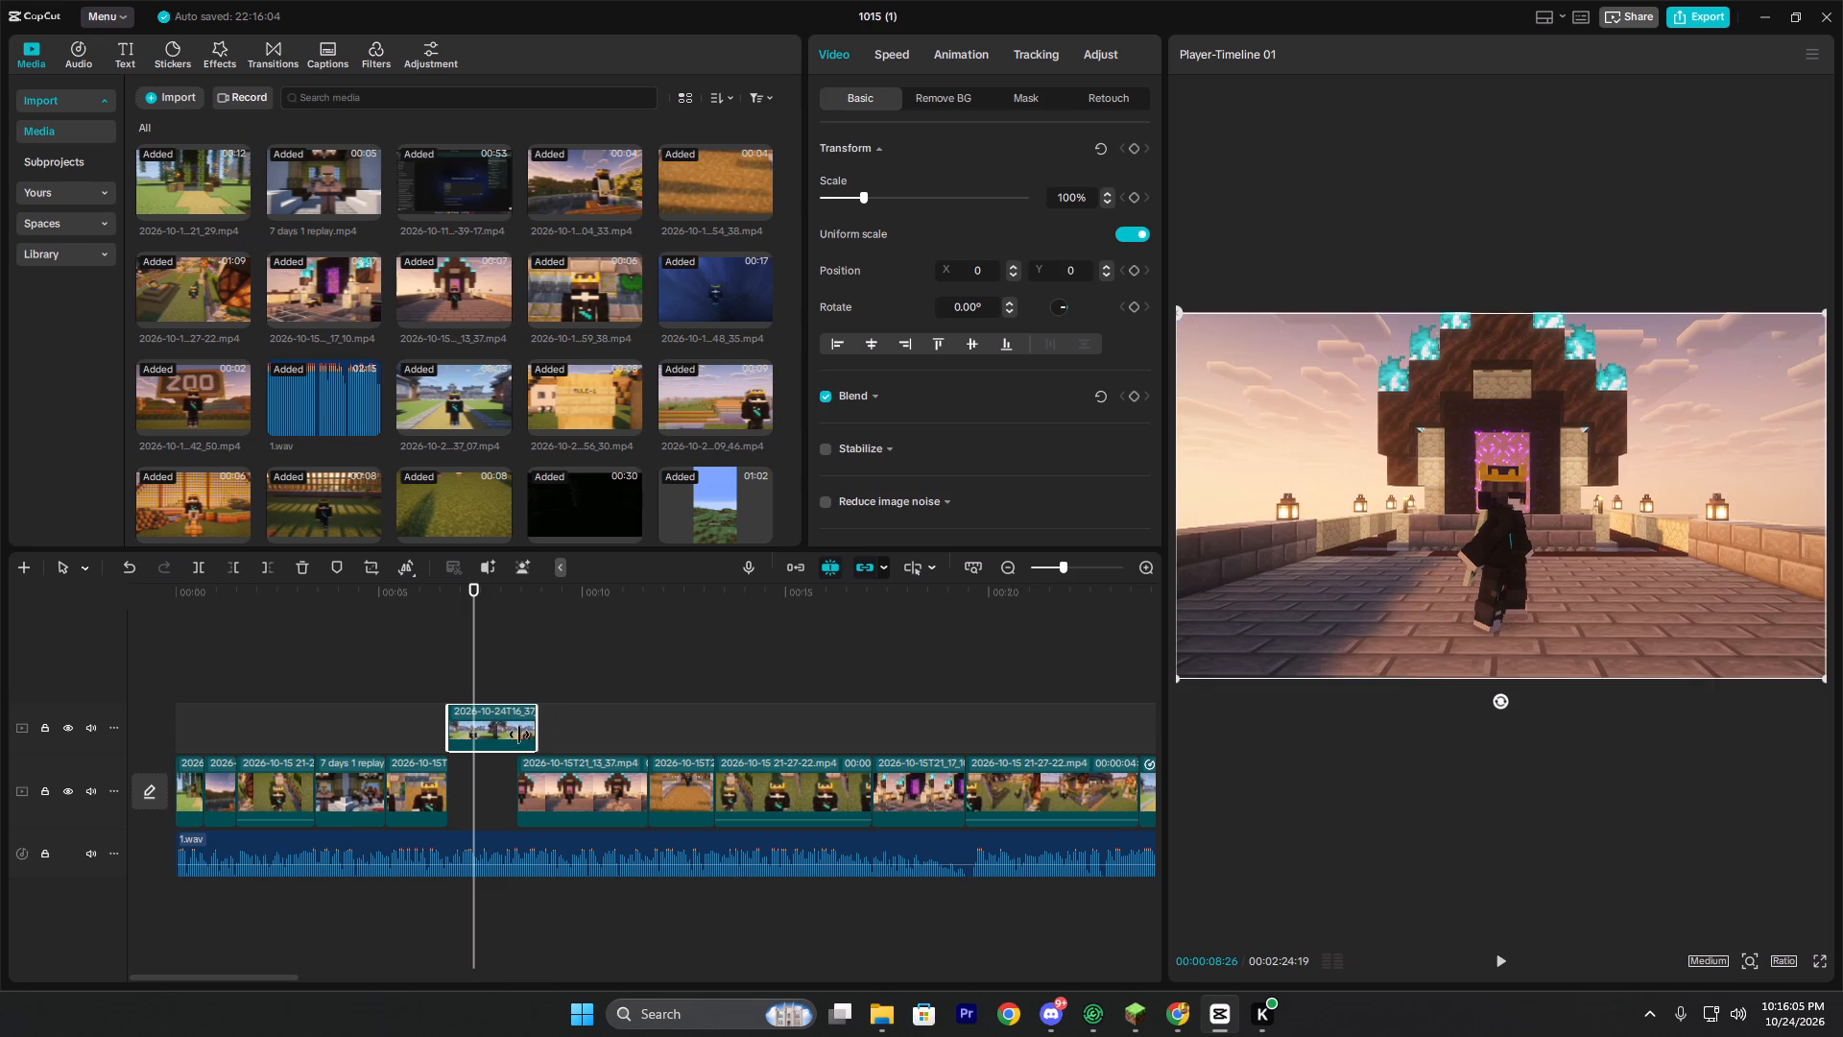
{"action": "left_click_drag", "start_coordinate": [519, 735], "coordinate": [513, 737]}
{"action": "left_click_drag", "start_coordinate": [474, 722], "coordinate": [472, 802]}
Disable the clip placed in the gap as a blank placeholder and turn on the main track magnet.
{"action": "key", "text": "v"}
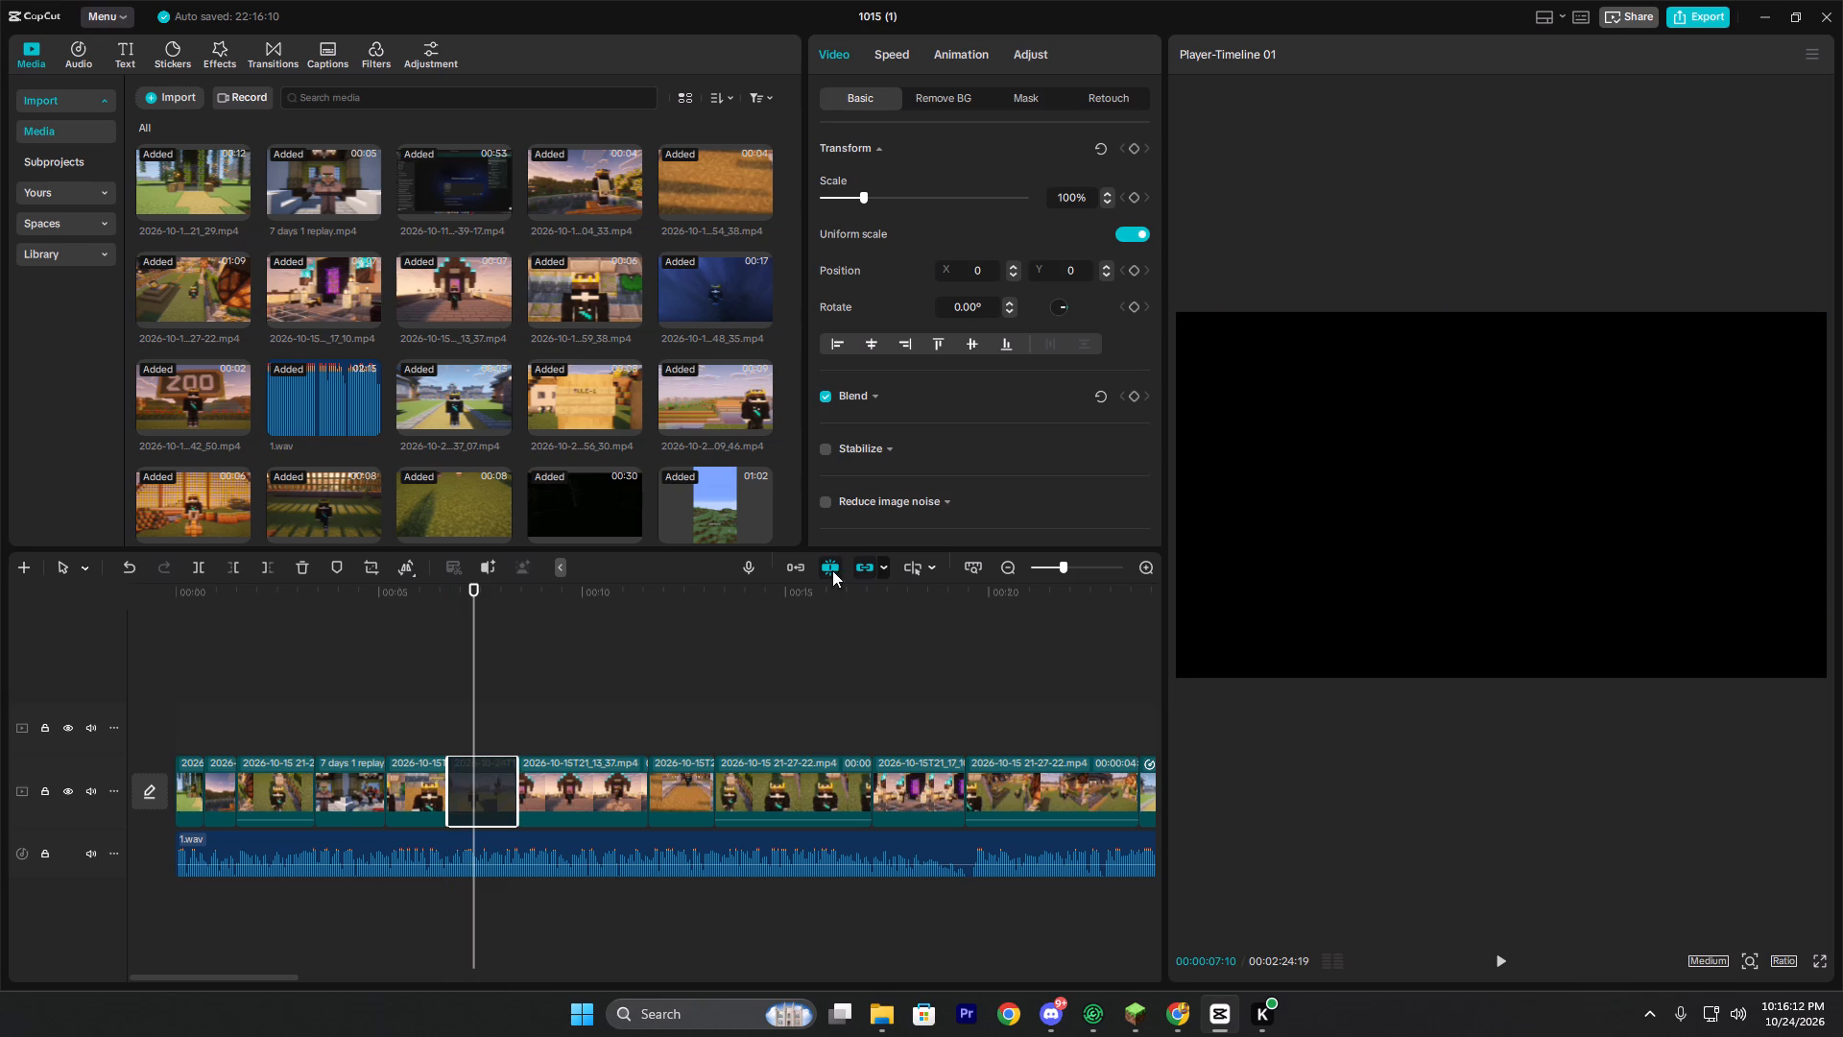
{"action": "left_click", "coordinate": [793, 570]}
Play the timeline from 00:00:07:10 onward and review the shots against the voice-over past 00:00:23.
{"action": "key", "text": "space"}
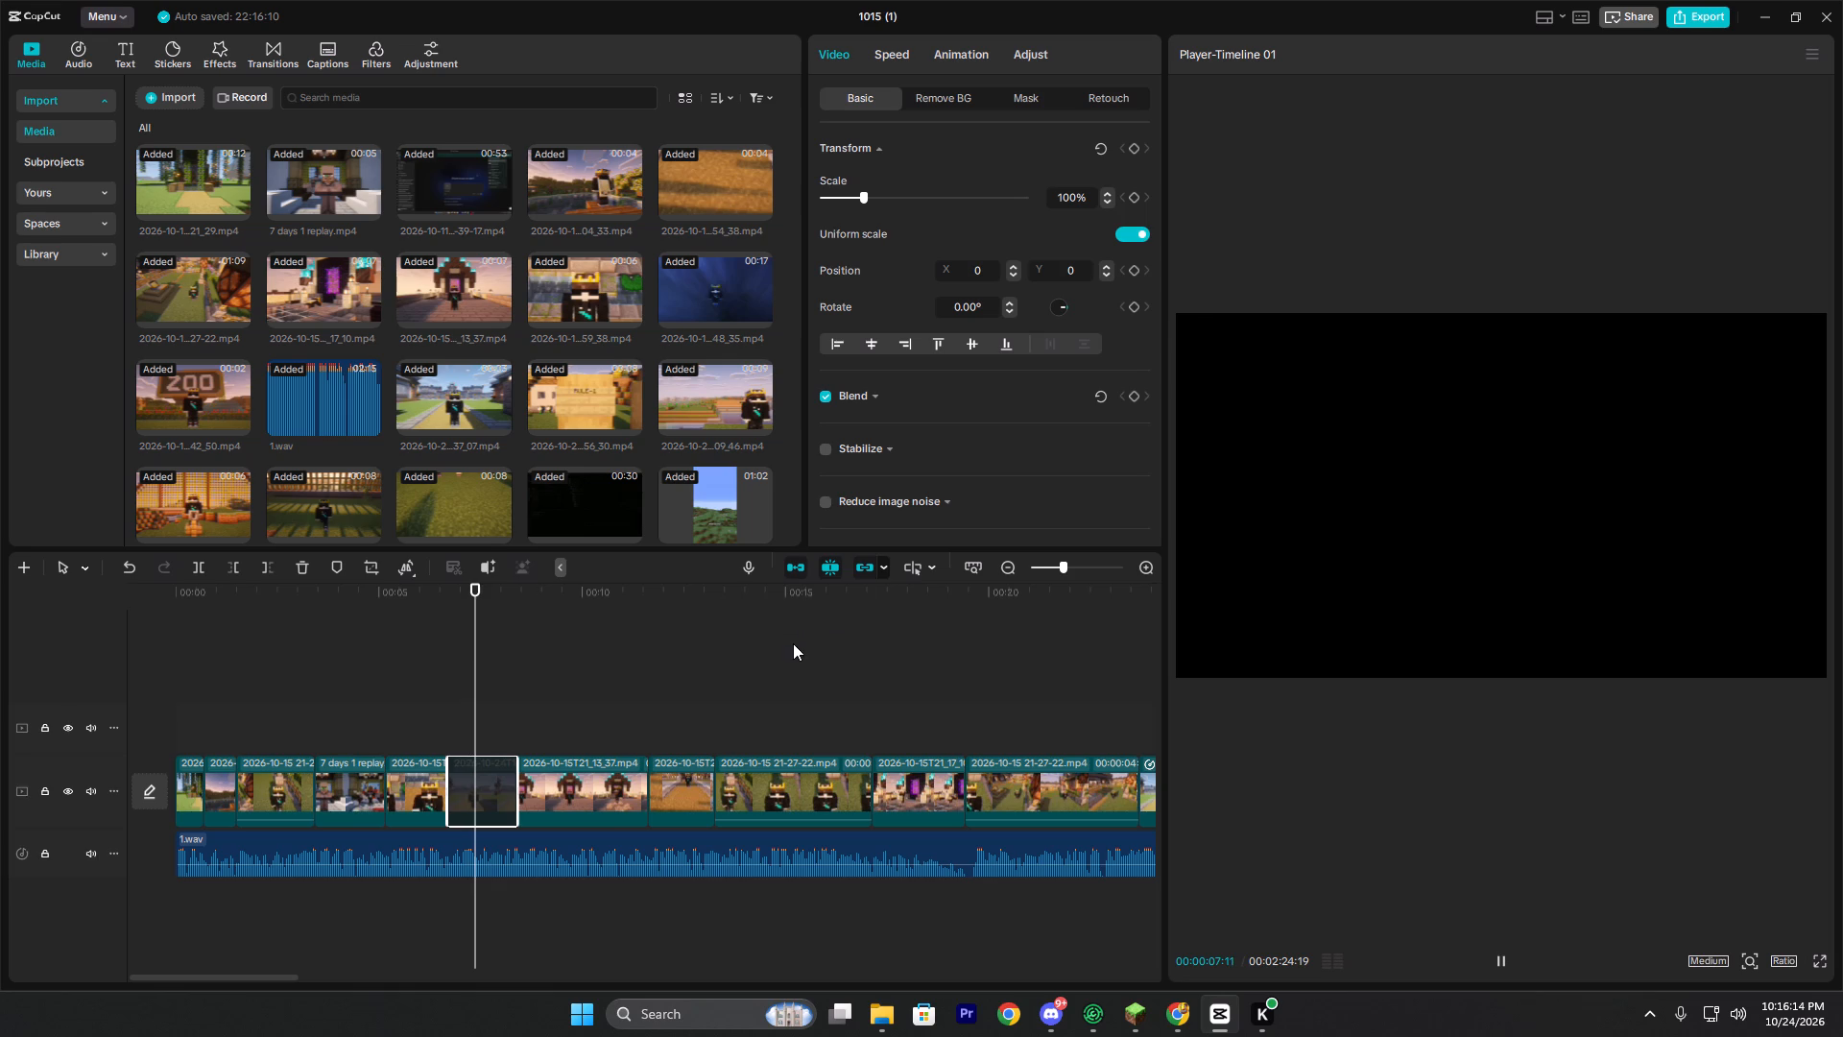
{"action": "scroll", "coordinate": [826, 712], "scroll_direction": "down", "scroll_amount": 13, "text": "ctrl"}
{"action": "scroll", "coordinate": [952, 734], "scroll_direction": "down", "scroll_amount": 2, "text": "ctrl"}
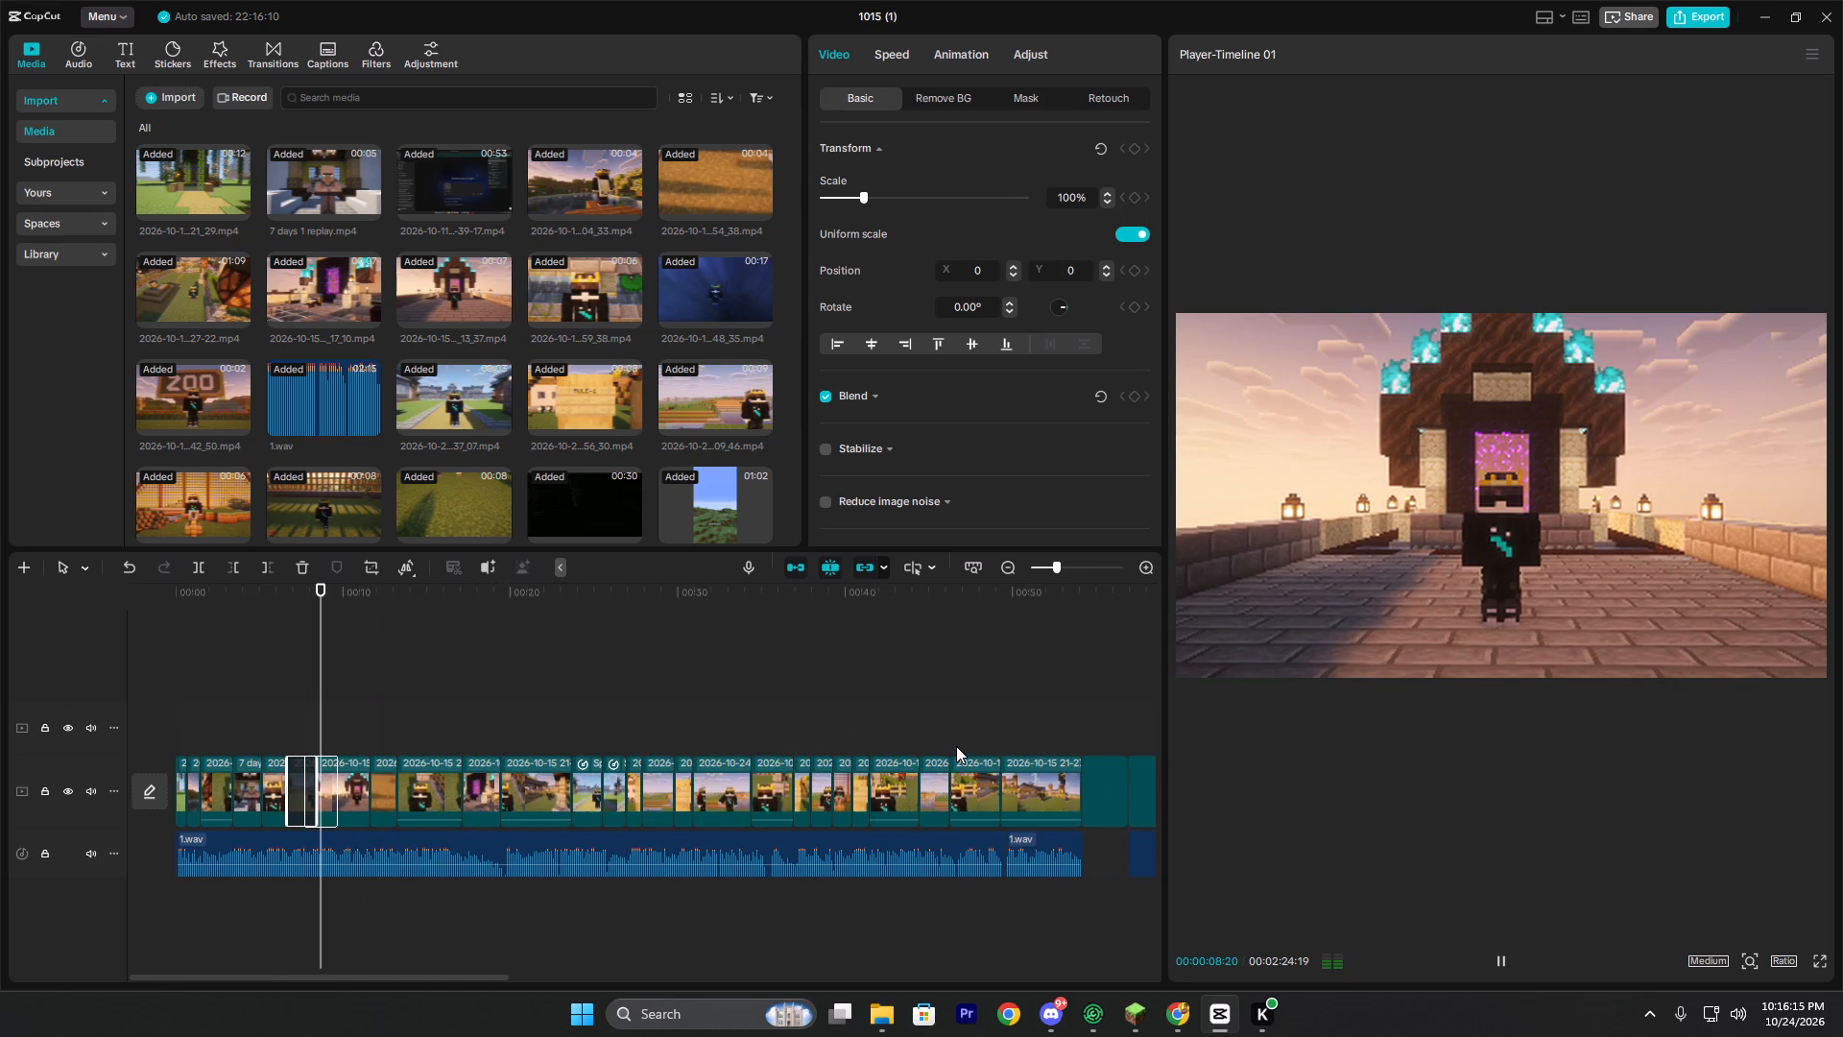
{"action": "scroll", "coordinate": [956, 746], "scroll_direction": "down", "scroll_amount": 2, "text": "ctrl"}
{"action": "scroll", "coordinate": [1017, 706], "scroll_direction": "down", "scroll_amount": 5}
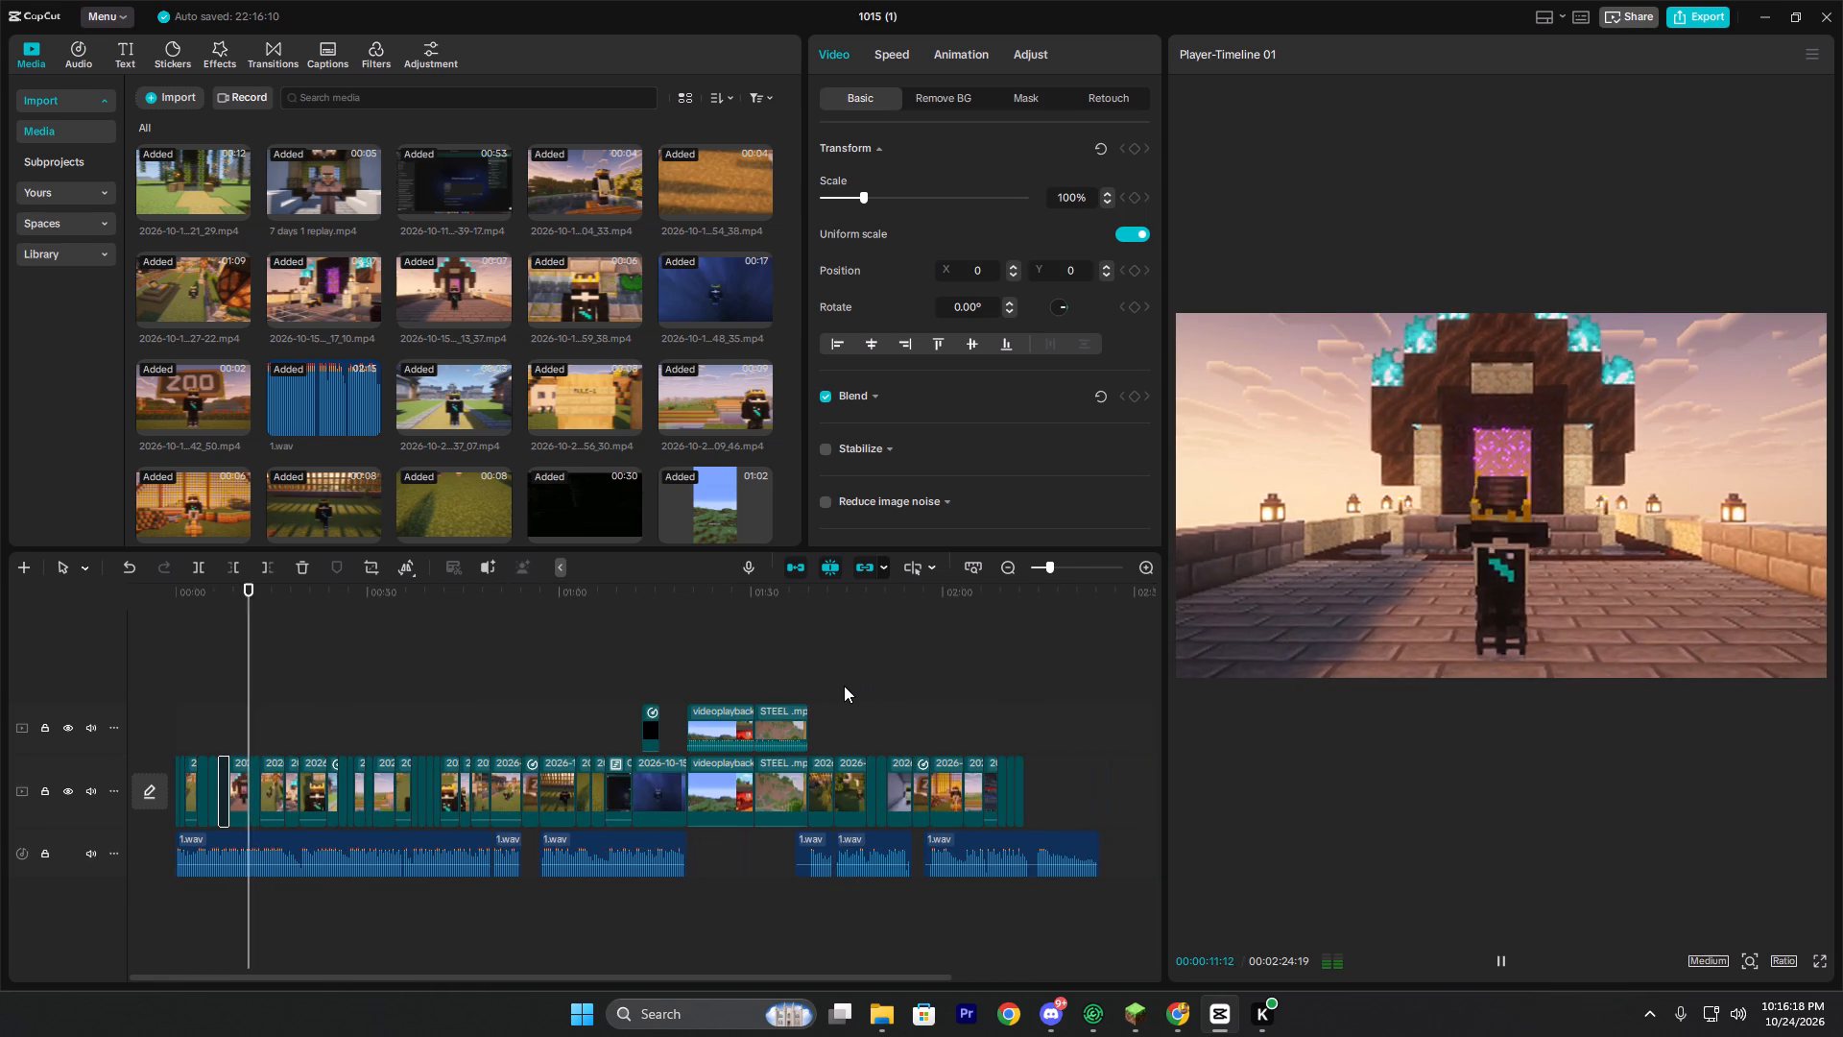
{"action": "scroll", "coordinate": [844, 686], "scroll_direction": "up", "scroll_amount": 2, "text": "ctrl"}
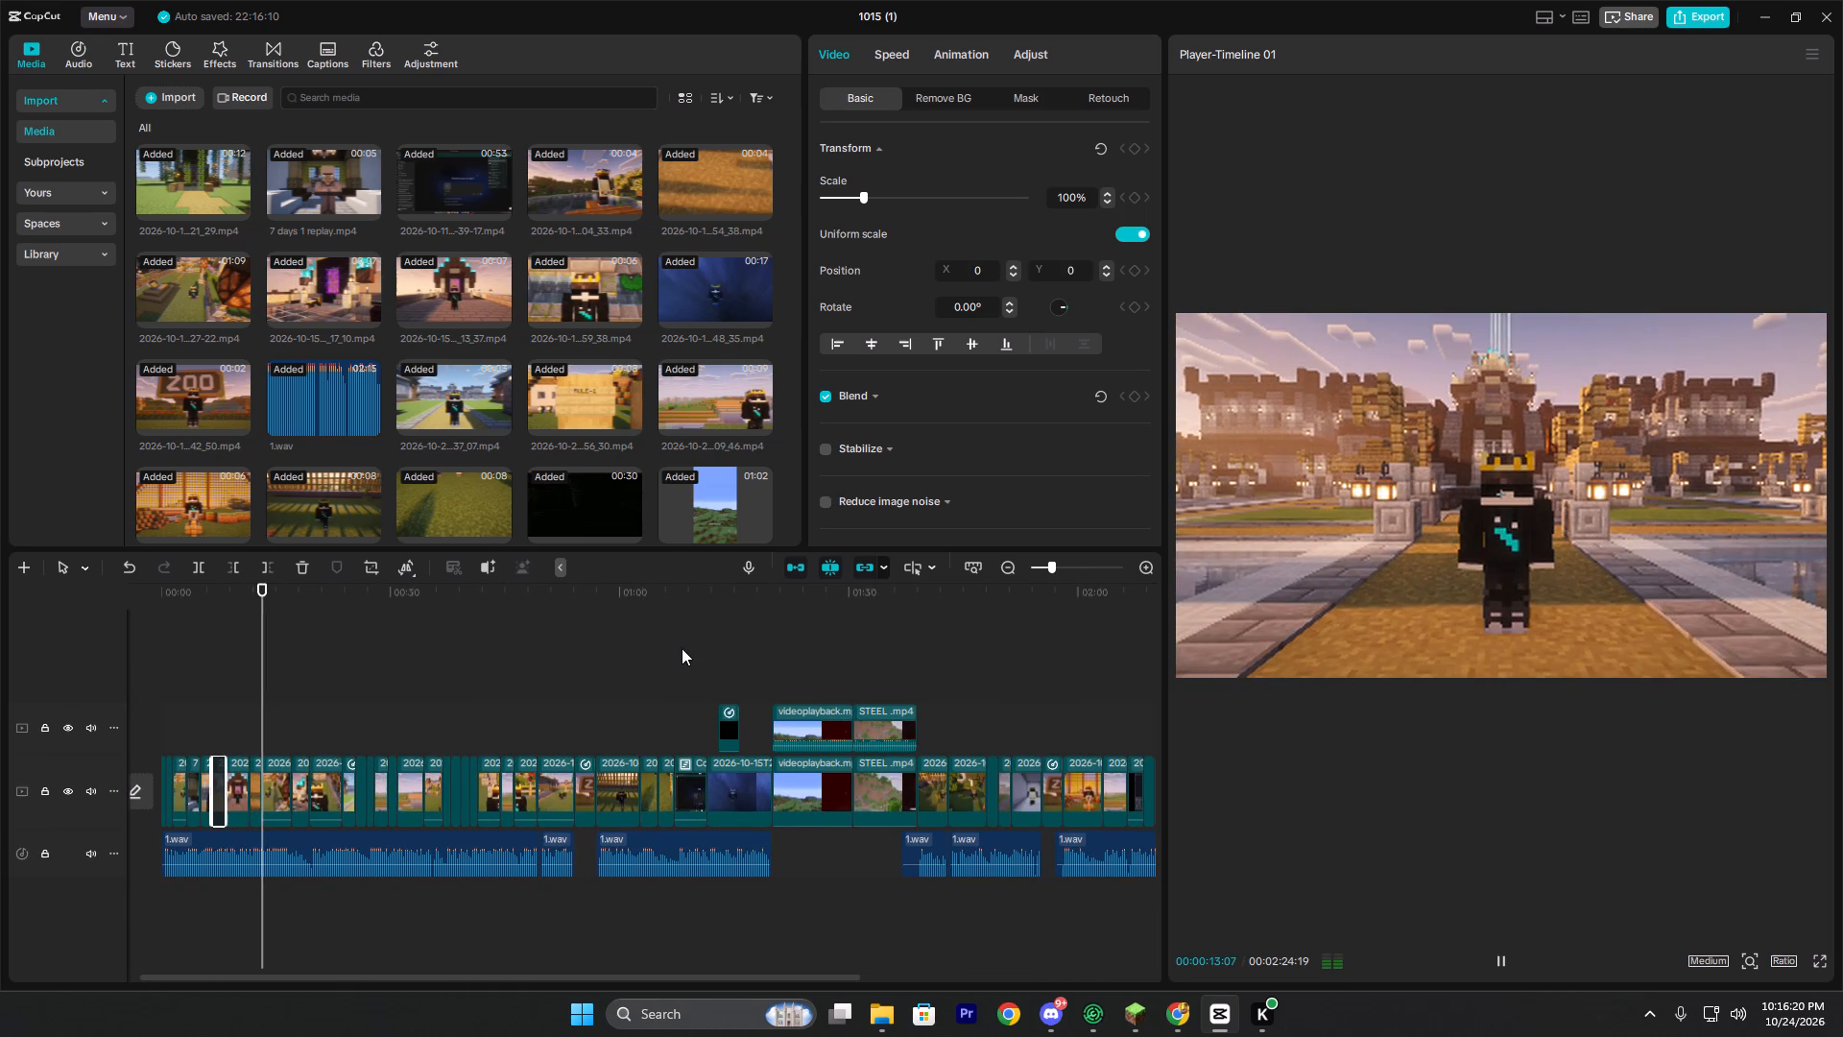
{"action": "scroll", "coordinate": [684, 656], "scroll_direction": "up", "scroll_amount": 4, "text": "ctrl"}
{"action": "scroll", "coordinate": [715, 657], "scroll_direction": "down", "scroll_amount": 4}
{"action": "scroll", "coordinate": [520, 734], "scroll_direction": "down", "scroll_amount": 3, "text": "ctrl"}
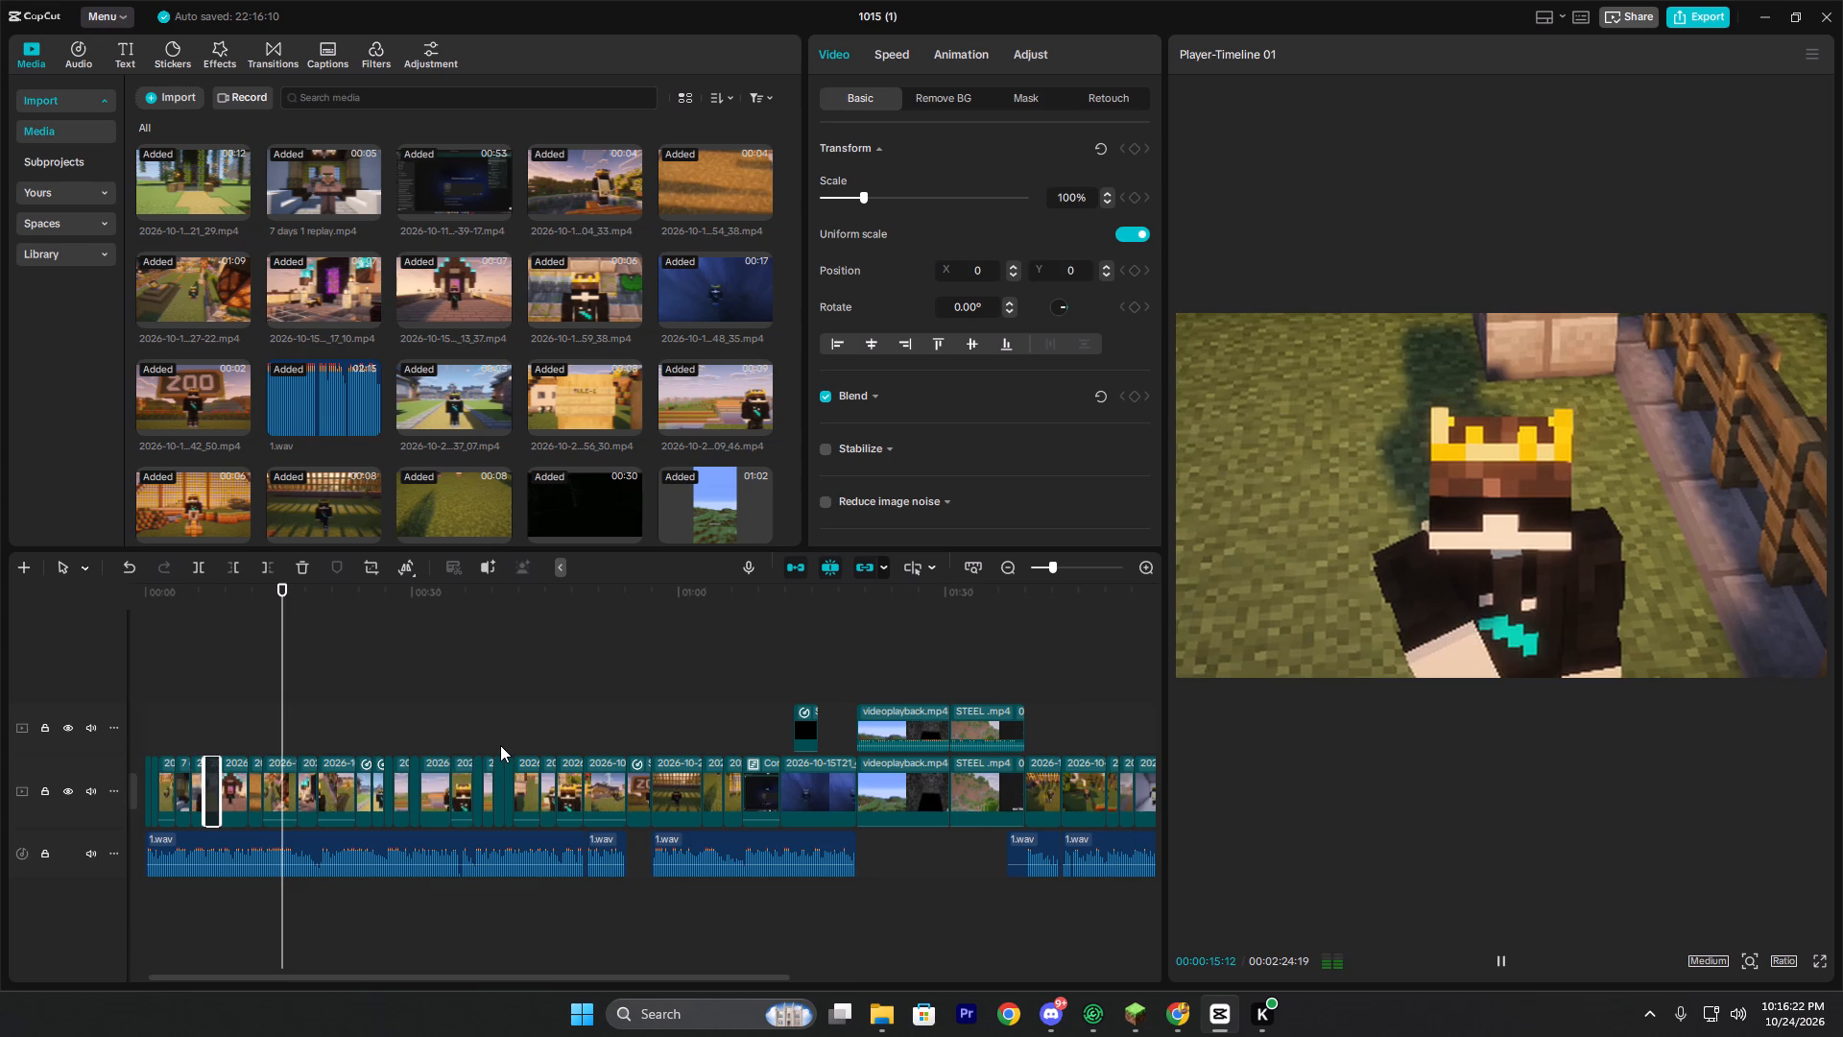
{"action": "scroll", "coordinate": [499, 744], "scroll_direction": "up", "scroll_amount": 3}
{"action": "scroll", "coordinate": [411, 814], "scroll_direction": "up", "scroll_amount": 5, "text": "ctrl"}
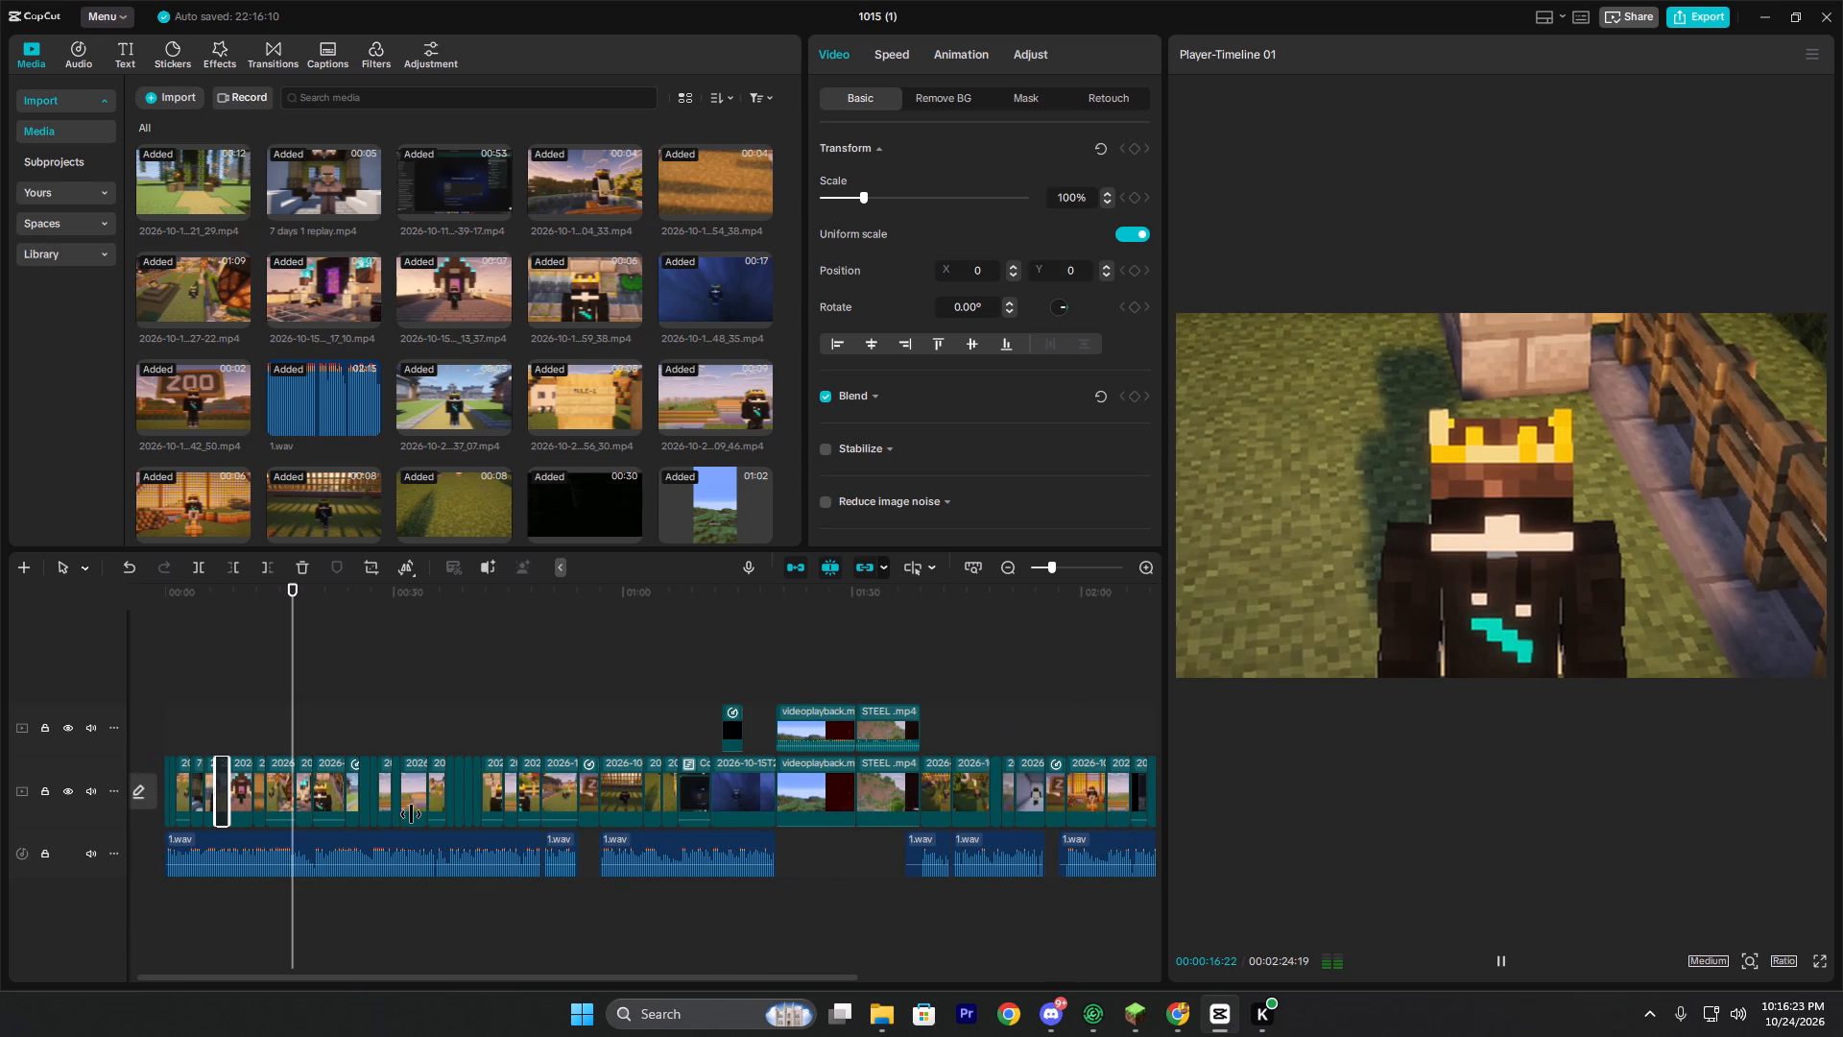
{"action": "scroll", "coordinate": [316, 807], "scroll_direction": "up", "scroll_amount": 1}
{"action": "scroll", "coordinate": [372, 735], "scroll_direction": "up", "scroll_amount": 4}
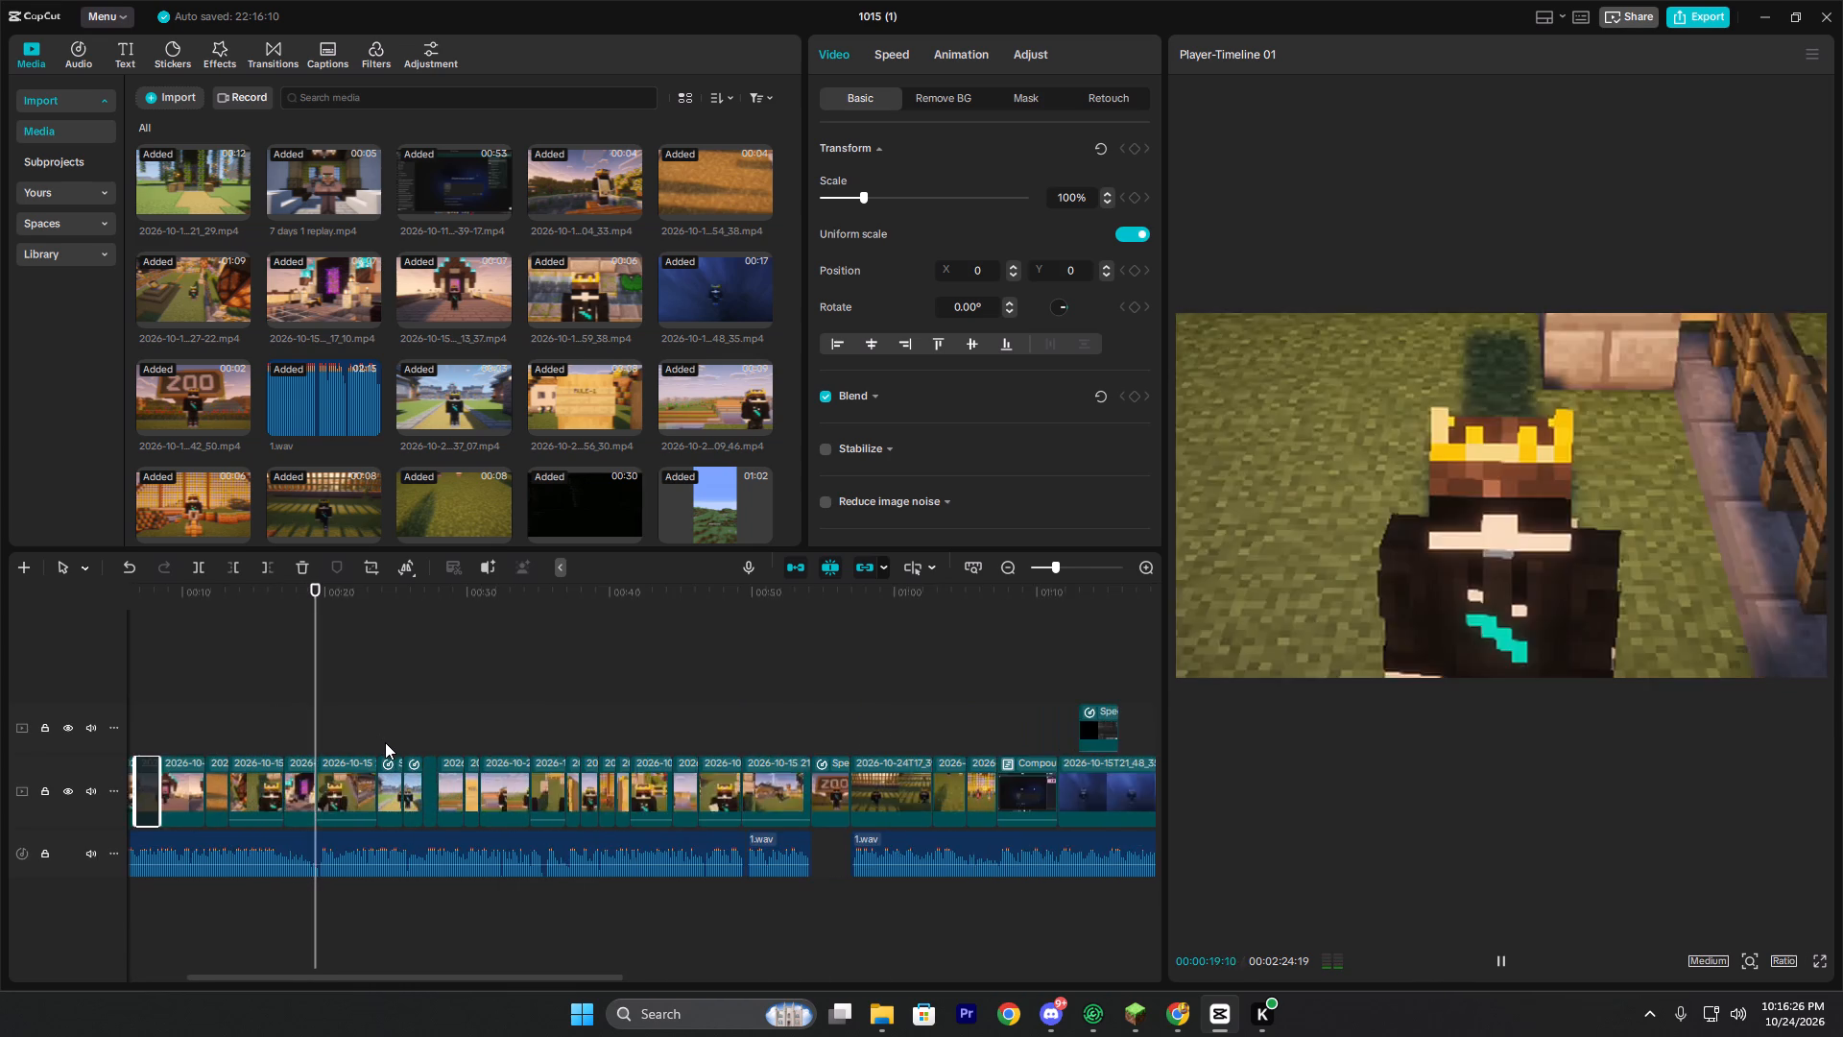
{"action": "scroll", "coordinate": [403, 767], "scroll_direction": "down", "scroll_amount": 4, "text": "ctrl"}
{"action": "scroll", "coordinate": [416, 774], "scroll_direction": "up", "scroll_amount": 9, "text": "ctrl"}
{"action": "scroll", "coordinate": [385, 749], "scroll_direction": "down", "scroll_amount": 2, "text": "ctrl"}
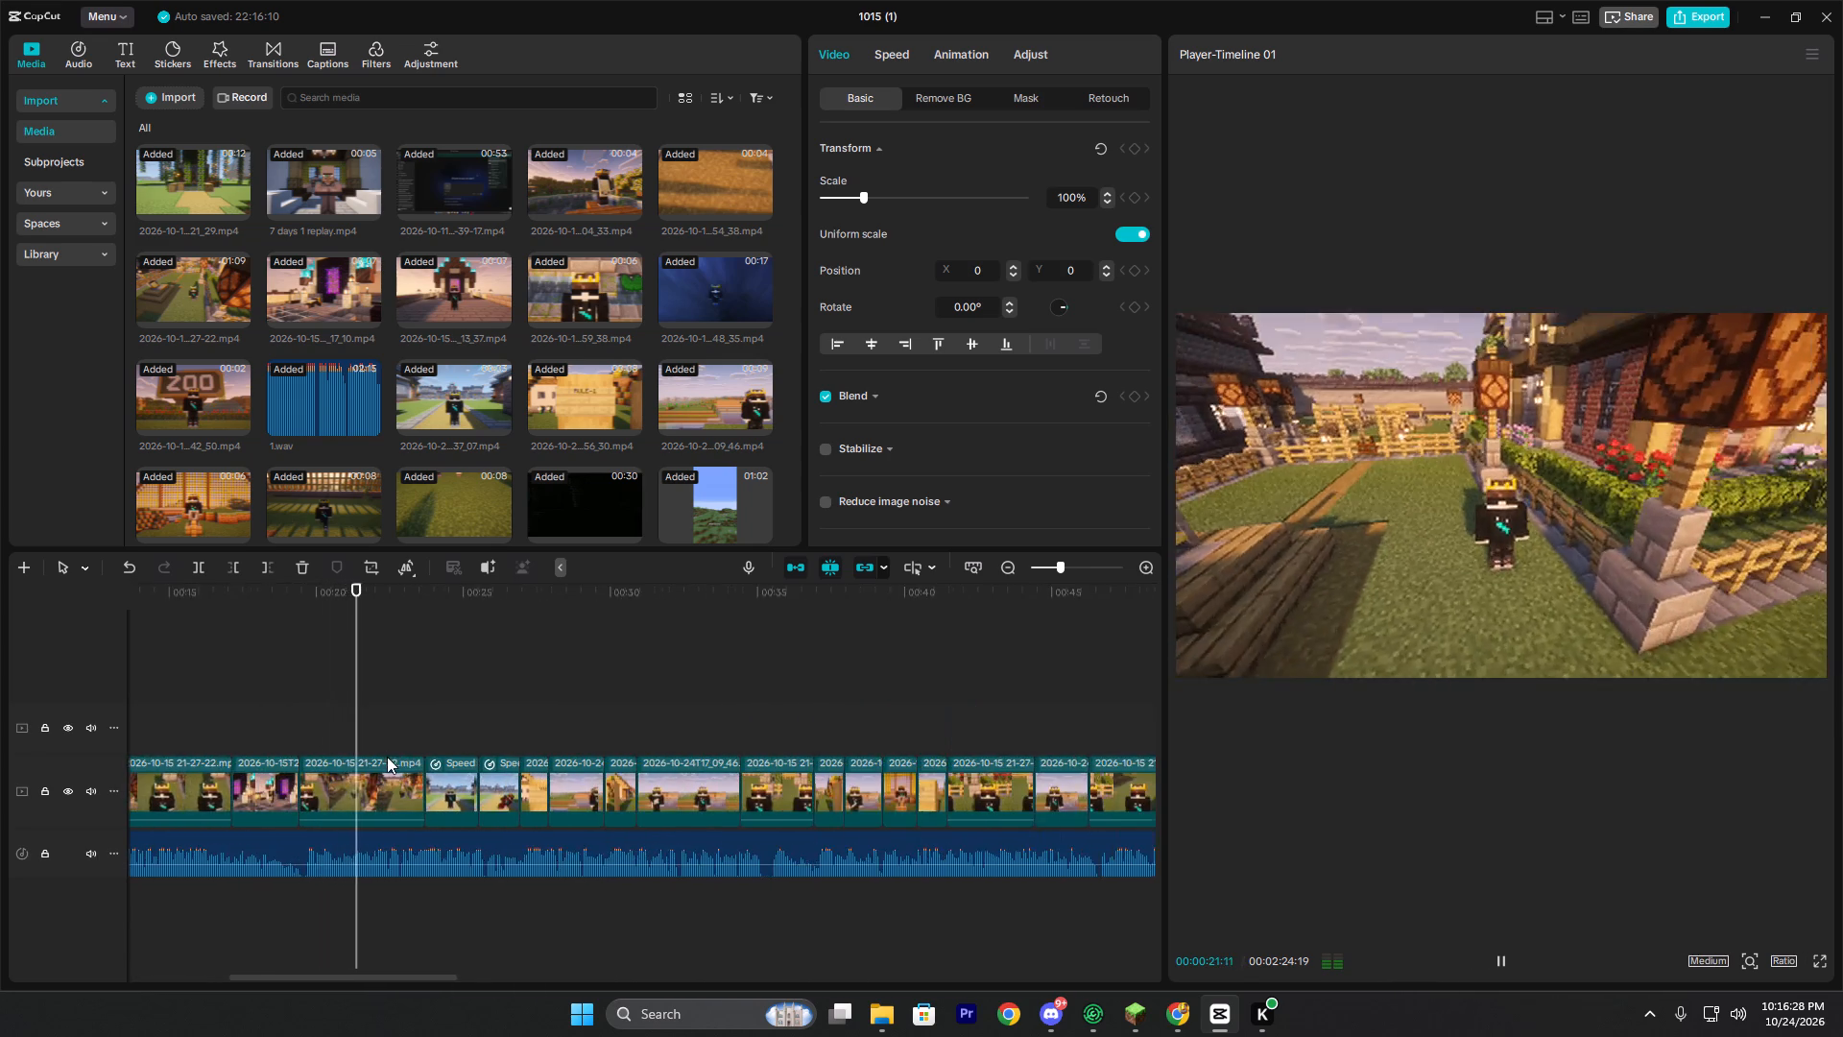
{"action": "scroll", "coordinate": [387, 757], "scroll_direction": "down", "scroll_amount": 2, "text": "ctrl"}
{"action": "scroll", "coordinate": [447, 748], "scroll_direction": "up", "scroll_amount": 3, "text": "ctrl"}
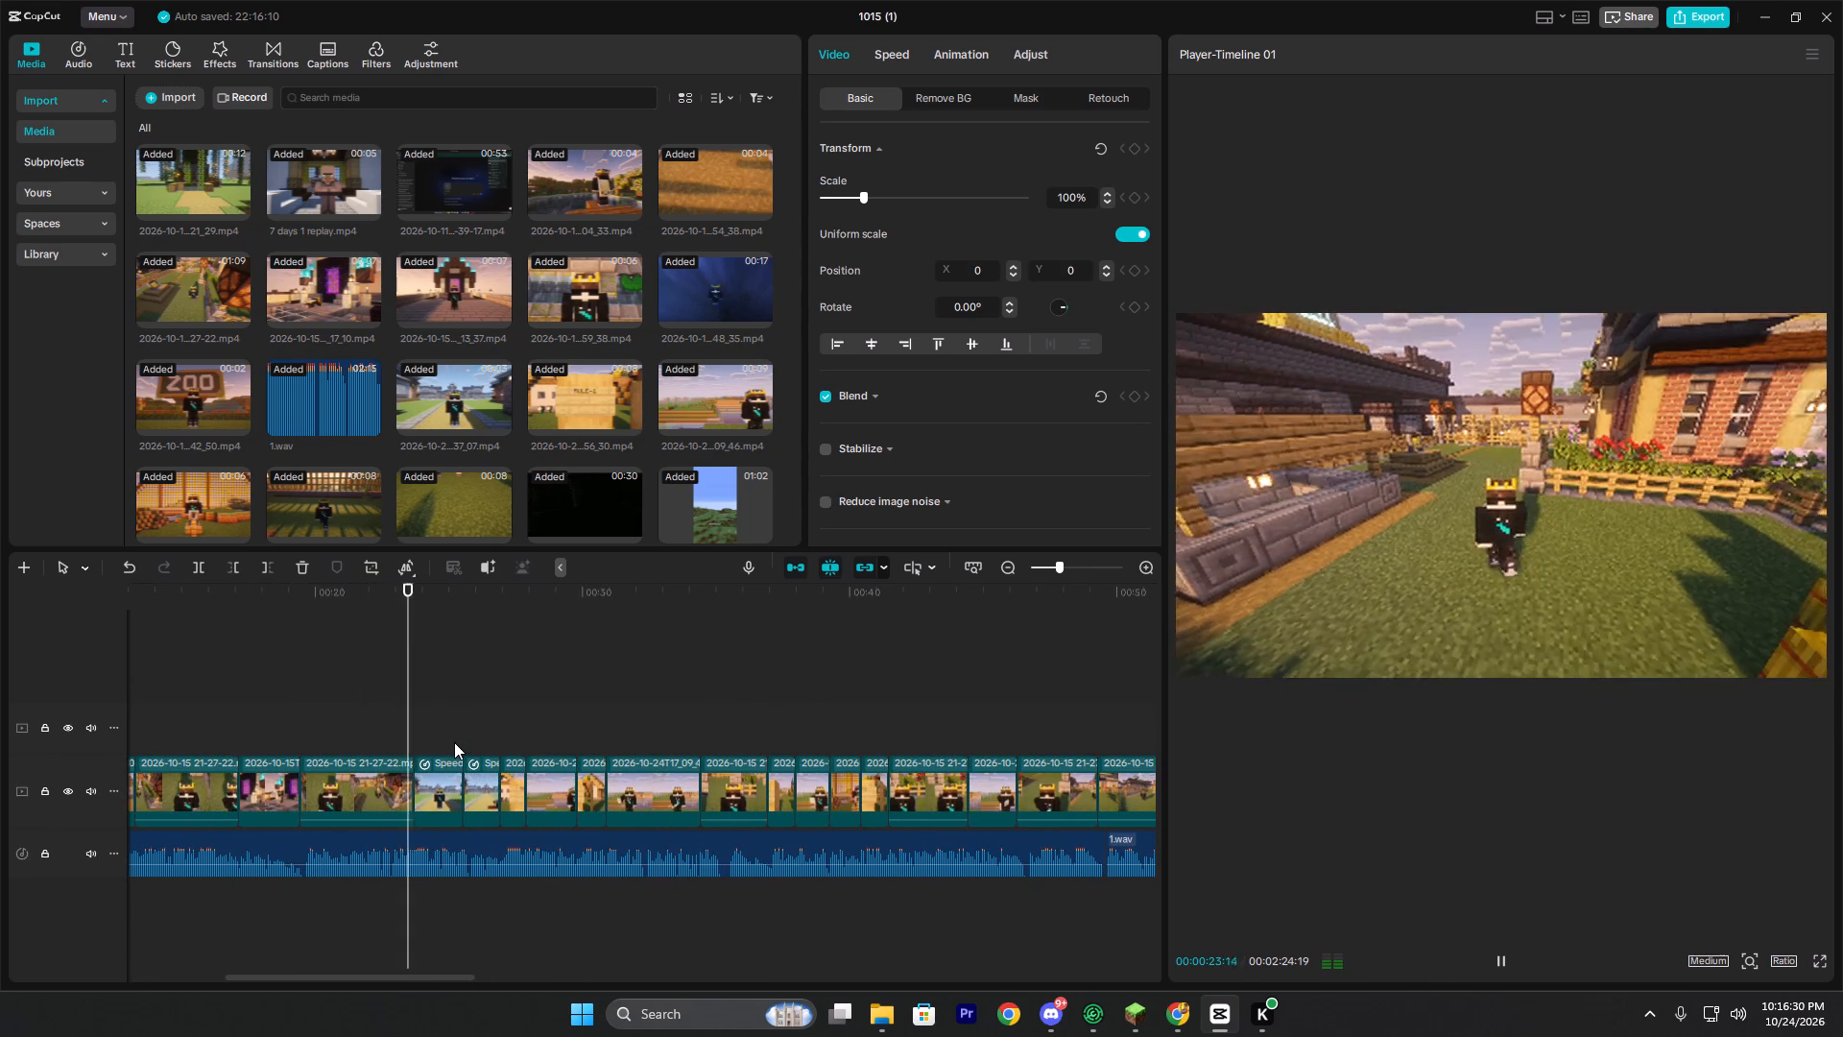
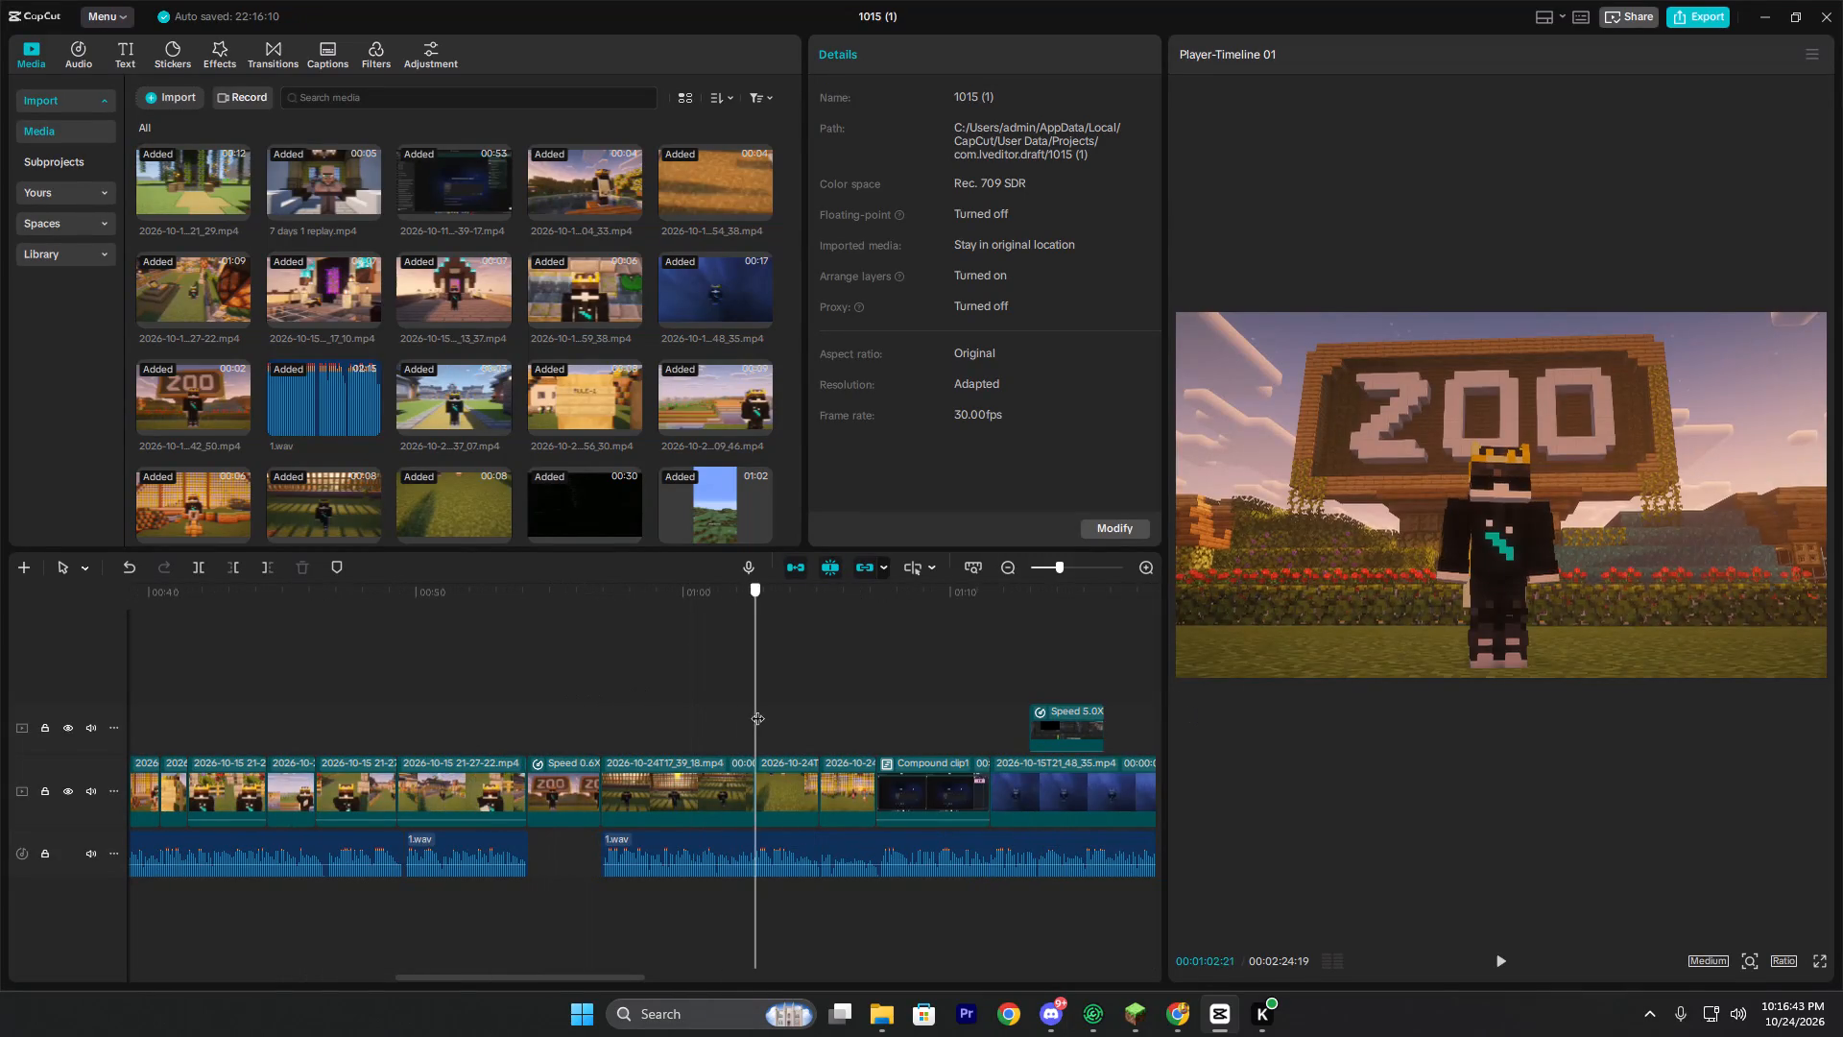
Play the timeline from 00:01:02:21 to past 00:01:47 and review the remaining shots against the voice-over.
{"action": "key", "text": "space"}
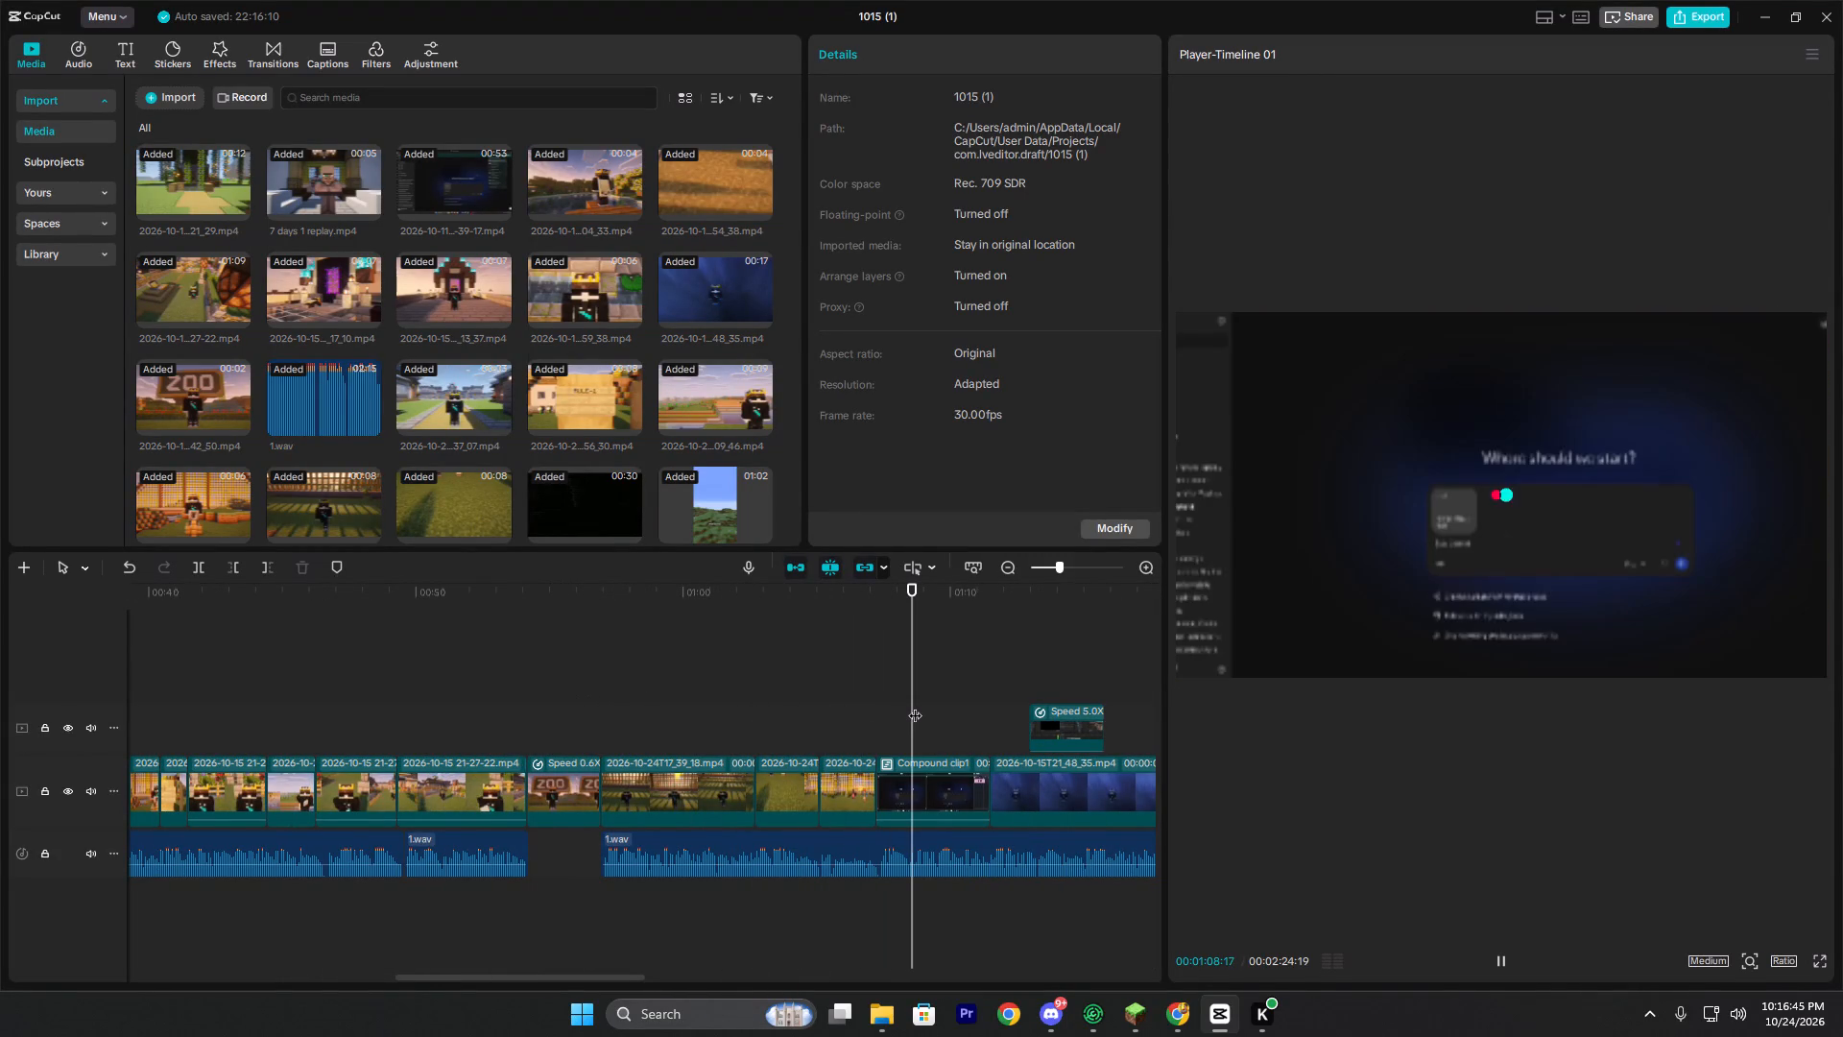
{"action": "key", "text": "space"}
{"action": "key", "text": "space"}
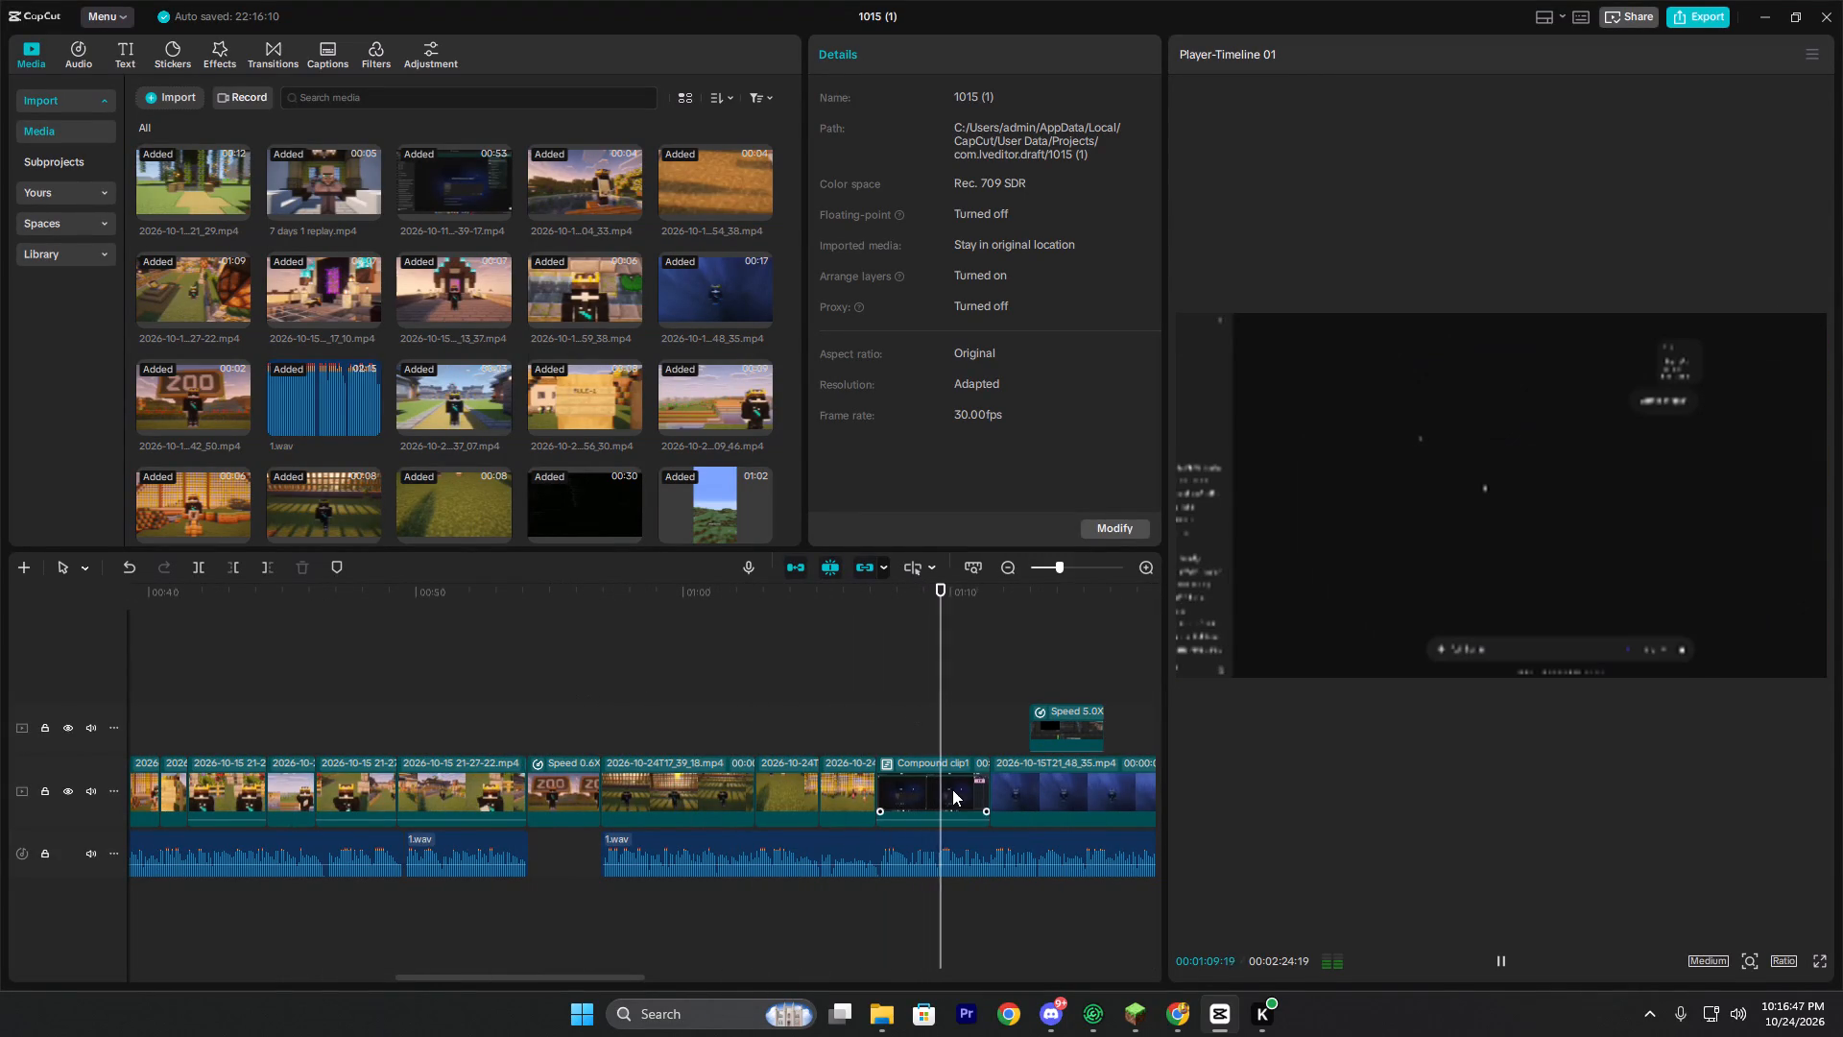
{"action": "key", "text": "space"}
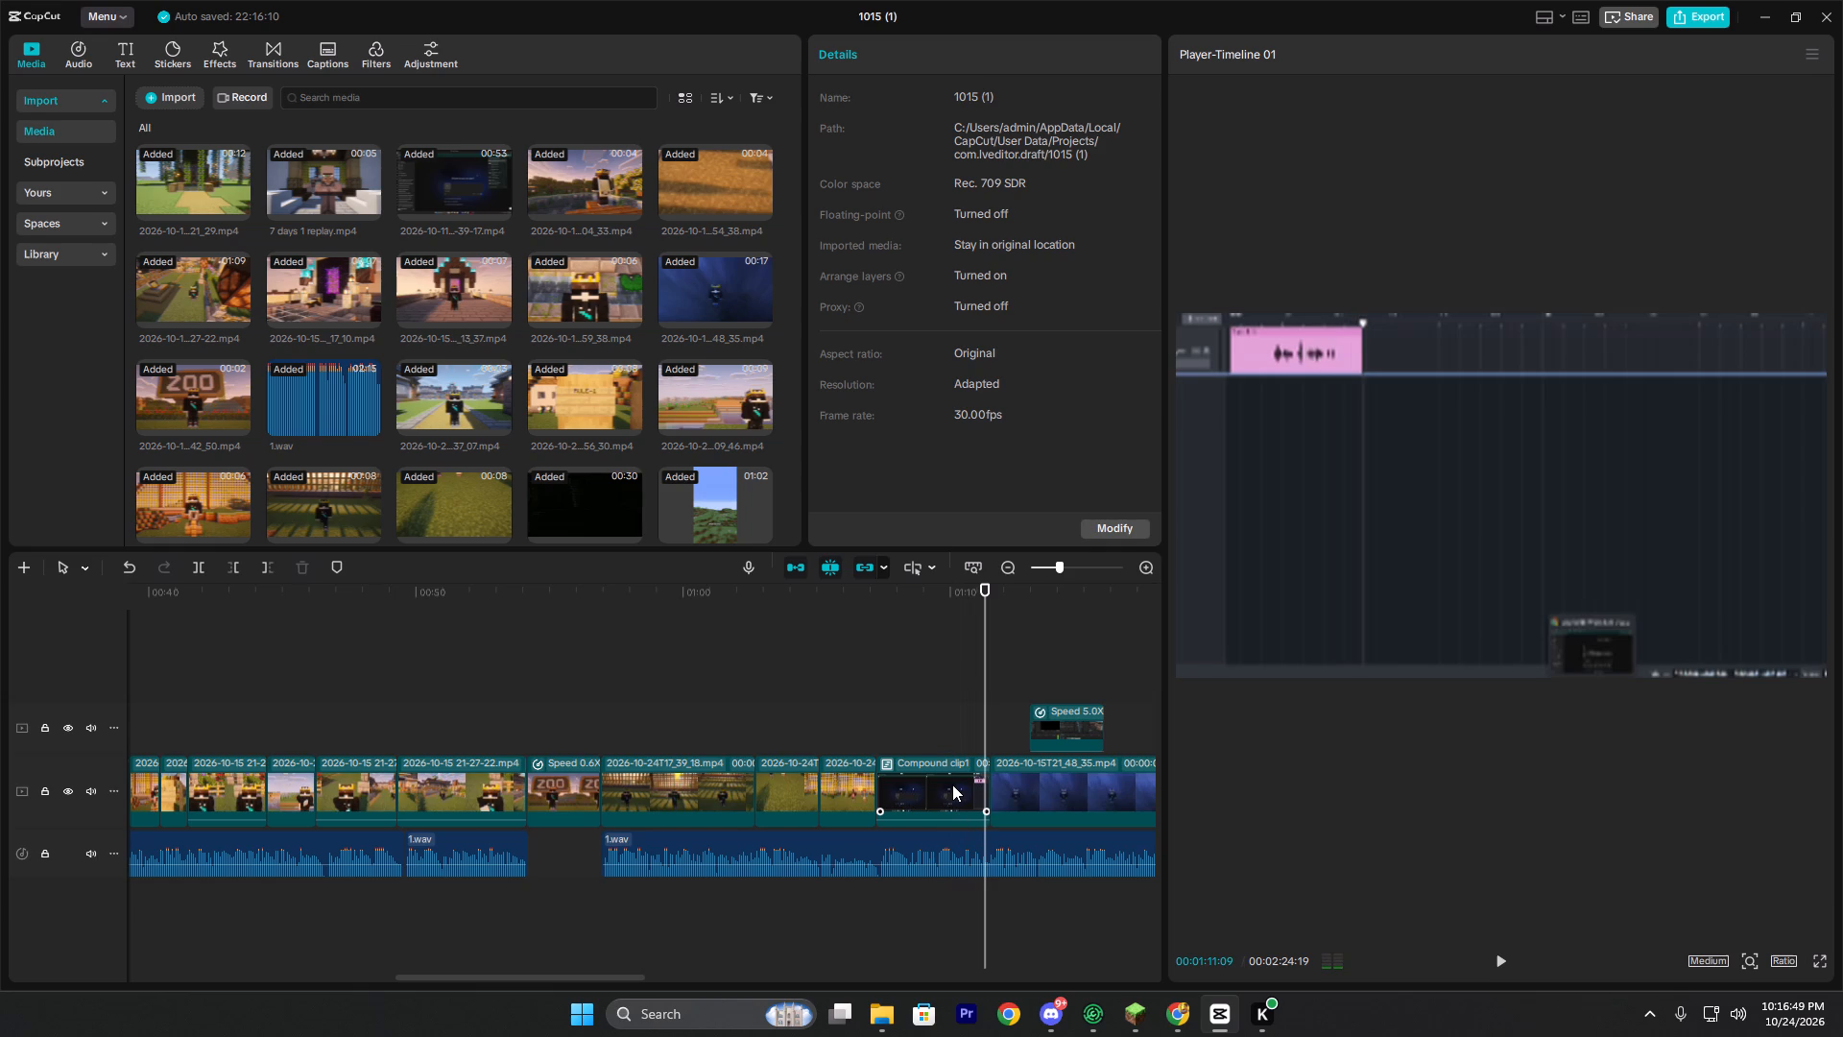
{"action": "key", "text": "space"}
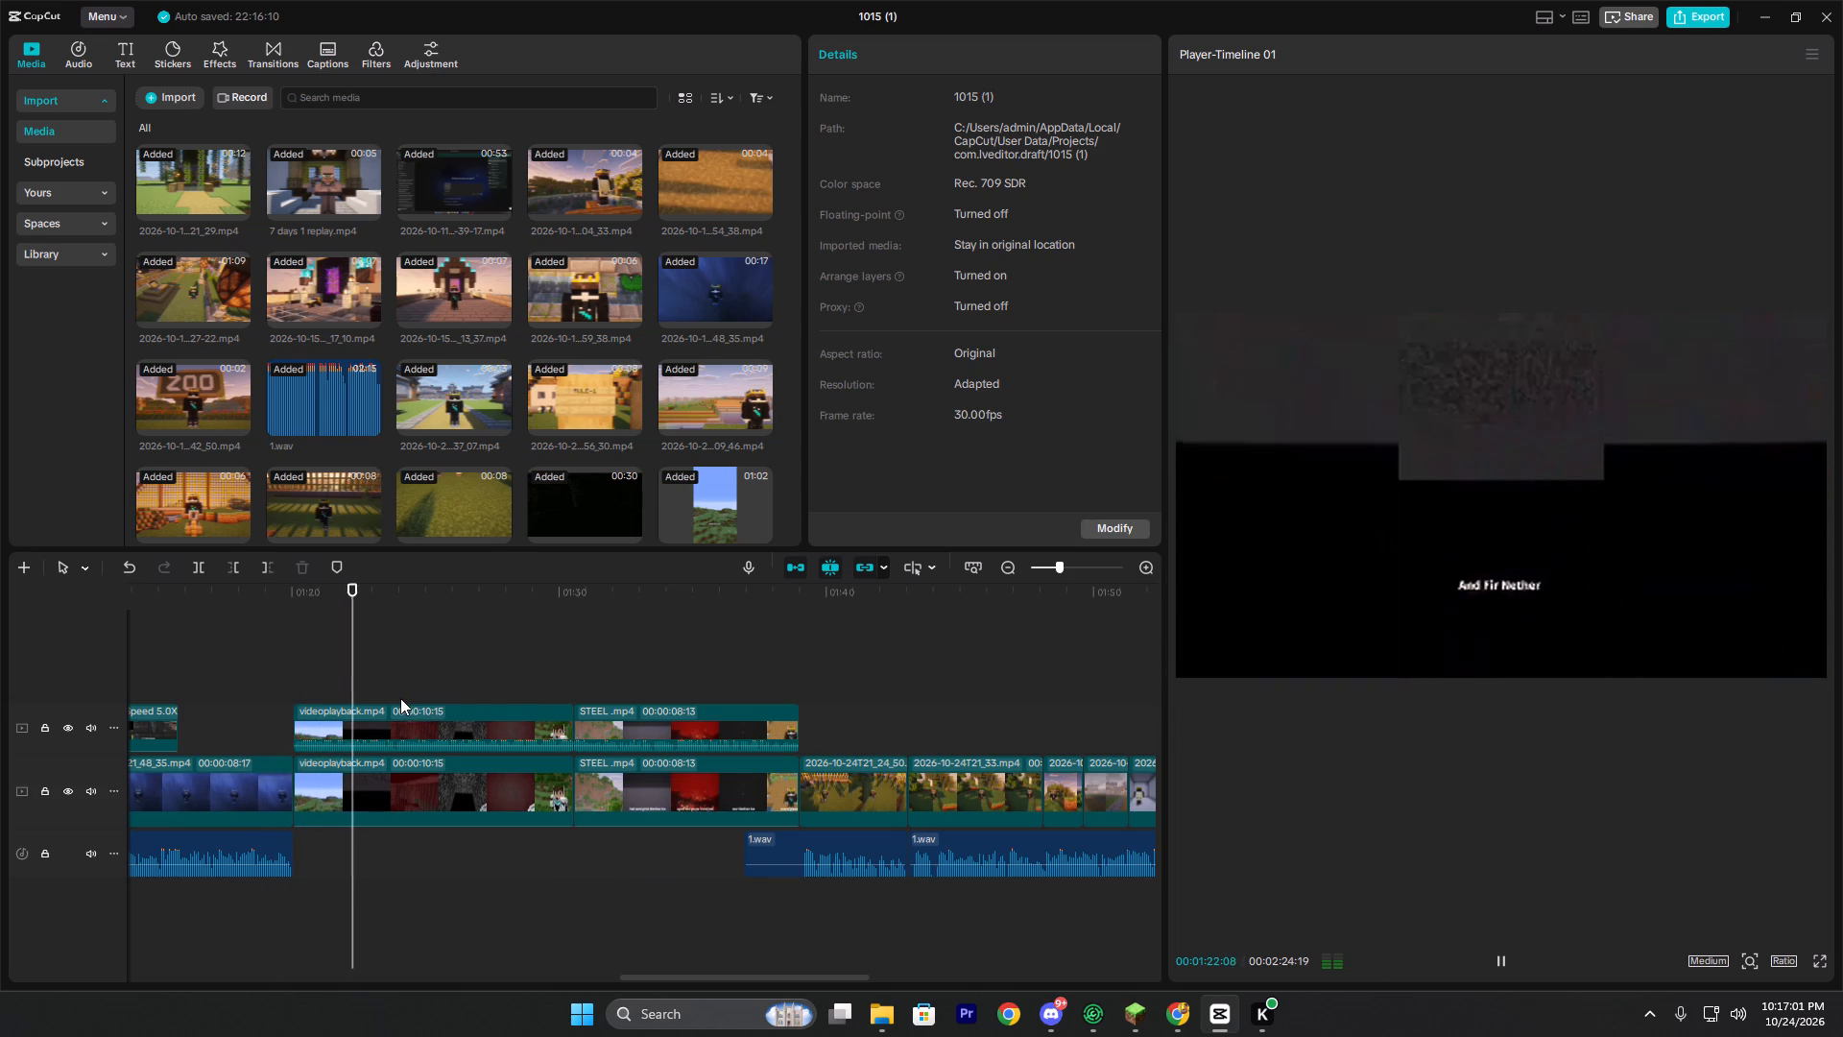
{"action": "scroll", "coordinate": [473, 703], "scroll_direction": "down", "scroll_amount": 4, "text": "ctrl"}
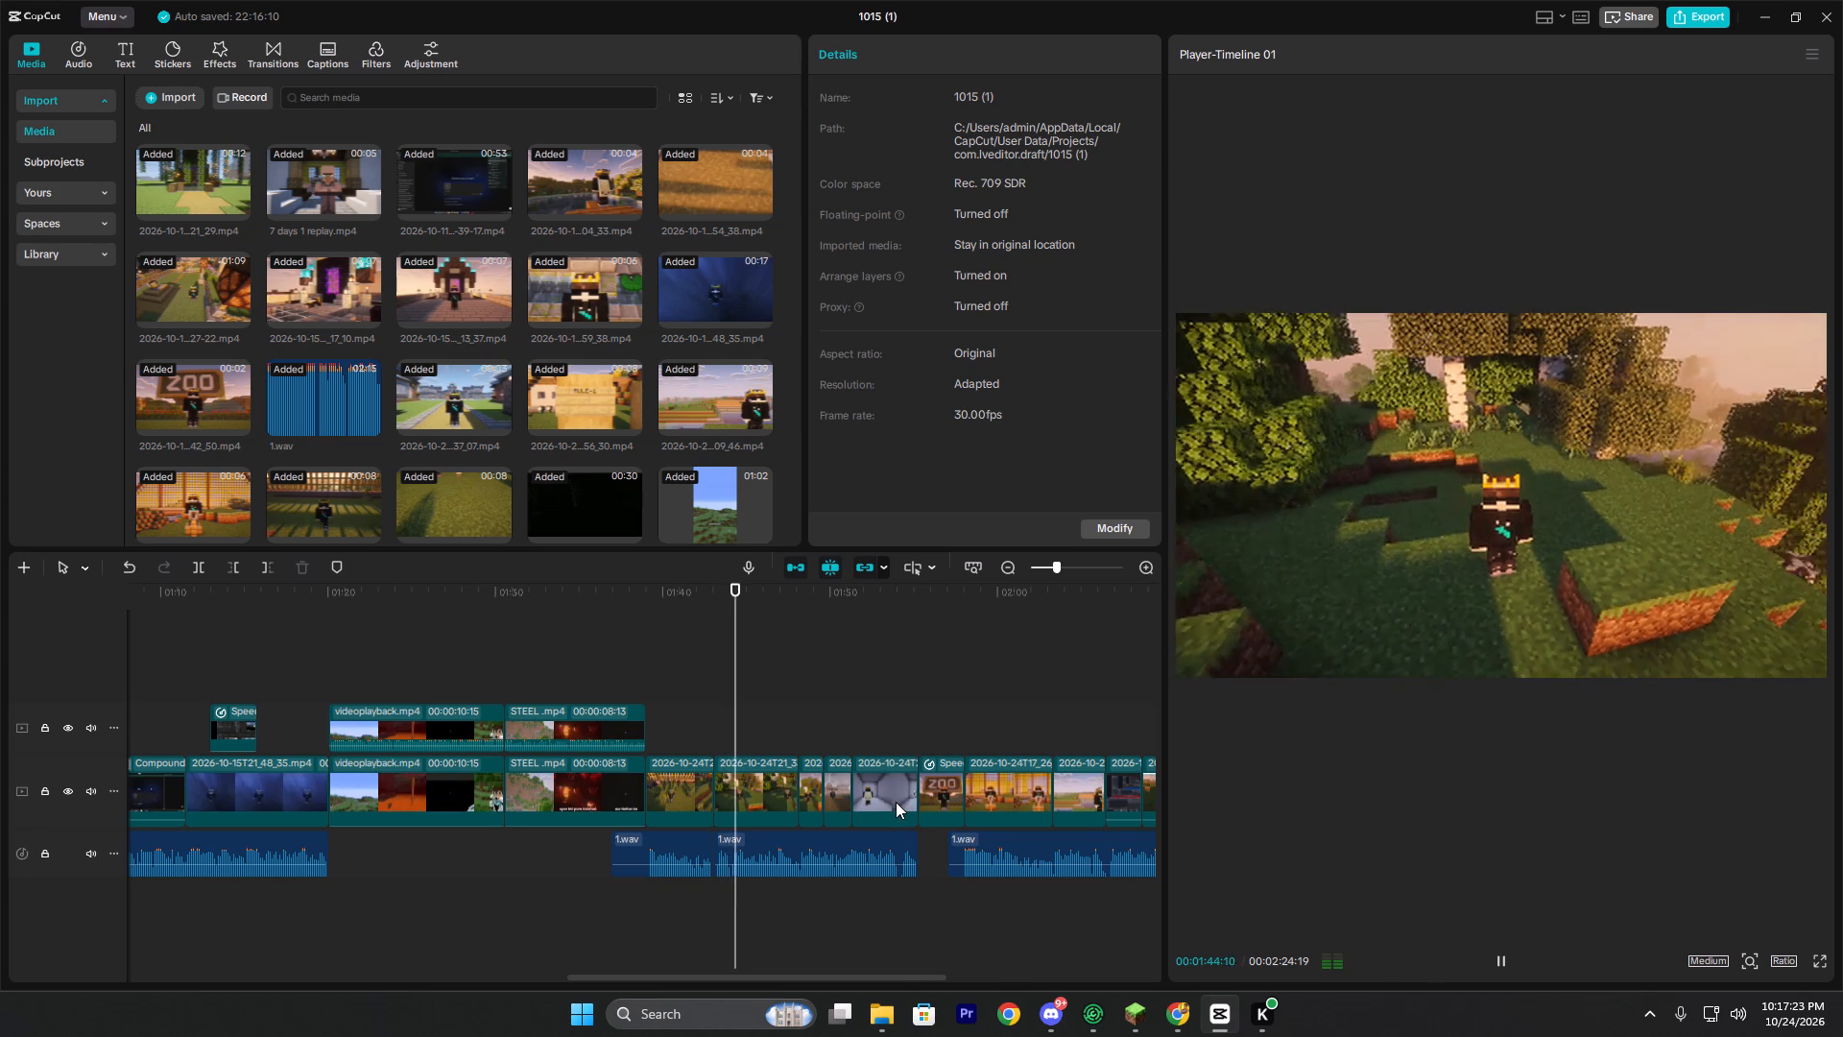
{"action": "scroll", "coordinate": [885, 787], "scroll_direction": "up", "scroll_amount": 3, "text": "ctrl"}
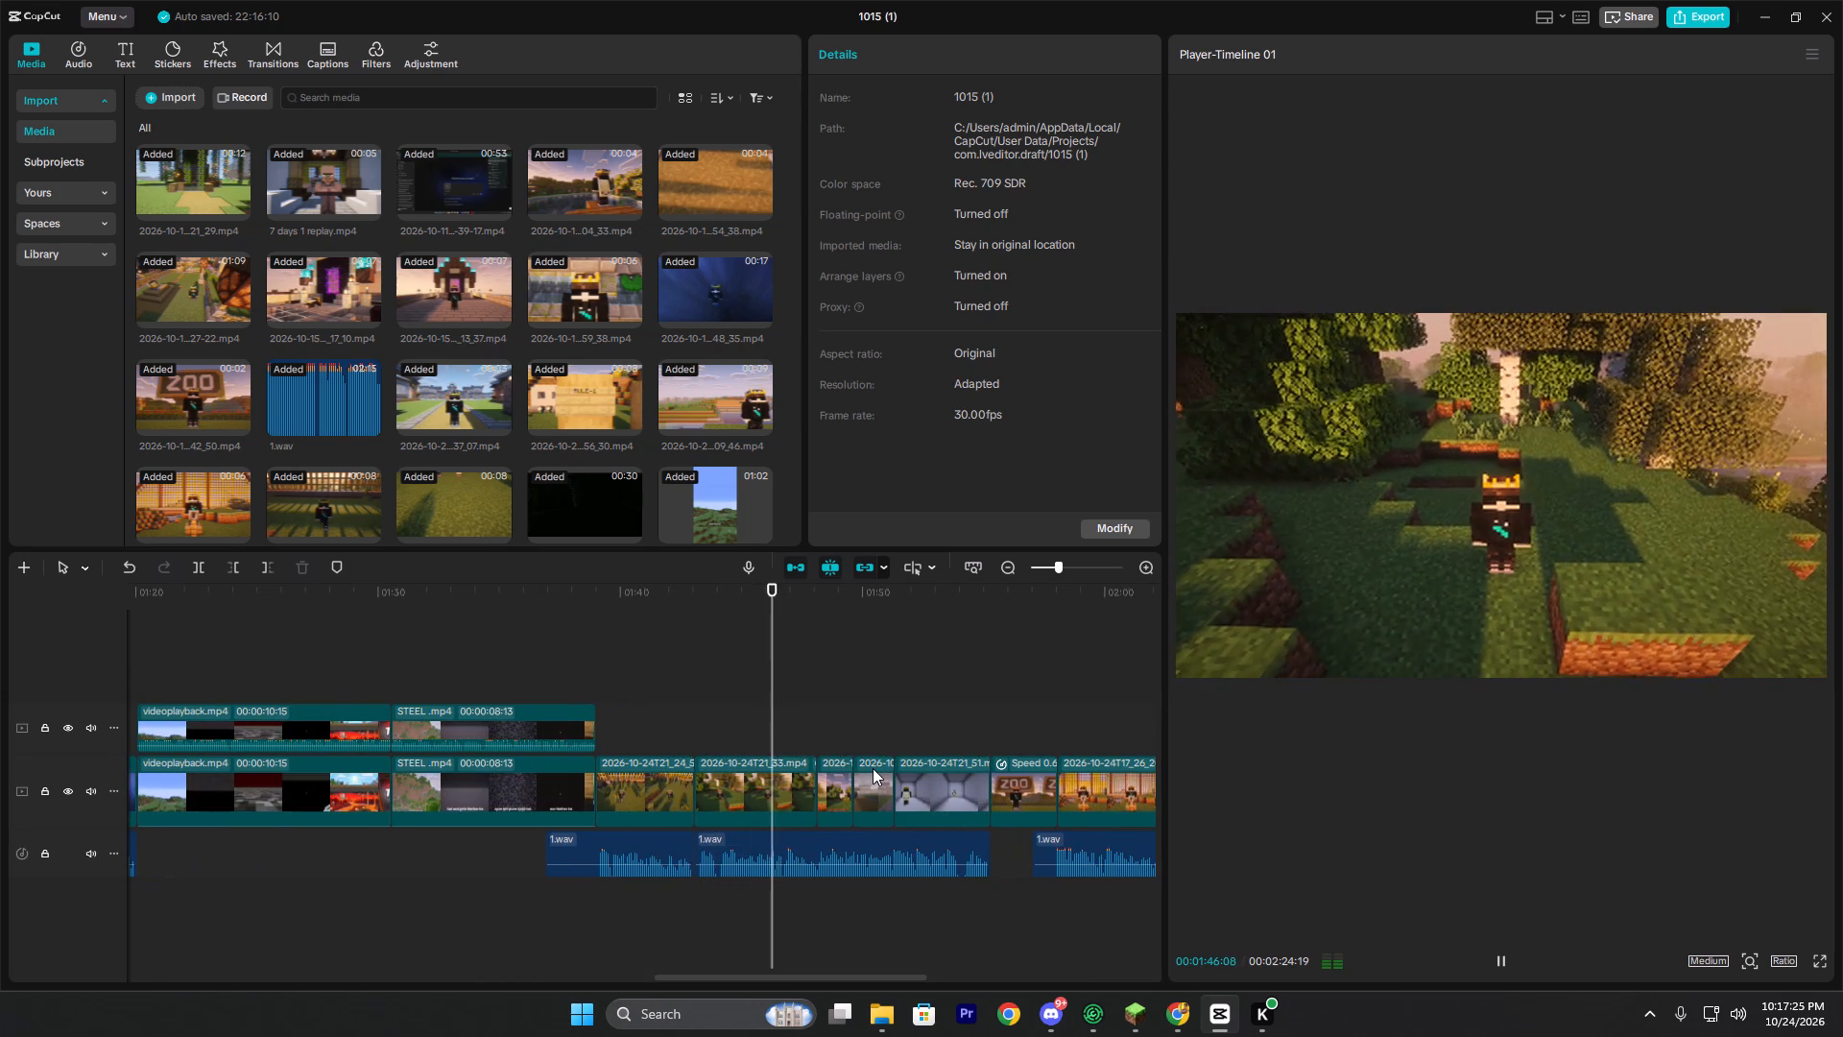
{"action": "scroll", "coordinate": [873, 768], "scroll_direction": "down", "scroll_amount": 2, "text": "ctrl"}
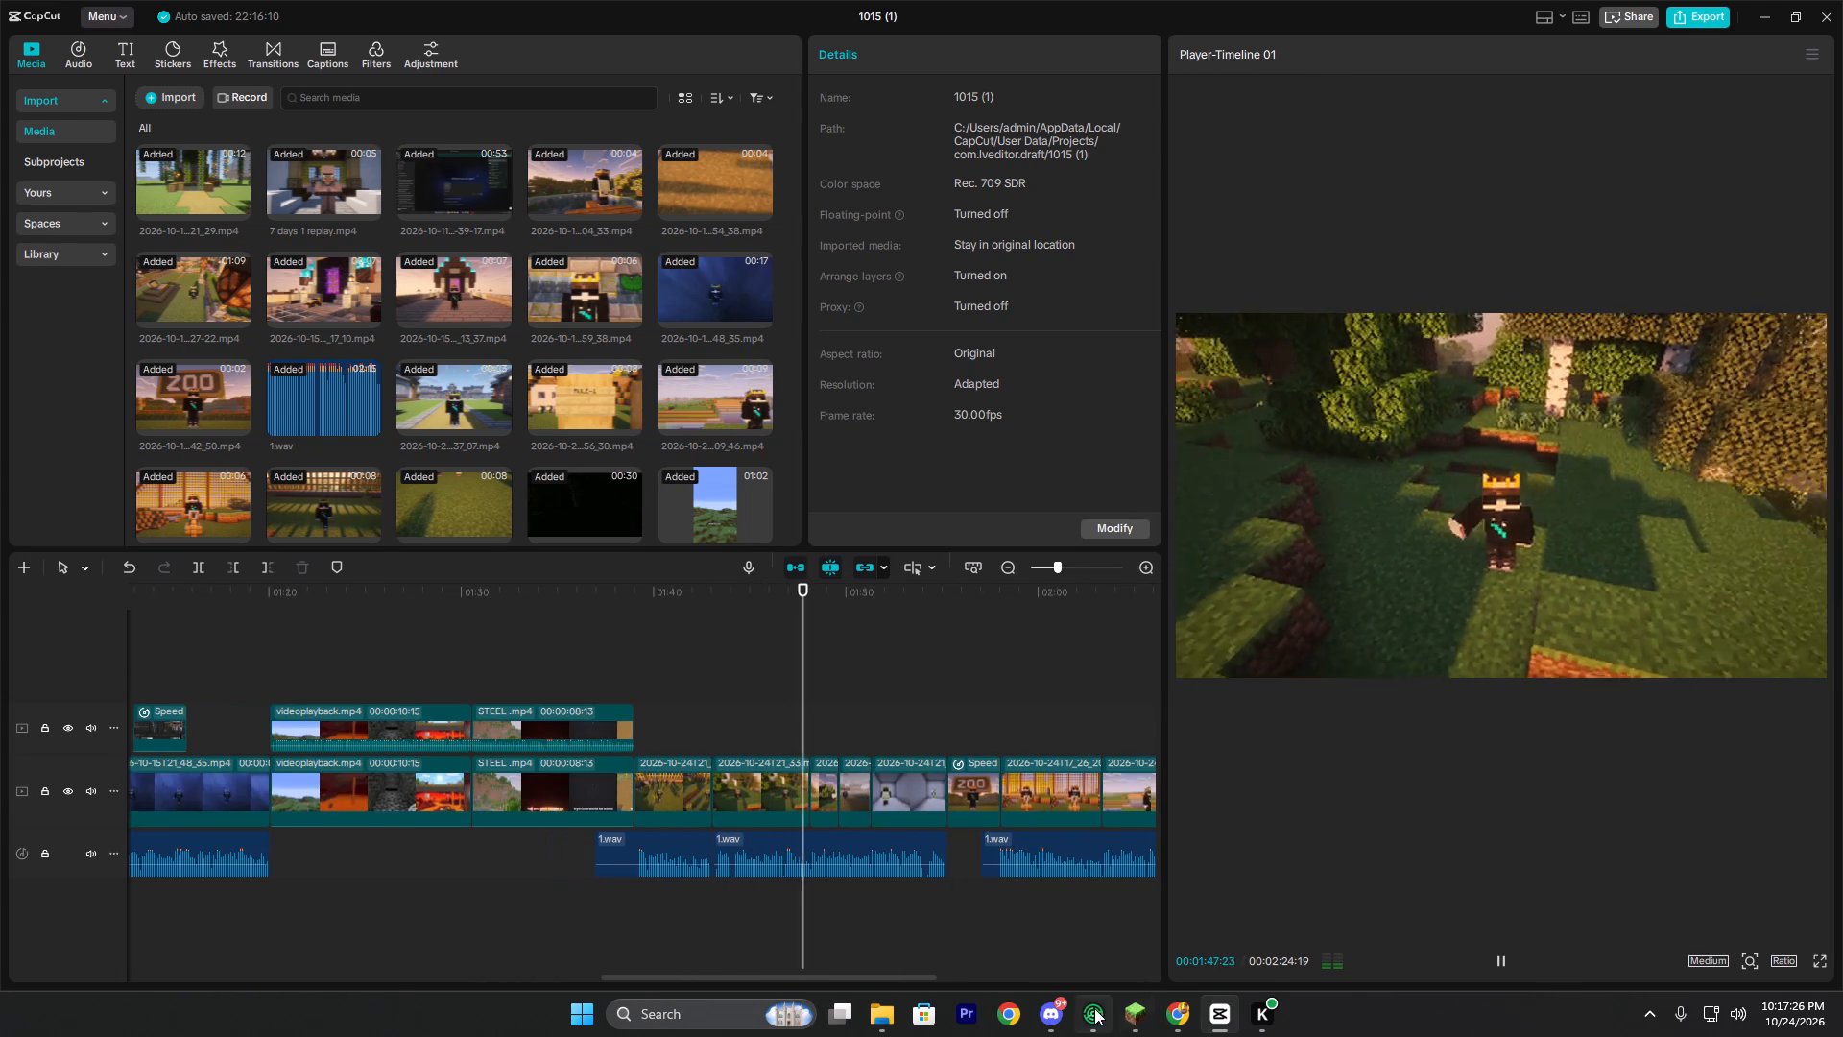